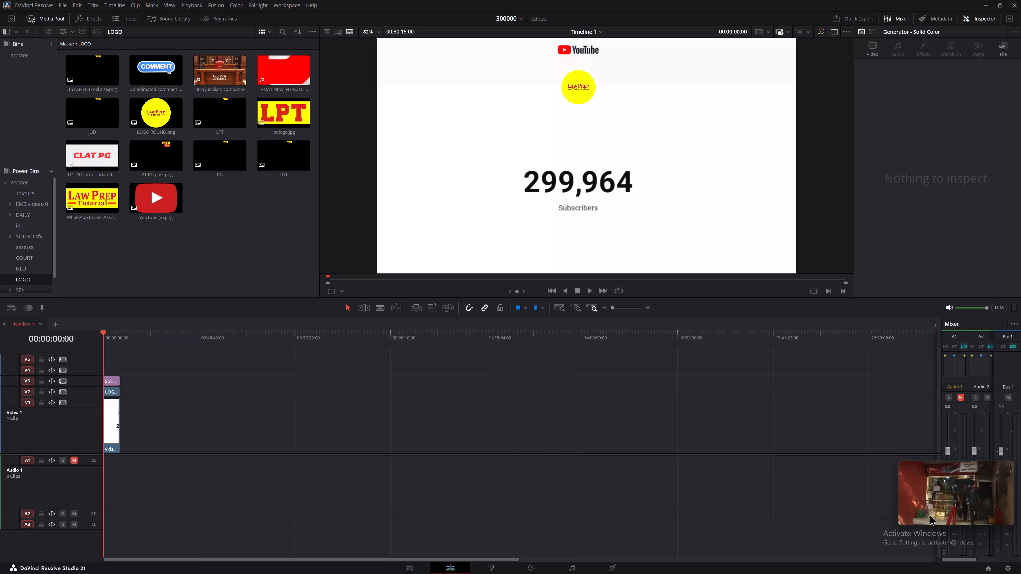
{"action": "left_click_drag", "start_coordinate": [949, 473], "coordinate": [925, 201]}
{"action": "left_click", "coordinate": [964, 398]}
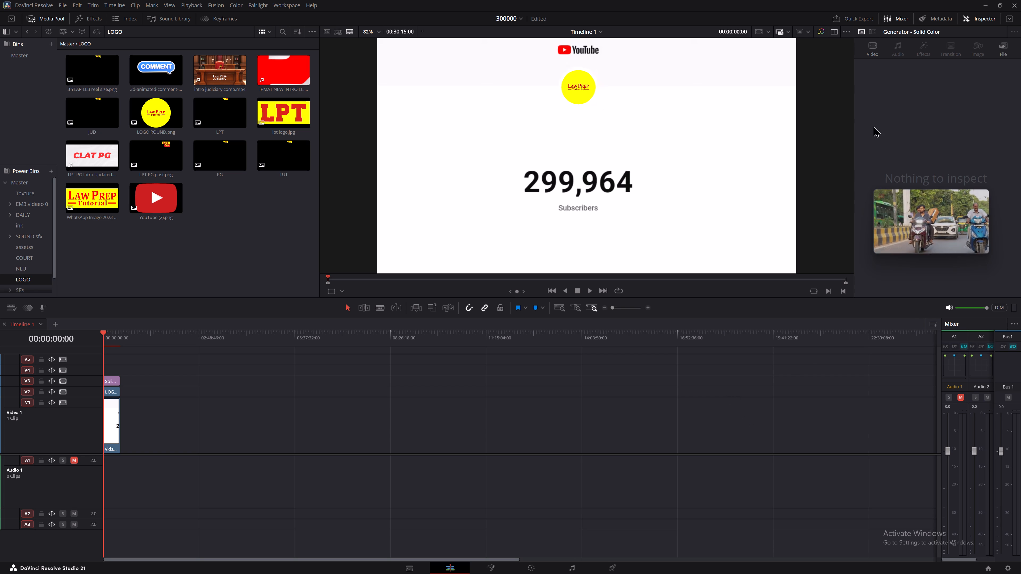
Open the supreme court on custodial death project from the REEL'S project folder.
{"action": "left_click", "coordinate": [988, 567]}
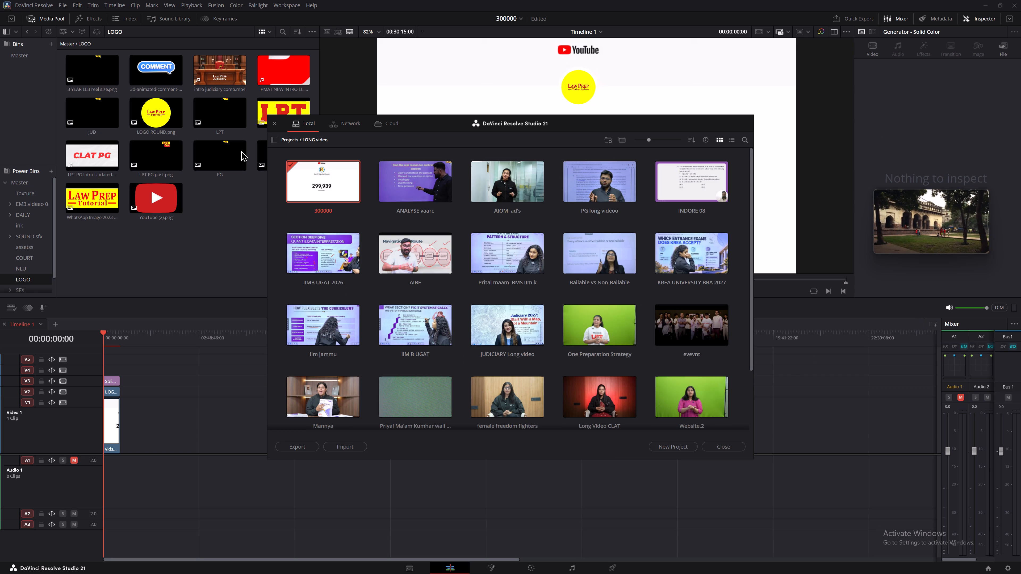
{"action": "right_click", "coordinate": [331, 169]}
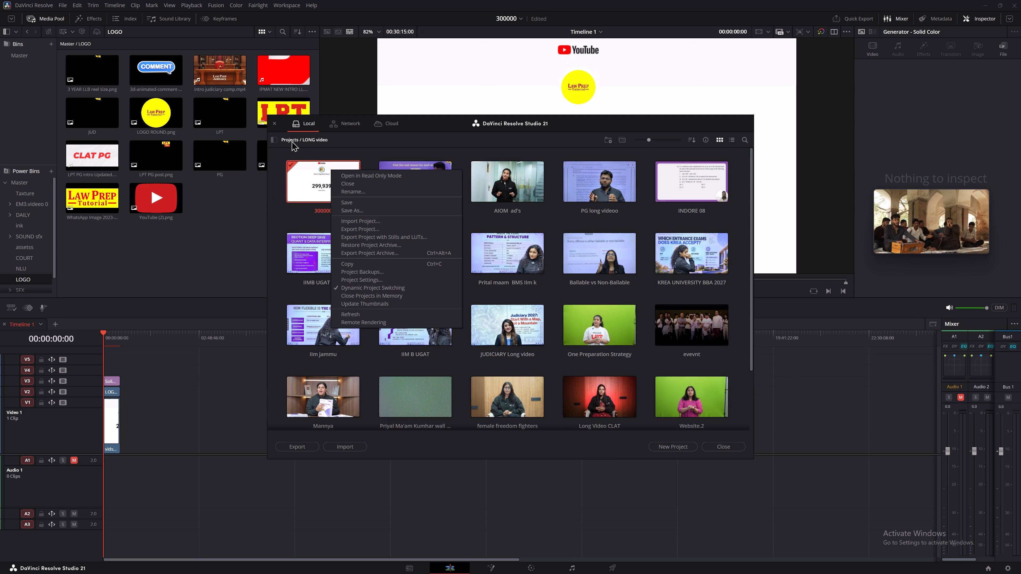
{"action": "left_click", "coordinate": [291, 140]}
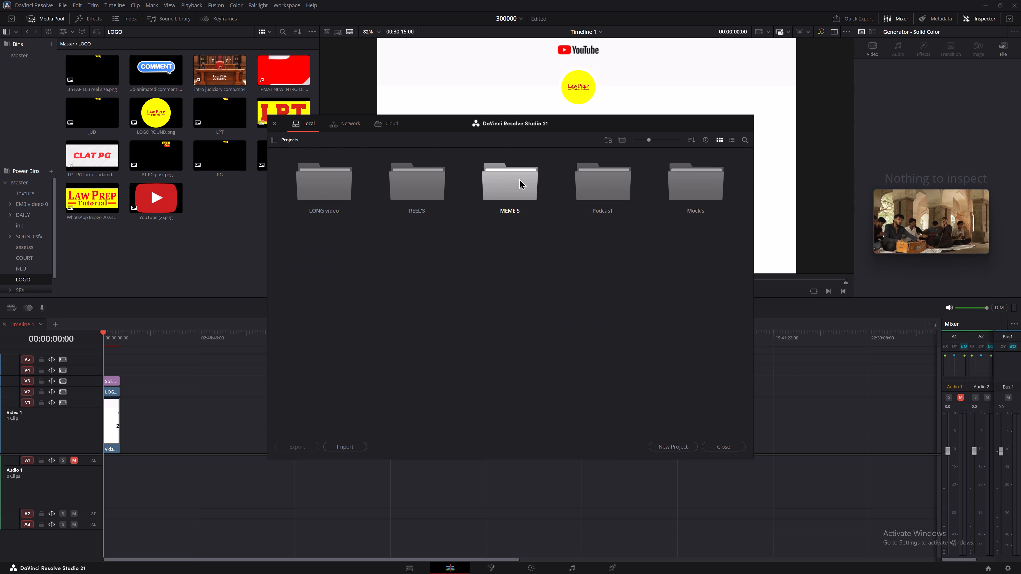
{"action": "double_click", "coordinate": [612, 180]}
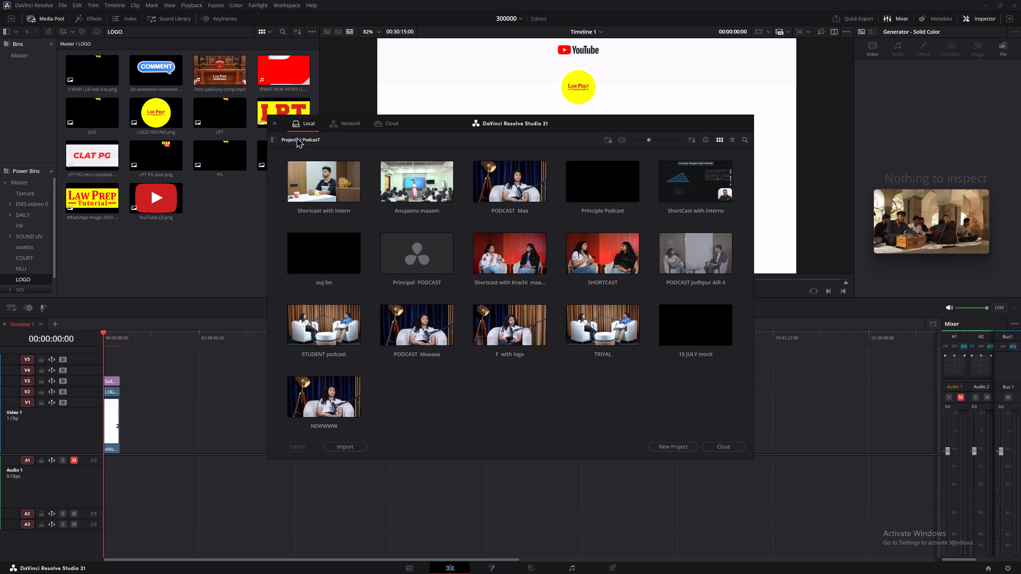
{"action": "left_click", "coordinate": [296, 138]}
{"action": "double_click", "coordinate": [415, 173]}
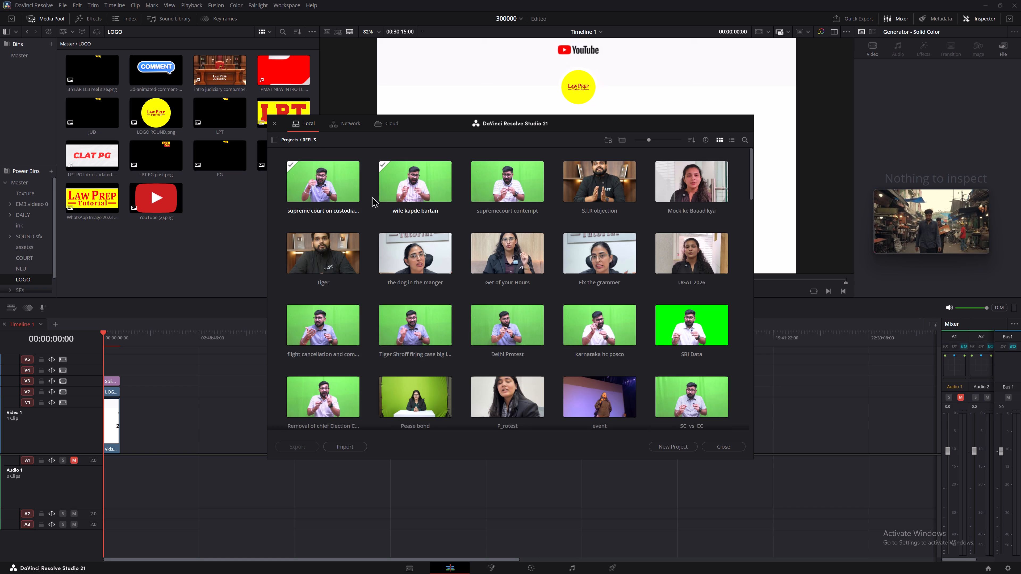
{"action": "left_click", "coordinate": [322, 179]}
{"action": "left_click", "coordinate": [324, 180]}
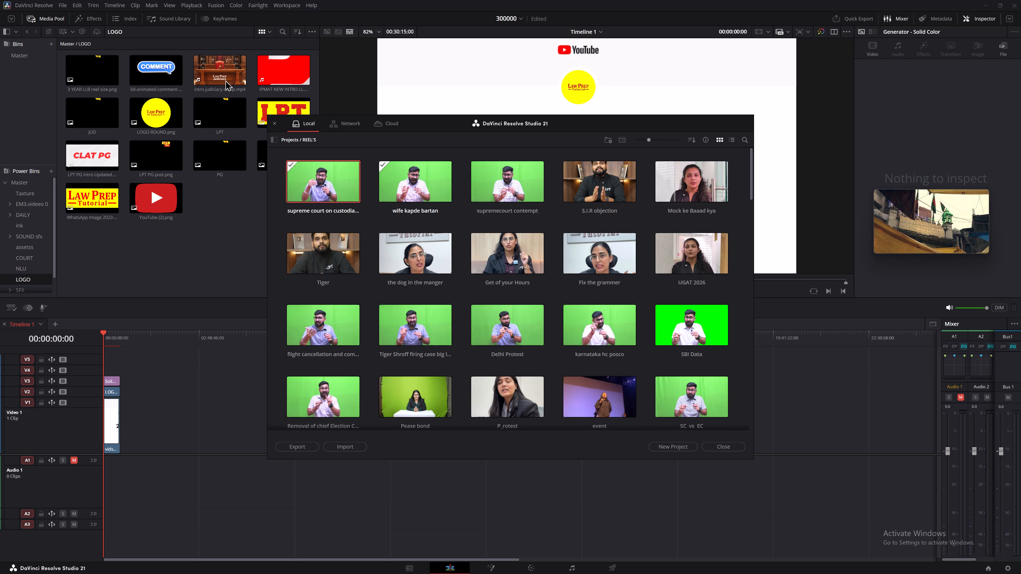
{"action": "double_click", "coordinate": [332, 174]}
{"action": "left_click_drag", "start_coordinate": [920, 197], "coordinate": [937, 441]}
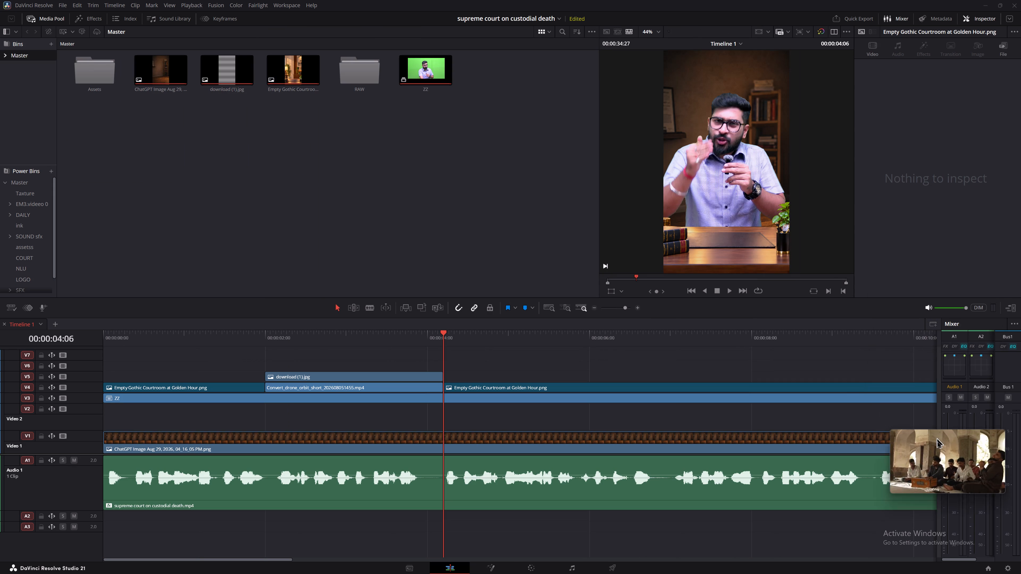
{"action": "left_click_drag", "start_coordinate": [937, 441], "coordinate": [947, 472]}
Move the playhead back to the start of the timeline and save the project.
{"action": "left_click_drag", "start_coordinate": [202, 333], "coordinate": [93, 358]}
{"action": "key", "text": "ctrl+s"}
{"action": "key", "text": "ctrl+s"}
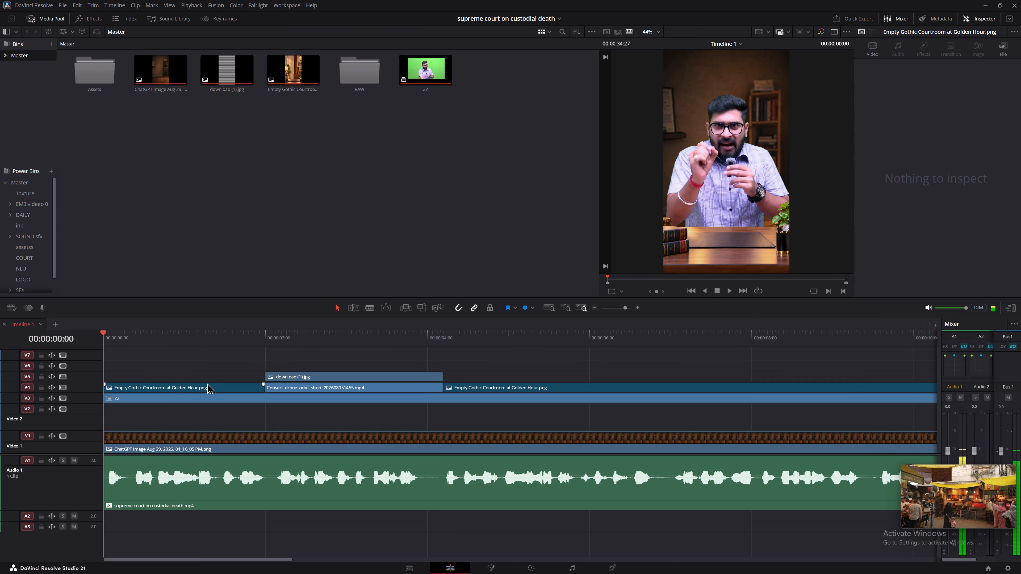
Play the opening seconds into the Supreme Court footage while lowering the monitoring volume.
{"action": "left_click", "coordinate": [264, 327]}
{"action": "key", "text": "space"}
{"action": "left_click_drag", "start_coordinate": [258, 334], "coordinate": [263, 335]}
{"action": "key", "text": "space"}
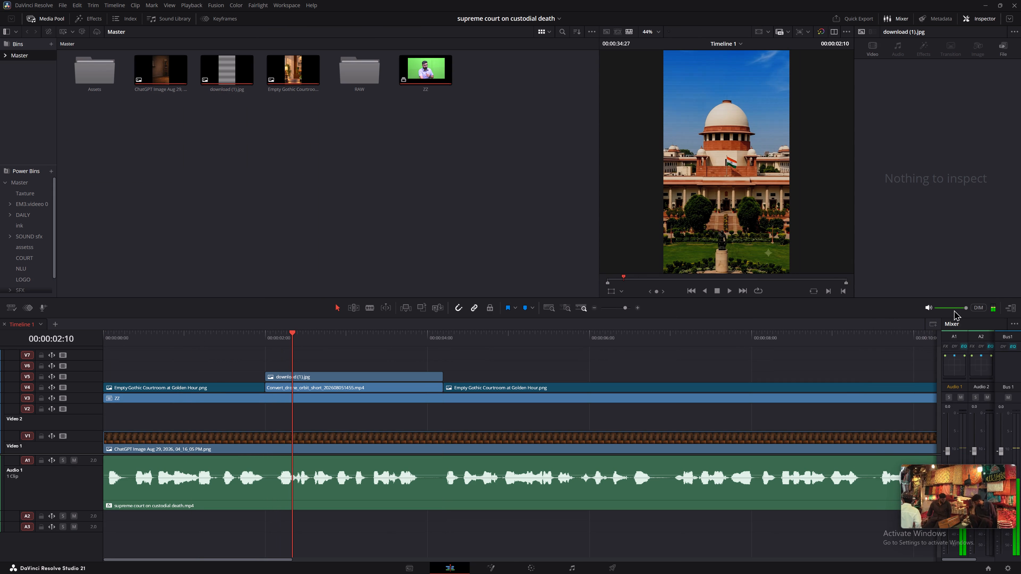
{"action": "left_click", "coordinate": [953, 310]}
{"action": "key", "text": "space"}
{"action": "key", "text": "space"}
Switch the layout to a full-height viewer and continue playing the edit into the second Empty Gothic Courtroom clip.
{"action": "left_click", "coordinate": [1013, 310]}
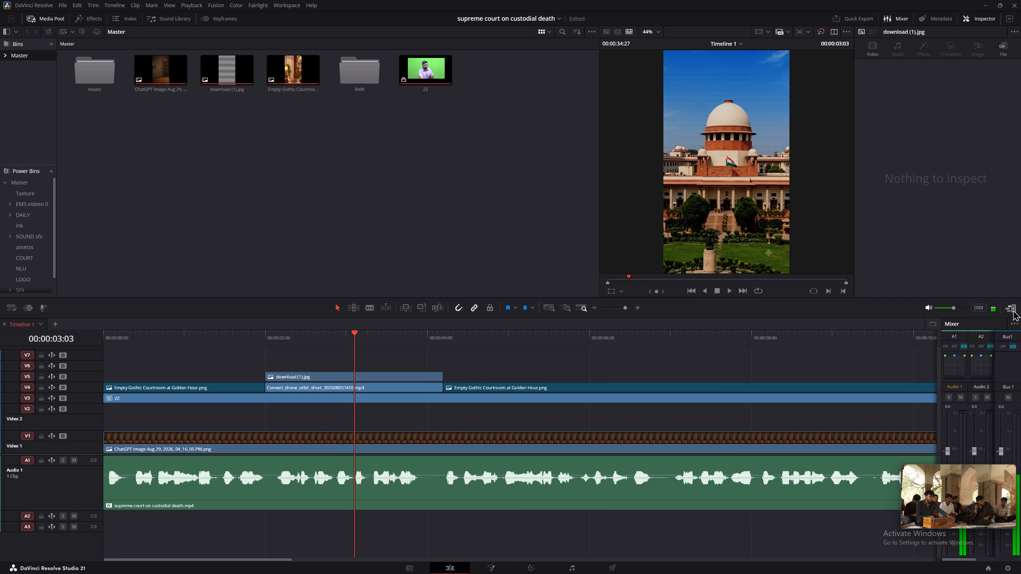
{"action": "key", "text": "space"}
{"action": "key", "text": "space"}
{"action": "key", "text": "space"}
{"action": "middle_click_drag", "start_coordinate": [474, 364], "coordinate": [324, 369]}
{"action": "key", "text": "space"}
{"action": "scroll", "coordinate": [370, 370], "scroll_direction": "down", "scroll_amount": 3, "text": "alt"}
{"action": "key", "text": "space"}
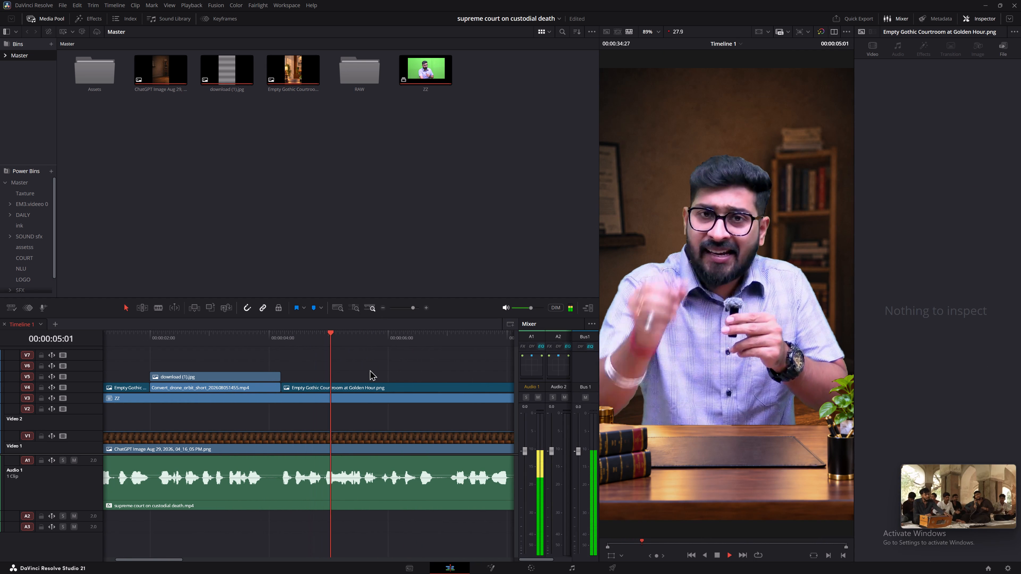
{"action": "key", "text": "space"}
Lower the monitoring volume to about -27 dB.
{"action": "left_click_drag", "start_coordinate": [530, 307], "coordinate": [525, 308]}
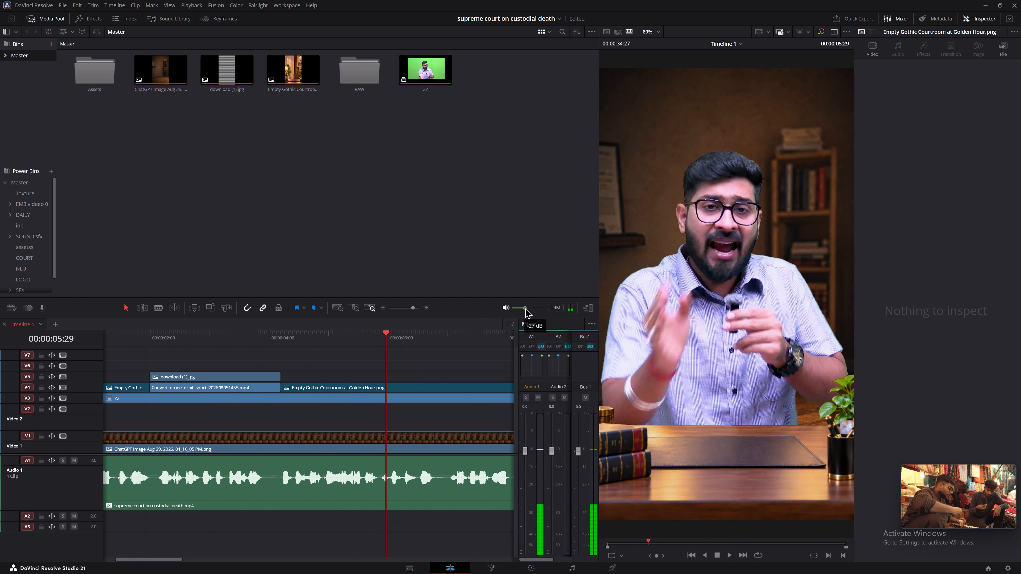
{"action": "left_click_drag", "start_coordinate": [525, 308], "coordinate": [526, 308]}
Replay the edit from about 2 to 8 seconds to review it, saving the project along the way.
{"action": "key", "text": "space"}
{"action": "left_click", "coordinate": [155, 338]}
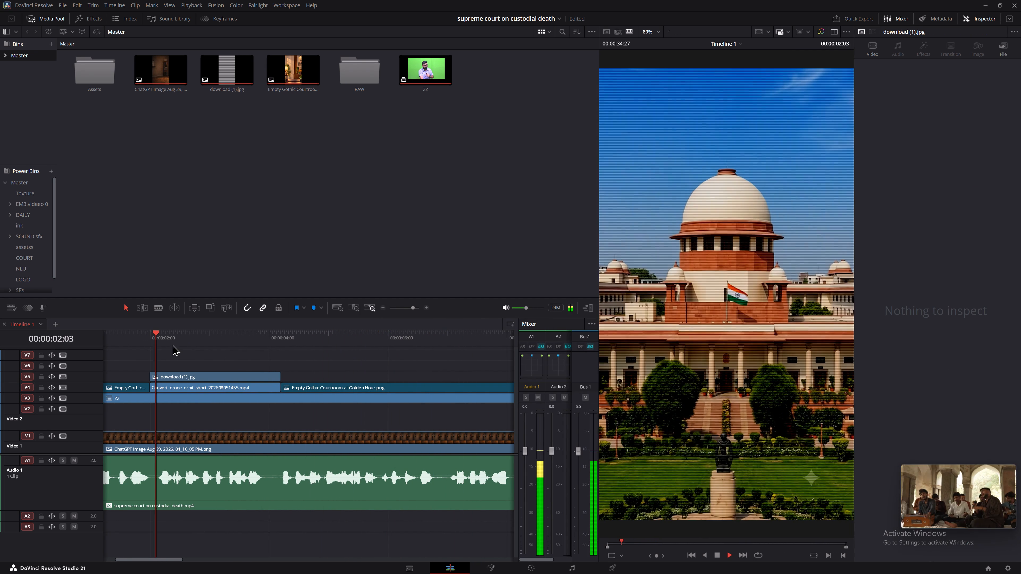
{"action": "middle_click_drag", "start_coordinate": [398, 353], "coordinate": [377, 352]}
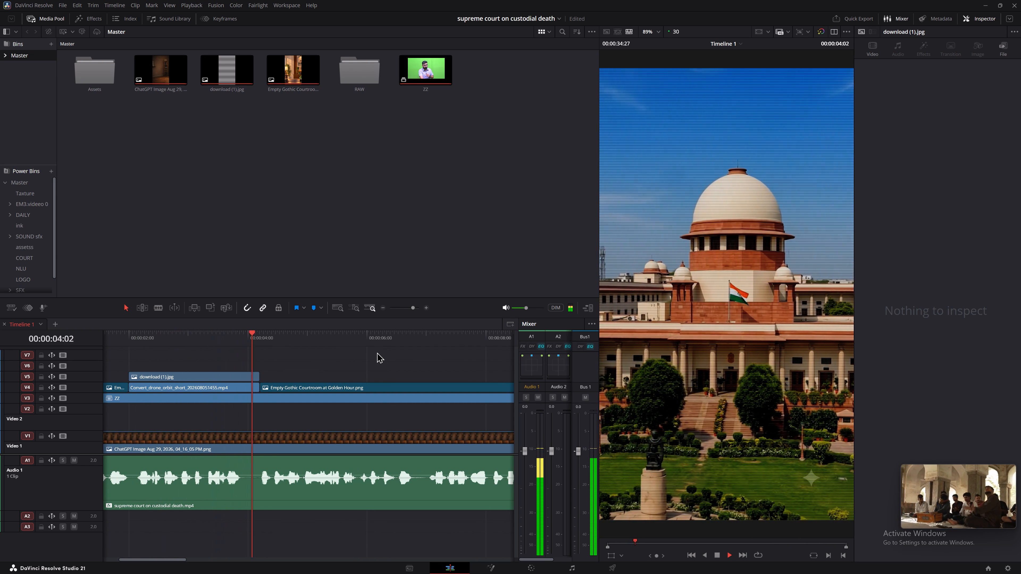
{"action": "middle_click_drag", "start_coordinate": [412, 363], "coordinate": [344, 358]}
{"action": "key", "text": "ctrl+s"}
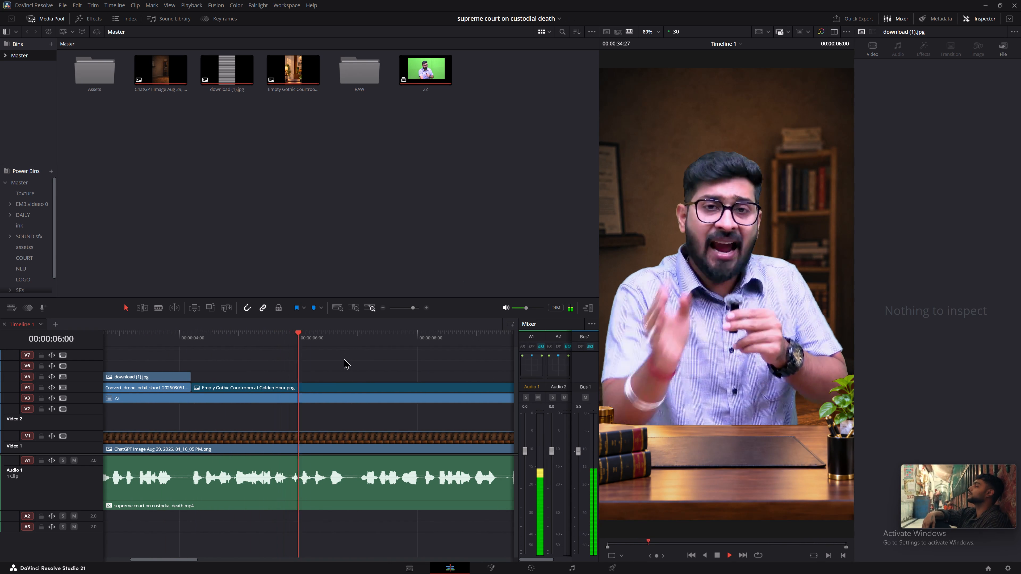
{"action": "scroll", "coordinate": [344, 358], "scroll_direction": "down", "scroll_amount": 2, "text": "alt"}
{"action": "scroll", "coordinate": [355, 364], "scroll_direction": "up", "scroll_amount": 1, "text": "alt"}
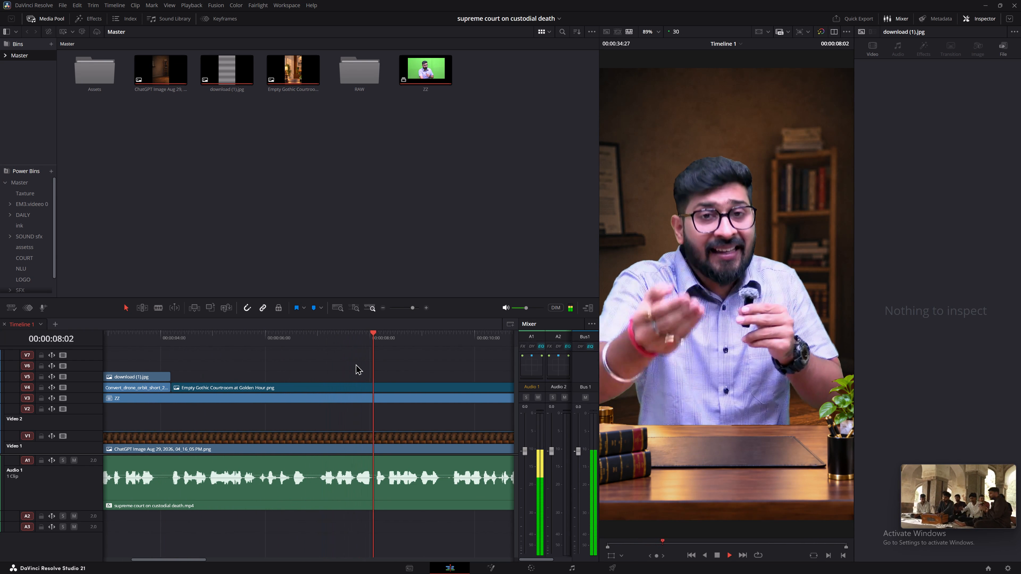
{"action": "key", "text": "space"}
Import the Pensive Woman in a Rural Village image from October > 26 > Video 1 > Assets into the media pool.
{"action": "key", "text": "alt+Tab"}
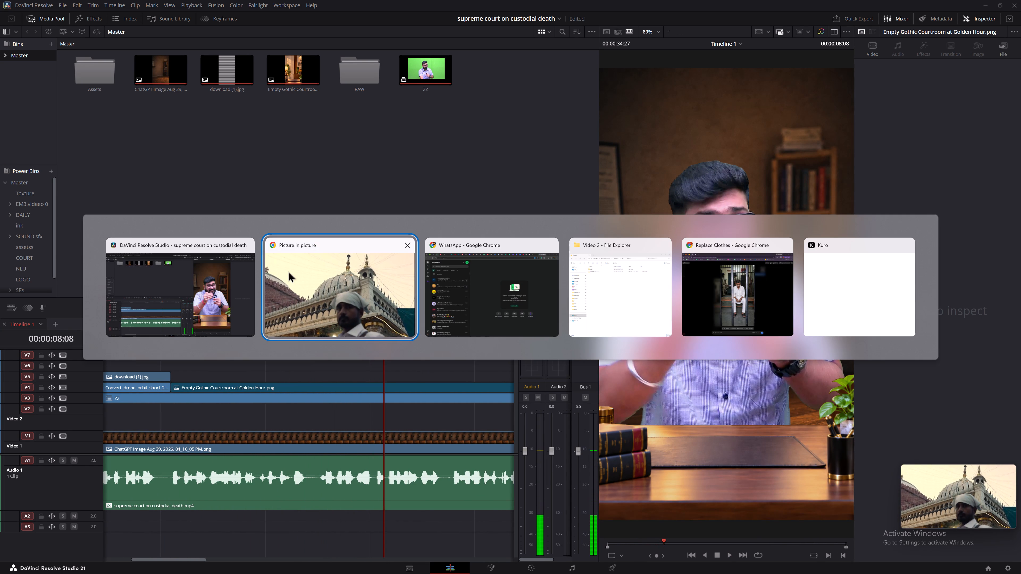
{"action": "left_click", "coordinate": [203, 150], "text": "alt"}
{"action": "right_click", "coordinate": [203, 150]}
{"action": "left_click", "coordinate": [333, 257]}
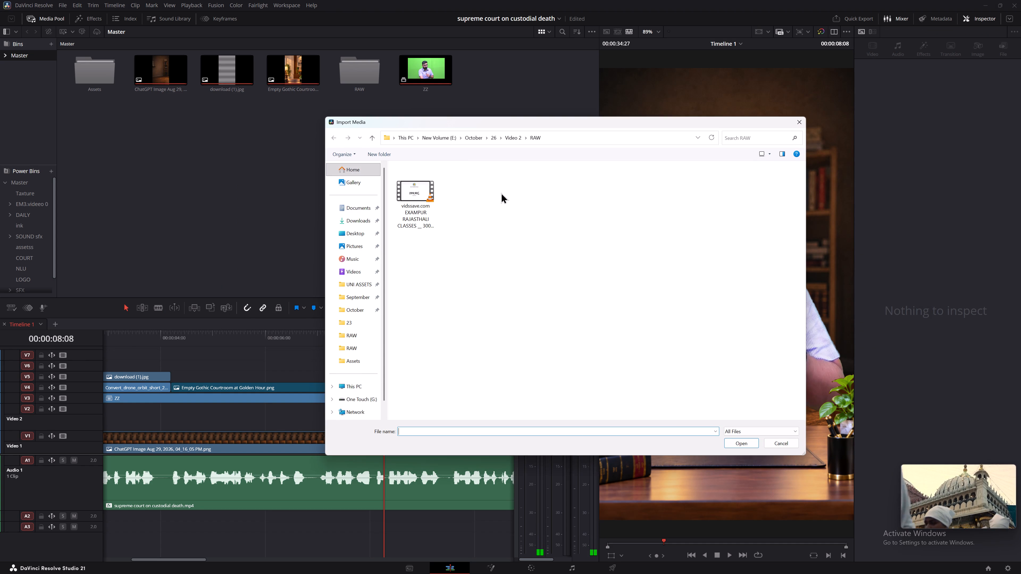
{"action": "left_click", "coordinate": [493, 138]}
{"action": "double_click", "coordinate": [420, 178]}
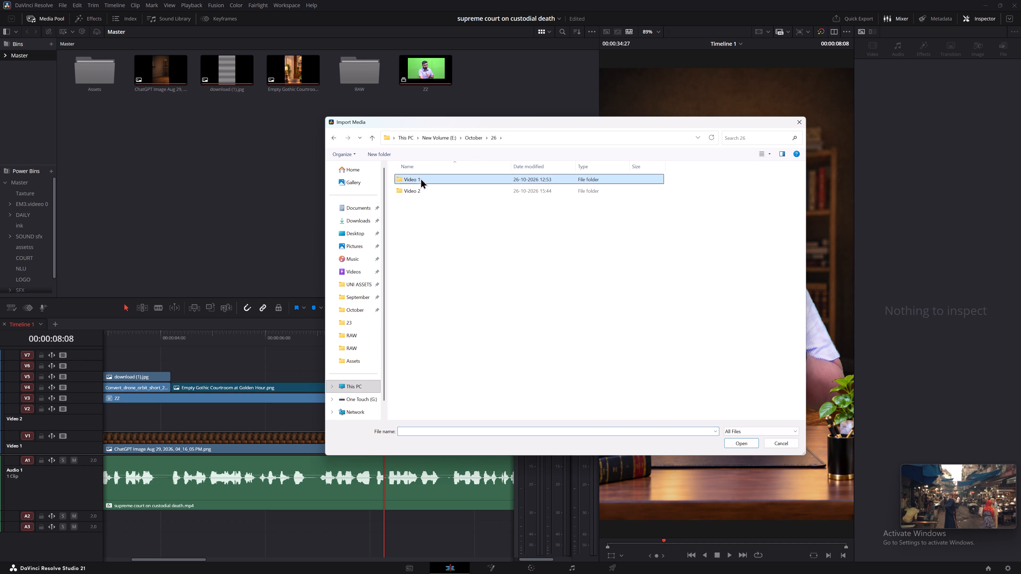
{"action": "double_click", "coordinate": [420, 192]}
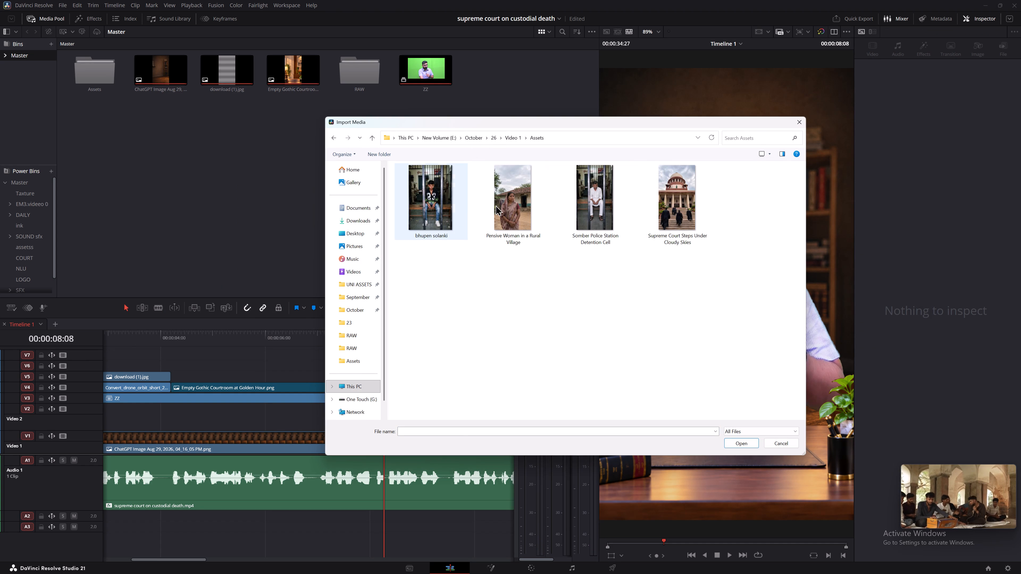
{"action": "left_click", "coordinate": [520, 198], "text": "ctrl"}
{"action": "left_click", "coordinate": [601, 208], "text": "ctrl"}
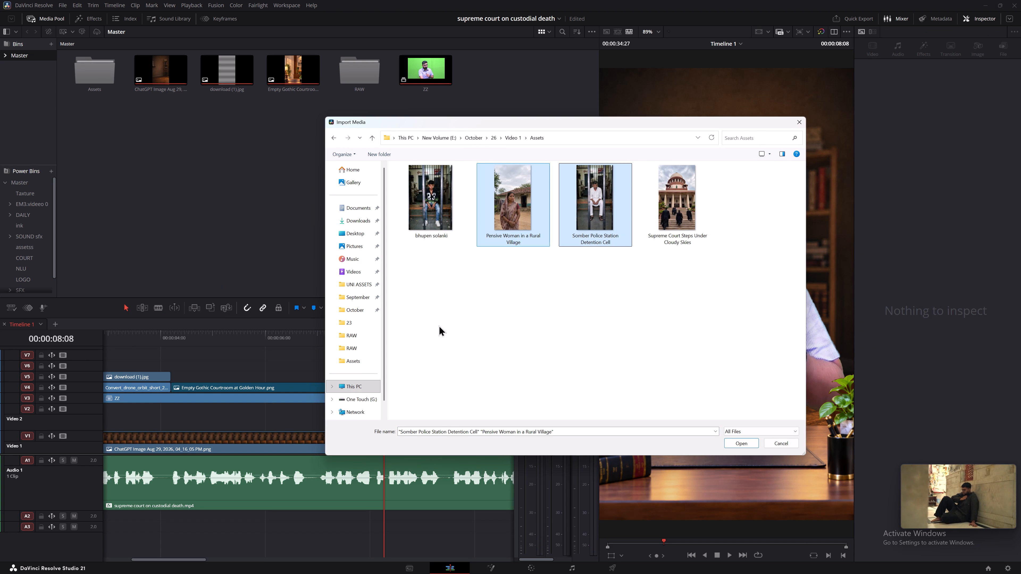
{"action": "left_click_drag", "start_coordinate": [519, 214], "coordinate": [93, 80]}
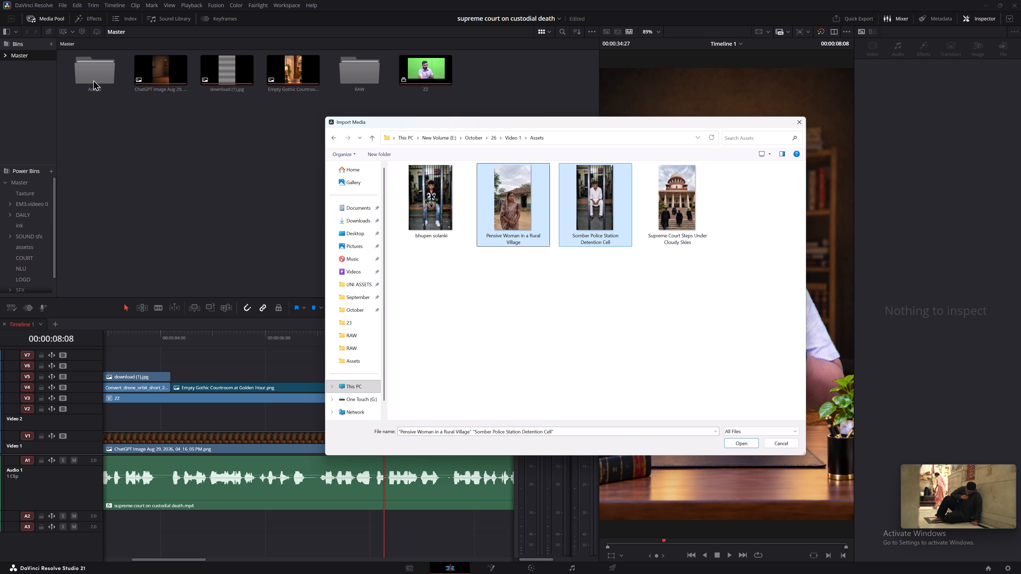
{"action": "left_click", "coordinate": [93, 80]}
{"action": "left_click_drag", "start_coordinate": [655, 335], "coordinate": [650, 328]}
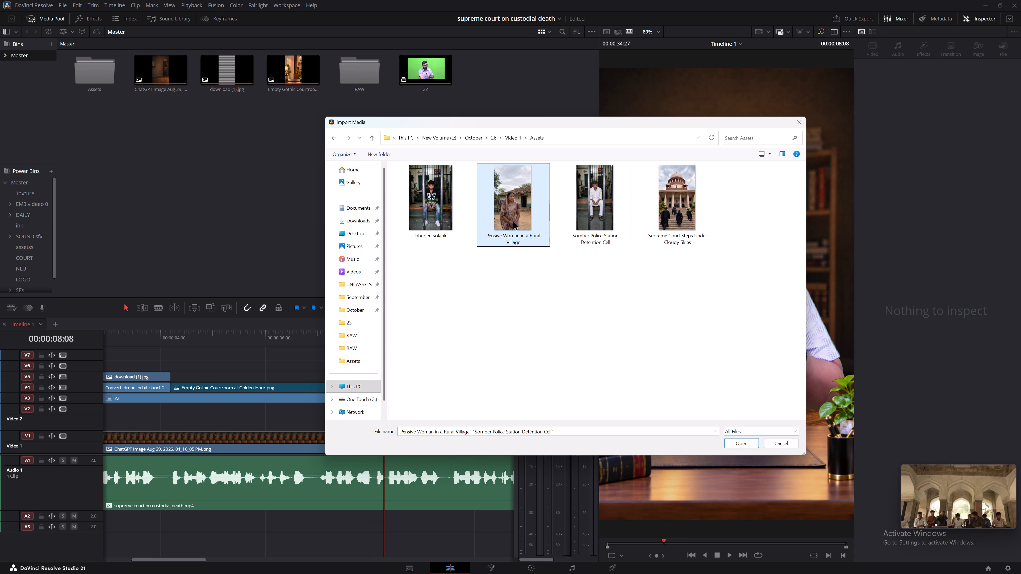
{"action": "left_click", "coordinate": [512, 220]}
{"action": "left_click", "coordinate": [751, 443]}
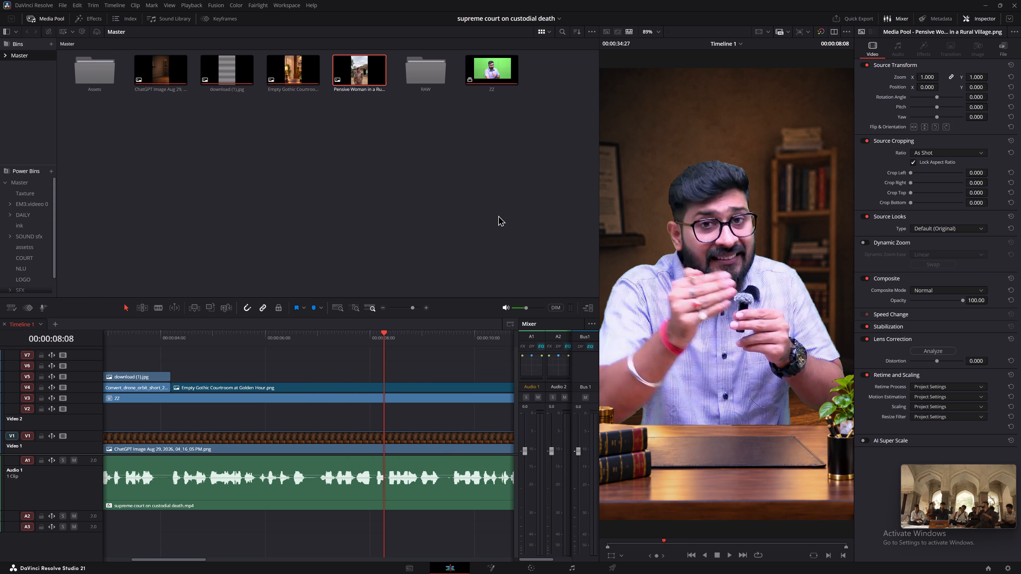
Move the imported village woman image and the three other loose stills into the Assets bin, and open that bin.
{"action": "left_click_drag", "start_coordinate": [498, 215], "coordinate": [497, 213]}
{"action": "left_click_drag", "start_coordinate": [354, 70], "coordinate": [83, 62]}
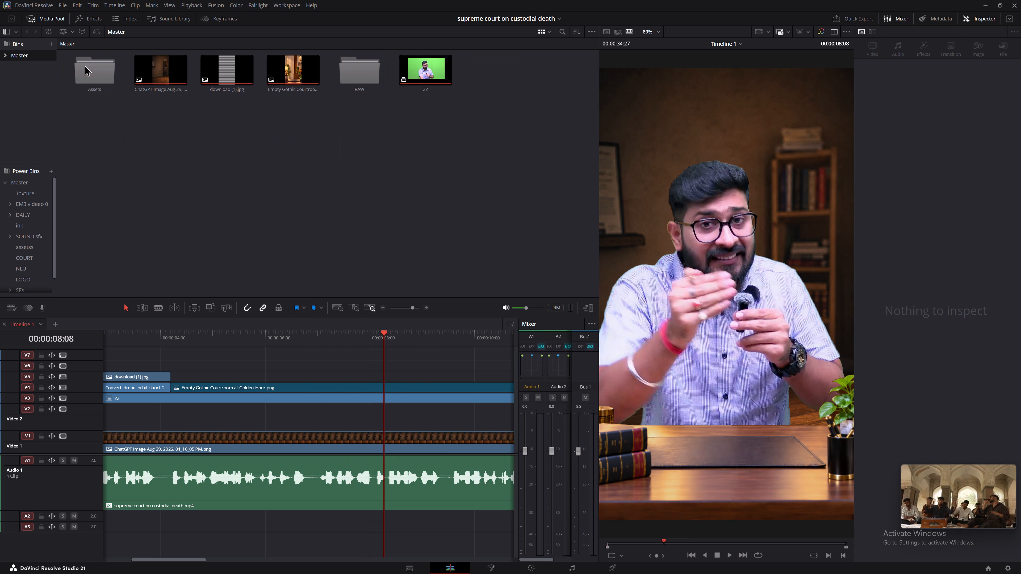
{"action": "left_click", "coordinate": [205, 139]}
{"action": "left_click_drag", "start_coordinate": [317, 152], "coordinate": [160, 60]}
{"action": "left_click_drag", "start_coordinate": [165, 69], "coordinate": [105, 73]}
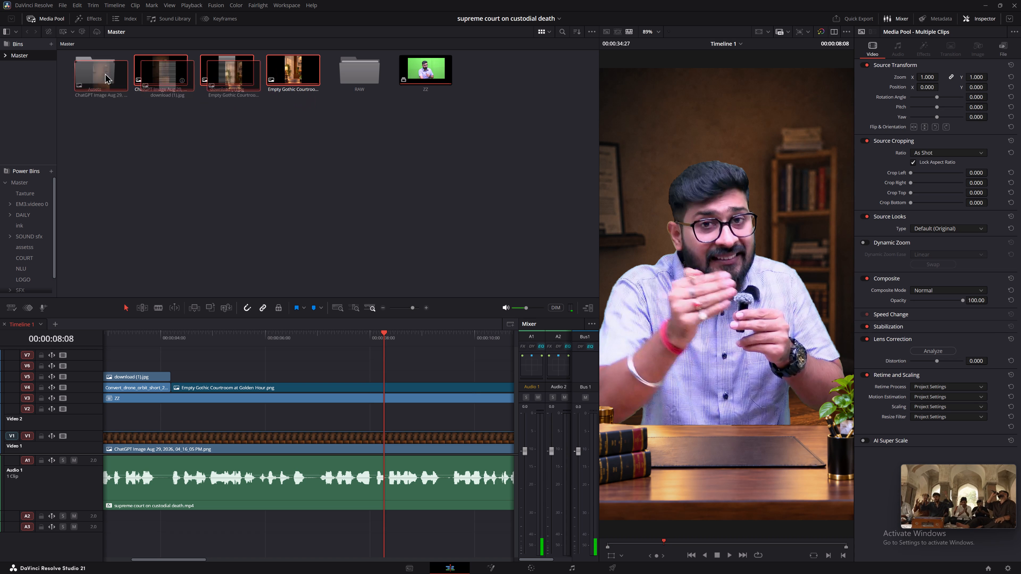
{"action": "left_click_drag", "start_coordinate": [105, 73], "coordinate": [98, 64]}
{"action": "left_click", "coordinate": [98, 79]}
{"action": "double_click", "coordinate": [93, 77]}
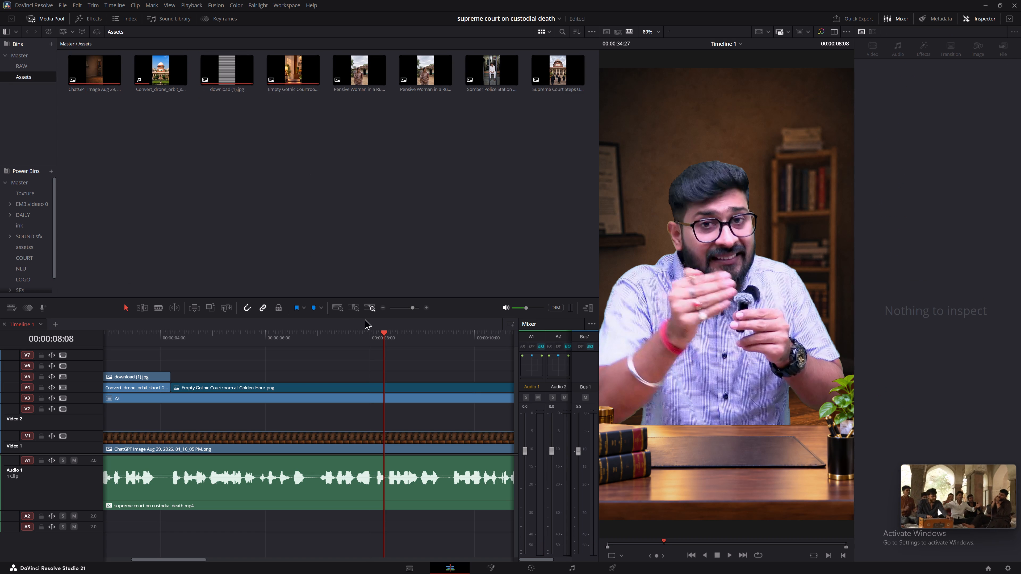
Play the section around 4 to 5 seconds, just after the Supreme Court footage, to review the speech there.
{"action": "left_click", "coordinate": [361, 347]}
{"action": "left_click_drag", "start_coordinate": [225, 337], "coordinate": [185, 342]}
{"action": "key", "text": "space"}
{"action": "key", "text": "space"}
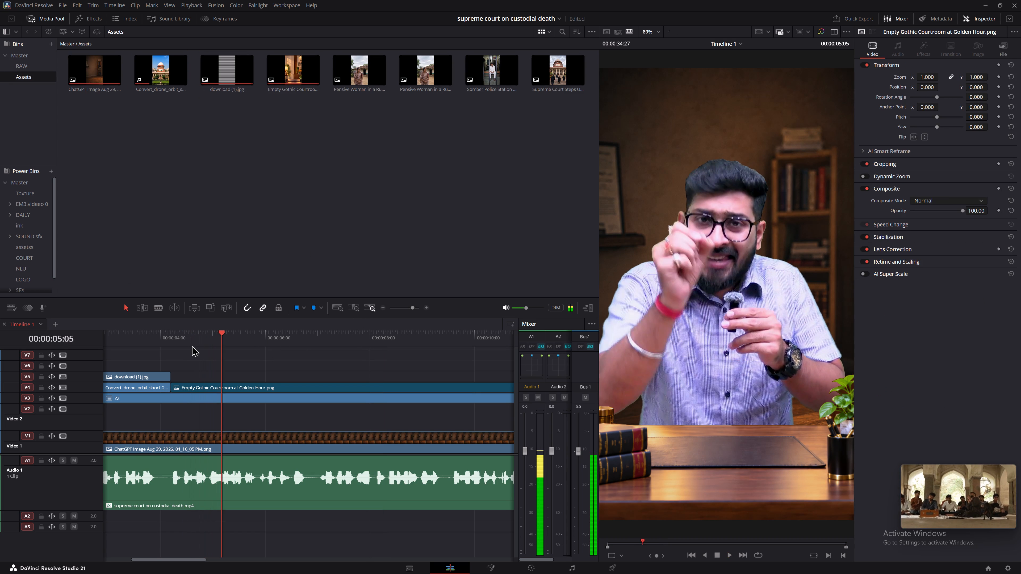
{"action": "left_click", "coordinate": [139, 344]}
{"action": "key", "text": "space"}
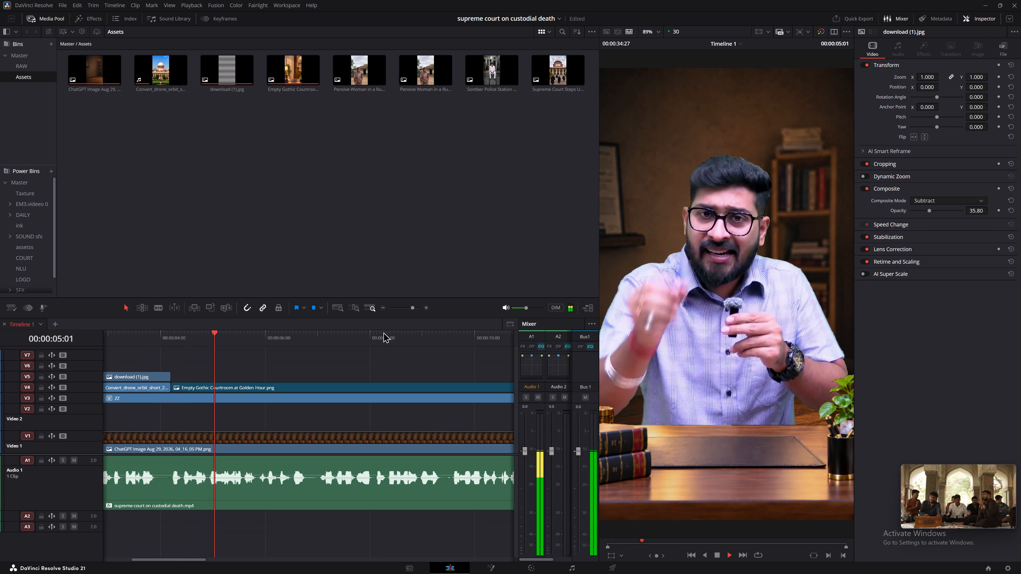
{"action": "key", "text": "space"}
Delete the duplicate Pensive Woman in a Rural Village image from the Assets bin.
{"action": "left_click", "coordinate": [379, 154]}
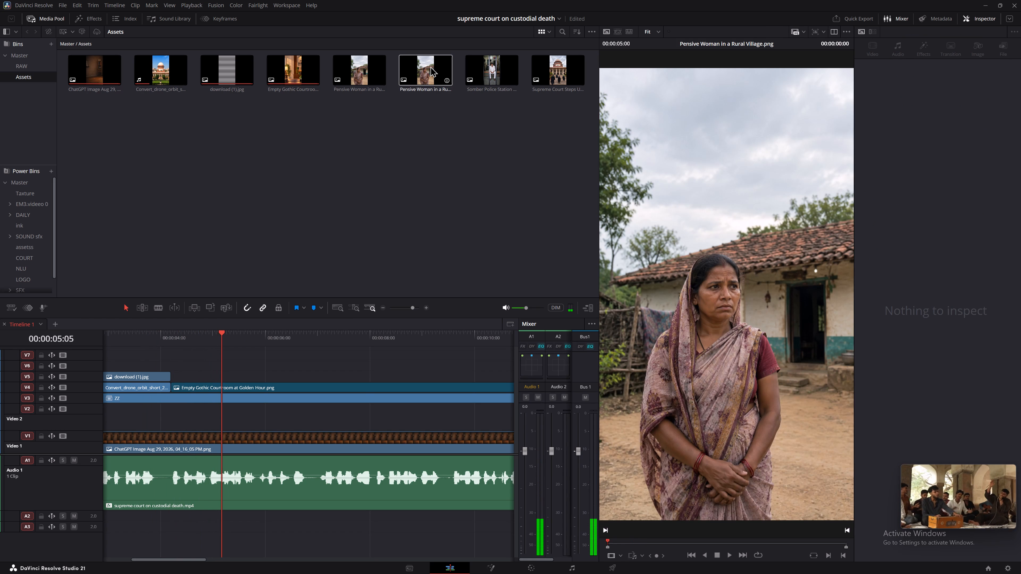
{"action": "left_click", "coordinate": [433, 73]}
{"action": "key", "text": "BackSpace"}
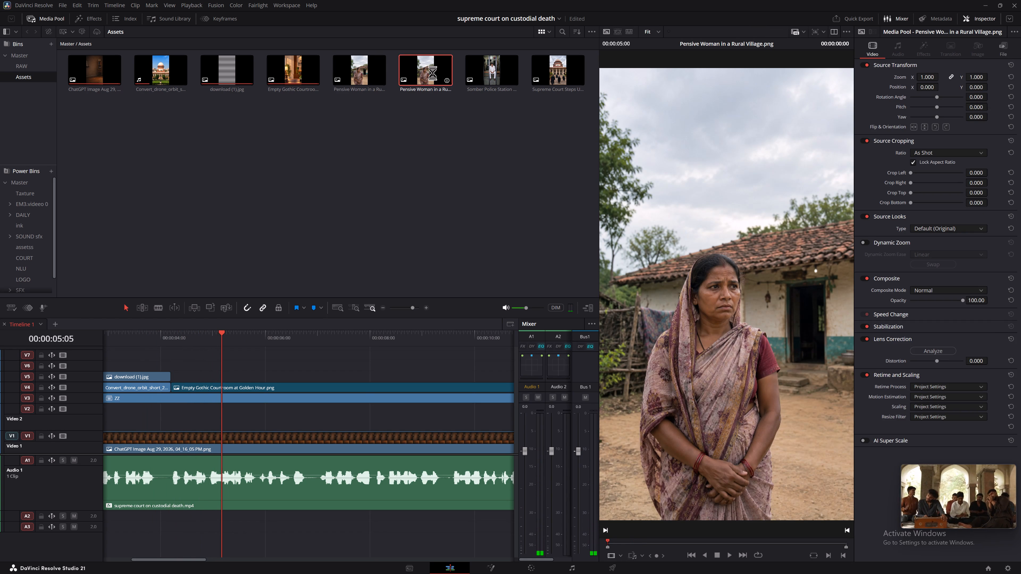
{"action": "left_click_drag", "start_coordinate": [432, 161], "coordinate": [424, 152]}
Place the Pensive Woman in a Rural Village image on track V5, directly after the download (1).jpg clip.
{"action": "left_click_drag", "start_coordinate": [362, 71], "coordinate": [174, 394]}
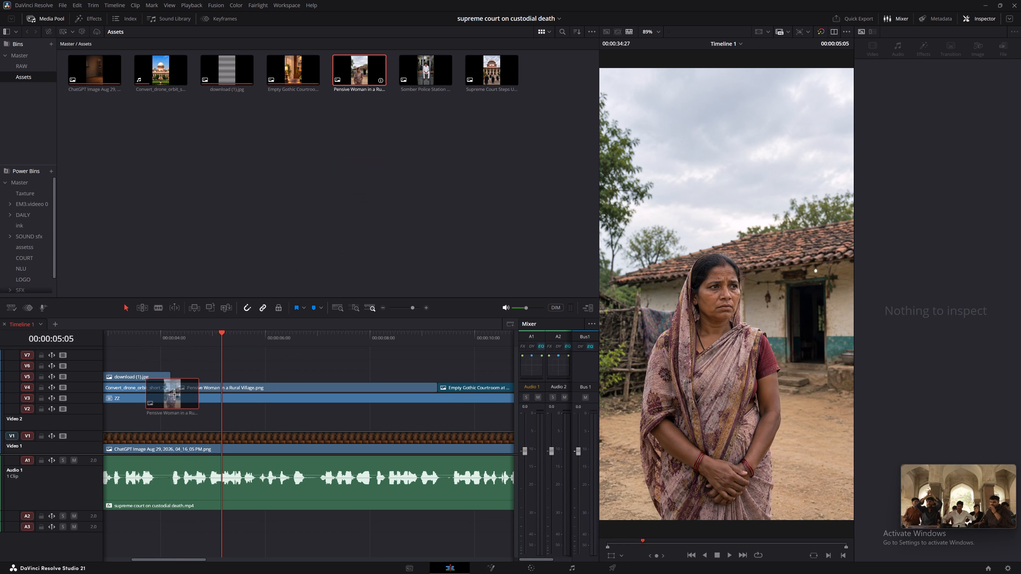
{"action": "left_click_drag", "start_coordinate": [174, 394], "coordinate": [176, 370]}
{"action": "left_click_drag", "start_coordinate": [206, 373], "coordinate": [202, 373]}
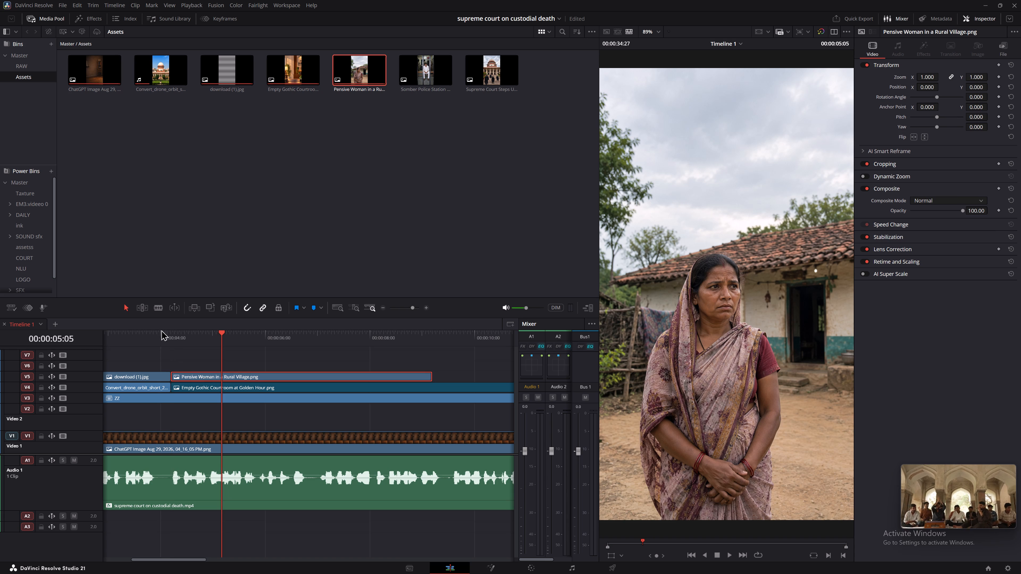
Play the section from about 4 to 9.5 seconds to review the speech under and just past the Pensive Woman clip.
{"action": "left_click", "coordinate": [161, 328]}
{"action": "left_click_drag", "start_coordinate": [161, 336], "coordinate": [161, 340]}
{"action": "key", "text": "space"}
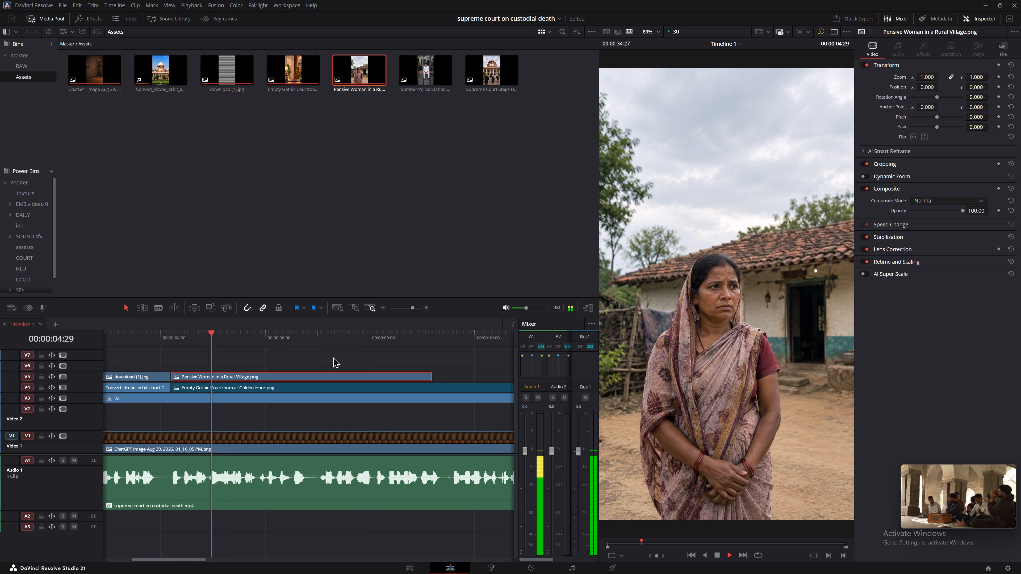
{"action": "key", "text": "space"}
{"action": "key", "text": "space"}
{"action": "key", "text": "space"}
{"action": "key", "text": "space"}
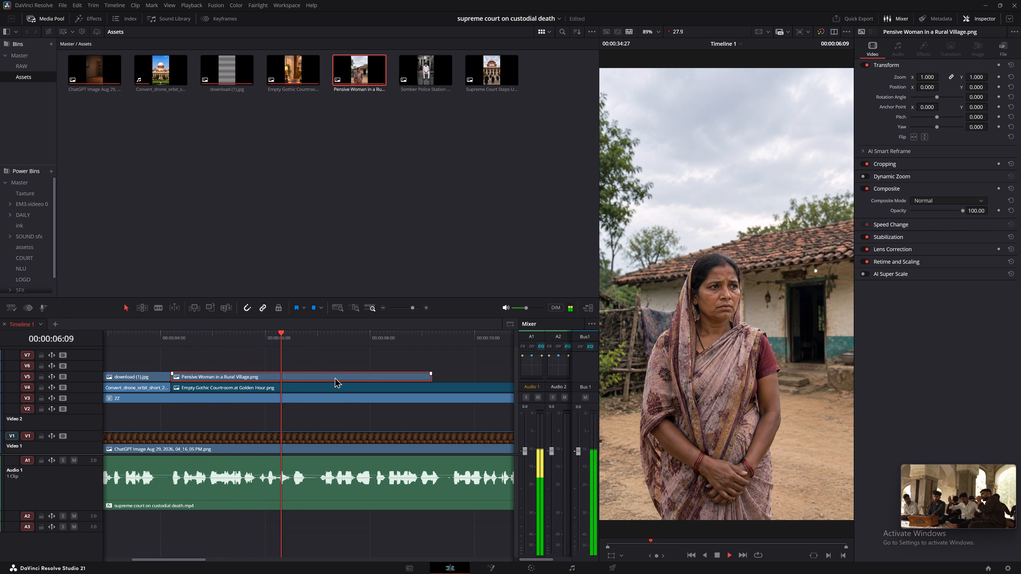
{"action": "key", "text": "space"}
{"action": "key", "text": "space"}
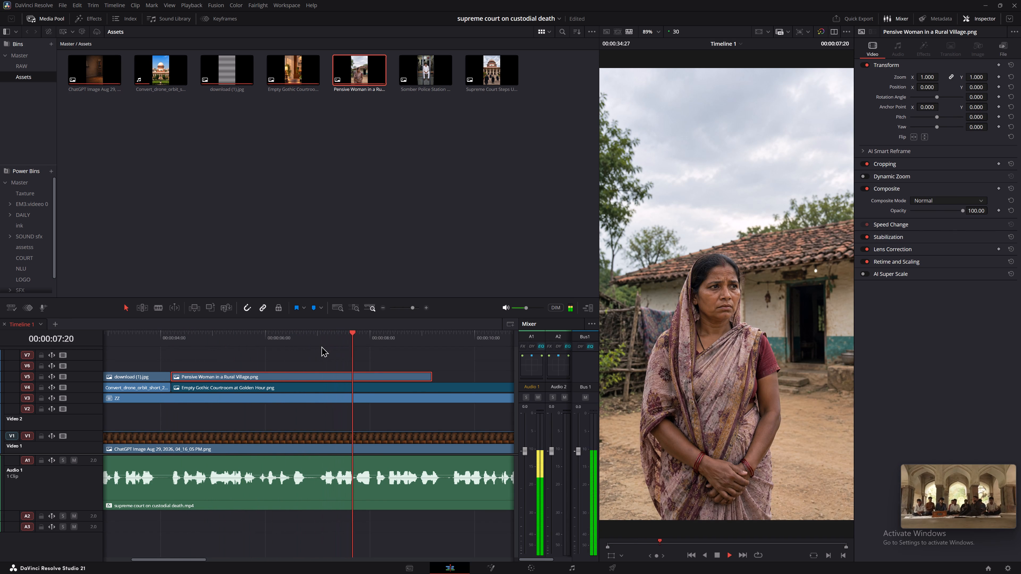
{"action": "key", "text": "space"}
{"action": "key", "text": "space"}
{"action": "key", "text": "space"}
{"action": "key", "text": "space"}
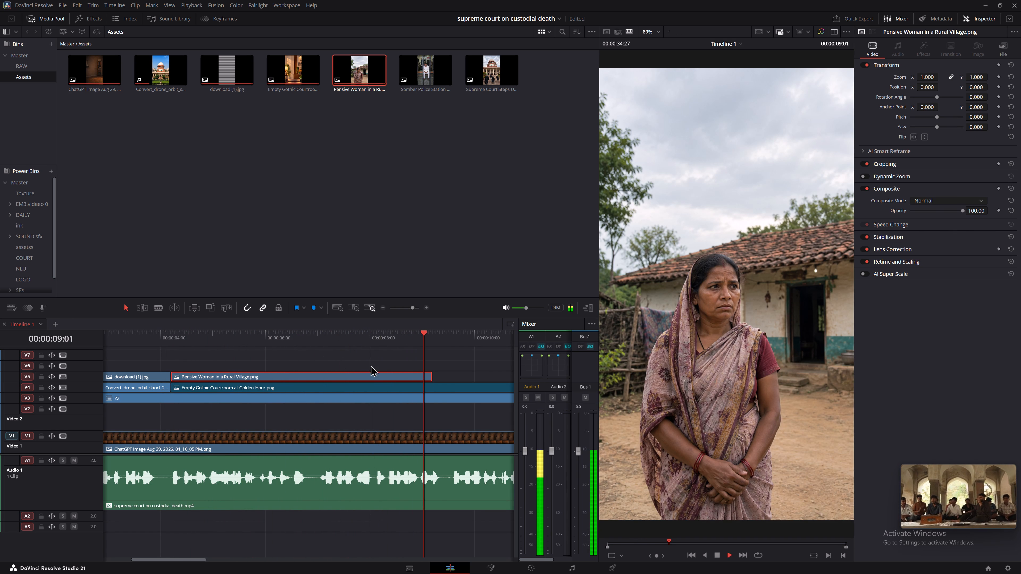
{"action": "key", "text": "space"}
Place the Somber Police Station Detention Cell image on track V6, starting at about 7 seconds.
{"action": "left_click", "coordinate": [442, 125]}
{"action": "left_click_drag", "start_coordinate": [423, 78], "coordinate": [363, 313]}
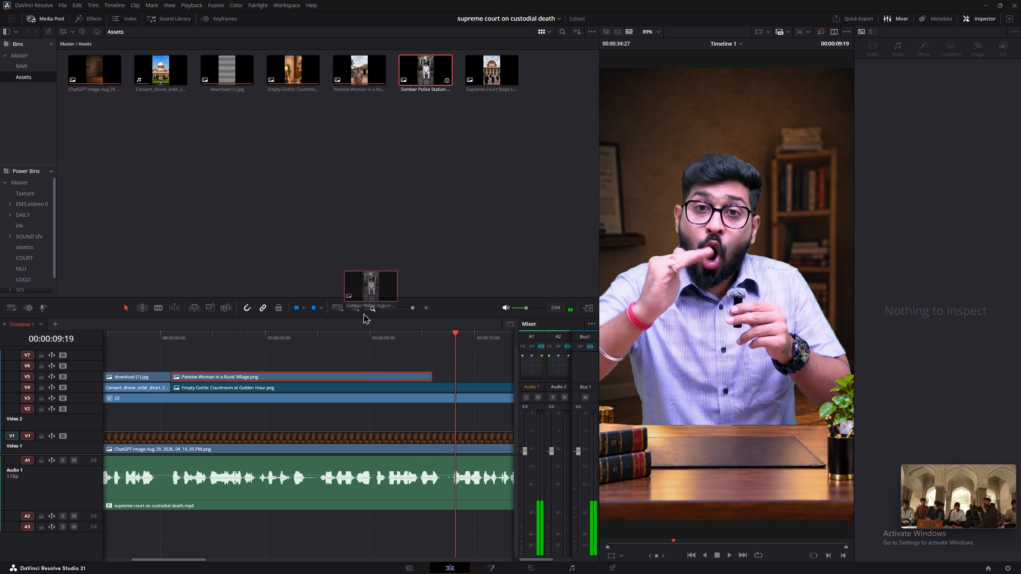
{"action": "left_click_drag", "start_coordinate": [363, 313], "coordinate": [314, 362]}
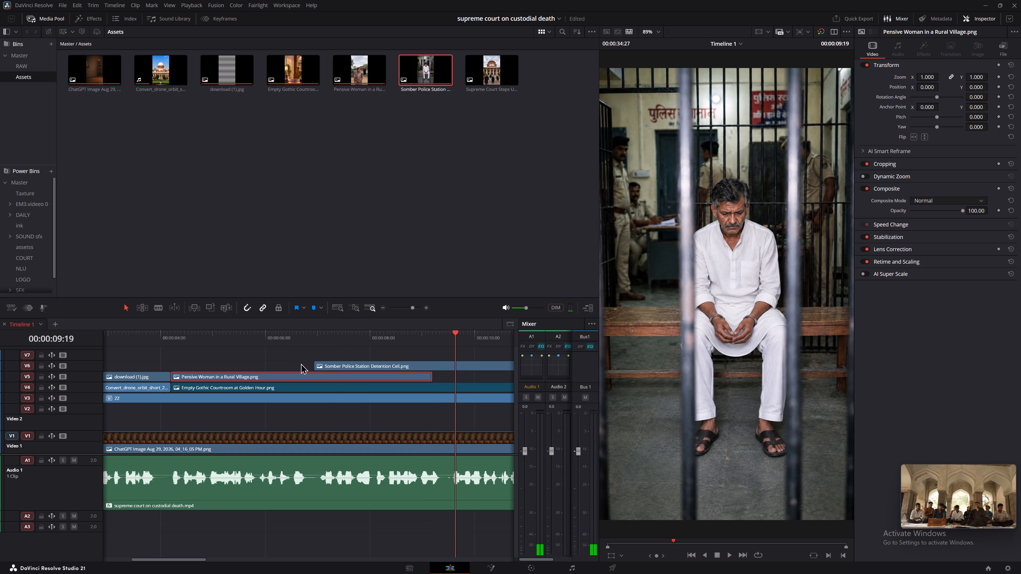
Move the Pensive Woman in a Rural Village clip from track V5 up to V7, keeping its timing.
{"action": "left_click_drag", "start_coordinate": [259, 377], "coordinate": [262, 354]}
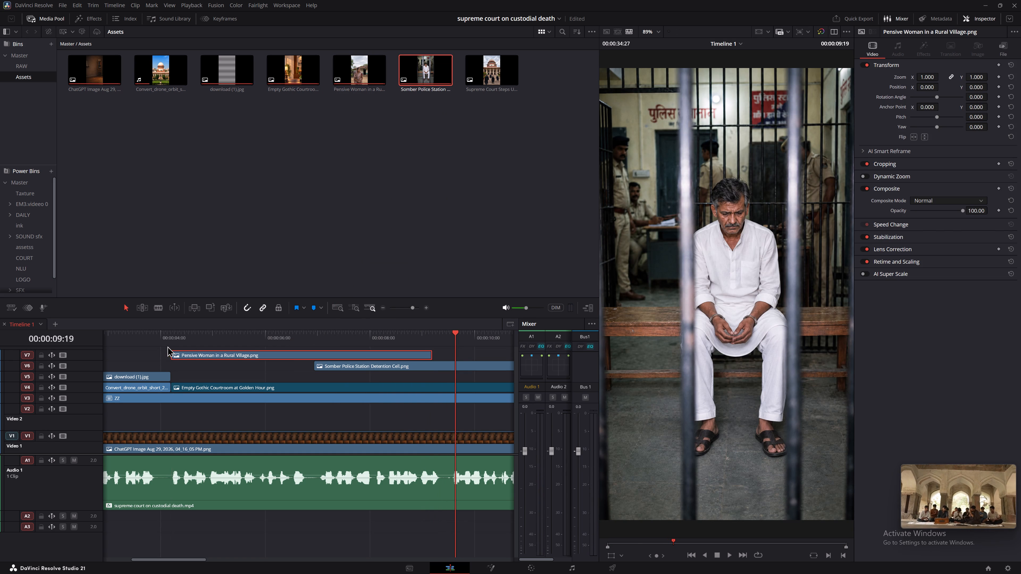
Listen from about 4 seconds and slide the Somber Police Station Detention Cell clip on V6 earlier, starting at about 00:00:06:08.
{"action": "left_click", "coordinate": [167, 346]}
{"action": "key", "text": "space"}
{"action": "key", "text": "space"}
{"action": "key", "text": "space"}
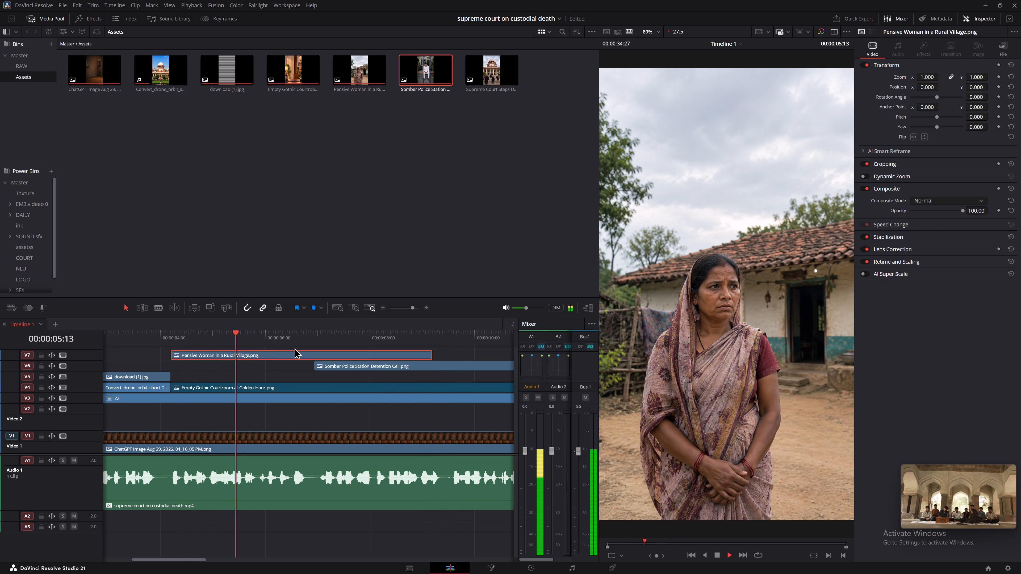
{"action": "key", "text": "space"}
{"action": "key", "text": "space"}
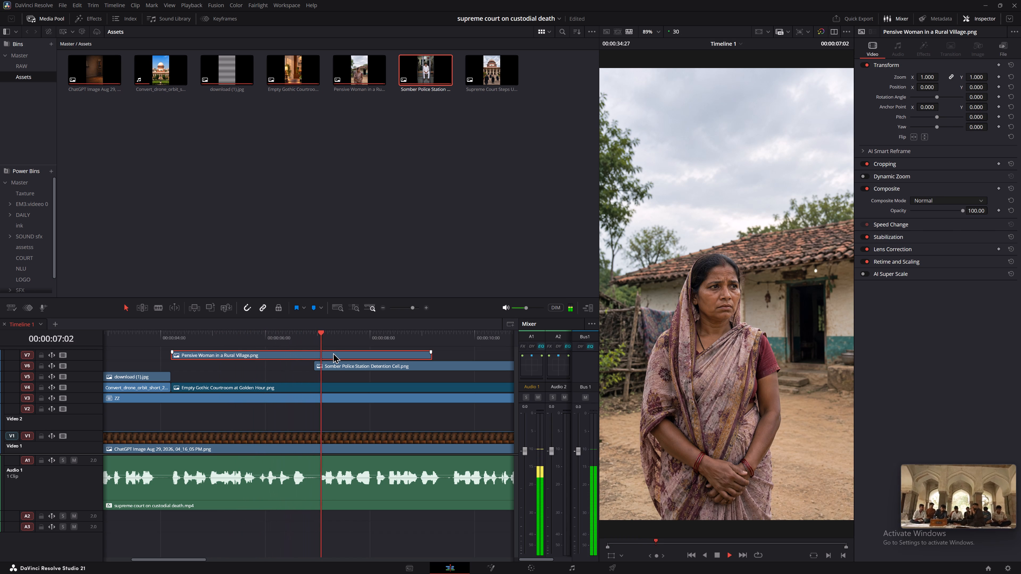
{"action": "key", "text": "space"}
{"action": "left_click_drag", "start_coordinate": [334, 366], "coordinate": [287, 369]}
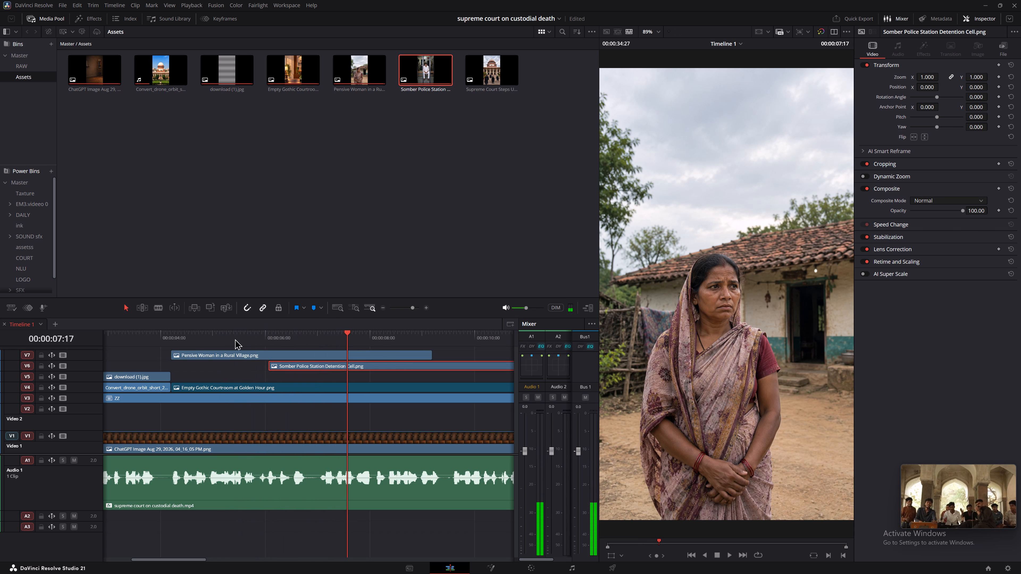
{"action": "left_click", "coordinate": [235, 339]}
{"action": "key", "text": "space"}
{"action": "key", "text": "space"}
{"action": "left_click_drag", "start_coordinate": [304, 364], "coordinate": [306, 364]}
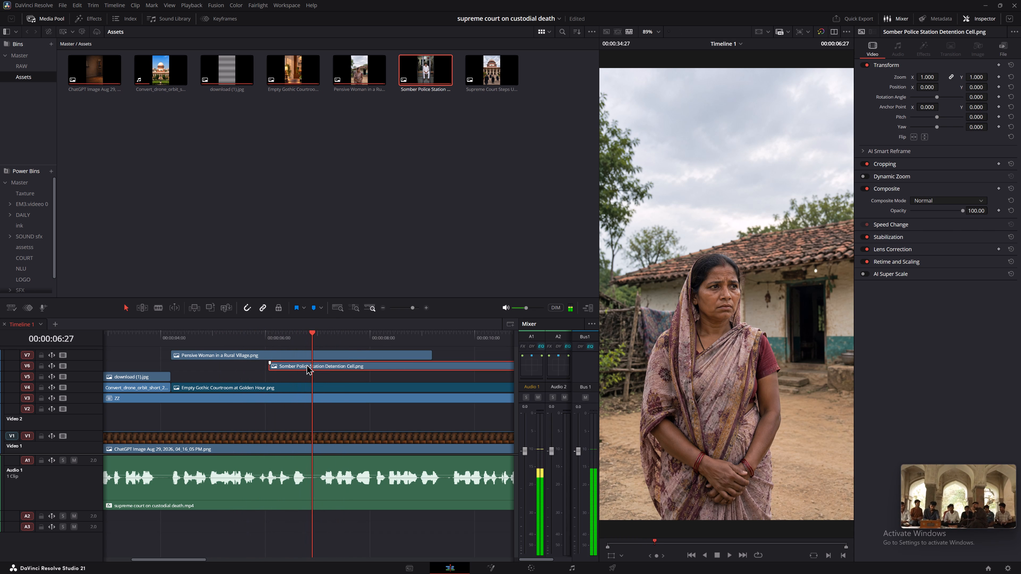
{"action": "left_click_drag", "start_coordinate": [306, 364], "coordinate": [315, 364]}
Play on through the end of the detention cell clip at about 11 seconds, and return to about 9.5 seconds to review the speech.
{"action": "key", "text": "space"}
{"action": "key", "text": "space"}
{"action": "key", "text": "space"}
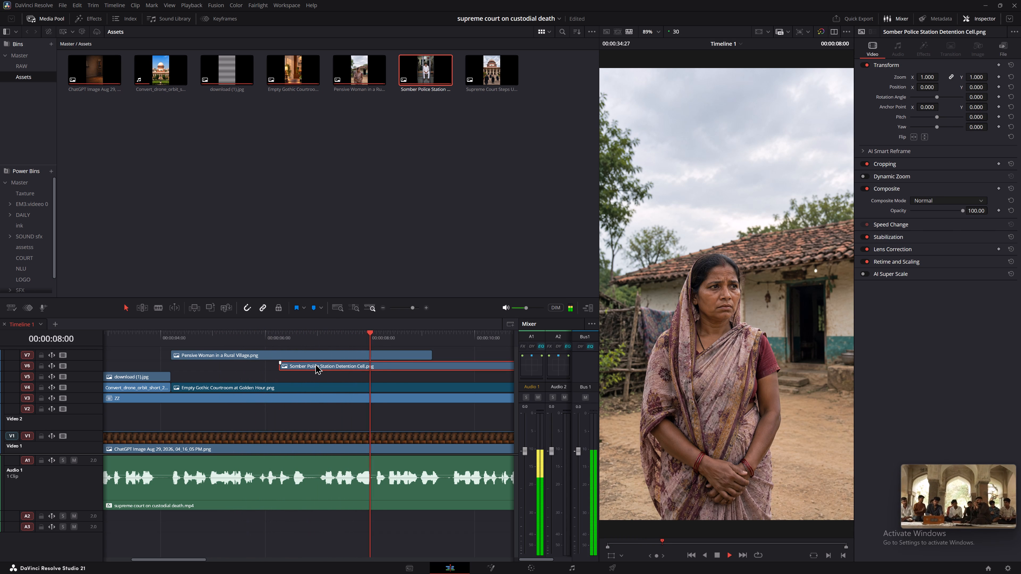
{"action": "middle_click_drag", "start_coordinate": [471, 333], "coordinate": [445, 330]}
{"action": "key", "text": "space"}
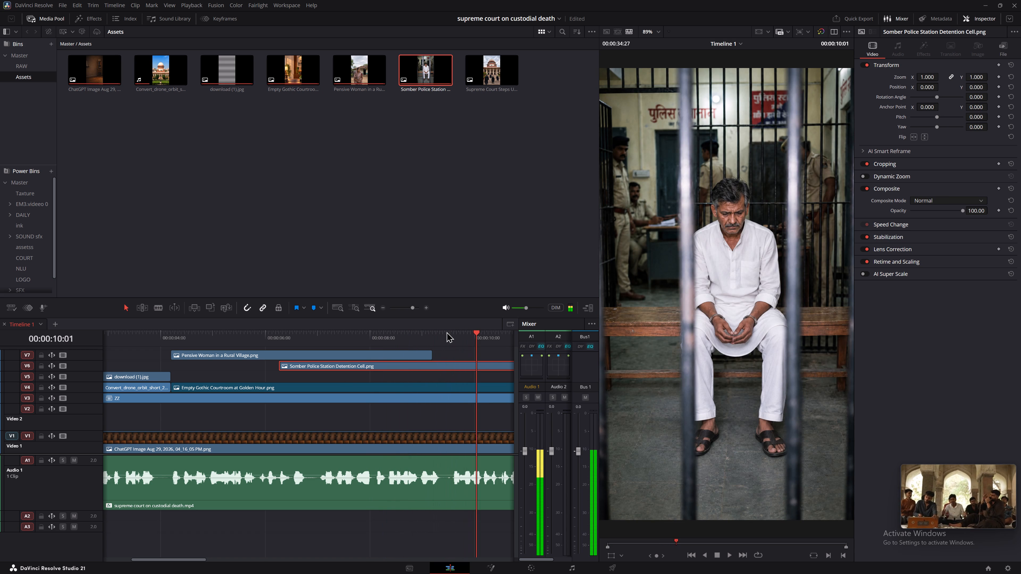
{"action": "middle_click_drag", "start_coordinate": [487, 353], "coordinate": [401, 349]}
{"action": "key", "text": "space"}
{"action": "key", "text": "space"}
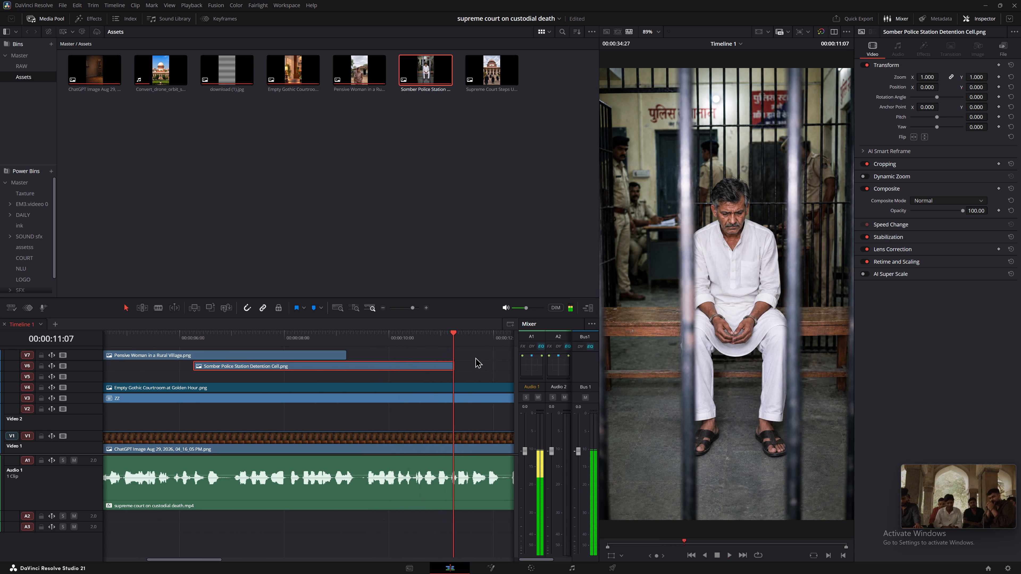
{"action": "left_click_drag", "start_coordinate": [342, 336], "coordinate": [366, 335]}
{"action": "key", "text": "Right"}
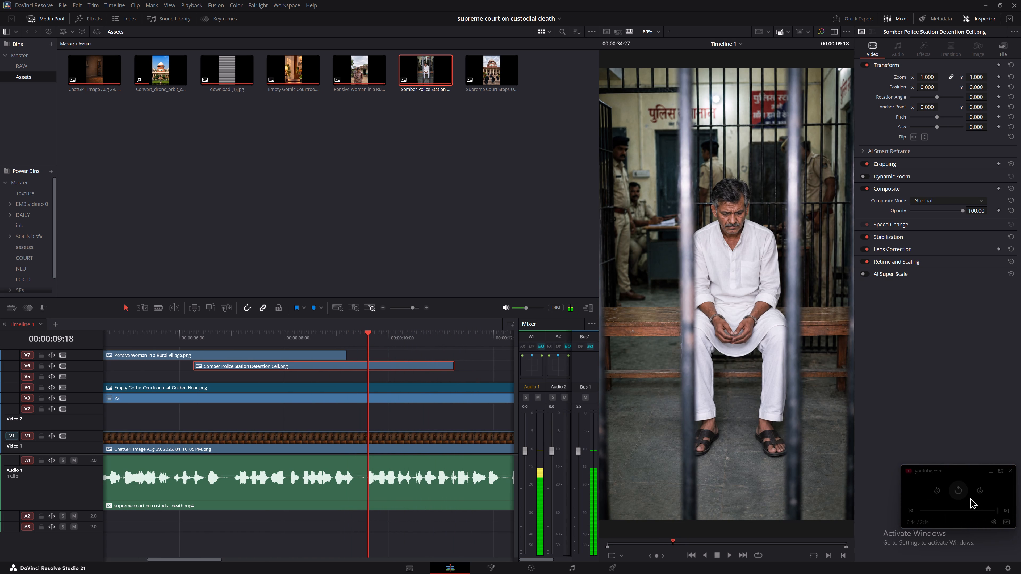
Switch to Chrome, put the NI SOHNIYE YouTube video in picture-in-picture, and return to DaVinci Resolve.
{"action": "left_click_drag", "start_coordinate": [930, 511], "coordinate": [898, 507]}
{"action": "left_click", "coordinate": [963, 492]}
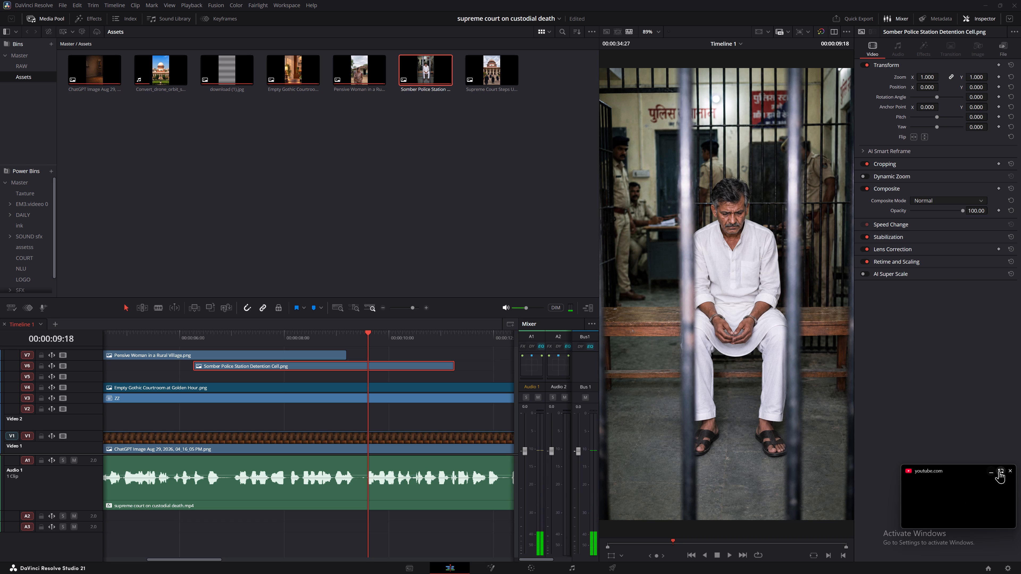
{"action": "left_click", "coordinate": [999, 471]}
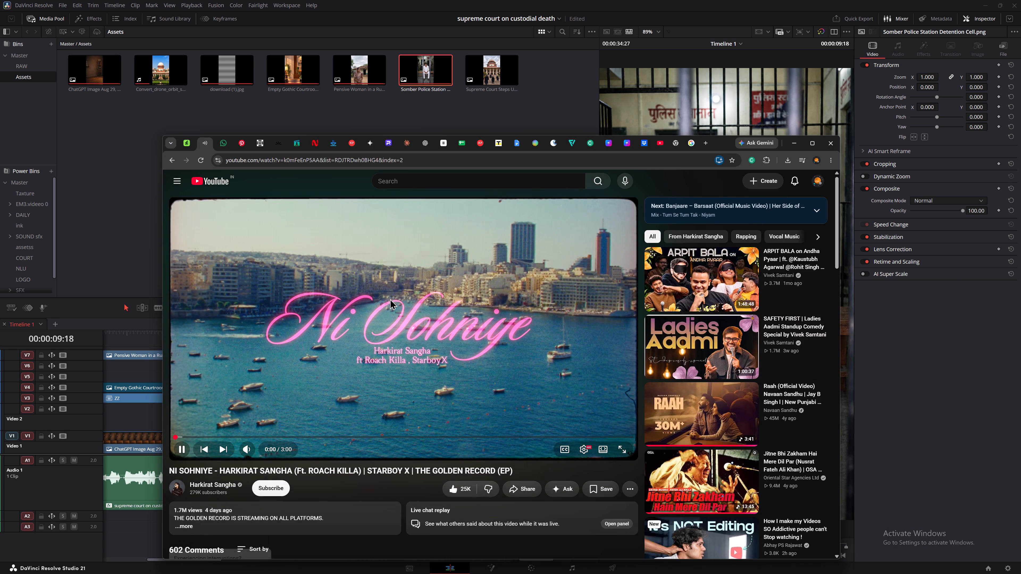
{"action": "right_click", "coordinate": [390, 299]}
{"action": "right_click", "coordinate": [312, 275]}
{"action": "left_click", "coordinate": [371, 370]}
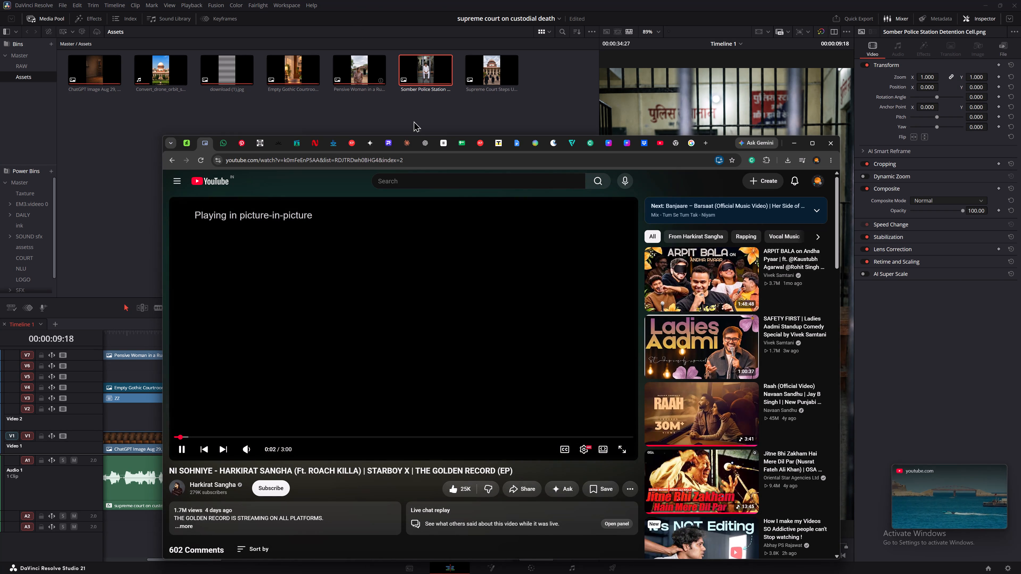
{"action": "left_click", "coordinate": [259, 107]}
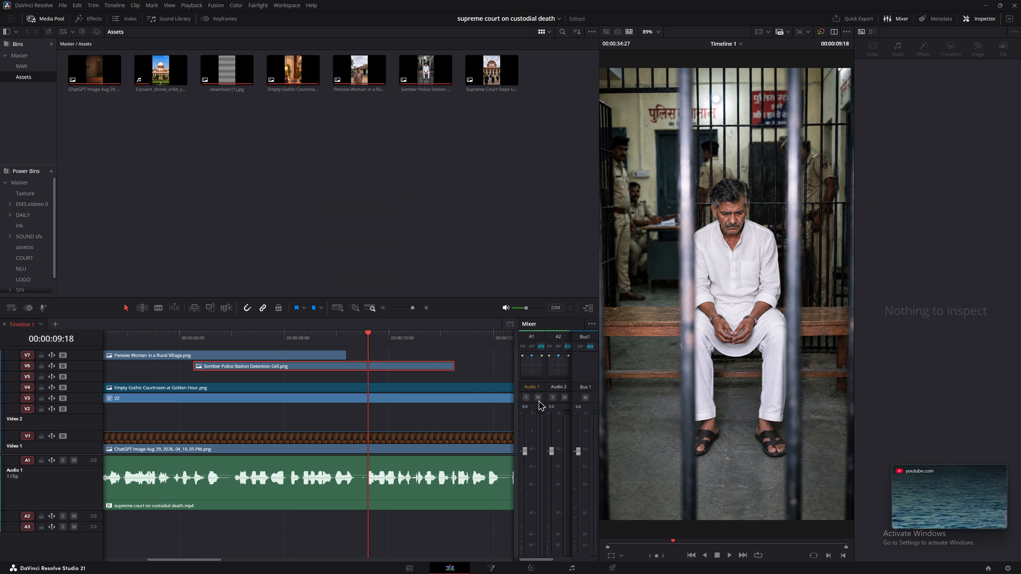
Position the playhead at the end of the Pensive Woman clip, at 00:00:09:06.
{"action": "left_click", "coordinate": [337, 335]}
{"action": "left_click_drag", "start_coordinate": [344, 334], "coordinate": [347, 334]}
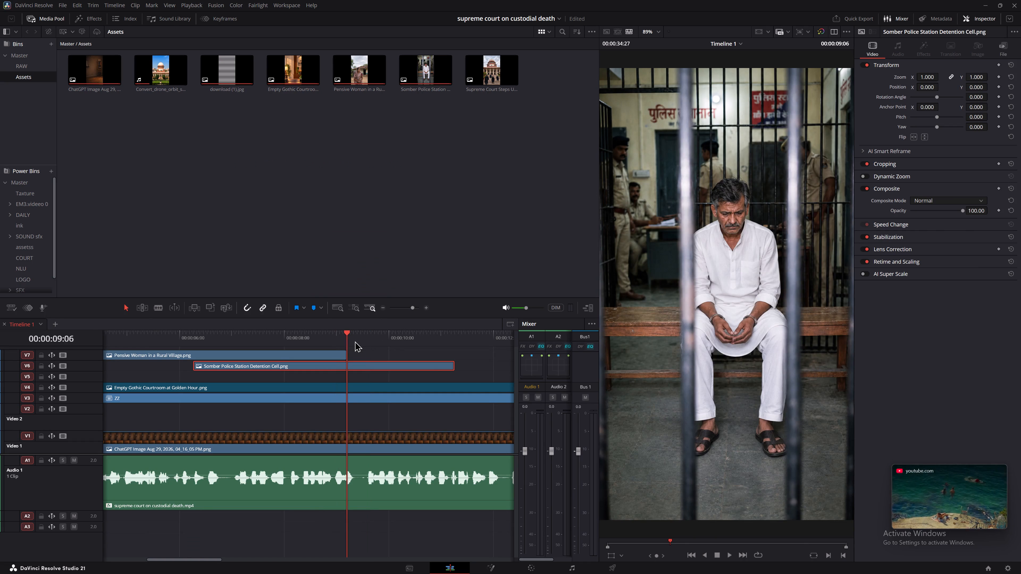
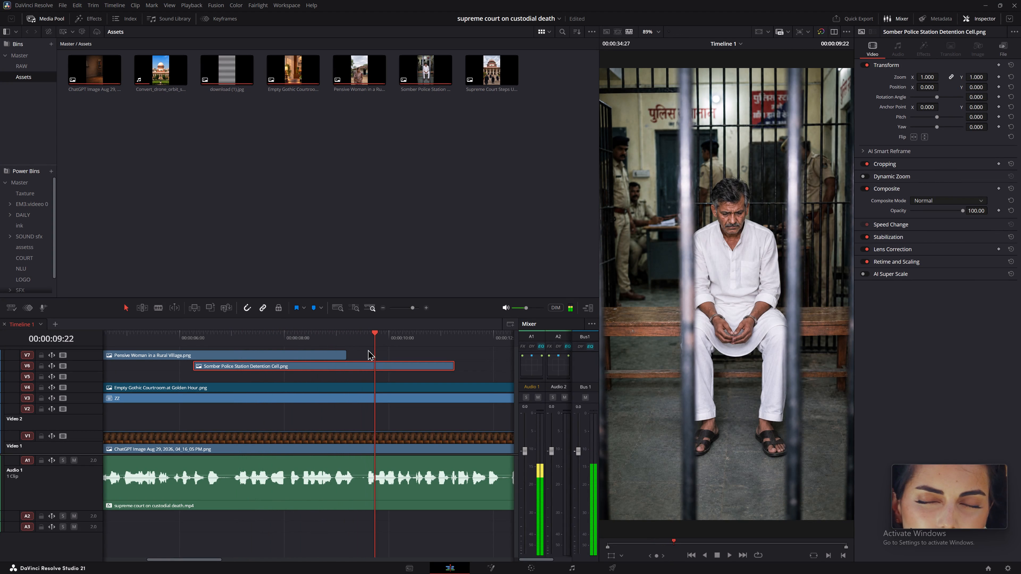
Find the pause in the speech and trim the end of the Somber Police Station Detention Cell clip on V6 to 00:00:09:18.
{"action": "left_click_drag", "start_coordinate": [367, 335], "coordinate": [364, 335]}
{"action": "key", "text": "space"}
{"action": "key", "text": "space"}
{"action": "left_click_drag", "start_coordinate": [369, 336], "coordinate": [372, 336]}
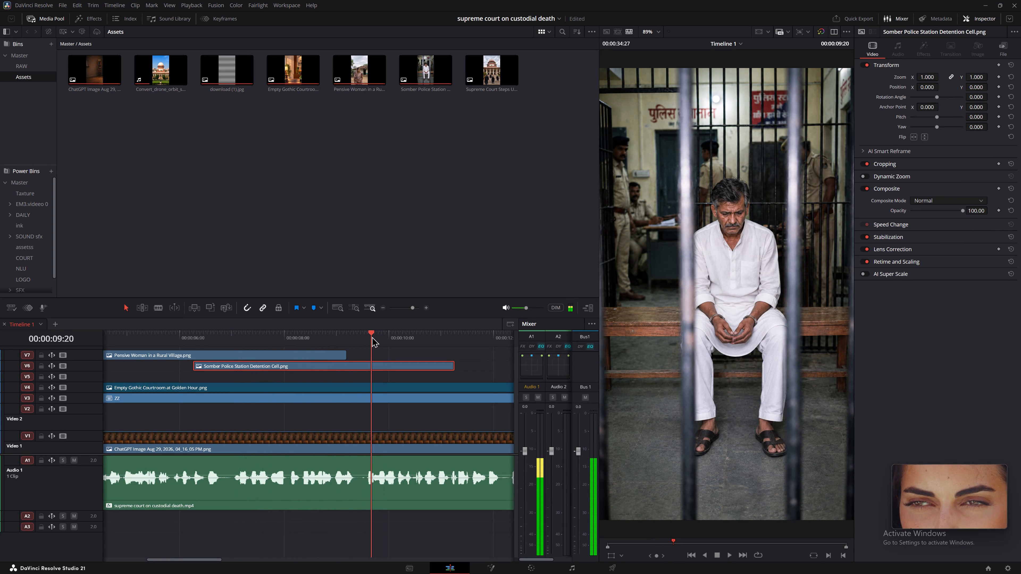
{"action": "left_click_drag", "start_coordinate": [372, 336], "coordinate": [367, 336]}
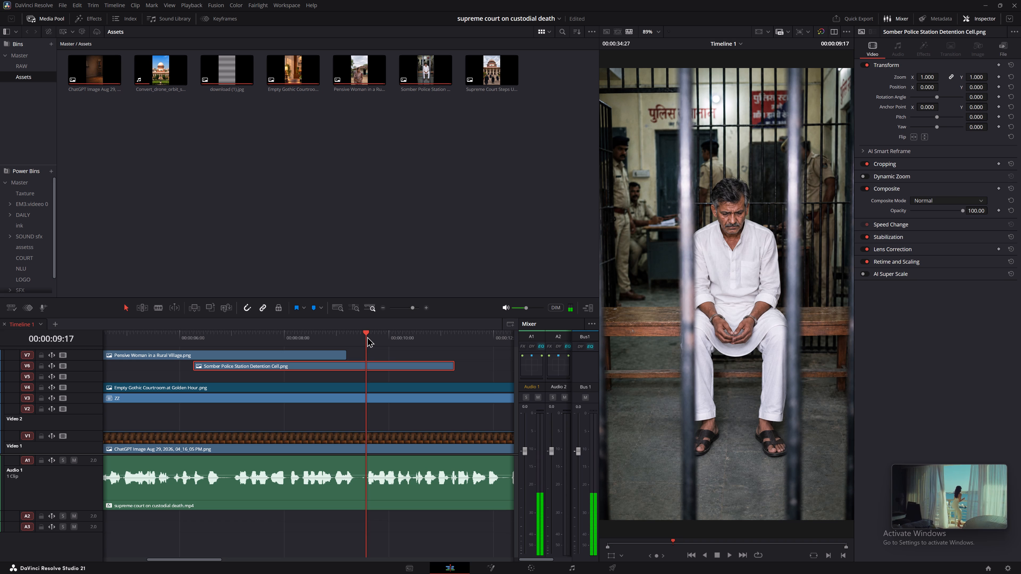
{"action": "key", "text": "Right"}
{"action": "key", "text": "2"}
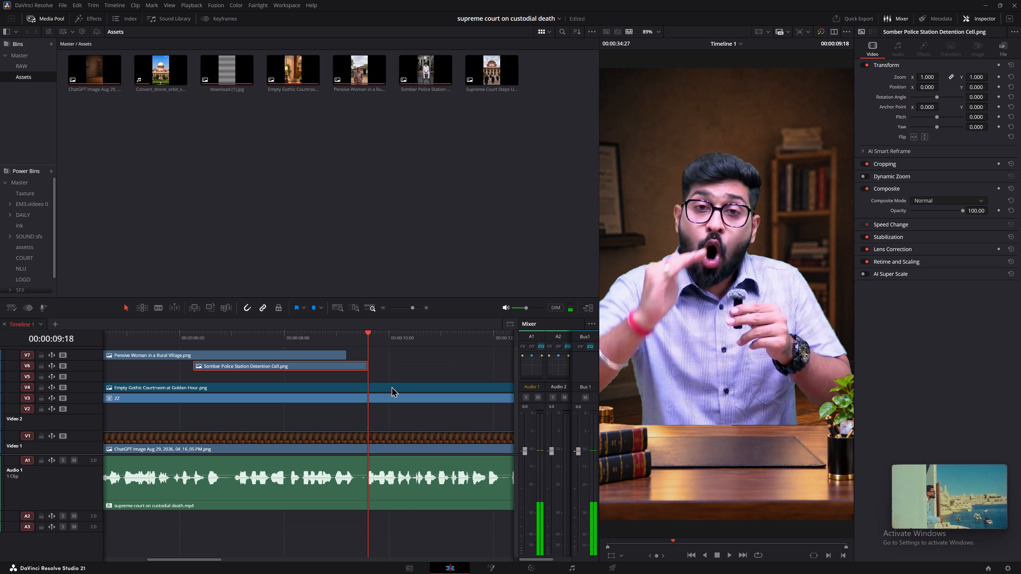
Replay the reel from about 6 seconds and again from 00:00:03:24 to review the timing of the Pensive Woman and detention cell overlays.
{"action": "left_click", "coordinate": [391, 386]}
{"action": "left_click", "coordinate": [407, 343]}
{"action": "left_click_drag", "start_coordinate": [195, 337], "coordinate": [193, 337]}
{"action": "key", "text": "space"}
{"action": "key", "text": "space"}
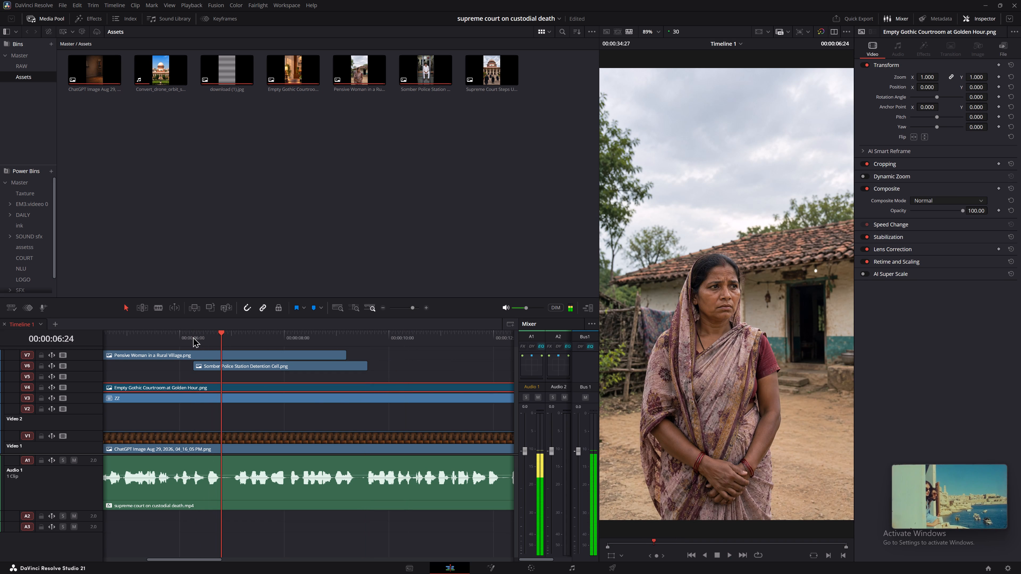
{"action": "scroll", "coordinate": [502, 384], "scroll_direction": "up", "scroll_amount": 4, "text": "ctrl"}
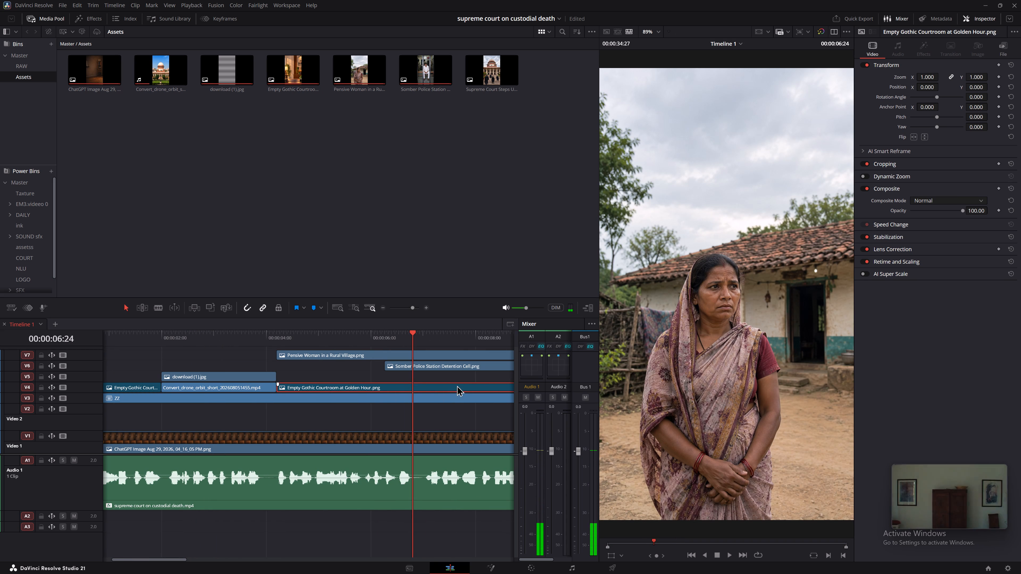
{"action": "left_click", "coordinate": [411, 353], "text": "ctrl"}
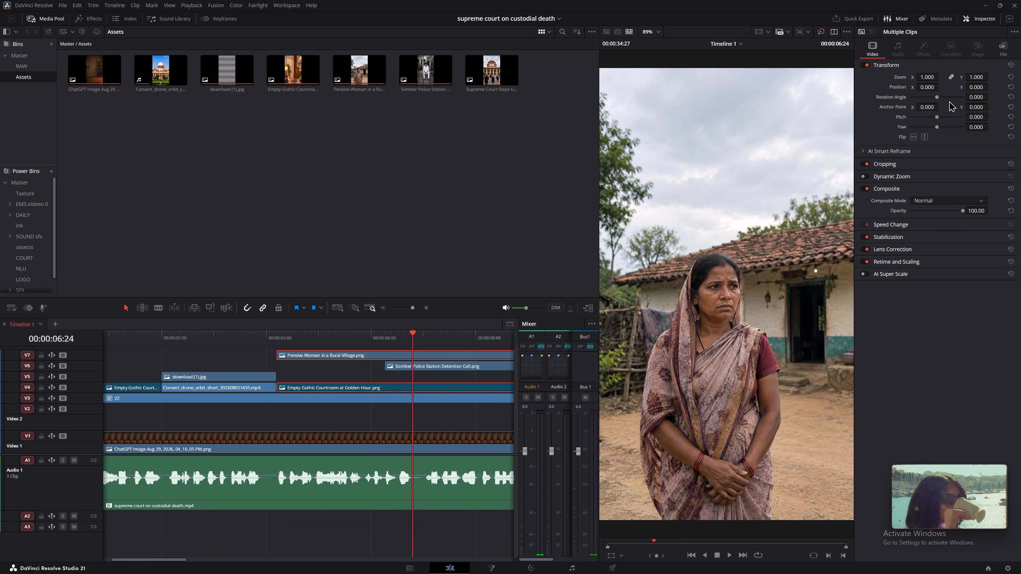
{"action": "left_click", "coordinate": [253, 326]}
{"action": "left_click", "coordinate": [254, 328]}
{"action": "left_click", "coordinate": [255, 334]}
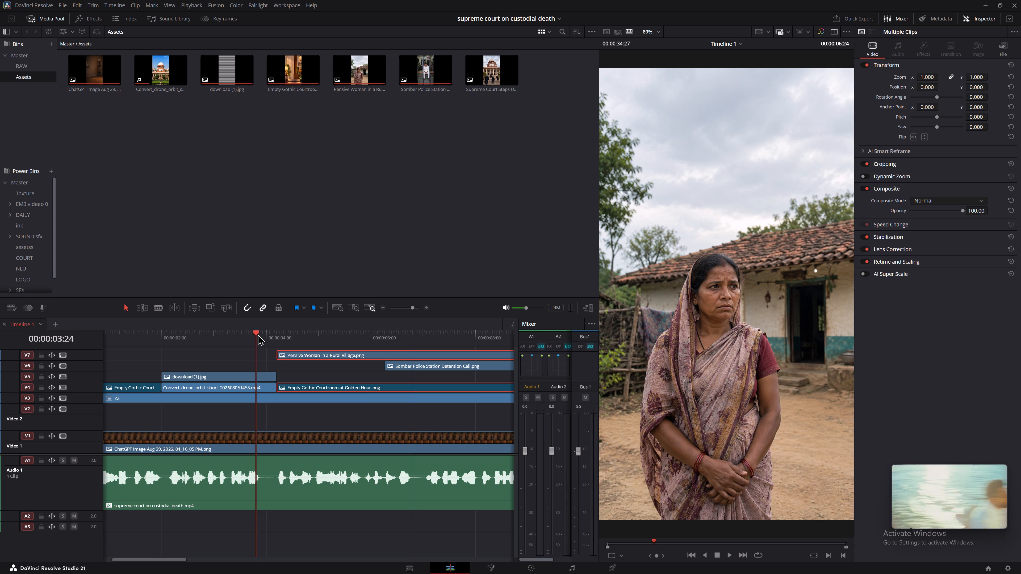
{"action": "key", "text": "space"}
{"action": "key", "text": "space"}
{"action": "key", "text": "space"}
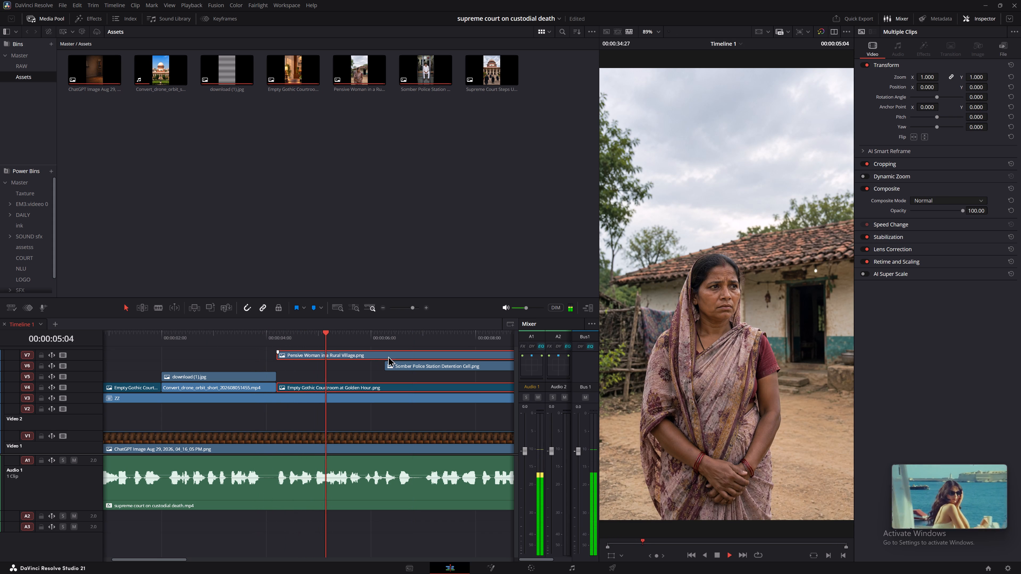
{"action": "key", "text": "space"}
Browse the video transitions in the effects library, through the TR groups down to TR Shadow, for one suiting the Pensive Woman clip.
{"action": "left_click", "coordinate": [300, 280]}
{"action": "left_click", "coordinate": [295, 364]}
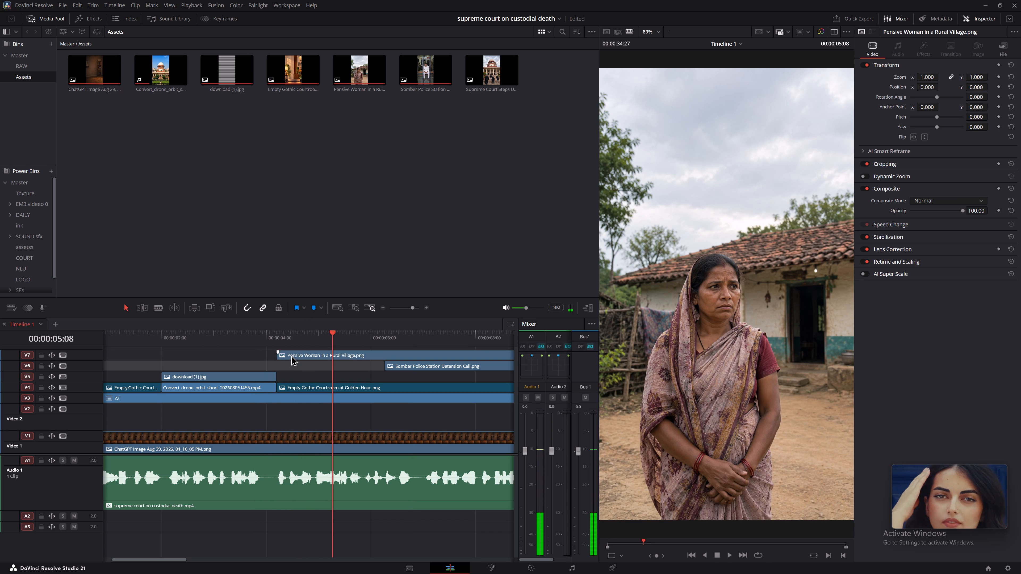
{"action": "left_click", "coordinate": [291, 355]}
{"action": "left_click", "coordinate": [373, 197]}
{"action": "left_click", "coordinate": [99, 22]}
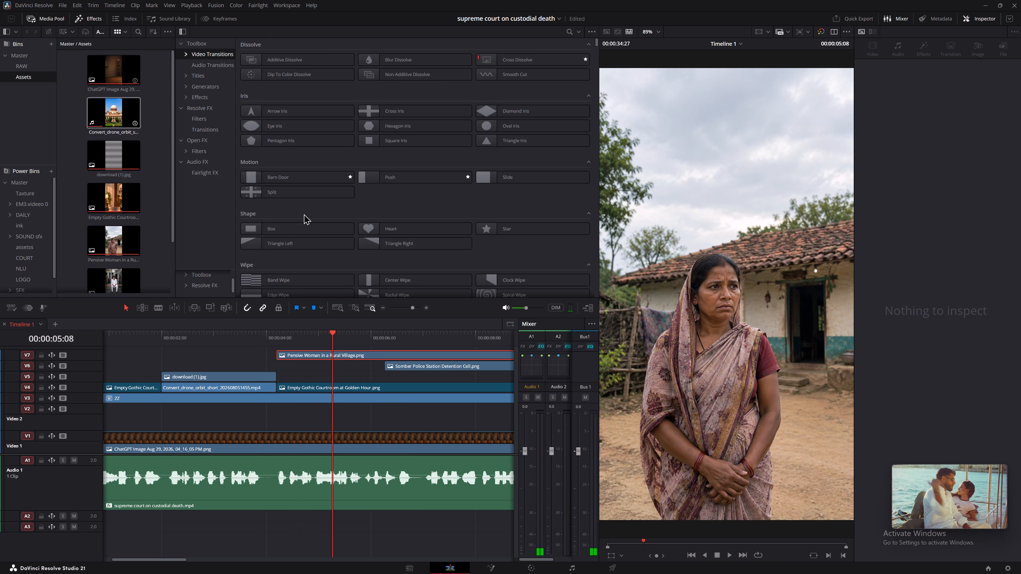
{"action": "scroll", "coordinate": [316, 214], "scroll_direction": "down", "scroll_amount": 18}
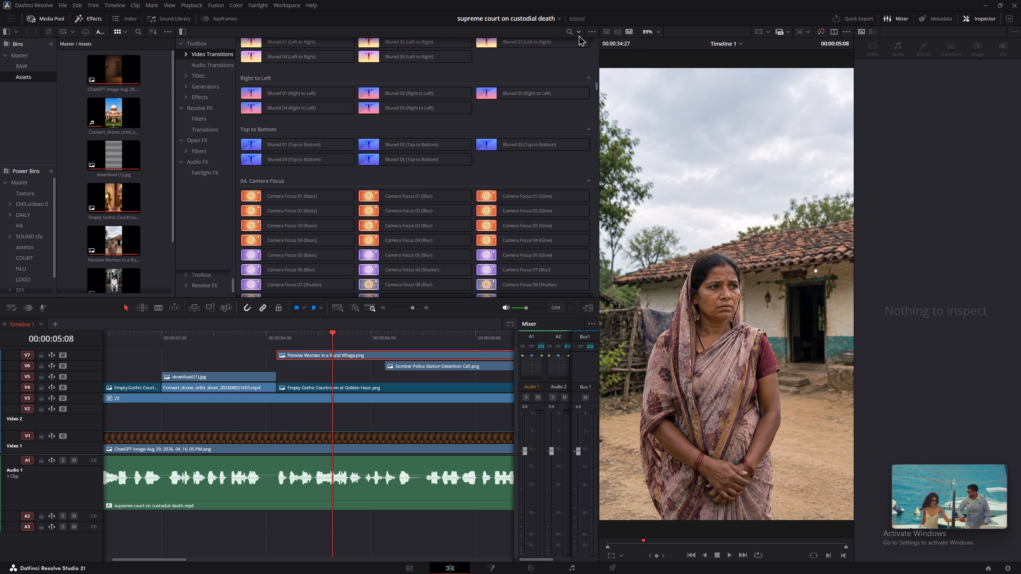
{"action": "left_click", "coordinate": [579, 35]}
{"action": "left_click", "coordinate": [582, 41]}
{"action": "left_click", "coordinate": [519, 201]}
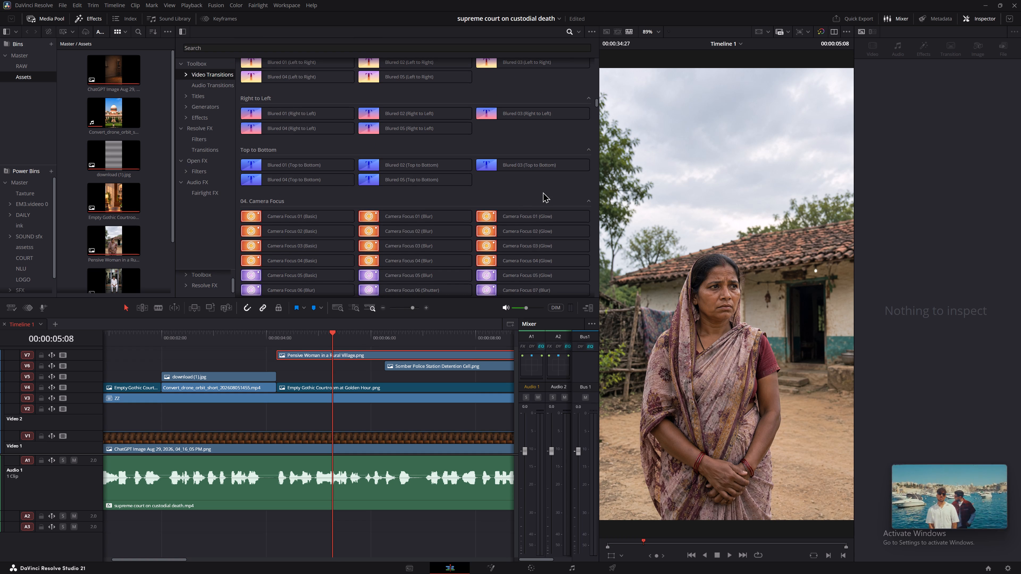
{"action": "scroll", "coordinate": [471, 192], "scroll_direction": "down", "scroll_amount": 6}
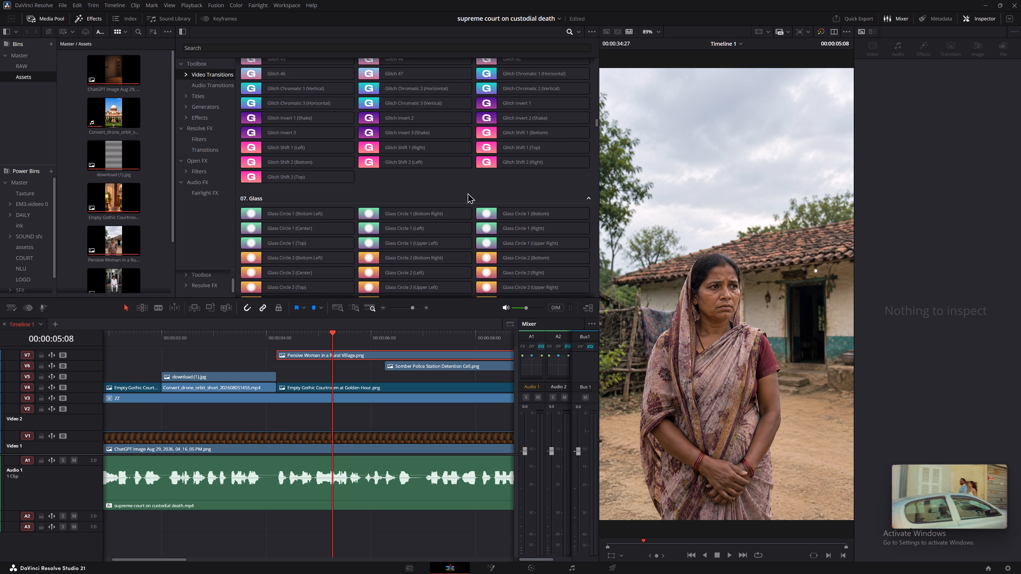
{"action": "scroll", "coordinate": [467, 193], "scroll_direction": "down", "scroll_amount": 18}
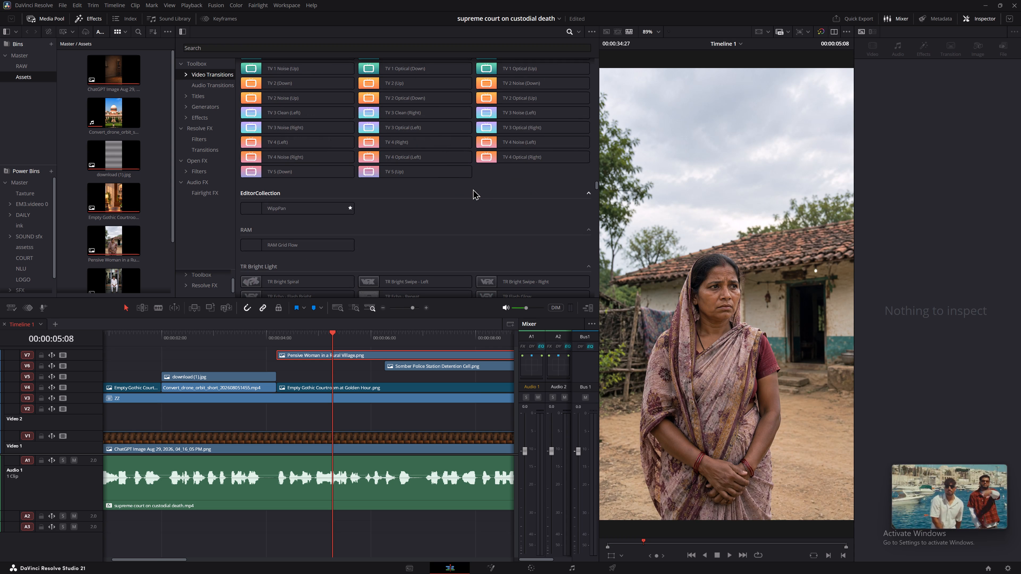
{"action": "scroll", "coordinate": [473, 189], "scroll_direction": "down", "scroll_amount": 6}
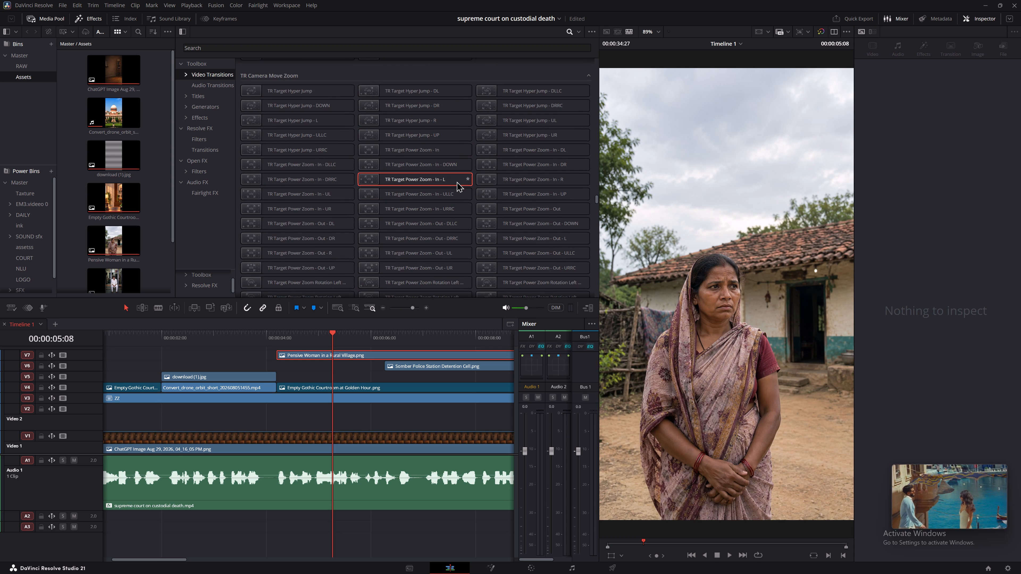
{"action": "scroll", "coordinate": [457, 180], "scroll_direction": "down", "scroll_amount": 2}
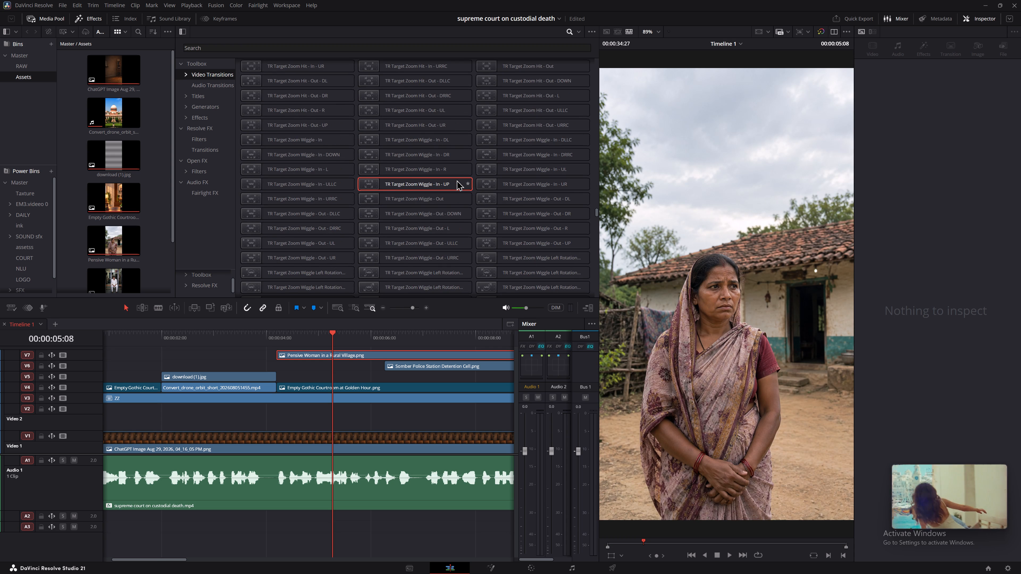
{"action": "scroll", "coordinate": [421, 182], "scroll_direction": "down", "scroll_amount": 5}
{"action": "scroll", "coordinate": [396, 191], "scroll_direction": "down", "scroll_amount": 1}
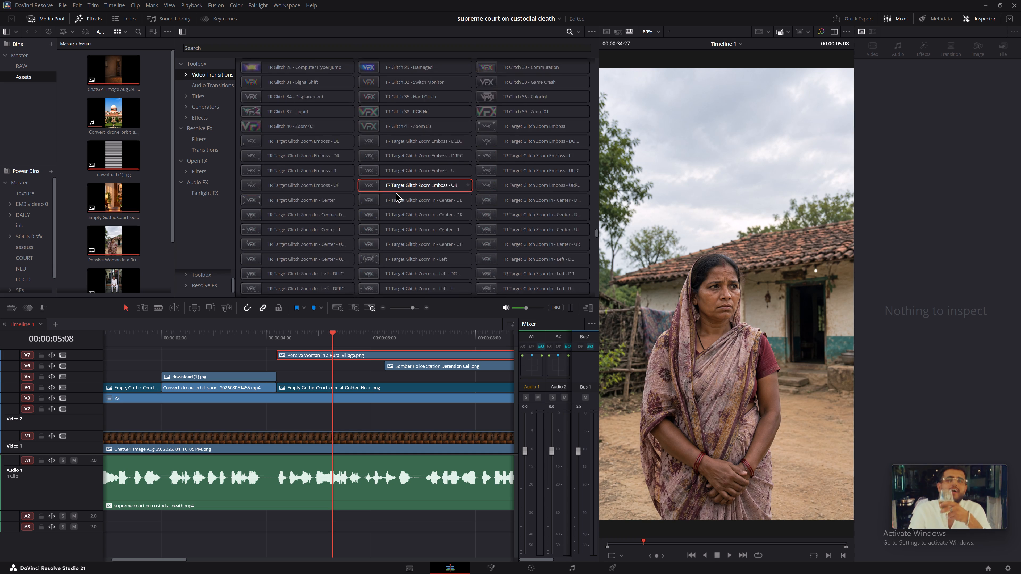
{"action": "scroll", "coordinate": [395, 192], "scroll_direction": "down", "scroll_amount": 1}
{"action": "scroll", "coordinate": [397, 187], "scroll_direction": "up", "scroll_amount": 4}
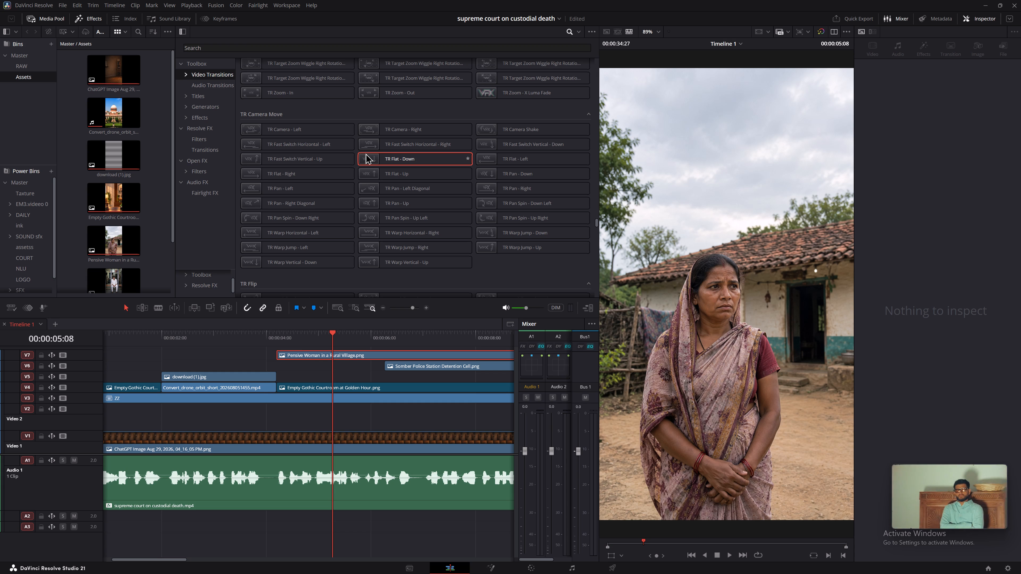
{"action": "scroll", "coordinate": [349, 139], "scroll_direction": "down", "scroll_amount": 2}
{"action": "scroll", "coordinate": [392, 183], "scroll_direction": "down", "scroll_amount": 1}
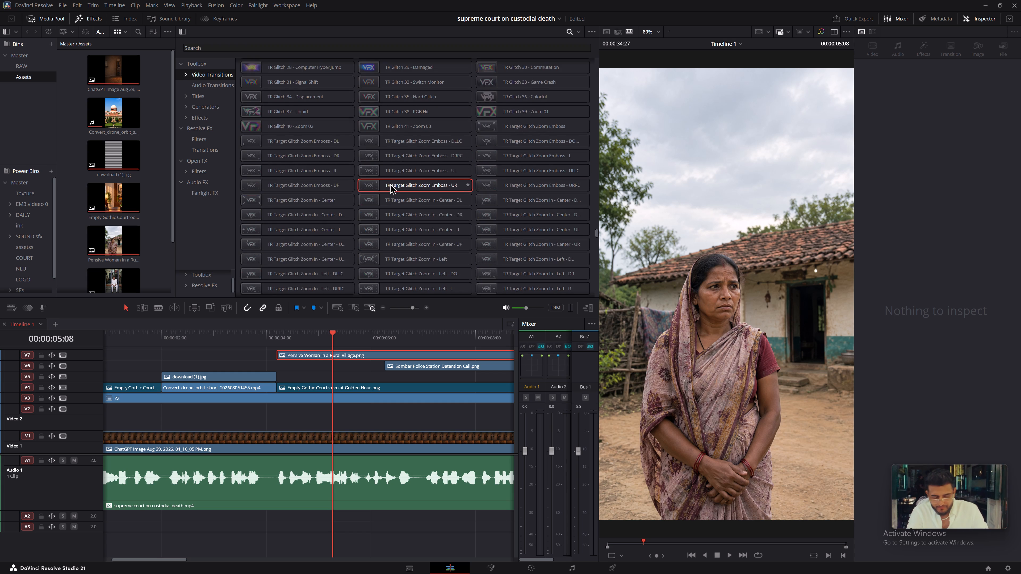
{"action": "scroll", "coordinate": [377, 182], "scroll_direction": "down", "scroll_amount": 4}
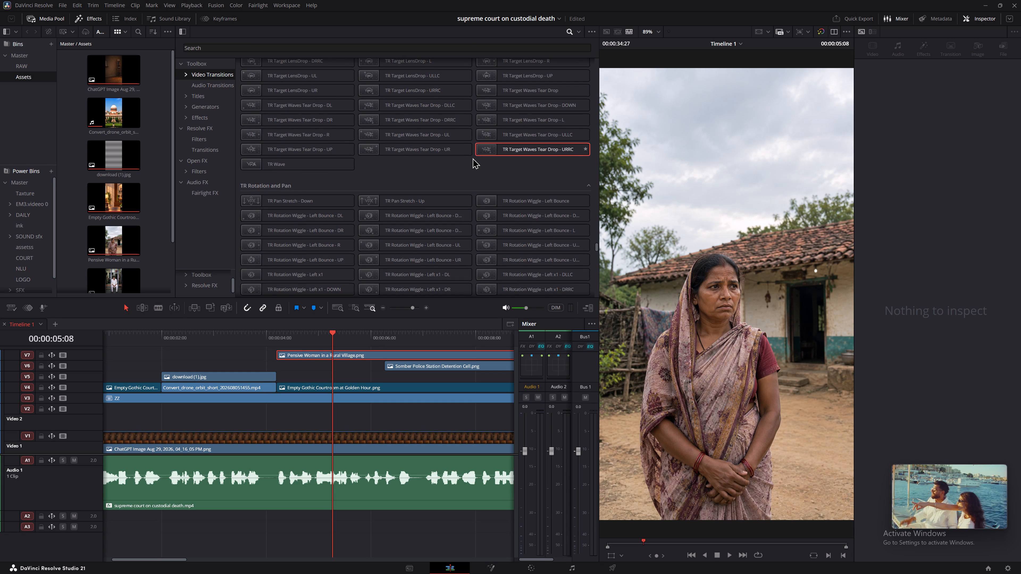
{"action": "scroll", "coordinate": [471, 161], "scroll_direction": "down", "scroll_amount": 2}
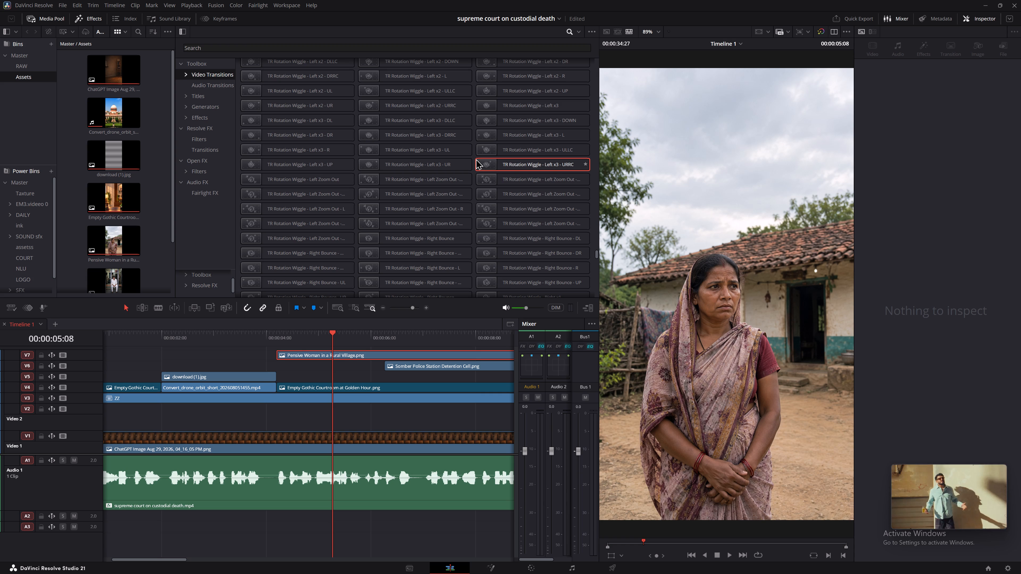
{"action": "scroll", "coordinate": [471, 162], "scroll_direction": "down", "scroll_amount": 1}
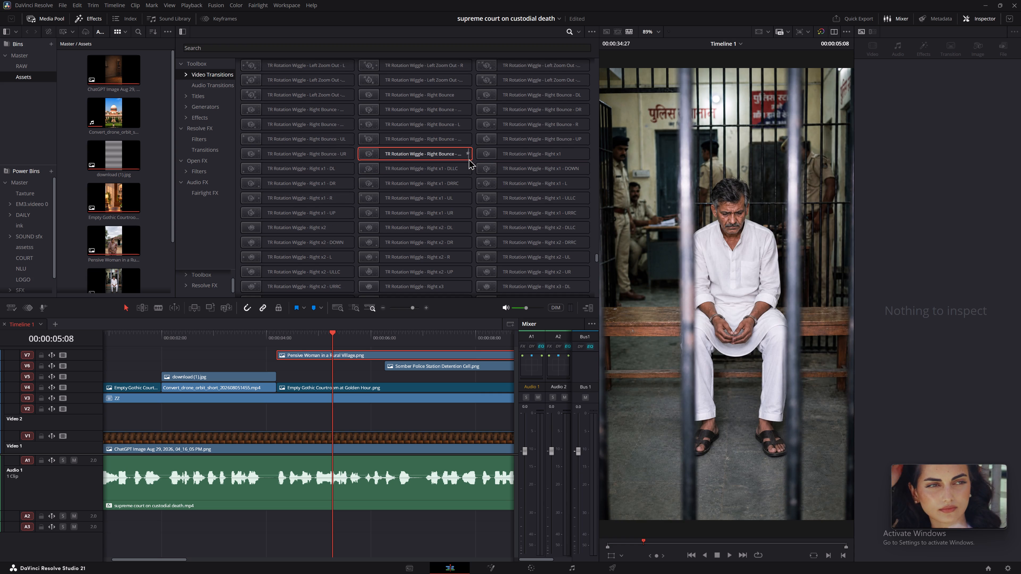
{"action": "scroll", "coordinate": [434, 180], "scroll_direction": "down", "scroll_amount": 4}
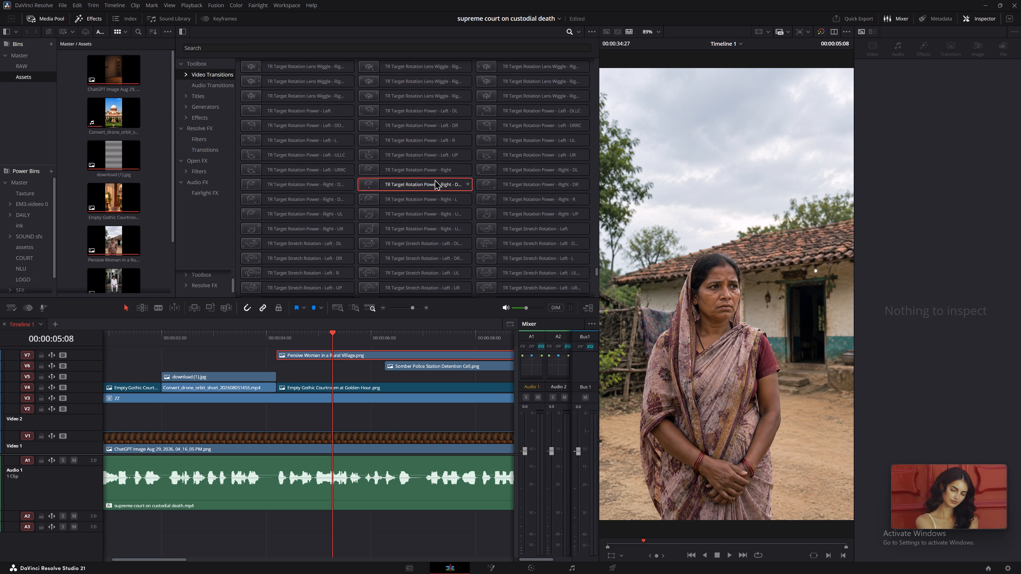
{"action": "scroll", "coordinate": [434, 179], "scroll_direction": "down", "scroll_amount": 4}
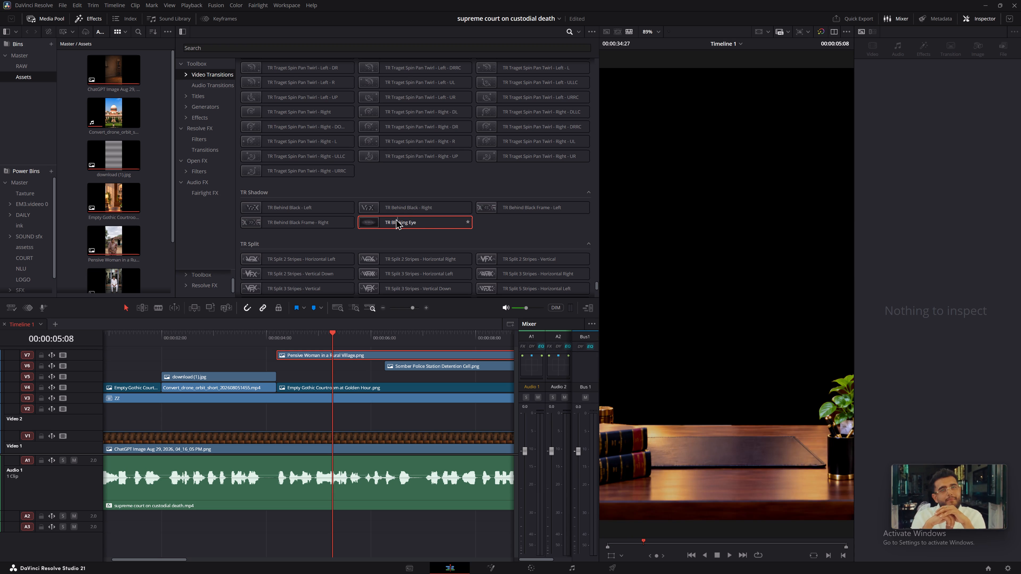
Apply the TR Blinking Eye transition to the start of the Pensive Woman clip on V7 and play it back.
{"action": "left_click_drag", "start_coordinate": [391, 223], "coordinate": [285, 357]}
{"action": "left_click", "coordinate": [249, 332]}
{"action": "key", "text": "space"}
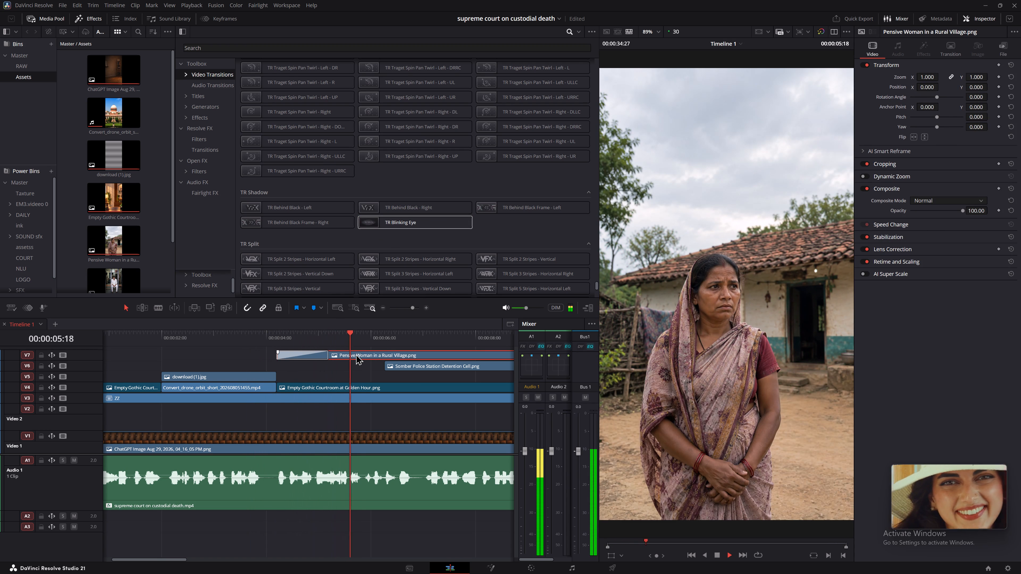
{"action": "key", "text": "space"}
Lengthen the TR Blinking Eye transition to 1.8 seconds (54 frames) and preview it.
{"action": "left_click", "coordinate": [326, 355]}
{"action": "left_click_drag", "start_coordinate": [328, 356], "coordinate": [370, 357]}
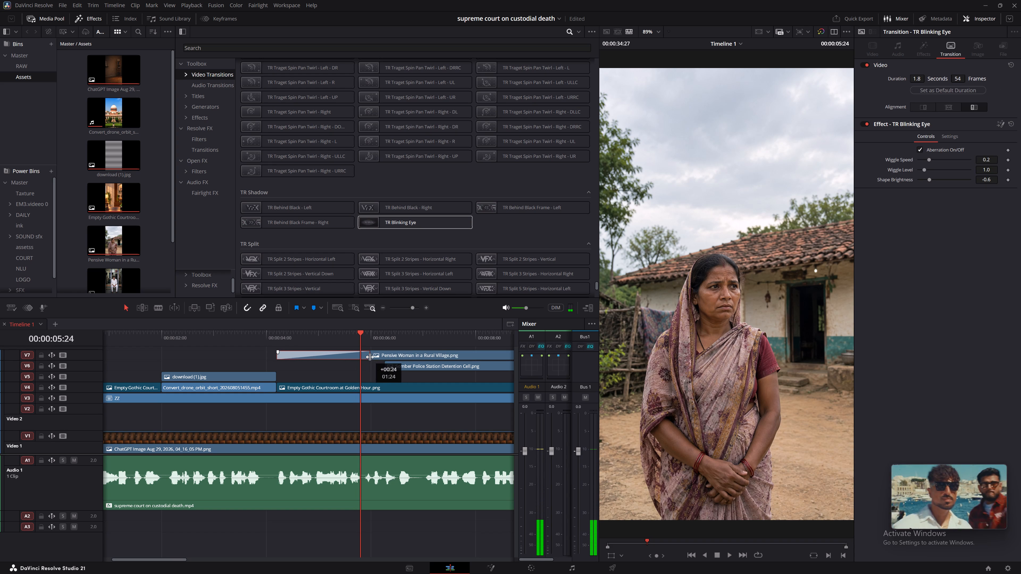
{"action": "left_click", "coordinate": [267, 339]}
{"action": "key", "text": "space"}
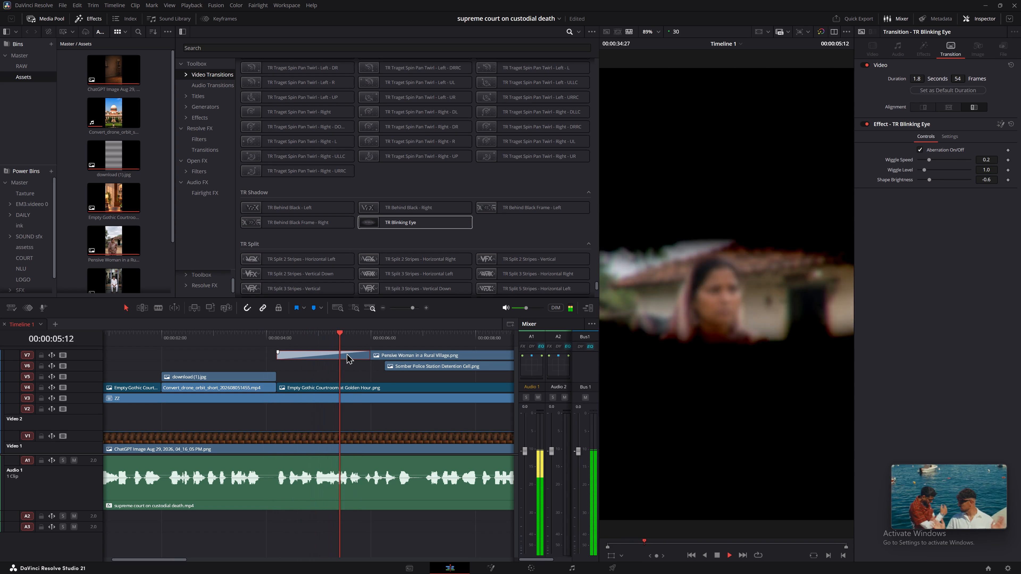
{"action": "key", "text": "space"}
Extend the TR Blinking Eye transition to 2.3 seconds (69 frames) and play through it.
{"action": "left_click", "coordinate": [369, 355]}
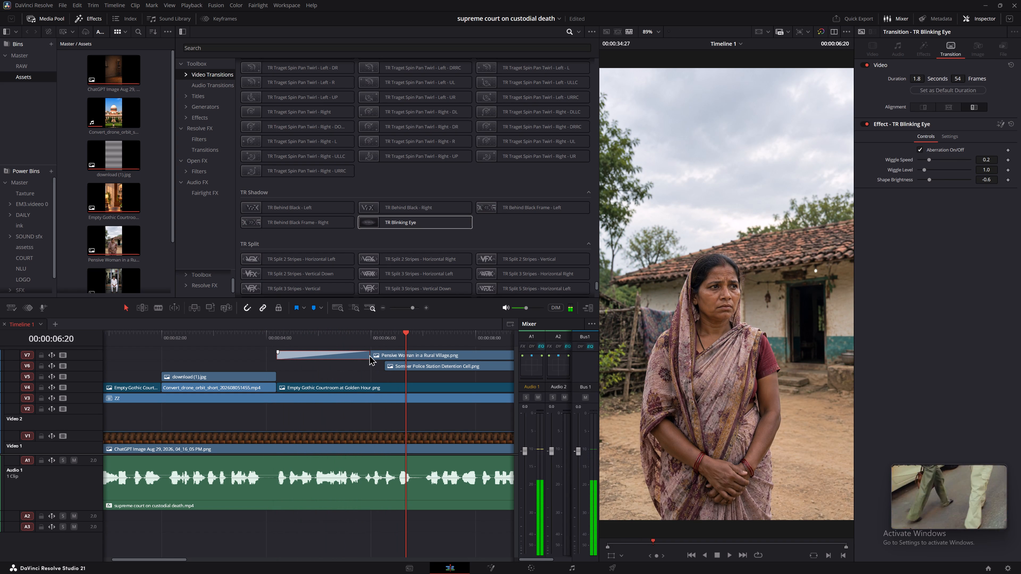
{"action": "left_click_drag", "start_coordinate": [369, 355], "coordinate": [396, 355]}
{"action": "left_click_drag", "start_coordinate": [298, 341], "coordinate": [295, 341]}
{"action": "left_click_drag", "start_coordinate": [282, 341], "coordinate": [277, 341]}
{"action": "key", "text": "space"}
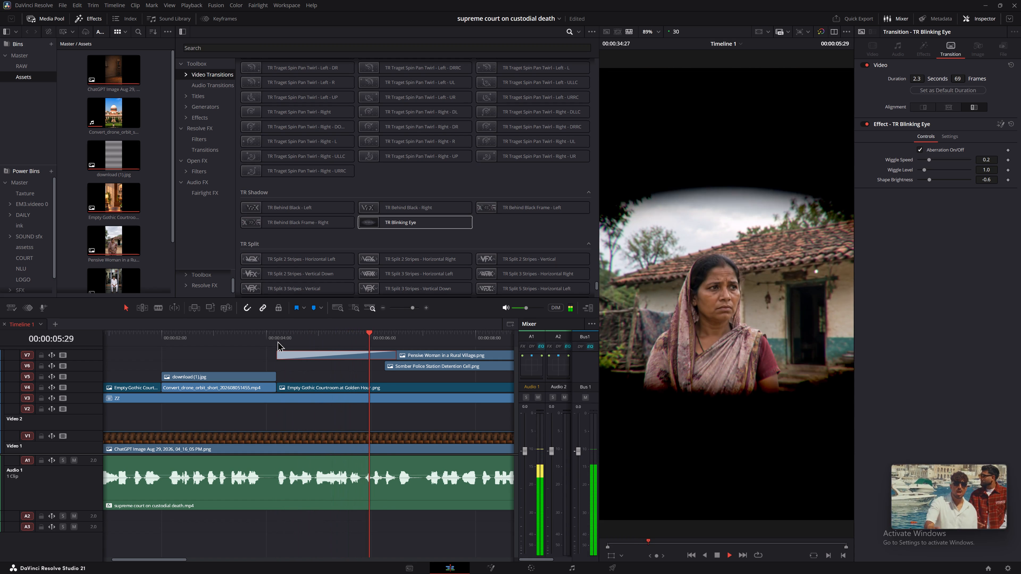
{"action": "key", "text": "space"}
{"action": "key", "text": "space"}
{"action": "key", "text": "space"}
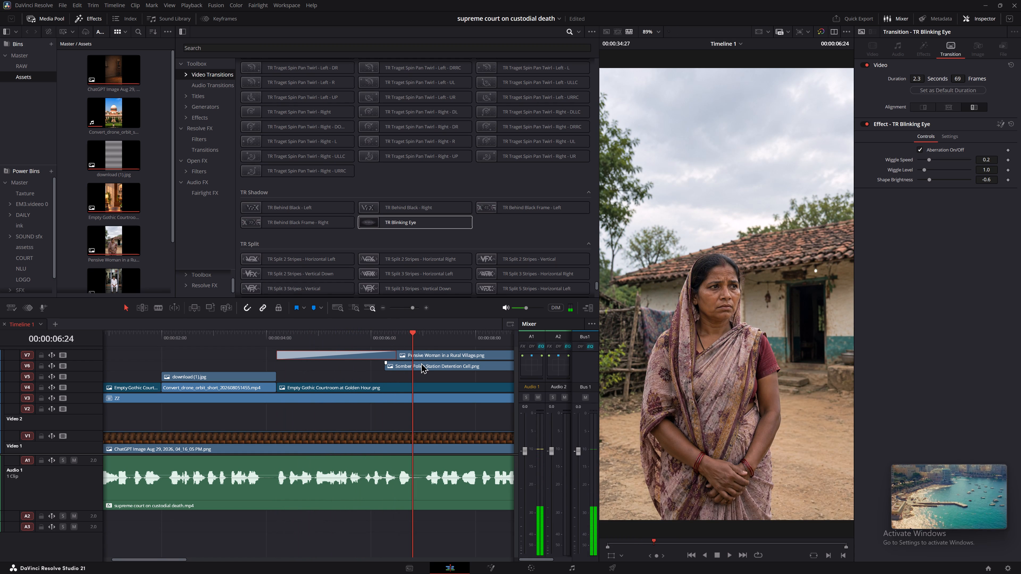
Slide the Pensive Woman clip on V7 earlier, with its transition starting at about 00:00:03:27, and preview the result.
{"action": "left_click_drag", "start_coordinate": [423, 357], "coordinate": [405, 358]}
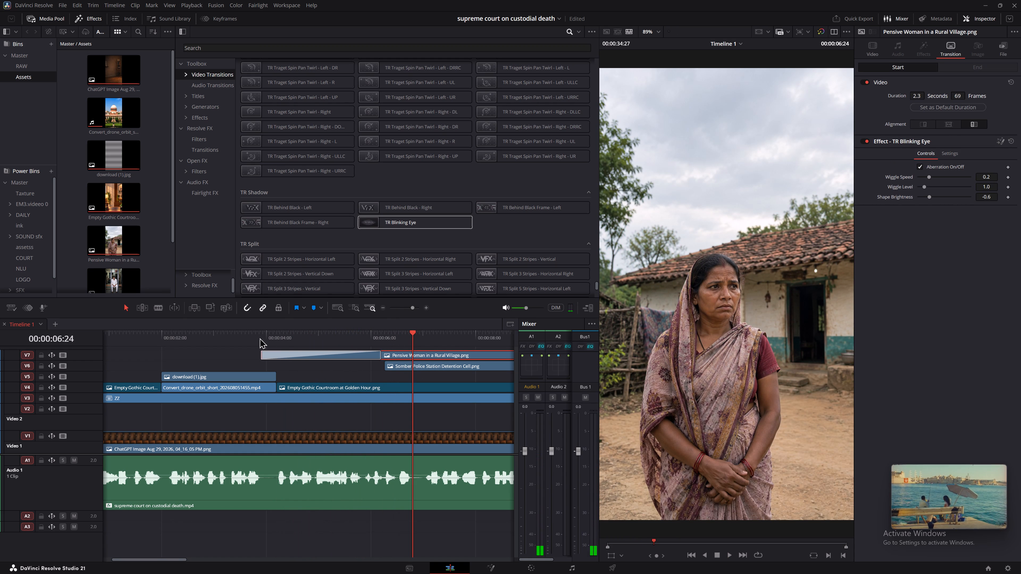
{"action": "left_click", "coordinate": [260, 338]}
{"action": "key", "text": "space"}
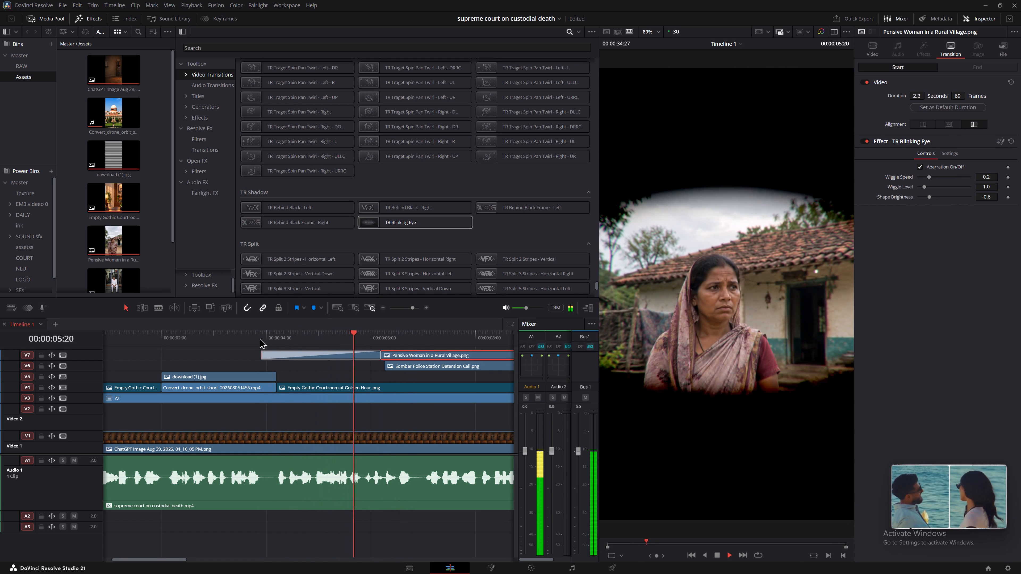
{"action": "key", "text": "space"}
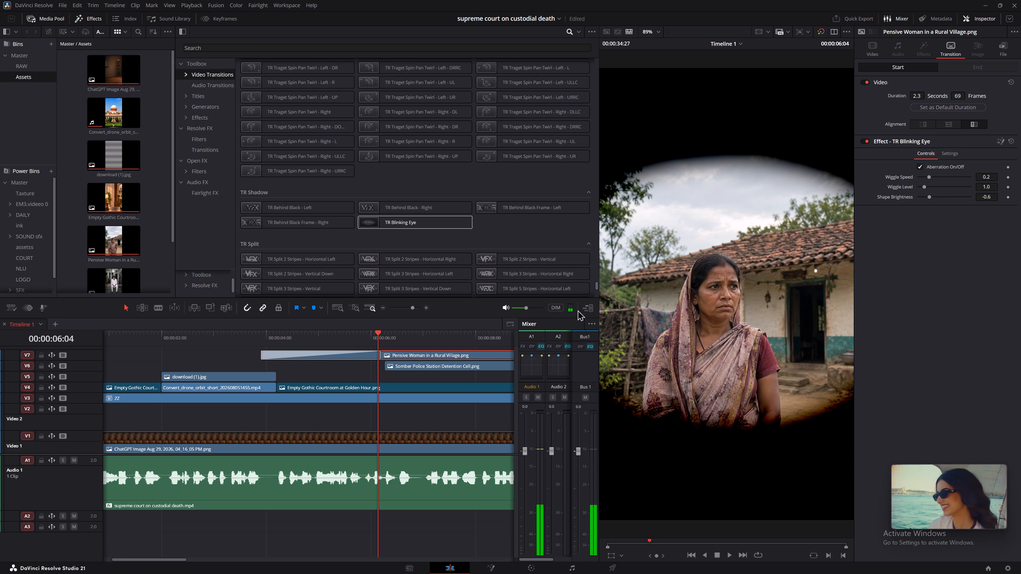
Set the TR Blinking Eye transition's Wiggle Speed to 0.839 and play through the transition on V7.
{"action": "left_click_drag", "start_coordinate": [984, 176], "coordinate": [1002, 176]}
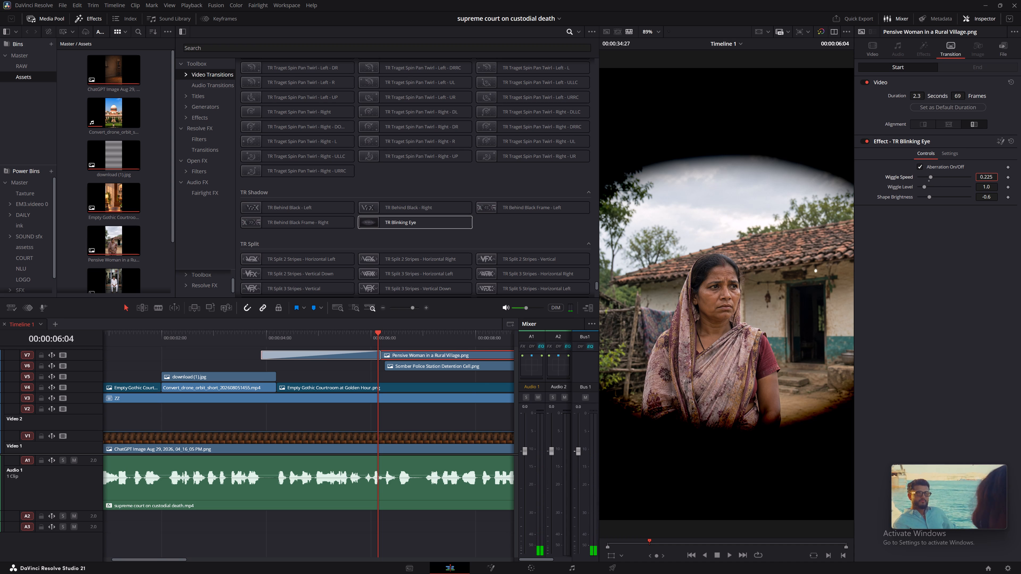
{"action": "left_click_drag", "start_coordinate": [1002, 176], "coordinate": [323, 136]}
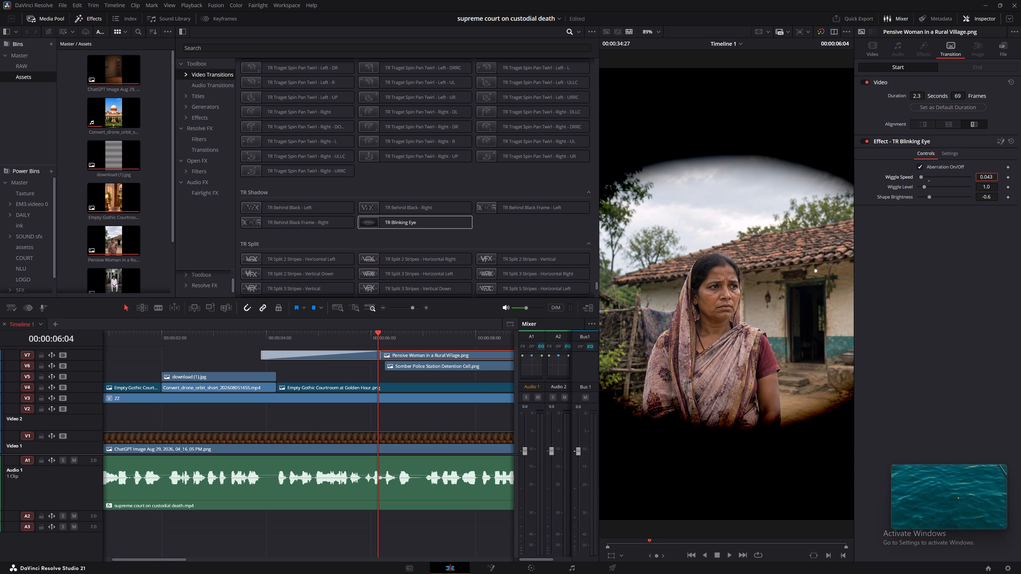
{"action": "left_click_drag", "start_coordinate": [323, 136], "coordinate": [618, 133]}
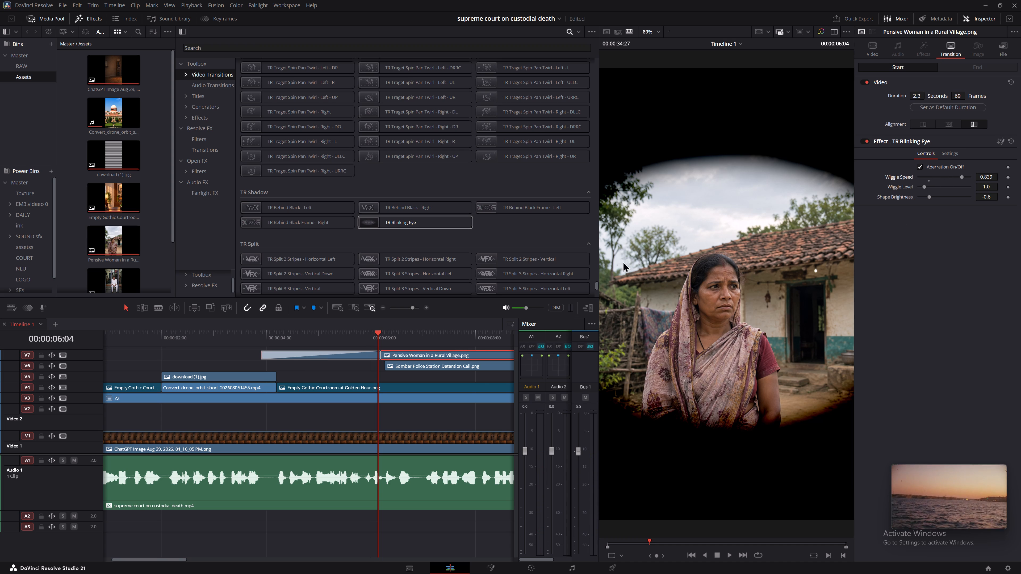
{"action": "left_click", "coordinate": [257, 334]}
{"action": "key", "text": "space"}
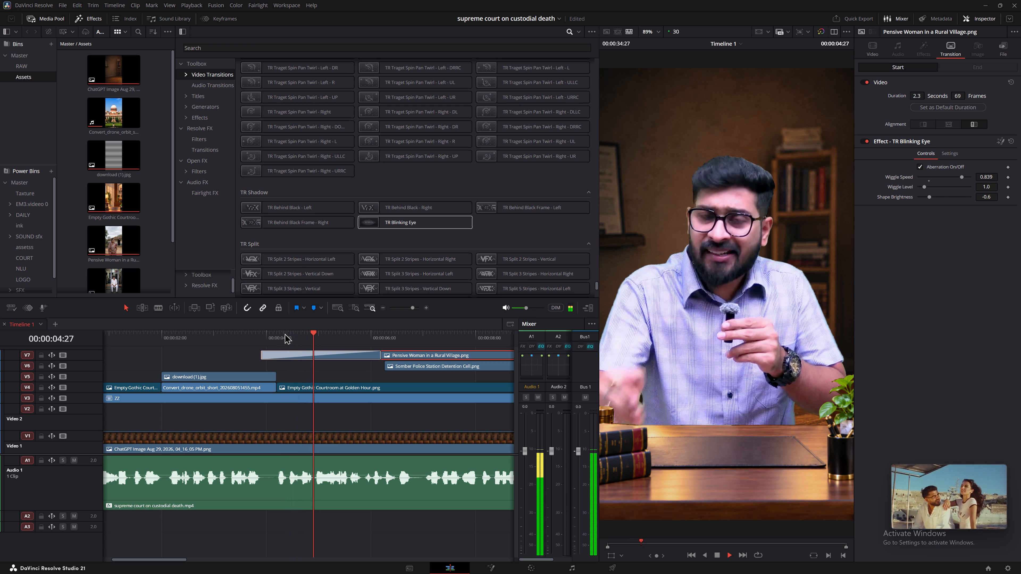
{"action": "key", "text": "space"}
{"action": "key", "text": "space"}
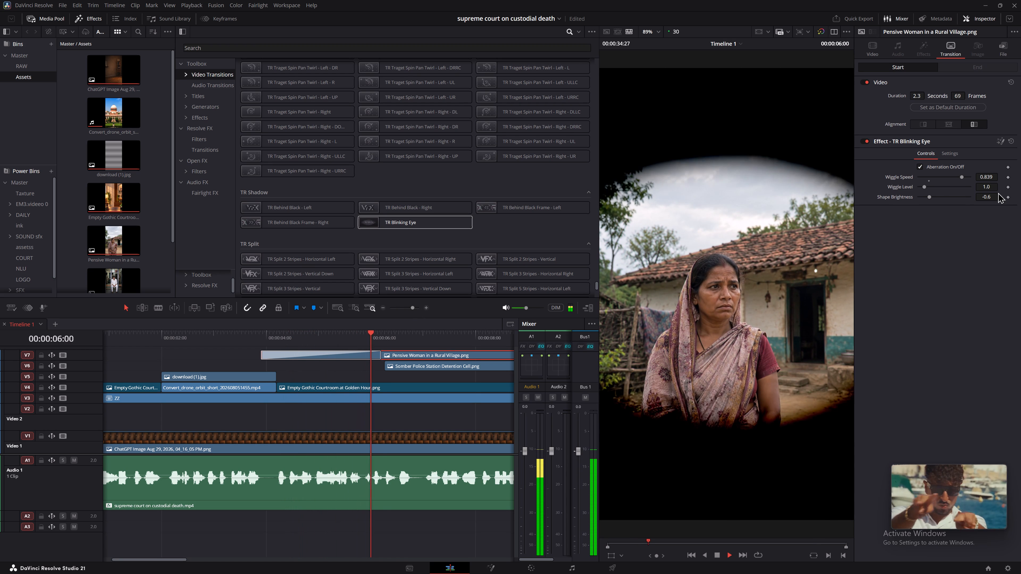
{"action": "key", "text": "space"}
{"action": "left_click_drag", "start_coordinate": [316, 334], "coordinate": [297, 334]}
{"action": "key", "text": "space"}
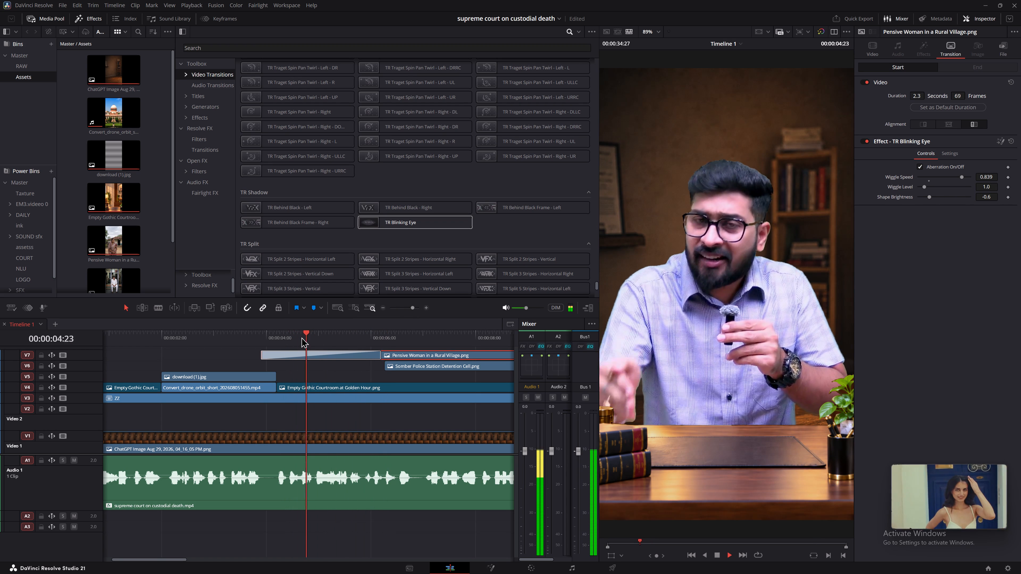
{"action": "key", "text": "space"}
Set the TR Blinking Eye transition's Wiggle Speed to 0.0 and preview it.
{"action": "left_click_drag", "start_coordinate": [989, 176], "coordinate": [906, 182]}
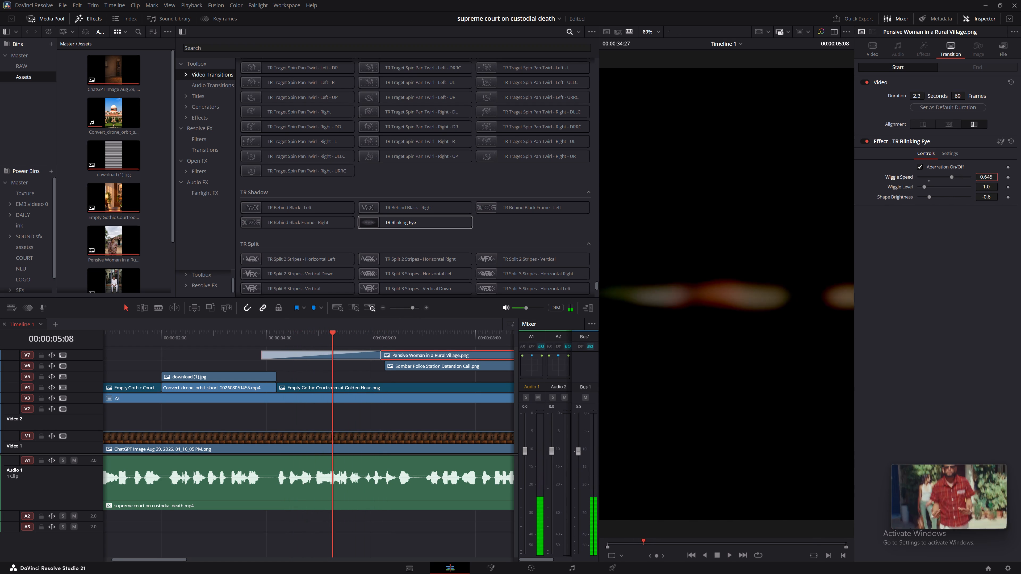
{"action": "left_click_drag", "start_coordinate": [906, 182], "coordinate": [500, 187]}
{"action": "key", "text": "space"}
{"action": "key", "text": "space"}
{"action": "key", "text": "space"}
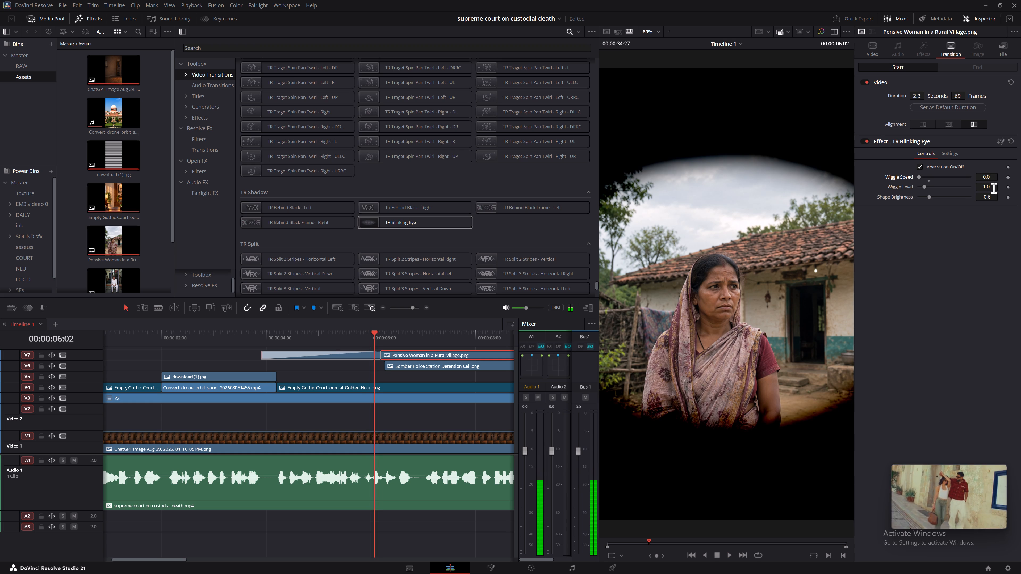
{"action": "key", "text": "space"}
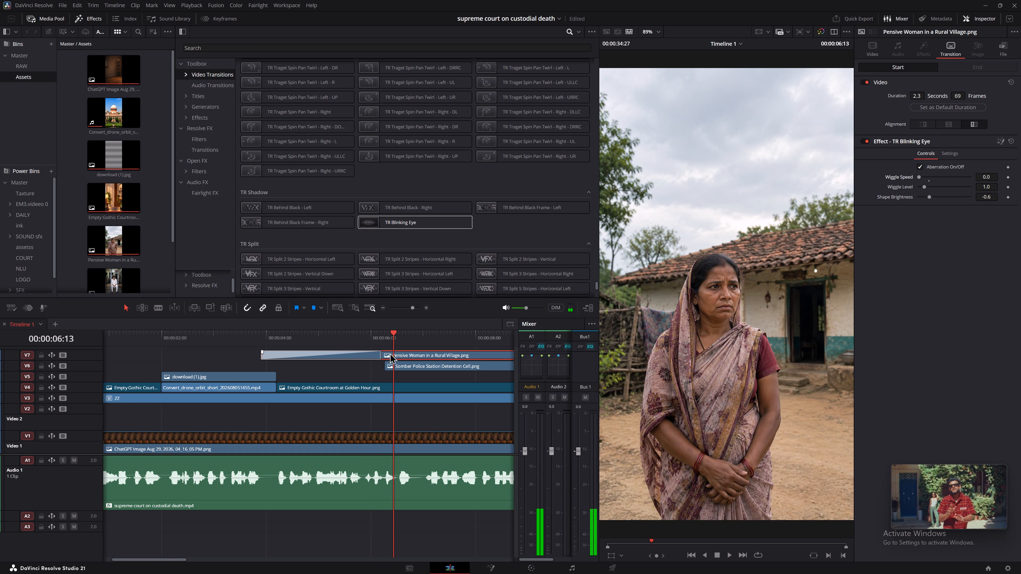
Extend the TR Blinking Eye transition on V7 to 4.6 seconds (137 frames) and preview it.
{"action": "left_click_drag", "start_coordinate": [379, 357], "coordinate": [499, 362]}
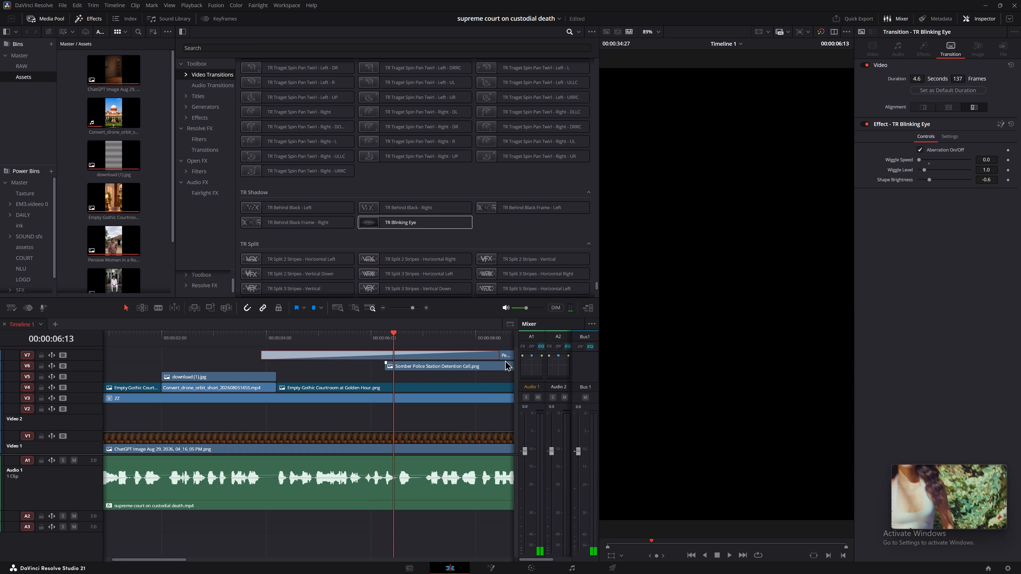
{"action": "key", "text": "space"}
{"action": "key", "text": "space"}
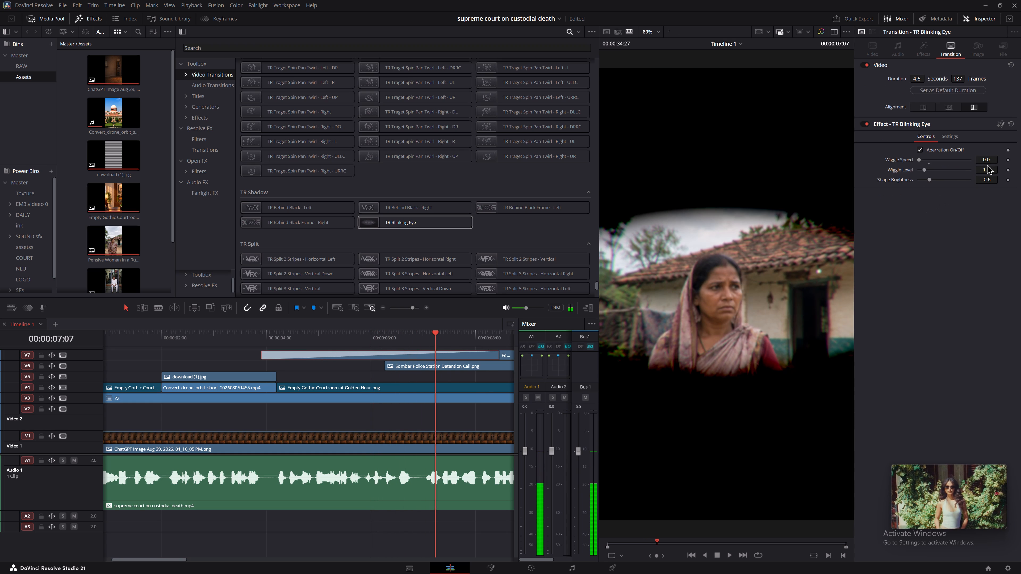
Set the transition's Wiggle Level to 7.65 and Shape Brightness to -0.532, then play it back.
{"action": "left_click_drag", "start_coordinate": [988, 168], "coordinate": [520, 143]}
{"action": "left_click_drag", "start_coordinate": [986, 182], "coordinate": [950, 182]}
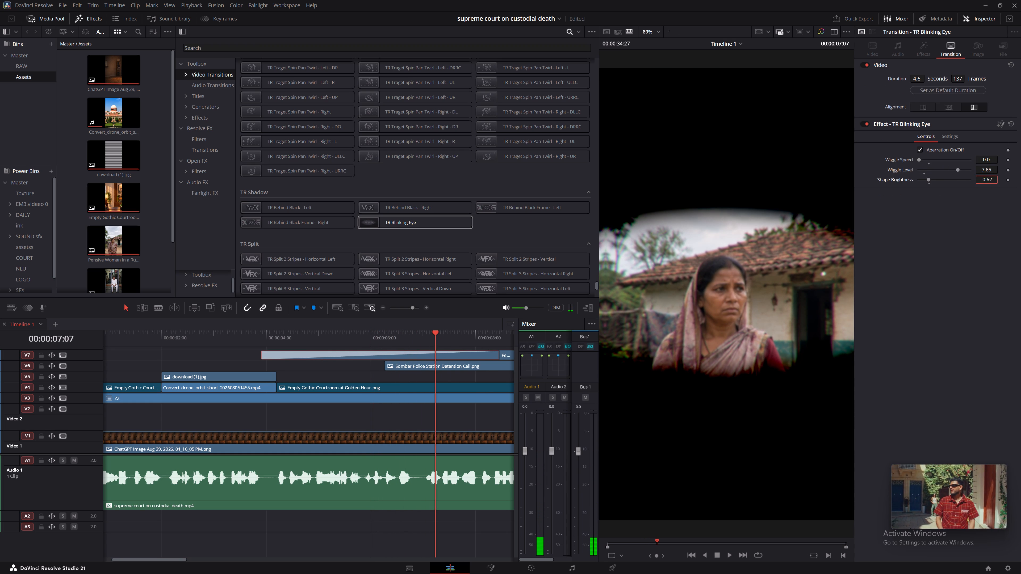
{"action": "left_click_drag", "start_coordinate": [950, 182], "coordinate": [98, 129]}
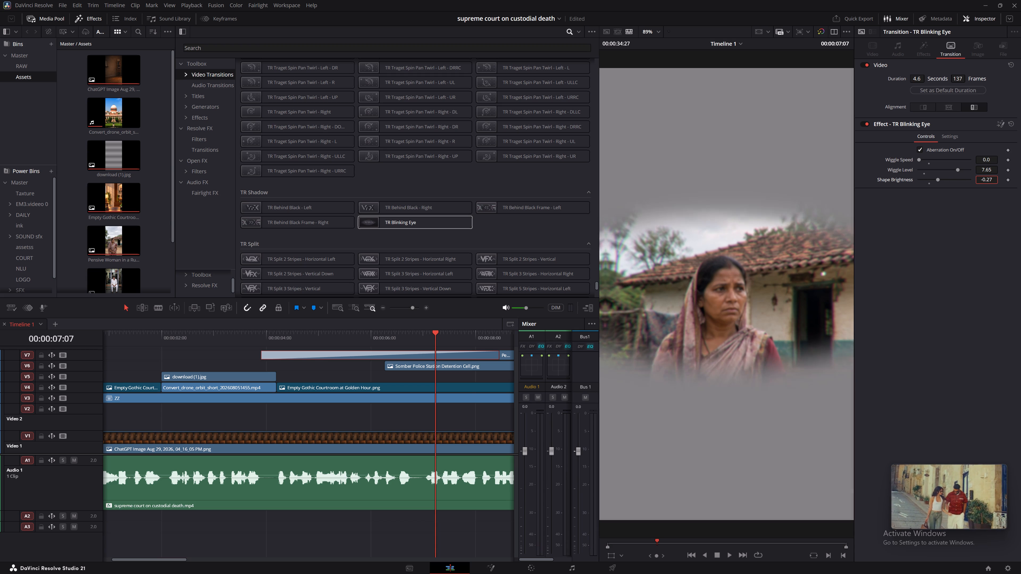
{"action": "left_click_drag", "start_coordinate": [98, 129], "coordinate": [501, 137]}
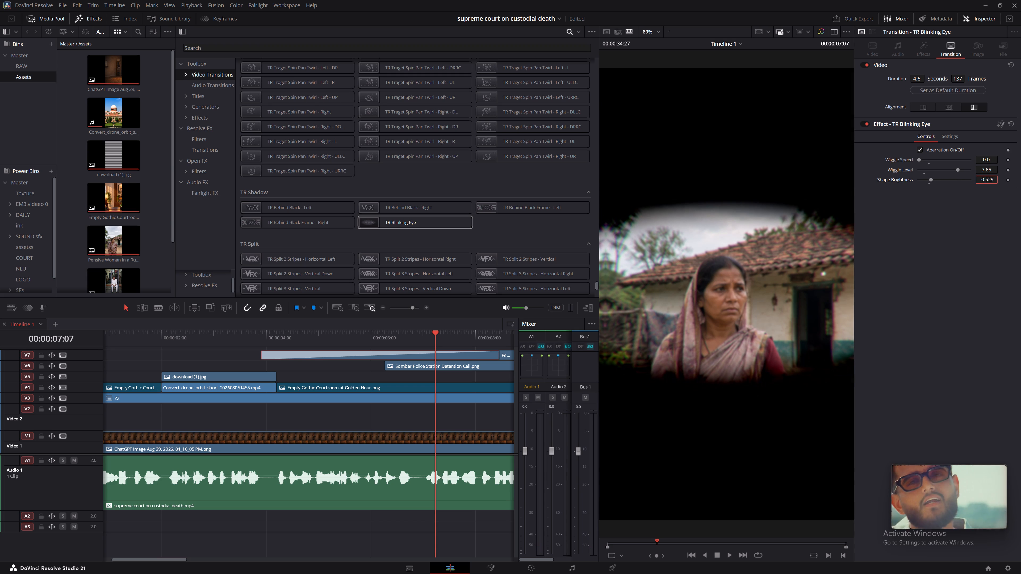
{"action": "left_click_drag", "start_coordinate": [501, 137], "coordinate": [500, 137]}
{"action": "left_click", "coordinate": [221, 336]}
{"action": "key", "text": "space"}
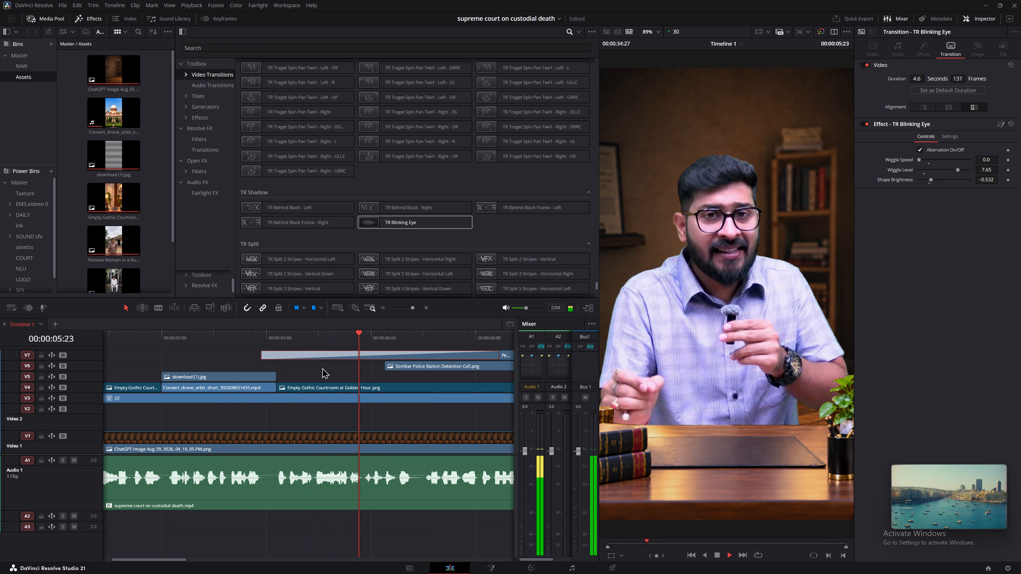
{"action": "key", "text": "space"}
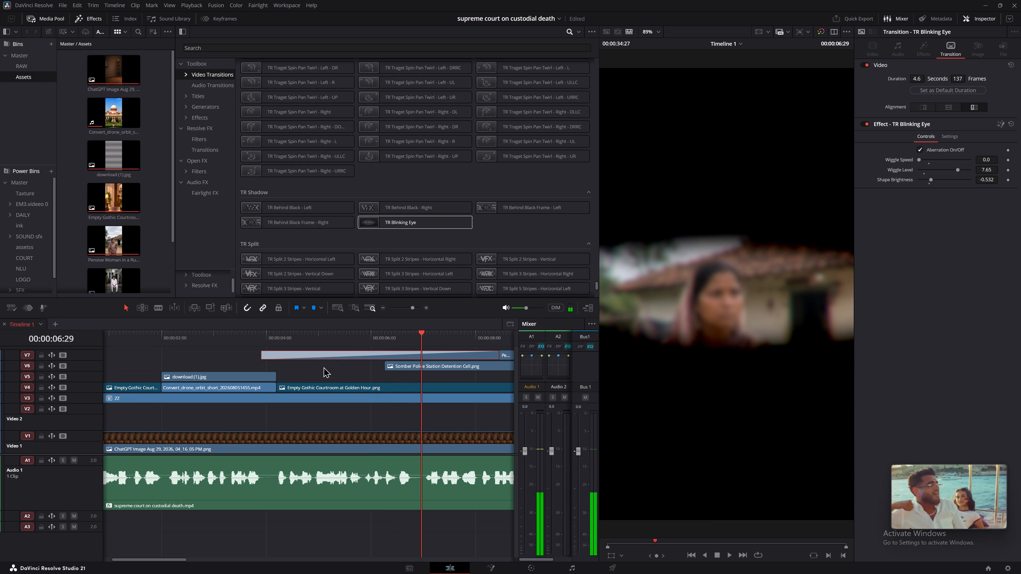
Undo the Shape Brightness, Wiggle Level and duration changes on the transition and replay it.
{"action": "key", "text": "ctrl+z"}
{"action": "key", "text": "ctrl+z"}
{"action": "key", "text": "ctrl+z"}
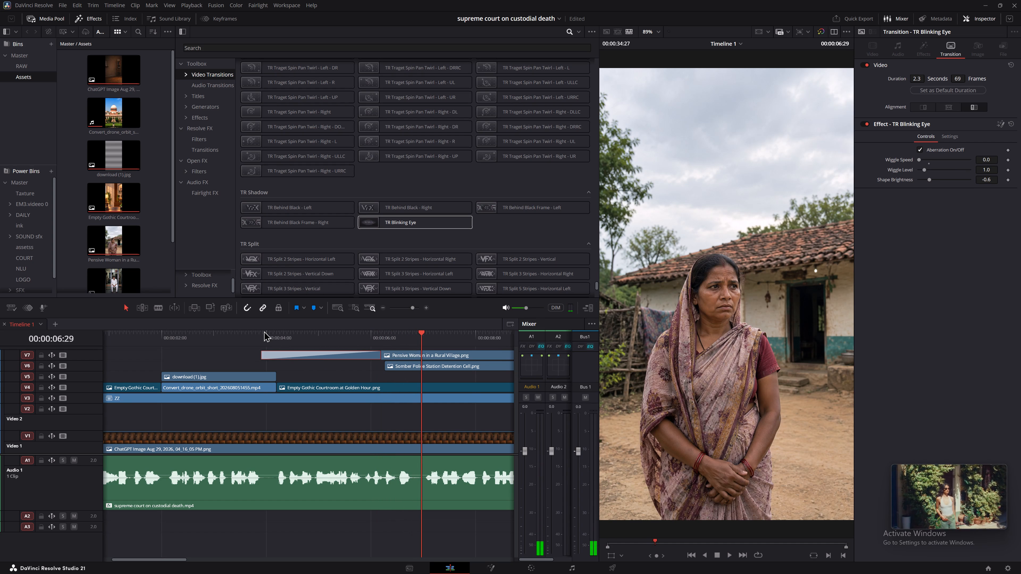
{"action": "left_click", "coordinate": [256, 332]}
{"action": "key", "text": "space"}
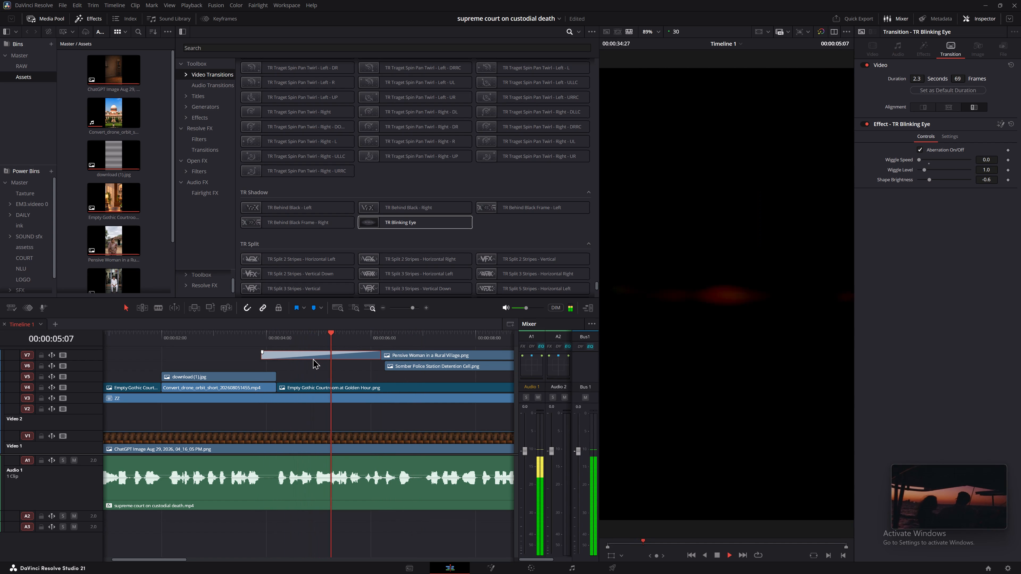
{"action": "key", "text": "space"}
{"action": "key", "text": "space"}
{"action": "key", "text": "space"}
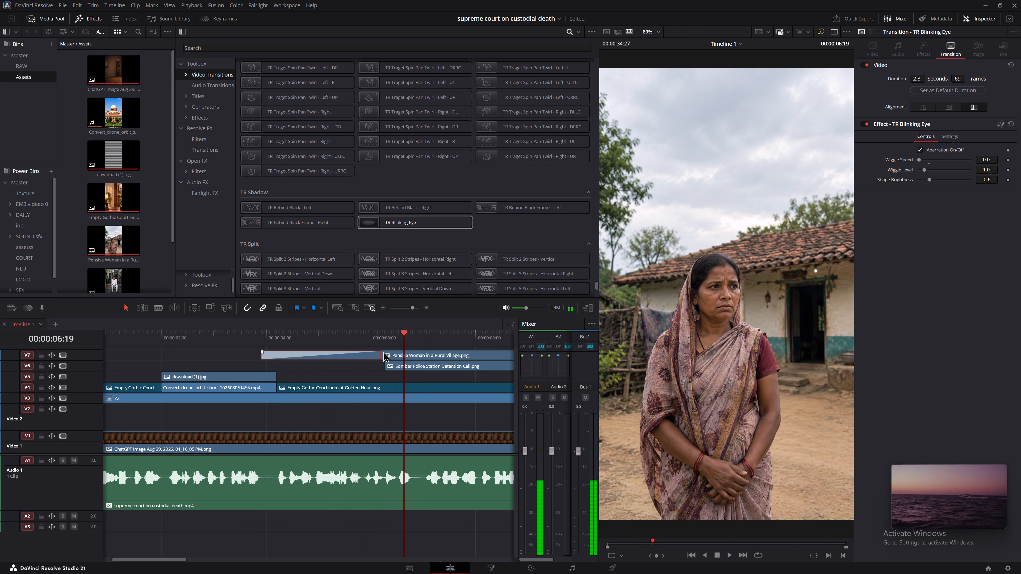
Enlarge the V7 track's height to show clip thumbnails and play through the Blinking Eye transition.
{"action": "left_click_drag", "start_coordinate": [98, 350], "coordinate": [92, 329]}
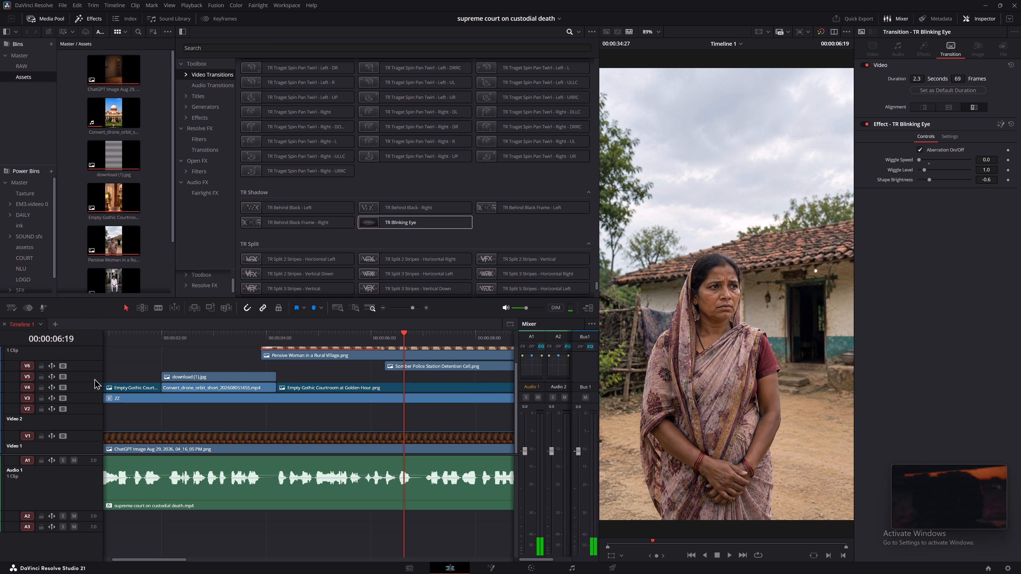
{"action": "scroll", "coordinate": [95, 394], "scroll_direction": "up", "scroll_amount": 5}
{"action": "left_click", "coordinate": [355, 352]}
{"action": "left_click", "coordinate": [380, 348]}
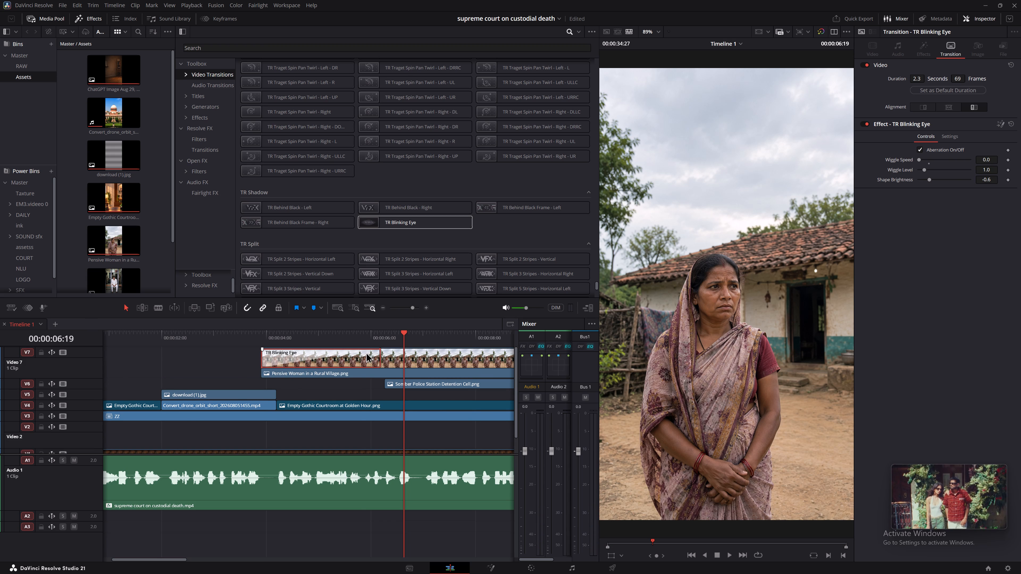
{"action": "left_click", "coordinate": [360, 342]}
{"action": "left_click", "coordinate": [300, 333]}
{"action": "left_click", "coordinate": [216, 360]}
{"action": "left_click", "coordinate": [272, 335]}
{"action": "key", "text": "space"}
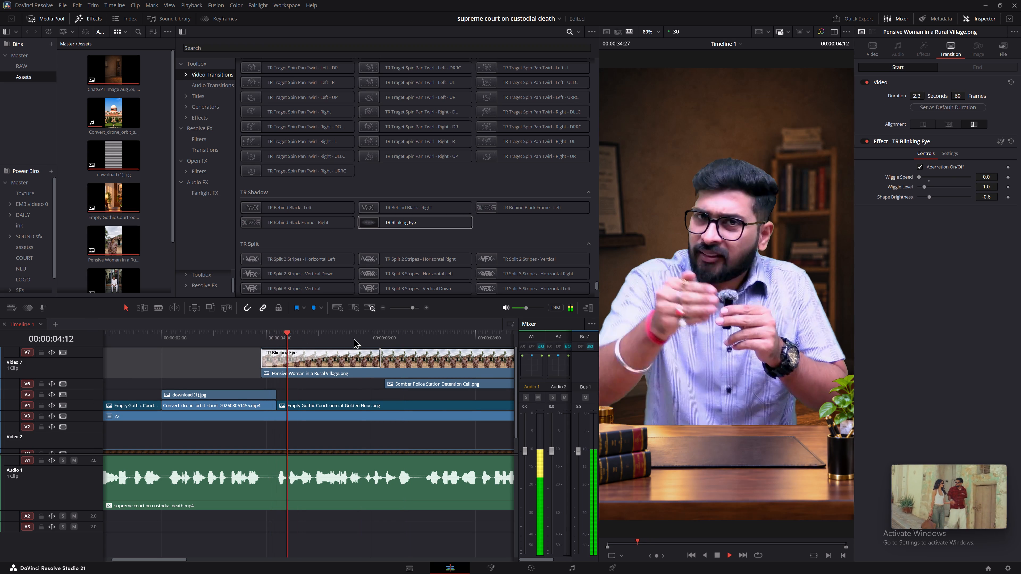
{"action": "key", "text": "space"}
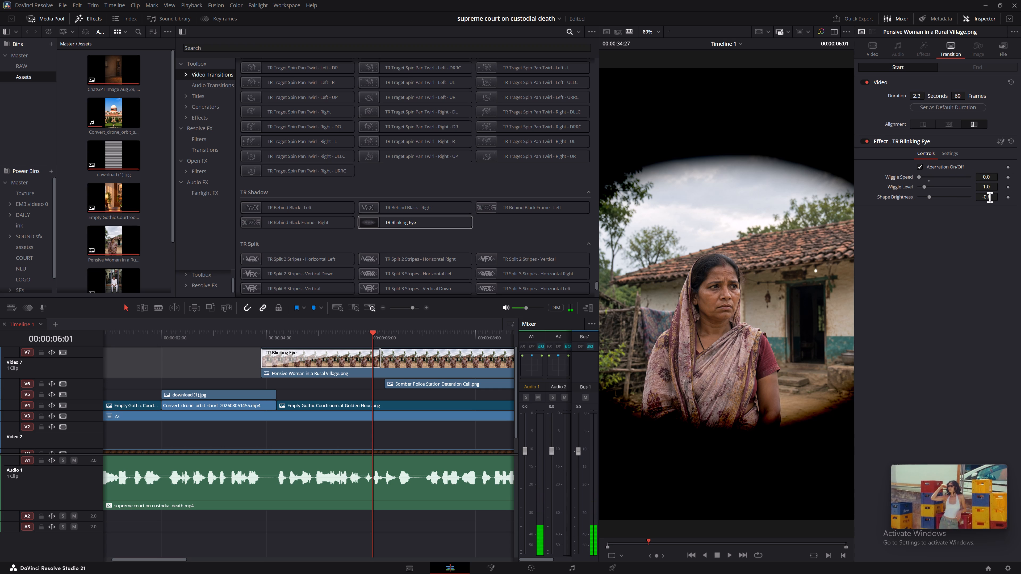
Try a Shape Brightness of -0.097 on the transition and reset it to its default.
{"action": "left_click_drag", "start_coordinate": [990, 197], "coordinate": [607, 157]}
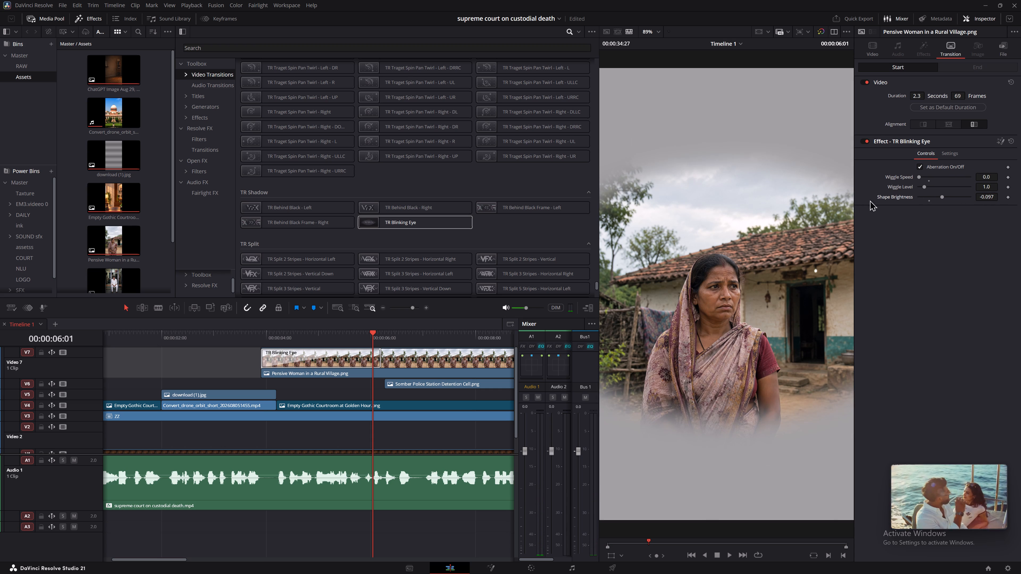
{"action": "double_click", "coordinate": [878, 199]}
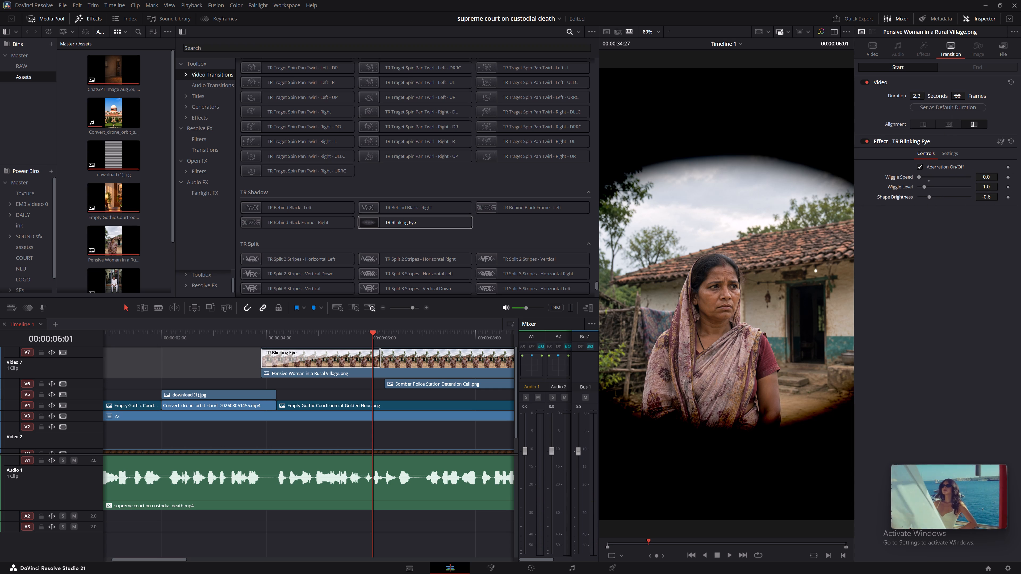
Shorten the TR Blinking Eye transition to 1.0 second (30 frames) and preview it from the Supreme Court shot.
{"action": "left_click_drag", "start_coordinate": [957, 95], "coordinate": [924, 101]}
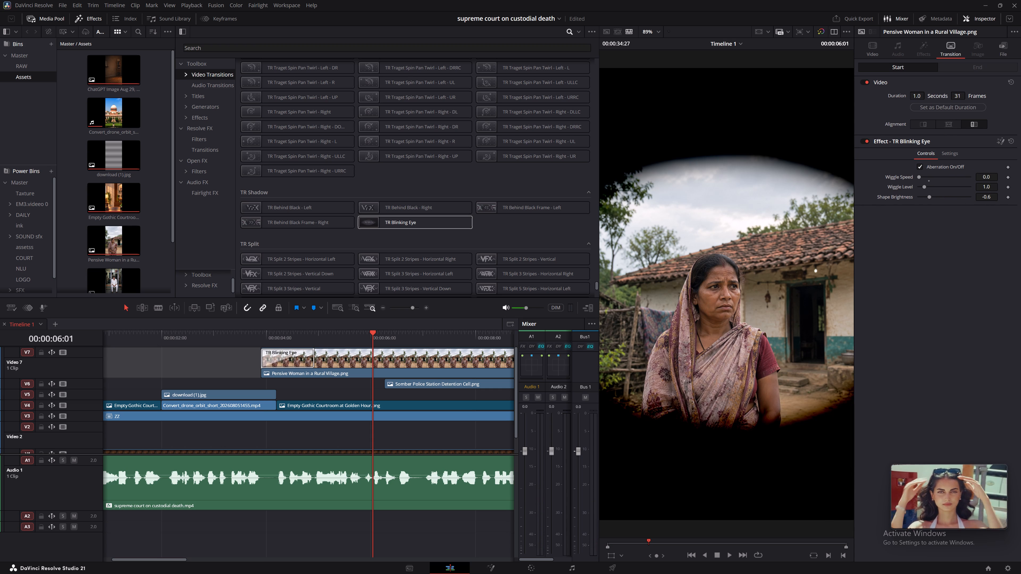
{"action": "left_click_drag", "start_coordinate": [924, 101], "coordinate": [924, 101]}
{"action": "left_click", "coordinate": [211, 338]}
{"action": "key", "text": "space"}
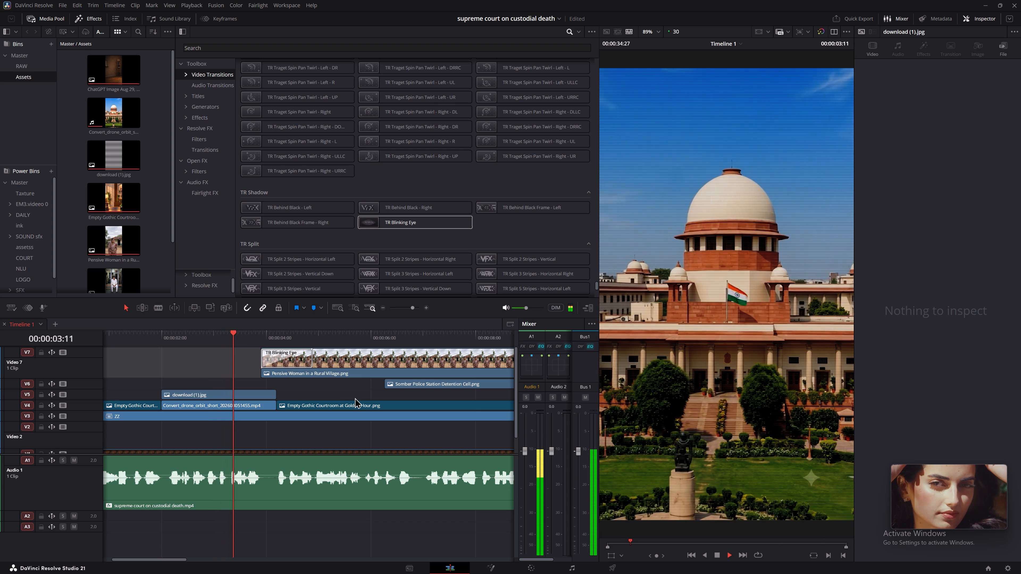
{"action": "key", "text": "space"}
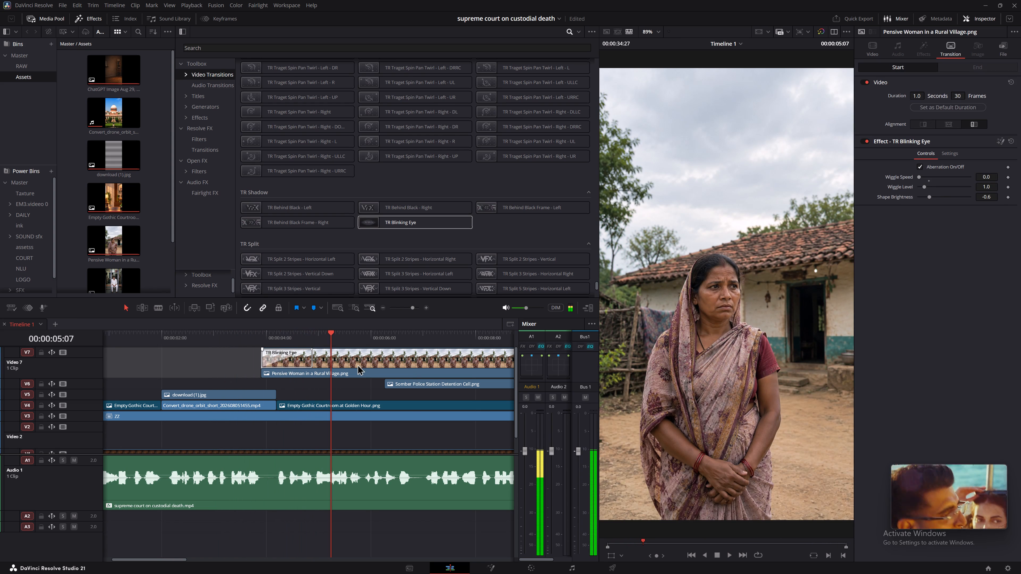
Slide the Pensive Woman clip on V7 later, starting at about 00:00:04:24, and play back its entrance against the speech.
{"action": "left_click_drag", "start_coordinate": [357, 362], "coordinate": [405, 362]}
{"action": "key", "text": "space"}
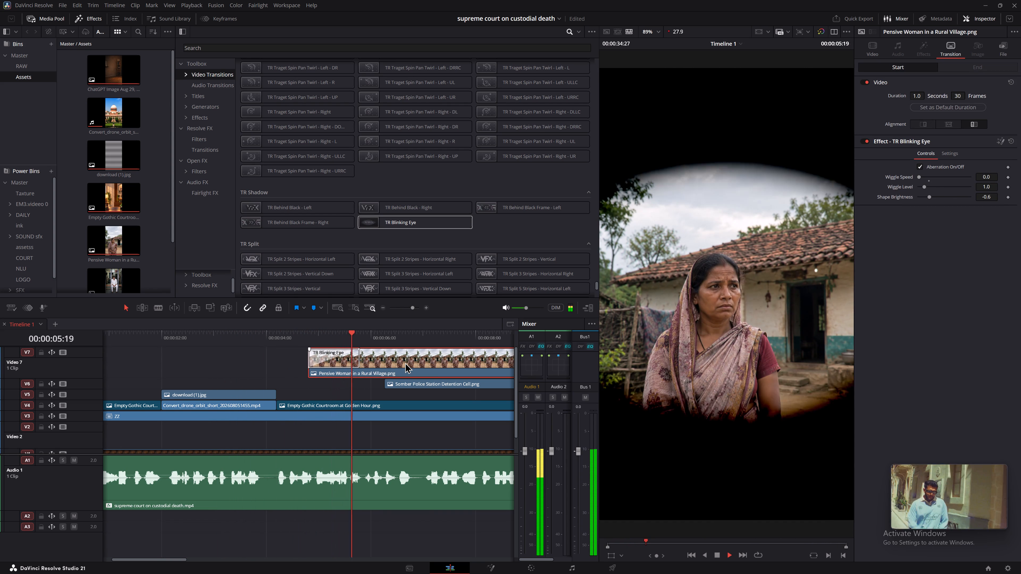
{"action": "key", "text": "space"}
{"action": "left_click", "coordinate": [300, 344]}
{"action": "key", "text": "space"}
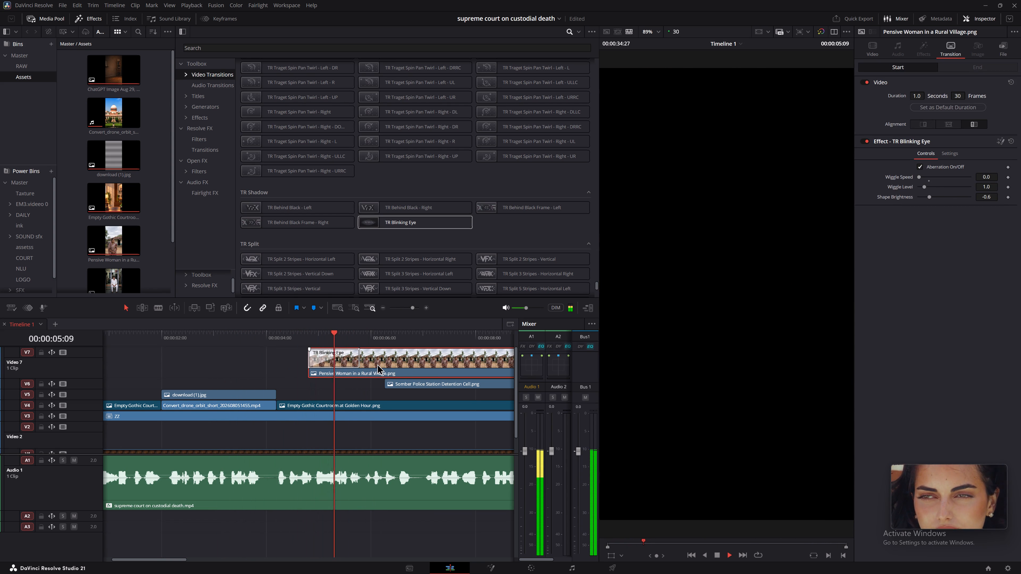
{"action": "key", "text": "space"}
{"action": "key", "text": "space"}
{"action": "key", "text": "space"}
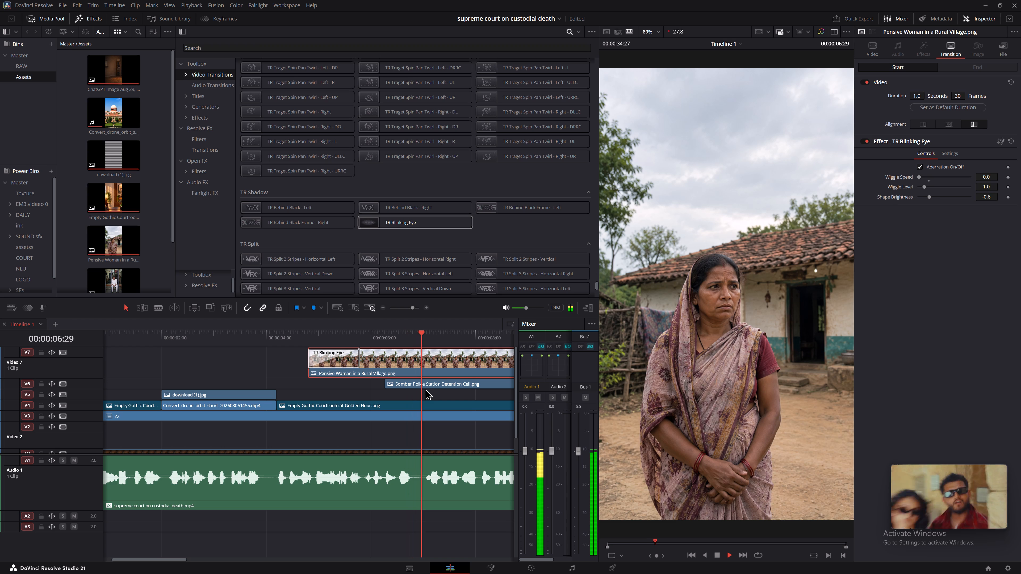
{"action": "left_click", "coordinate": [244, 334]}
{"action": "key", "text": "space"}
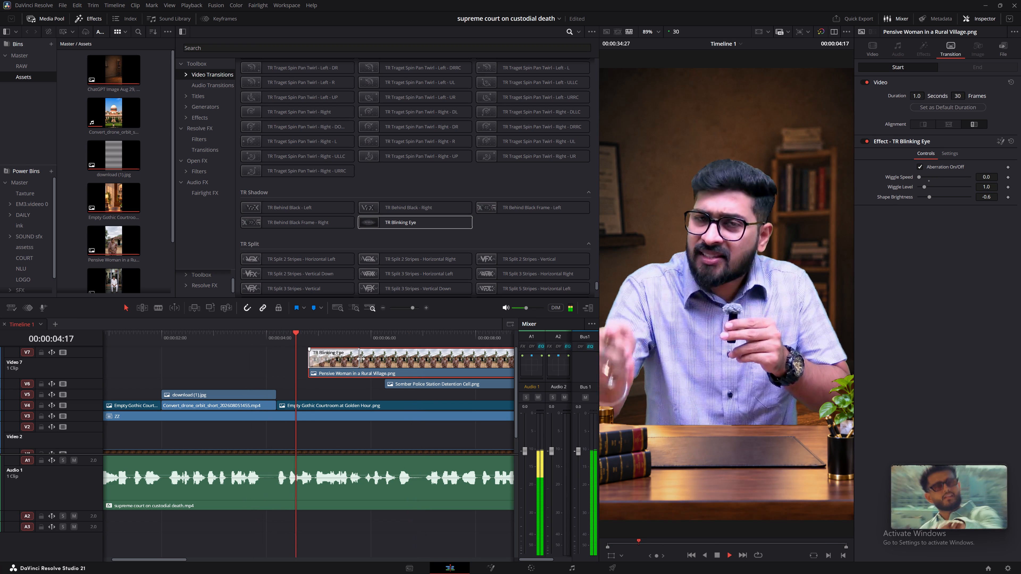
{"action": "key", "text": "space"}
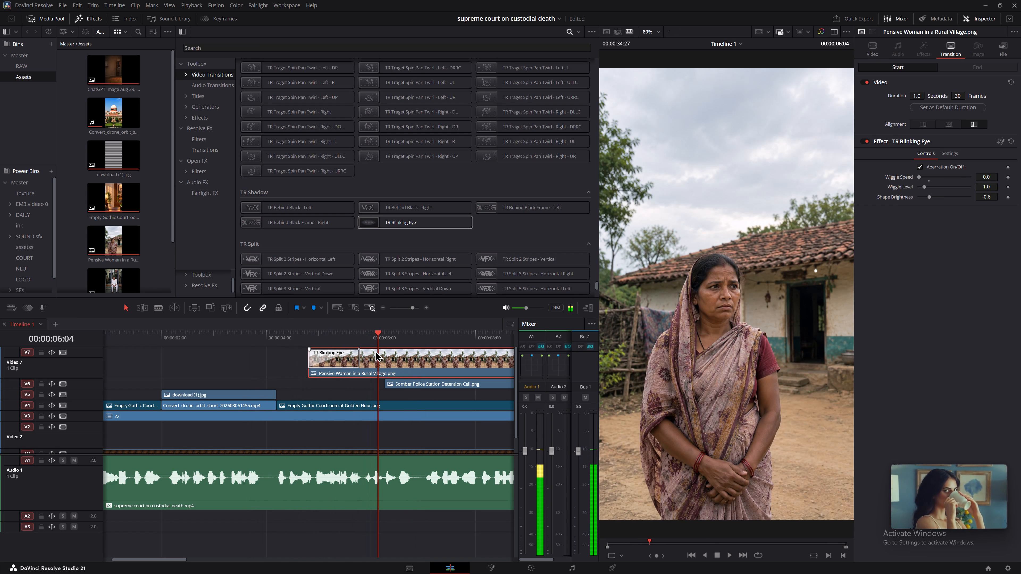
Delete the TR Blinking Eye transition from the start of the Pensive Woman clip.
{"action": "left_click", "coordinate": [336, 364]}
{"action": "key", "text": "BackSpace"}
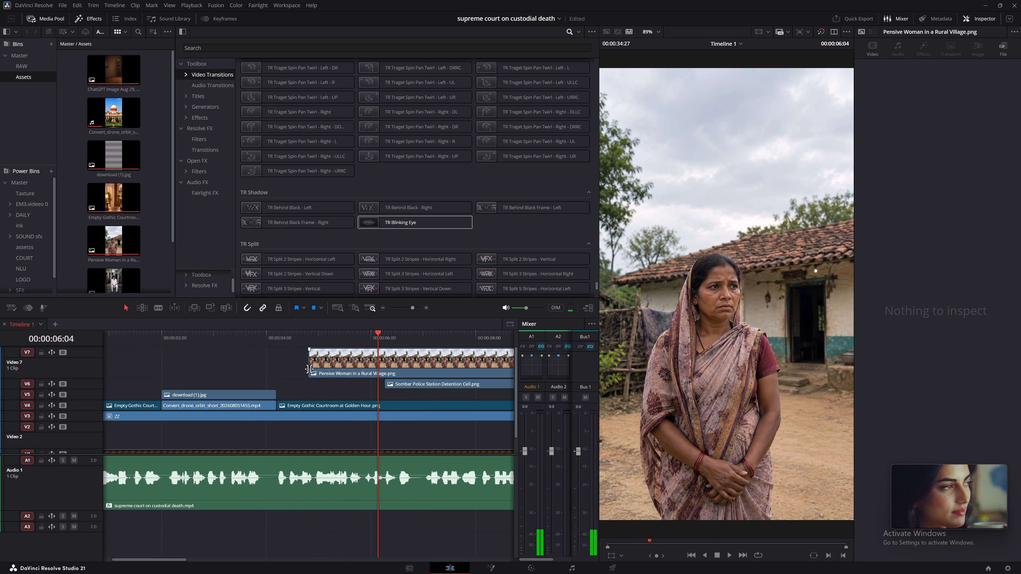
Extend the start of the Pensive Woman clip on V7 back to the start of the Empty Gothic Courtroom clip on V4.
{"action": "left_click_drag", "start_coordinate": [311, 361], "coordinate": [278, 363]}
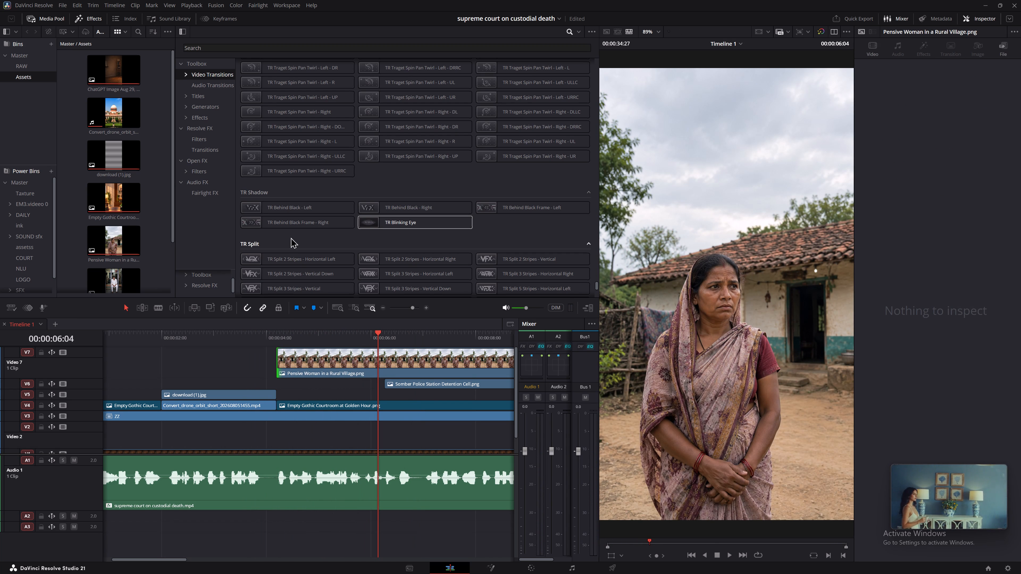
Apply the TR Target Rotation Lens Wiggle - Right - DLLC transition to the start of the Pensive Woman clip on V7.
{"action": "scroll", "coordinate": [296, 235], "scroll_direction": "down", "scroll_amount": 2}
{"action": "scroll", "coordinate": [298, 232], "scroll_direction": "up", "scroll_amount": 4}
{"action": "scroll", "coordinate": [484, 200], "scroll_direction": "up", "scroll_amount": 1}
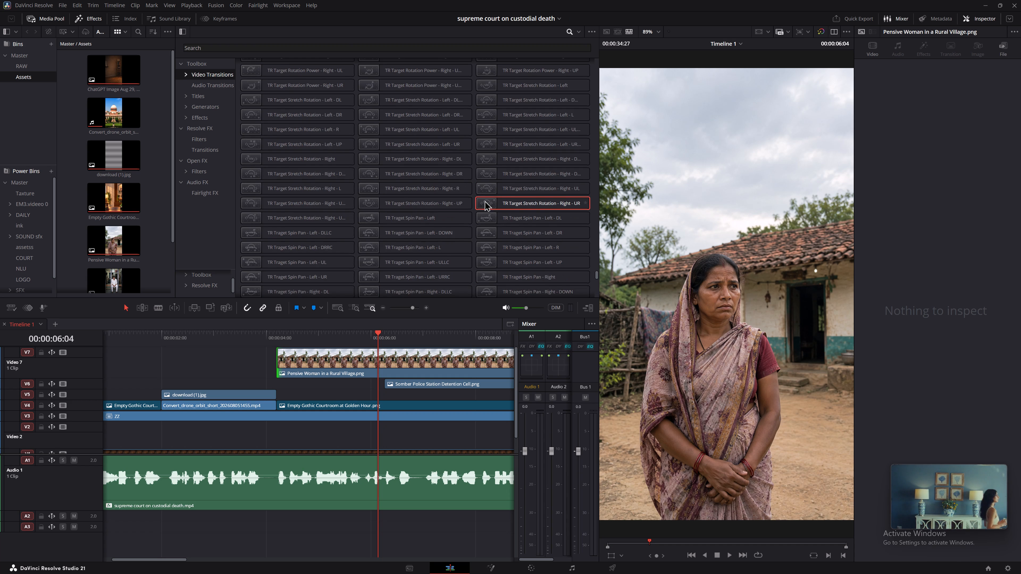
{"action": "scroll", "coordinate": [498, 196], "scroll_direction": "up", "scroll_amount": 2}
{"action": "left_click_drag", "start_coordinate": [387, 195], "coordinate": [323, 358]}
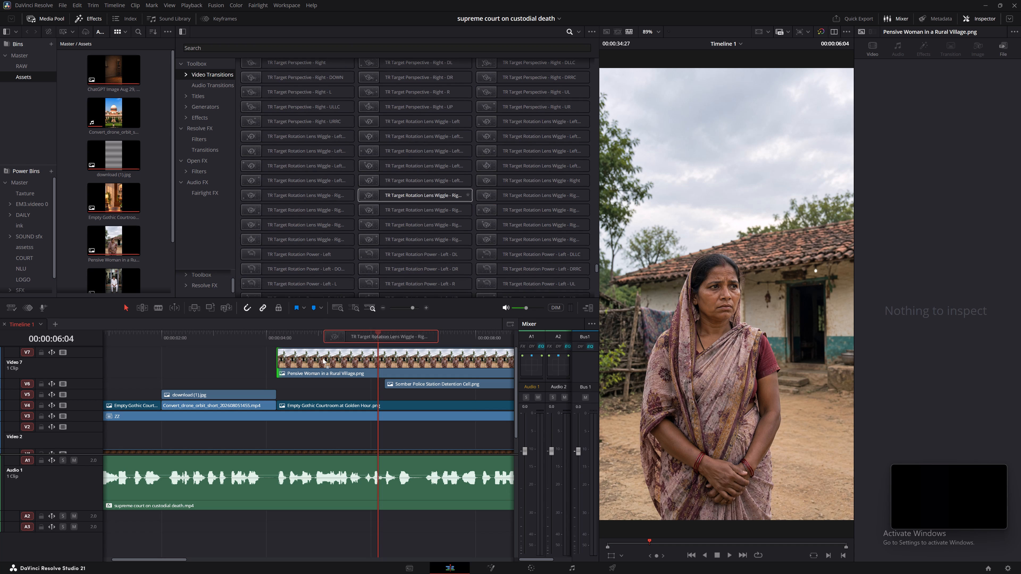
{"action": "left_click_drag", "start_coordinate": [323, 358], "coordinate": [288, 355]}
Place the playhead at 00:00:03:19, ahead of the Pensive Woman clip, and save the project.
{"action": "left_click", "coordinate": [250, 324]}
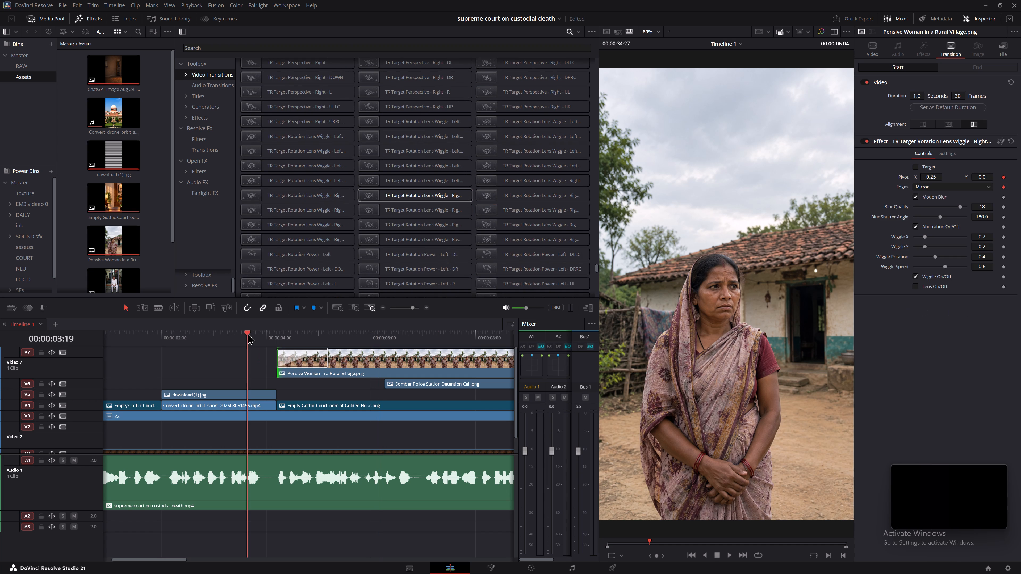
{"action": "left_click", "coordinate": [248, 334]}
{"action": "key", "text": "space"}
{"action": "key", "text": "space"}
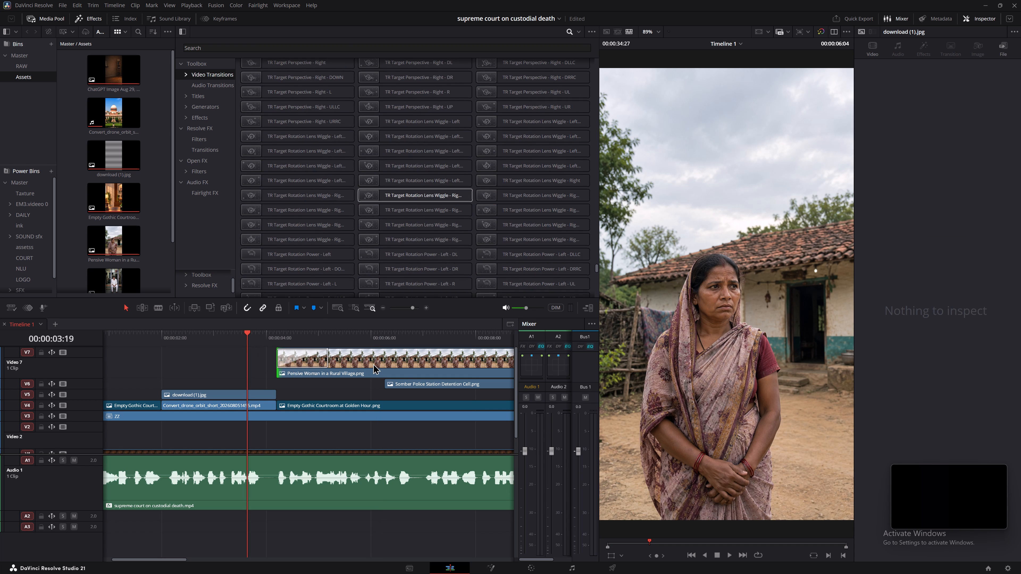
{"action": "left_click", "coordinate": [400, 366]}
{"action": "left_click", "coordinate": [348, 395]}
{"action": "key", "text": "ctrl+s"}
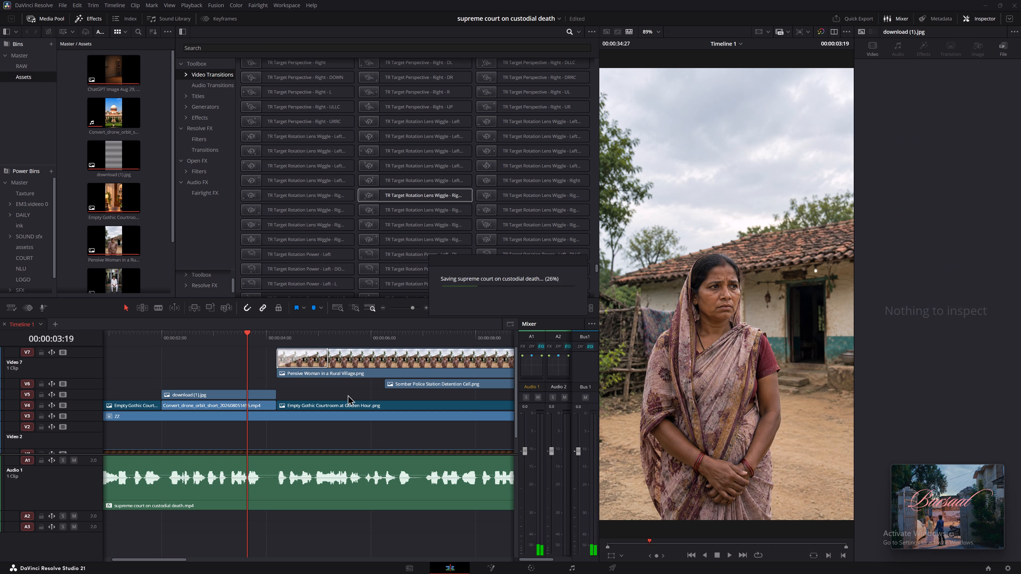
{"action": "key", "text": "ctrl+s"}
{"action": "key", "text": "space"}
{"action": "left_click", "coordinate": [360, 434]}
{"action": "key", "text": "space"}
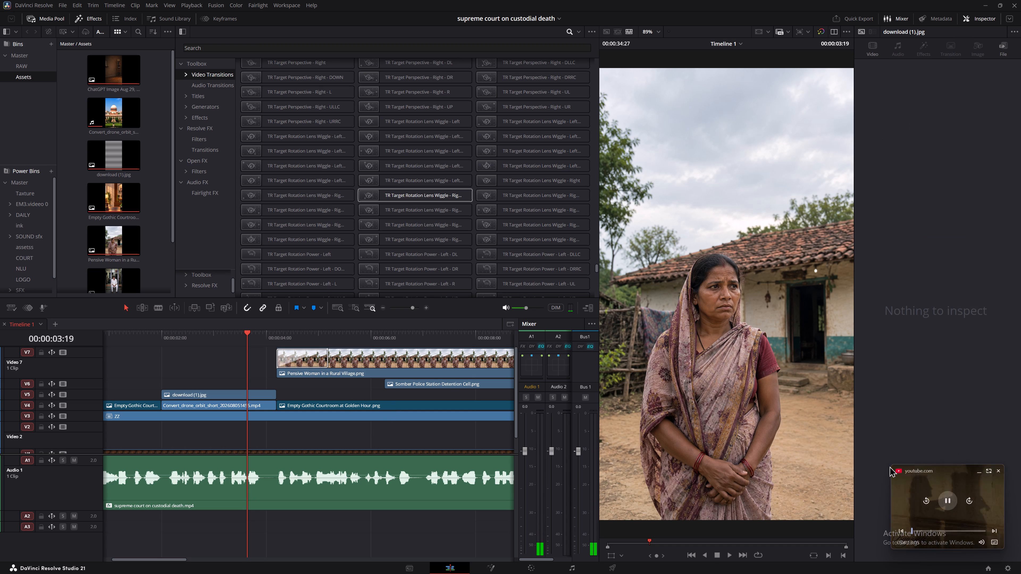
Enlarge the floating picture-in-picture video window from its upper corner.
{"action": "left_click_drag", "start_coordinate": [889, 466], "coordinate": [867, 453]}
{"action": "left_click_drag", "start_coordinate": [891, 467], "coordinate": [869, 450]}
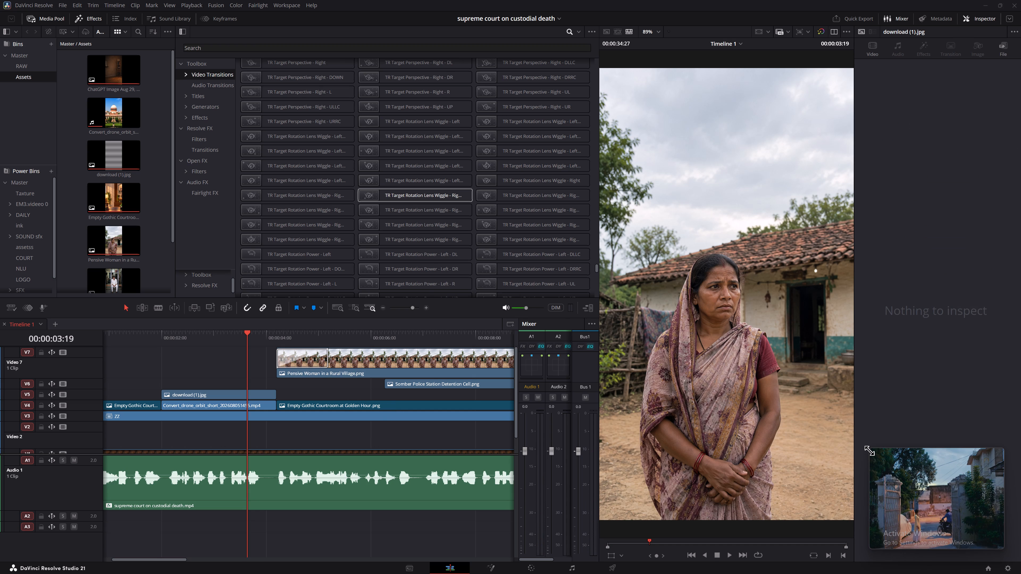
{"action": "left_click", "coordinate": [897, 401]}
Save the project again.
{"action": "key", "text": "space"}
{"action": "left_click", "coordinate": [462, 438]}
{"action": "key", "text": "ctrl+s"}
{"action": "key", "text": "ctrl+s"}
{"action": "key", "text": "ctrl+s"}
Play the Lens Wiggle transition into the Pensive Woman clip repeatedly, starting from the end of the Supreme Court shot.
{"action": "key", "text": "space"}
{"action": "key", "text": "space"}
{"action": "key", "text": "space"}
{"action": "key", "text": "space"}
{"action": "key", "text": "space"}
{"action": "key", "text": "space"}
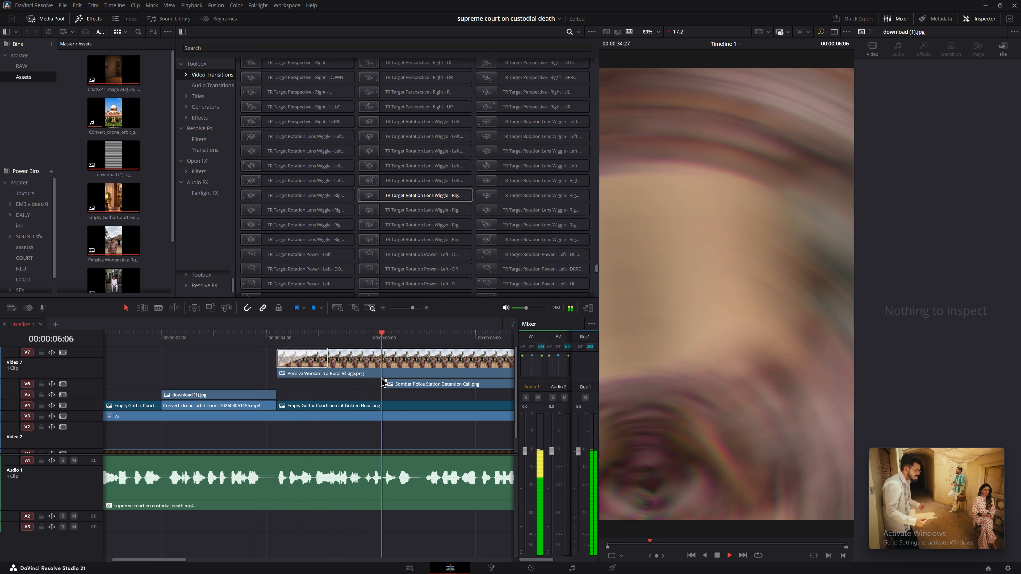
{"action": "key", "text": "space"}
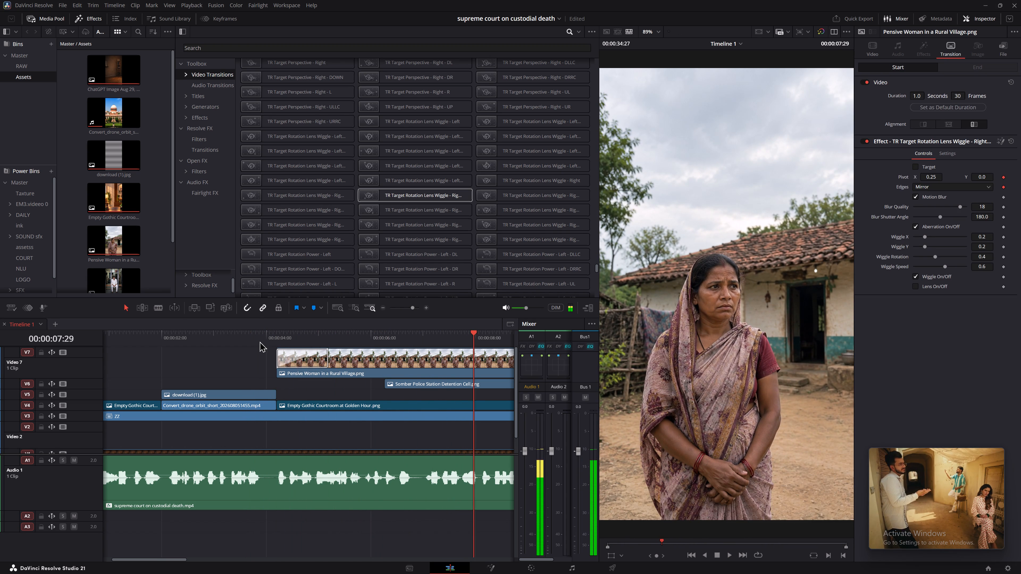
{"action": "left_click", "coordinate": [251, 337]}
{"action": "key", "text": "space"}
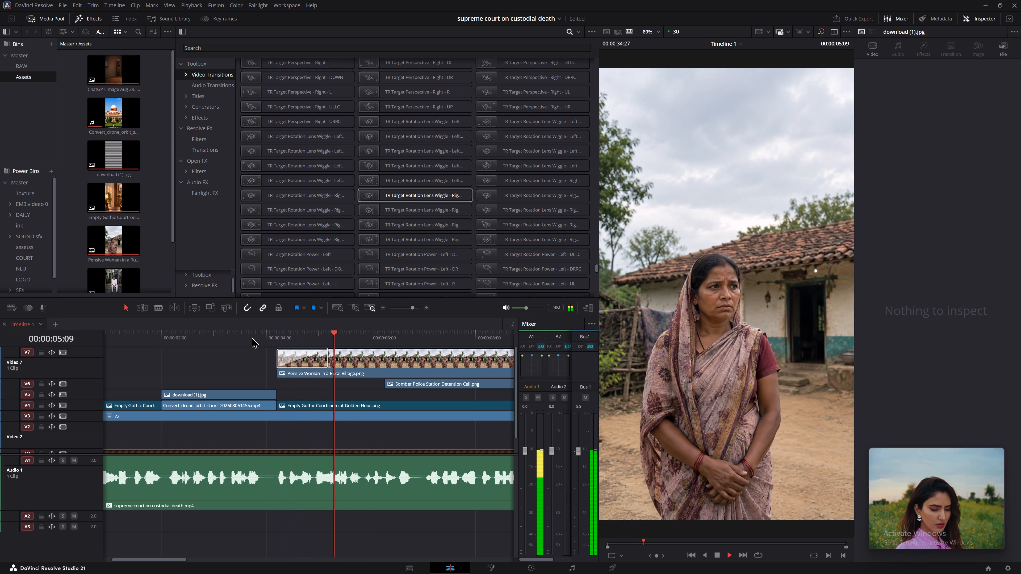
{"action": "key", "text": "space"}
{"action": "left_click", "coordinate": [248, 337]}
{"action": "key", "text": "space"}
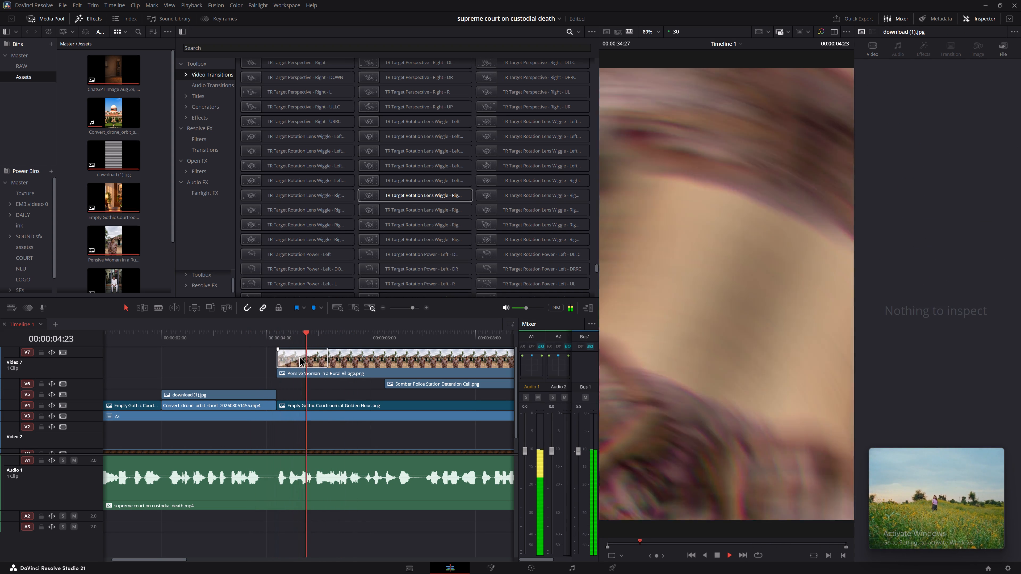
{"action": "key", "text": "space"}
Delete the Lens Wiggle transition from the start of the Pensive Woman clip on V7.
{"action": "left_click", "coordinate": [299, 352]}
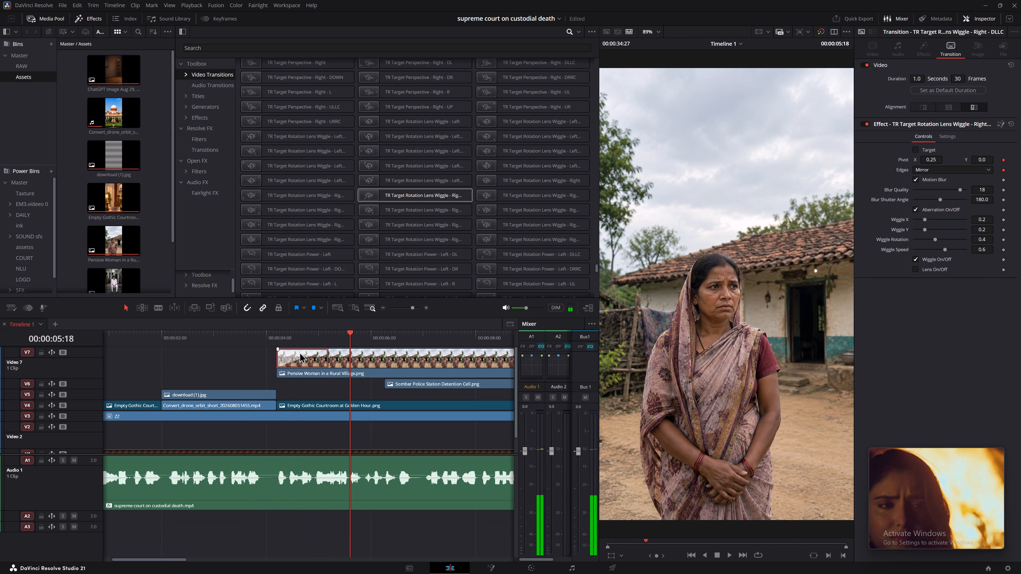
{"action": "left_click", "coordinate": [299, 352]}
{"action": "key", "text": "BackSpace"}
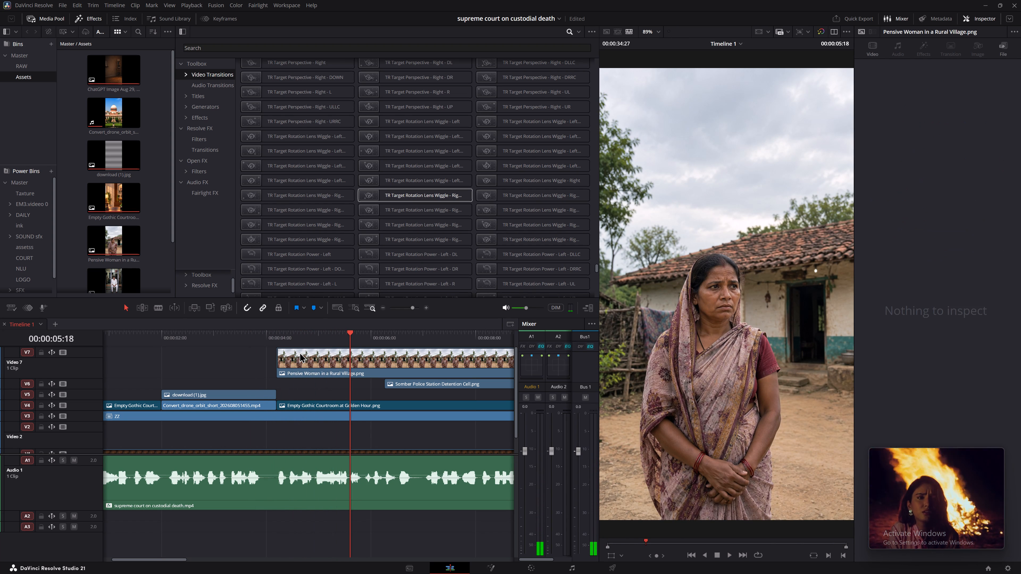
Find the TR Target Zoom Hit - In transition and apply it to the start of the Pensive Woman clip on V7.
{"action": "scroll", "coordinate": [436, 283], "scroll_direction": "up", "scroll_amount": 1}
{"action": "scroll", "coordinate": [456, 258], "scroll_direction": "up", "scroll_amount": 4}
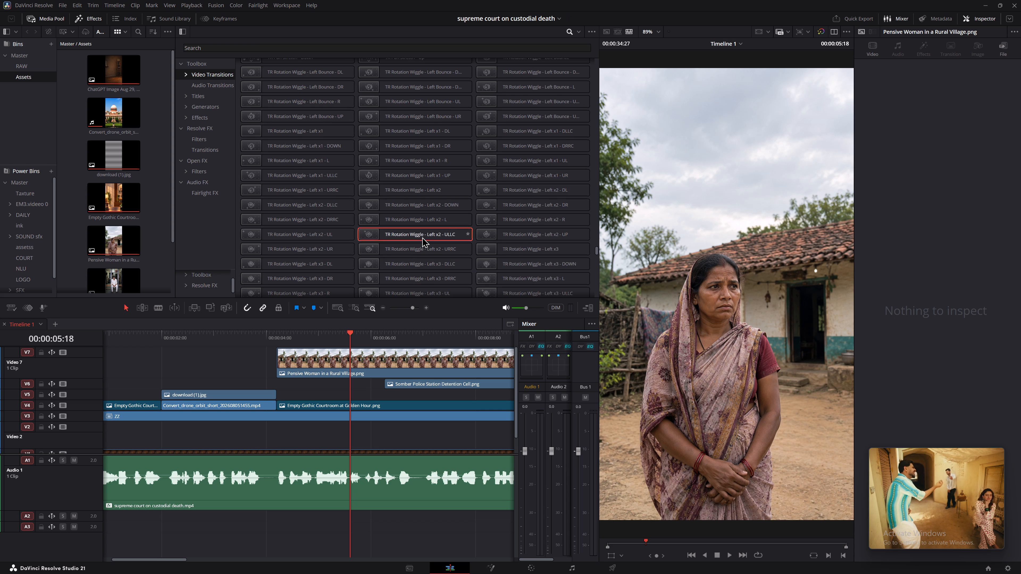
{"action": "scroll", "coordinate": [422, 237], "scroll_direction": "down", "scroll_amount": 6}
{"action": "scroll", "coordinate": [415, 232], "scroll_direction": "up", "scroll_amount": 4}
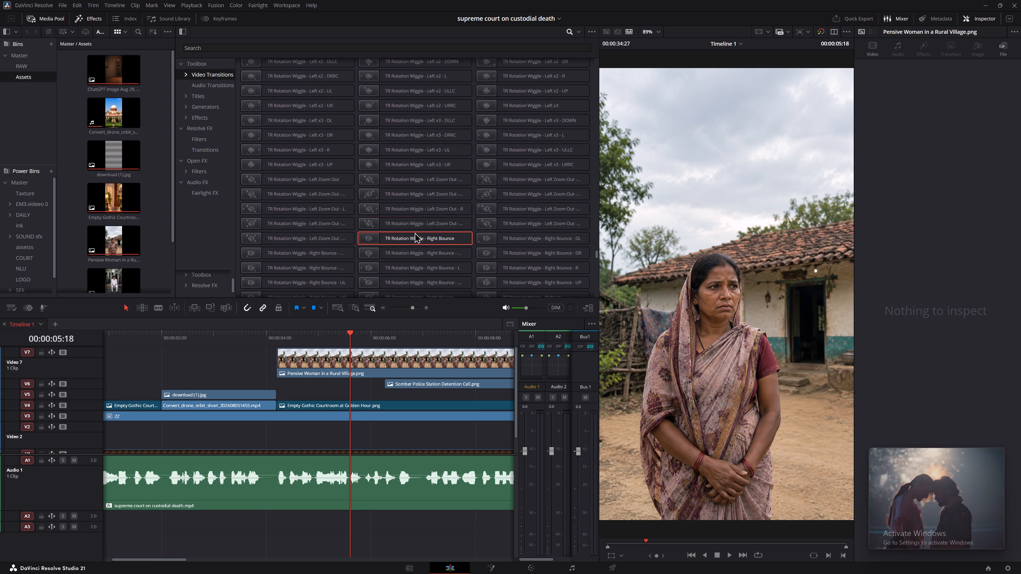
{"action": "scroll", "coordinate": [415, 232], "scroll_direction": "up", "scroll_amount": 8}
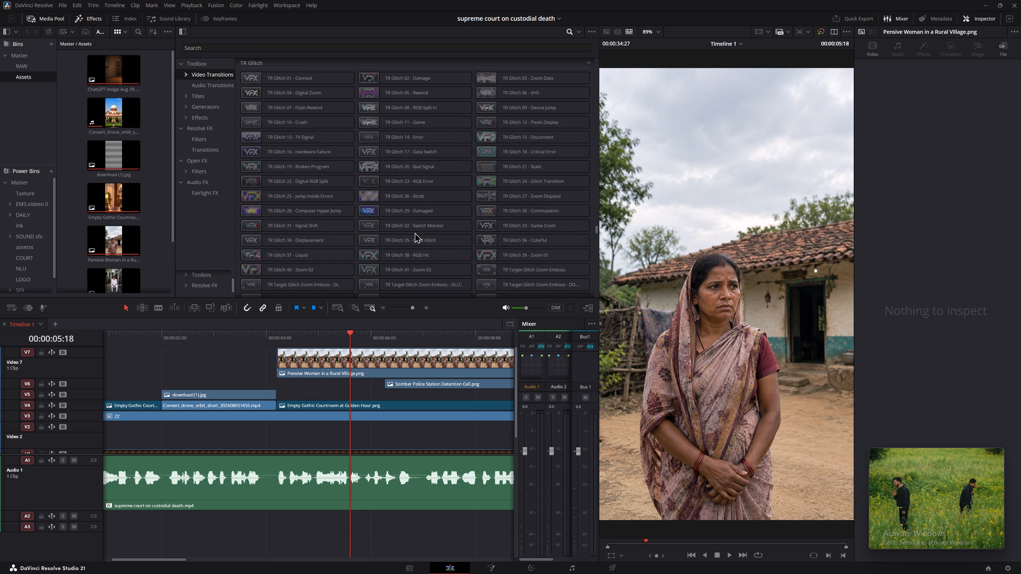
{"action": "scroll", "coordinate": [415, 232], "scroll_direction": "up", "scroll_amount": 9}
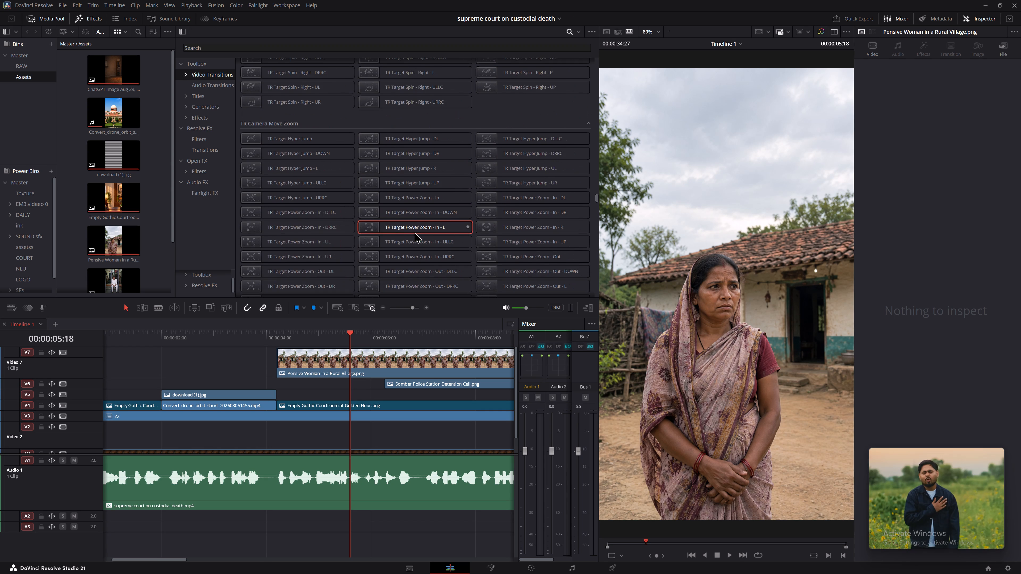
{"action": "scroll", "coordinate": [415, 232], "scroll_direction": "down", "scroll_amount": 3}
{"action": "left_click_drag", "start_coordinate": [371, 149], "coordinate": [291, 363]}
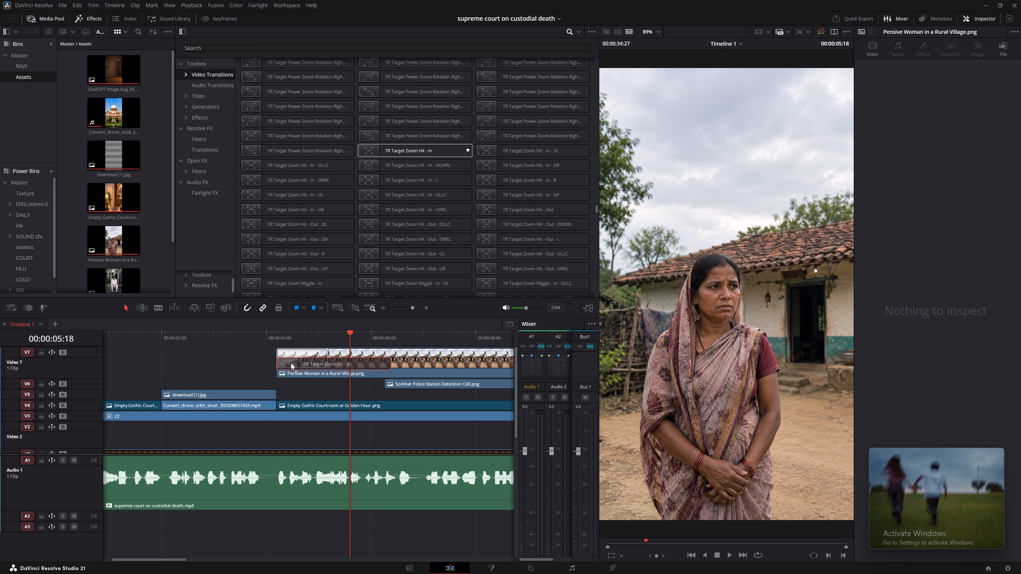
{"action": "left_click_drag", "start_coordinate": [291, 363], "coordinate": [289, 357]}
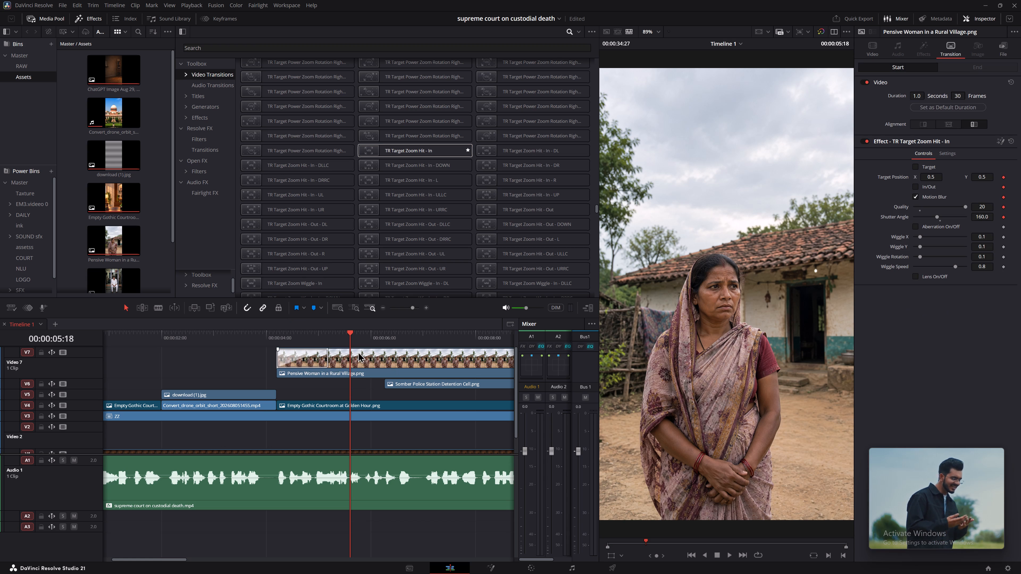
Preview the Zoom Hit - In transition twice from the Supreme Court shot at about 00:00:03:19.
{"action": "key", "text": "c"}
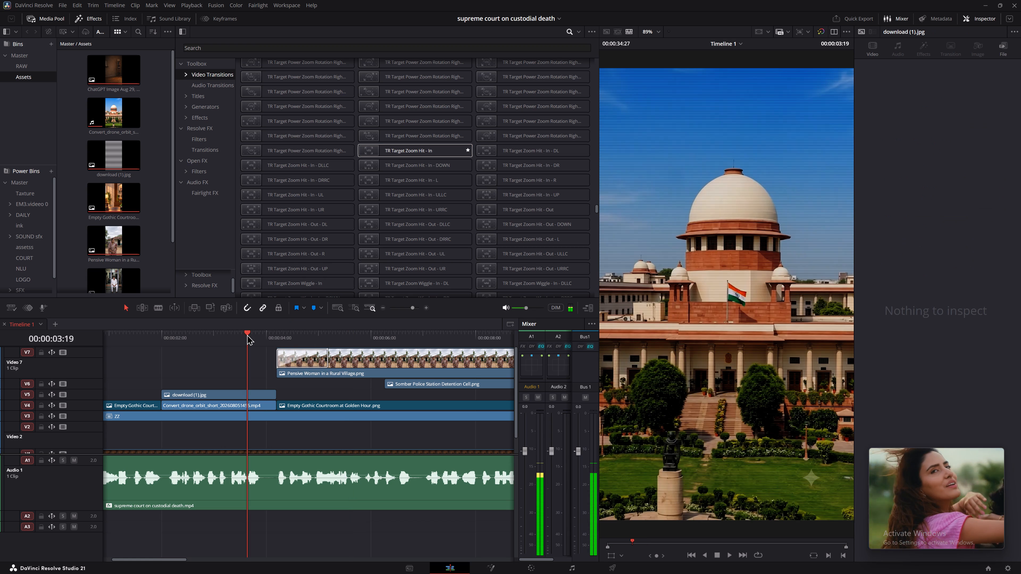
{"action": "key", "text": "space"}
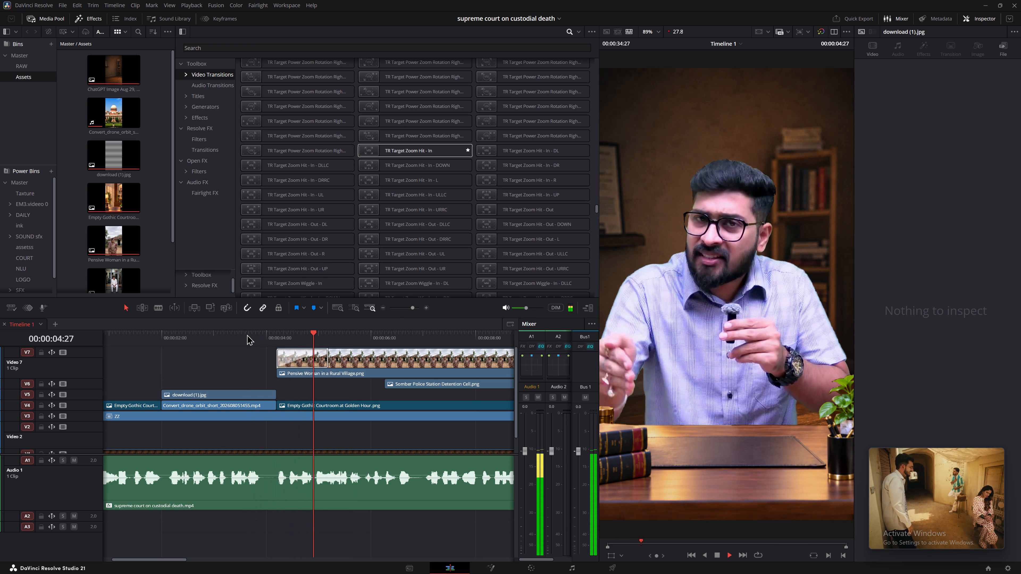
{"action": "key", "text": "space"}
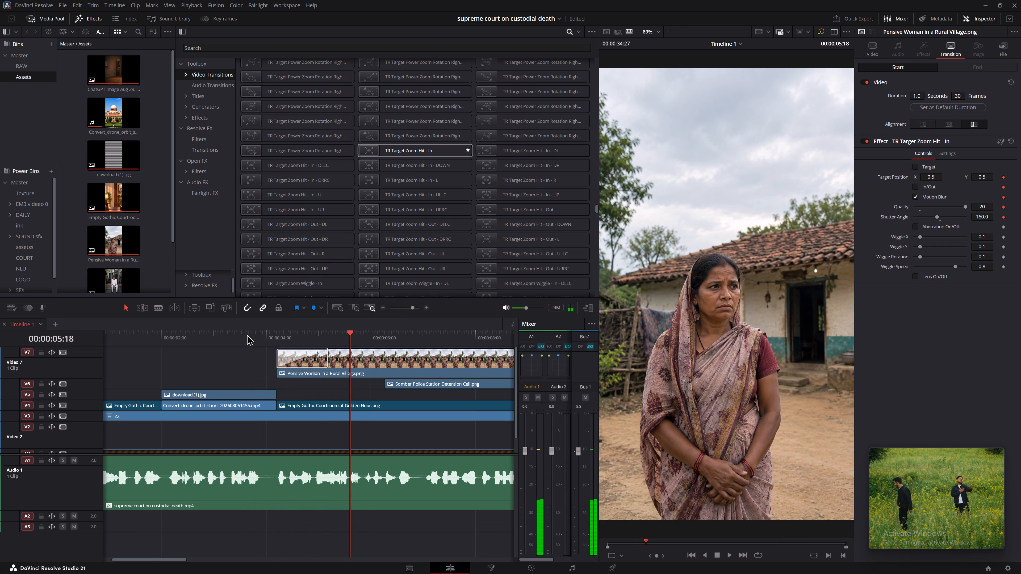
{"action": "type", "text": "c"}
{"action": "key", "text": "space"}
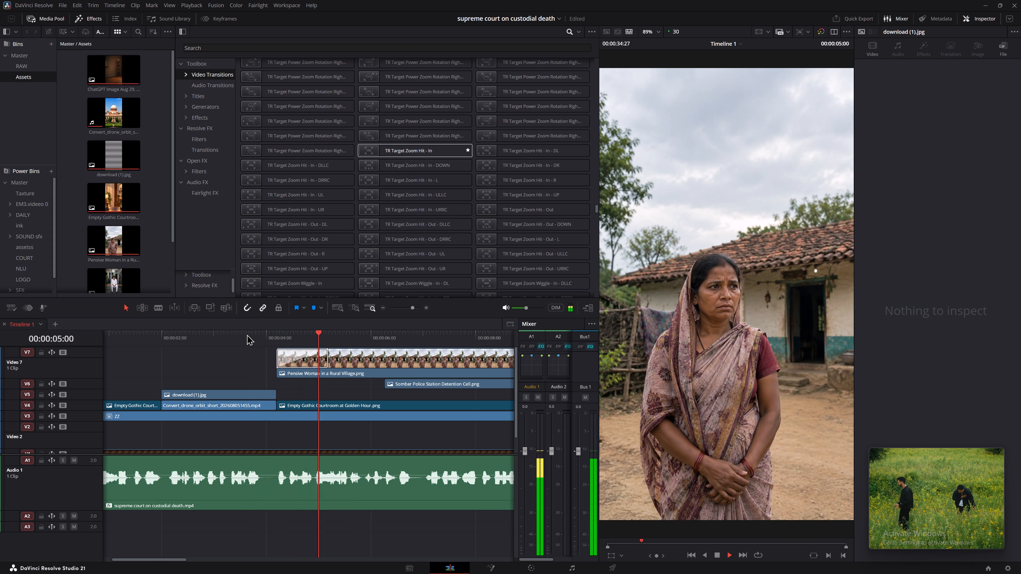
{"action": "key", "text": "space"}
Lower the divider between the video and audio tracks so that the video tracks down to V1 have room.
{"action": "scroll", "coordinate": [287, 411], "scroll_direction": "up", "scroll_amount": 4}
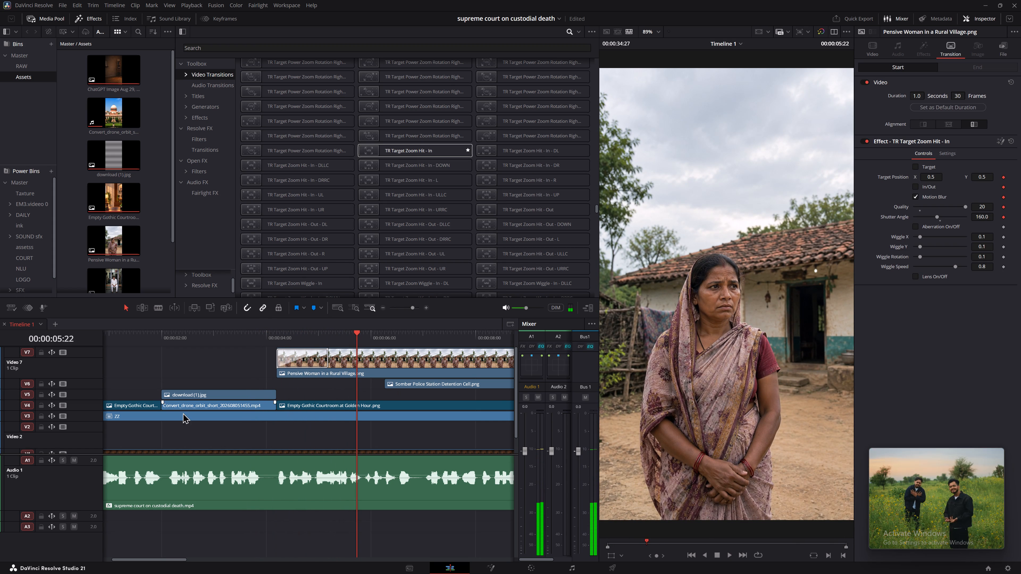
{"action": "left_click_drag", "start_coordinate": [95, 454], "coordinate": [97, 508]}
Replay the Pensive Woman clip's Zoom Hit - In entrance against the speech, stopping at about 00:00:05:02.
{"action": "left_click", "coordinate": [254, 337]}
{"action": "key", "text": "space"}
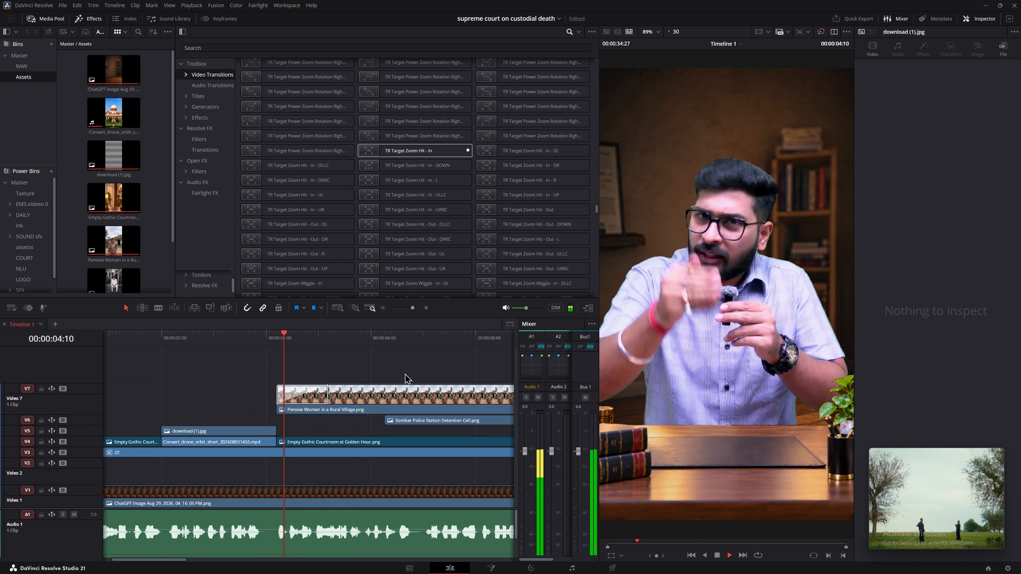
{"action": "key", "text": "space"}
{"action": "left_click_drag", "start_coordinate": [326, 335], "coordinate": [301, 335]}
{"action": "key", "text": "space"}
{"action": "key", "text": "space"}
Collapse the V7 track to the same minimal height as the V6 track.
{"action": "scroll", "coordinate": [321, 353], "scroll_direction": "down", "scroll_amount": 5, "text": "alt"}
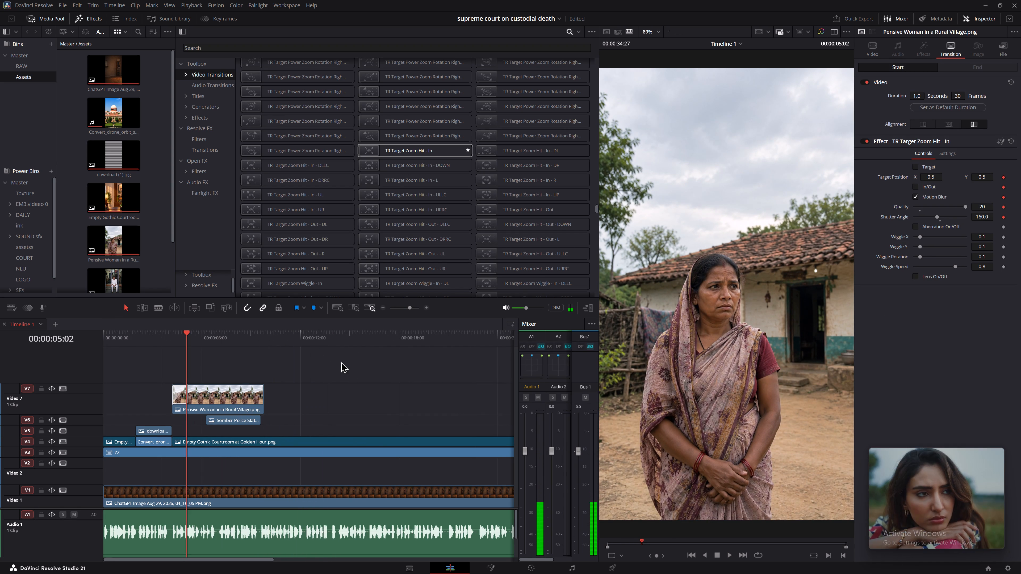
{"action": "left_click", "coordinate": [304, 402]}
{"action": "left_click", "coordinate": [82, 381]}
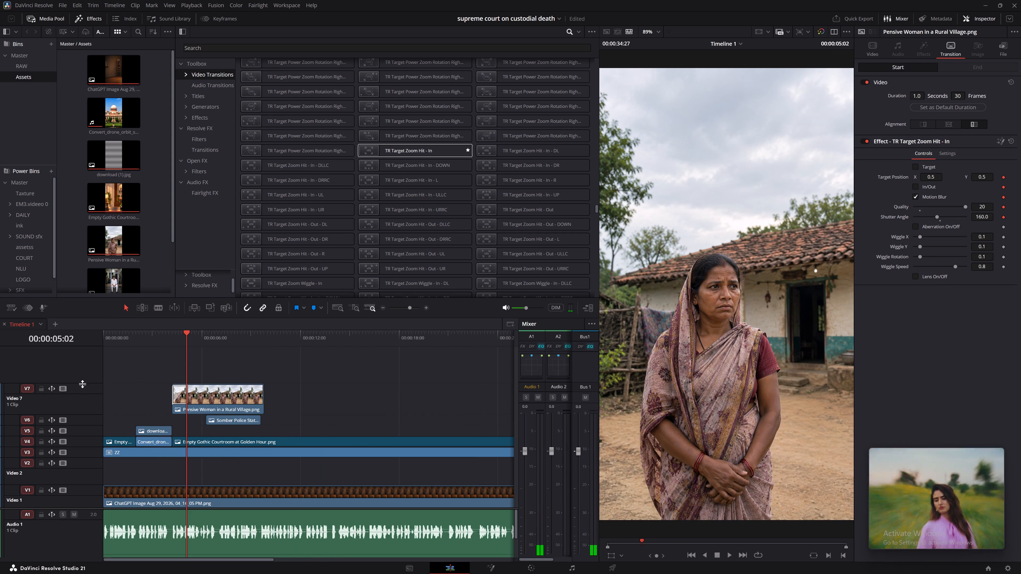
{"action": "left_click_drag", "start_coordinate": [82, 384], "coordinate": [84, 430]}
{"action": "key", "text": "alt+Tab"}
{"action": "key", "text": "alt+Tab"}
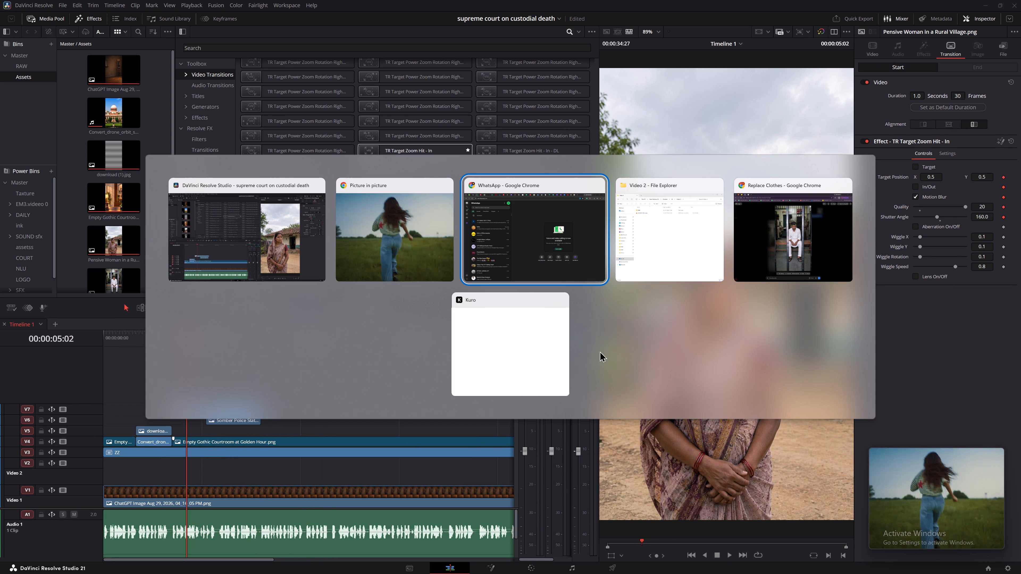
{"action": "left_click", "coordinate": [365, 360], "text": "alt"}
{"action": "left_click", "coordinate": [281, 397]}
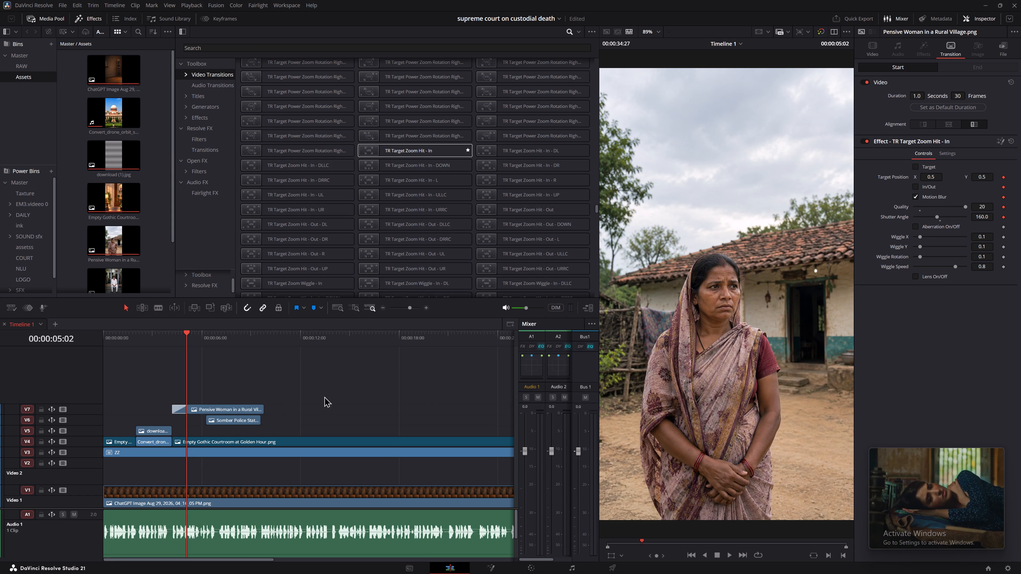
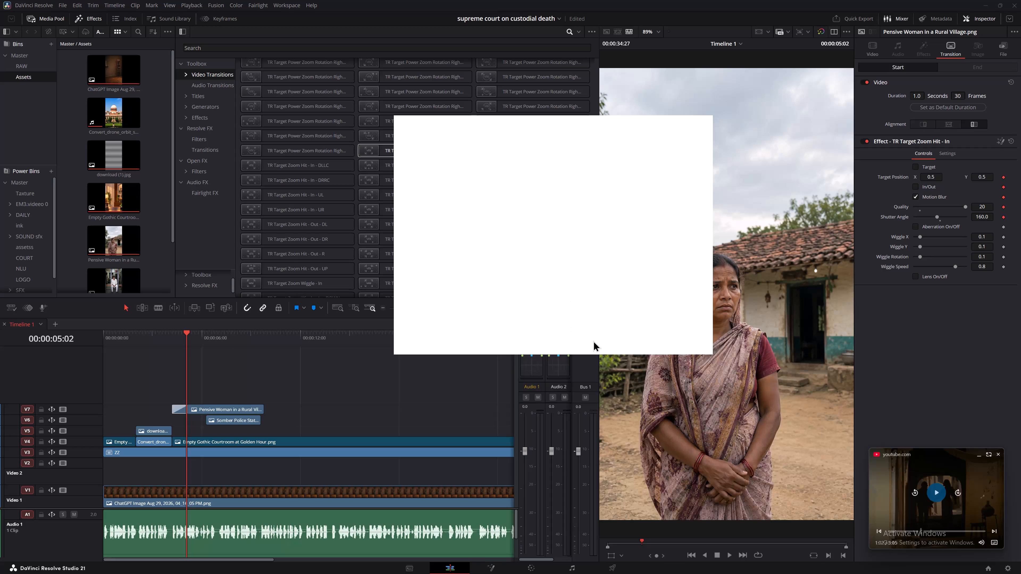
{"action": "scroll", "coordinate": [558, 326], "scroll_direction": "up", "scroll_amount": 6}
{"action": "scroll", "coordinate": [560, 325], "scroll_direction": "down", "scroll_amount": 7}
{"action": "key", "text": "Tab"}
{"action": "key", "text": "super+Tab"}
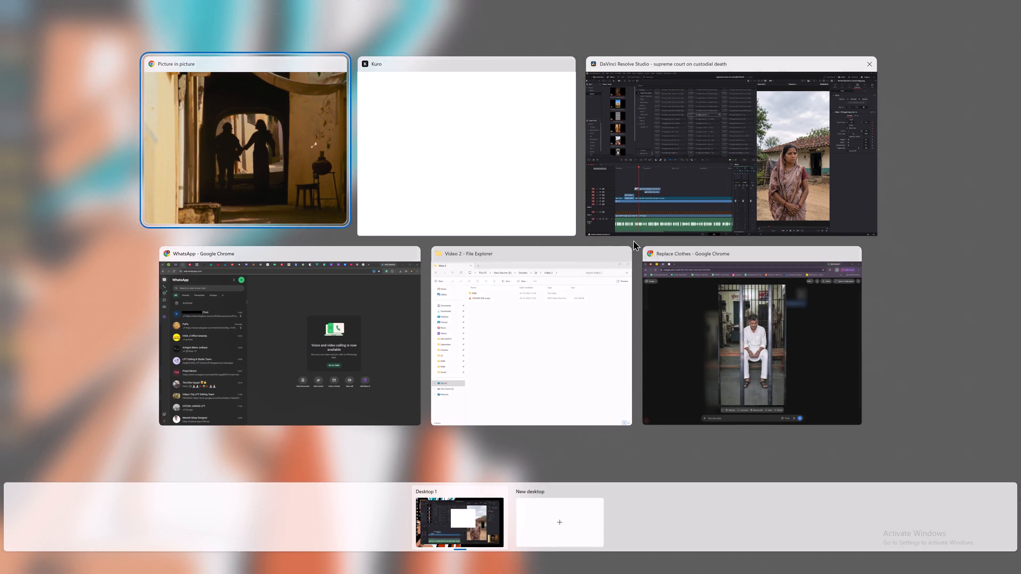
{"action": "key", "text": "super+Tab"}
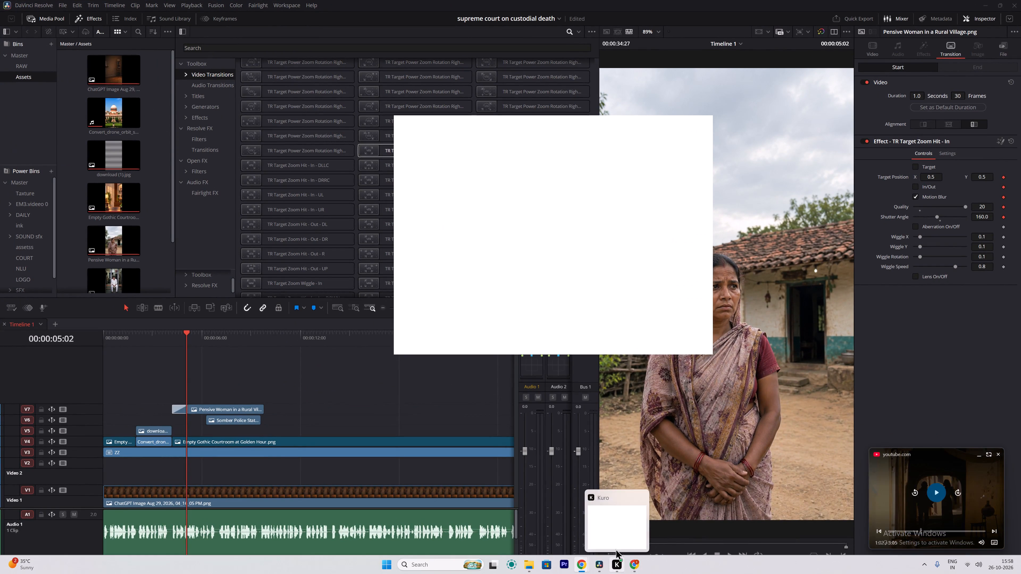
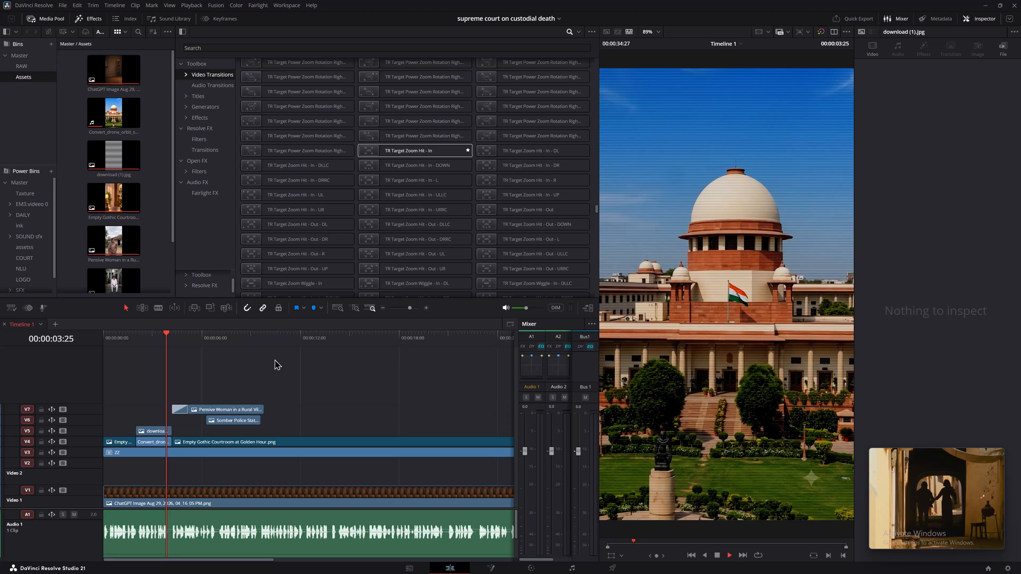
Place Untitled-1.png from the DAILY power bin on V8, starting with the transition on the Pensive Woman in a Rural Village clip.
{"action": "key", "text": "space"}
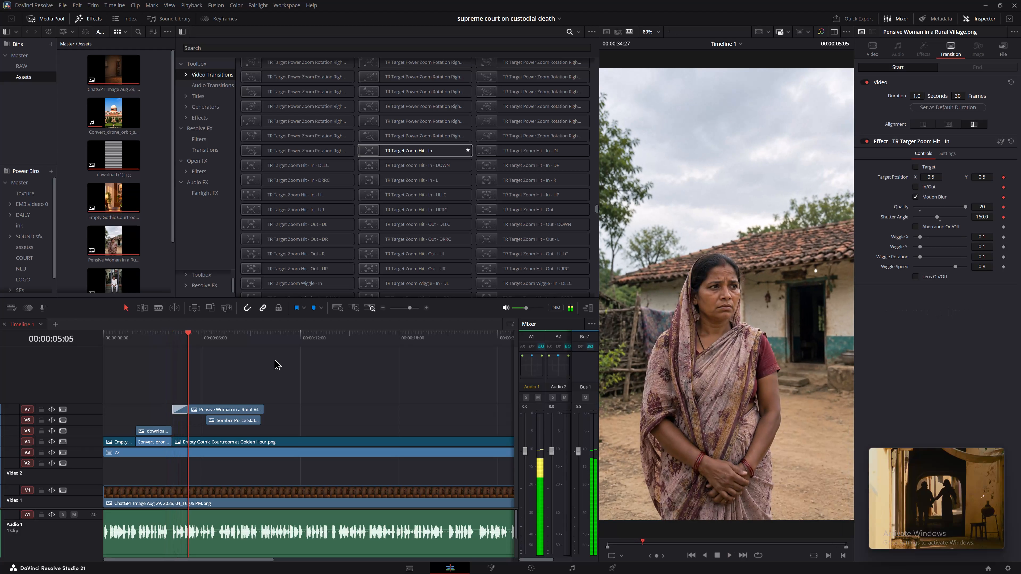
{"action": "key", "text": "space"}
{"action": "key", "text": "space"}
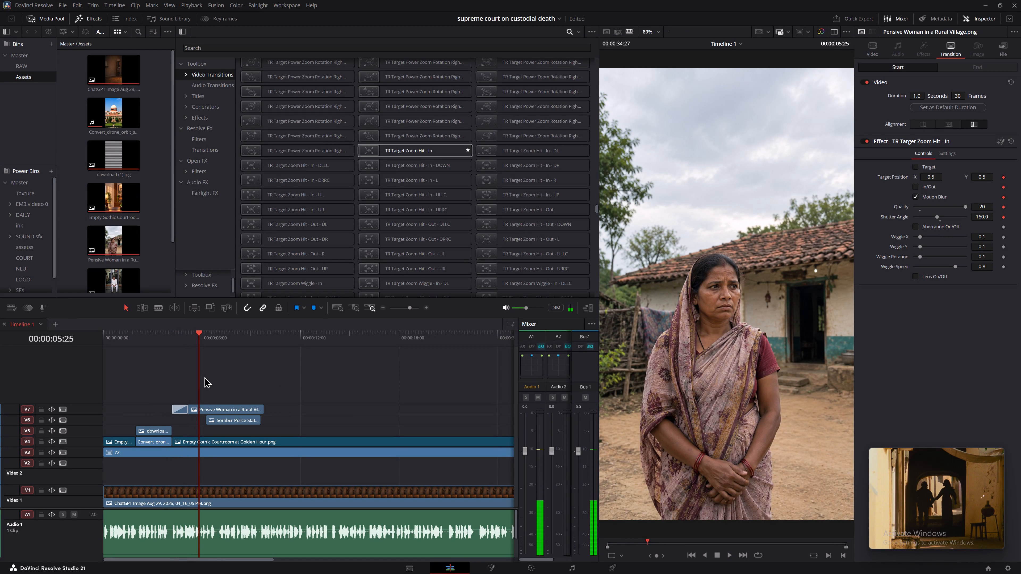
{"action": "scroll", "coordinate": [161, 278], "scroll_direction": "down", "scroll_amount": 11}
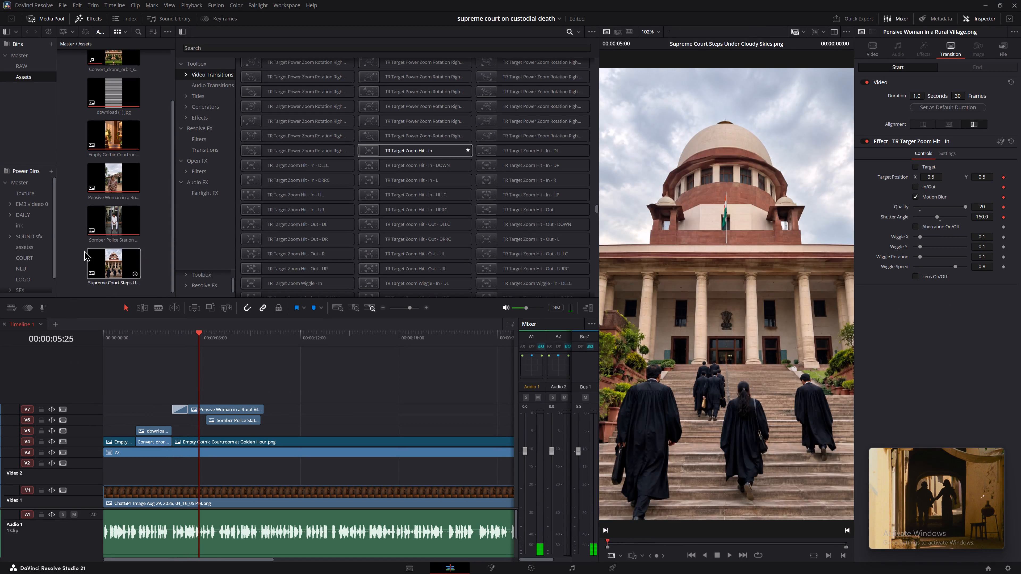
{"action": "scroll", "coordinate": [32, 274], "scroll_direction": "up", "scroll_amount": 6}
{"action": "left_click", "coordinate": [24, 215]}
{"action": "scroll", "coordinate": [90, 212], "scroll_direction": "up", "scroll_amount": 1}
{"action": "scroll", "coordinate": [88, 207], "scroll_direction": "down", "scroll_amount": 3}
{"action": "scroll", "coordinate": [103, 239], "scroll_direction": "down", "scroll_amount": 7}
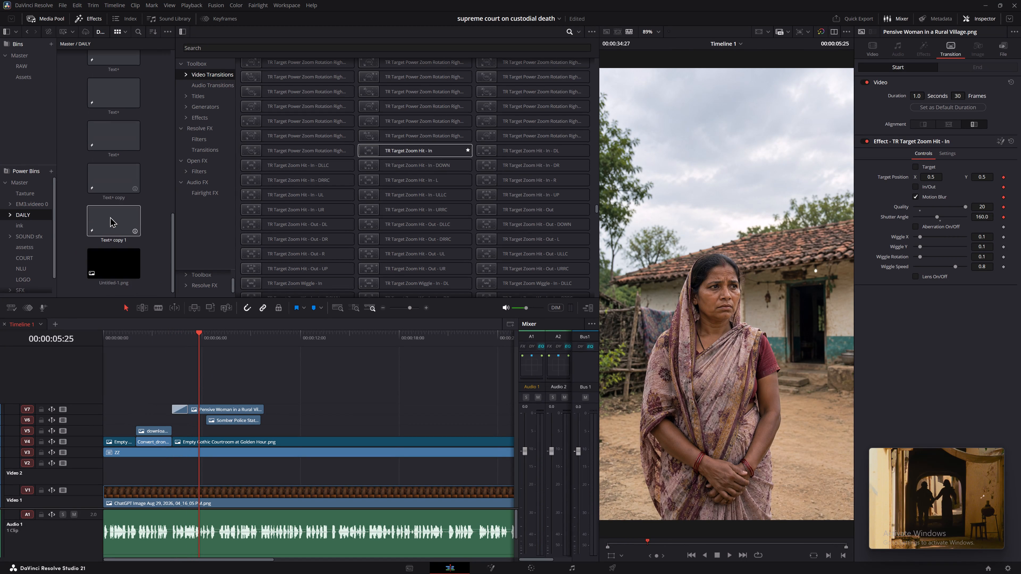
{"action": "left_click_drag", "start_coordinate": [105, 265], "coordinate": [192, 397]}
{"action": "left_click_drag", "start_coordinate": [202, 399], "coordinate": [201, 399]}
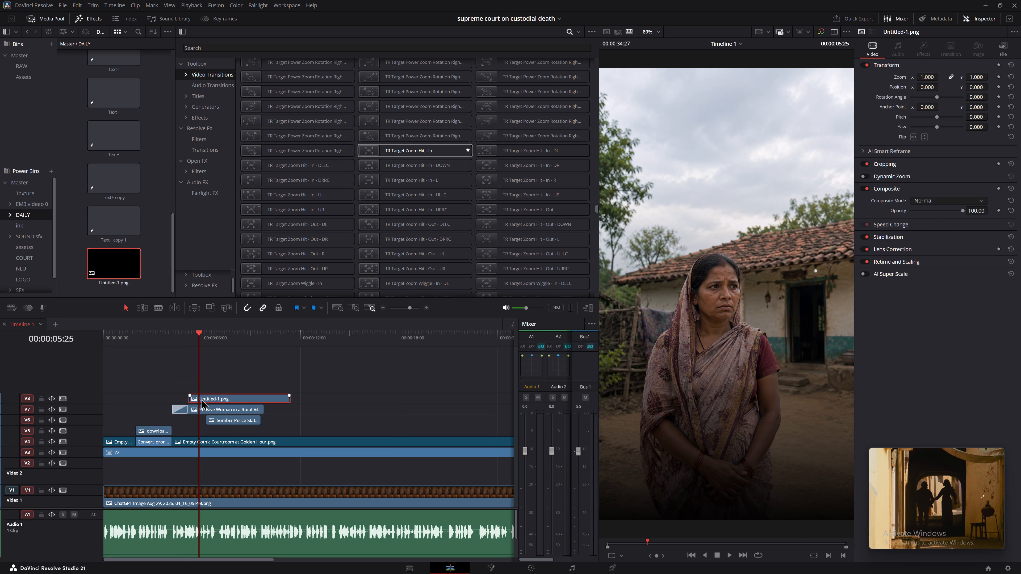
{"action": "left_click_drag", "start_coordinate": [201, 399], "coordinate": [195, 399]}
Add a short fade-in to the Untitled-1.png overlay on V8 and play it back.
{"action": "left_click_drag", "start_coordinate": [183, 394], "coordinate": [194, 394]}
{"action": "left_click_drag", "start_coordinate": [197, 396], "coordinate": [190, 397]}
{"action": "left_click", "coordinate": [163, 333]}
{"action": "key", "text": "space"}
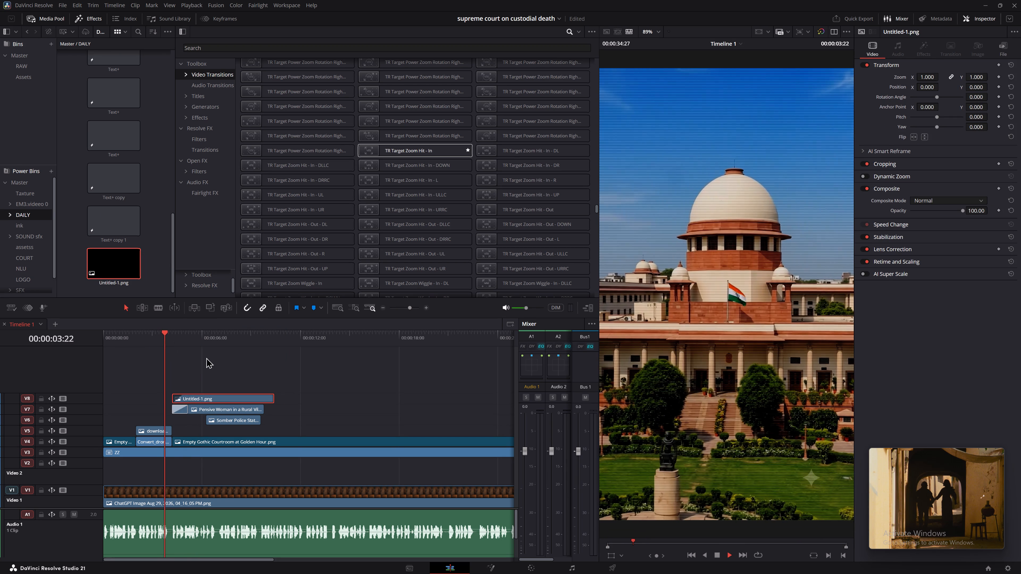
{"action": "key", "text": "space"}
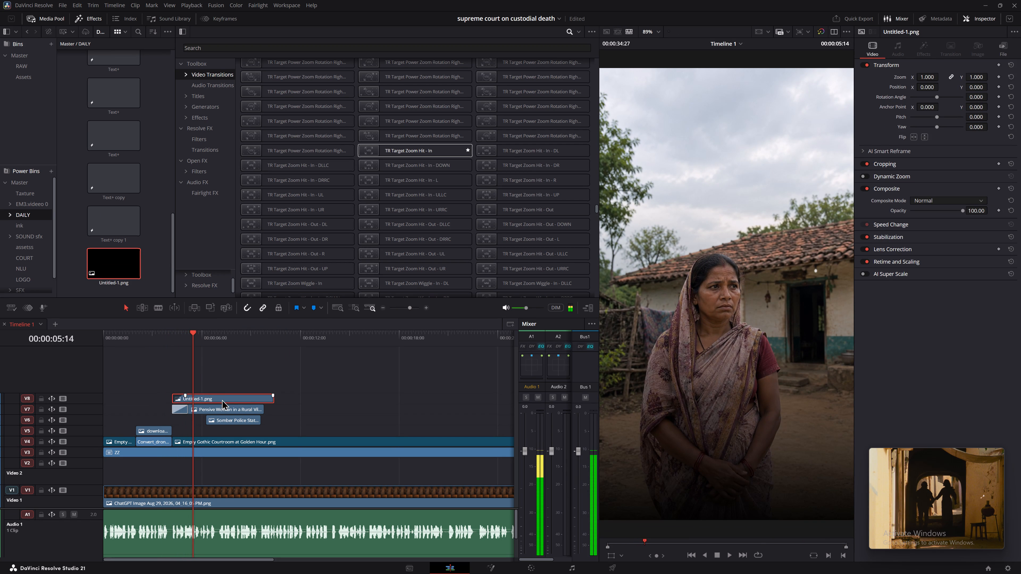
Set the rotation angle of the Untitled-1.png overlay to -180 so its dark gradient covers the sky.
{"action": "left_click", "coordinate": [222, 401]}
{"action": "double_click", "coordinate": [981, 95]}
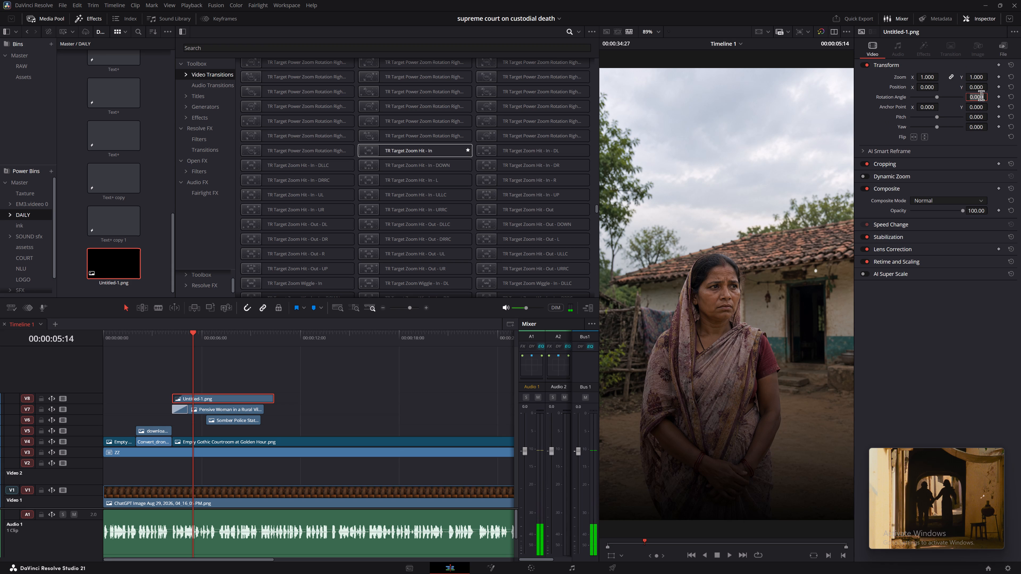
{"action": "key", "text": "BackSpace"}
{"action": "key", "text": "BackSpace"}
{"action": "key", "text": "minus"}
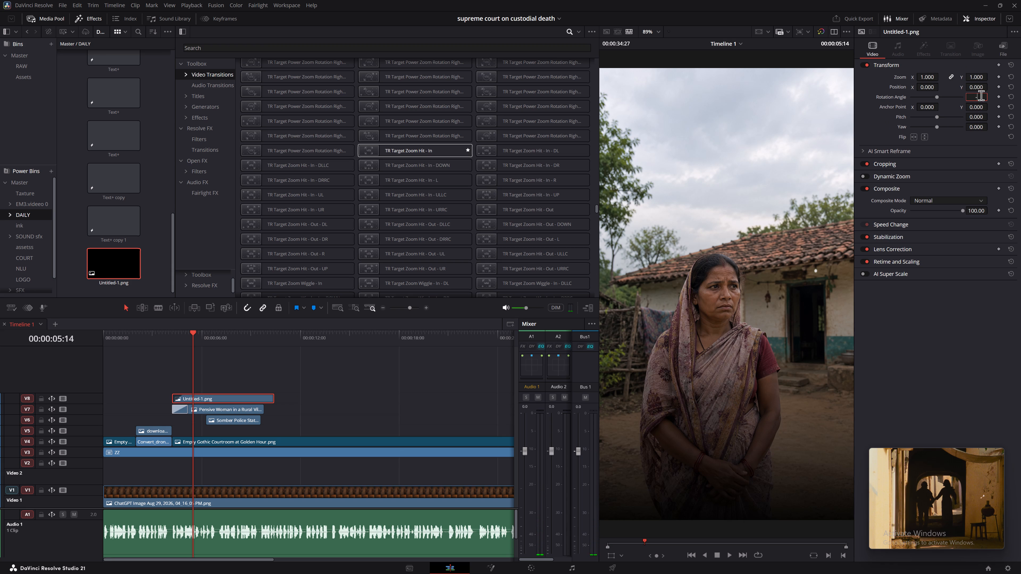
{"action": "key", "text": "1"}
{"action": "type", "text": "80"}
{"action": "key", "text": "Return"}
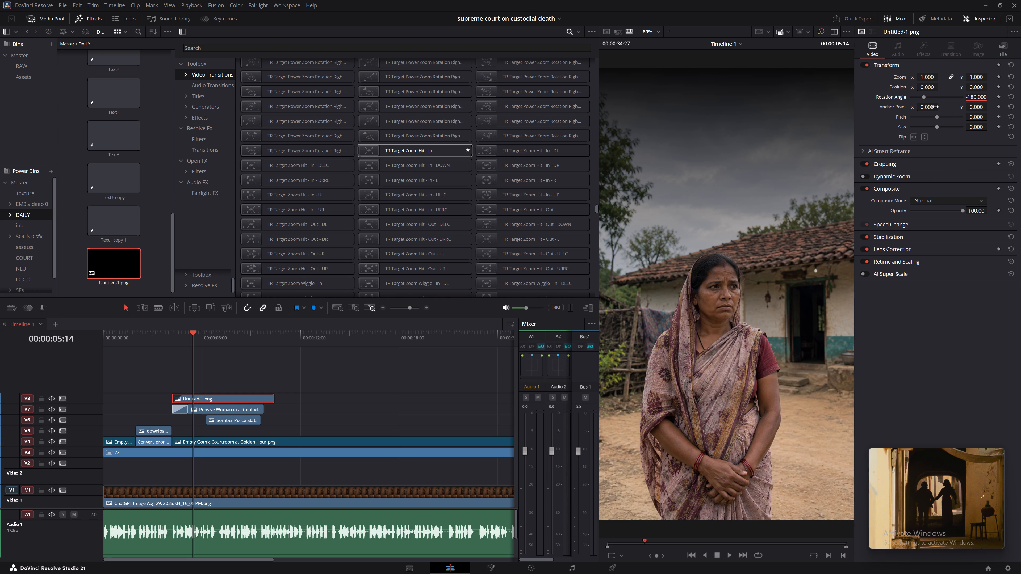
{"action": "left_click", "coordinate": [942, 498]}
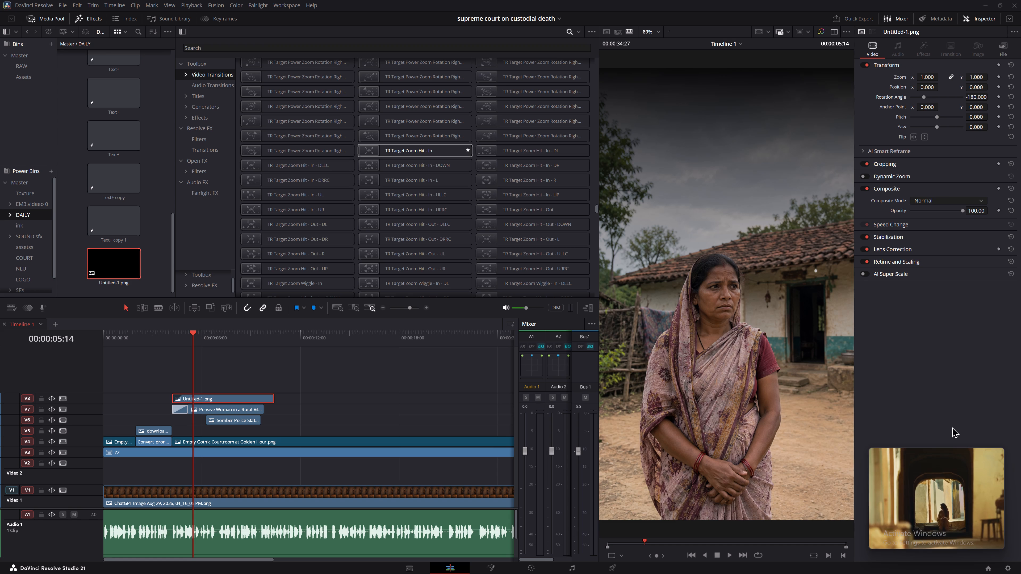
{"action": "left_click", "coordinate": [950, 395]}
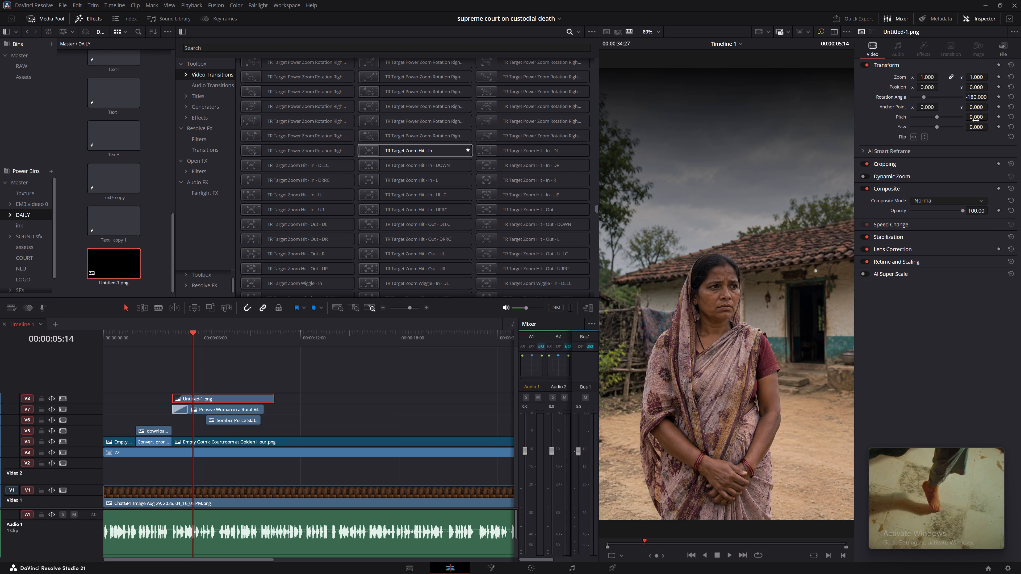
Crop the Untitled-1.png overlay with Crop Top 1539 and Softness 87.2, and play back the result.
{"action": "left_click", "coordinate": [893, 166]}
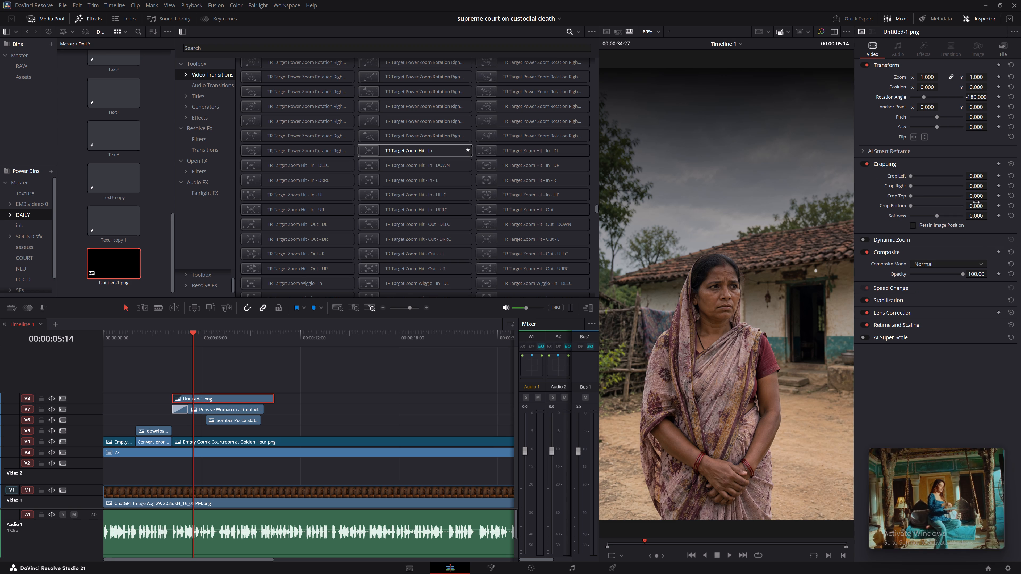
{"action": "left_click_drag", "start_coordinate": [980, 193], "coordinate": [740, 249]}
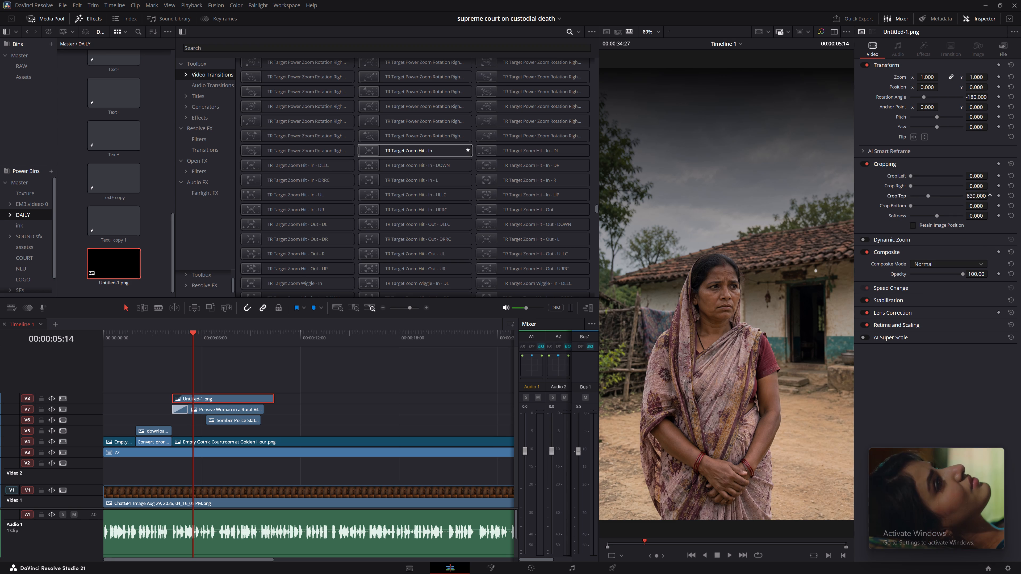
{"action": "left_click_drag", "start_coordinate": [740, 249], "coordinate": [524, 285]}
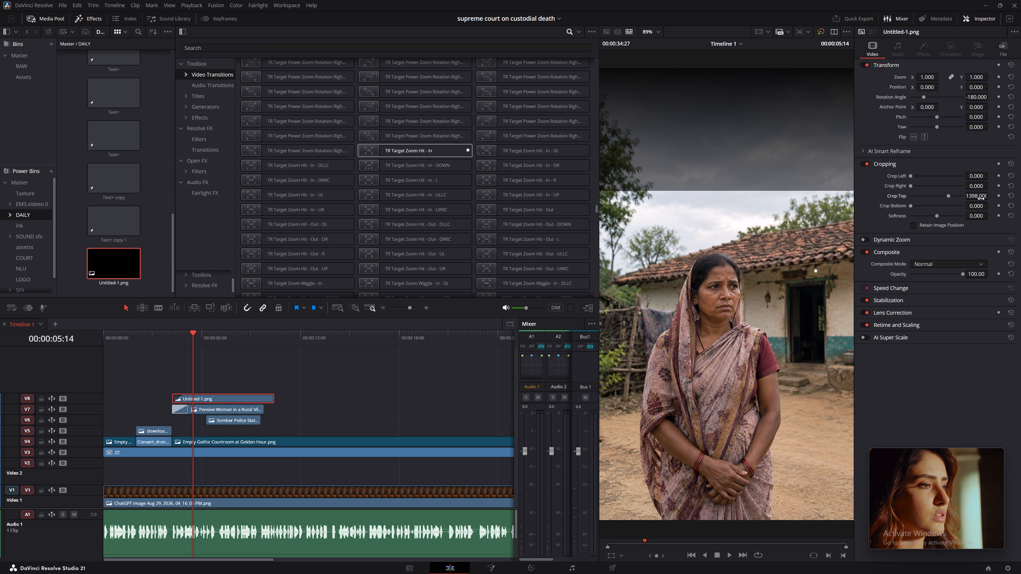
{"action": "left_click_drag", "start_coordinate": [972, 213], "coordinate": [545, 286]}
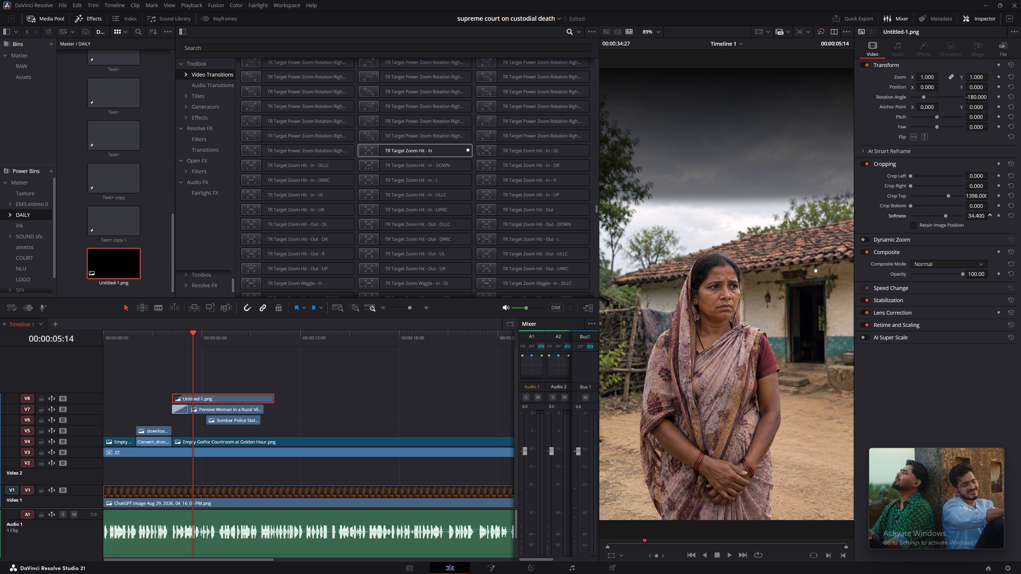
{"action": "left_click_drag", "start_coordinate": [545, 286], "coordinate": [642, 279]}
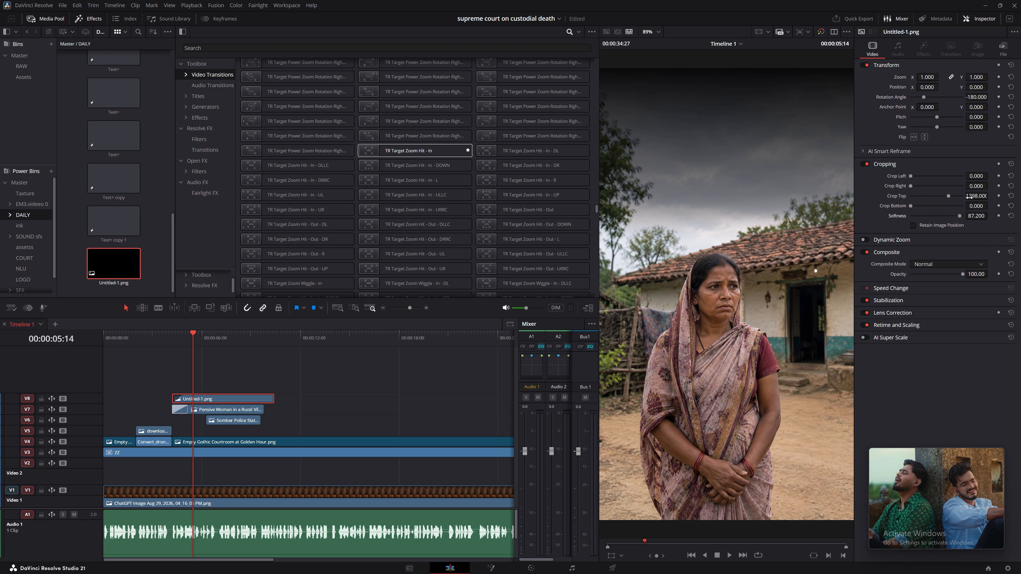
{"action": "left_click_drag", "start_coordinate": [970, 197], "coordinate": [538, 290]}
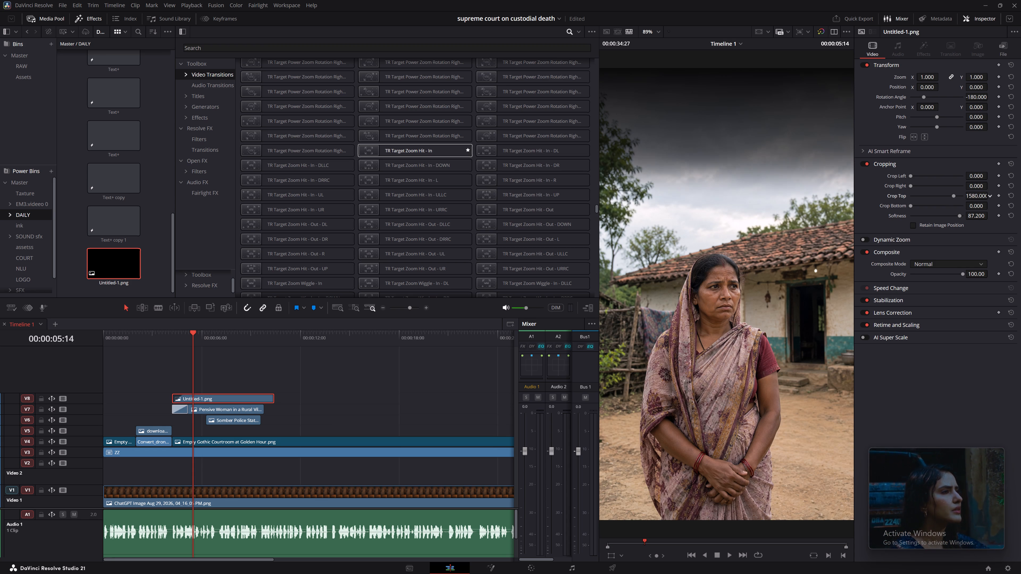
{"action": "left_click_drag", "start_coordinate": [538, 290], "coordinate": [522, 292]}
{"action": "left_click", "coordinate": [262, 400]}
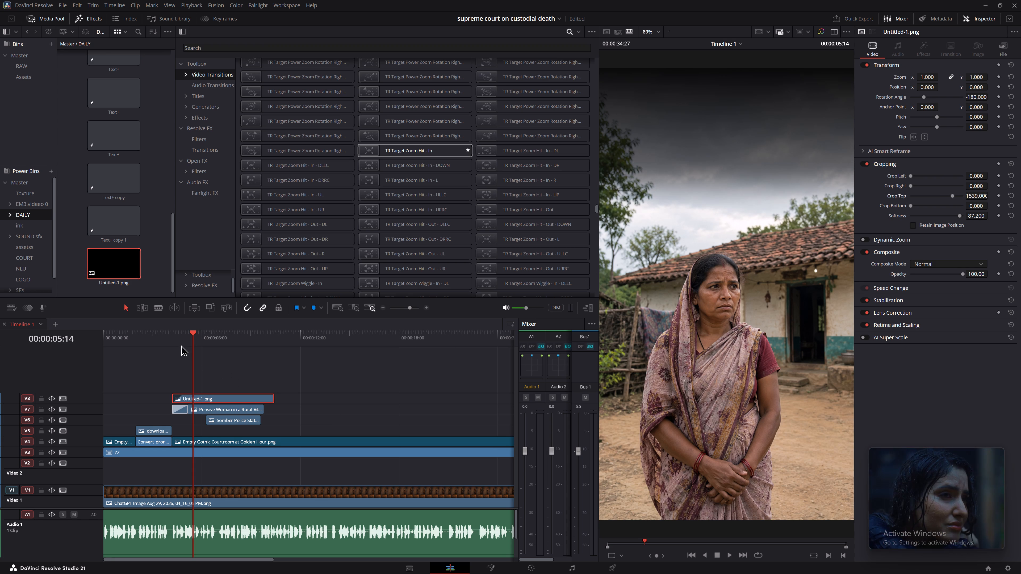
{"action": "left_click", "coordinate": [174, 339]}
{"action": "key", "text": "space"}
{"action": "key", "text": "space"}
{"action": "key", "text": "space"}
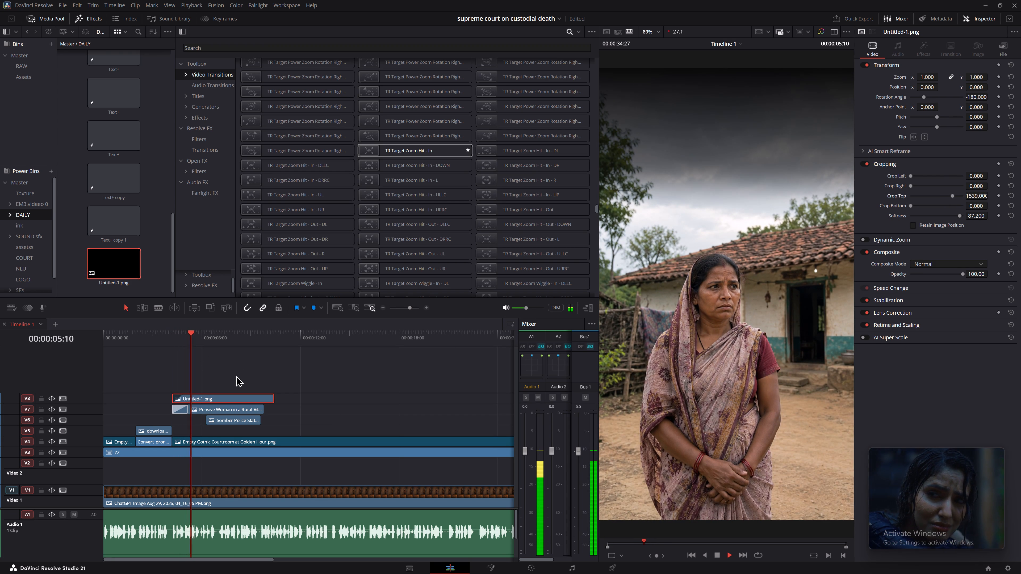
{"action": "key", "text": "space"}
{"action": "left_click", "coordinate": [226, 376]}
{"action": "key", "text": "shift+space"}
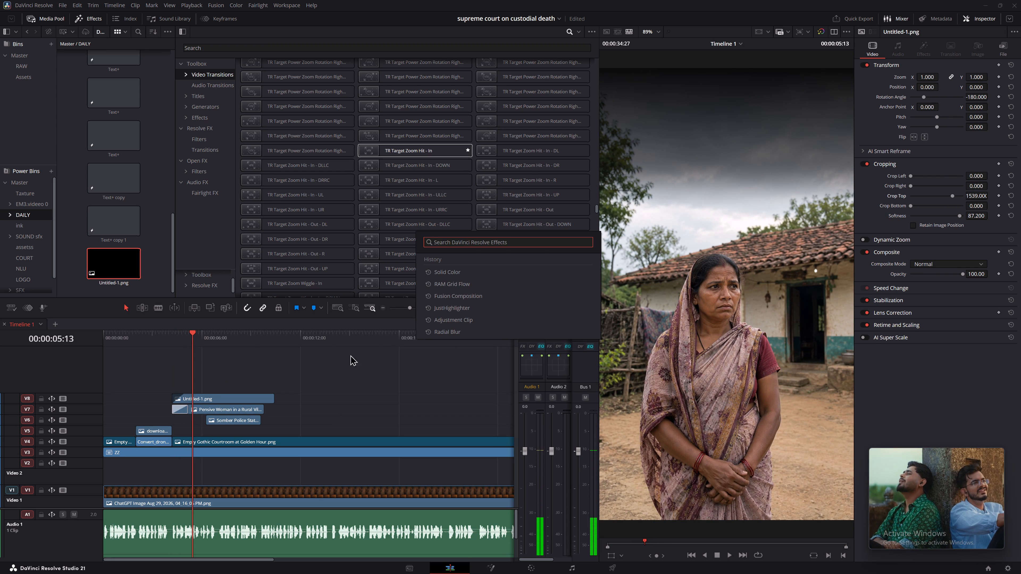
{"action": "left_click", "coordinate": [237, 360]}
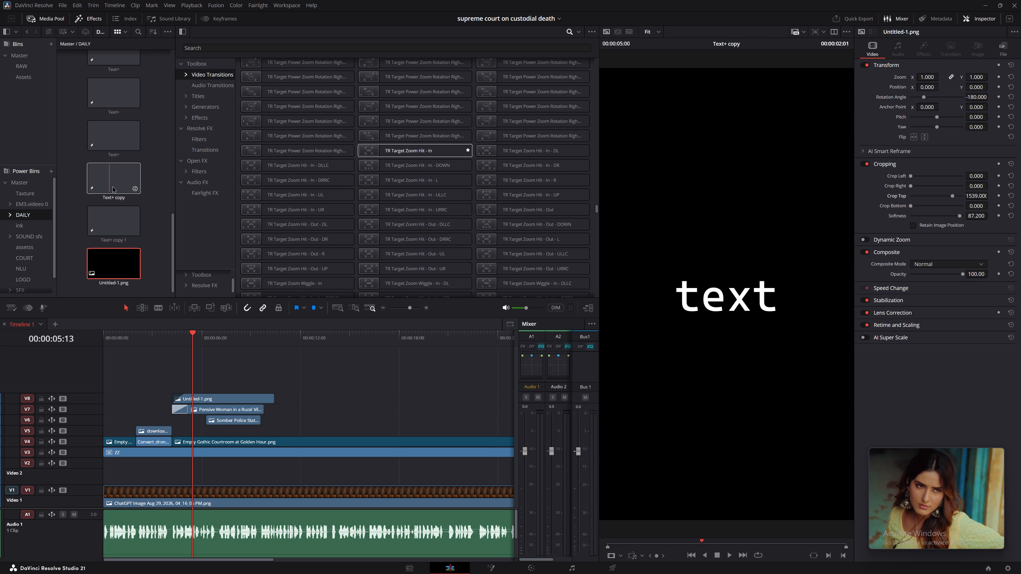
Add the Text+ copy title from the DAILY power bin above the Untitled-1.png overlay, keeping it on V10 and deleting the duplicate on V9.
{"action": "left_click_drag", "start_coordinate": [107, 180], "coordinate": [183, 386]}
{"action": "left_click", "coordinate": [198, 389]}
{"action": "left_click_drag", "start_coordinate": [200, 387], "coordinate": [201, 373], "text": "alt"}
{"action": "left_click", "coordinate": [203, 394]}
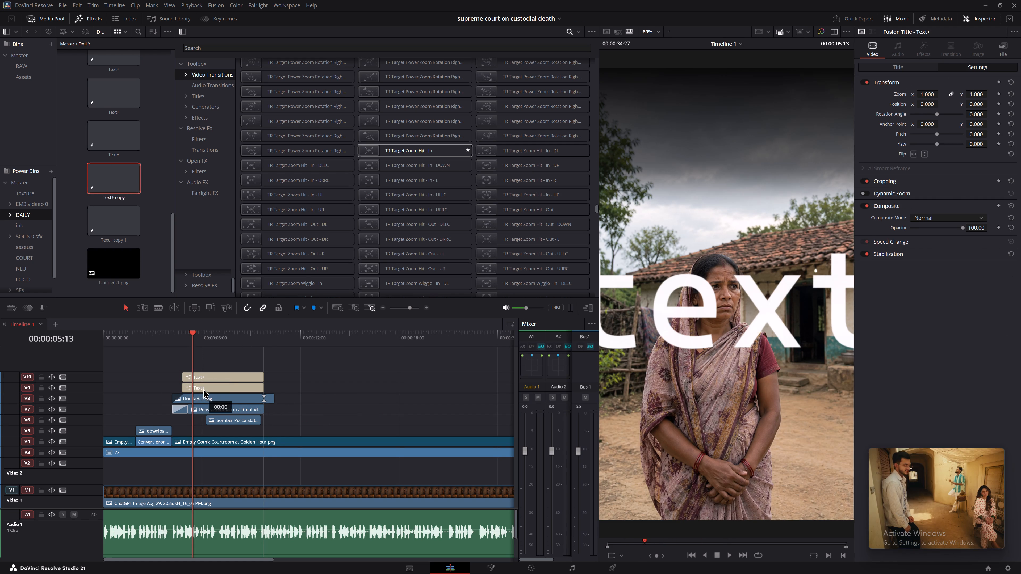
{"action": "left_click", "coordinate": [204, 383]}
{"action": "left_click", "coordinate": [205, 383]}
{"action": "key", "text": "BackSpace"}
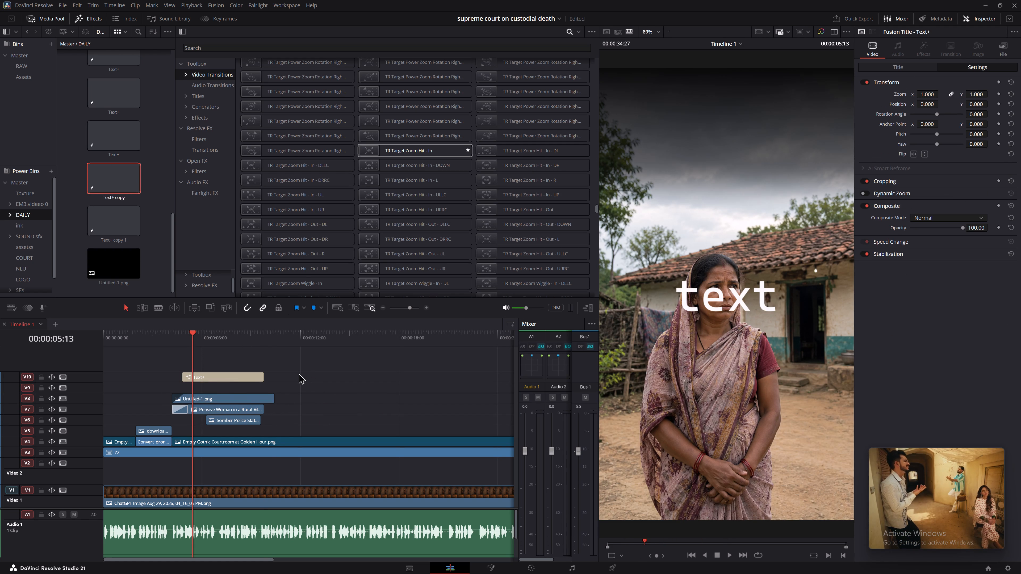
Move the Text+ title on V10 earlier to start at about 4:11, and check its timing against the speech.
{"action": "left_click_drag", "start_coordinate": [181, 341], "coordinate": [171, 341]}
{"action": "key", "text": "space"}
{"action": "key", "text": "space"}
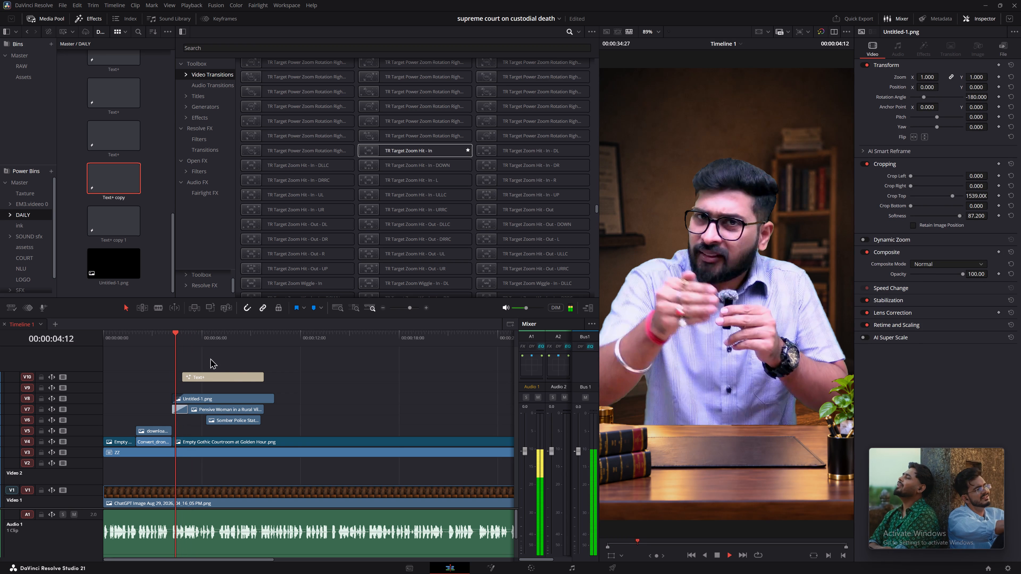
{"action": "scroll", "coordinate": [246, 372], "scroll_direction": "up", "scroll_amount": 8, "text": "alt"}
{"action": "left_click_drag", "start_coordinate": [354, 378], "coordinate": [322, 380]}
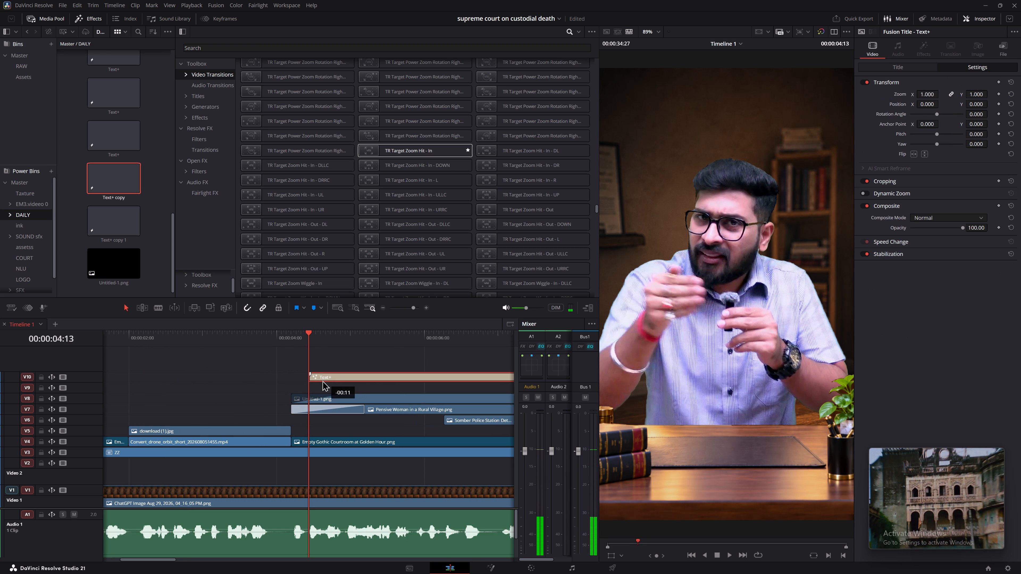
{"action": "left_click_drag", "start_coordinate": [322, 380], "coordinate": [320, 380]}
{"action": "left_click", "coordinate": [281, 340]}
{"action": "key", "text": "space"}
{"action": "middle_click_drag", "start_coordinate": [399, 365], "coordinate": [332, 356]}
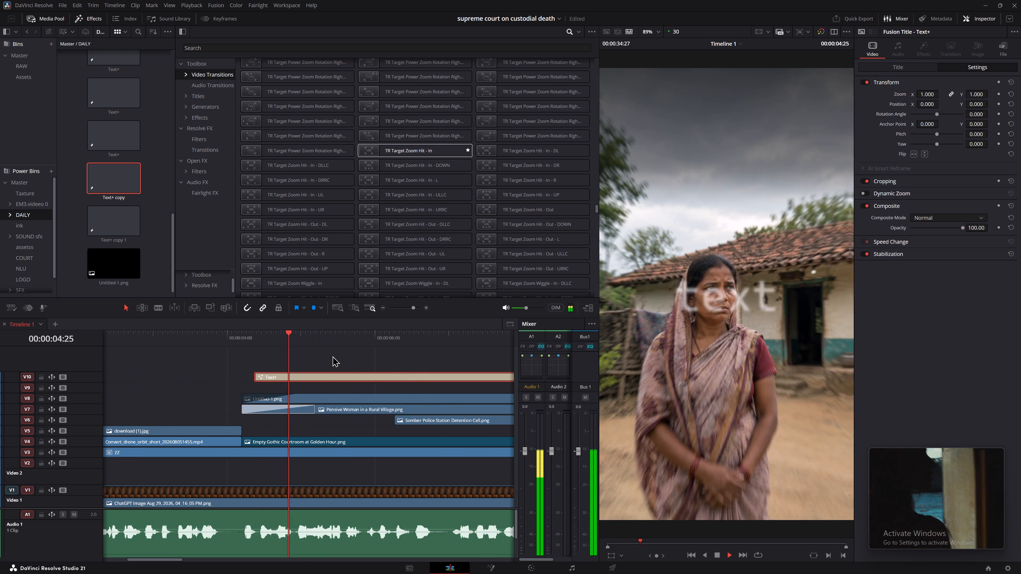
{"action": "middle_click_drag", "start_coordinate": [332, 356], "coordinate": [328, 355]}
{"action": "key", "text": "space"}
Move the Text+ title on V10 to start at about 4:26, and play it back against the speech.
{"action": "left_click_drag", "start_coordinate": [242, 335], "coordinate": [215, 337]}
{"action": "key", "text": "space"}
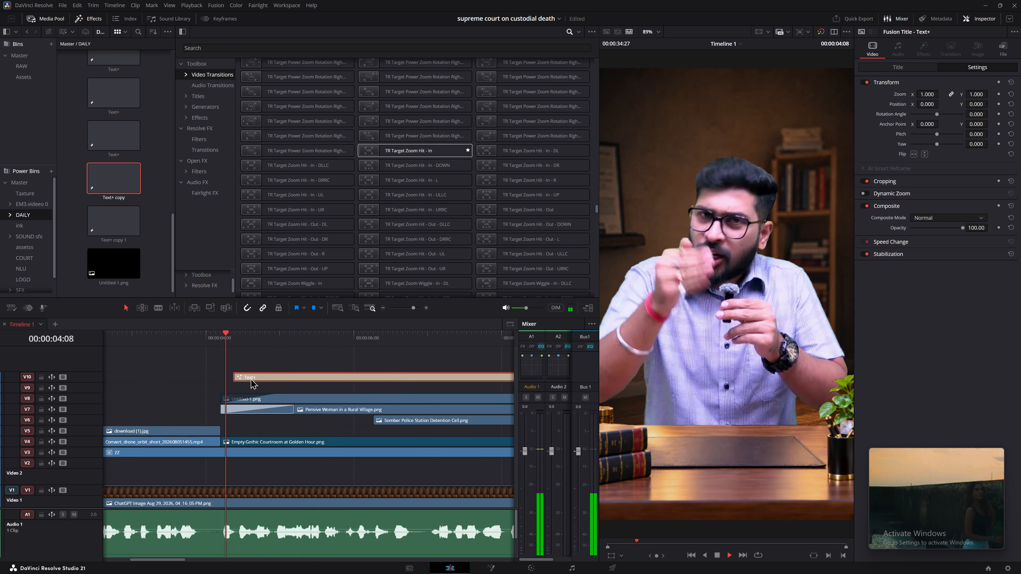
{"action": "key", "text": "space"}
{"action": "left_click_drag", "start_coordinate": [289, 379], "coordinate": [311, 378]}
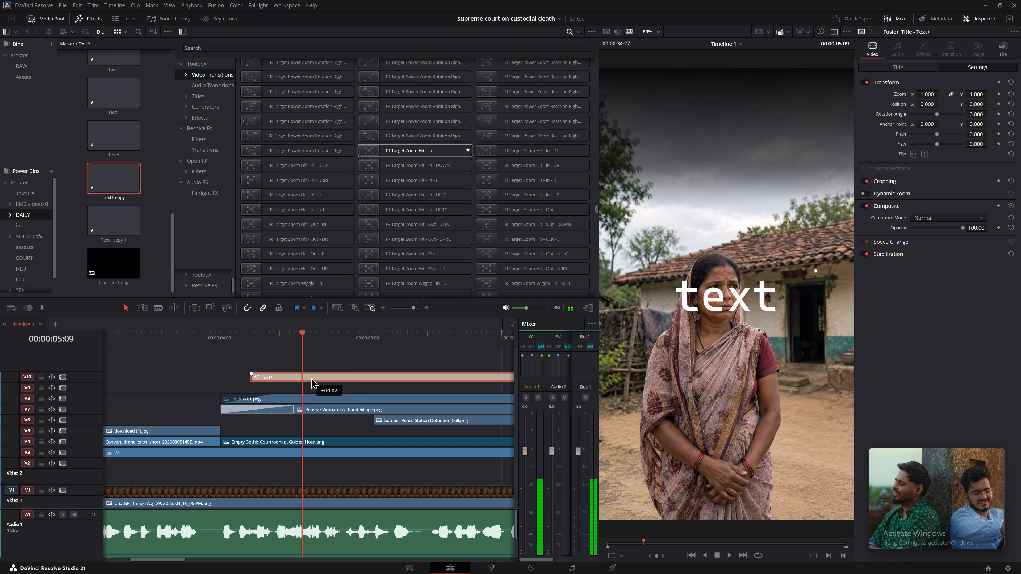
{"action": "left_click_drag", "start_coordinate": [311, 378], "coordinate": [326, 377]}
{"action": "left_click", "coordinate": [221, 349]}
{"action": "left_click", "coordinate": [224, 339]}
{"action": "key", "text": "space"}
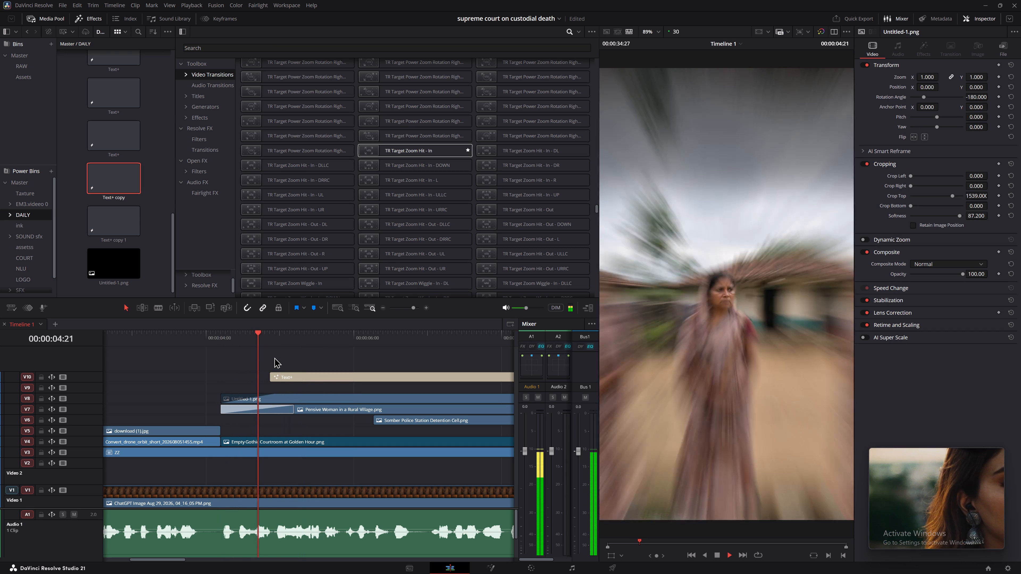
{"action": "key", "text": "space"}
{"action": "key", "text": "space"}
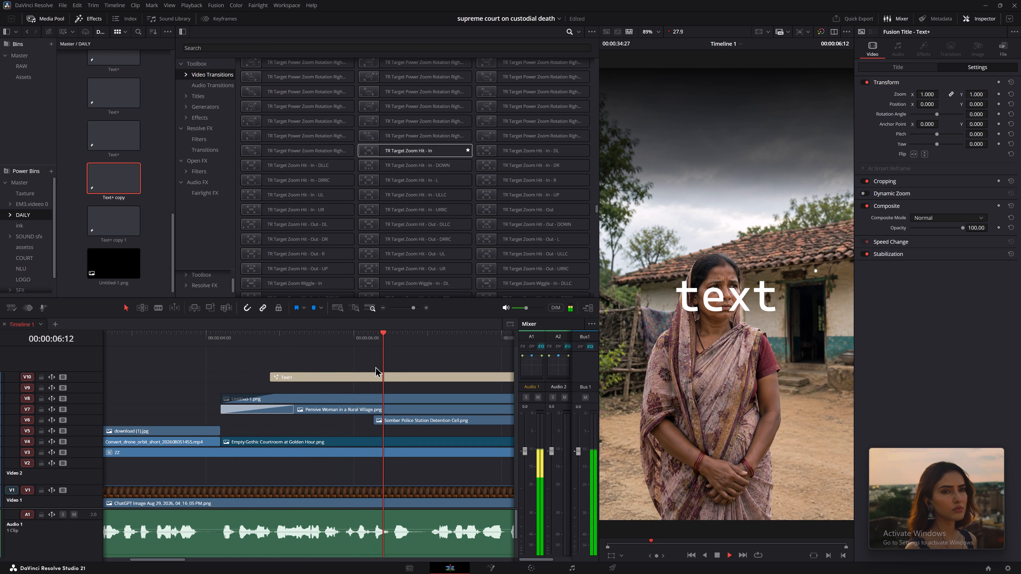
{"action": "key", "text": "space"}
Select the Text+ title on V10 above the Pensive Woman in a Rural Village clip.
{"action": "scroll", "coordinate": [375, 366], "scroll_direction": "down", "scroll_amount": 11, "text": "alt"}
{"action": "scroll", "coordinate": [362, 378], "scroll_direction": "up", "scroll_amount": 2, "text": "alt"}
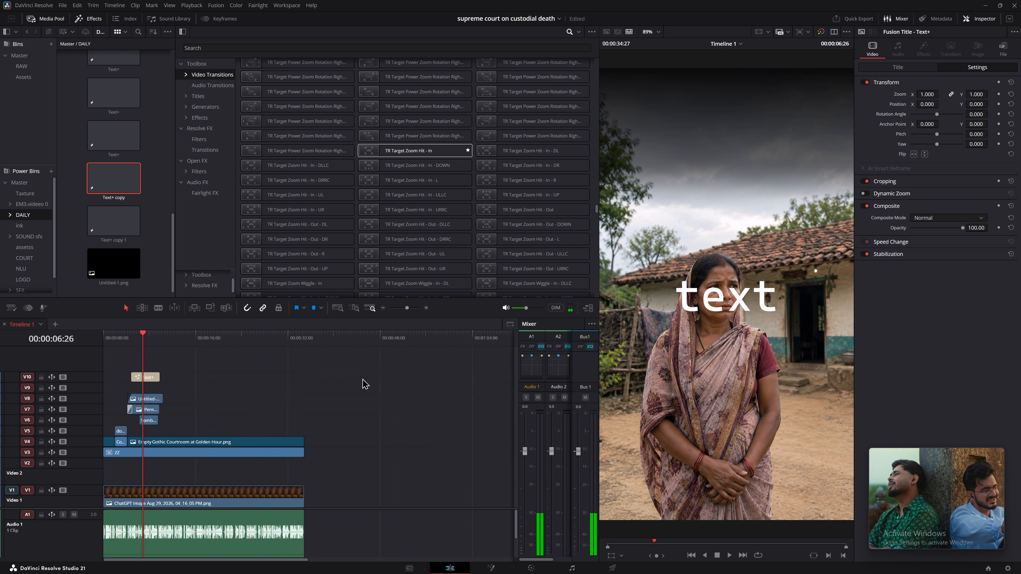
{"action": "scroll", "coordinate": [362, 378], "scroll_direction": "up", "scroll_amount": 14, "text": "alt"}
{"action": "left_click", "coordinate": [274, 384]}
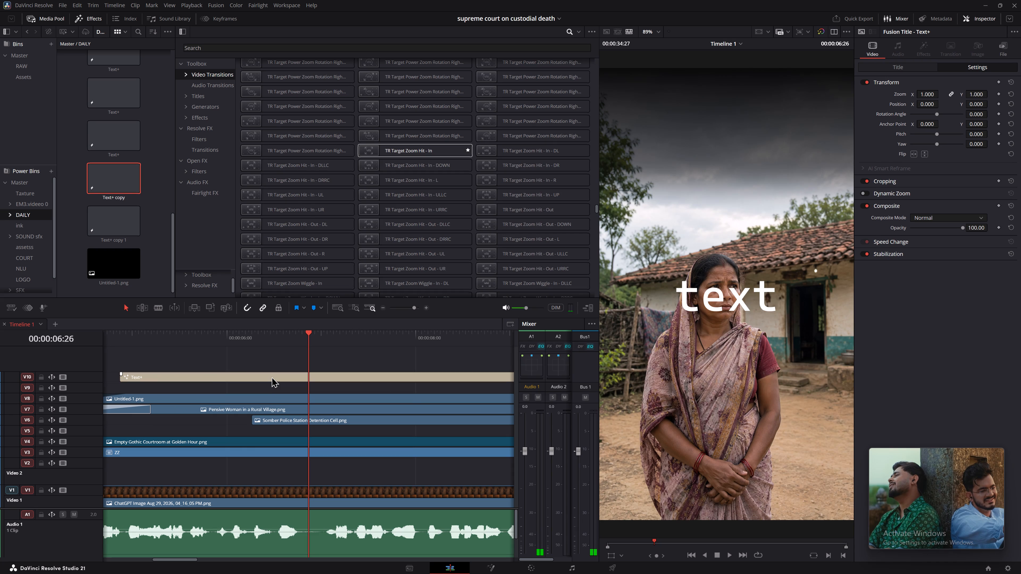
{"action": "left_click", "coordinate": [271, 377], "text": "alt"}
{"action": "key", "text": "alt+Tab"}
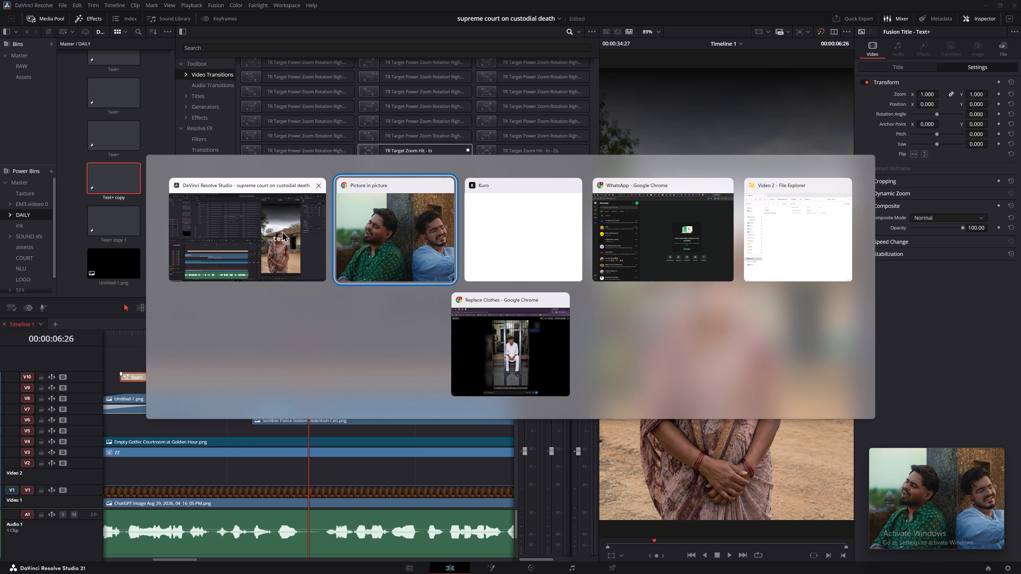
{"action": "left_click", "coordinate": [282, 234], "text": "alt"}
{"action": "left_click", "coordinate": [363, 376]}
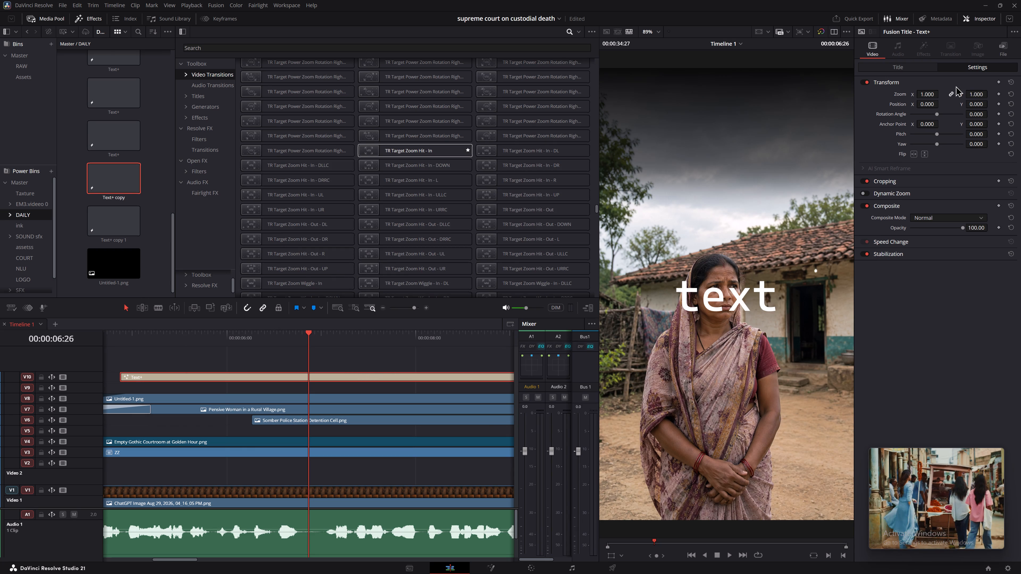
Set the Pensive Woman in a Rural Village clip on V7 to zoom 1.330 and vertical position 237.
{"action": "scroll", "coordinate": [403, 388], "scroll_direction": "up", "scroll_amount": 3, "text": "ctrl"}
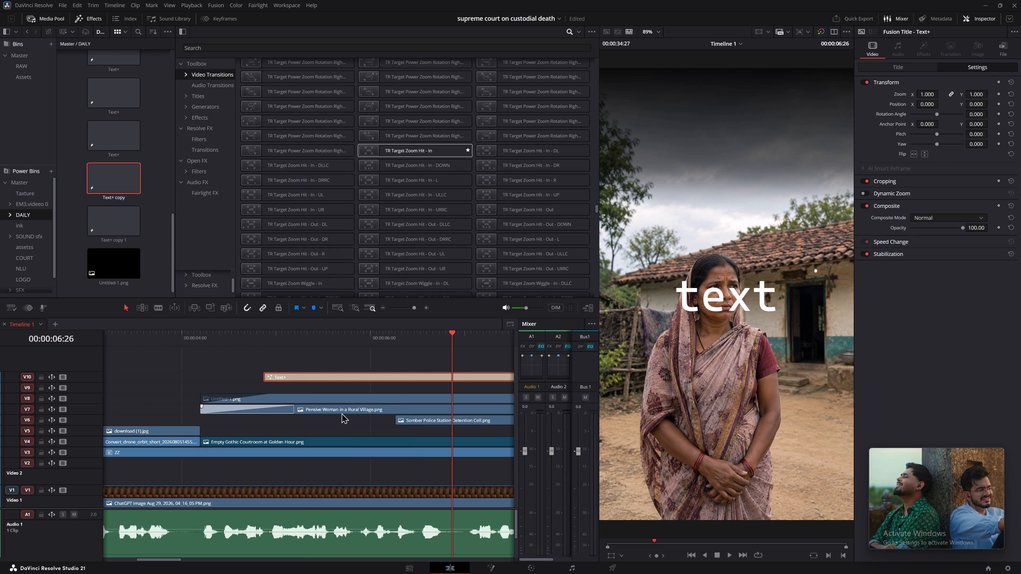
{"action": "left_click", "coordinate": [341, 413]}
{"action": "left_click_drag", "start_coordinate": [975, 73], "coordinate": [988, 73]}
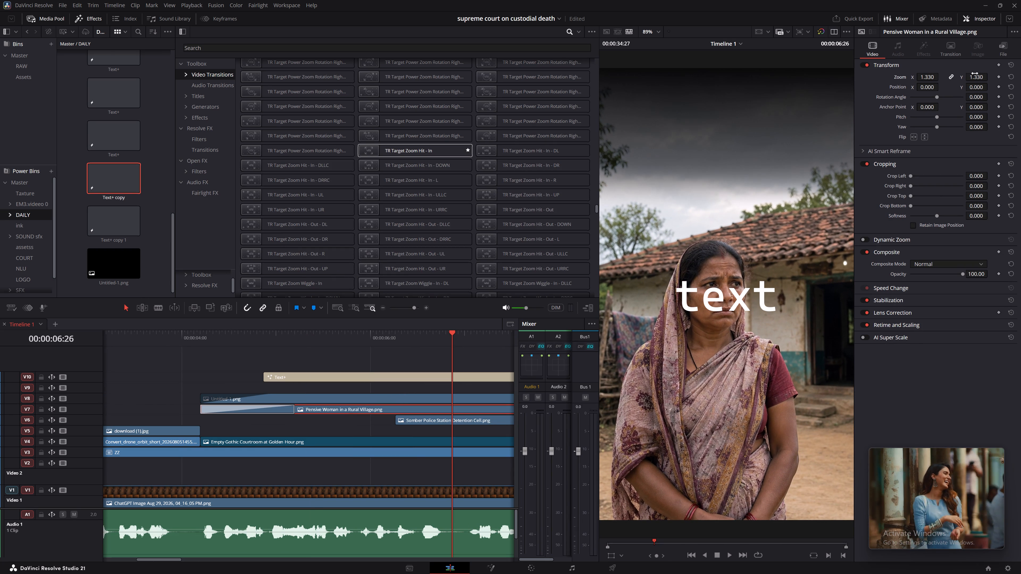
{"action": "left_click_drag", "start_coordinate": [973, 87], "coordinate": [559, 290]}
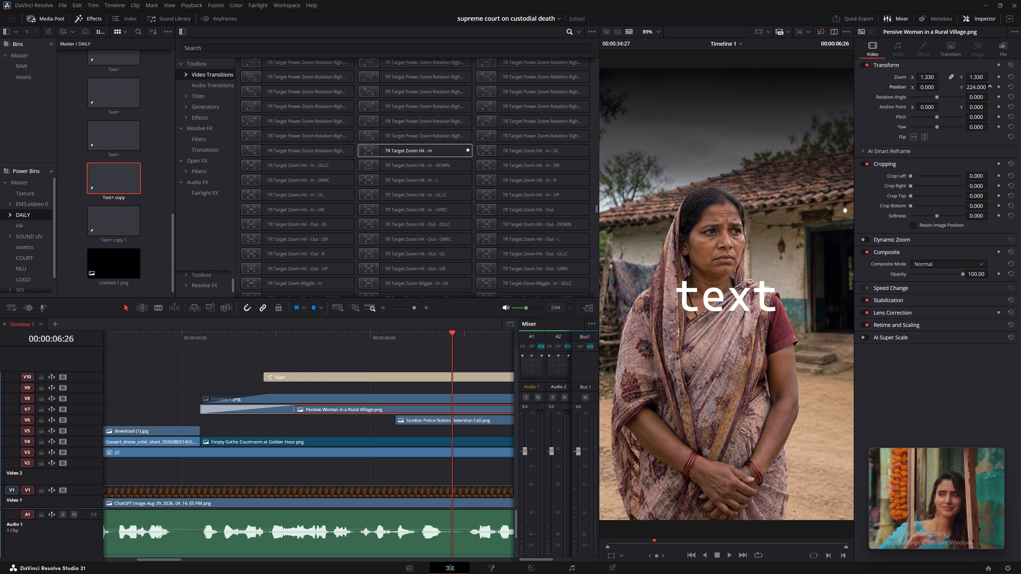
{"action": "left_click_drag", "start_coordinate": [559, 290], "coordinate": [564, 292]}
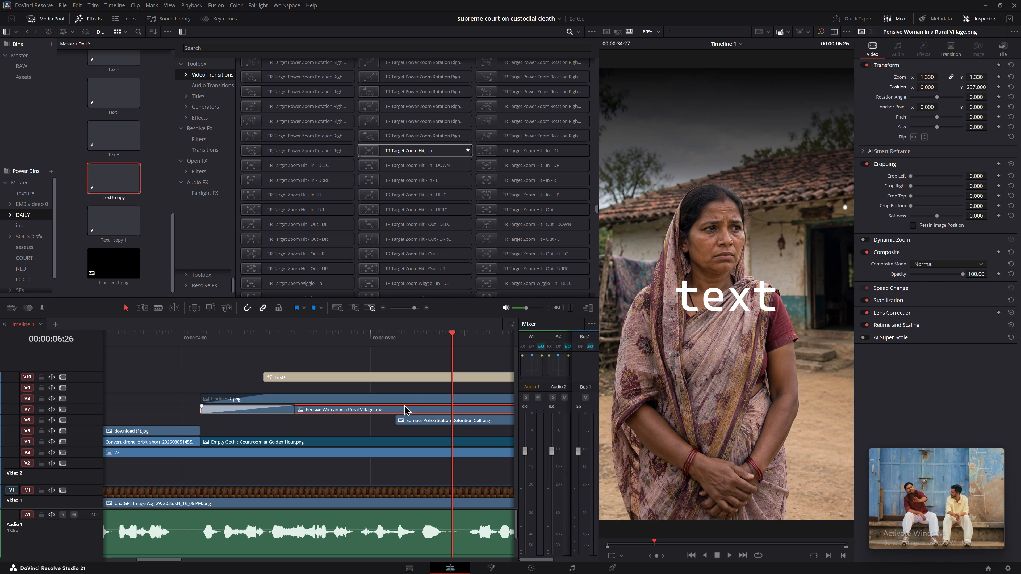
Reset the rotation angle of the Untitled-1.png gradient overlay on V8 to 0.
{"action": "left_click", "coordinate": [405, 403]}
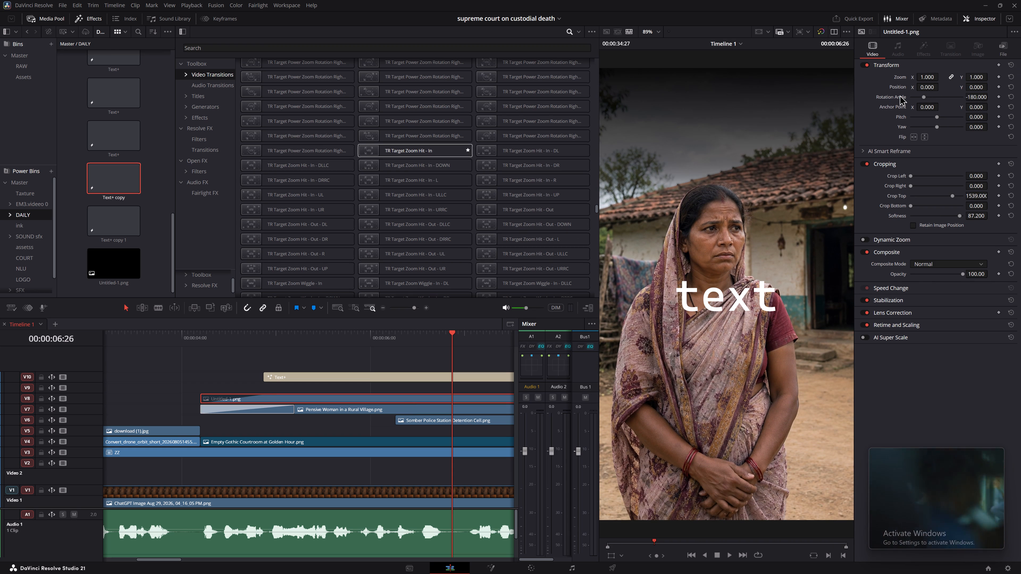
{"action": "double_click", "coordinate": [891, 95]}
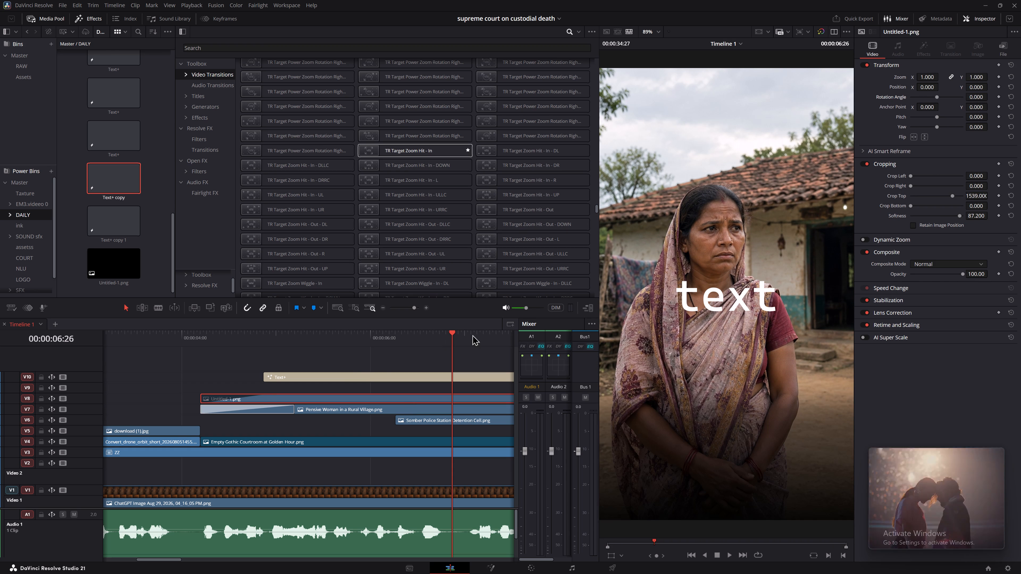
Delete the Text+ title on V10 and play back the Pensive Woman shot without it.
{"action": "left_click", "coordinate": [361, 376]}
{"action": "key", "text": "BackSpace"}
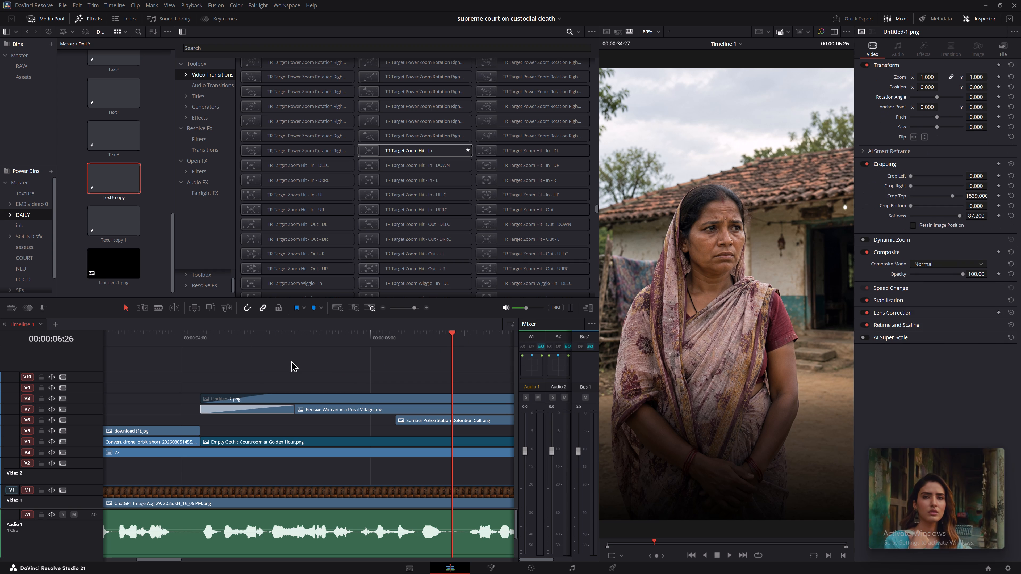
{"action": "left_click", "coordinate": [157, 345]}
{"action": "key", "text": "space"}
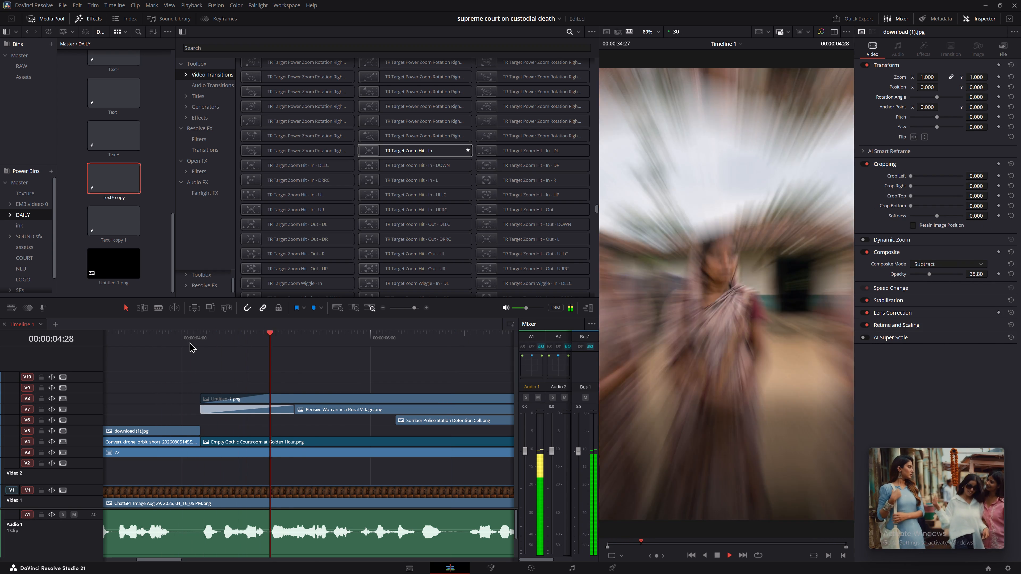
{"action": "key", "text": "space"}
{"action": "key", "text": "space"}
{"action": "key", "text": "space"}
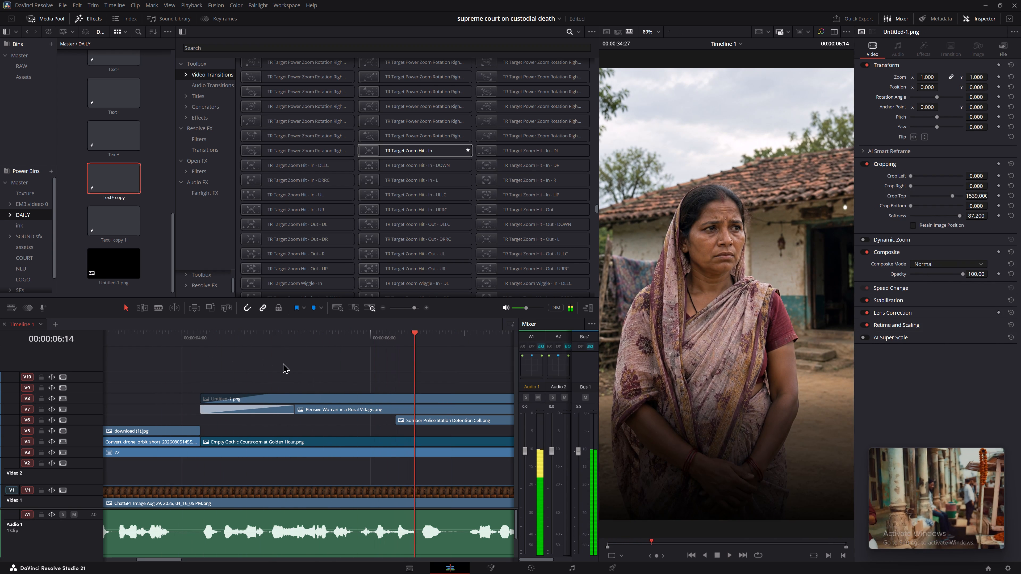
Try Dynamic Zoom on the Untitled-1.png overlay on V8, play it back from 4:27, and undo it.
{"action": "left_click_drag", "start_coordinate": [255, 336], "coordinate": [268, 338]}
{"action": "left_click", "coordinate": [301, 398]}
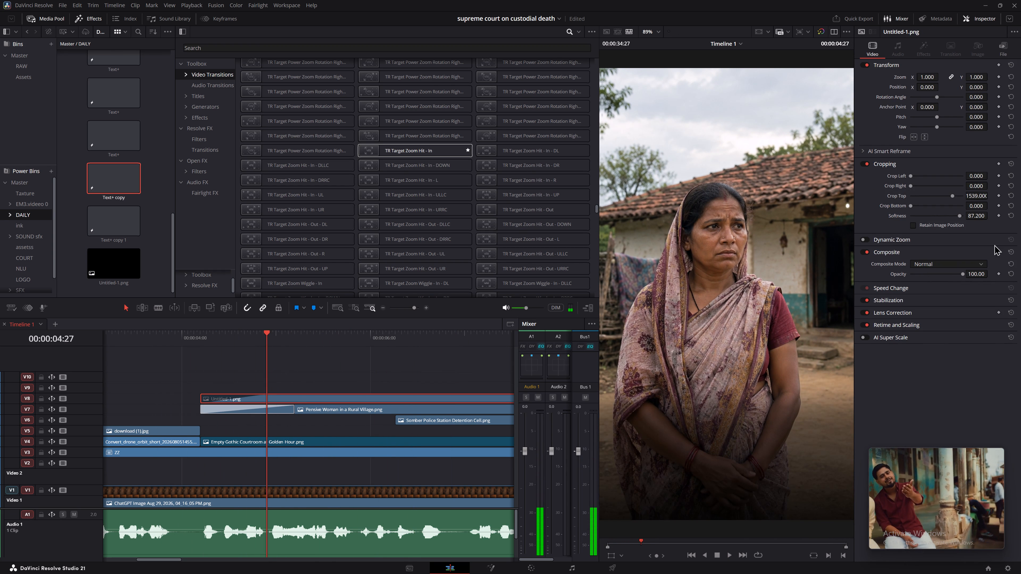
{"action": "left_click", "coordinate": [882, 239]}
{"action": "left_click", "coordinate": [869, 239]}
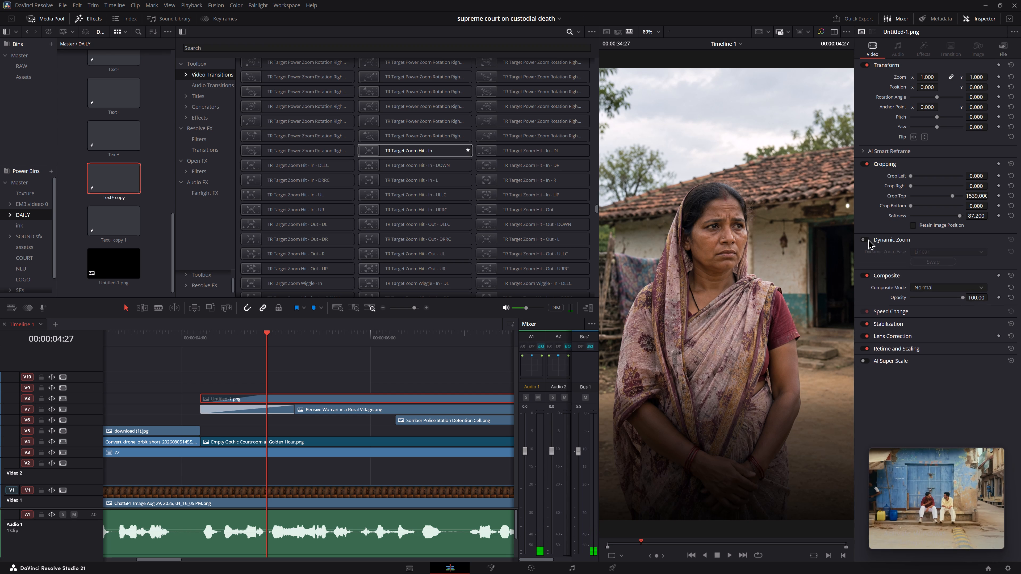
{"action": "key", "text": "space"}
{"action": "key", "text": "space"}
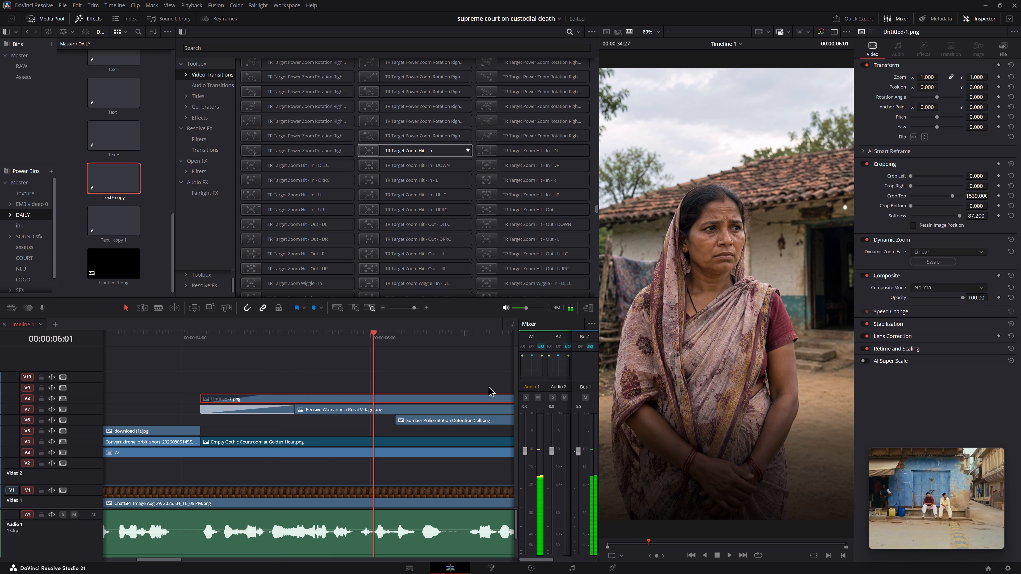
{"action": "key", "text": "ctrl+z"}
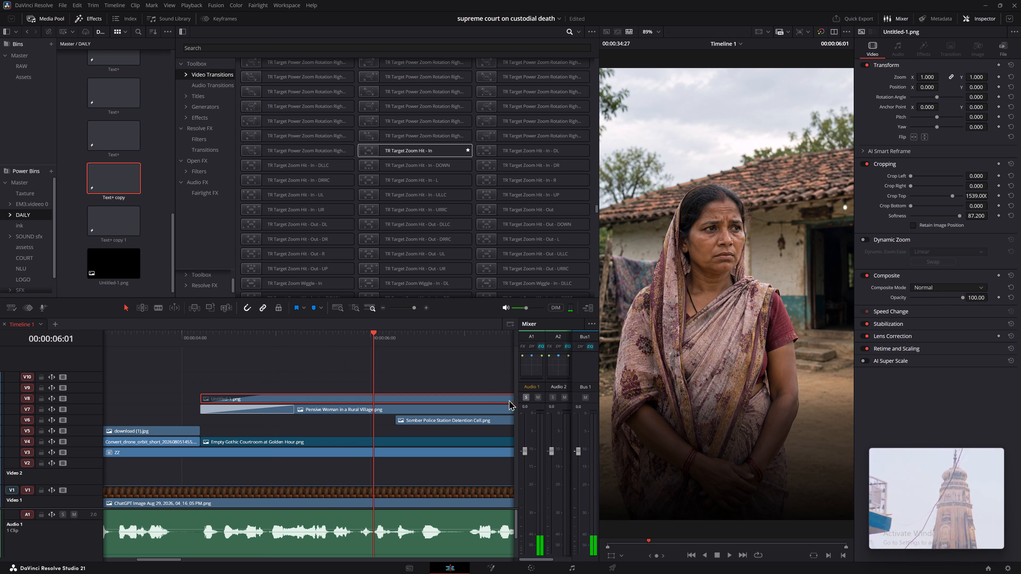
Enable Dynamic Zoom on the Pensive Woman in a Rural Village clip with the ease set to Ease In and Out.
{"action": "left_click", "coordinate": [492, 407]}
{"action": "left_click", "coordinate": [865, 241]}
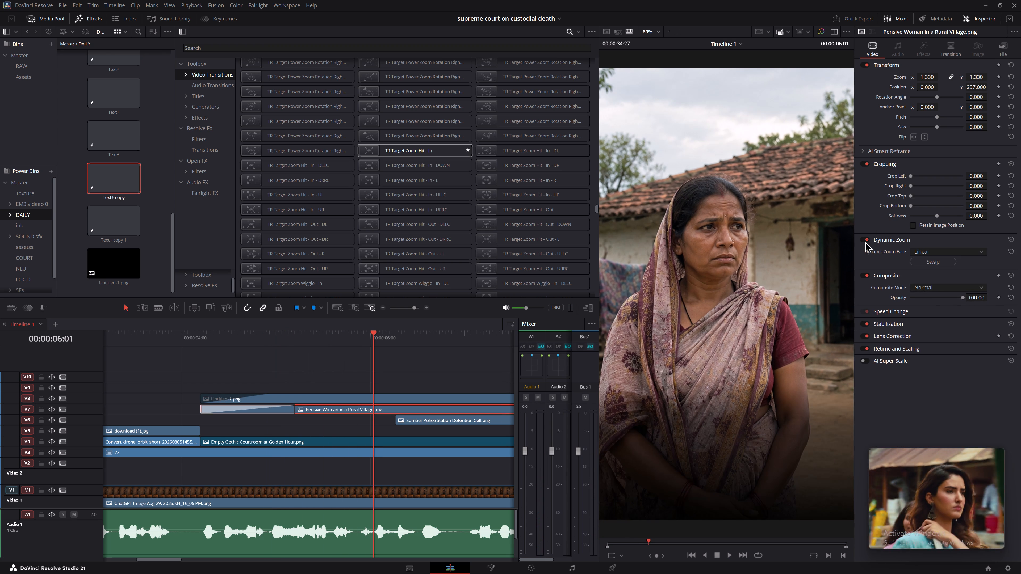
{"action": "left_click", "coordinate": [932, 247]}
{"action": "left_click", "coordinate": [932, 254]}
{"action": "left_click", "coordinate": [940, 283]}
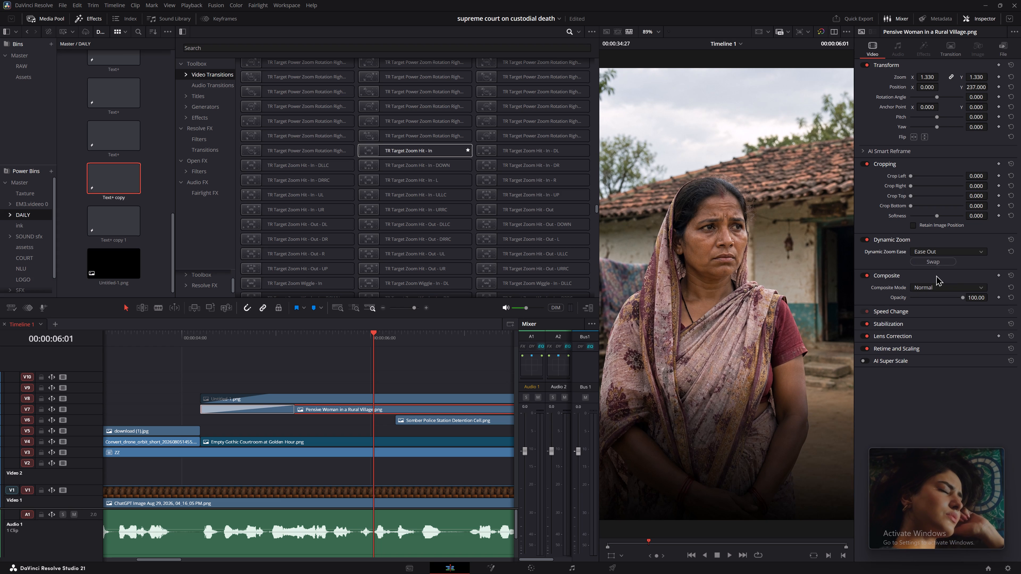
{"action": "left_click", "coordinate": [938, 251]}
{"action": "left_click", "coordinate": [941, 289]}
Play back the Pensive Woman shot from its incoming transition to check the dynamic zoom against the speech.
{"action": "left_click", "coordinate": [189, 324]}
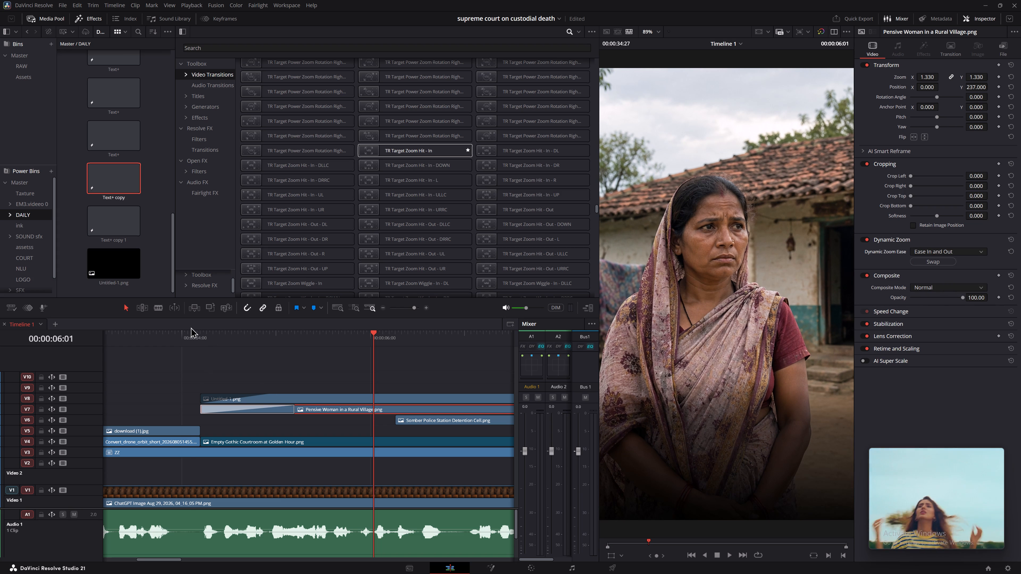
{"action": "left_click", "coordinate": [191, 334]}
{"action": "key", "text": "space"}
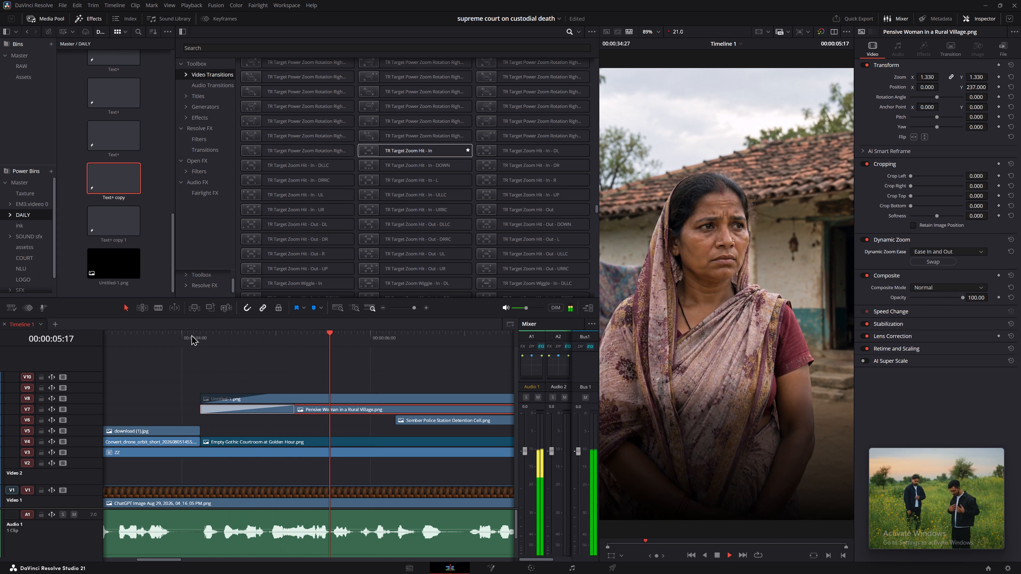
{"action": "scroll", "coordinate": [291, 371], "scroll_direction": "down", "scroll_amount": 6, "text": "alt"}
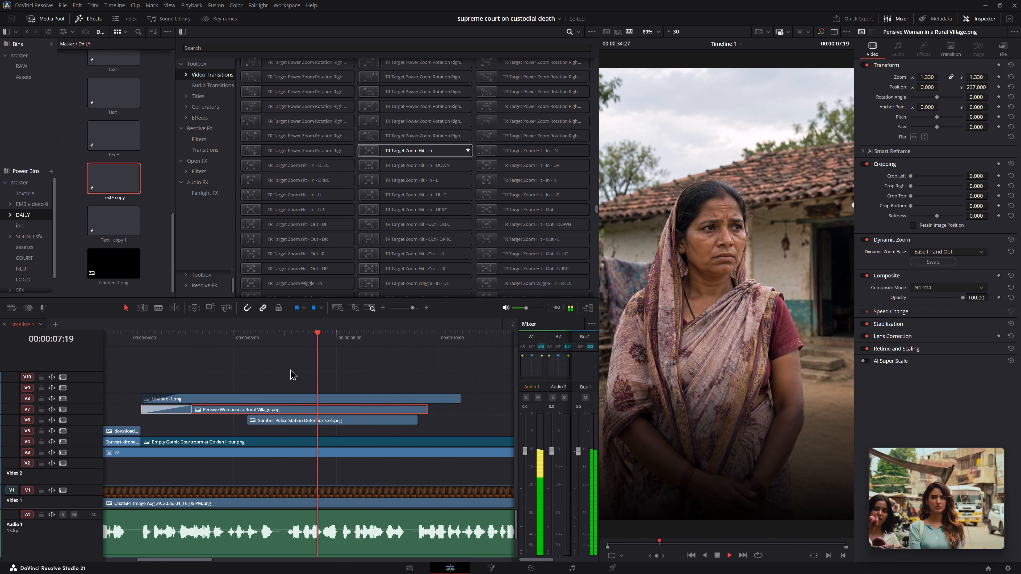
{"action": "key", "text": "space"}
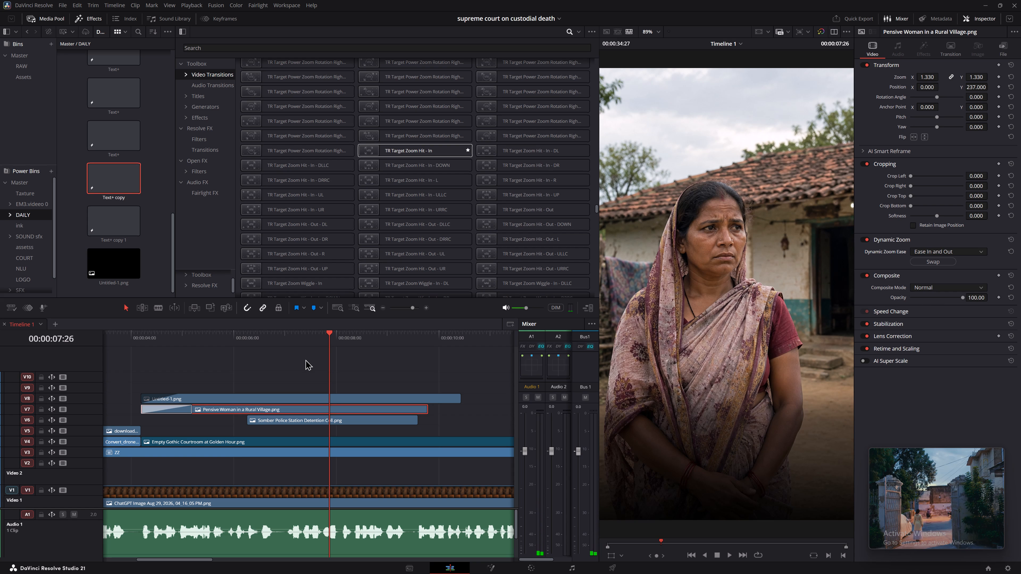
{"action": "left_click_drag", "start_coordinate": [195, 334], "coordinate": [193, 334]}
{"action": "key", "text": "space"}
{"action": "left_click", "coordinate": [236, 348]}
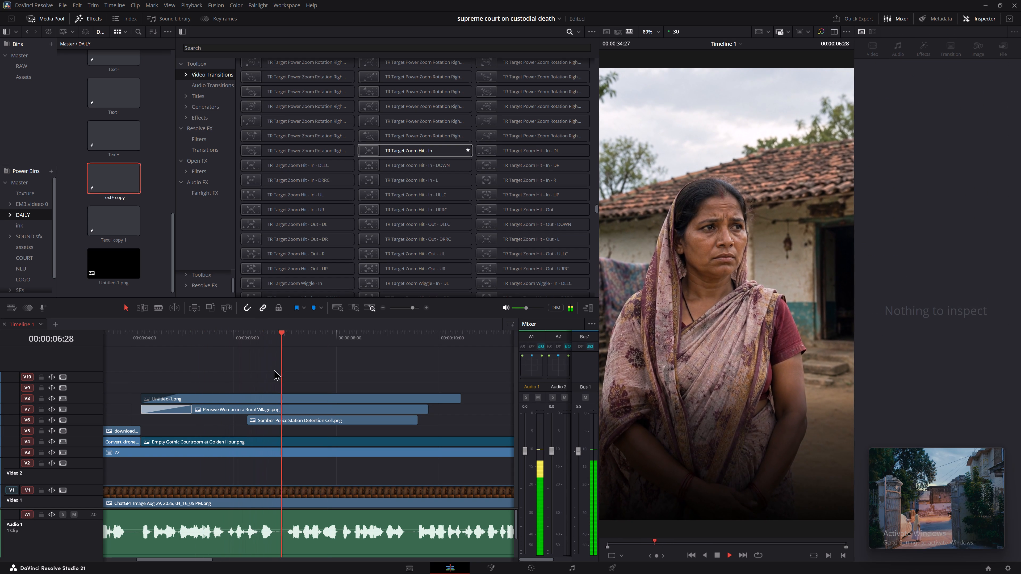
{"action": "key", "text": "space"}
Park the playhead at 6:08, where the Somber Police Station Detention Cell clip starts, and browse the Dissolve through Wipe video transitions.
{"action": "left_click_drag", "start_coordinate": [253, 336], "coordinate": [248, 336]}
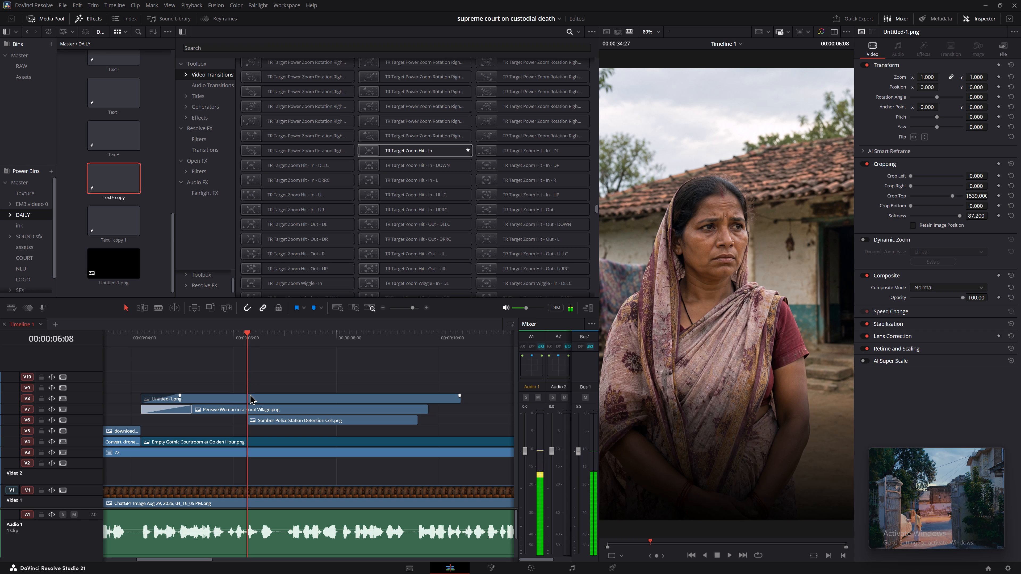
{"action": "left_click", "coordinate": [250, 396]}
{"action": "scroll", "coordinate": [292, 115], "scroll_direction": "up", "scroll_amount": 13}
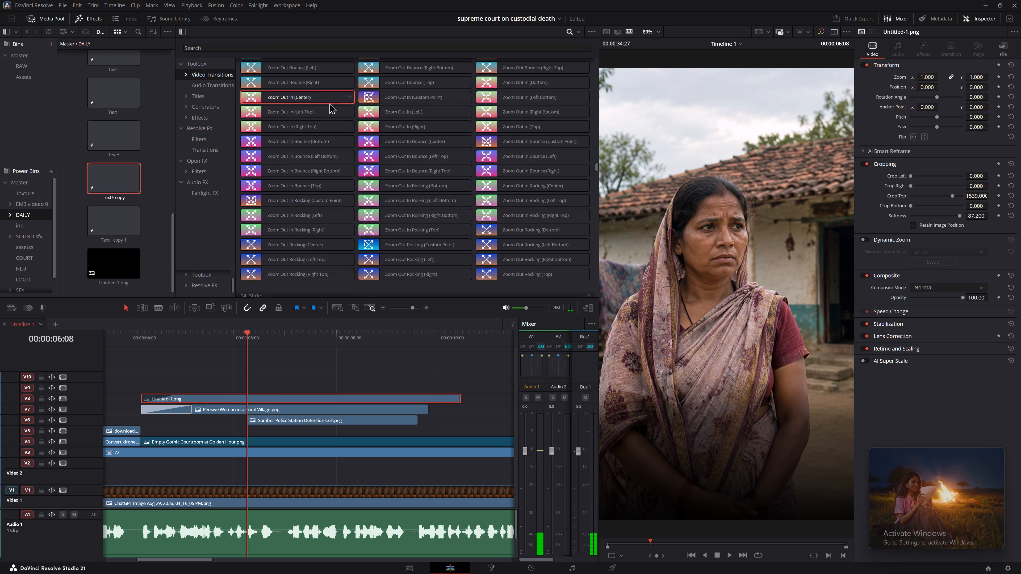
{"action": "scroll", "coordinate": [329, 103], "scroll_direction": "up", "scroll_amount": 8}
{"action": "scroll", "coordinate": [329, 103], "scroll_direction": "up", "scroll_amount": 13}
{"action": "scroll", "coordinate": [329, 103], "scroll_direction": "up", "scroll_amount": 13}
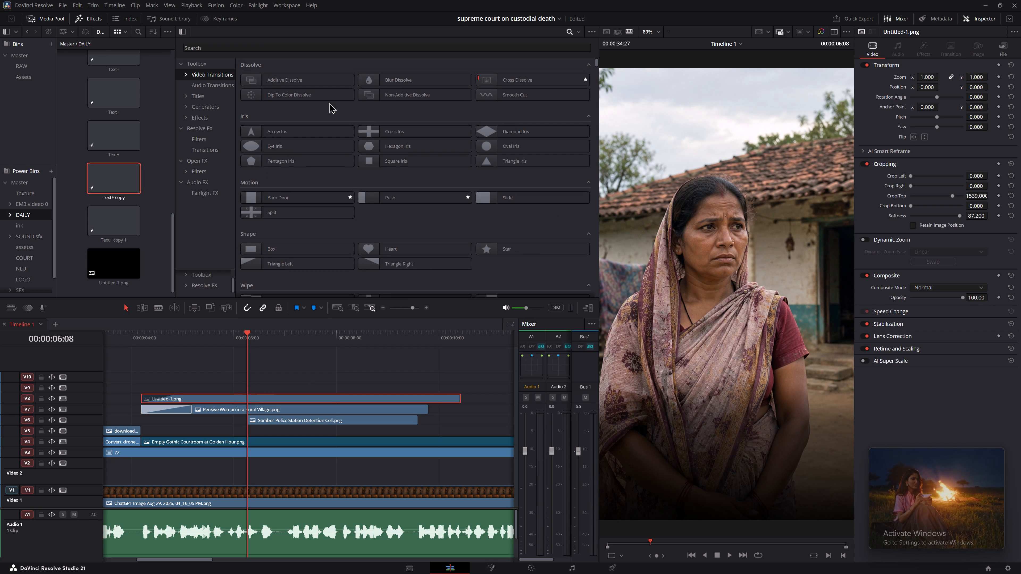
{"action": "scroll", "coordinate": [329, 103], "scroll_direction": "up", "scroll_amount": 7}
{"action": "scroll", "coordinate": [329, 107], "scroll_direction": "down", "scroll_amount": 1}
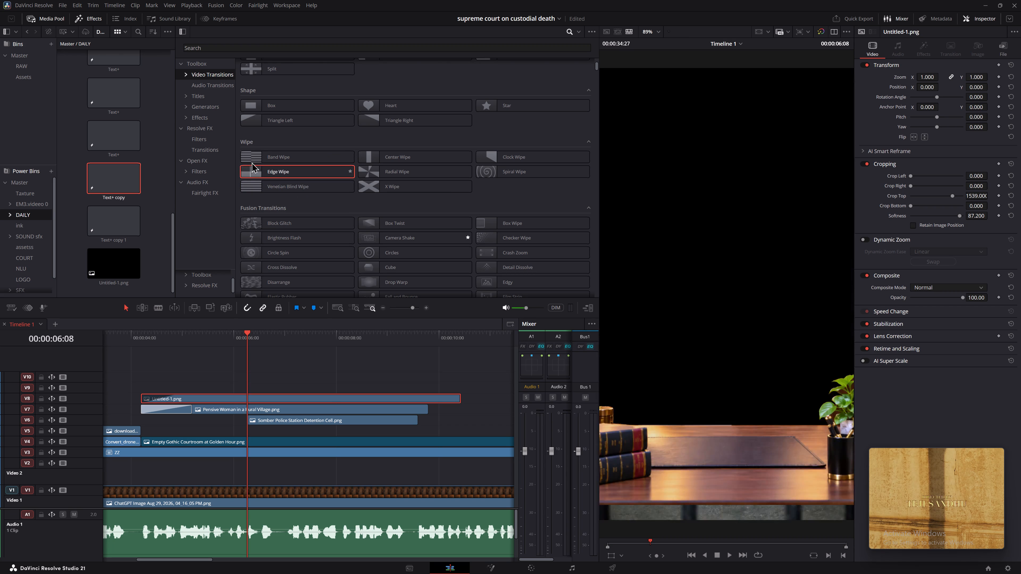
{"action": "left_click_drag", "start_coordinate": [278, 152], "coordinate": [284, 177]}
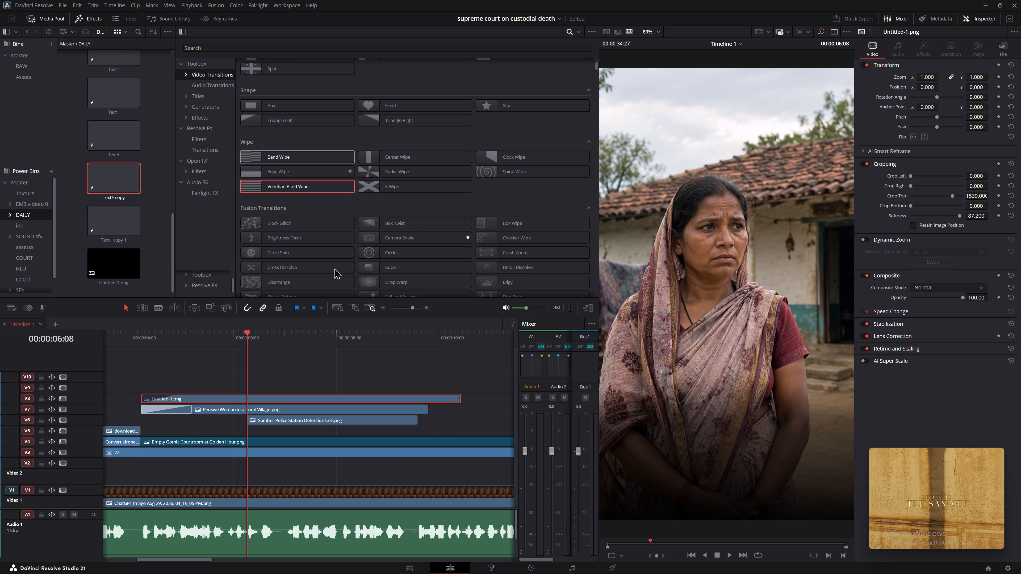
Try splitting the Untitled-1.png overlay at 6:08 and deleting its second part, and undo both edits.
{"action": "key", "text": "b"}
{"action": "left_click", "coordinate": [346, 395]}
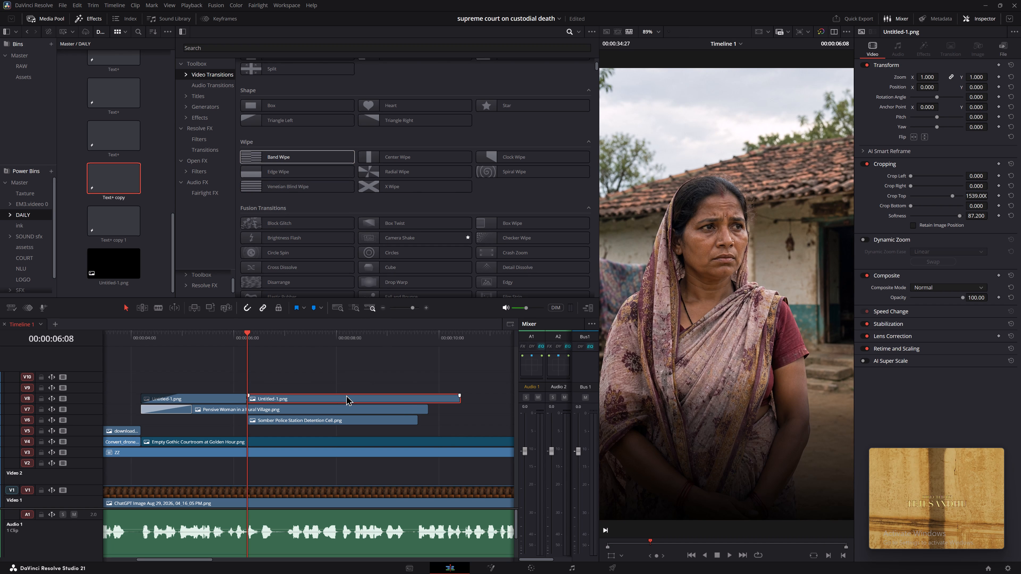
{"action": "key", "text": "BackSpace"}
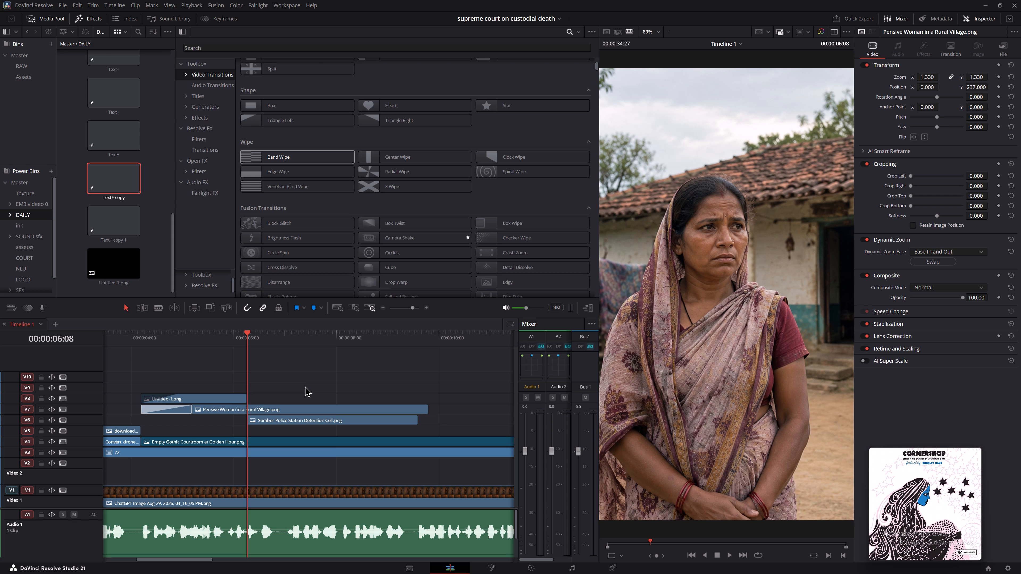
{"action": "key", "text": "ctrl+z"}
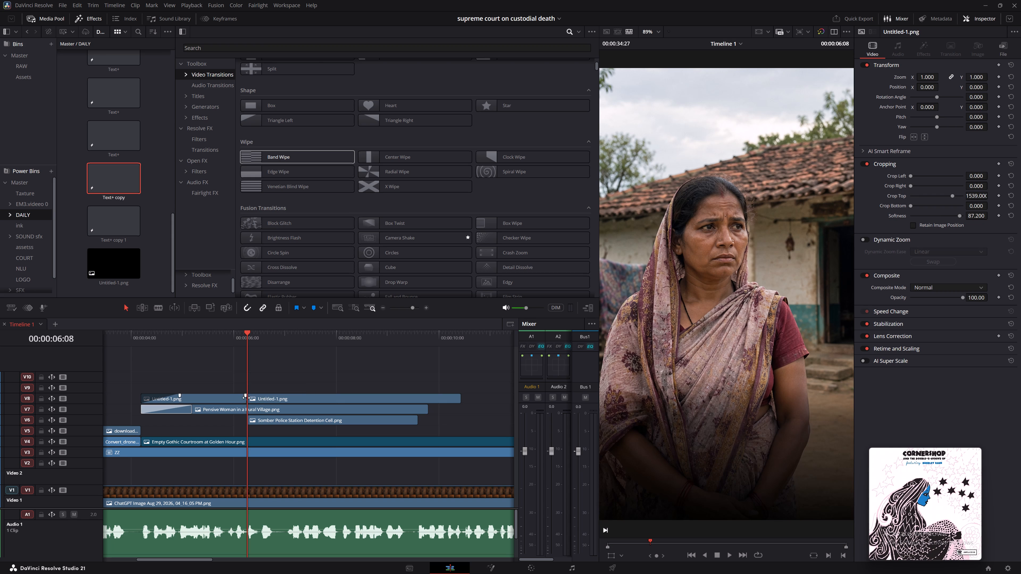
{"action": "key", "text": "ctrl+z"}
Set the Untitled-1.png overlay's clip color to Olive and move it from V8 up to V9.
{"action": "left_click", "coordinate": [182, 399]}
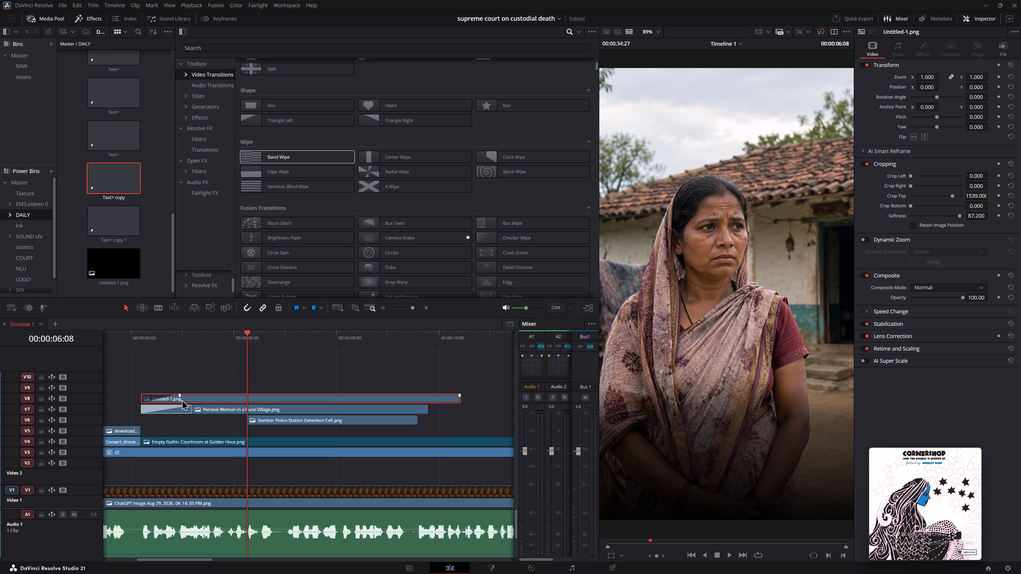
{"action": "right_click", "coordinate": [182, 399]}
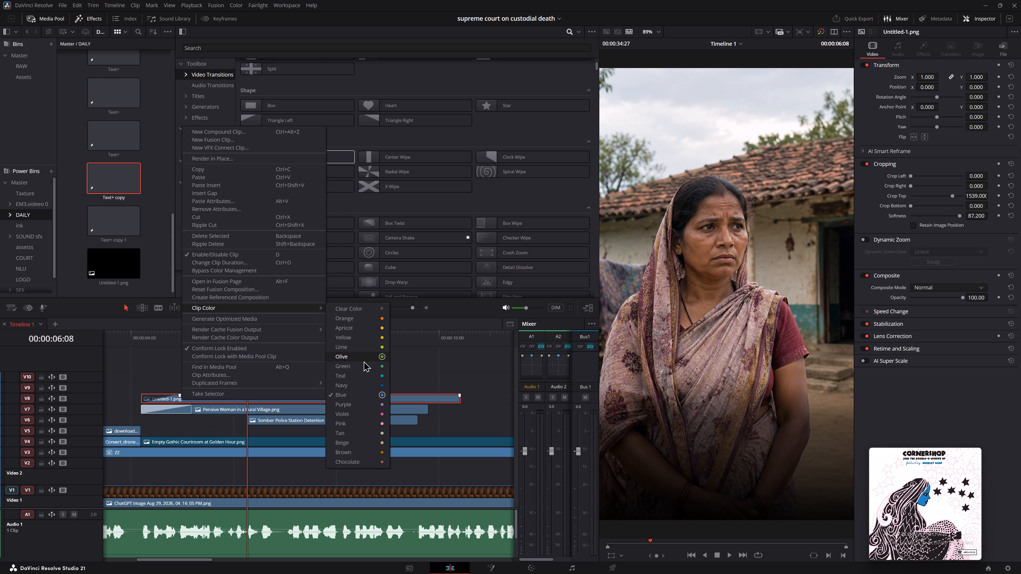
{"action": "left_click", "coordinate": [363, 361]}
{"action": "left_click_drag", "start_coordinate": [261, 394], "coordinate": [261, 389]}
Split the Pensive Woman clip on V7 at 6:08, delete the part after the cut, and extend the remaining clip's end by about 5 frames.
{"action": "left_click", "coordinate": [269, 404]}
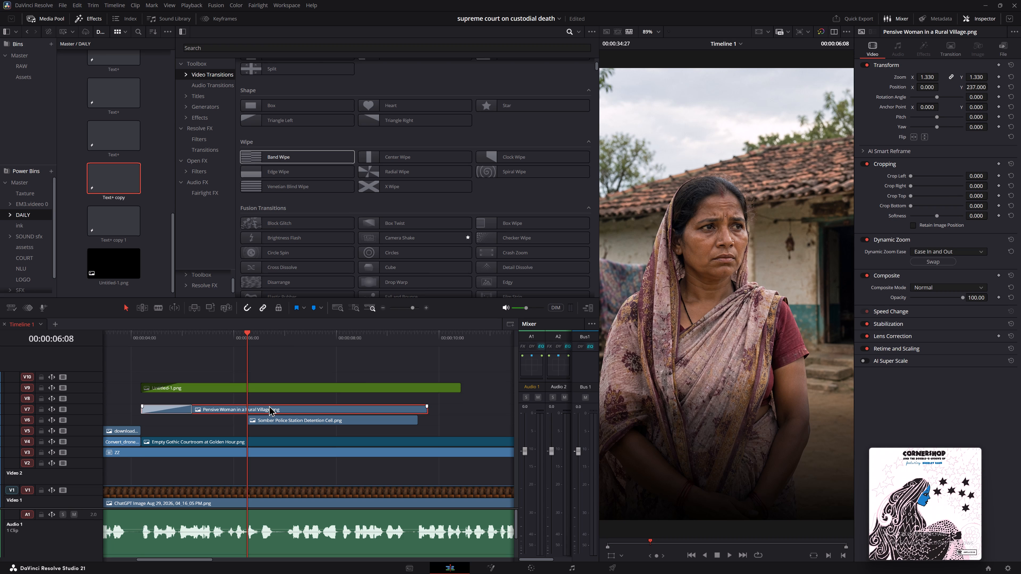
{"action": "key", "text": "b"}
{"action": "left_click", "coordinate": [269, 406]}
{"action": "key", "text": "BackSpace"}
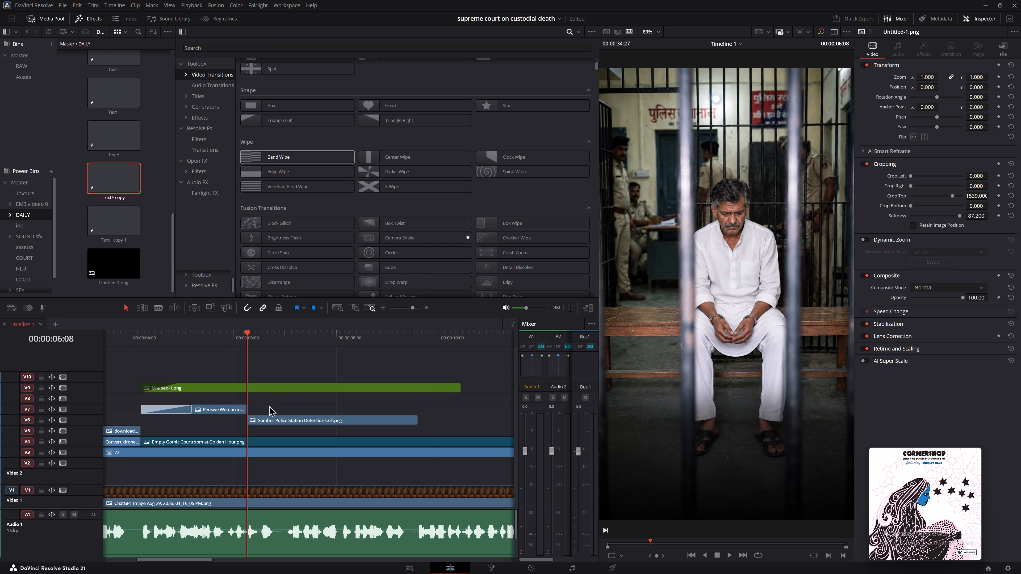
{"action": "left_click_drag", "start_coordinate": [243, 411], "coordinate": [253, 411]}
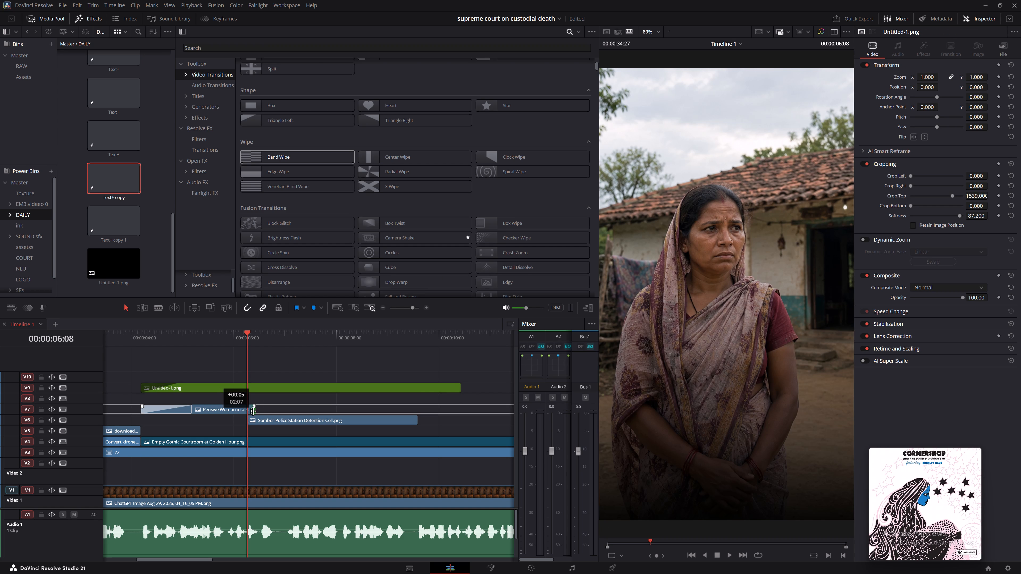
Add a Band Wipe transition at the end of the Pensive Woman clip on V7 and play it back.
{"action": "left_click_drag", "start_coordinate": [253, 411], "coordinate": [254, 411]}
{"action": "left_click_drag", "start_coordinate": [259, 156], "coordinate": [249, 409]}
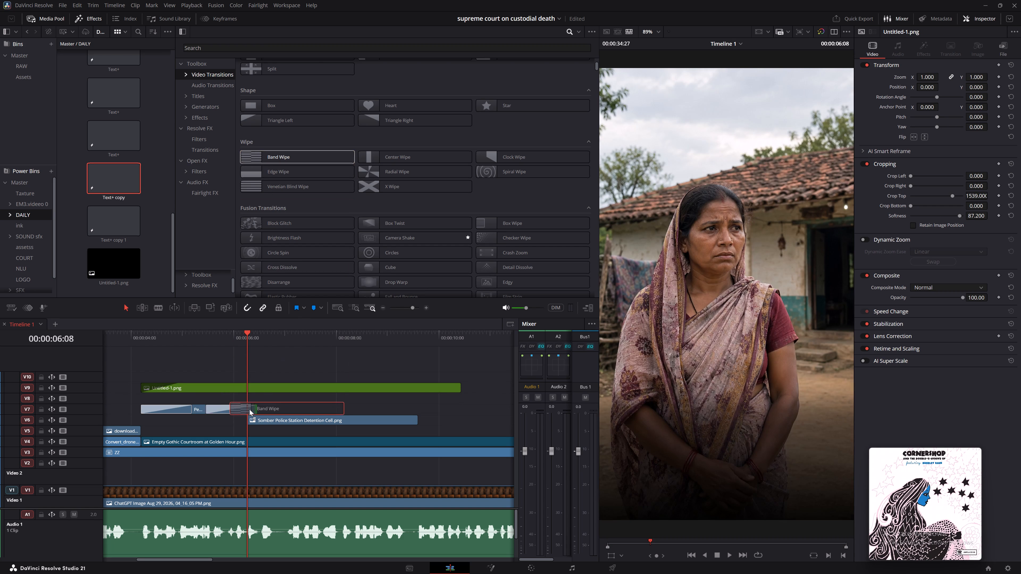
{"action": "left_click_drag", "start_coordinate": [249, 409], "coordinate": [253, 409]}
{"action": "key", "text": "space"}
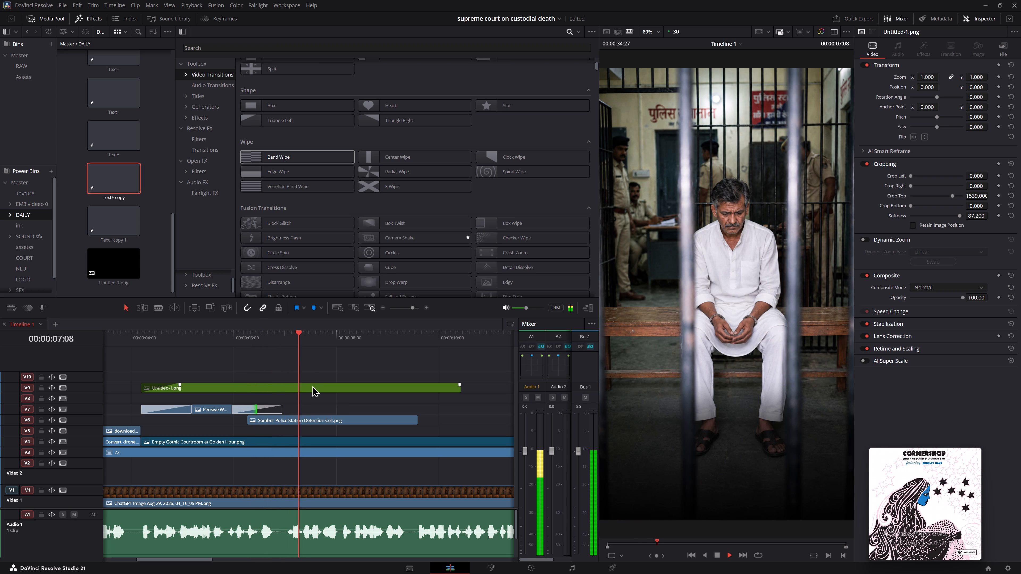
{"action": "key", "text": "space"}
{"action": "left_click_drag", "start_coordinate": [231, 343], "coordinate": [228, 343]}
{"action": "key", "text": "space"}
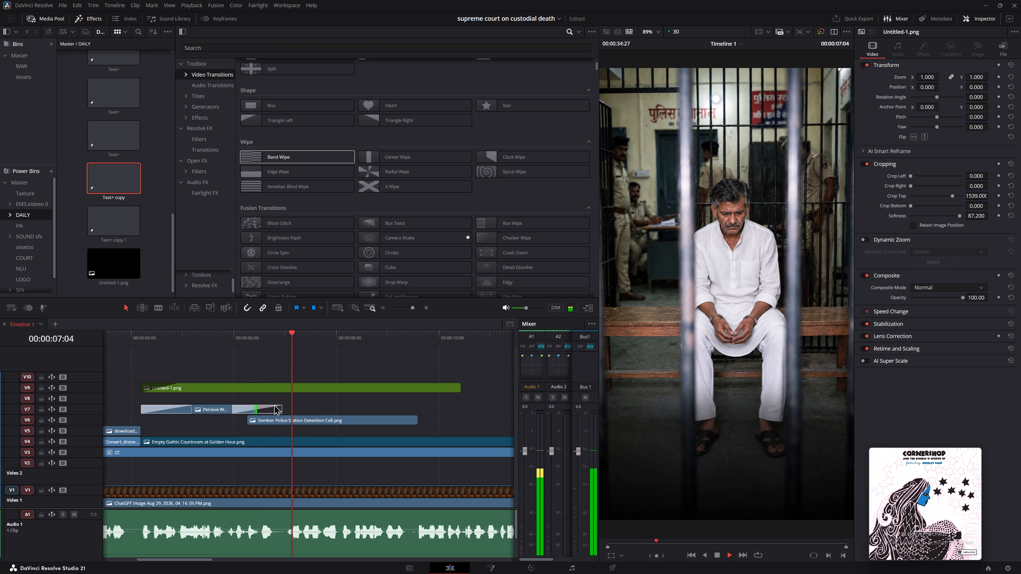
{"action": "key", "text": "space"}
{"action": "left_click_drag", "start_coordinate": [264, 334], "coordinate": [263, 336]}
{"action": "key", "text": "space"}
{"action": "key", "text": "space"}
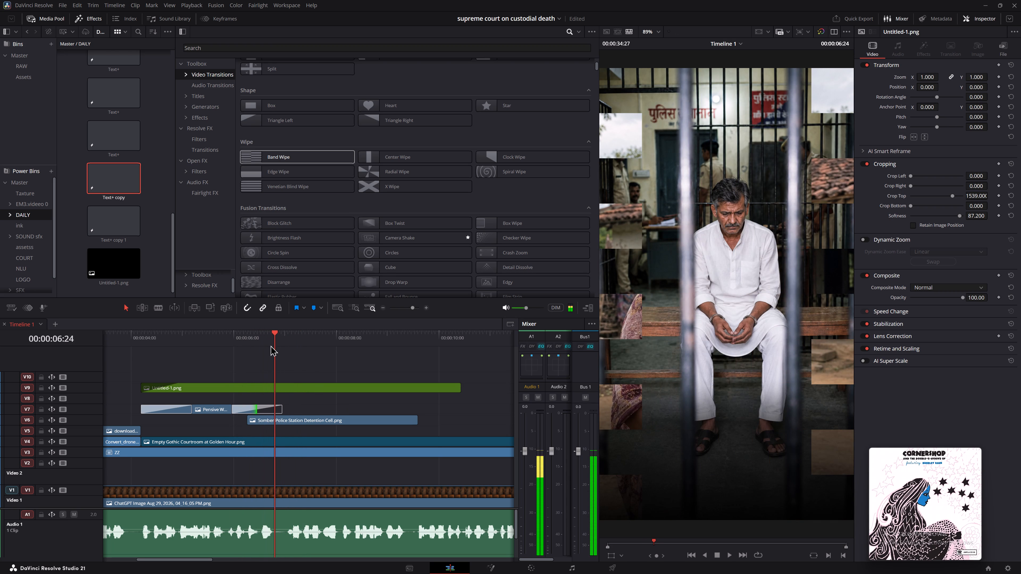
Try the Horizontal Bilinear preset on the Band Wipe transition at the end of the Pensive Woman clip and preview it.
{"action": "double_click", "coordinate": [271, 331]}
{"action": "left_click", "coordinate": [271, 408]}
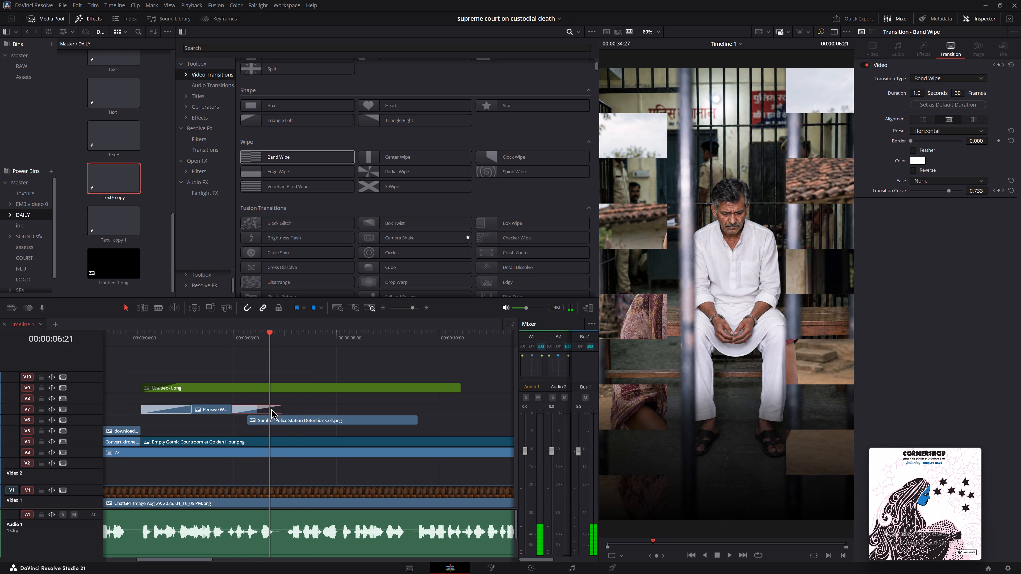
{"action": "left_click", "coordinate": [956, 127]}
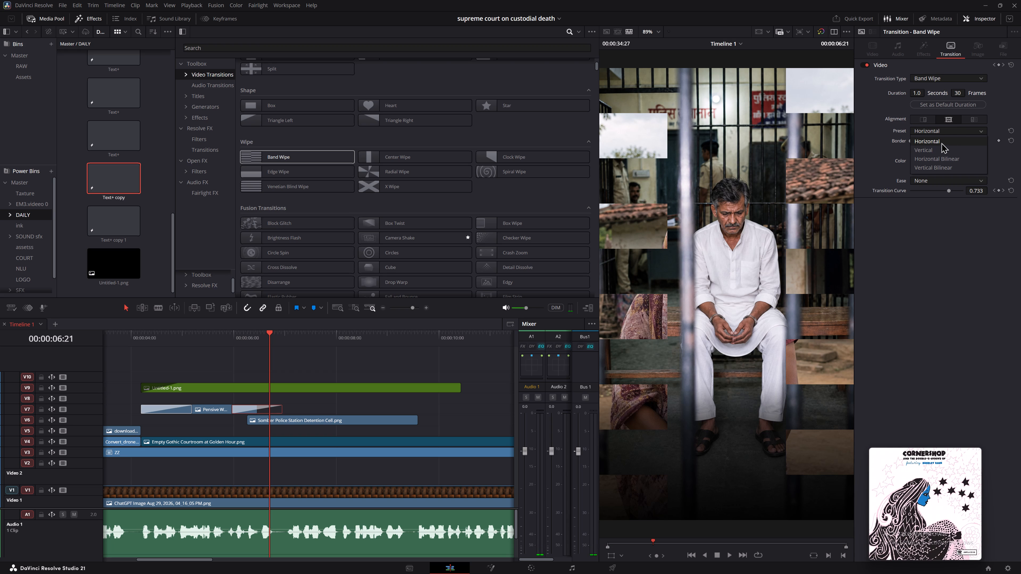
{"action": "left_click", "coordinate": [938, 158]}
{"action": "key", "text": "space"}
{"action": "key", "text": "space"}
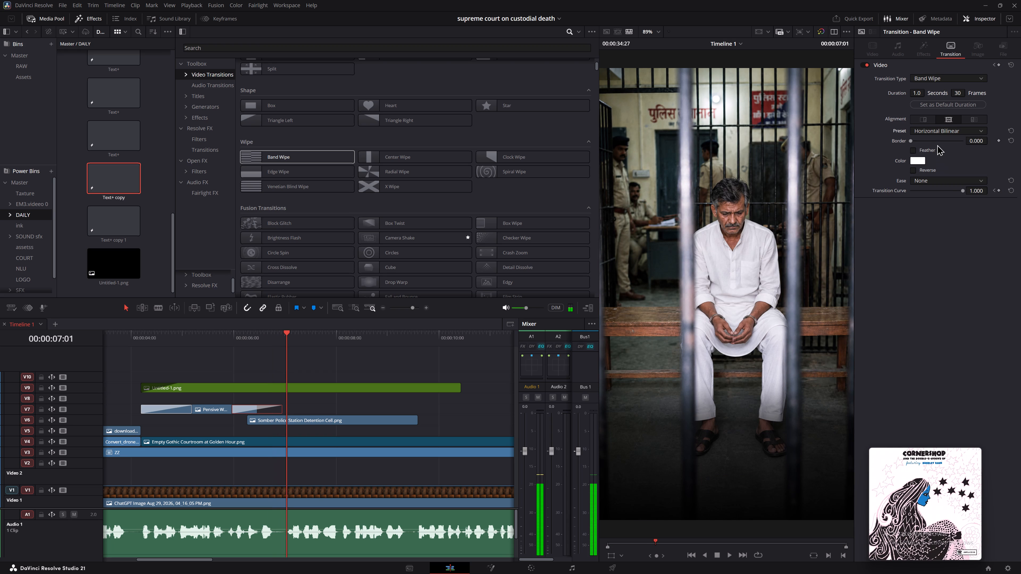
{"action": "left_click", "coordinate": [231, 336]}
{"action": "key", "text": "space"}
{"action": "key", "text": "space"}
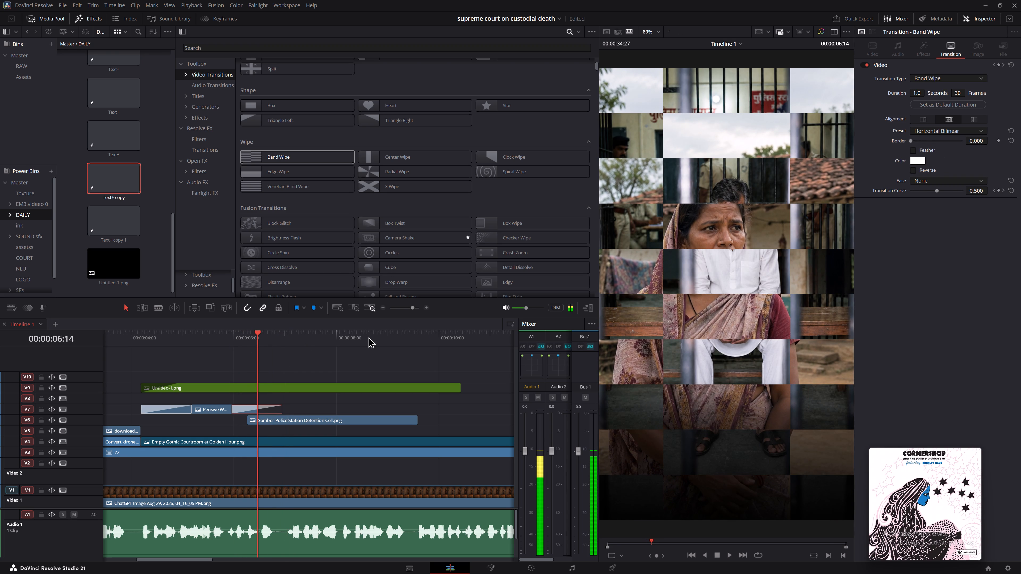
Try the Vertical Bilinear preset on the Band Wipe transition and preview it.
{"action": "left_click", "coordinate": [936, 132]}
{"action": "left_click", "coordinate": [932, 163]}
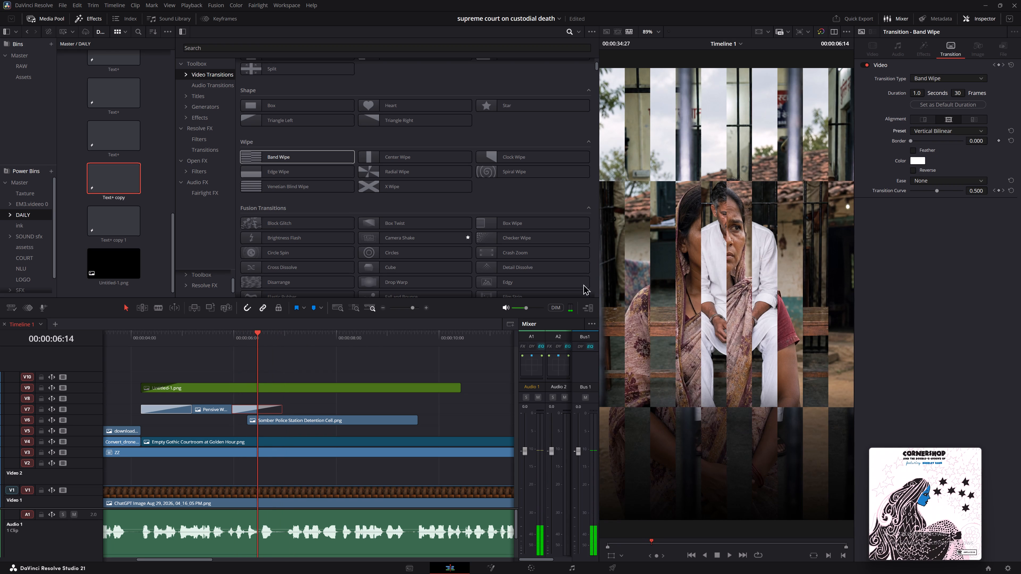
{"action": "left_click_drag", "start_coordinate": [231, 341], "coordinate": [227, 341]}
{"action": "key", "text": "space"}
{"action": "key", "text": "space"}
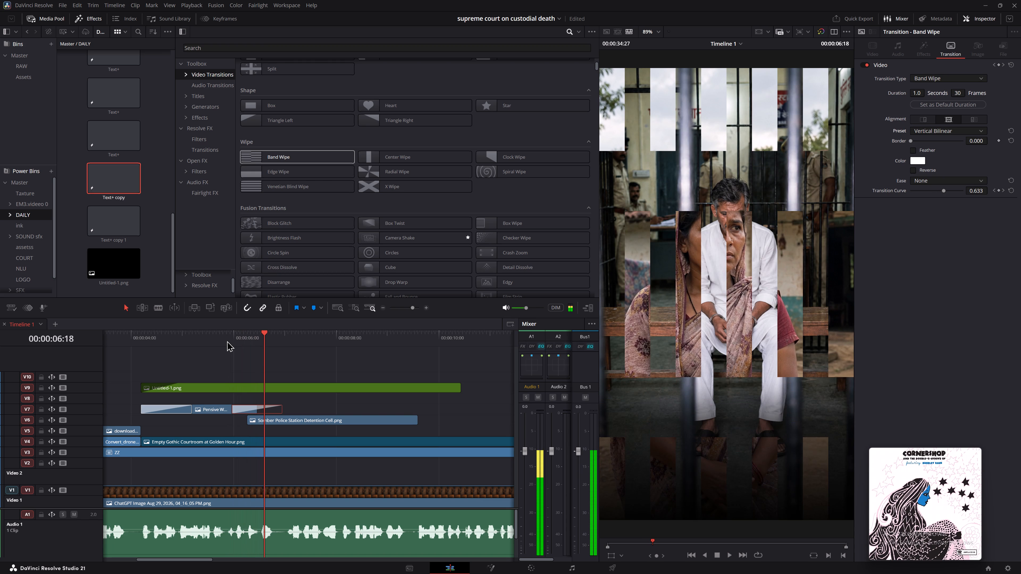
Set the Band Wipe transition's preset to Vertical and play it back.
{"action": "left_click", "coordinate": [947, 132]}
{"action": "left_click", "coordinate": [936, 153]}
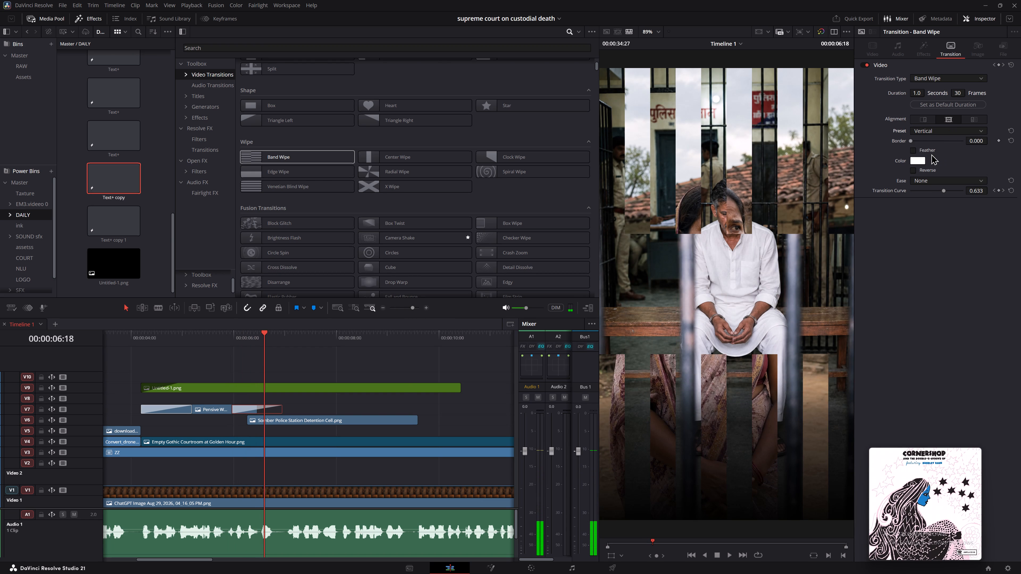
{"action": "left_click", "coordinate": [221, 335]}
{"action": "key", "text": "space"}
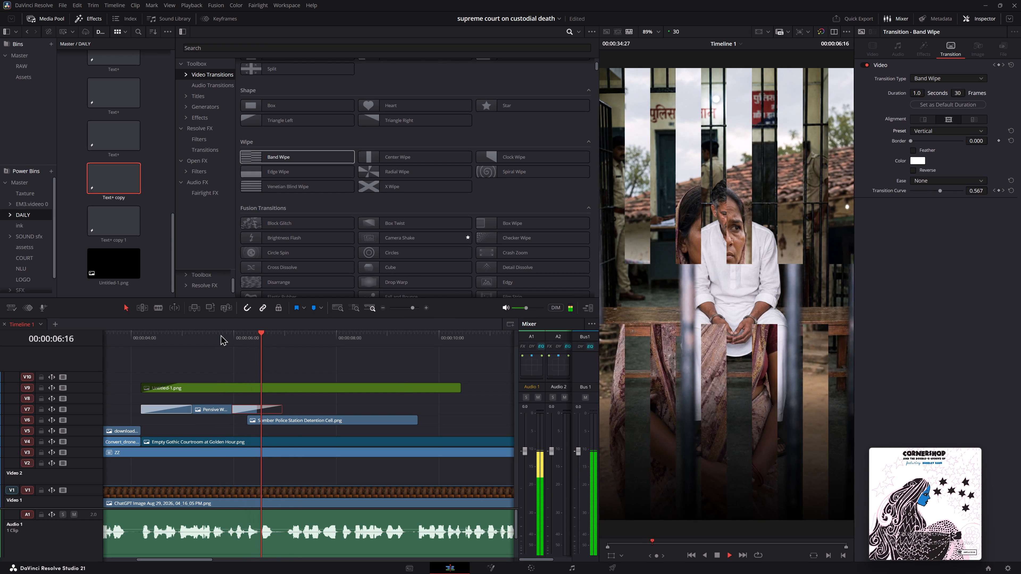
{"action": "key", "text": "space"}
Enable Dynamic Zoom on the Somber Police Station Detention Cell clip, swap its direction, set Ease In and Out, and play it back.
{"action": "left_click", "coordinate": [276, 423]}
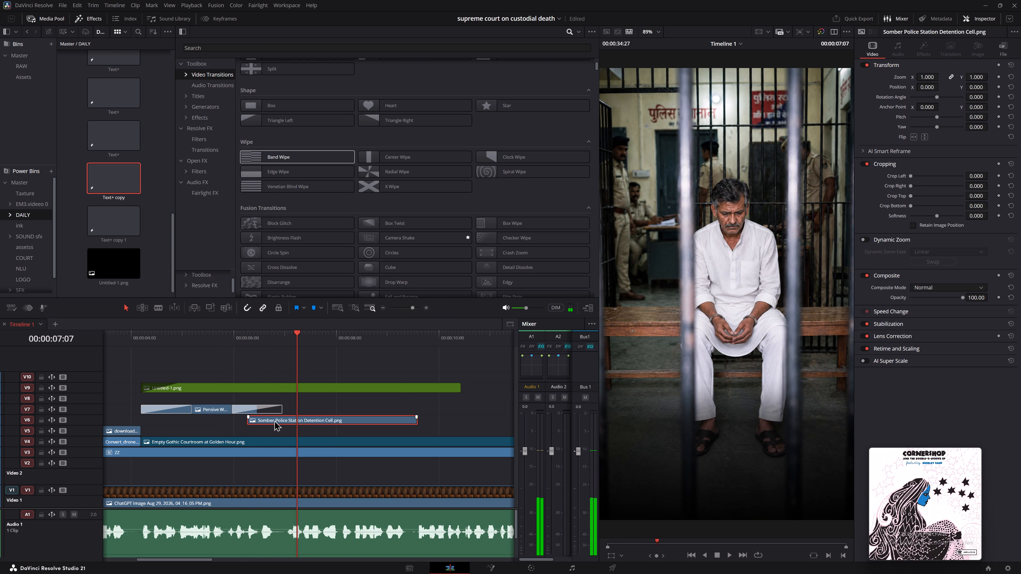
{"action": "left_click", "coordinate": [865, 241]}
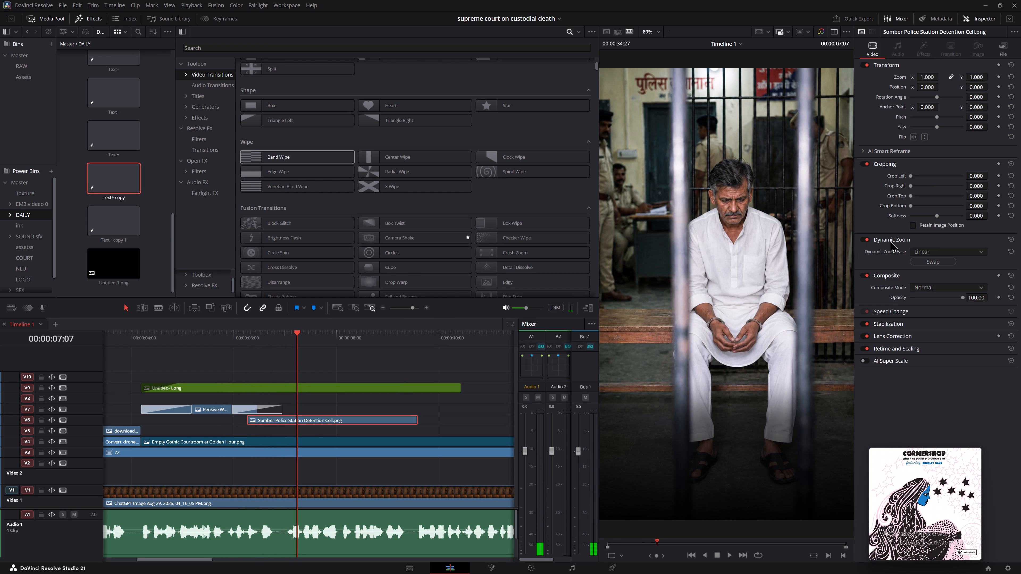
{"action": "left_click", "coordinate": [947, 261]}
{"action": "left_click", "coordinate": [941, 251]}
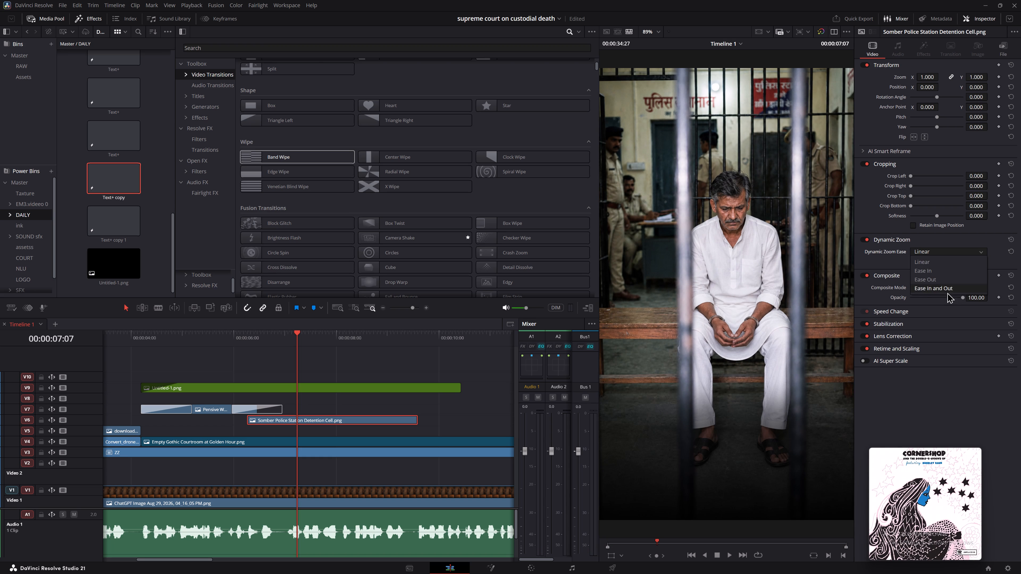
{"action": "left_click", "coordinate": [946, 289]}
{"action": "left_click", "coordinate": [238, 343]}
{"action": "key", "text": "space"}
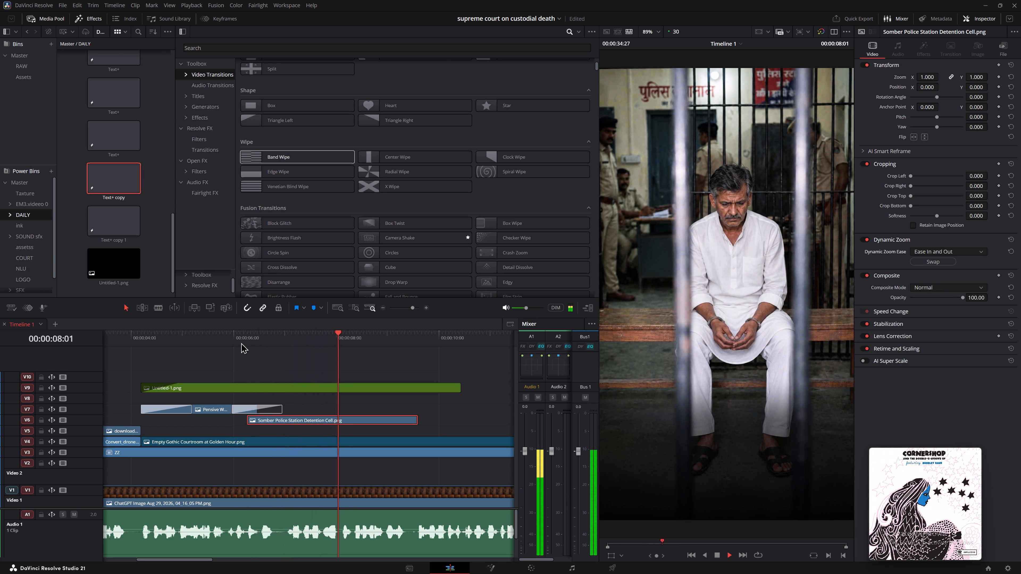
{"action": "key", "text": "space"}
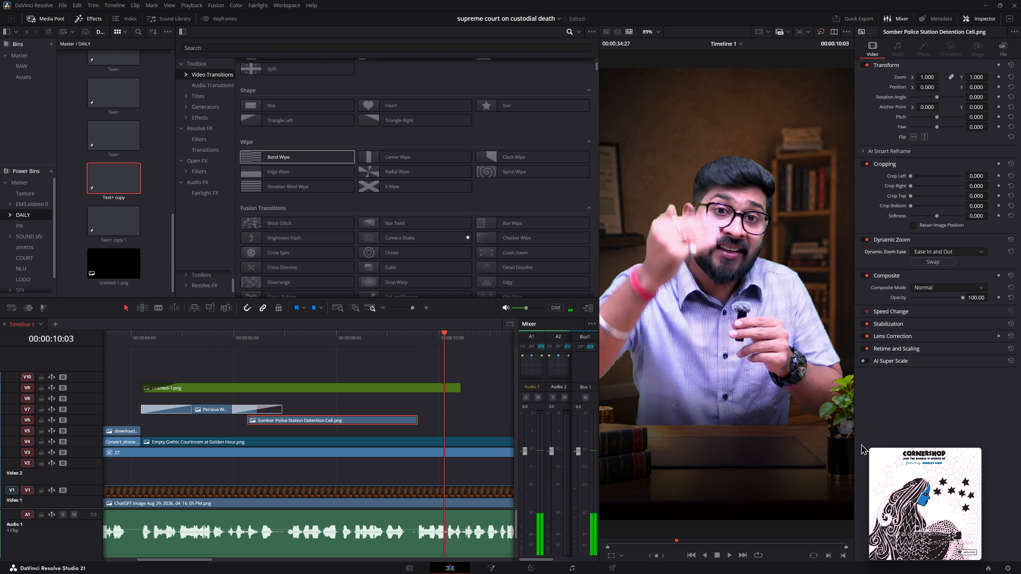
Move Google Chrome's floating YouTube player farther from the viewer and try to make it smaller.
{"action": "left_click_drag", "start_coordinate": [922, 468], "coordinate": [950, 460]}
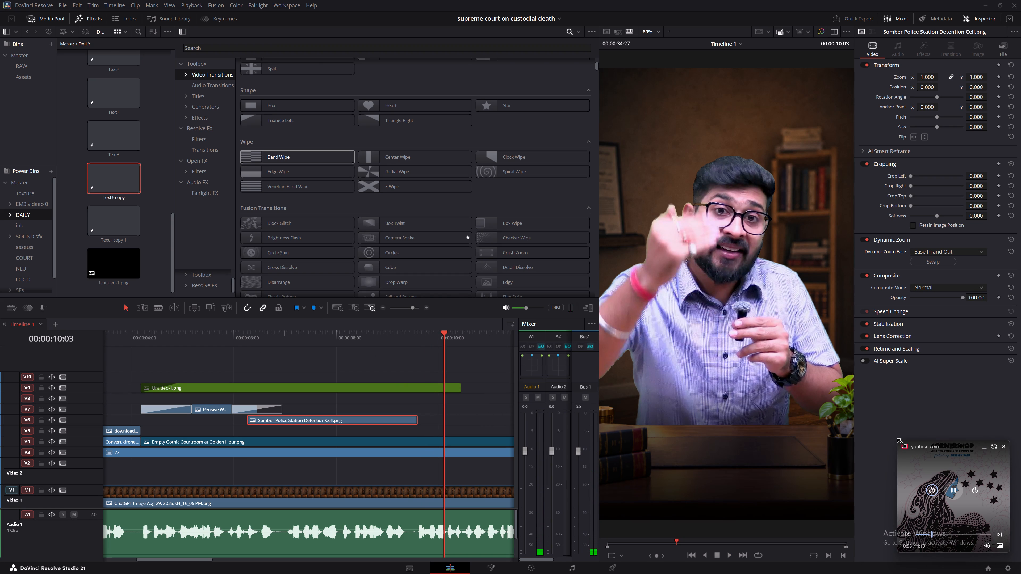
{"action": "left_click_drag", "start_coordinate": [901, 443], "coordinate": [950, 481]}
{"action": "left_click", "coordinate": [918, 411]}
Play back the sequence from about 4:00 to review the Pensive Woman clip, the Band Wipe and the detention cell shot.
{"action": "left_click_drag", "start_coordinate": [167, 329], "coordinate": [131, 331]}
{"action": "left_click", "coordinate": [131, 331]}
{"action": "key", "text": "space"}
{"action": "key", "text": "space"}
{"action": "key", "text": "space"}
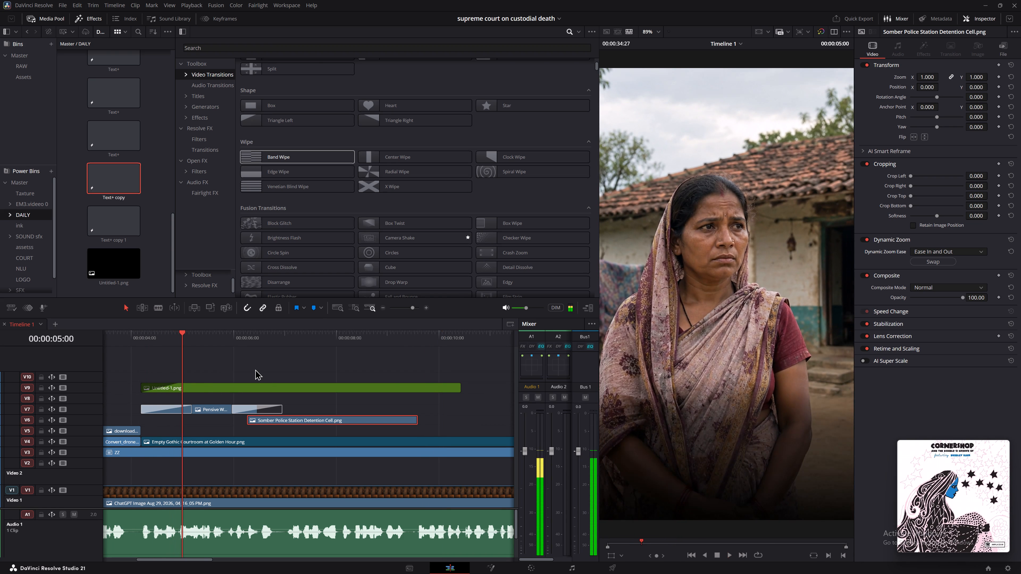
{"action": "key", "text": "space"}
{"action": "key", "text": "space"}
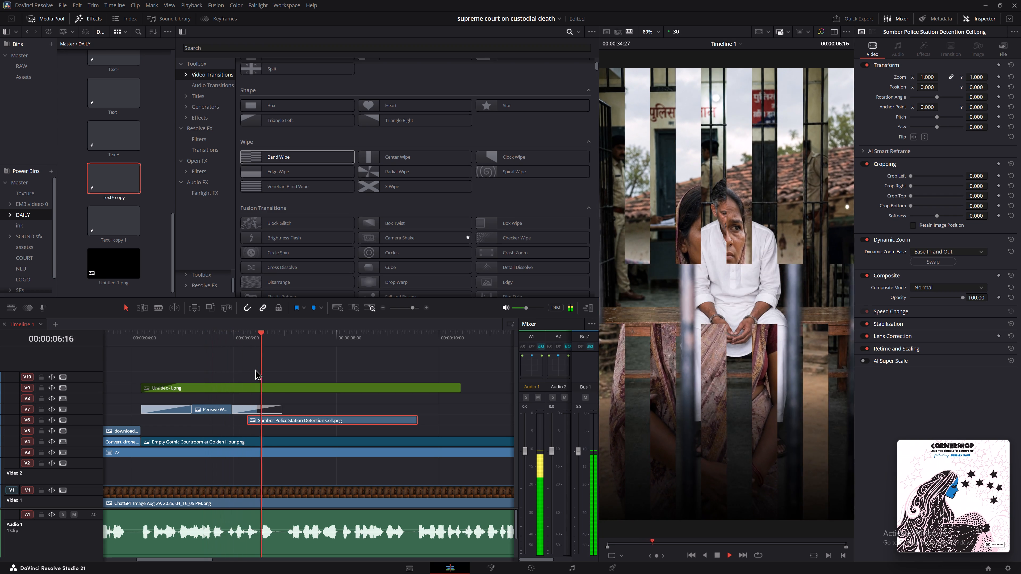
{"action": "key", "text": "space"}
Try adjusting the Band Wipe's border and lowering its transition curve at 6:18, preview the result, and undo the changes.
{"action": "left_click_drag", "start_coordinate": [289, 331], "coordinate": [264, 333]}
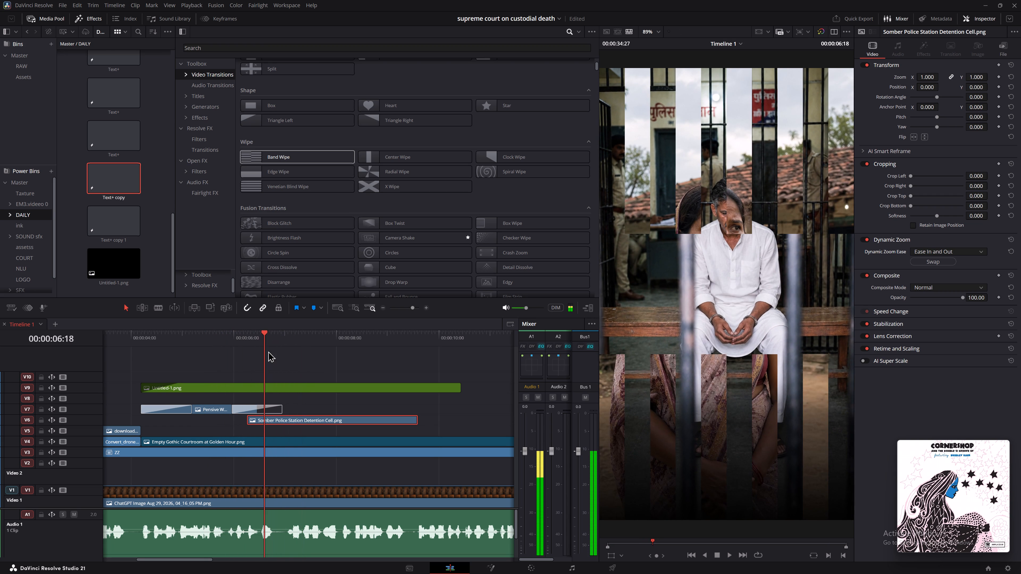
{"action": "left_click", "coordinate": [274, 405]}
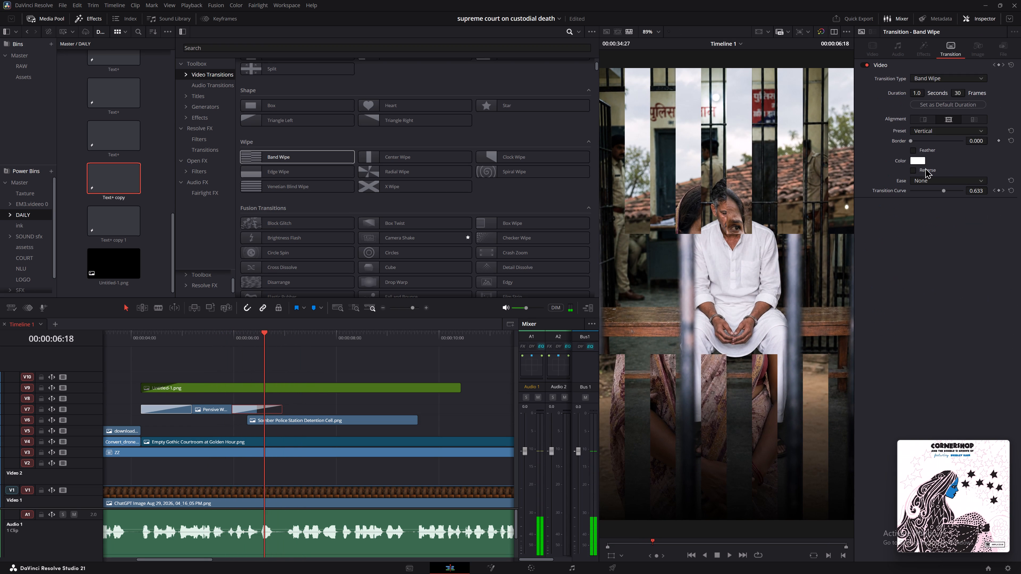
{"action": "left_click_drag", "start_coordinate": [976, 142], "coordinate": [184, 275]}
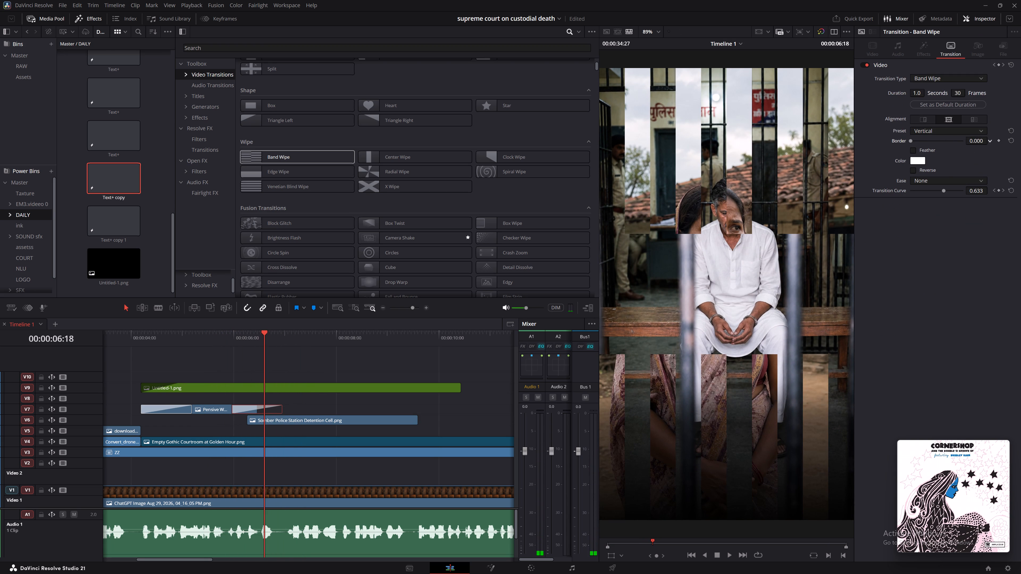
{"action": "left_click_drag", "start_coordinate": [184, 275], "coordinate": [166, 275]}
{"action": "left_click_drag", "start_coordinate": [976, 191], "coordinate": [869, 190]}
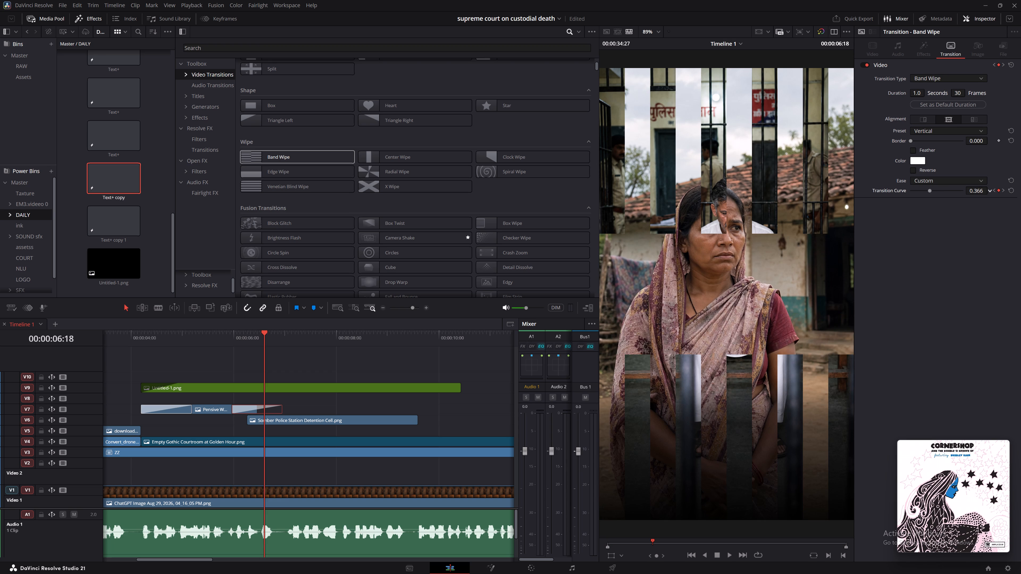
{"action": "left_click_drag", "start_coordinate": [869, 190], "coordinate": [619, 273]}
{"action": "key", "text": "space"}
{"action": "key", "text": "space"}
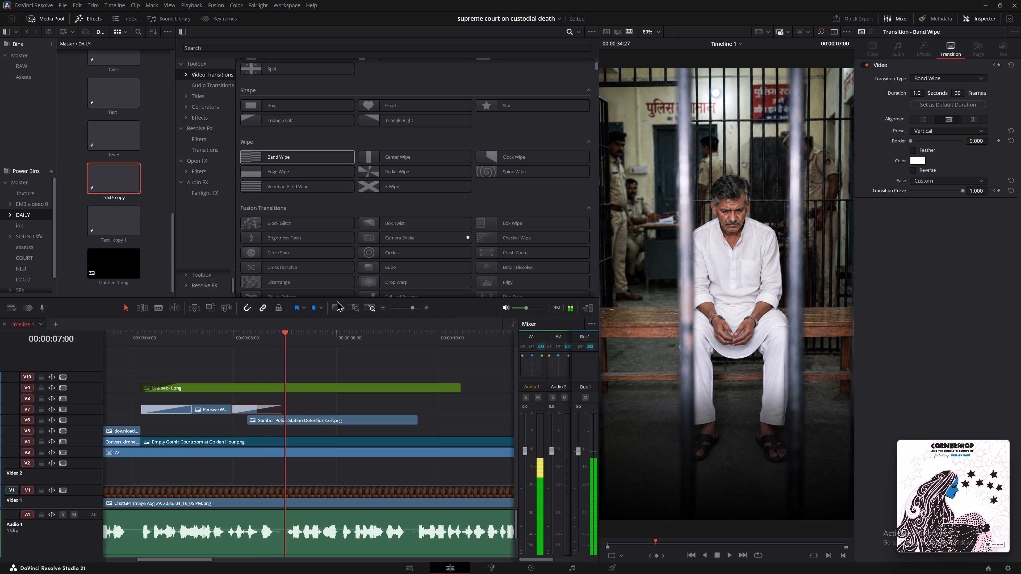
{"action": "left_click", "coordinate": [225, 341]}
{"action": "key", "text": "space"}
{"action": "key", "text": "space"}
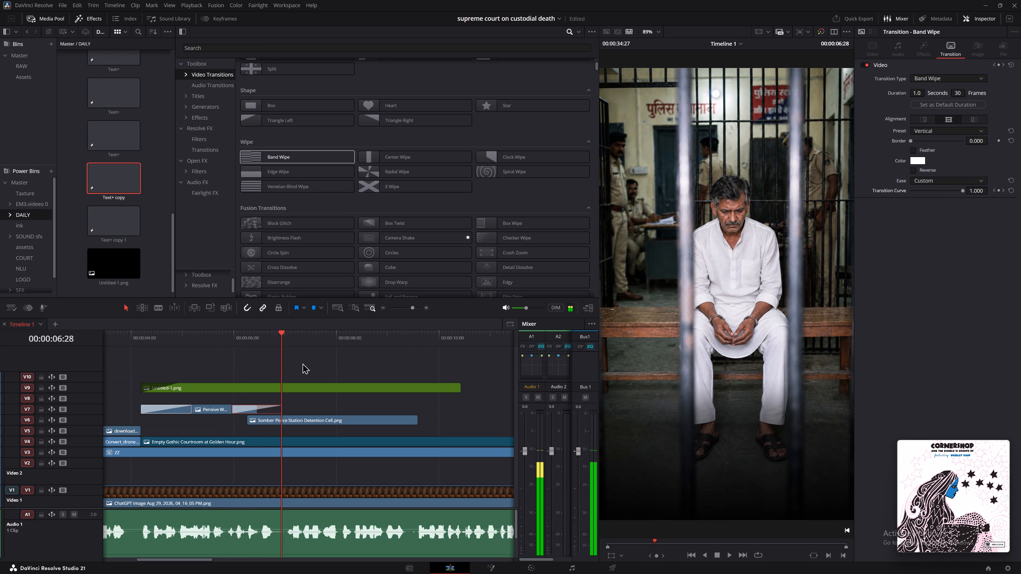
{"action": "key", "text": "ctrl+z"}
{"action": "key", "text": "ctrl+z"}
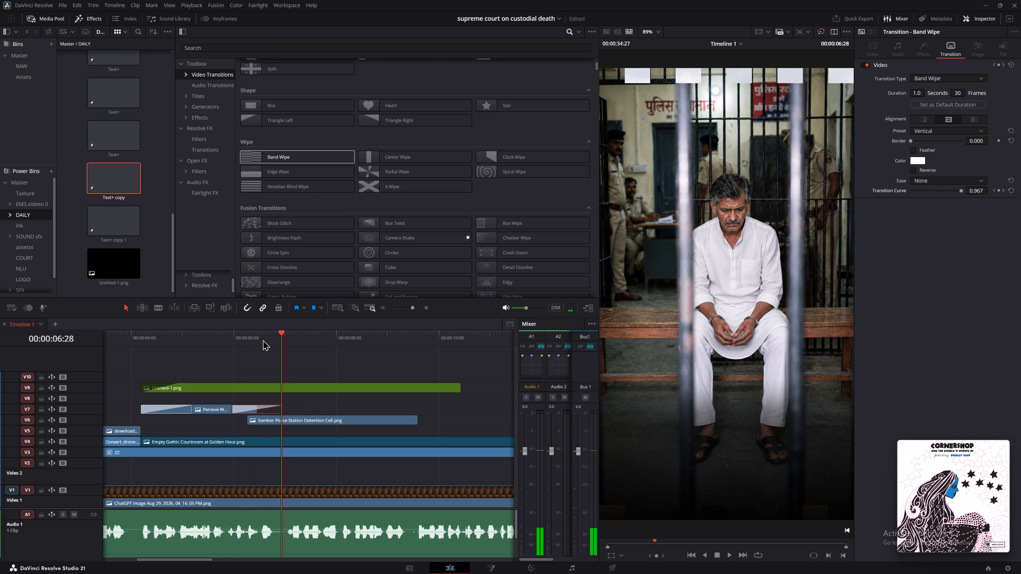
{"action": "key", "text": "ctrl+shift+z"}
Enable Feather and Reverse on the Band Wipe transition on V7 and play back the cut into the detention cell shot.
{"action": "left_click", "coordinate": [263, 340]}
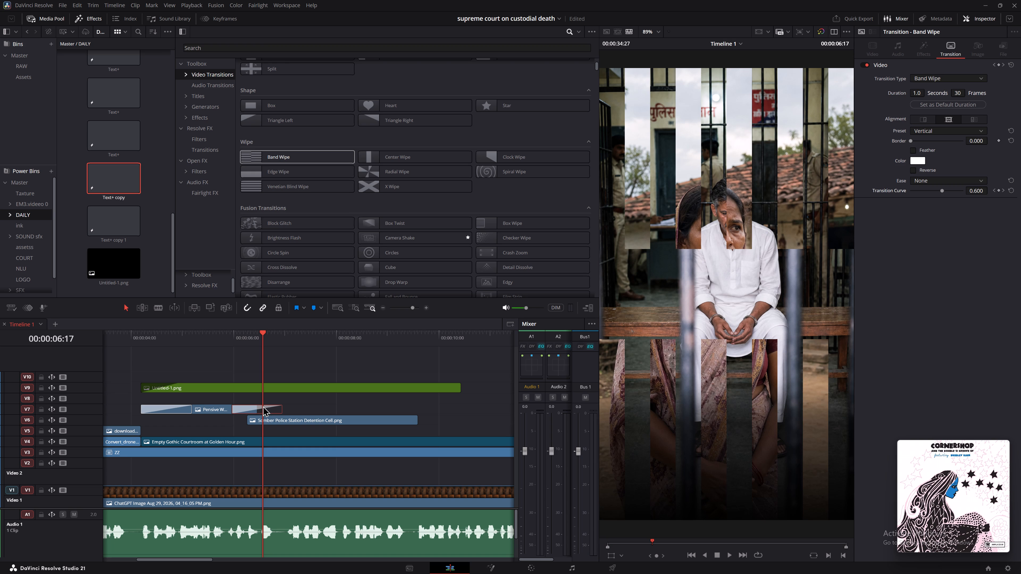
{"action": "left_click", "coordinate": [263, 406]}
{"action": "left_click", "coordinate": [915, 150]}
{"action": "double_click", "coordinate": [911, 149]}
{"action": "left_click", "coordinate": [911, 170]}
{"action": "double_click", "coordinate": [911, 170]}
{"action": "left_click", "coordinate": [226, 341]}
{"action": "key", "text": "space"}
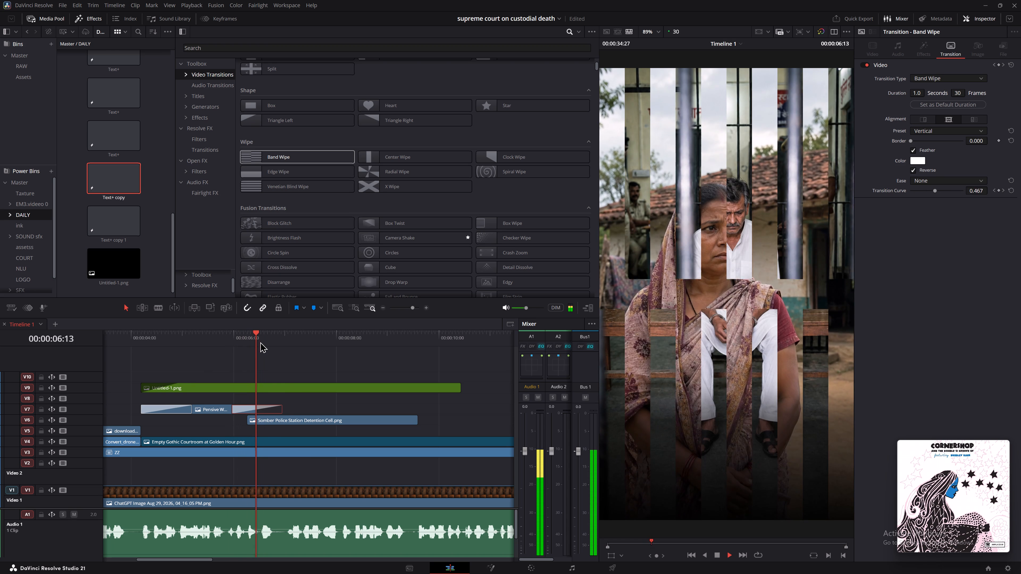
{"action": "key", "text": "space"}
{"action": "left_click", "coordinate": [222, 332]}
{"action": "key", "text": "space"}
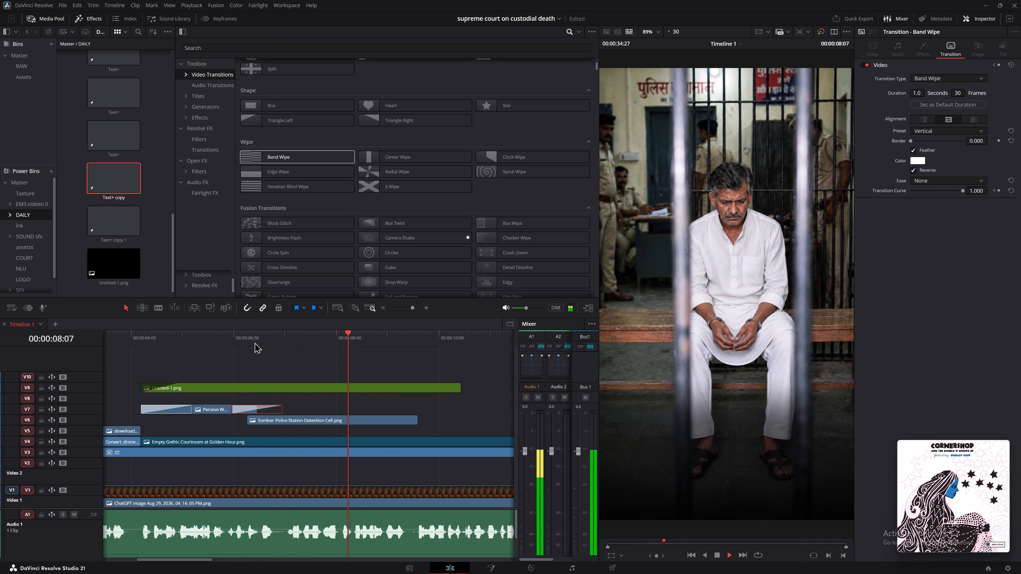
{"action": "key", "text": "space"}
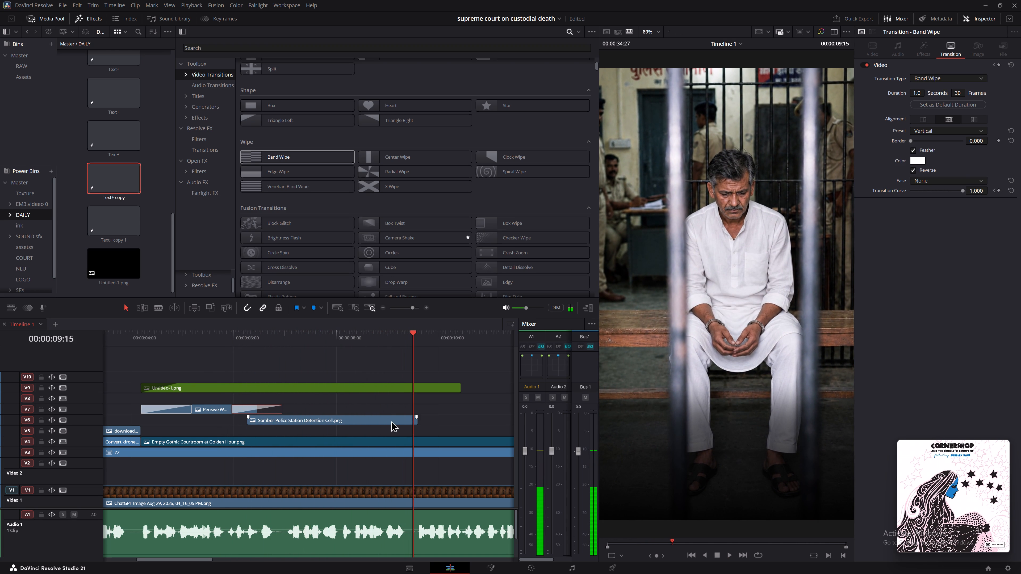
Enlarge the inner Dynamic Zoom frame of the detention cell clip on V6 for a gentler zoom, and preview the clip's end.
{"action": "left_click", "coordinate": [391, 421]}
{"action": "left_click", "coordinate": [622, 555]}
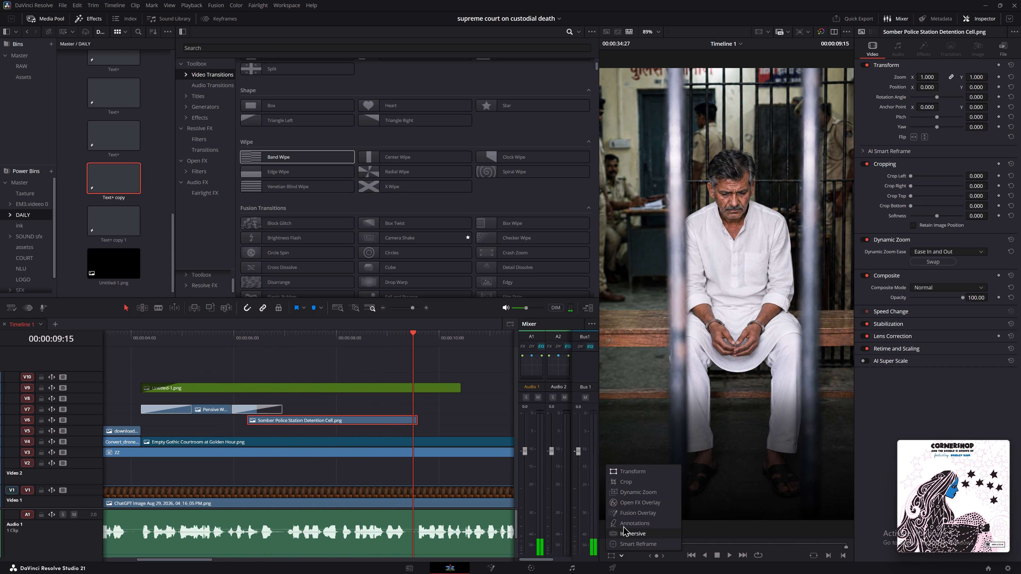
{"action": "left_click", "coordinate": [646, 495]}
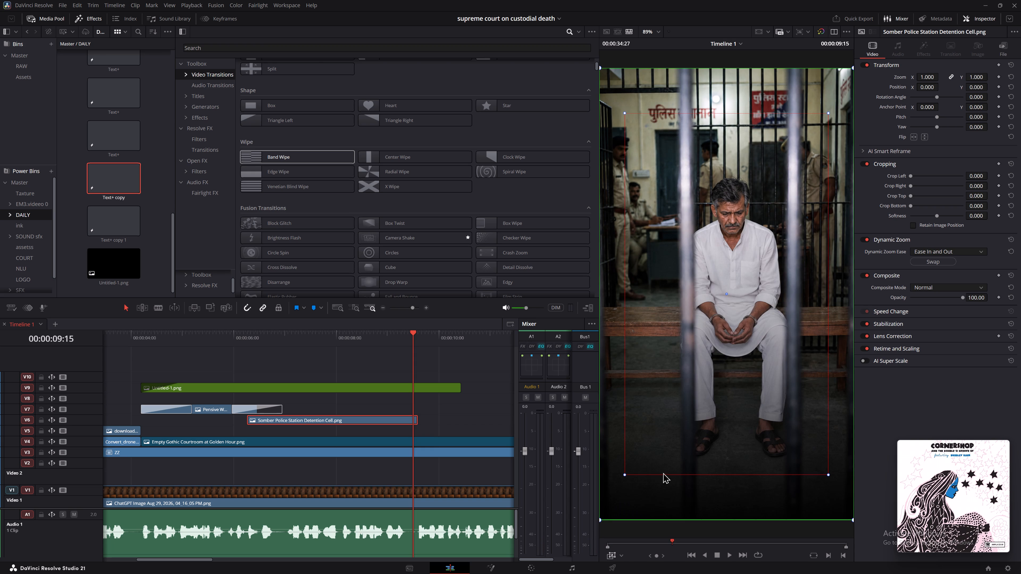
{"action": "left_click_drag", "start_coordinate": [626, 476], "coordinate": [616, 505]}
{"action": "left_click", "coordinate": [438, 420]}
{"action": "left_click", "coordinate": [226, 333]}
{"action": "key", "text": "space"}
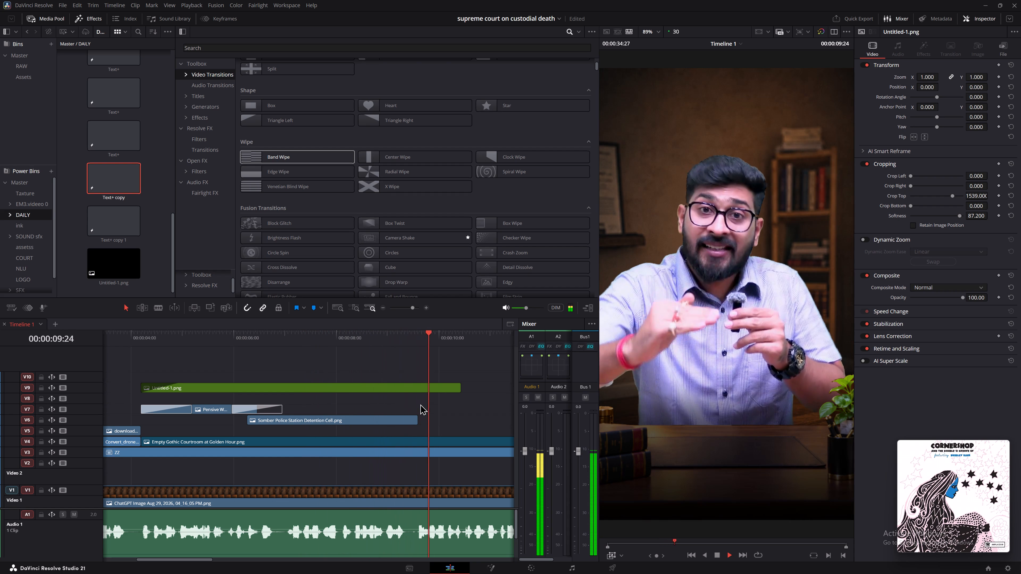
{"action": "key", "text": "space"}
{"action": "left_click", "coordinate": [396, 337]}
{"action": "key", "text": "space"}
{"action": "key", "text": "space"}
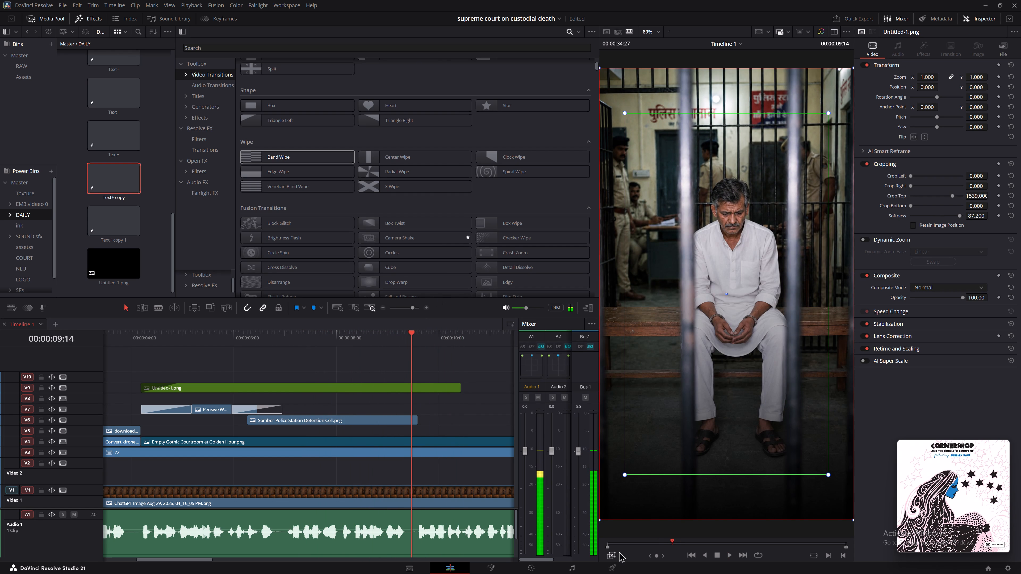
{"action": "left_click", "coordinate": [611, 554]}
Add the Zoom Out Rocking (Custom Point) transition to the end of the detention cell clip on V6 and play it back.
{"action": "scroll", "coordinate": [331, 182], "scroll_direction": "down", "scroll_amount": 11}
{"action": "scroll", "coordinate": [262, 221], "scroll_direction": "down", "scroll_amount": 5}
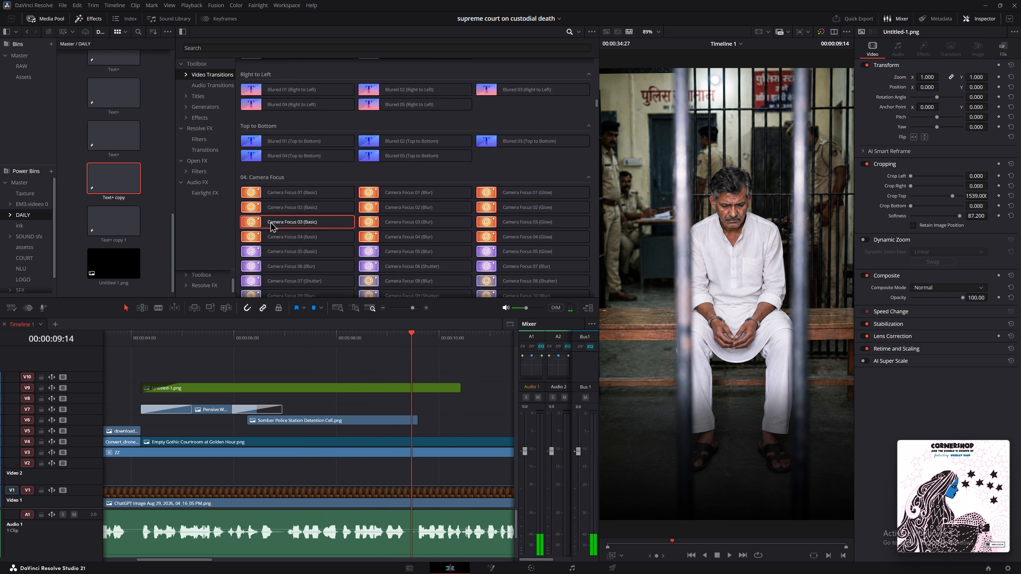
{"action": "scroll", "coordinate": [270, 221], "scroll_direction": "down", "scroll_amount": 19}
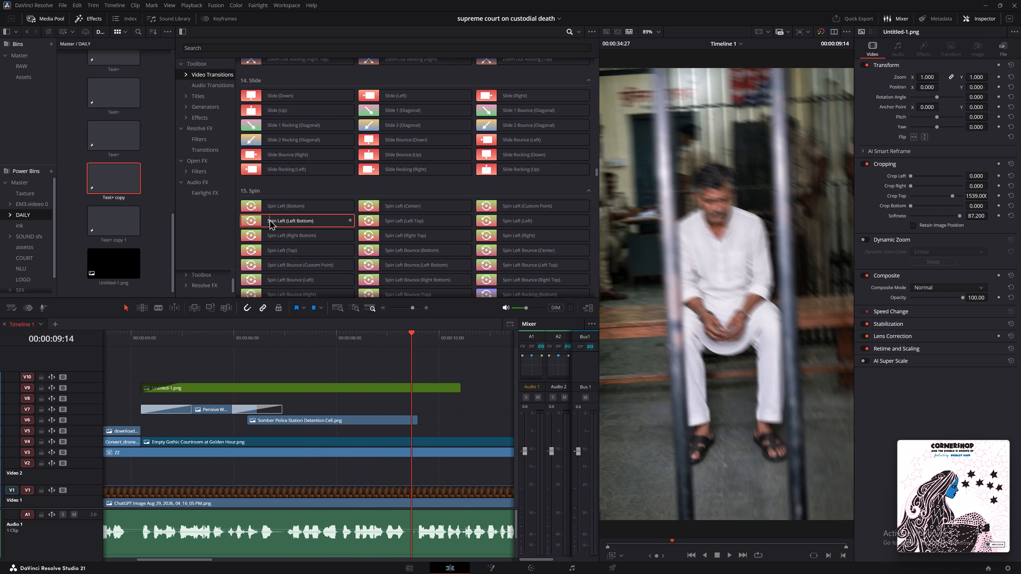
{"action": "scroll", "coordinate": [269, 219], "scroll_direction": "down", "scroll_amount": 2}
{"action": "scroll", "coordinate": [270, 218], "scroll_direction": "up", "scroll_amount": 3}
{"action": "scroll", "coordinate": [390, 260], "scroll_direction": "up", "scroll_amount": 3}
{"action": "scroll", "coordinate": [390, 260], "scroll_direction": "down", "scroll_amount": 2}
{"action": "scroll", "coordinate": [394, 188], "scroll_direction": "down", "scroll_amount": 1}
{"action": "left_click_drag", "start_coordinate": [401, 174], "coordinate": [471, 381]}
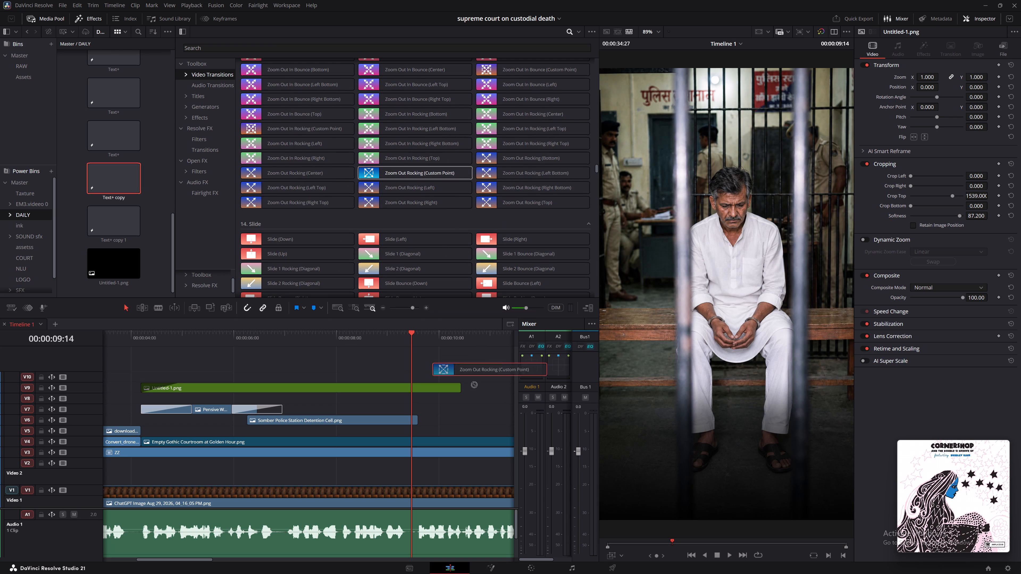
{"action": "left_click_drag", "start_coordinate": [471, 381], "coordinate": [412, 421]}
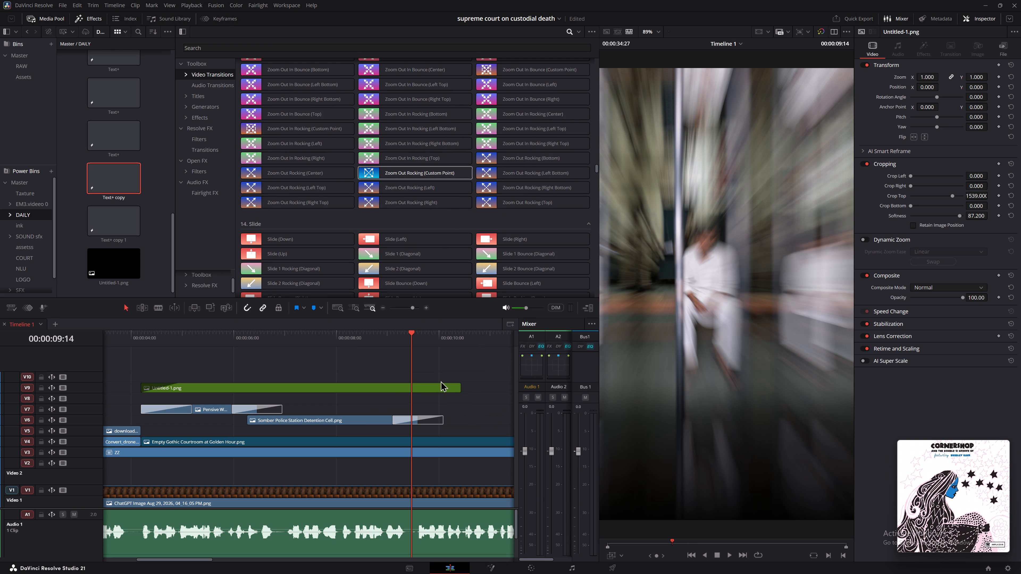
{"action": "left_click", "coordinate": [381, 340]}
{"action": "key", "text": "space"}
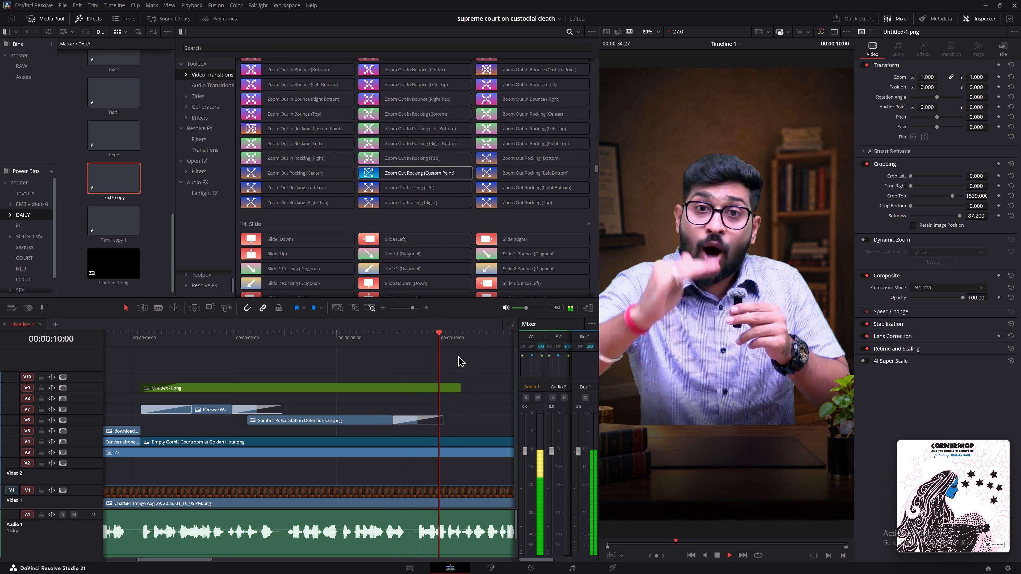
{"action": "key", "text": "space"}
{"action": "left_click", "coordinate": [386, 339]}
{"action": "key", "text": "space"}
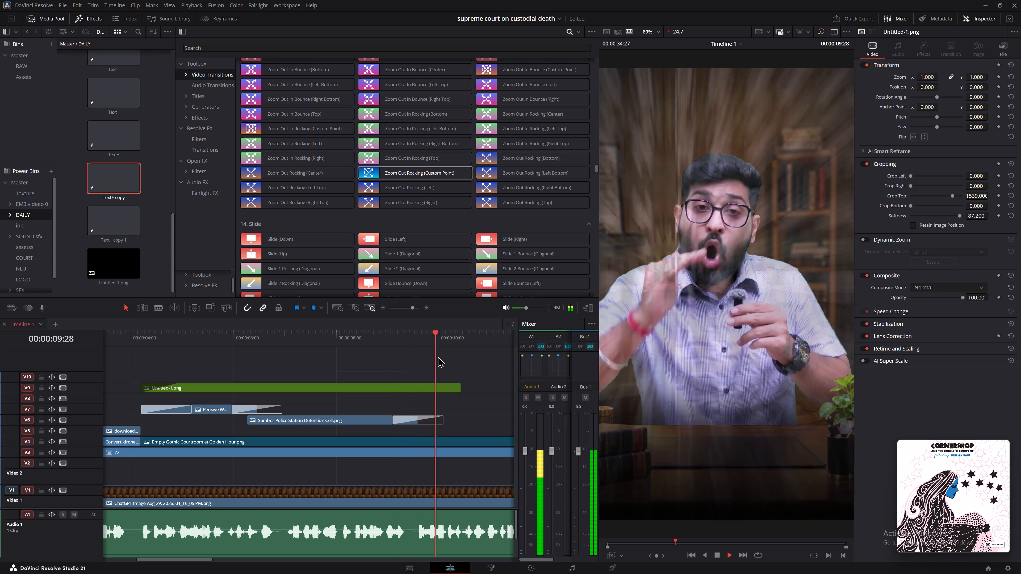
{"action": "key", "text": "space"}
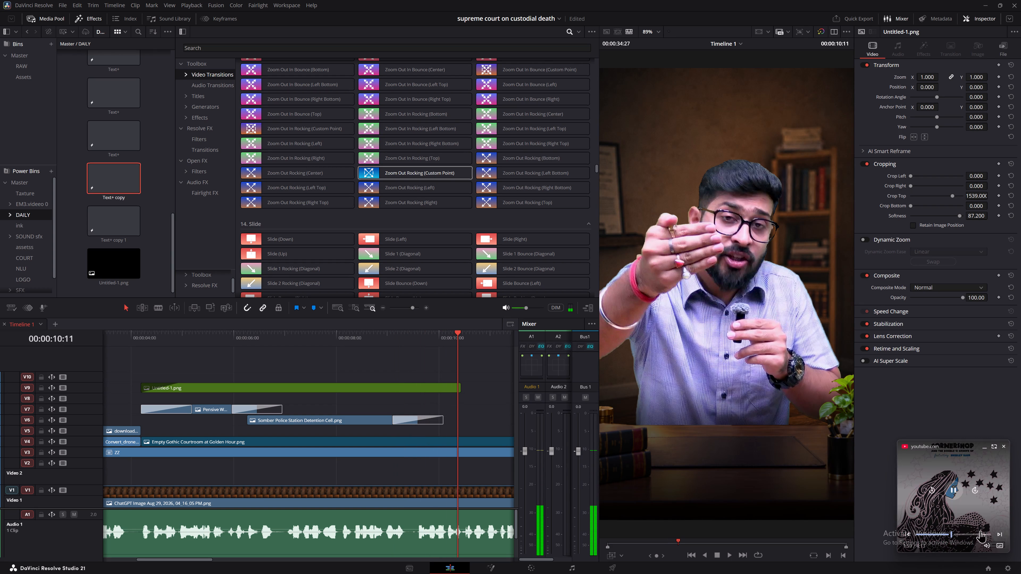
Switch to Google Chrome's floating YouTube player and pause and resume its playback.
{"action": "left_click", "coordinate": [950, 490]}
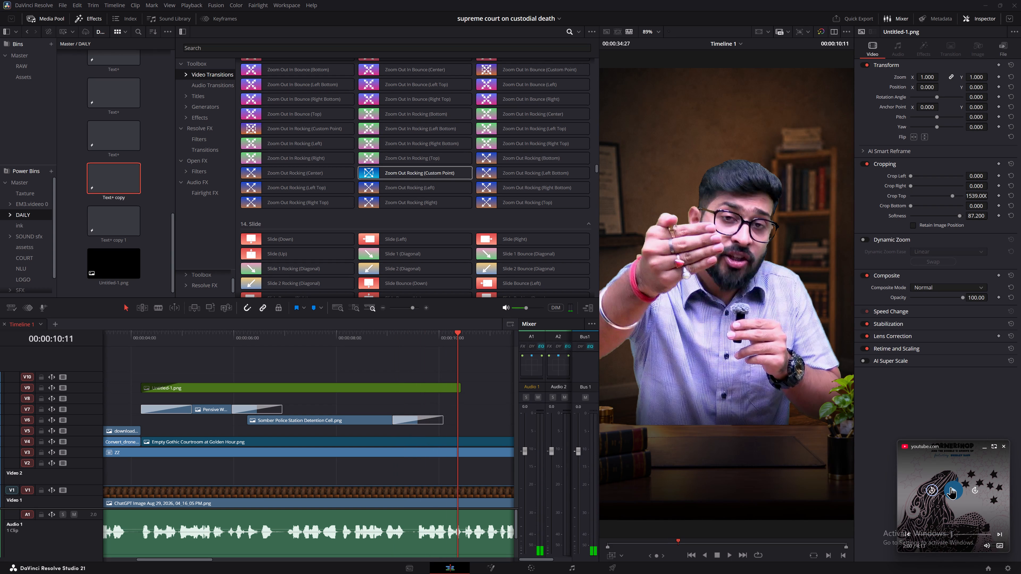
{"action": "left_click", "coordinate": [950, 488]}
Shorten the Zoom Out Rocking transition on V6 to 14 frames and preview the exit from the detention cell shot.
{"action": "left_click", "coordinate": [425, 338]}
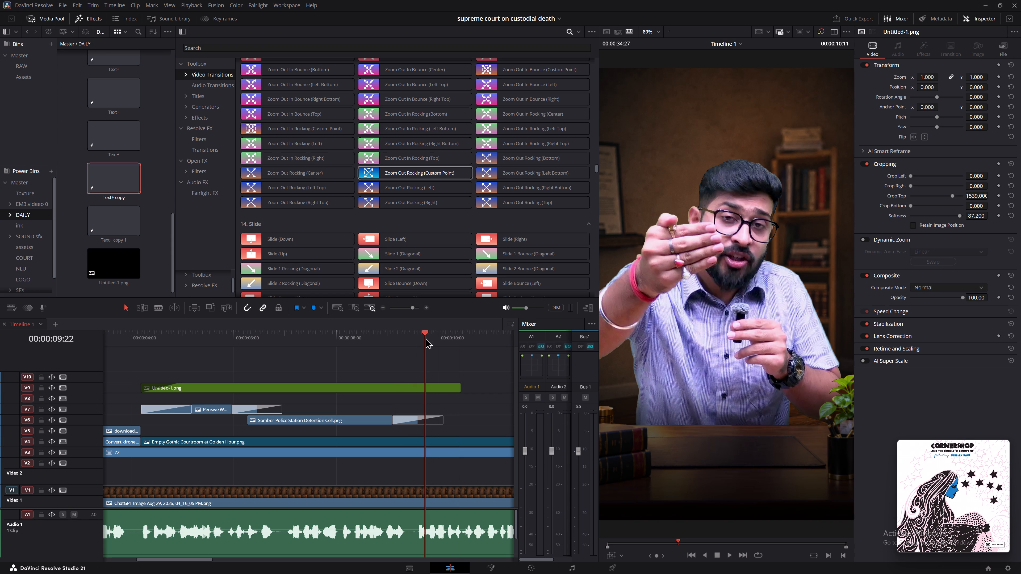
{"action": "key", "text": "space"}
{"action": "key", "text": "space"}
{"action": "left_click", "coordinate": [431, 418]}
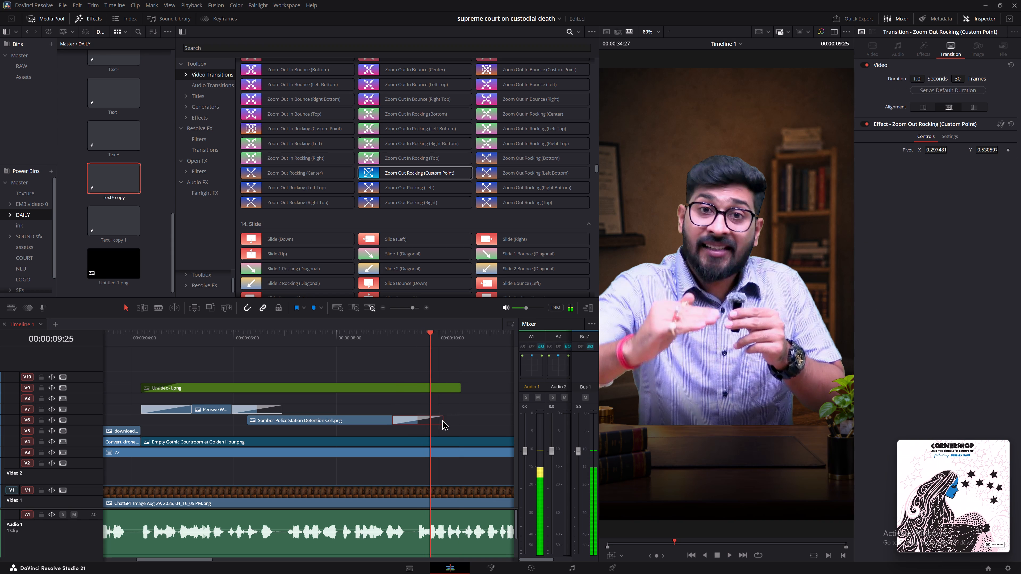
{"action": "left_click_drag", "start_coordinate": [443, 420], "coordinate": [425, 421]}
{"action": "left_click", "coordinate": [381, 339]}
{"action": "key", "text": "space"}
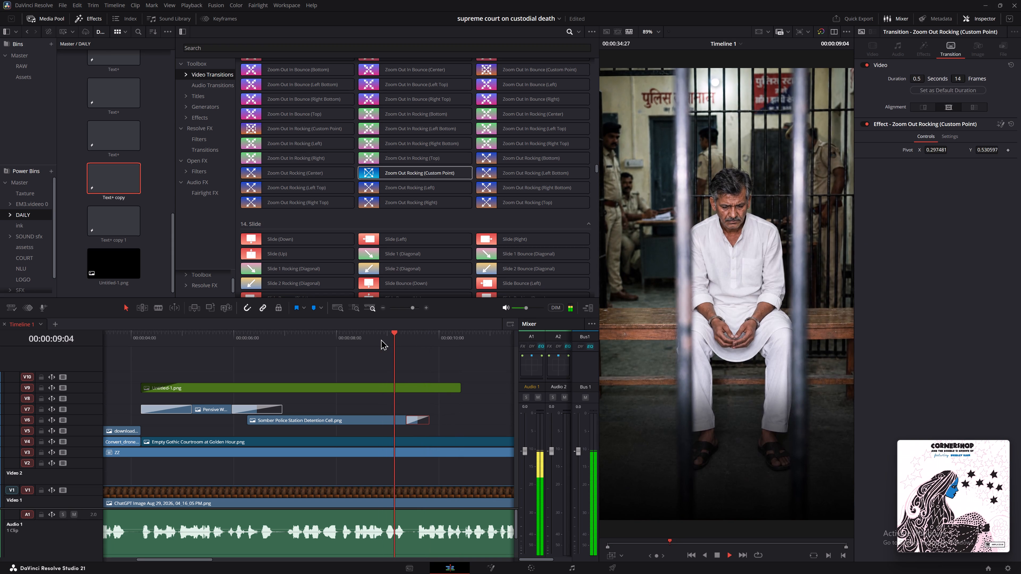
{"action": "key", "text": "space"}
{"action": "left_click", "coordinate": [381, 339]}
{"action": "key", "text": "space"}
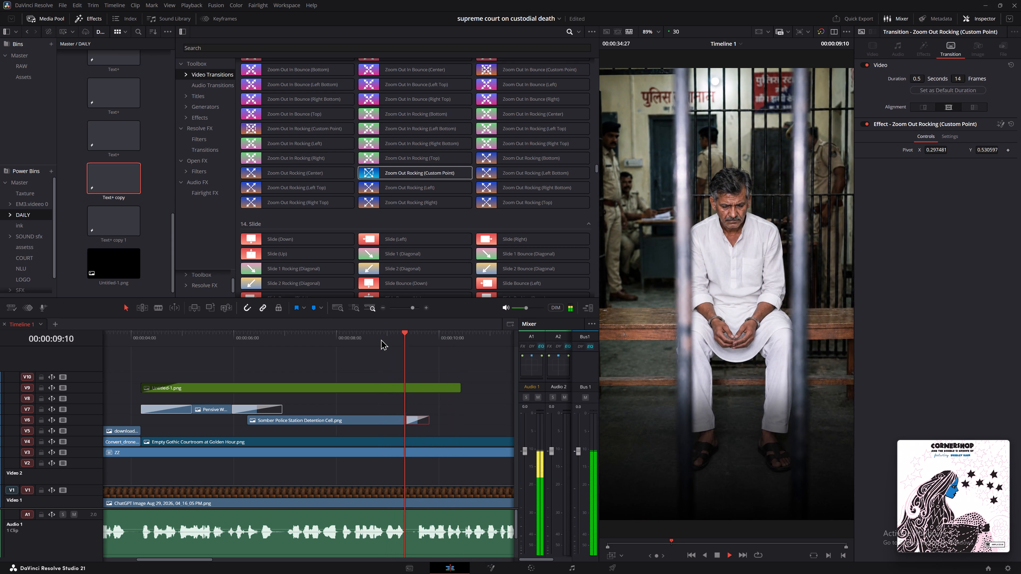
{"action": "key", "text": "space"}
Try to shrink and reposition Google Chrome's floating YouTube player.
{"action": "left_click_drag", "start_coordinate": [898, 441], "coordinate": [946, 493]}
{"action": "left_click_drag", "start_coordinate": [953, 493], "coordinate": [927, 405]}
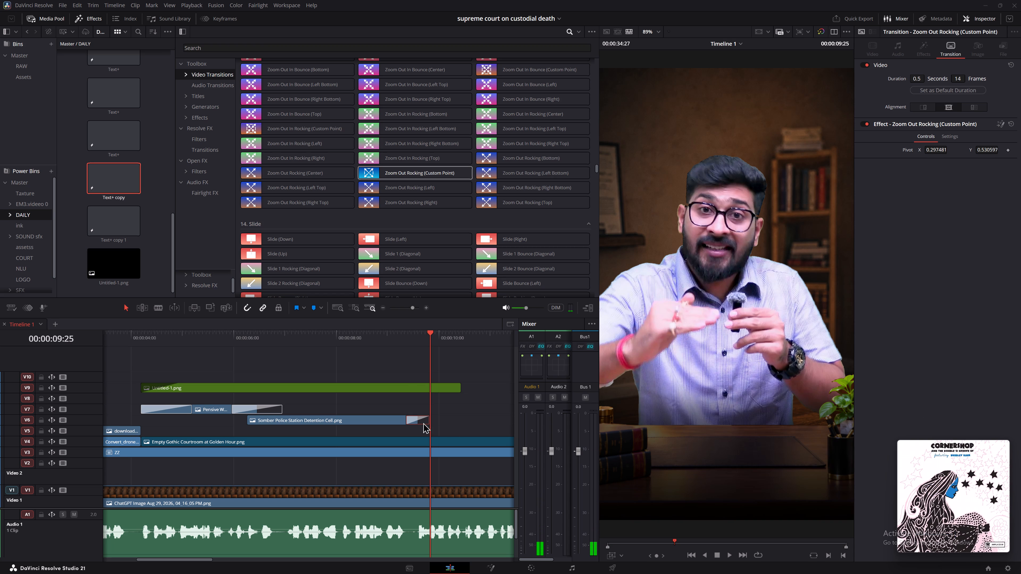
In DaVinci Resolve, replay the shortened transition and extend the Untitled-1.png gradient overlay on V9 to the end of the main footage.
{"action": "left_click", "coordinate": [403, 336]}
{"action": "key", "text": "space"}
{"action": "key", "text": "space"}
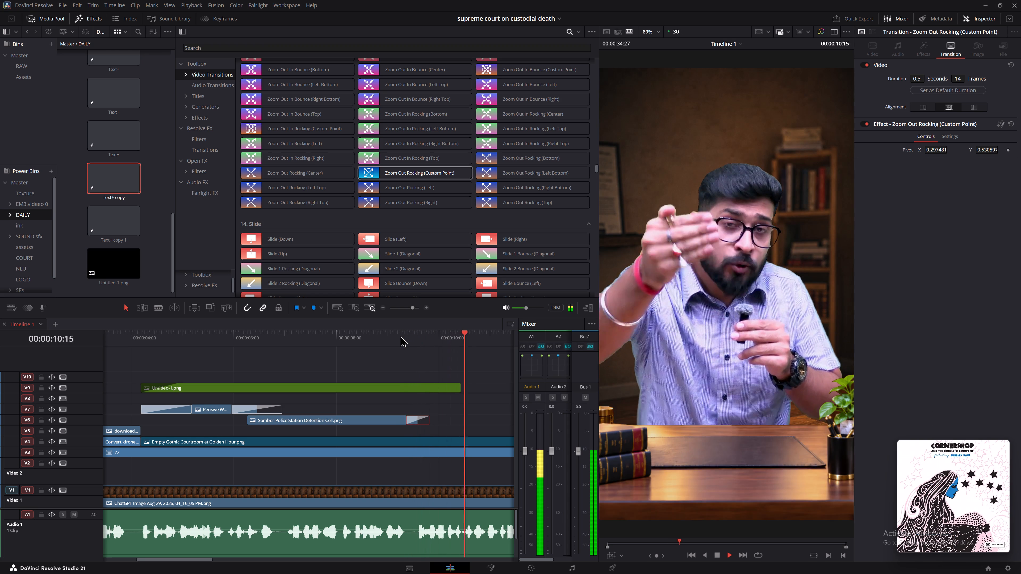
{"action": "left_click", "coordinate": [389, 336]}
{"action": "key", "text": "space"}
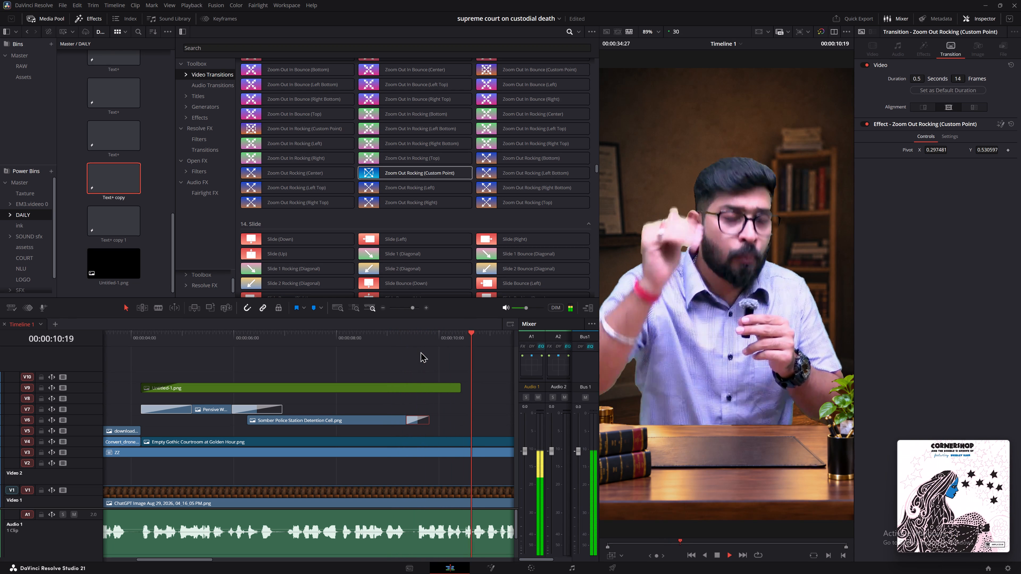
{"action": "key", "text": "space"}
{"action": "scroll", "coordinate": [479, 402], "scroll_direction": "down", "scroll_amount": 6, "text": "alt"}
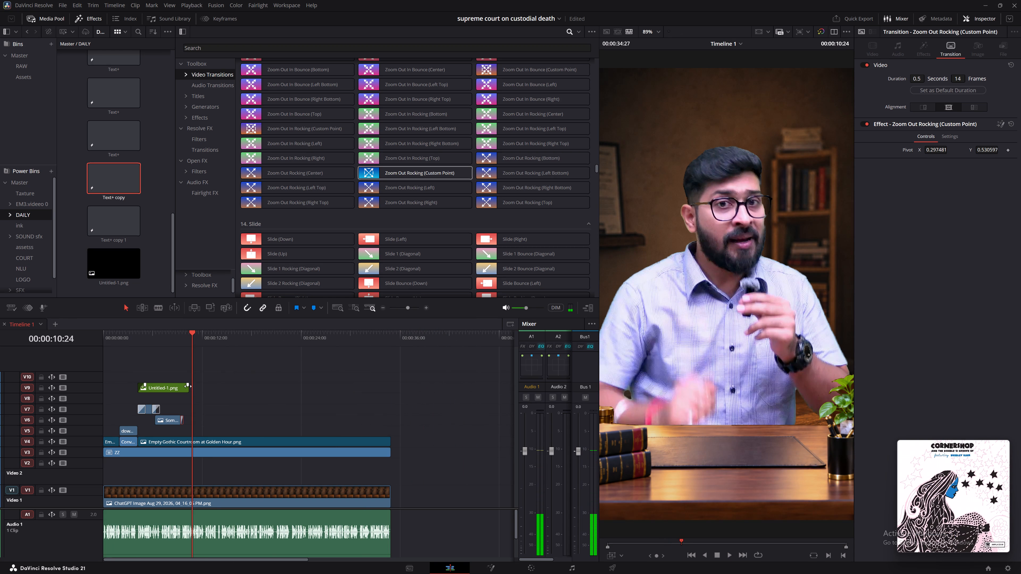
{"action": "left_click_drag", "start_coordinate": [185, 389], "coordinate": [390, 395]}
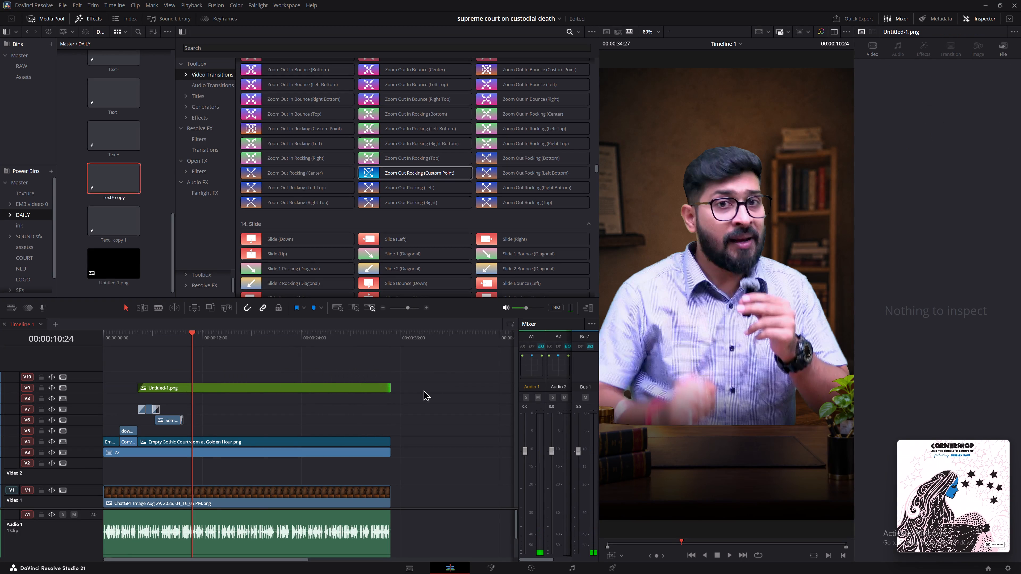
Play back the sequence from about 4:00 to 12:00 to review the B-roll, transitions and extended gradient overlay.
{"action": "scroll", "coordinate": [445, 379], "scroll_direction": "up", "scroll_amount": 5, "text": "alt"}
{"action": "scroll", "coordinate": [442, 379], "scroll_direction": "up", "scroll_amount": 5, "text": "ctrl"}
{"action": "left_click", "coordinate": [250, 329]}
{"action": "key", "text": "space"}
{"action": "left_click", "coordinate": [259, 332]}
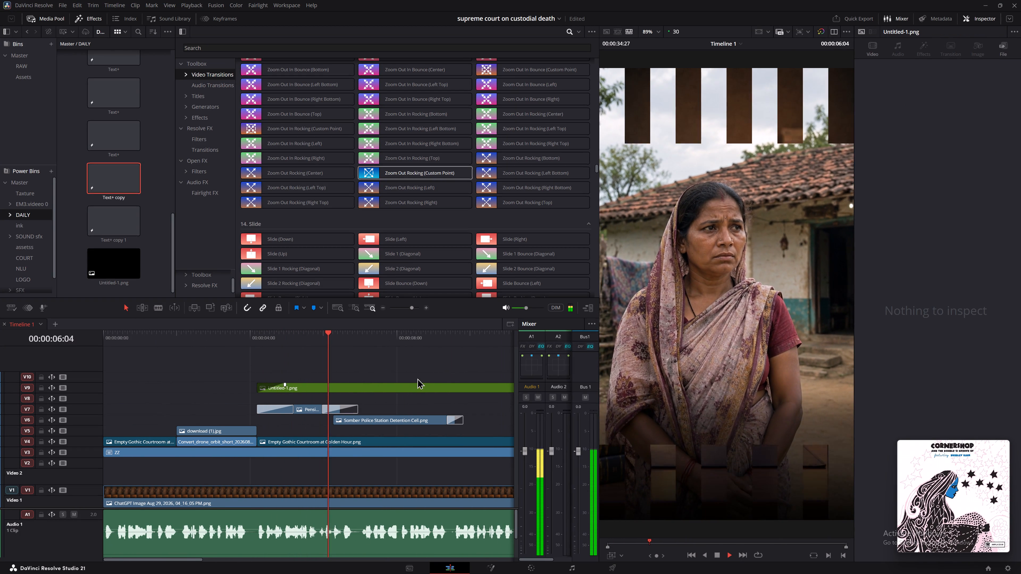
{"action": "middle_click_drag", "start_coordinate": [417, 378], "coordinate": [334, 377]}
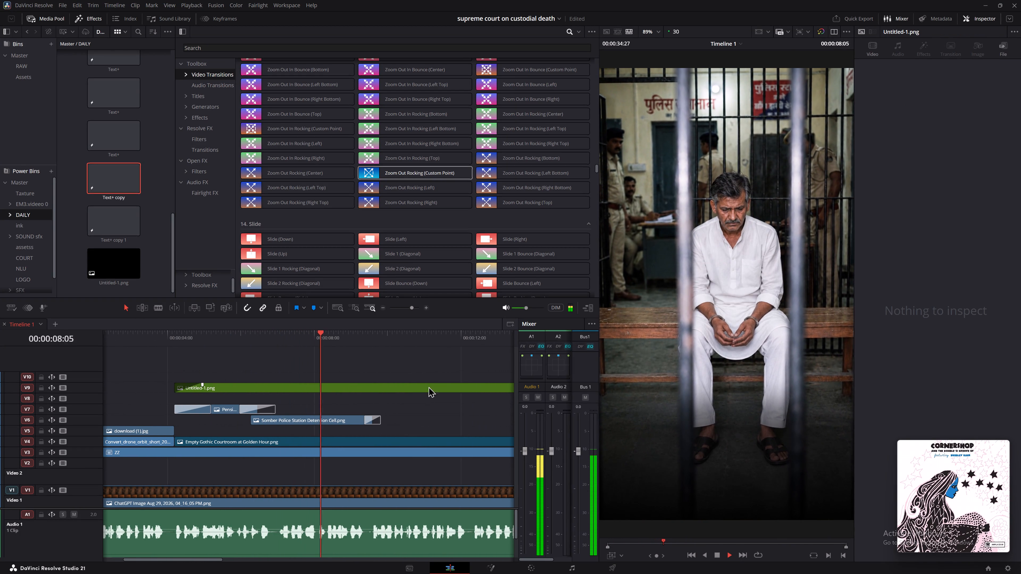
{"action": "middle_click_drag", "start_coordinate": [432, 370], "coordinate": [380, 368]}
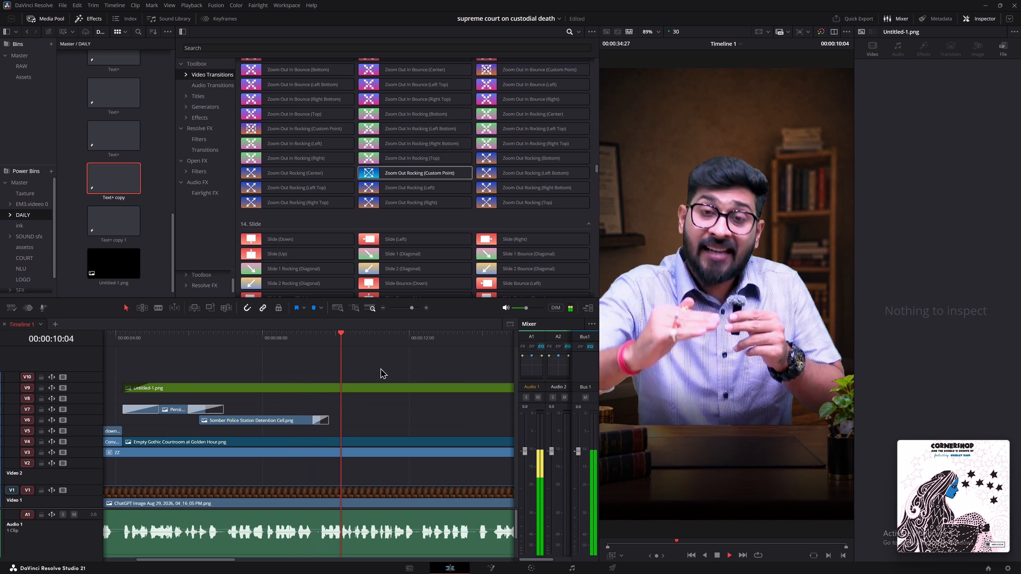
{"action": "middle_click_drag", "start_coordinate": [388, 370], "coordinate": [372, 370]}
{"action": "key", "text": "space"}
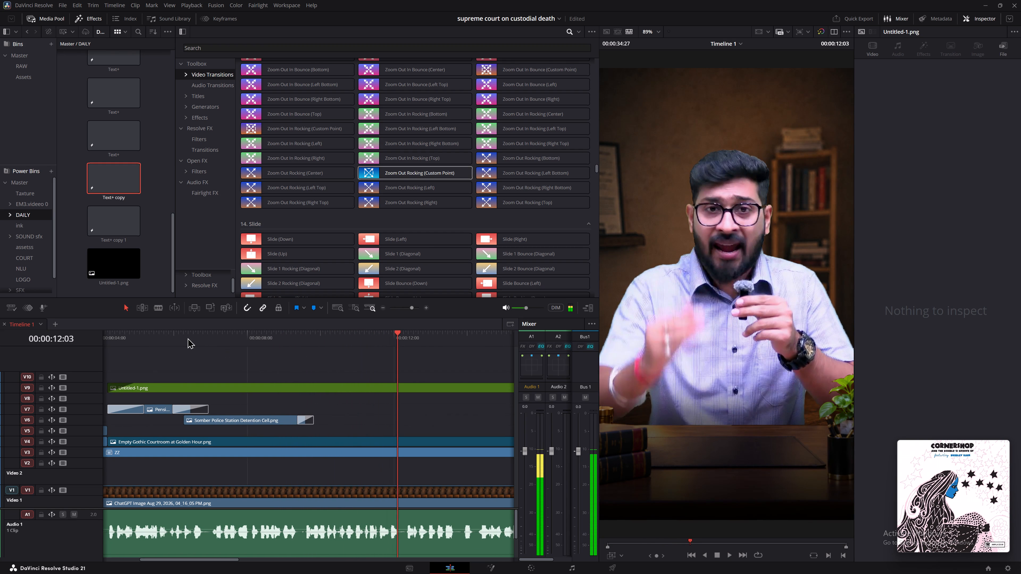
Replay the Band Wipe, the detention cell shot and its zoom-out transition in short bursts to check their timing against the speech.
{"action": "left_click", "coordinate": [187, 337]}
{"action": "key", "text": "space"}
{"action": "key", "text": "space"}
{"action": "key", "text": "space"}
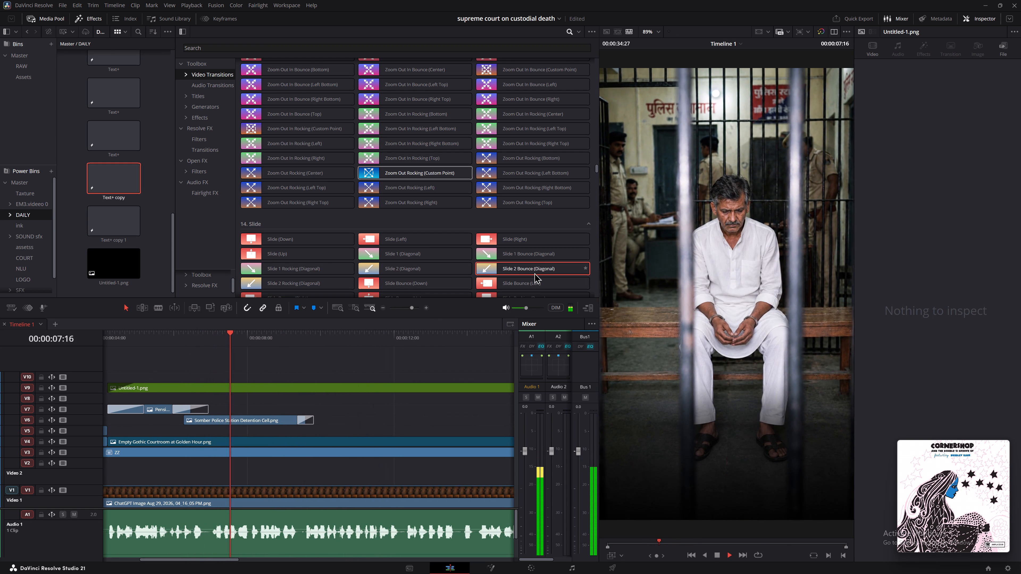
{"action": "key", "text": "space"}
{"action": "key", "text": "space"}
{"action": "key", "text": "space"}
{"action": "key", "text": "space"}
{"action": "key", "text": "space"}
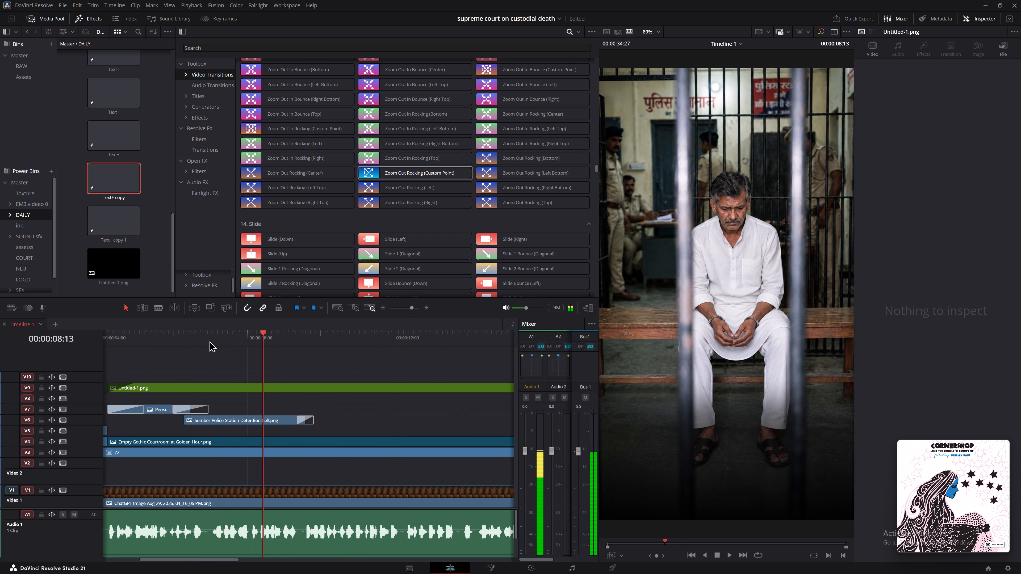
{"action": "left_click", "coordinate": [164, 337]}
{"action": "key", "text": "space"}
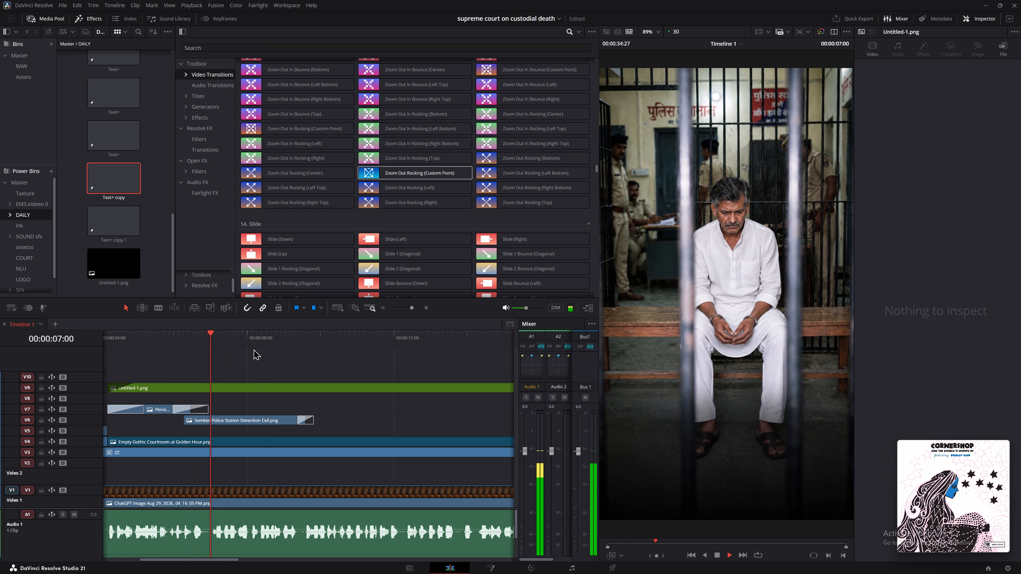
{"action": "key", "text": "space"}
{"action": "key", "text": "space"}
{"action": "key", "text": "space"}
{"action": "key", "text": "space"}
{"action": "key", "text": "space"}
{"action": "key", "text": "space"}
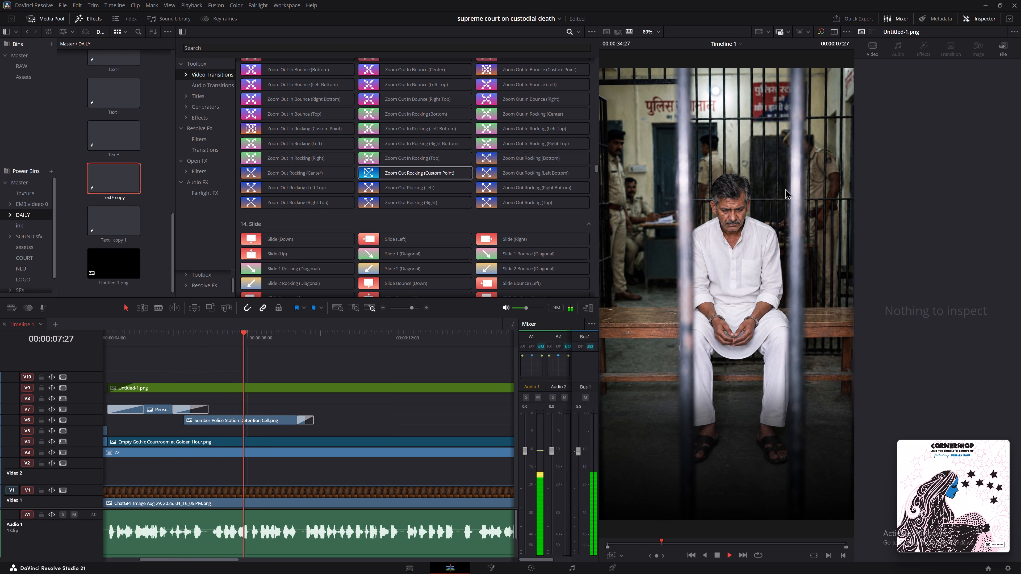
{"action": "key", "text": "space"}
{"action": "key", "text": "space"}
{"action": "key", "text": "space"}
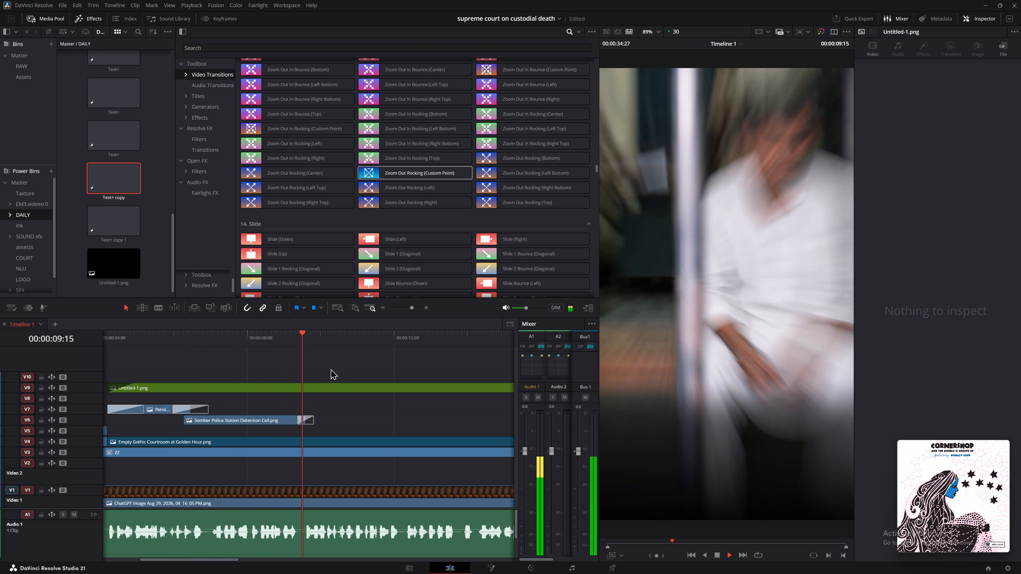
{"action": "key", "text": "space"}
{"action": "key", "text": "space"}
{"action": "left_click", "coordinate": [160, 338]}
{"action": "key", "text": "space"}
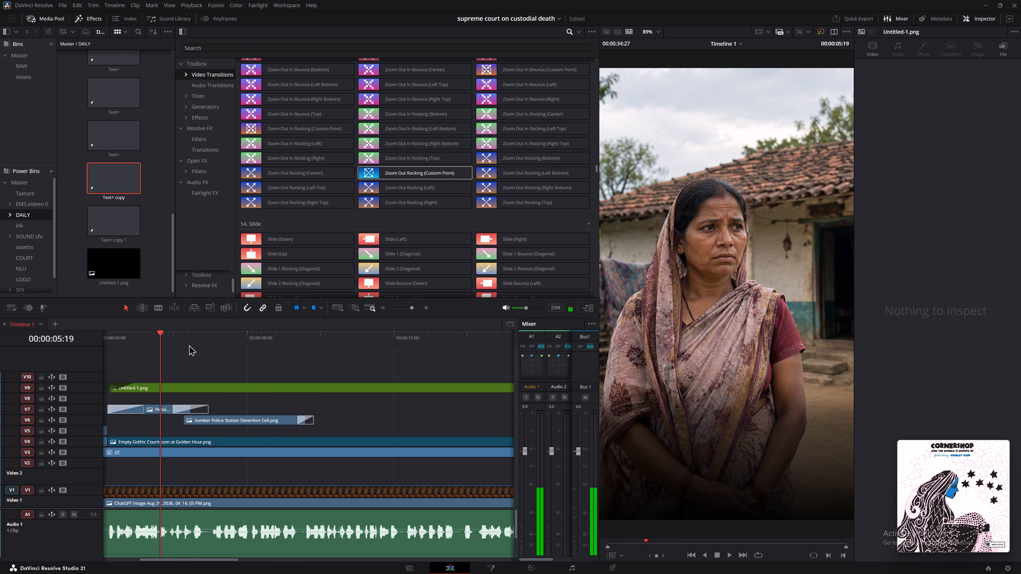
{"action": "key", "text": "space"}
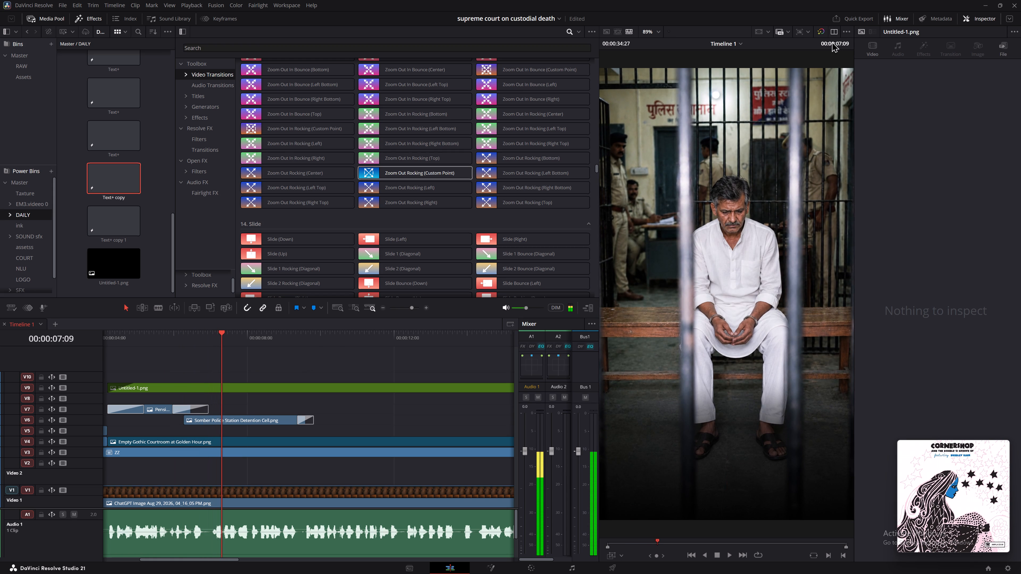
Switch from the current project to the recent project "wife kapde bartan".
{"action": "left_click", "coordinate": [543, 23]}
{"action": "left_click", "coordinate": [542, 19]}
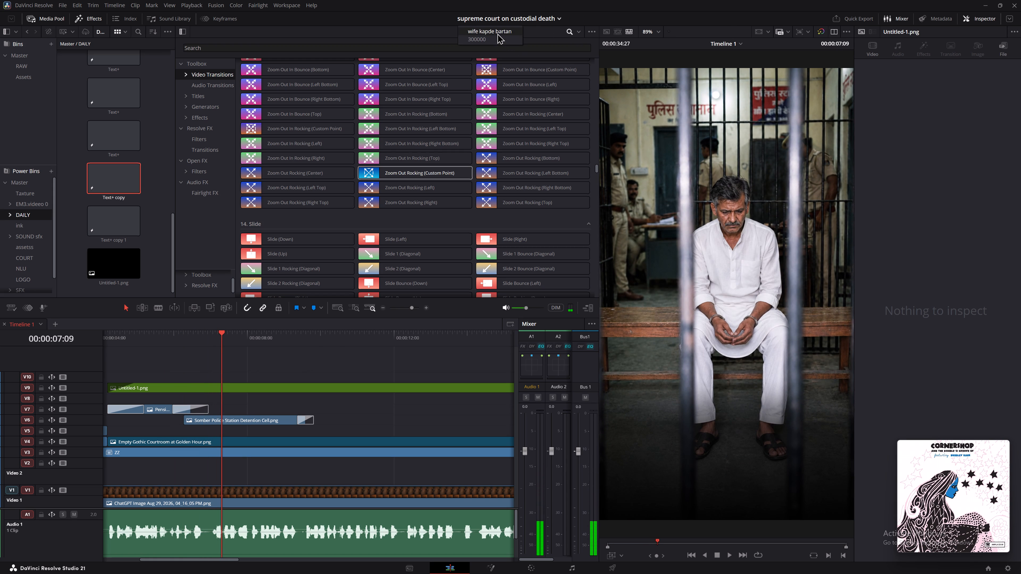
{"action": "left_click", "coordinate": [499, 29]}
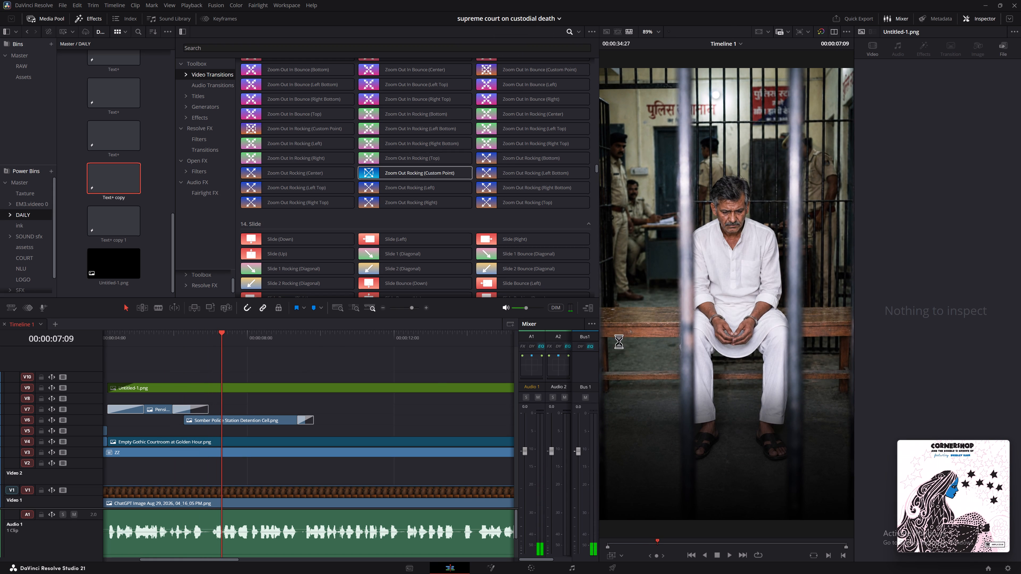
Play short passages near the start, middle and later part of the "wife kapde bartan" timeline to examine its B-roll and title treatment.
{"action": "scroll", "coordinate": [290, 401], "scroll_direction": "up", "scroll_amount": 5, "text": "ctrl"}
{"action": "left_click", "coordinate": [233, 340]}
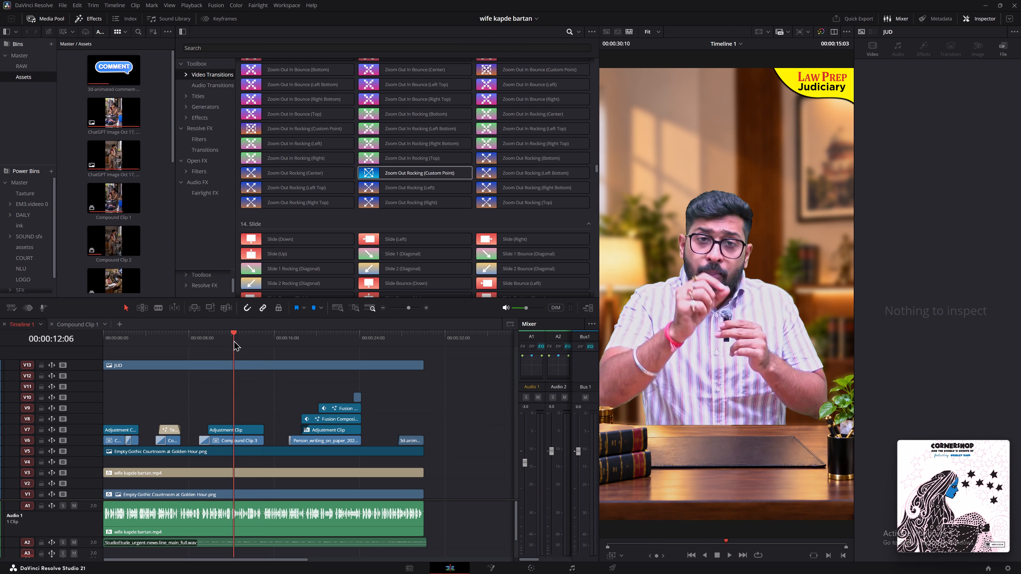
{"action": "key", "text": "space"}
{"action": "key", "text": "space"}
{"action": "left_click", "coordinate": [326, 340]}
{"action": "key", "text": "space"}
{"action": "key", "text": "space"}
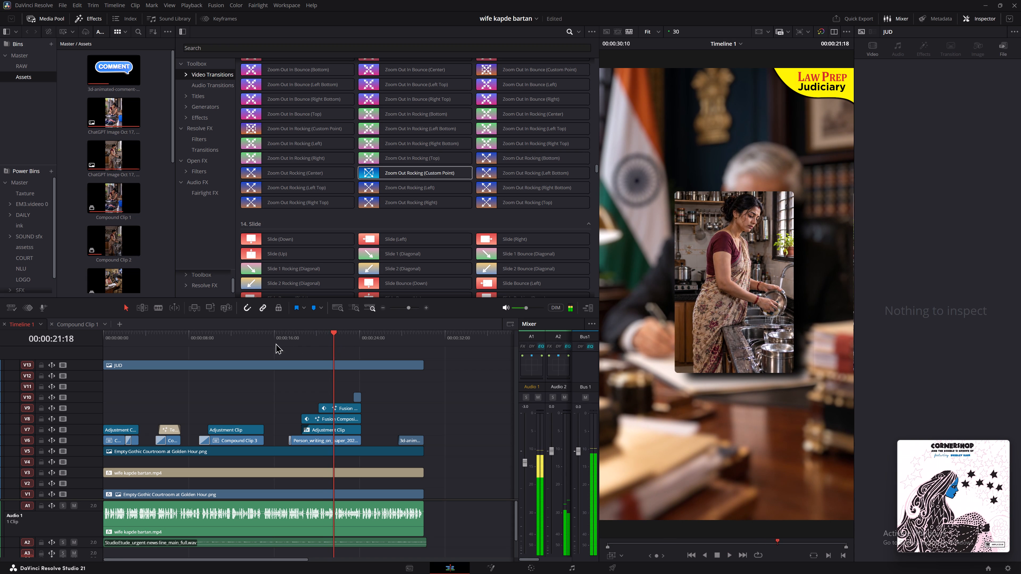
{"action": "left_click_drag", "start_coordinate": [100, 339], "coordinate": [103, 338]}
{"action": "left_click_drag", "start_coordinate": [116, 338], "coordinate": [106, 338]}
{"action": "key", "text": "space"}
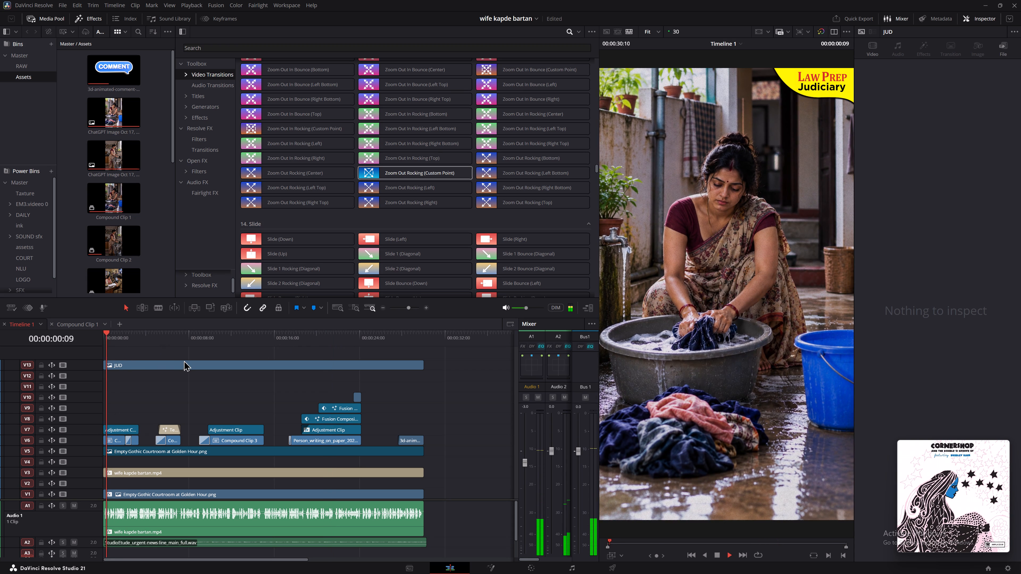
{"action": "key", "text": "space"}
{"action": "left_click", "coordinate": [154, 337]}
{"action": "key", "text": "space"}
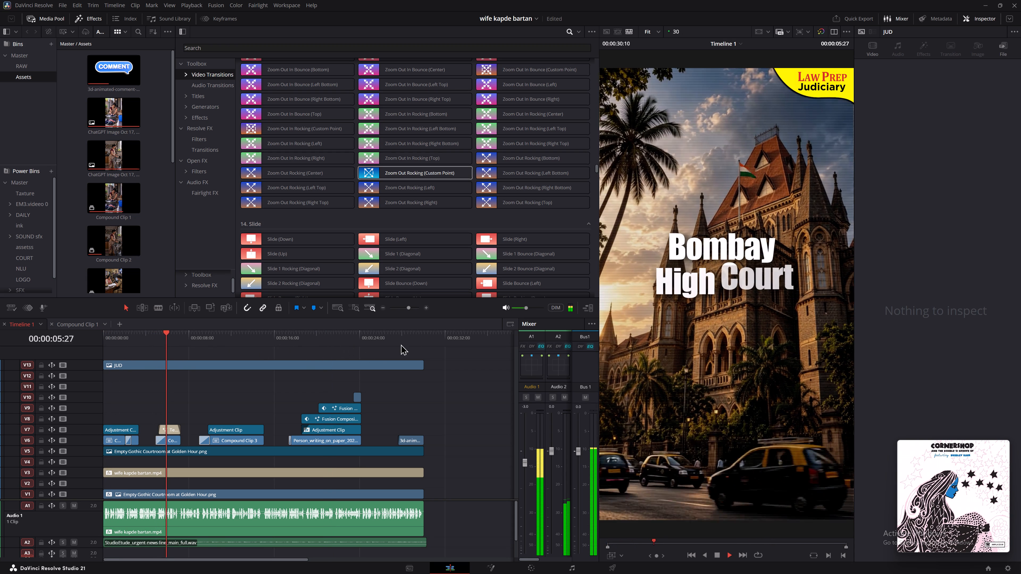
{"action": "key", "text": "space"}
Switch back to the recent project "supreme court on custodial death".
{"action": "left_click", "coordinate": [508, 17]}
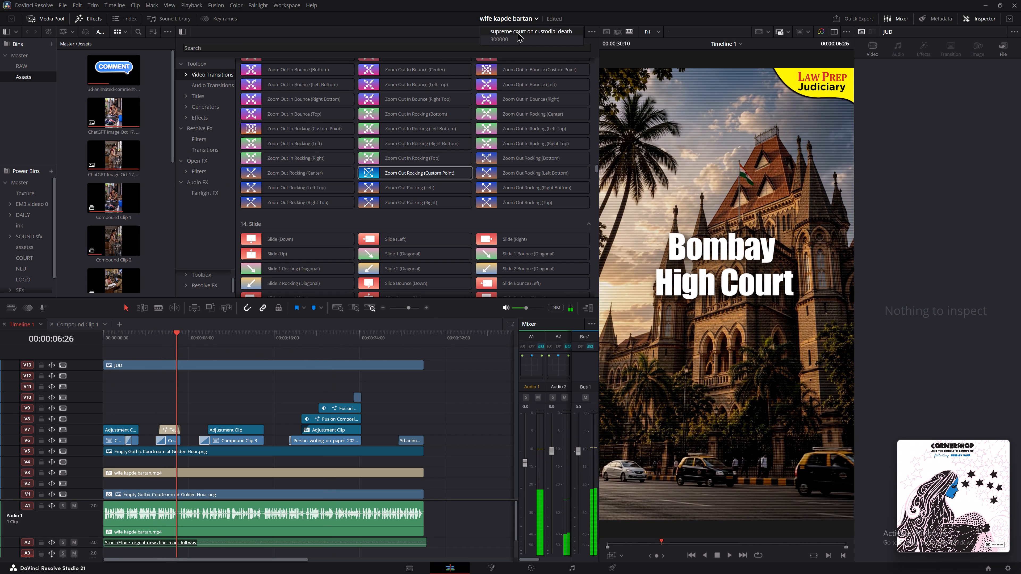
{"action": "left_click", "coordinate": [517, 31]}
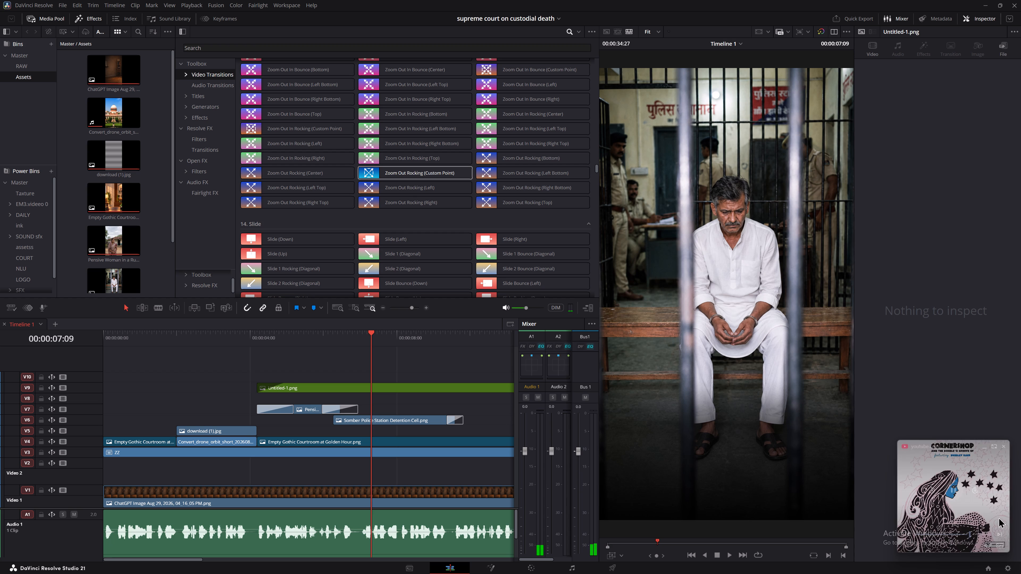
Move the floating video player slightly upward and open the "Delhi Protest" project from the REEL'S project folder.
{"action": "left_click_drag", "start_coordinate": [997, 479], "coordinate": [993, 451]}
{"action": "left_click", "coordinate": [987, 564]}
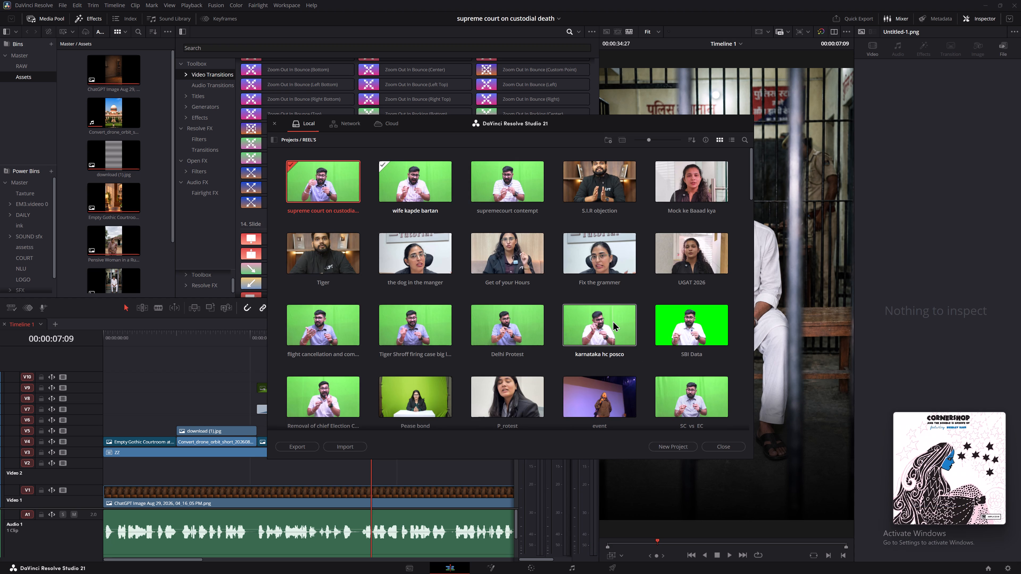
{"action": "double_click", "coordinate": [507, 319]}
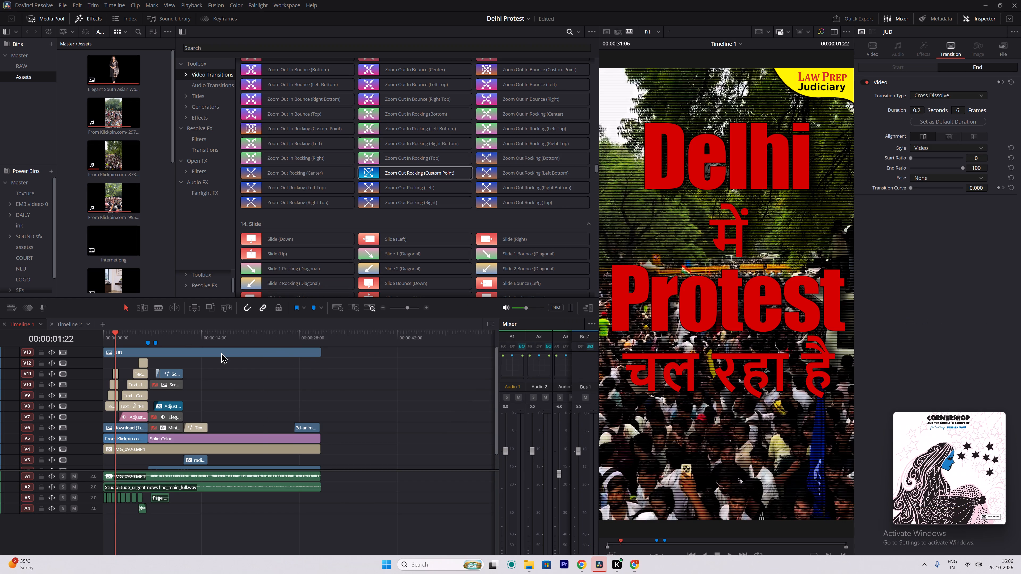
Play the opening of the Delhi Protest timeline briefly and copy its first four staggered red text clips on V8 to V11.
{"action": "key", "text": "space"}
{"action": "key", "text": "space"}
{"action": "scroll", "coordinate": [246, 401], "scroll_direction": "up", "scroll_amount": 6, "text": "alt"}
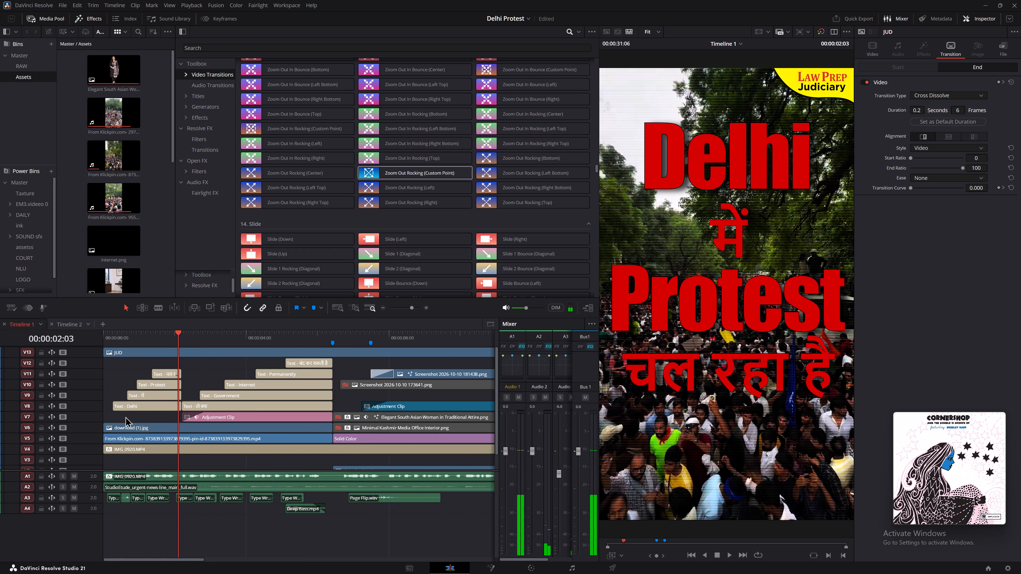
{"action": "left_click_drag", "start_coordinate": [124, 416], "coordinate": [167, 361]}
{"action": "key", "text": "ctrl+c"}
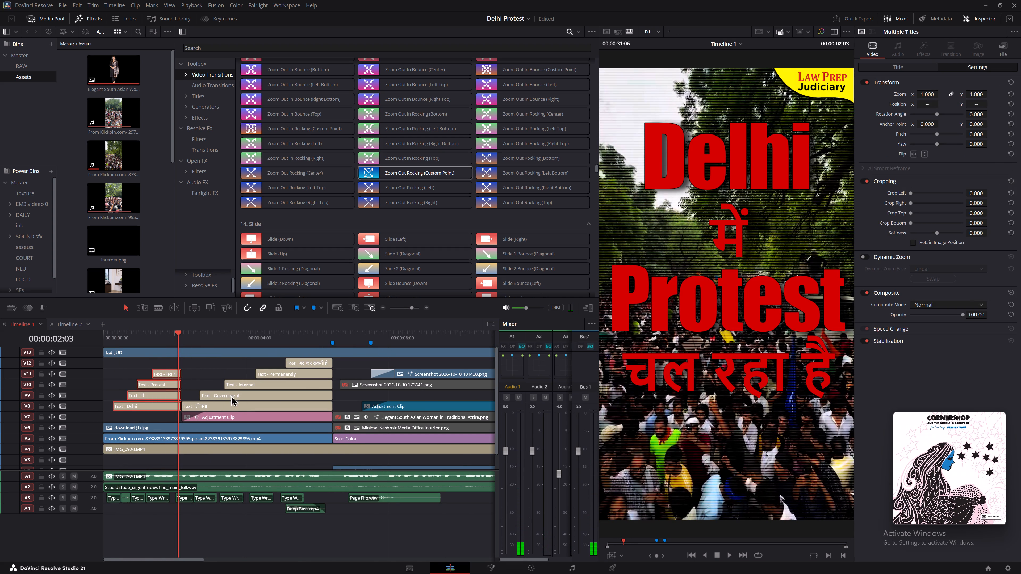
Close the Delhi Protest project and reopen "supreme court on custodial death" from the REEL'S project folder.
{"action": "left_click", "coordinate": [988, 566]}
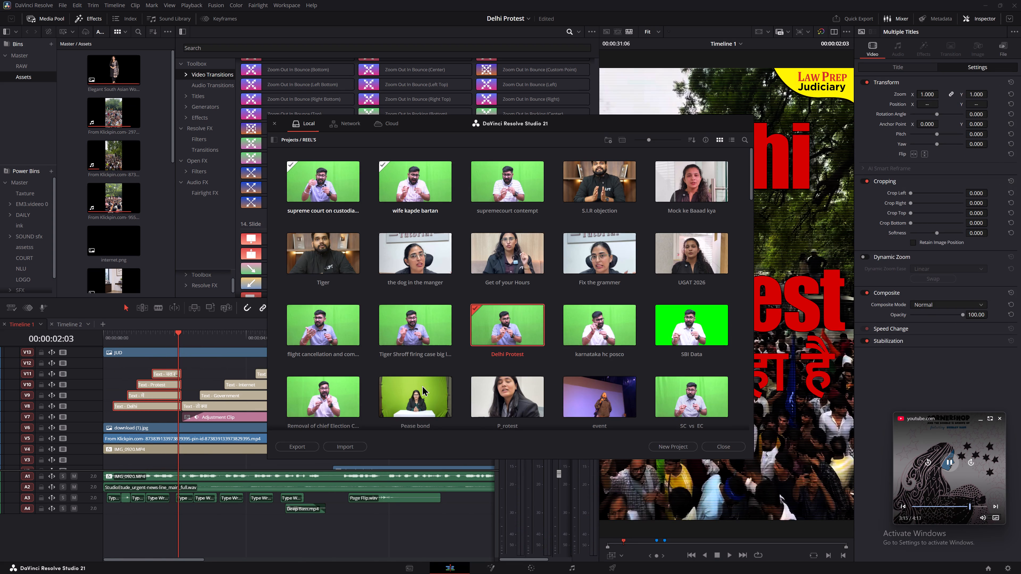
{"action": "right_click", "coordinate": [474, 318]}
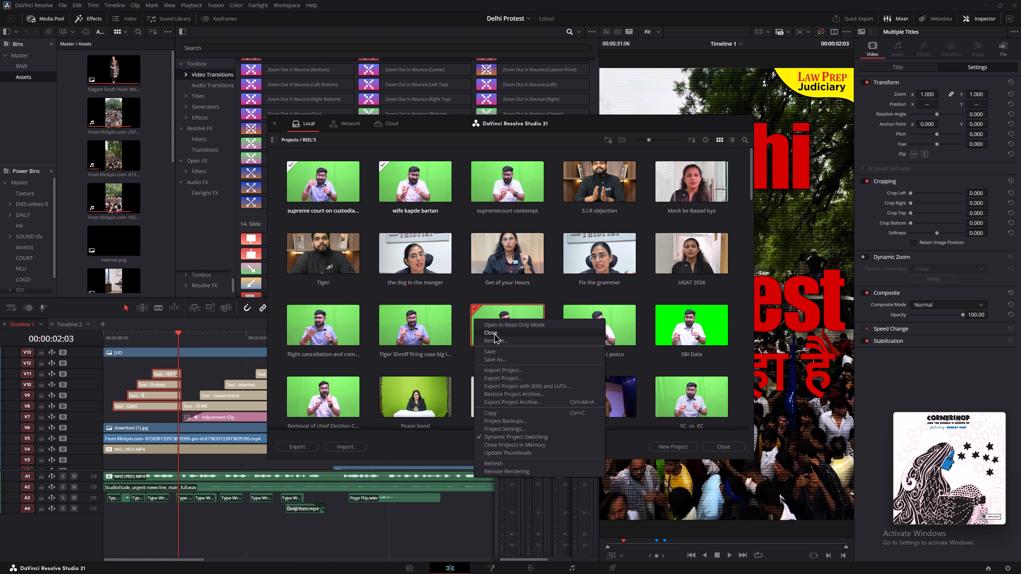
{"action": "left_click", "coordinate": [494, 333]}
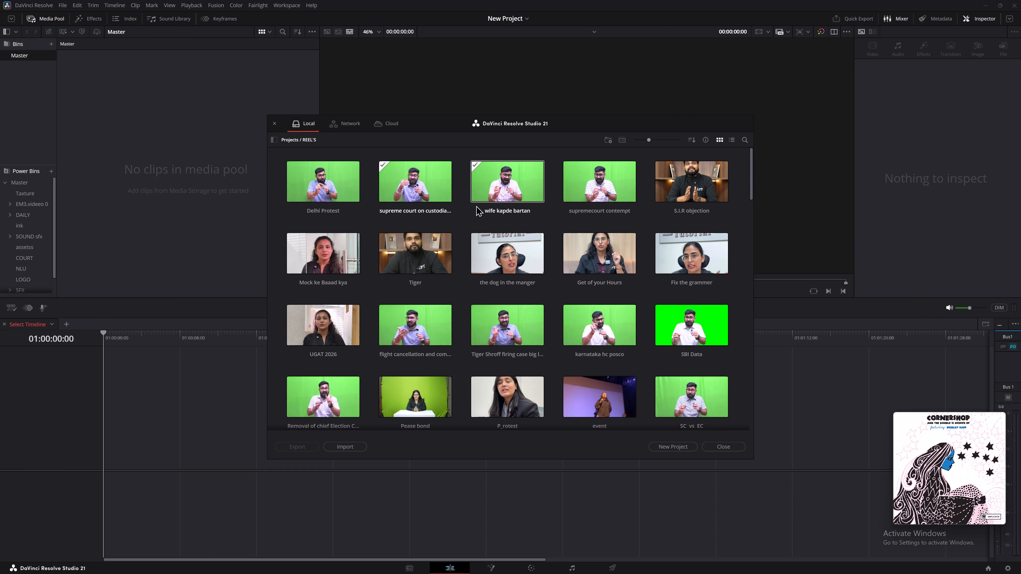
{"action": "double_click", "coordinate": [415, 192]}
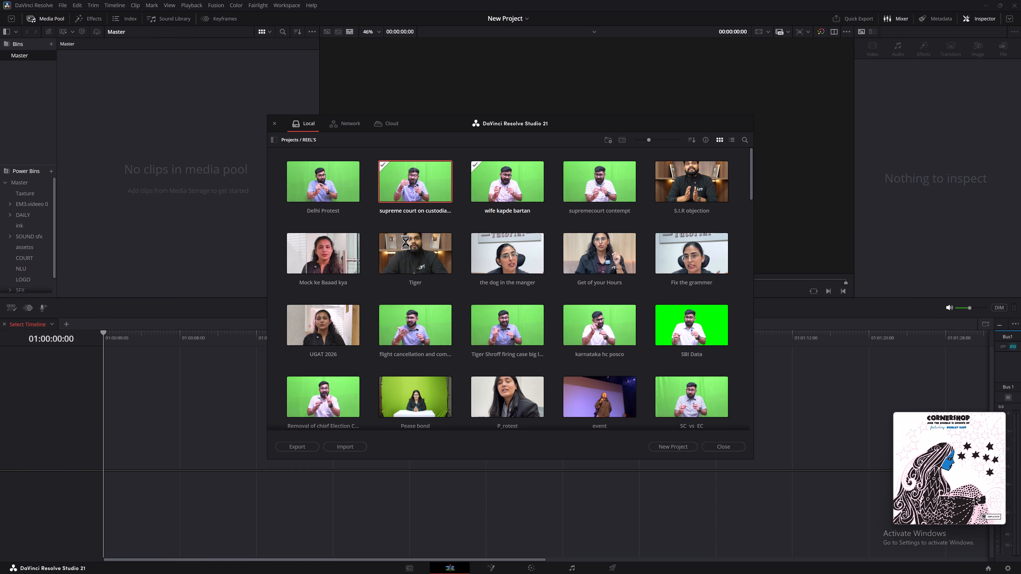
Paste the four copied titles at 00:00:40:17, in the empty timeline space beyond the end of the main footage.
{"action": "scroll", "coordinate": [491, 410], "scroll_direction": "down", "scroll_amount": 9, "text": "alt"}
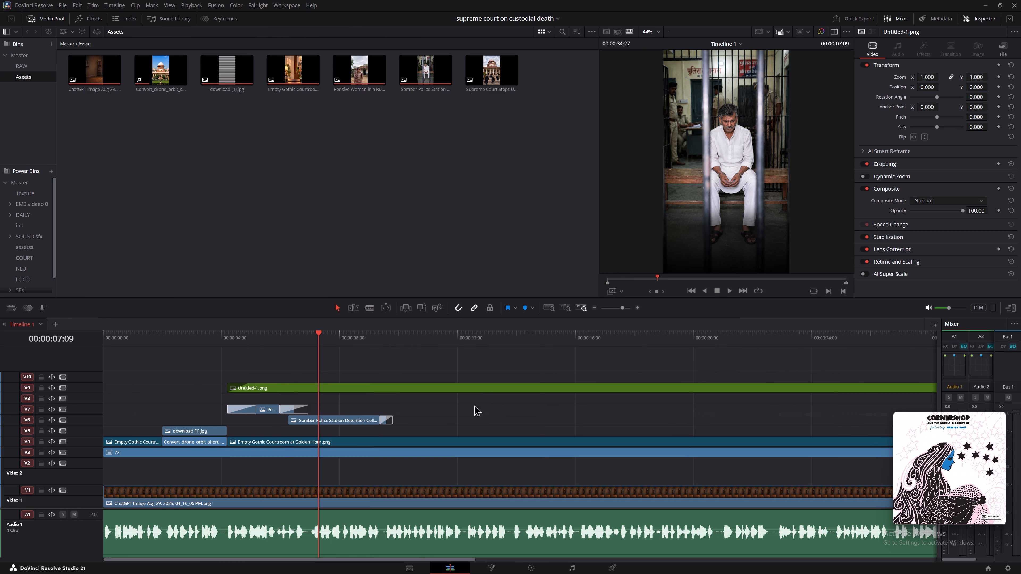
{"action": "scroll", "coordinate": [402, 399], "scroll_direction": "up", "scroll_amount": 17, "text": "alt"}
{"action": "left_click", "coordinate": [387, 338]}
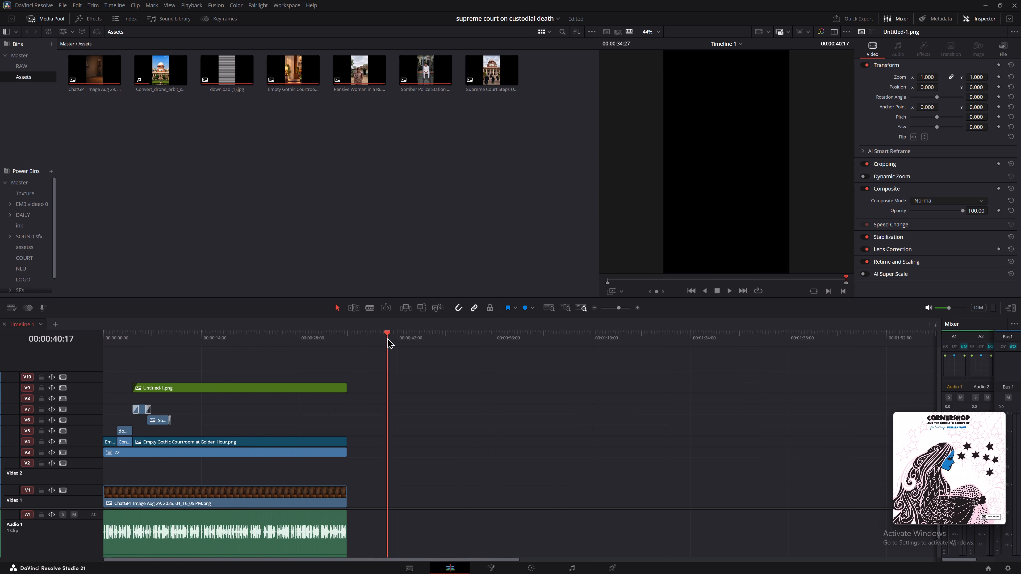
{"action": "left_click", "coordinate": [456, 426]}
{"action": "key", "text": "ctrl+v"}
Select the four pasted title clips on V8 to V11 together.
{"action": "scroll", "coordinate": [474, 408], "scroll_direction": "up", "scroll_amount": 7, "text": "alt"}
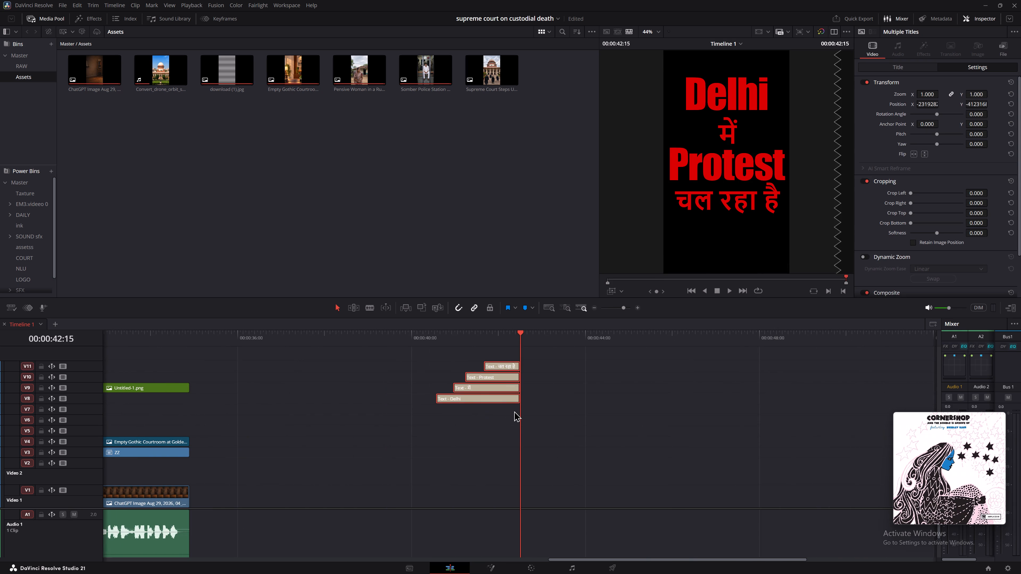
{"action": "scroll", "coordinate": [518, 432], "scroll_direction": "up", "scroll_amount": 5, "text": "alt"}
{"action": "scroll", "coordinate": [520, 432], "scroll_direction": "down", "scroll_amount": 5, "text": "alt"}
{"action": "left_click_drag", "start_coordinate": [555, 415], "coordinate": [512, 347], "text": "alt"}
Extend the ends of the four selected title clips together to about 00:00:46:25.
{"action": "left_click_drag", "start_coordinate": [518, 401], "coordinate": [708, 396]}
Move the four title clips together onto V10 to V13, starting at about 00:00:06:00 above the Untitled-1.png overlay.
{"action": "scroll", "coordinate": [598, 446], "scroll_direction": "down", "scroll_amount": 6, "text": "alt"}
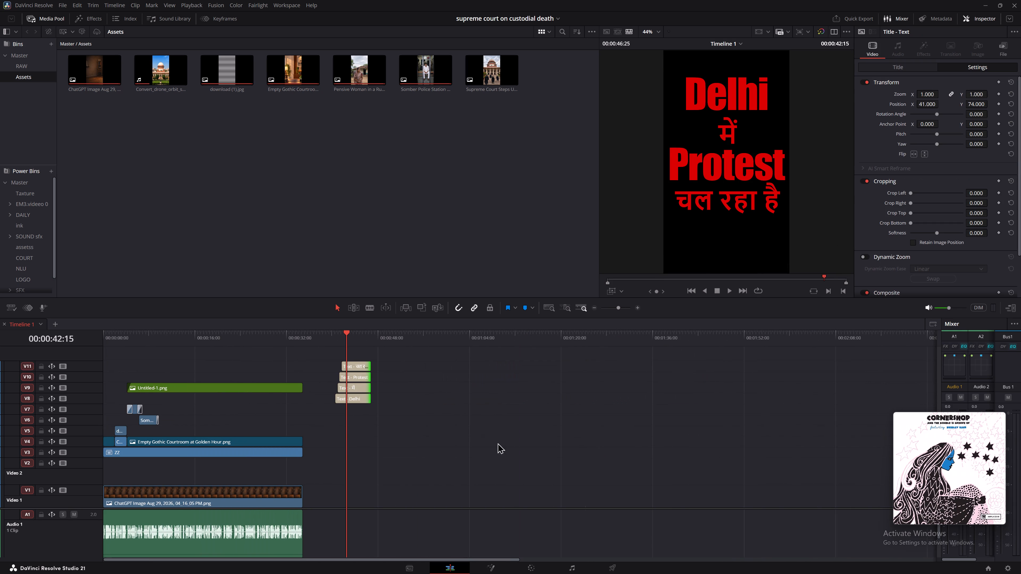
{"action": "left_click_drag", "start_coordinate": [366, 420], "coordinate": [363, 358]}
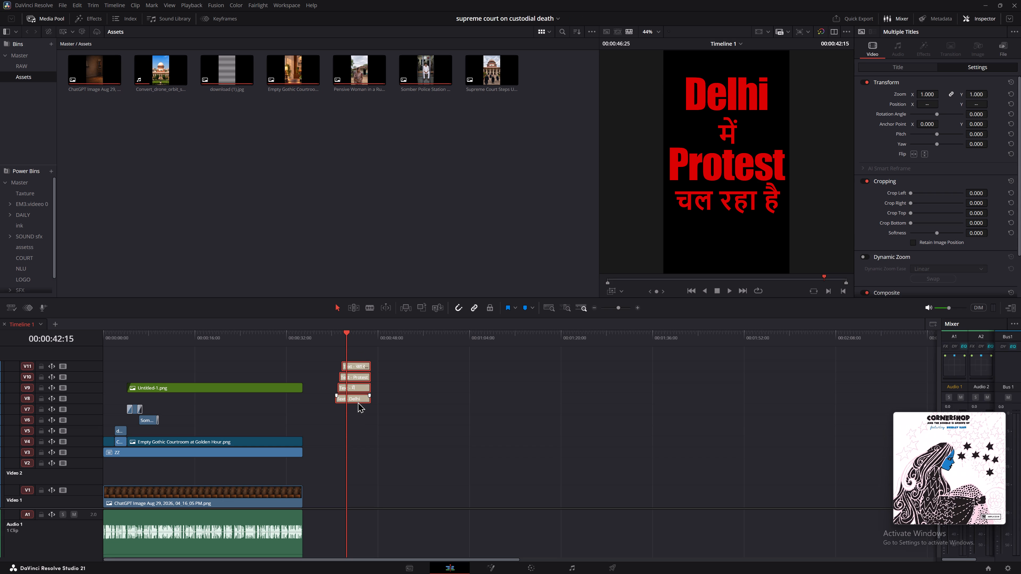
{"action": "left_click_drag", "start_coordinate": [357, 398], "coordinate": [157, 373]}
Play the section from about 00:00:05 to 00:00:08 in short passes to check the titles' timing against the footage and voice-over.
{"action": "left_click_drag", "start_coordinate": [135, 342], "coordinate": [134, 339]}
{"action": "scroll", "coordinate": [466, 440], "scroll_direction": "up", "scroll_amount": 12, "text": "alt"}
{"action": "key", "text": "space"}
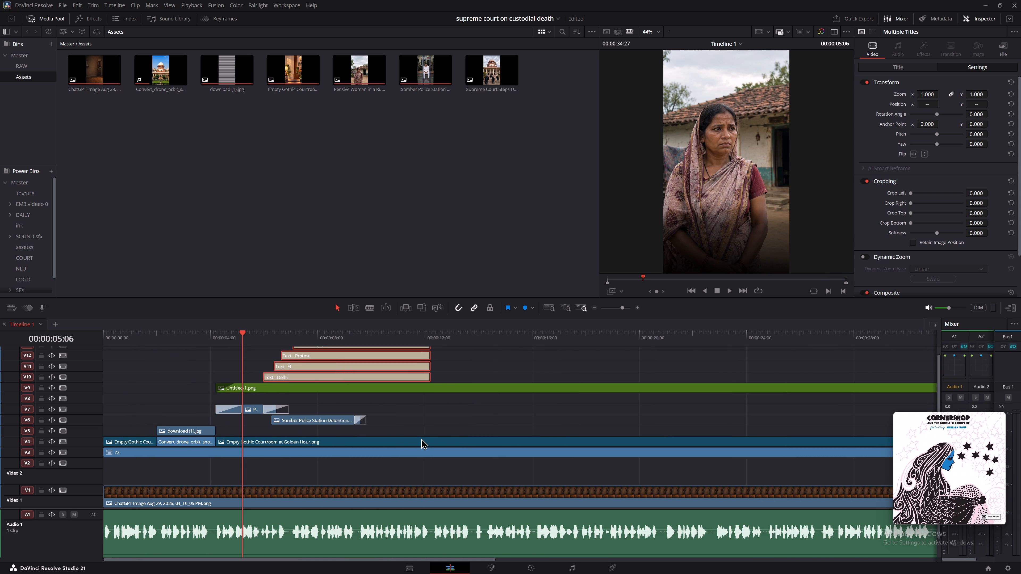
{"action": "middle_click_drag", "start_coordinate": [684, 405], "coordinate": [424, 395]}
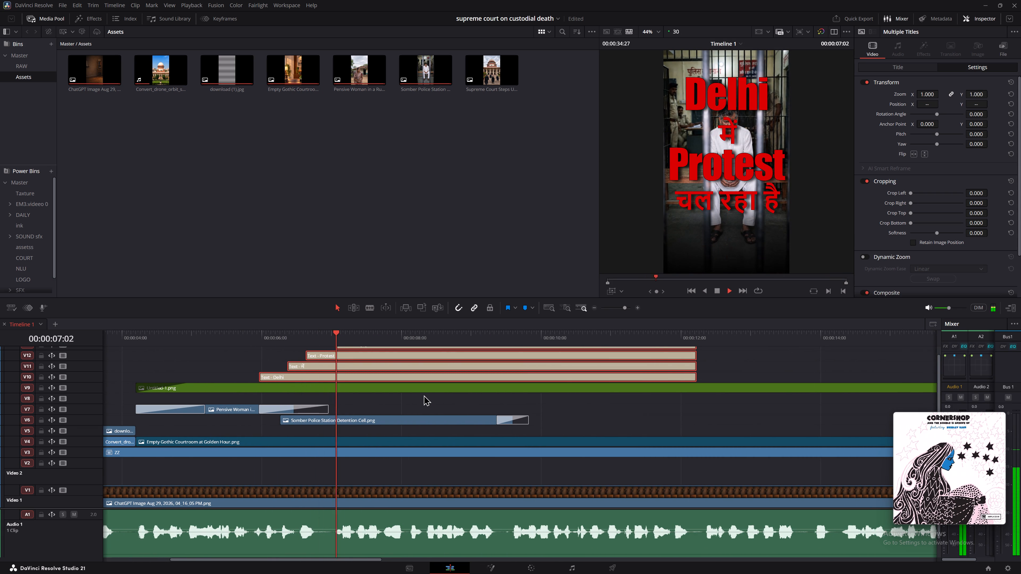
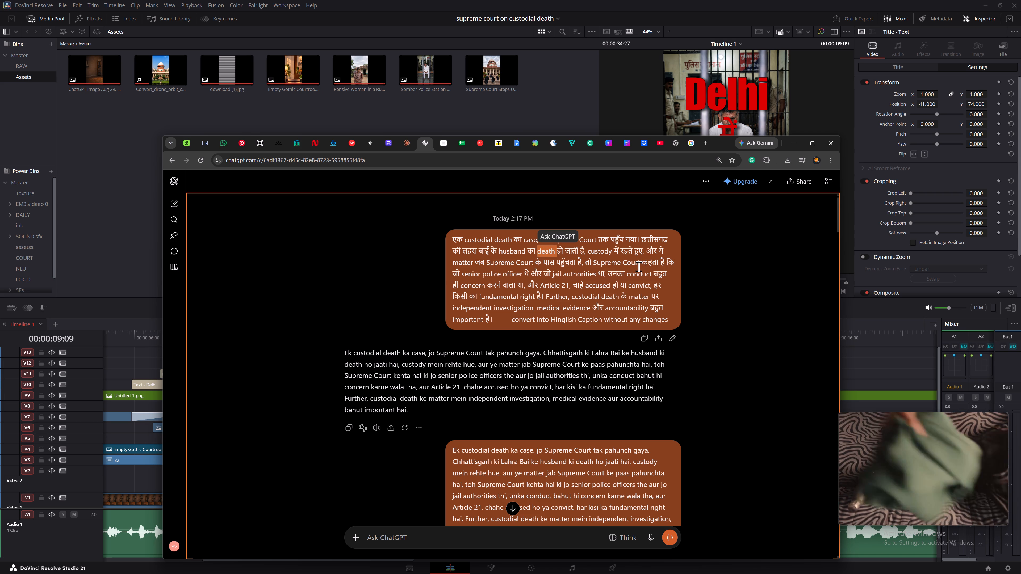
{"action": "key", "text": "ctrl+c"}
Switch back to DaVinci Resolve and move the four staggered titles to V12 to V15, starting the Delhi title at 00:00:07:02 to match the narration.
{"action": "left_click", "coordinate": [64, 244]}
{"action": "scroll", "coordinate": [401, 367], "scroll_direction": "up", "scroll_amount": 3, "text": "ctrl"}
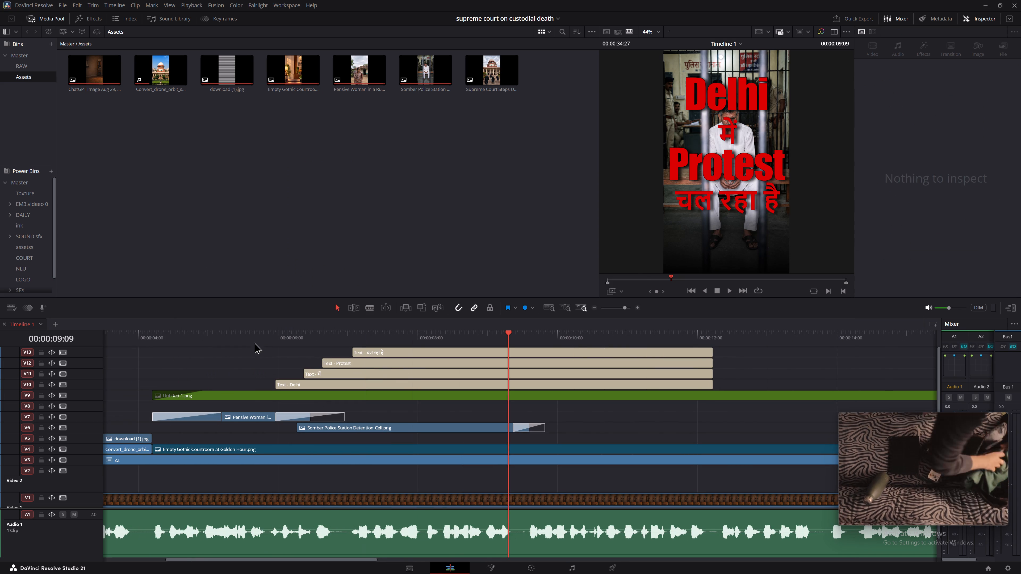
{"action": "left_click", "coordinate": [247, 340]}
{"action": "key", "text": "space"}
{"action": "key", "text": "space"}
{"action": "key", "text": "space"}
{"action": "key", "text": "space"}
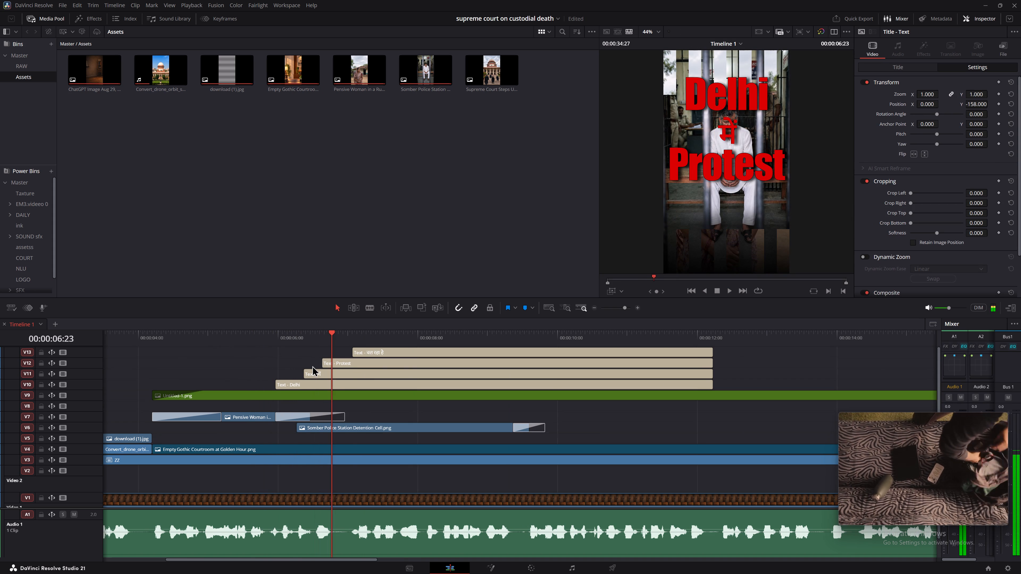
{"action": "key", "text": "space"}
{"action": "key", "text": "space"}
{"action": "key", "text": "space"}
{"action": "key", "text": "space"}
{"action": "left_click_drag", "start_coordinate": [360, 334], "coordinate": [353, 335]}
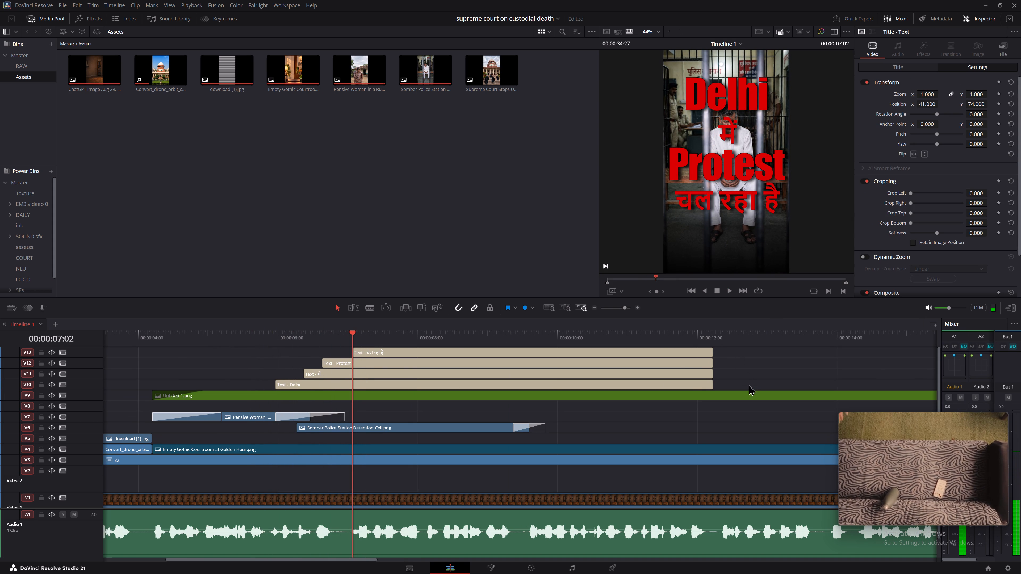
{"action": "left_click_drag", "start_coordinate": [748, 385], "coordinate": [663, 348]}
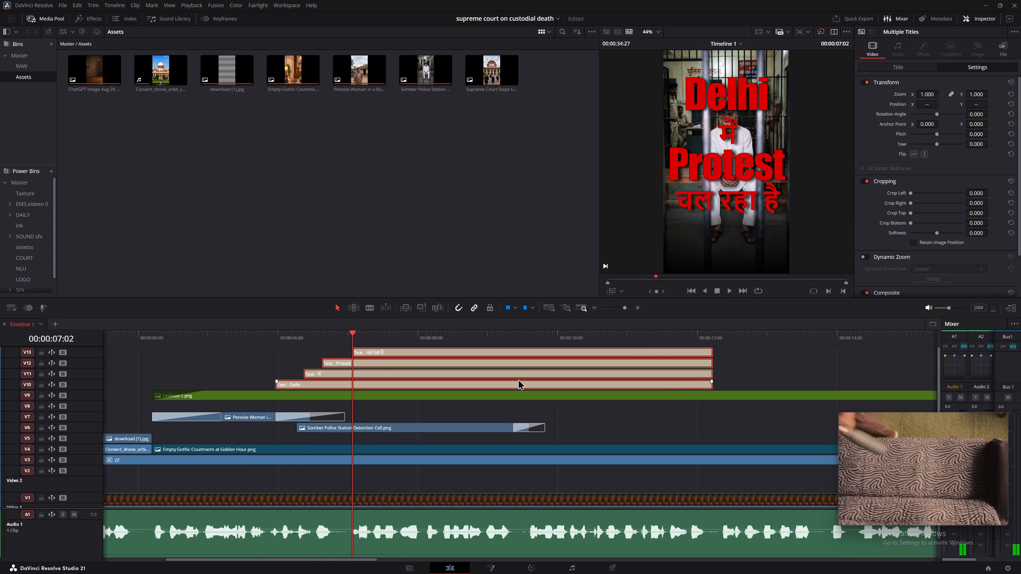
{"action": "left_click_drag", "start_coordinate": [517, 380], "coordinate": [595, 394]}
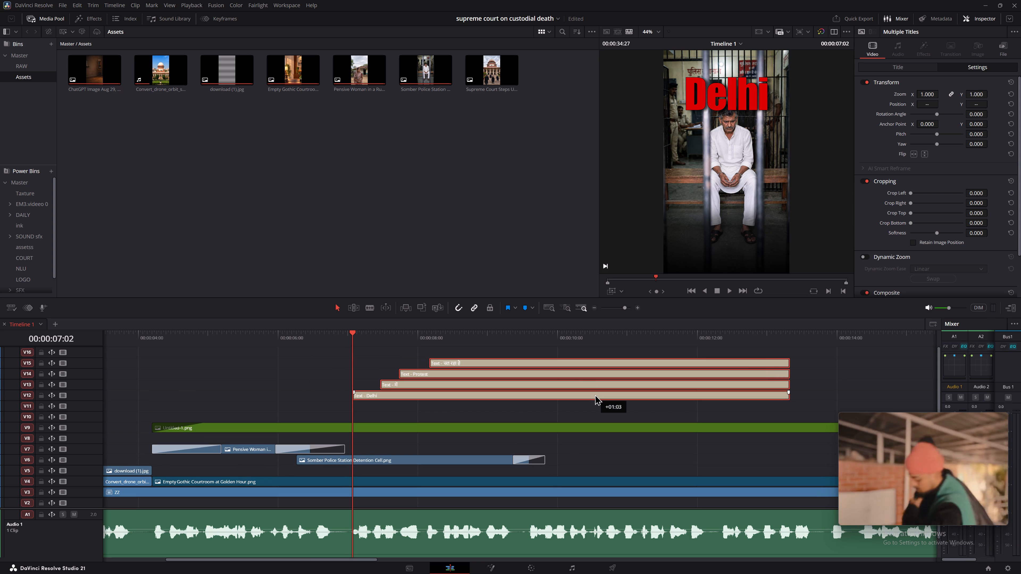
{"action": "left_click_drag", "start_coordinate": [595, 394], "coordinate": [595, 396]}
{"action": "left_click", "coordinate": [871, 364]}
Show the text settings of the Delhi title on V12, enlarge the viewer to full height and shrink the floating video window.
{"action": "left_click", "coordinate": [413, 398]}
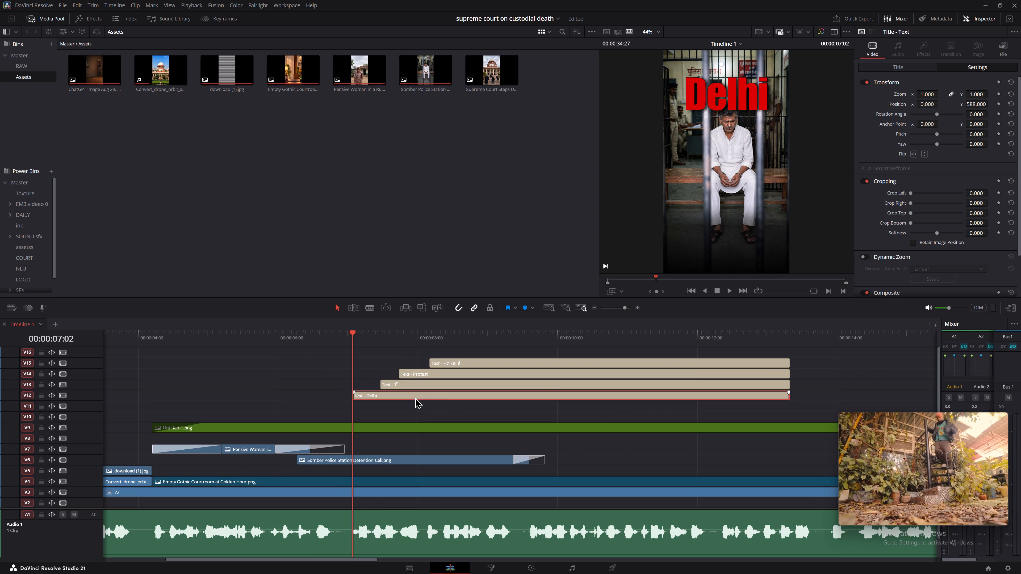
{"action": "key", "text": "space"}
{"action": "key", "text": "space"}
{"action": "left_click", "coordinate": [896, 68]}
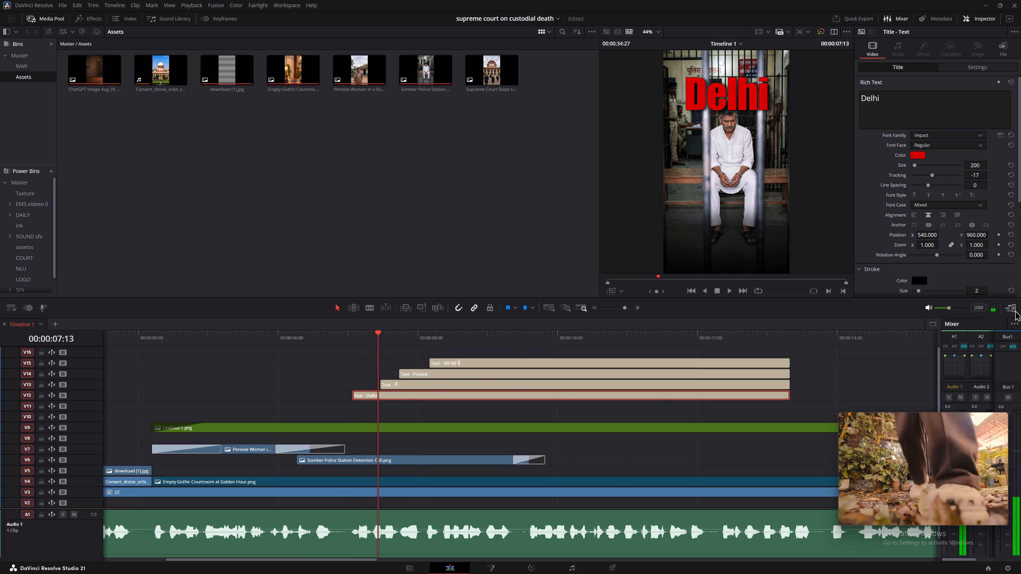
{"action": "left_click", "coordinate": [1015, 310]}
{"action": "left_click_drag", "start_coordinate": [841, 415], "coordinate": [948, 473]}
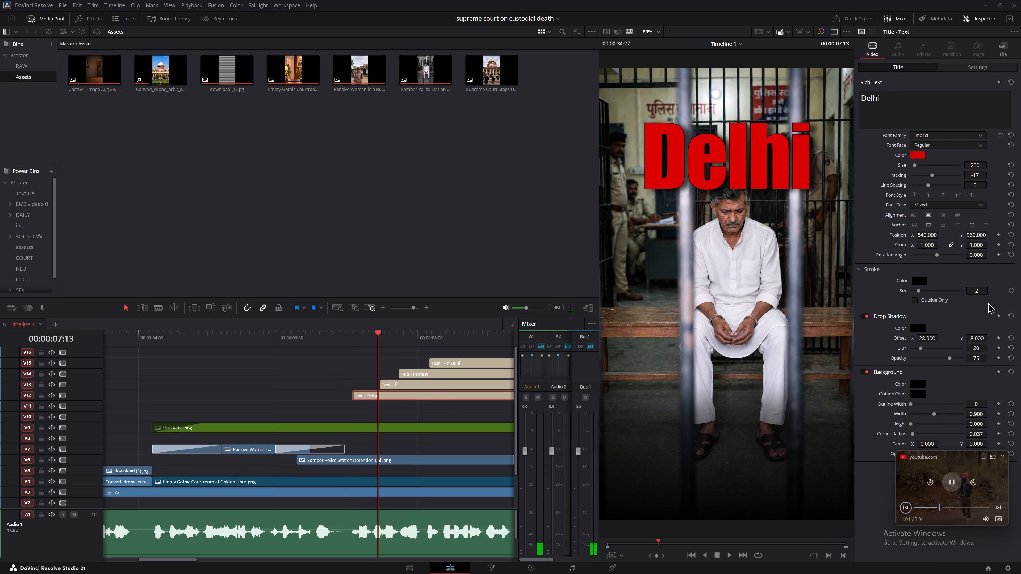
Replace the V12 title's text with the copied word "death" and remove its trailing space.
{"action": "double_click", "coordinate": [920, 98]}
{"action": "key", "text": "BackSpace"}
{"action": "key", "text": "BackSpace"}
{"action": "key", "text": "ctrl+v"}
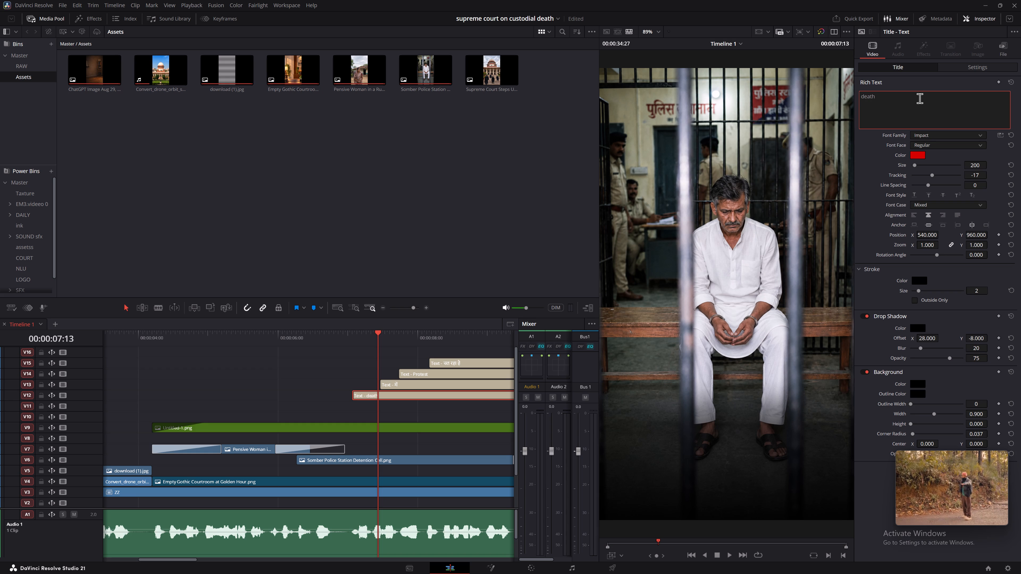
{"action": "key", "text": "ctrl+Left"}
{"action": "key", "text": "ctrl+Right"}
{"action": "key", "text": "ctrl+Right"}
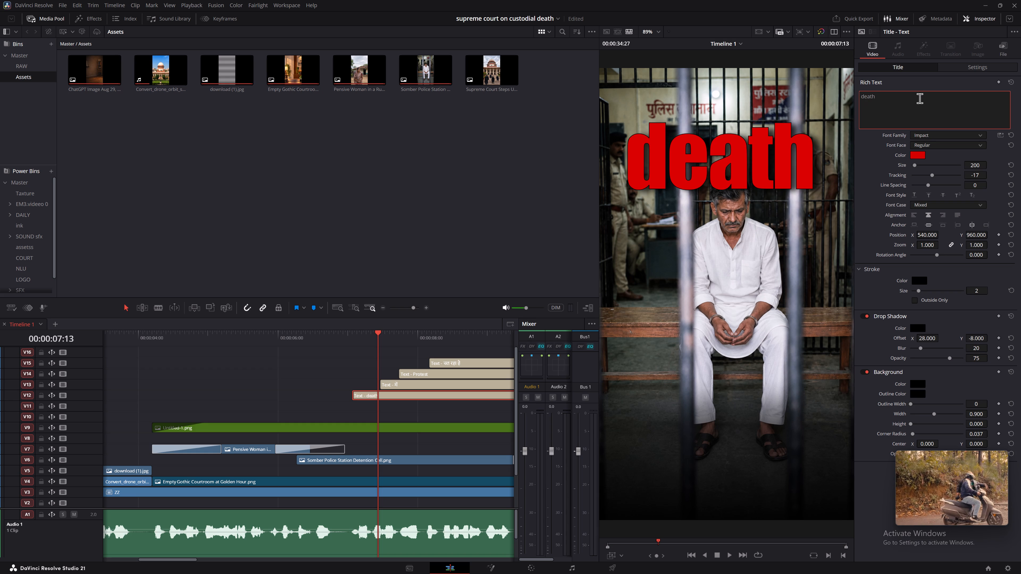
{"action": "key", "text": "ctrl+shift+Left"}
{"action": "key", "text": "Right"}
{"action": "key", "text": "Left"}
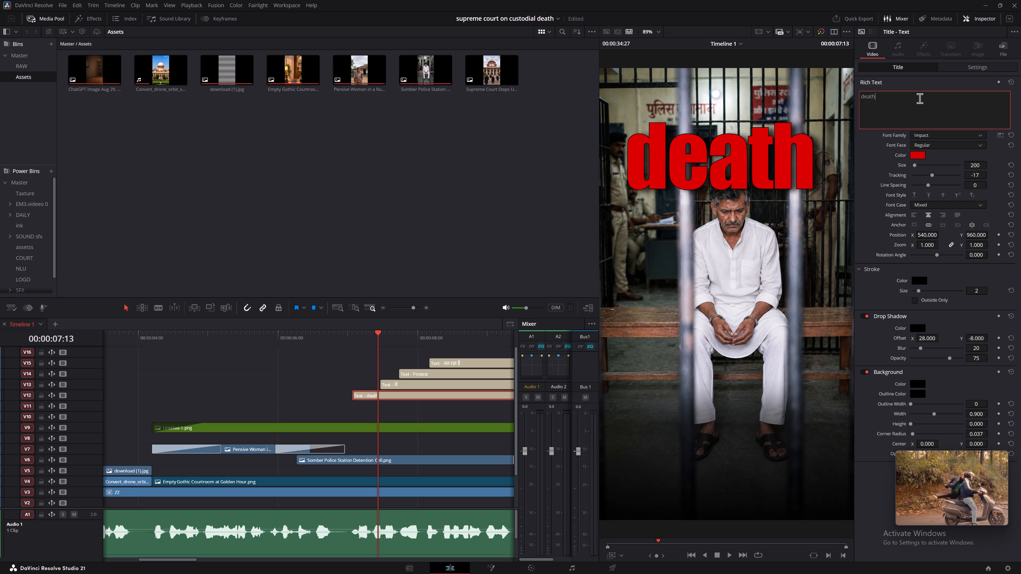
{"action": "key", "text": "ctrl+shift+Right"}
{"action": "key", "text": "BackSpace"}
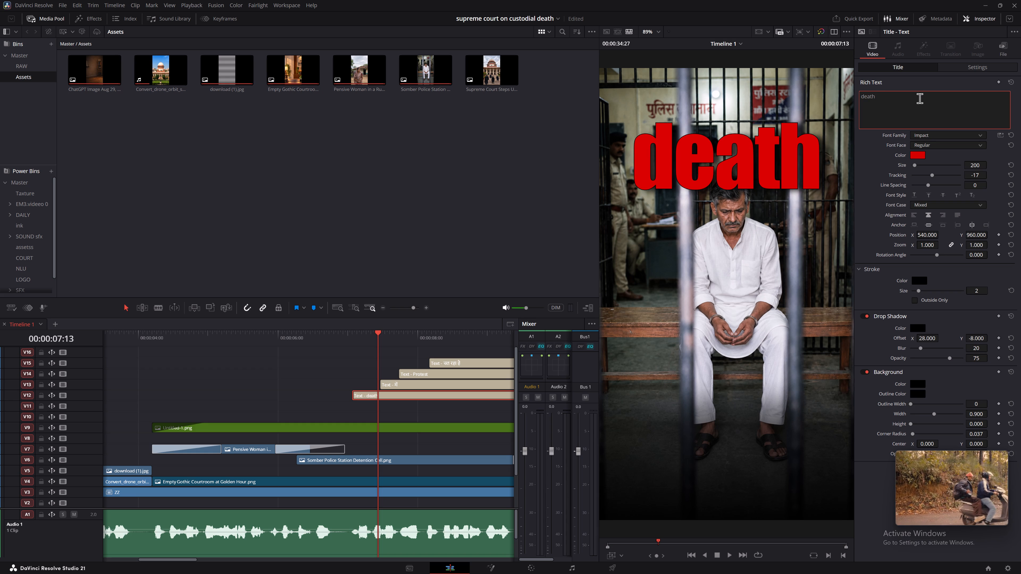
Capitalise the first letter of the V12 title so it reads "Death".
{"action": "key", "text": "ctrl+Left"}
{"action": "key", "text": "ctrl+Left"}
{"action": "key", "text": "ctrl+Left"}
{"action": "key", "text": "ctrl+Left"}
{"action": "key", "text": "ctrl+Left"}
{"action": "key", "text": "ctrl+Left"}
{"action": "key", "text": "ctrl+Left"}
{"action": "key", "text": "Right"}
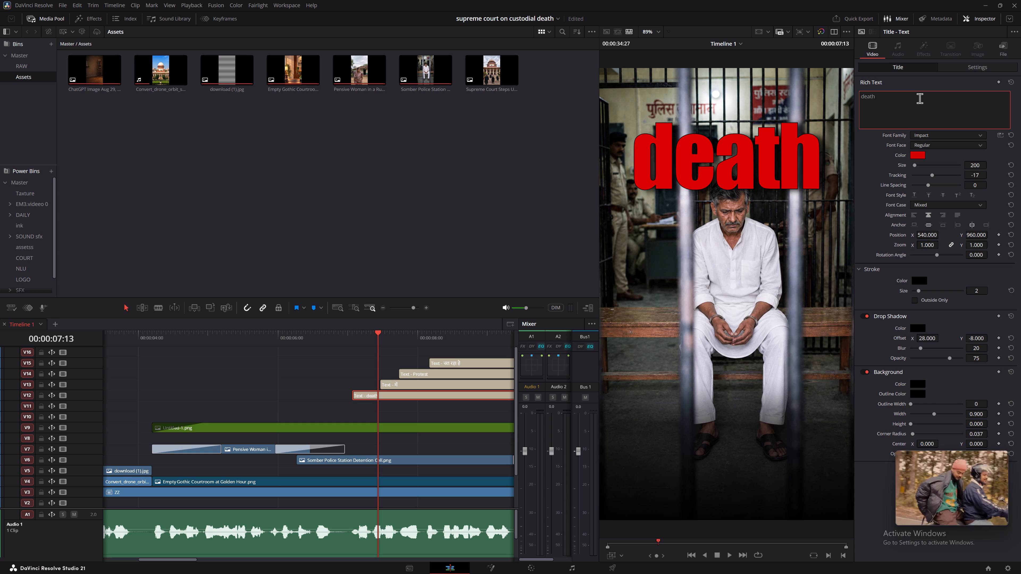
{"action": "key", "text": "BackSpace"}
{"action": "key", "text": "shift+d"}
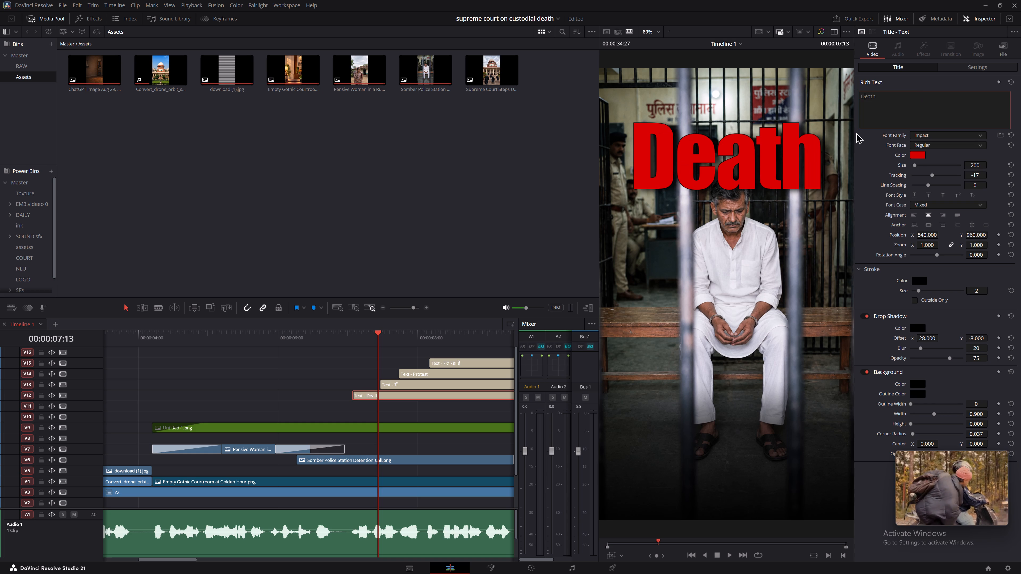
Play the narration around the titles, then copy the phrase "हो जाती है" from the Hindi script in the ChatGPT conversation.
{"action": "left_click", "coordinate": [302, 343]}
{"action": "key", "text": "space"}
{"action": "middle_click_drag", "start_coordinate": [435, 424], "coordinate": [310, 418]}
{"action": "key", "text": "space"}
{"action": "key", "text": "space"}
{"action": "key", "text": "space"}
{"action": "left_click", "coordinate": [301, 376]}
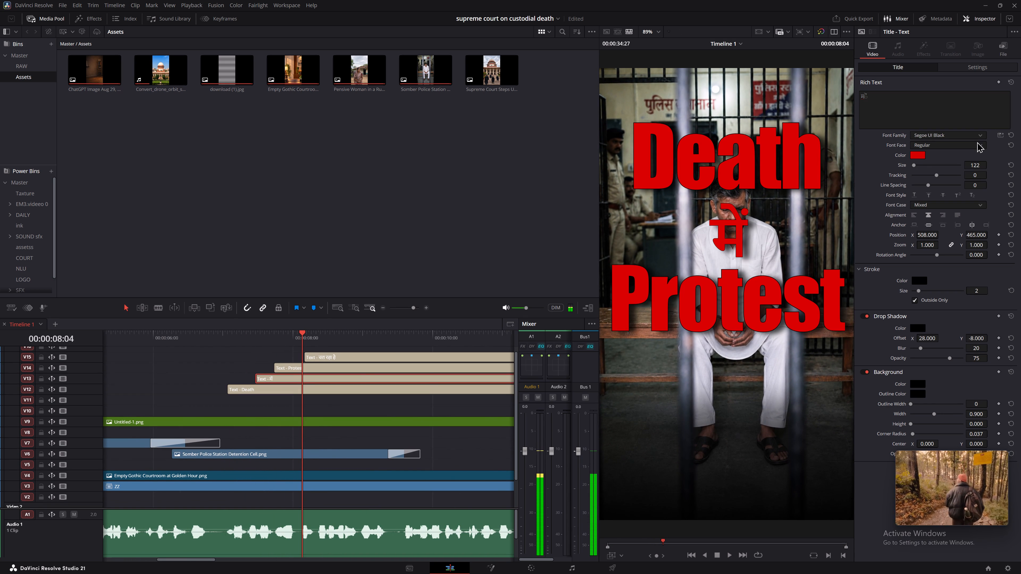
{"action": "double_click", "coordinate": [936, 108]}
{"action": "key", "text": "super+Tab"}
{"action": "left_click", "coordinate": [748, 112]}
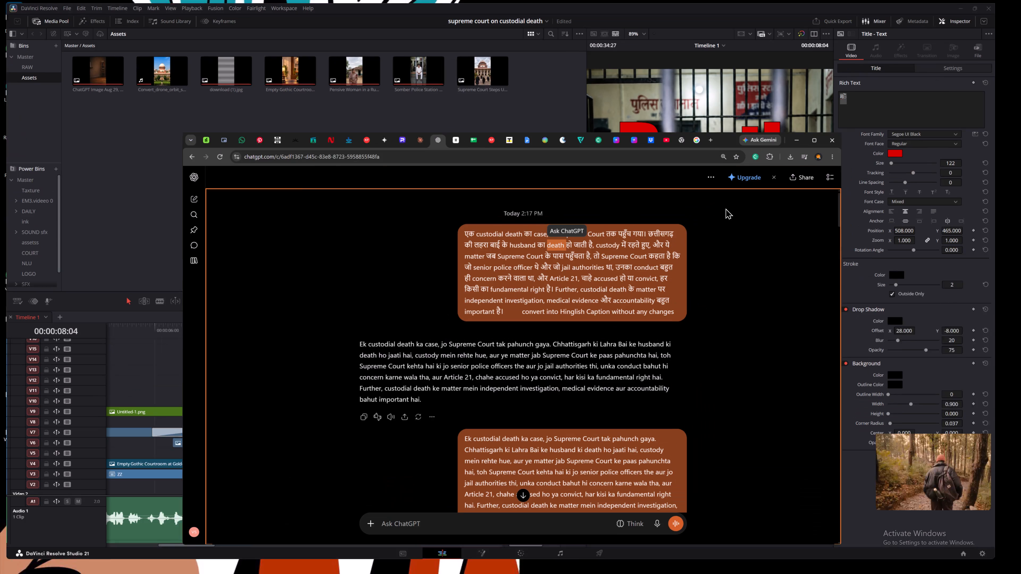
{"action": "left_click", "coordinate": [739, 292]}
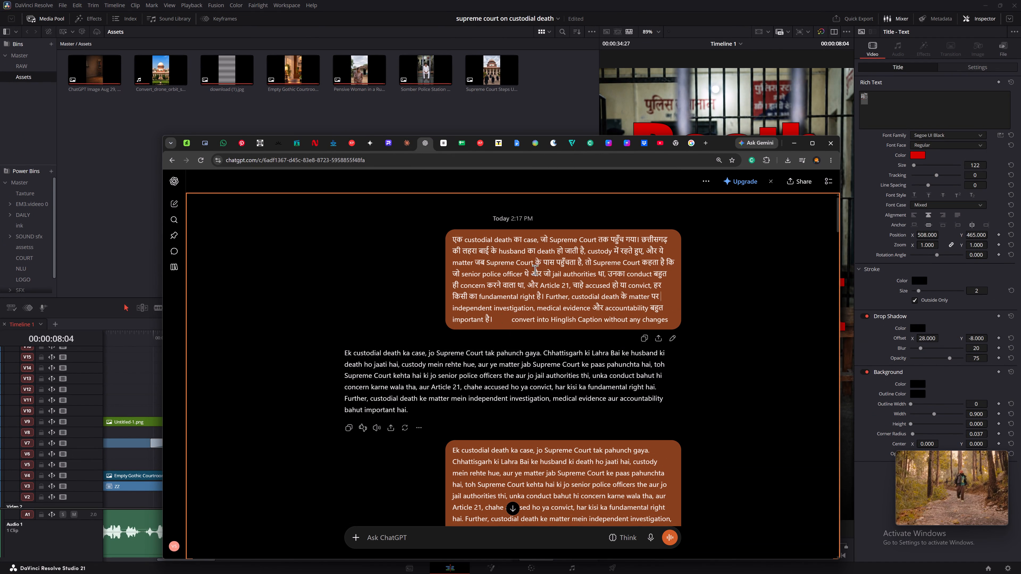
{"action": "left_click", "coordinate": [723, 235]}
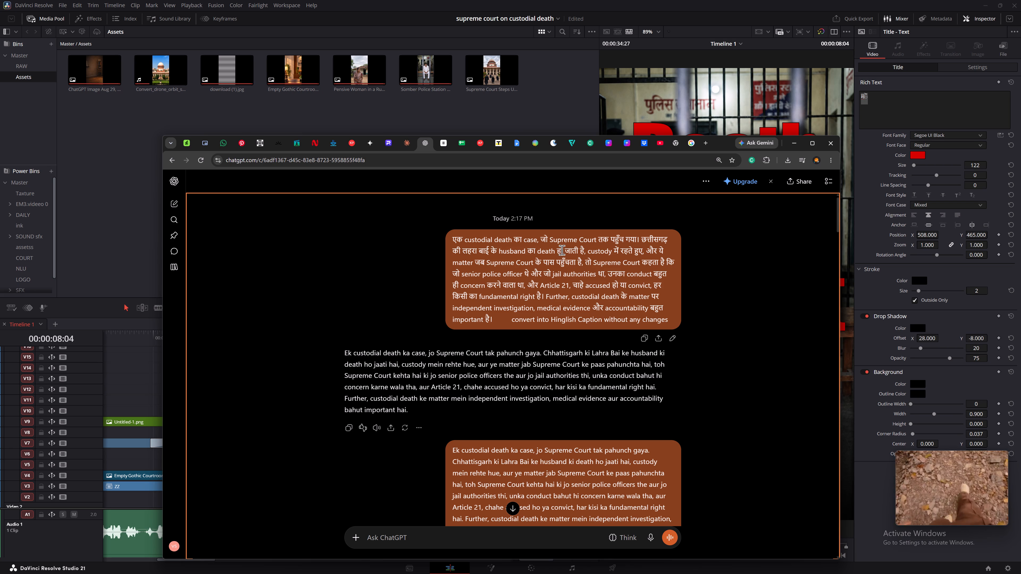
{"action": "left_click_drag", "start_coordinate": [556, 249], "coordinate": [584, 248]}
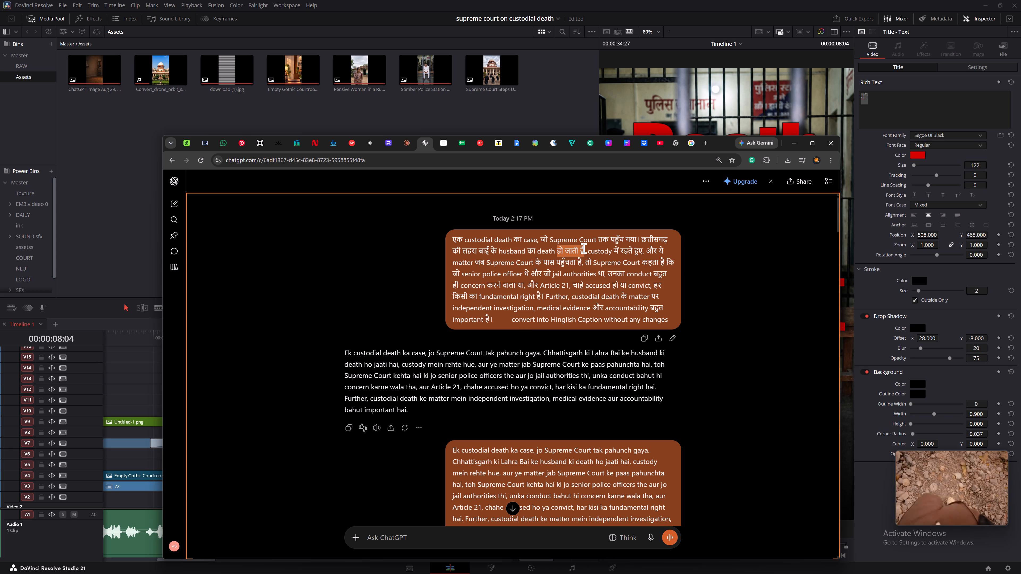
{"action": "left_click_drag", "start_coordinate": [584, 248], "coordinate": [585, 248]}
{"action": "key", "text": "ctrl+c"}
{"action": "left_click", "coordinate": [134, 222]}
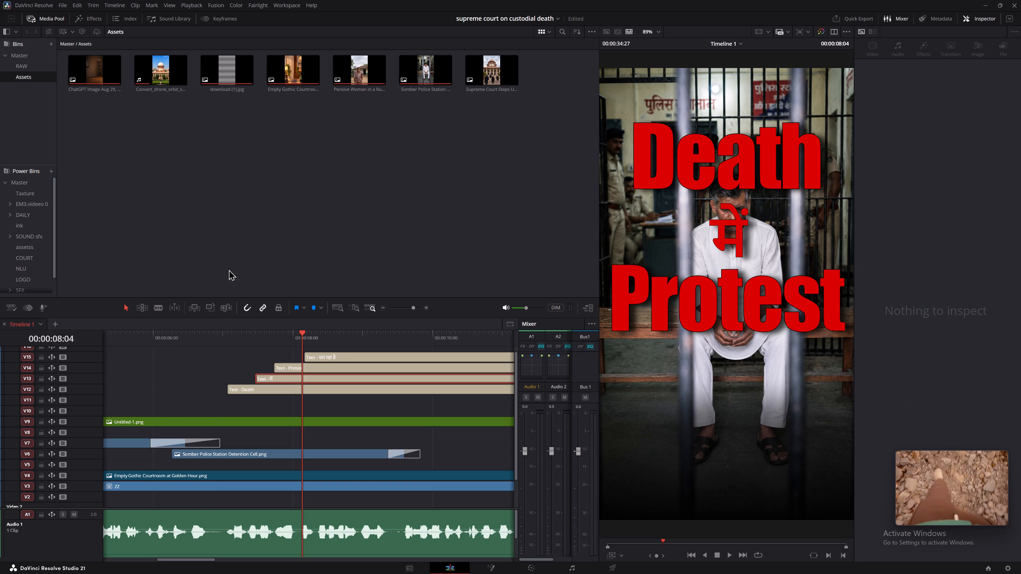
Replace the text of the V13 title with the copied phrase "हो जाती है".
{"action": "left_click", "coordinate": [305, 374]}
{"action": "triple_click", "coordinate": [921, 97]}
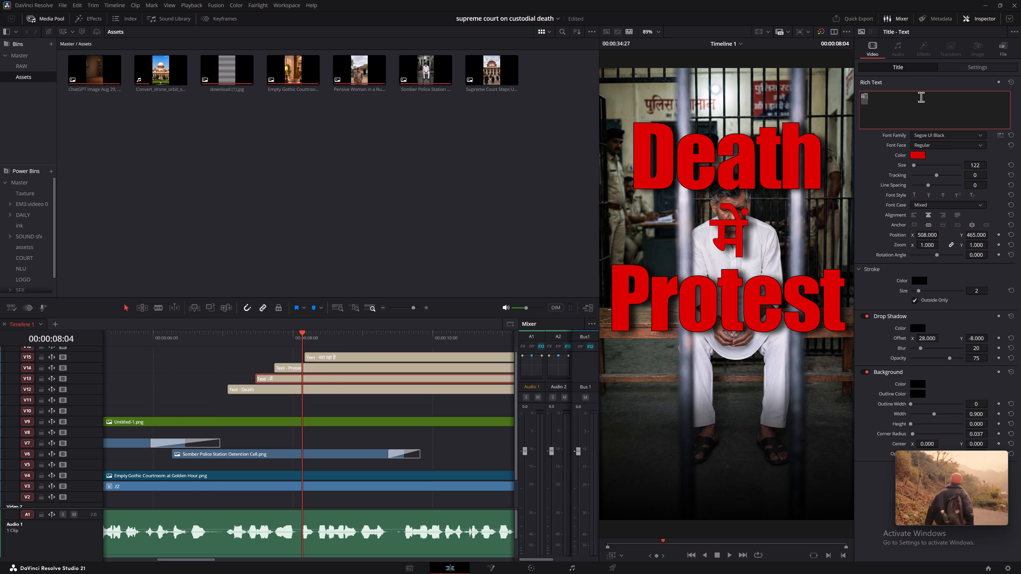
{"action": "key", "text": "BackSpace"}
{"action": "key", "text": "ctrl+v"}
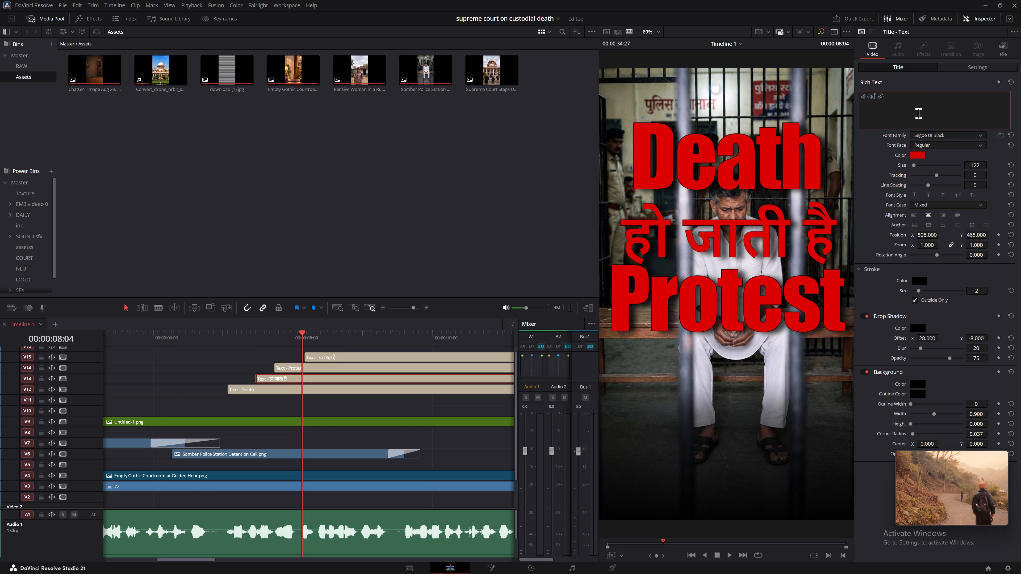
{"action": "left_click", "coordinate": [1001, 149]}
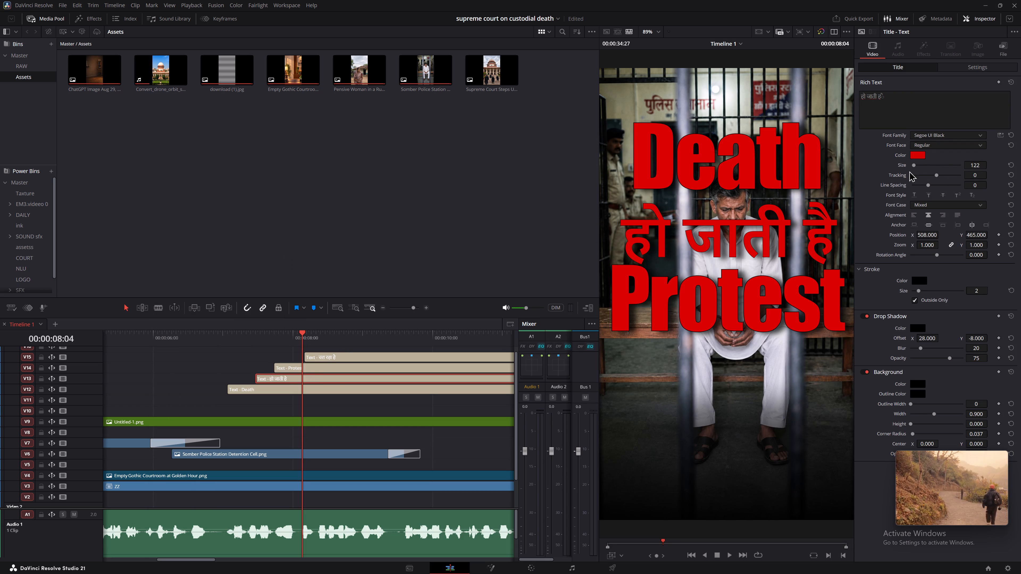
Retime the Protest title on V14 against the narration, starting it at about 00:00:08:03, and play it back.
{"action": "left_click_drag", "start_coordinate": [214, 337], "coordinate": [210, 337]}
{"action": "key", "text": "space"}
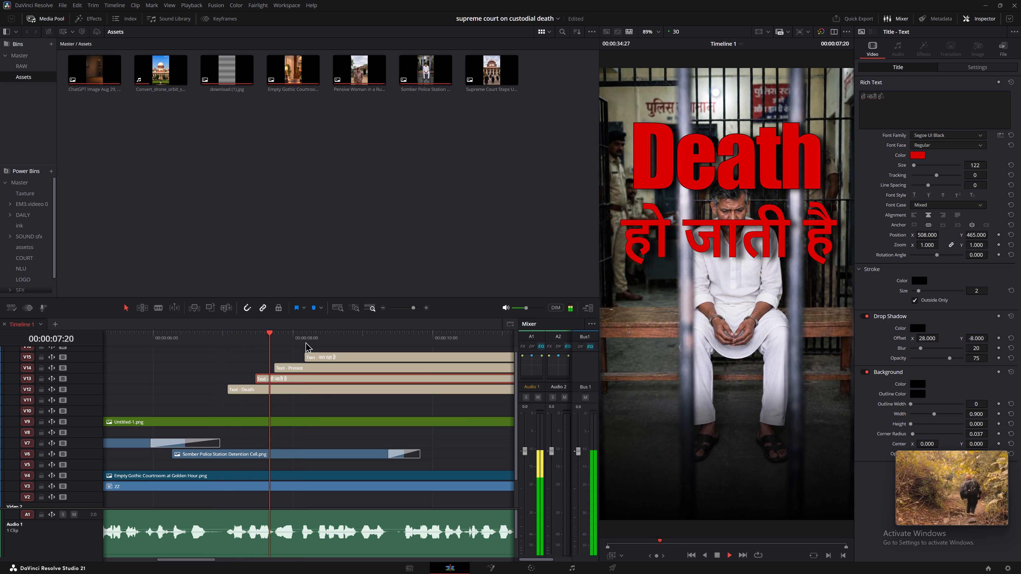
{"action": "key", "text": "space"}
{"action": "key", "text": "space"}
{"action": "key", "text": "space"}
{"action": "left_click_drag", "start_coordinate": [316, 366], "coordinate": [352, 367]}
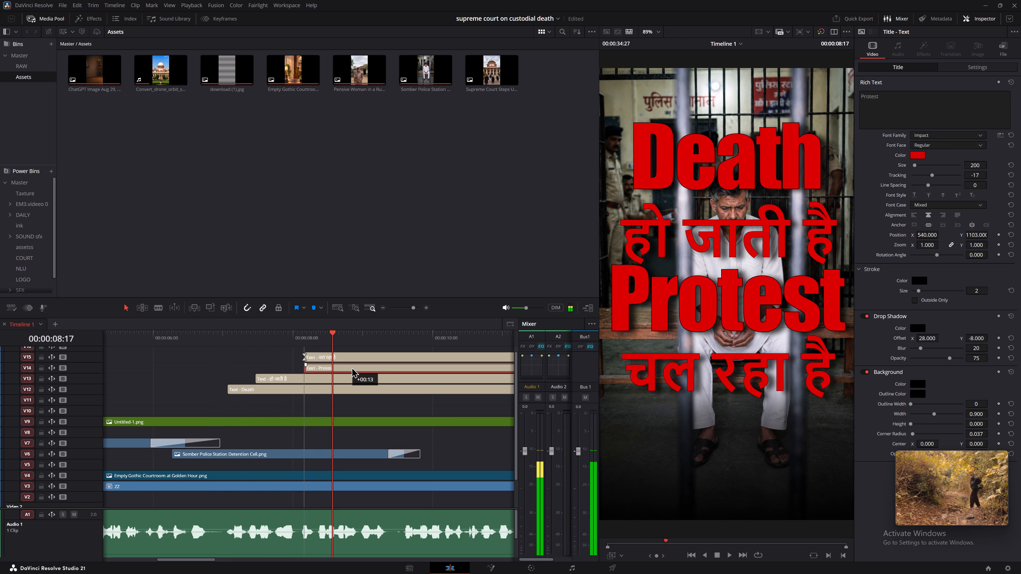
{"action": "left_click_drag", "start_coordinate": [352, 367], "coordinate": [362, 369]}
{"action": "left_click", "coordinate": [258, 337]}
{"action": "key", "text": "space"}
{"action": "key", "text": "space"}
{"action": "key", "text": "space"}
{"action": "key", "text": "space"}
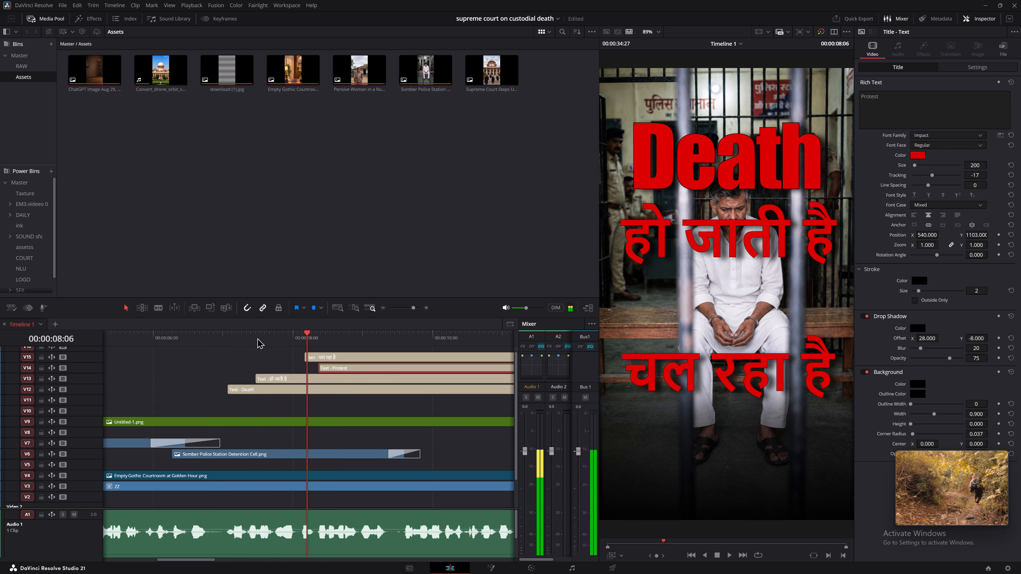
{"action": "left_click", "coordinate": [301, 337]}
{"action": "left_click_drag", "start_coordinate": [338, 369], "coordinate": [325, 369]}
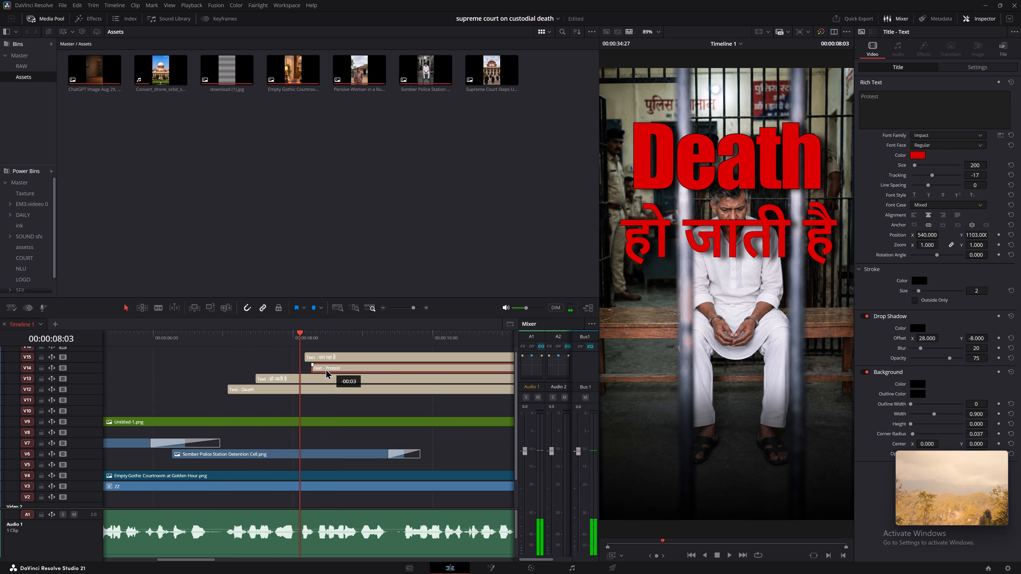
{"action": "left_click_drag", "start_coordinate": [325, 369], "coordinate": [316, 370]}
{"action": "key", "text": "space"}
{"action": "key", "text": "space"}
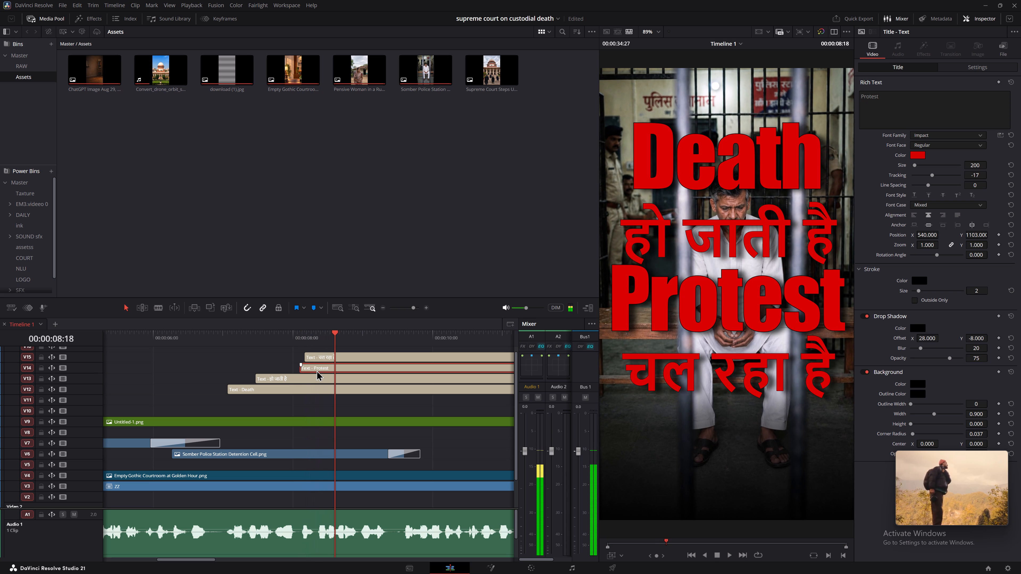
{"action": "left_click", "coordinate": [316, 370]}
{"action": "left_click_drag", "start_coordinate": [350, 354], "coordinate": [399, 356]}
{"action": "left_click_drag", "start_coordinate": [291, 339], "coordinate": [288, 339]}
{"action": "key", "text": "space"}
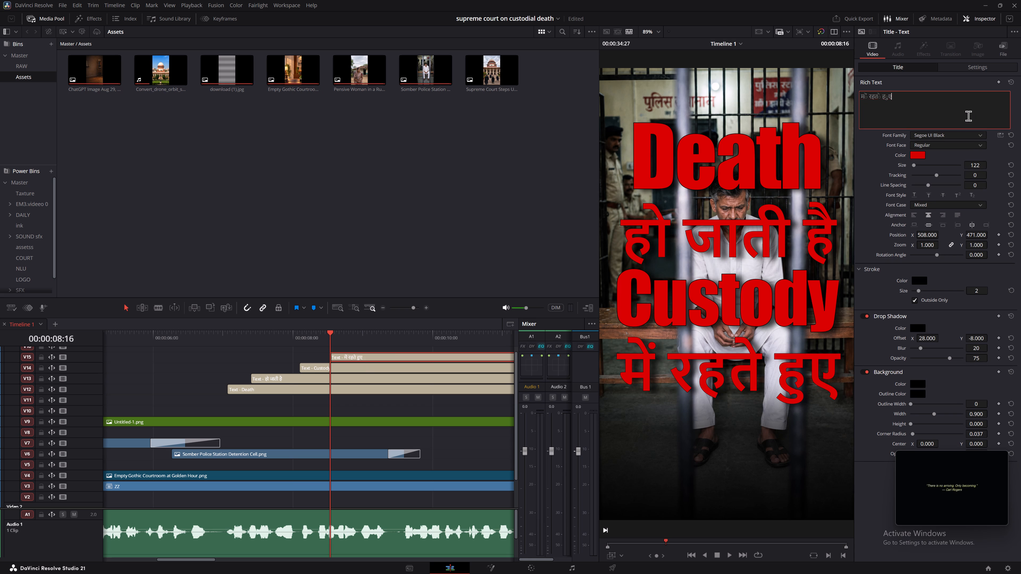
{"action": "left_click", "coordinate": [279, 266]}
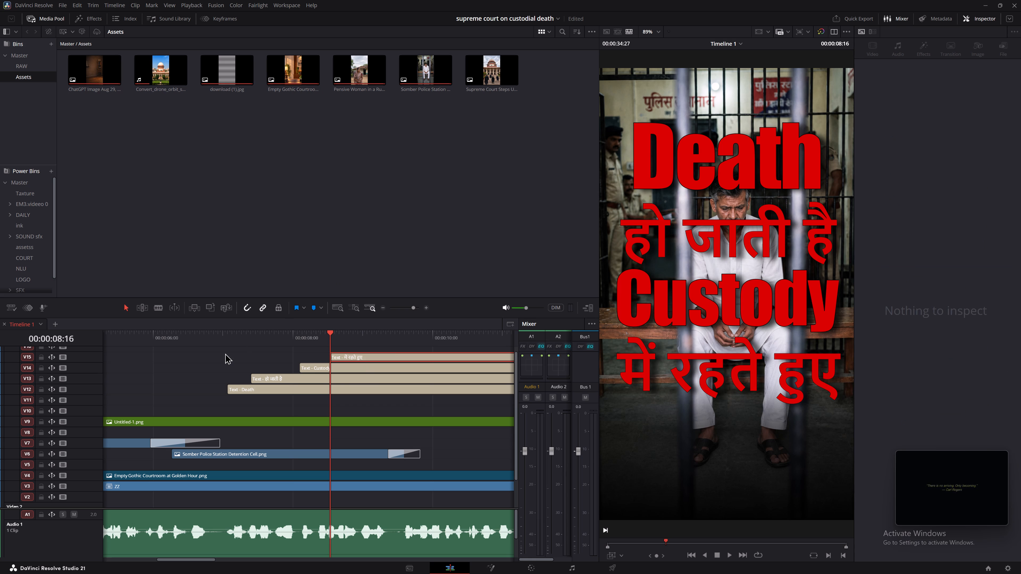
Play through the titles, then trim the ends of all four titles on V12 to V15 to 00:00:09:18.
{"action": "left_click", "coordinate": [225, 353]}
{"action": "key", "text": "space"}
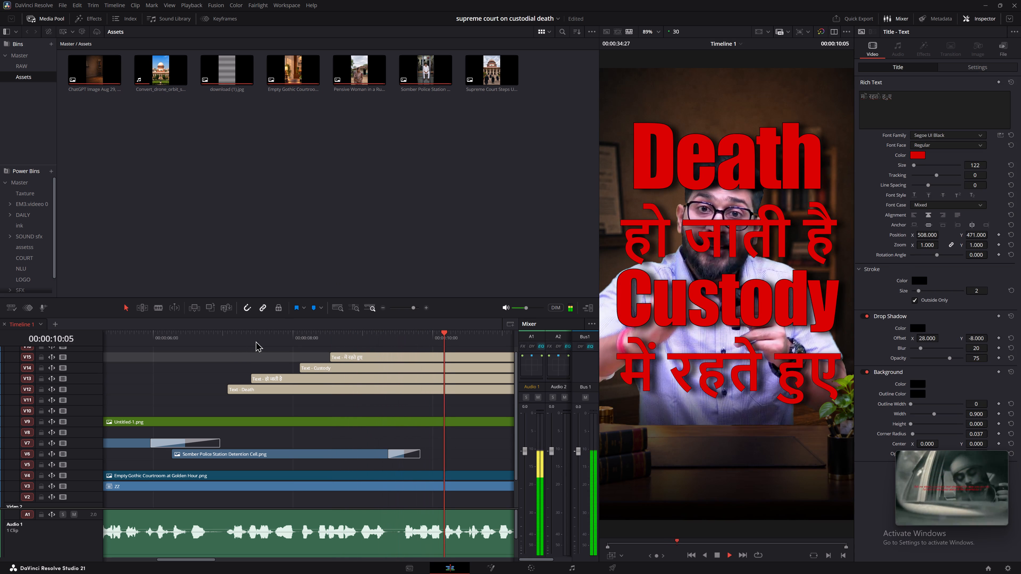
{"action": "key", "text": "space"}
{"action": "left_click_drag", "start_coordinate": [418, 336], "coordinate": [402, 337]}
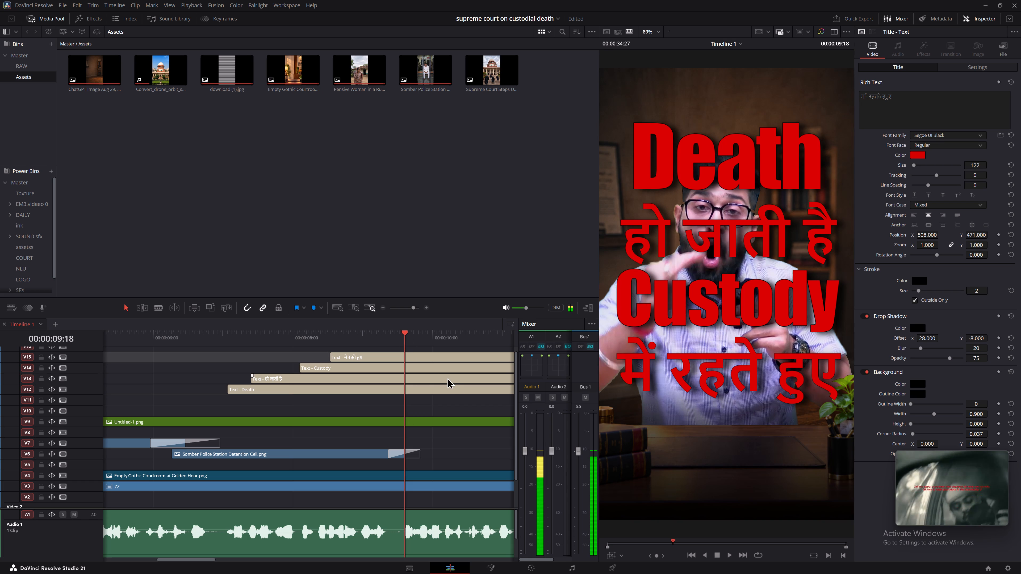
{"action": "left_click_drag", "start_coordinate": [457, 397], "coordinate": [432, 347]}
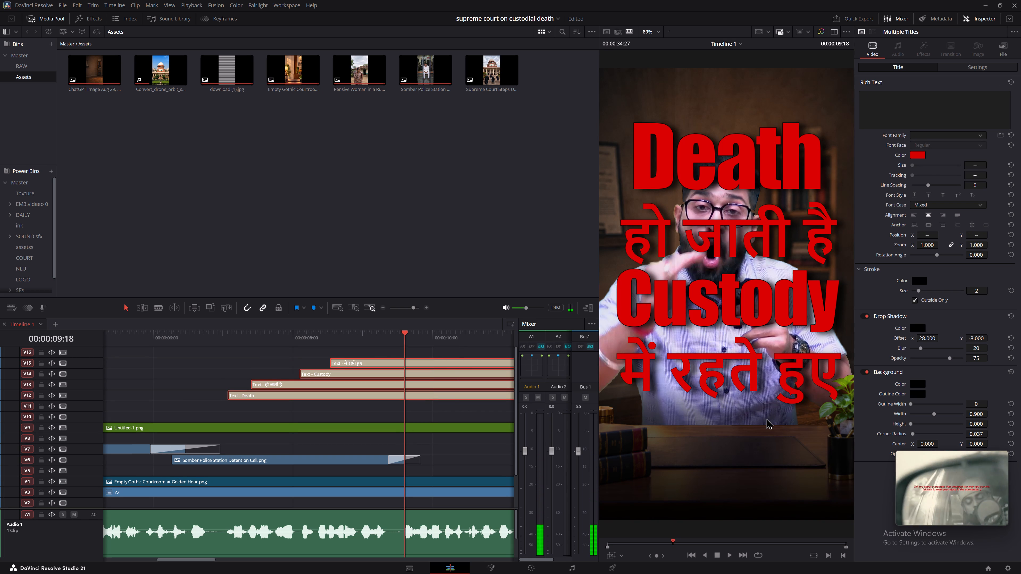
{"action": "key", "text": "2"}
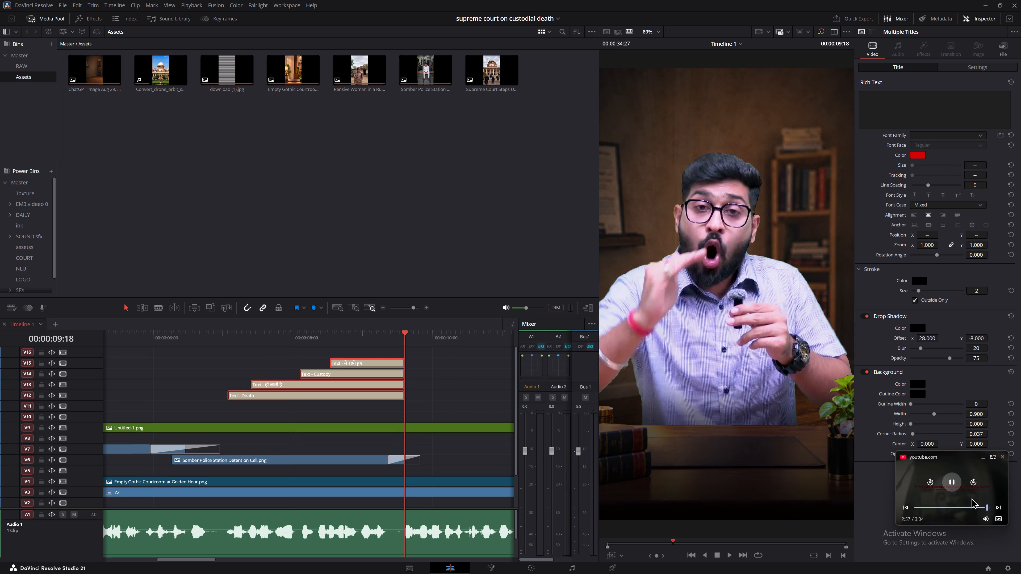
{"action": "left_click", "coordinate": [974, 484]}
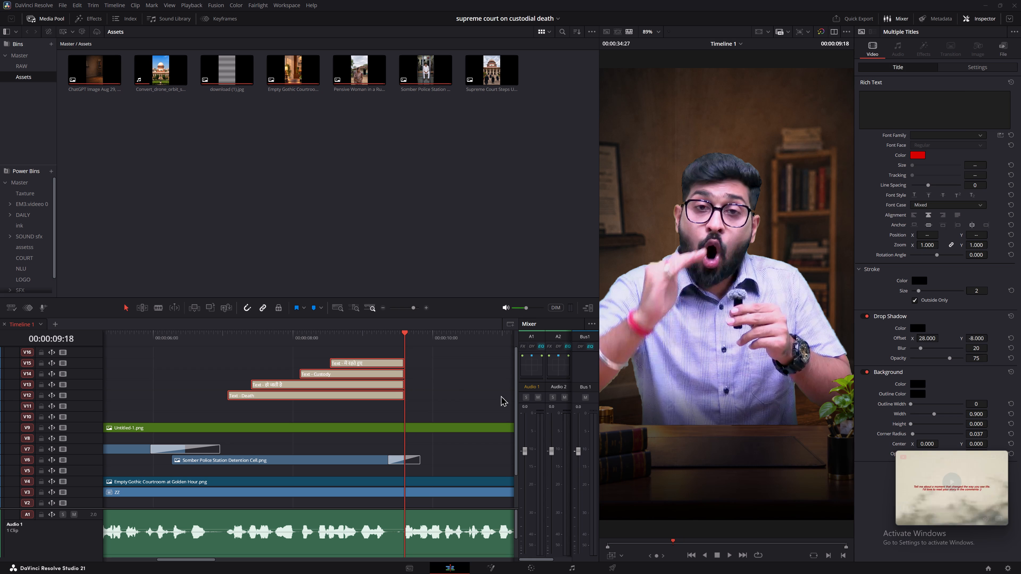
Play back the staggered titles and the narration following them to review their timing.
{"action": "left_click", "coordinate": [461, 386]}
{"action": "left_click", "coordinate": [195, 339]}
{"action": "key", "text": "space"}
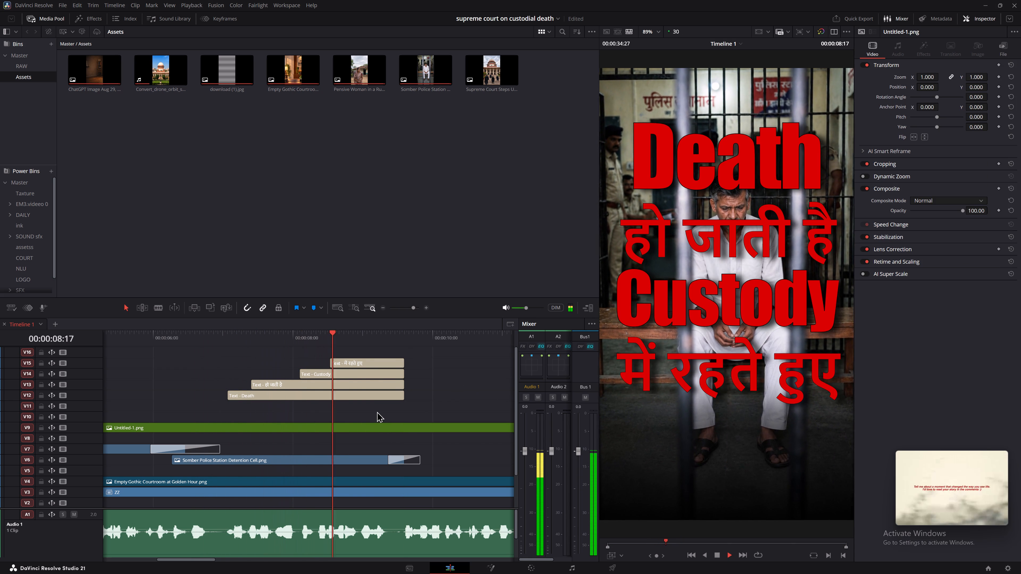
{"action": "key", "text": "space"}
{"action": "key", "text": "space"}
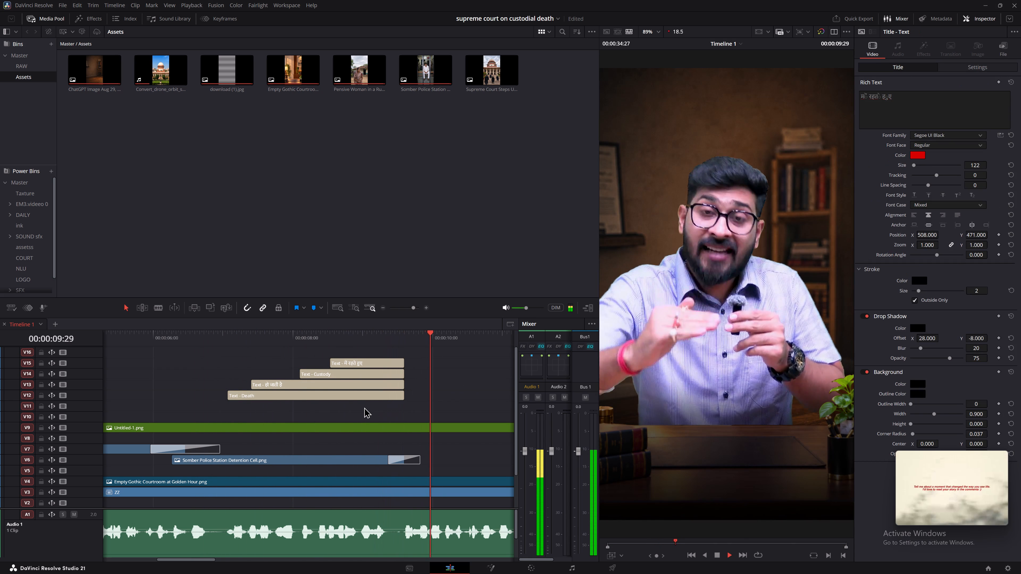
{"action": "key", "text": "space"}
{"action": "key", "text": "space"}
{"action": "key", "text": "space"}
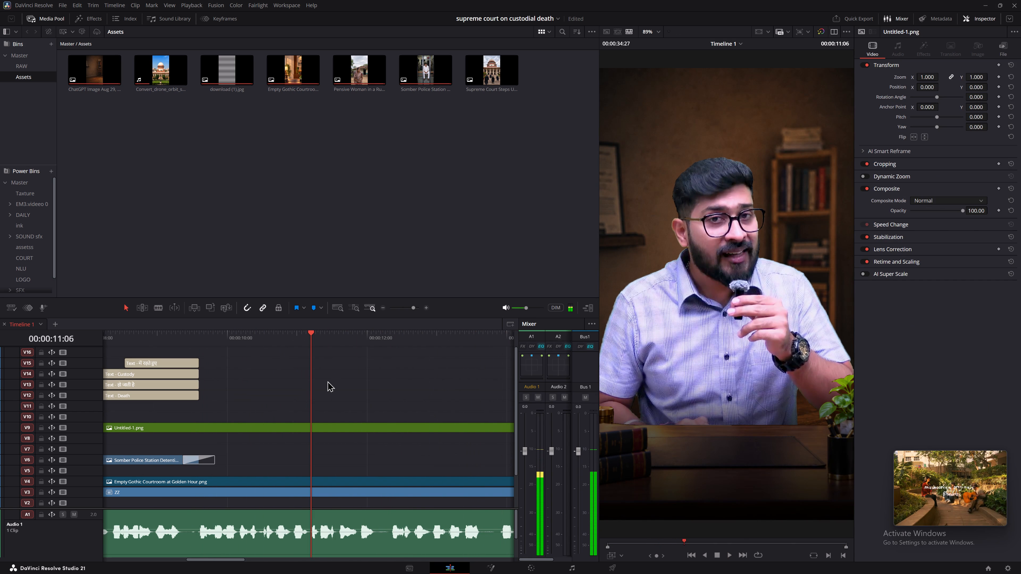
Add short fade-outs to the ends of the four titles on V12 to V15, check the result in playback, and save the project.
{"action": "middle_click_drag", "start_coordinate": [334, 379], "coordinate": [422, 387]}
{"action": "left_click_drag", "start_coordinate": [361, 395], "coordinate": [281, 357]}
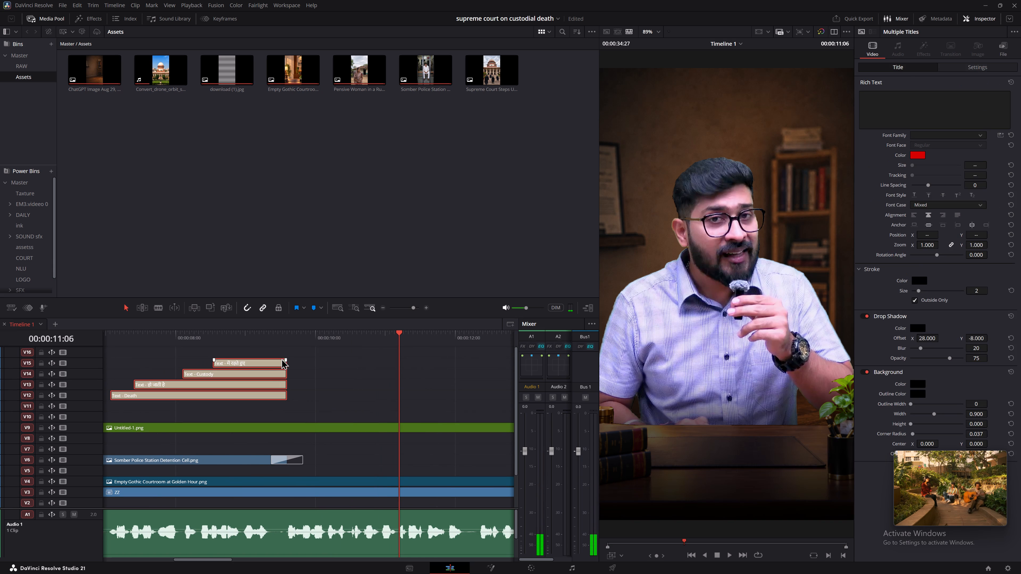
{"action": "left_click_drag", "start_coordinate": [287, 360], "coordinate": [281, 360]}
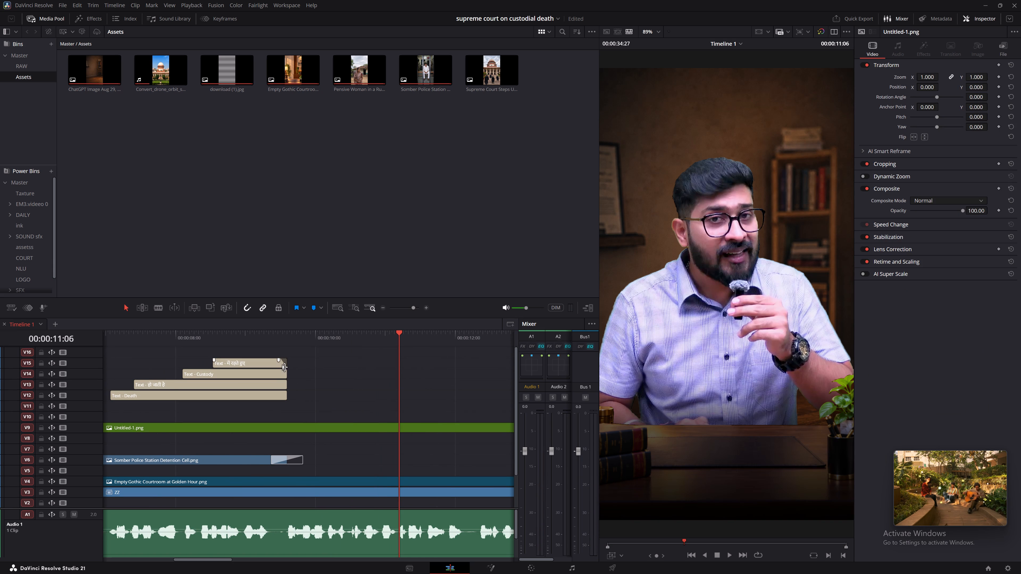
{"action": "left_click_drag", "start_coordinate": [287, 372], "coordinate": [280, 373]}
{"action": "left_click_drag", "start_coordinate": [287, 381], "coordinate": [282, 381]}
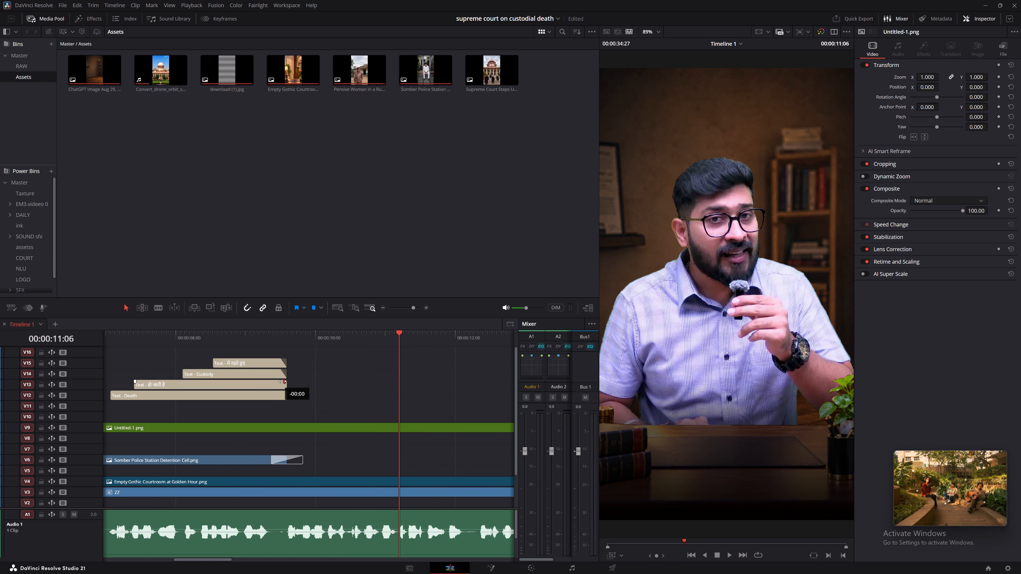
{"action": "left_click_drag", "start_coordinate": [282, 381], "coordinate": [280, 381]}
{"action": "left_click_drag", "start_coordinate": [286, 392], "coordinate": [279, 392]}
{"action": "left_click", "coordinate": [245, 339]}
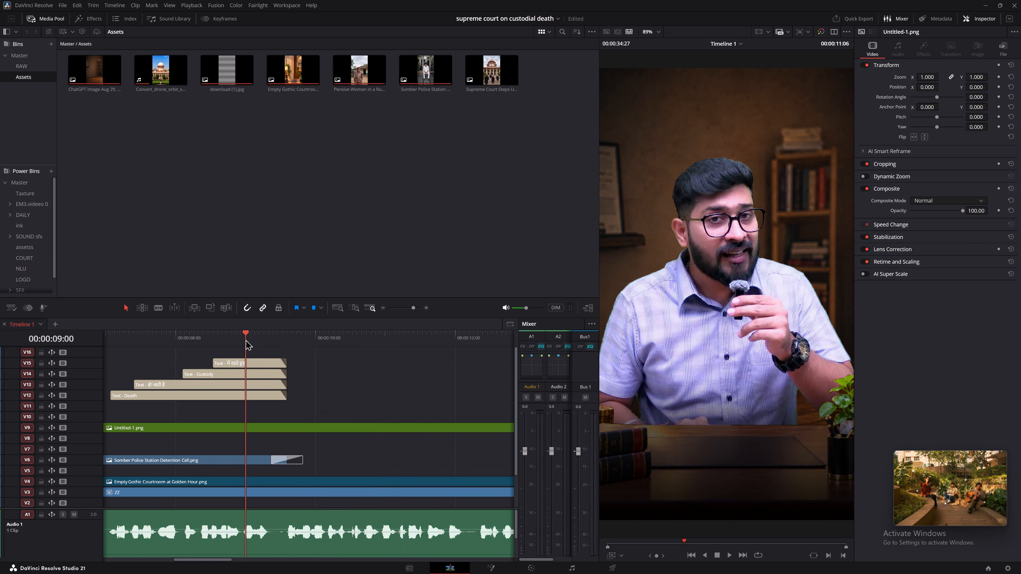
{"action": "key", "text": "space"}
{"action": "key", "text": "space"}
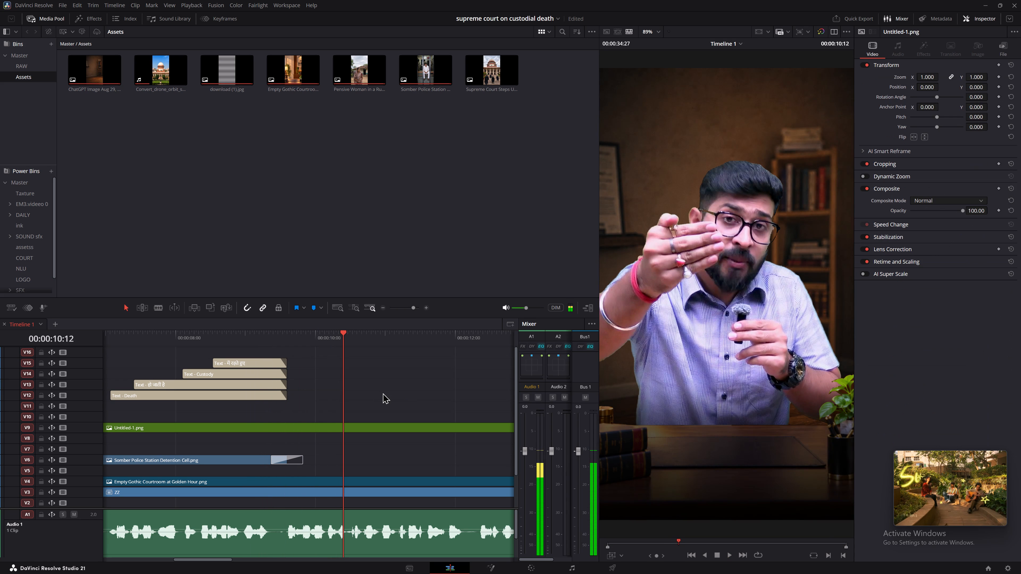
{"action": "left_click", "coordinate": [383, 393]}
{"action": "key", "text": "ctrl+s"}
{"action": "key", "text": "ctrl+s"}
Play back the titles over the detention cell clip to review their staggered entrances and fade-outs.
{"action": "scroll", "coordinate": [383, 393], "scroll_direction": "down", "scroll_amount": 4, "text": "alt"}
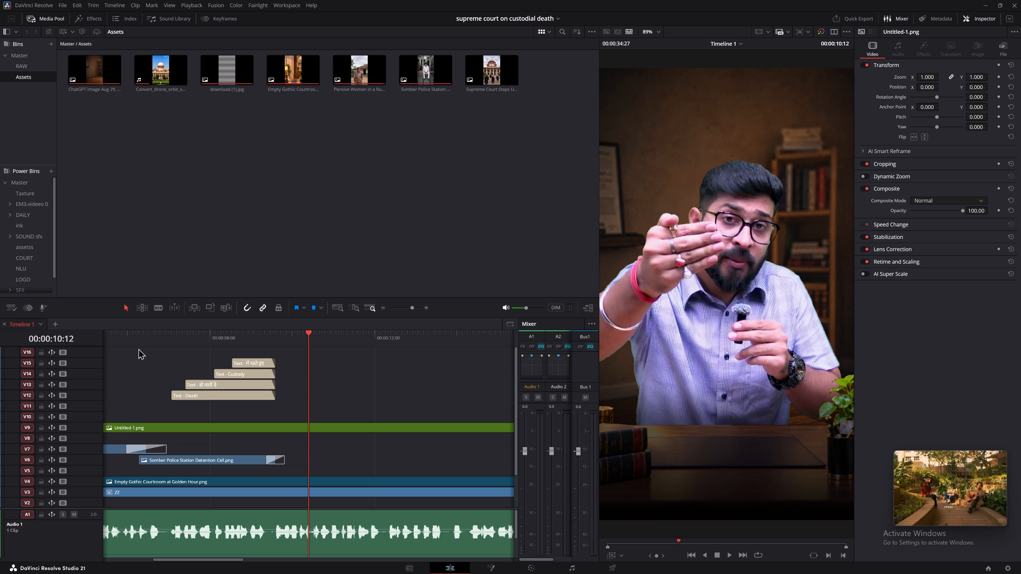
{"action": "left_click", "coordinate": [139, 338]}
{"action": "key", "text": "space"}
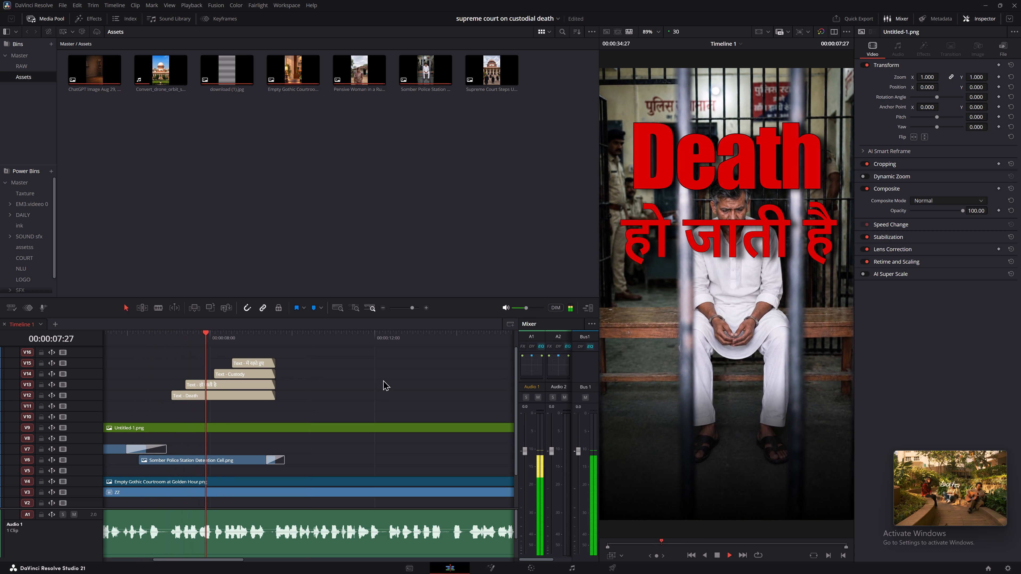
{"action": "key", "text": "space"}
{"action": "key", "text": "space"}
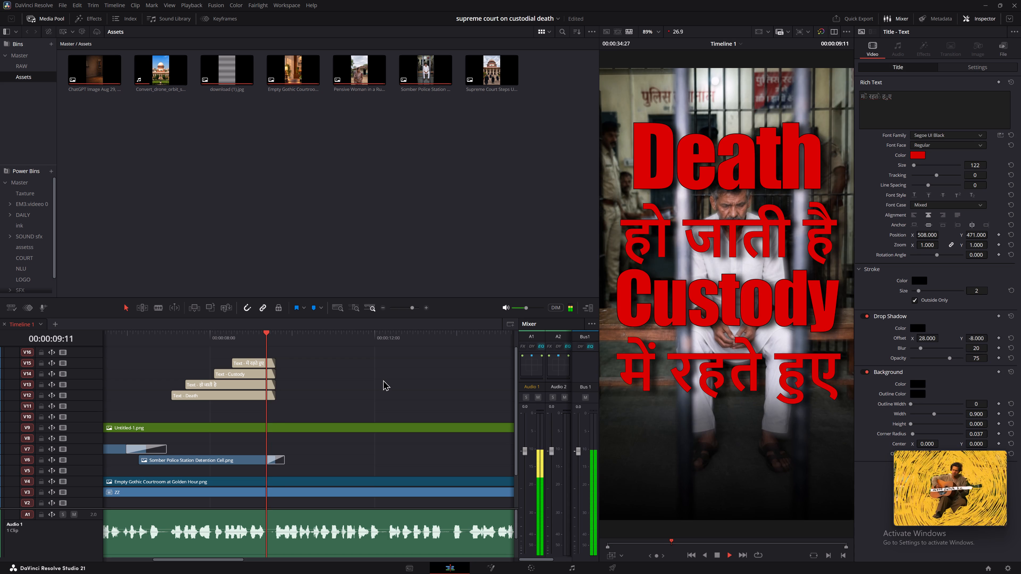
{"action": "key", "text": "space"}
Play the narration following the titles up to about 00:00:15:11 to plan the next visual, saving the project along the way.
{"action": "middle_click_drag", "start_coordinate": [383, 379], "coordinate": [320, 370]}
{"action": "key", "text": "space"}
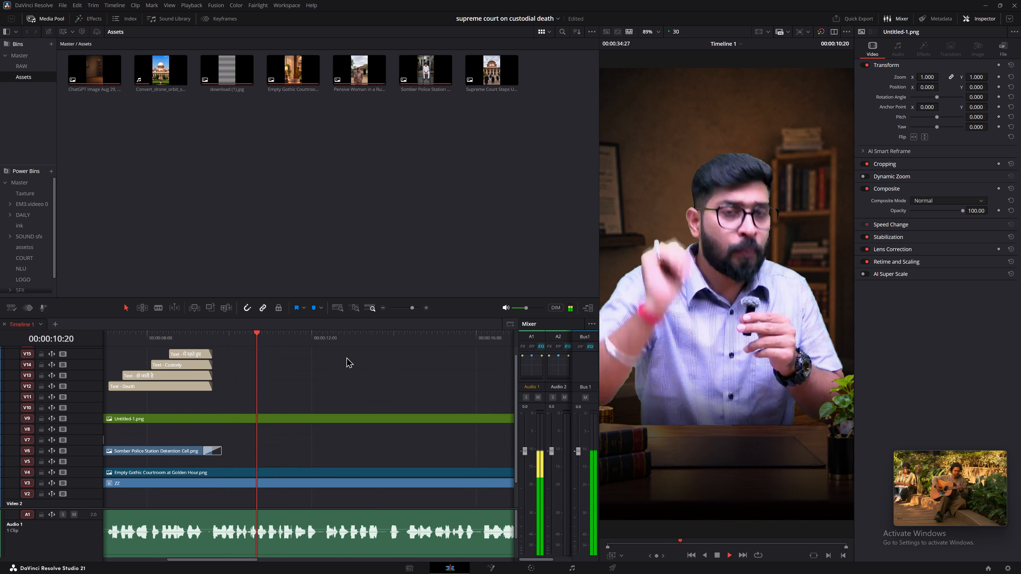
{"action": "key", "text": "space"}
{"action": "middle_click_drag", "start_coordinate": [337, 357], "coordinate": [280, 356]}
{"action": "scroll", "coordinate": [280, 356], "scroll_direction": "up", "scroll_amount": 1}
{"action": "key", "text": "space"}
{"action": "key", "text": "space"}
{"action": "left_click_drag", "start_coordinate": [161, 339], "coordinate": [157, 337]}
{"action": "key", "text": "space"}
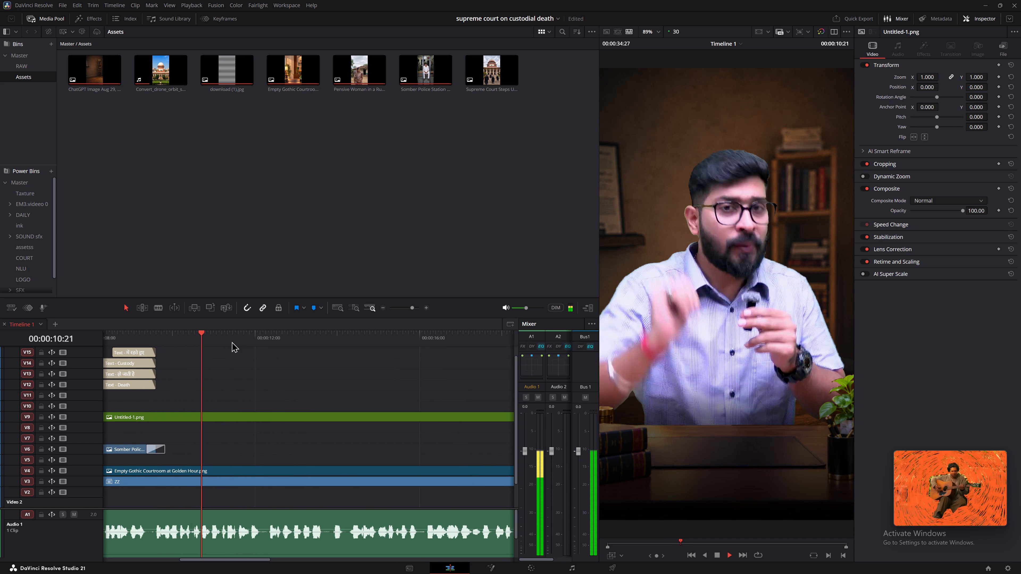
{"action": "key", "text": "space"}
{"action": "key", "text": "space"}
{"action": "key", "text": "space"}
{"action": "key", "text": "space"}
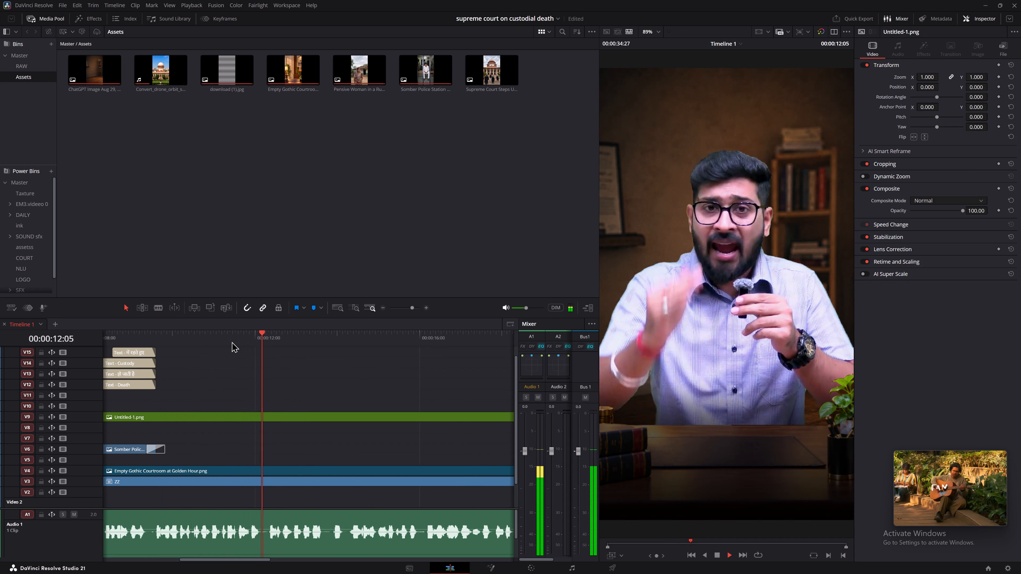
{"action": "scroll", "coordinate": [279, 364], "scroll_direction": "down", "scroll_amount": 2, "text": "alt"}
{"action": "key", "text": "ctrl+s"}
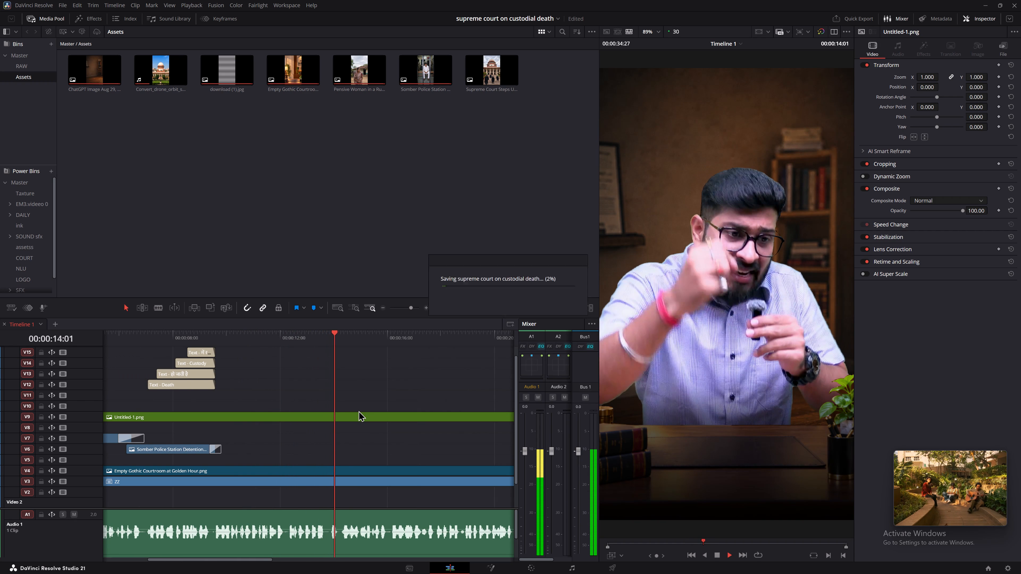
{"action": "scroll", "coordinate": [359, 409], "scroll_direction": "down", "scroll_amount": 1, "text": "alt"}
{"action": "key", "text": "space"}
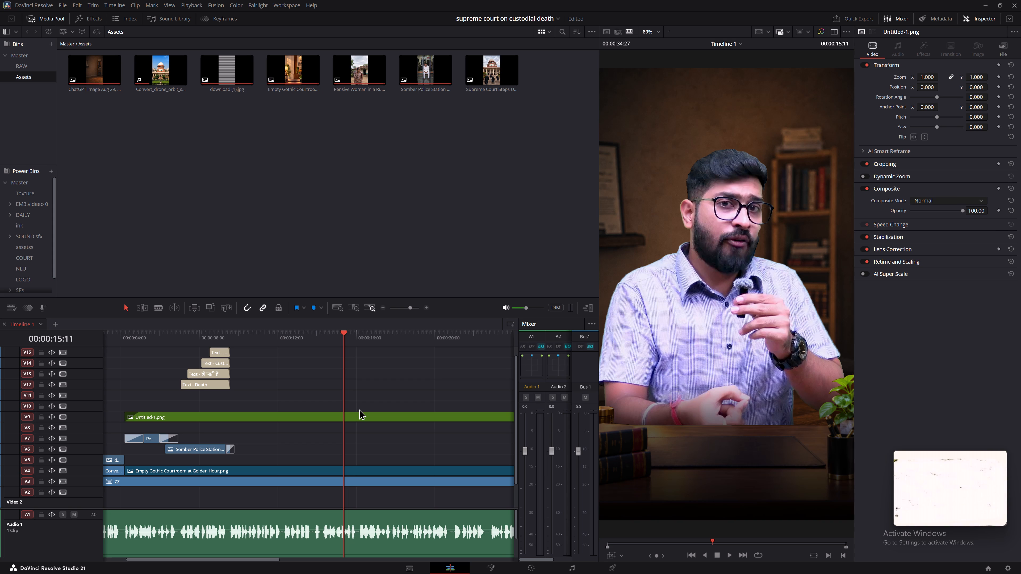
{"action": "left_click", "coordinate": [234, 332]}
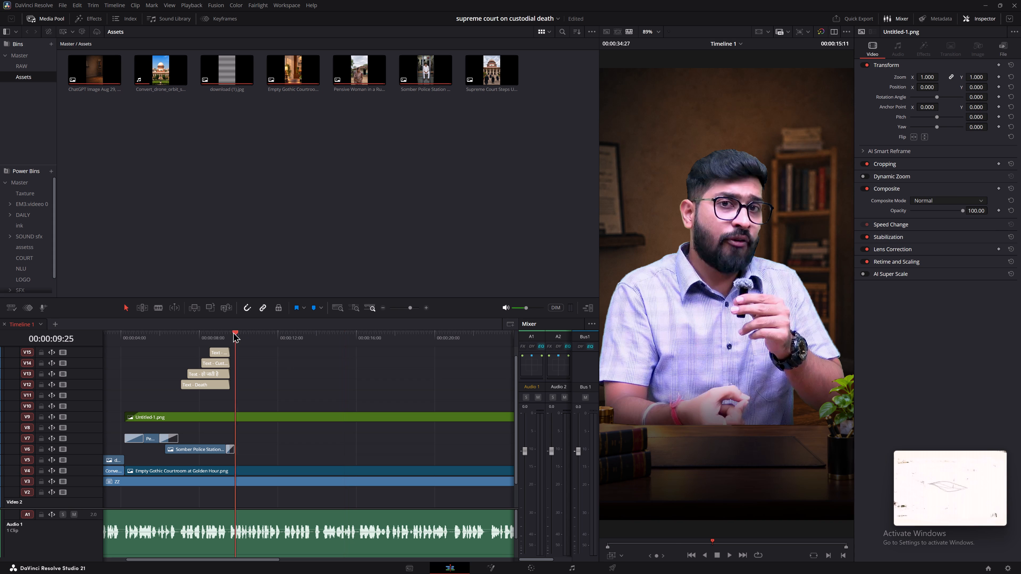
{"action": "key", "text": "space"}
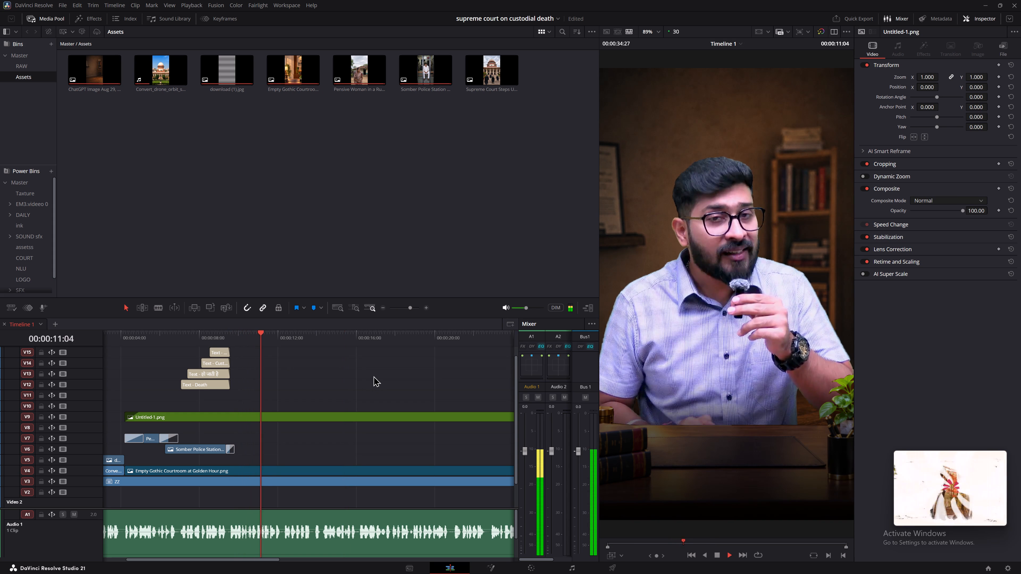
{"action": "key", "text": "ctrl+s"}
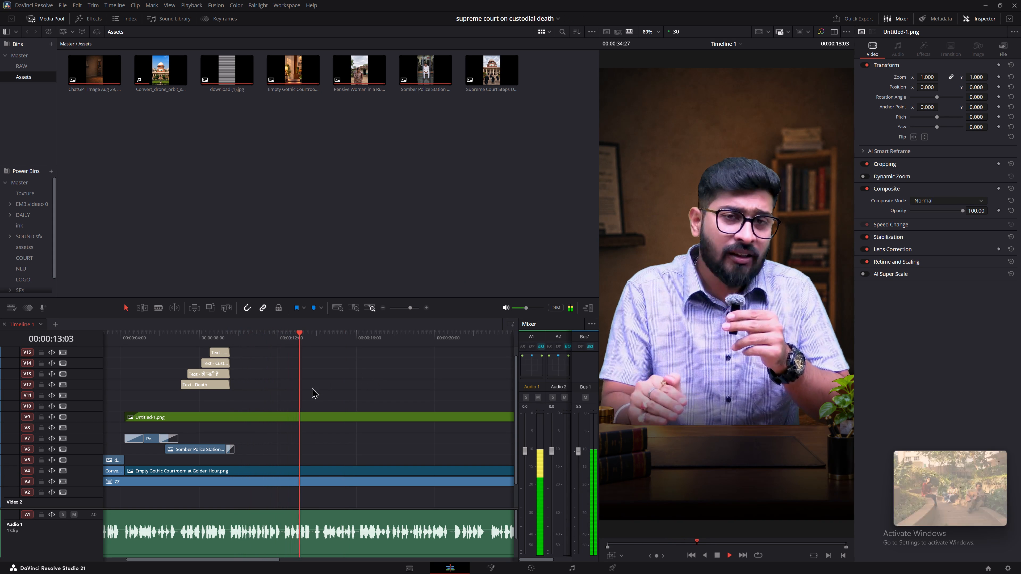
{"action": "scroll", "coordinate": [316, 387], "scroll_direction": "down", "scroll_amount": 2, "text": "alt"}
{"action": "scroll", "coordinate": [321, 388], "scroll_direction": "up", "scroll_amount": 4, "text": "alt"}
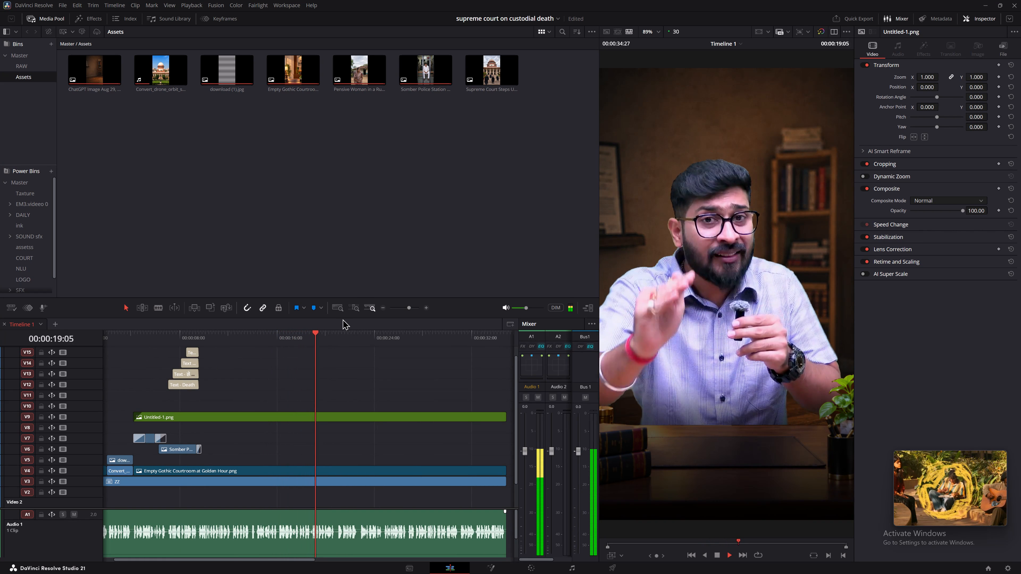
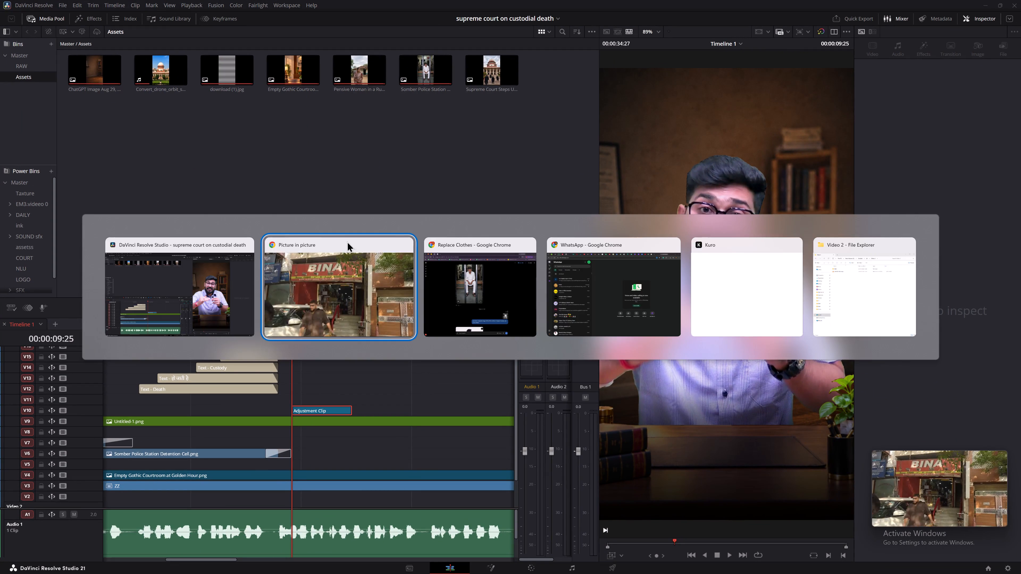
{"action": "left_click", "coordinate": [230, 145], "text": "alt"}
{"action": "right_click", "coordinate": [233, 142]}
{"action": "left_click_drag", "start_coordinate": [377, 245], "coordinate": [369, 249]}
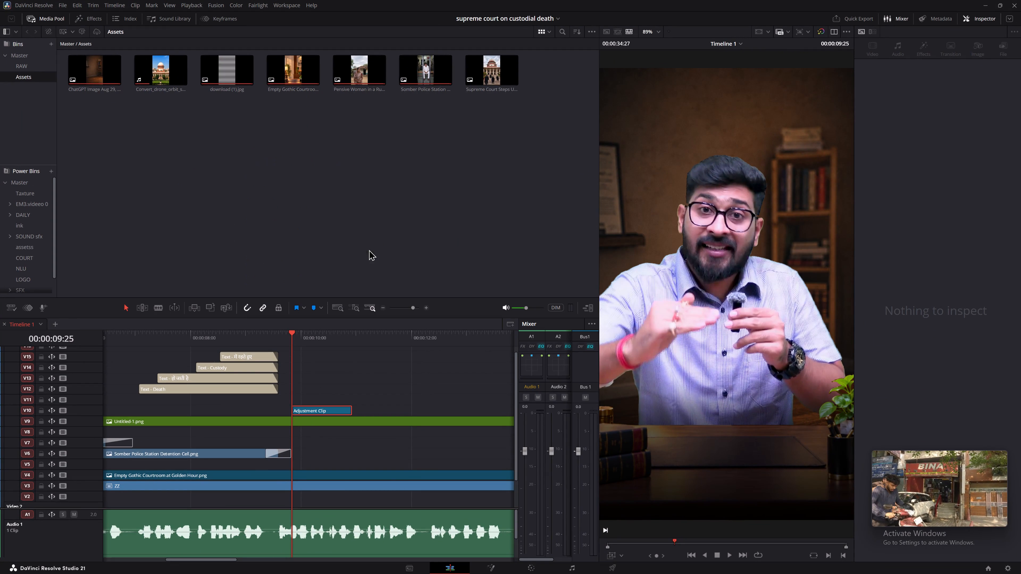
{"action": "left_click", "coordinate": [361, 282]}
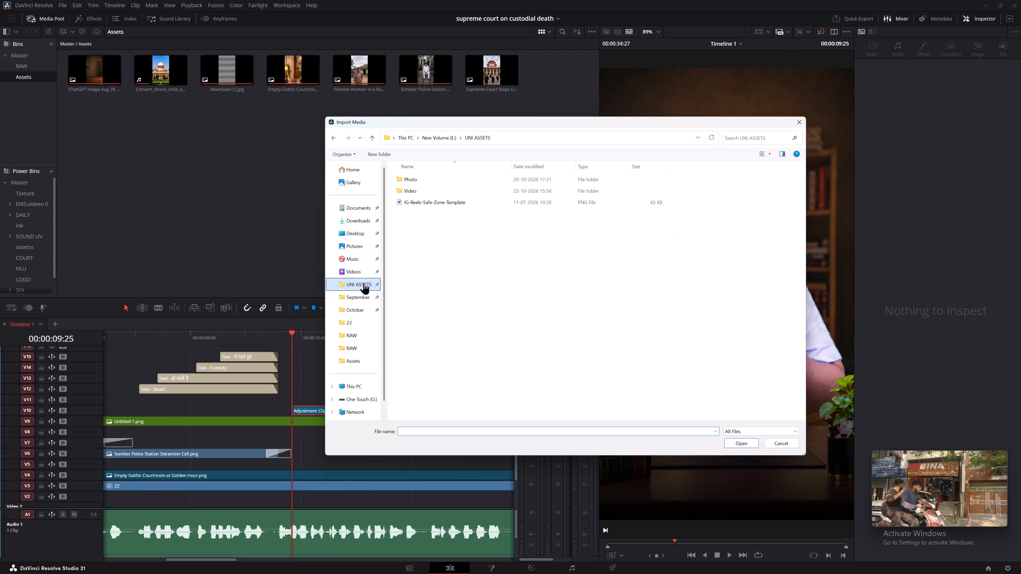
{"action": "double_click", "coordinate": [426, 193]}
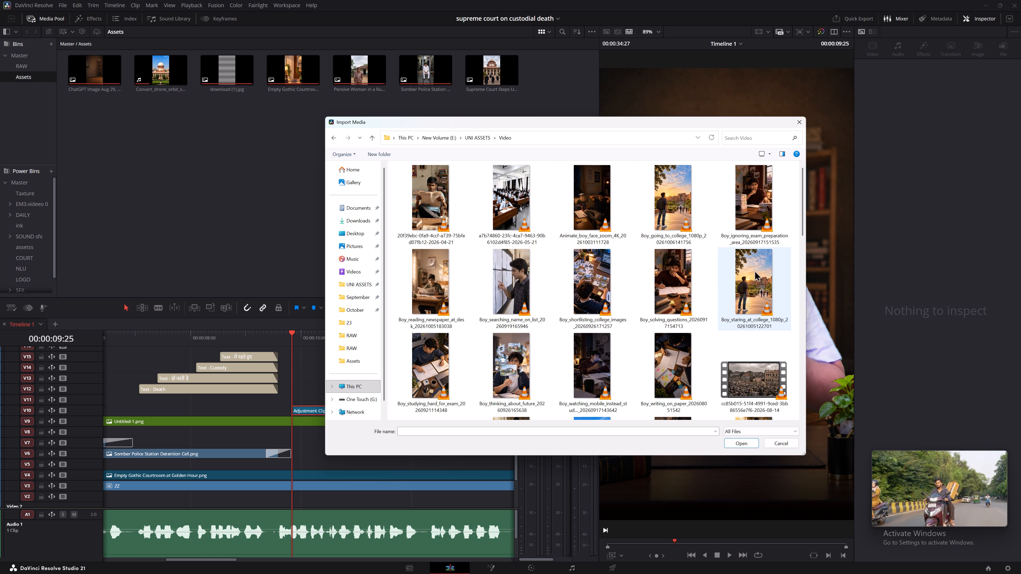
{"action": "scroll", "coordinate": [631, 351], "scroll_direction": "down", "scroll_amount": 1}
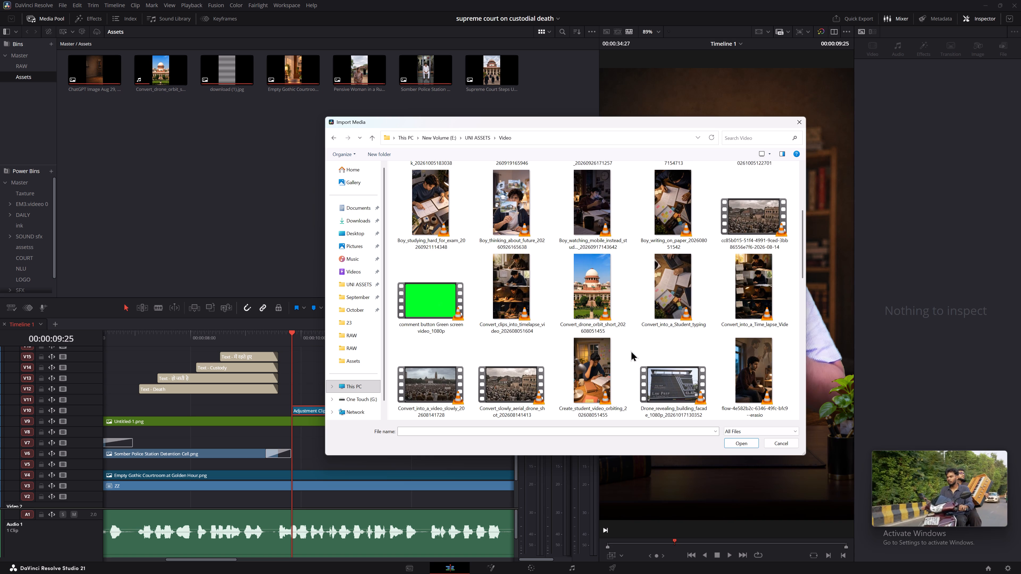
{"action": "scroll", "coordinate": [631, 351], "scroll_direction": "down", "scroll_amount": 4}
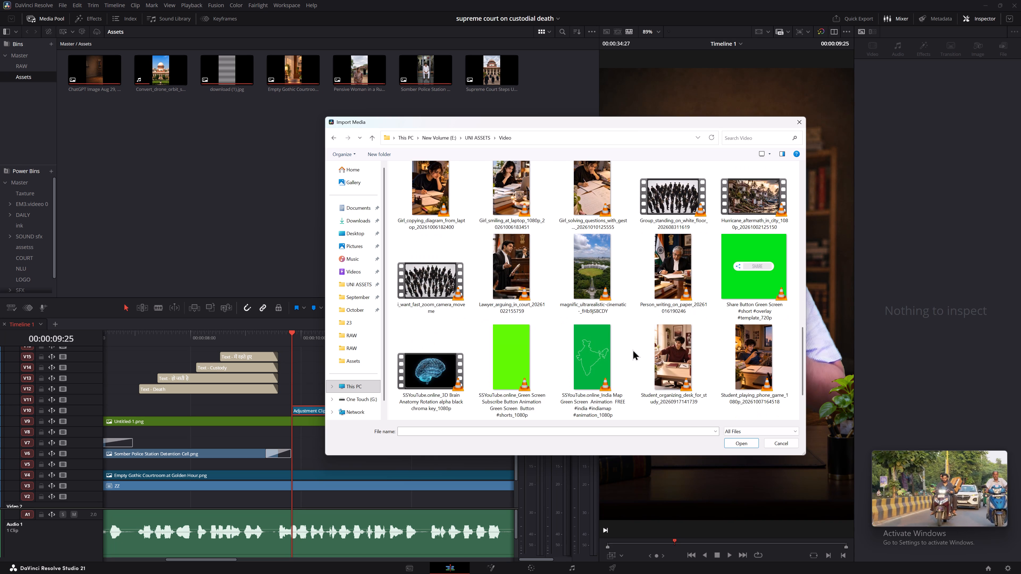
{"action": "scroll", "coordinate": [633, 349], "scroll_direction": "down", "scroll_amount": 1}
{"action": "scroll", "coordinate": [633, 349], "scroll_direction": "up", "scroll_amount": 1}
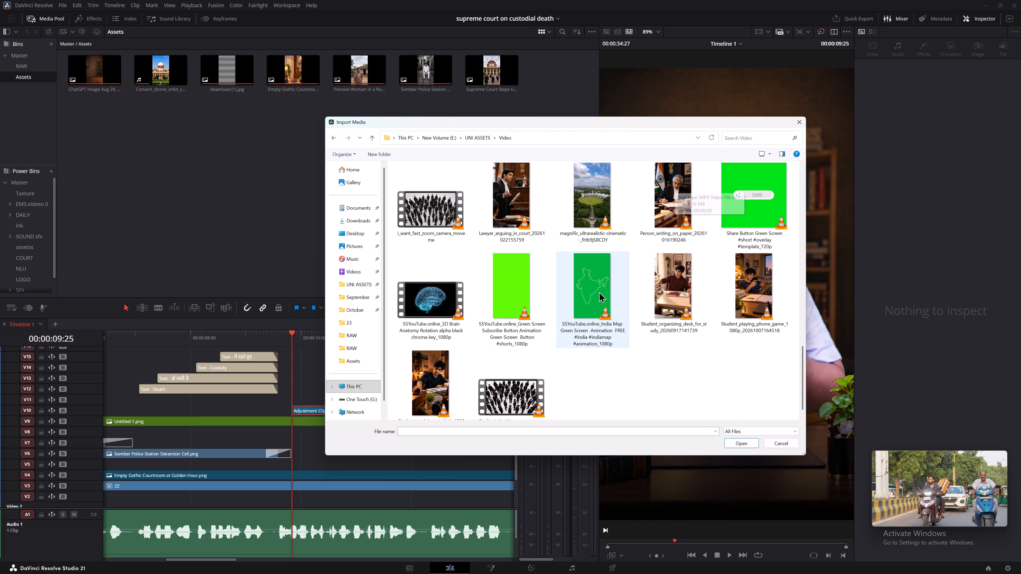
{"action": "scroll", "coordinate": [599, 292], "scroll_direction": "up", "scroll_amount": 2}
{"action": "scroll", "coordinate": [599, 292], "scroll_direction": "down", "scroll_amount": 5}
{"action": "scroll", "coordinate": [583, 303], "scroll_direction": "up", "scroll_amount": 5}
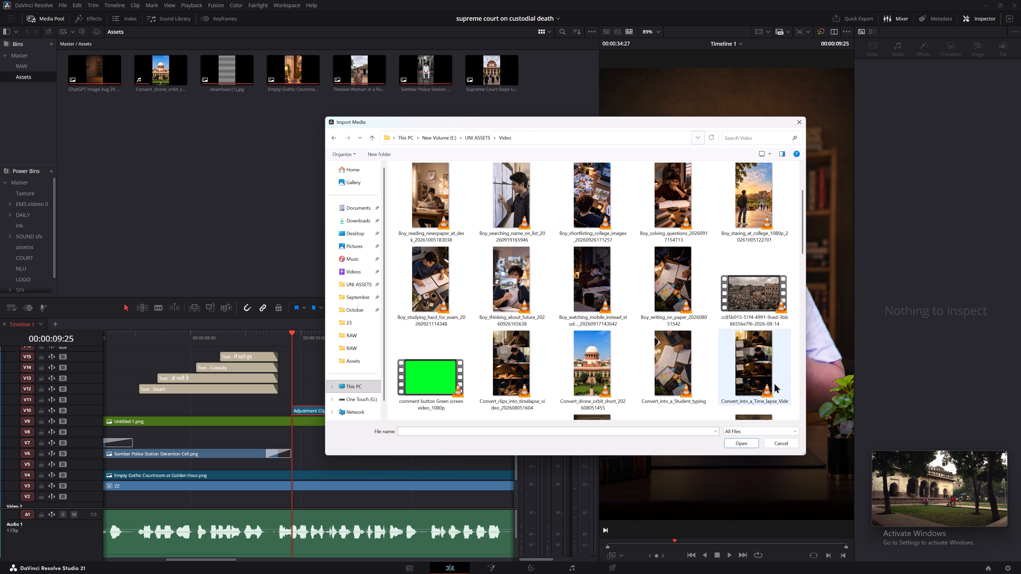
{"action": "left_click_drag", "start_coordinate": [805, 456], "coordinate": [848, 514]}
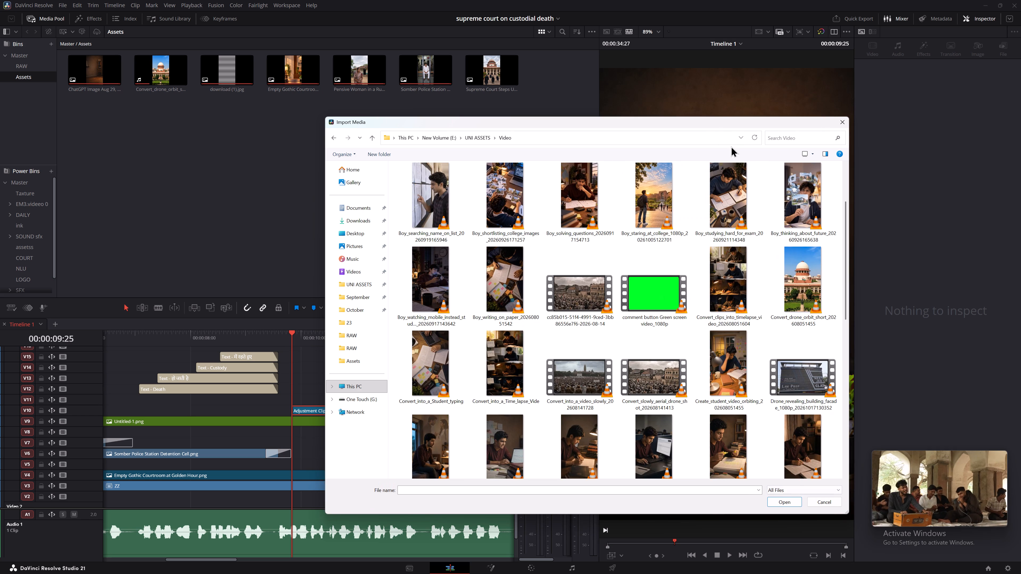
{"action": "left_click_drag", "start_coordinate": [708, 123], "coordinate": [590, 86]}
Browse the October folders 26 and 23, including the Video and Assets subfolders, for usable footage.
{"action": "left_click", "coordinate": [215, 272]}
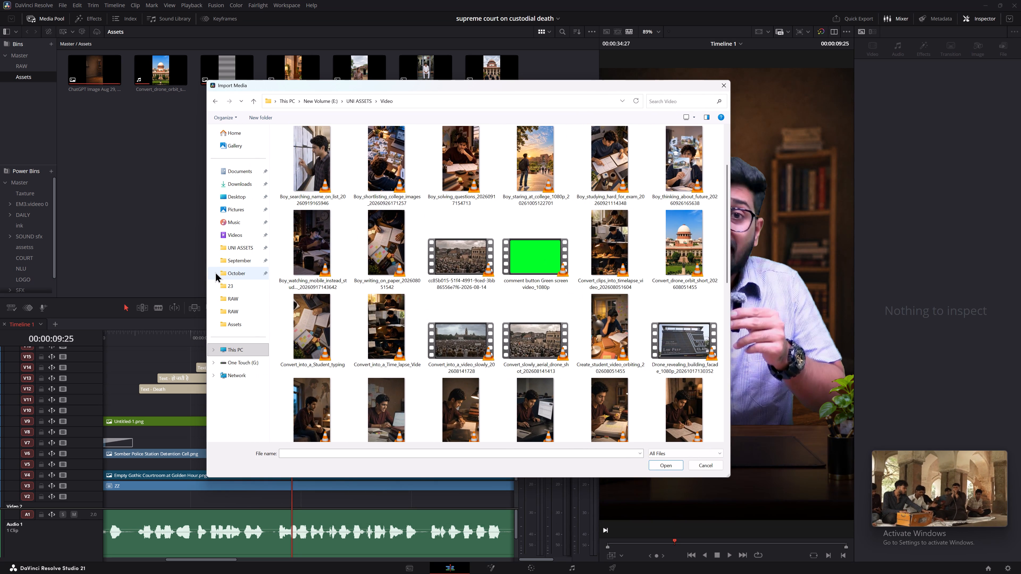
{"action": "left_click", "coordinate": [256, 275]}
{"action": "scroll", "coordinate": [305, 259], "scroll_direction": "down", "scroll_amount": 2}
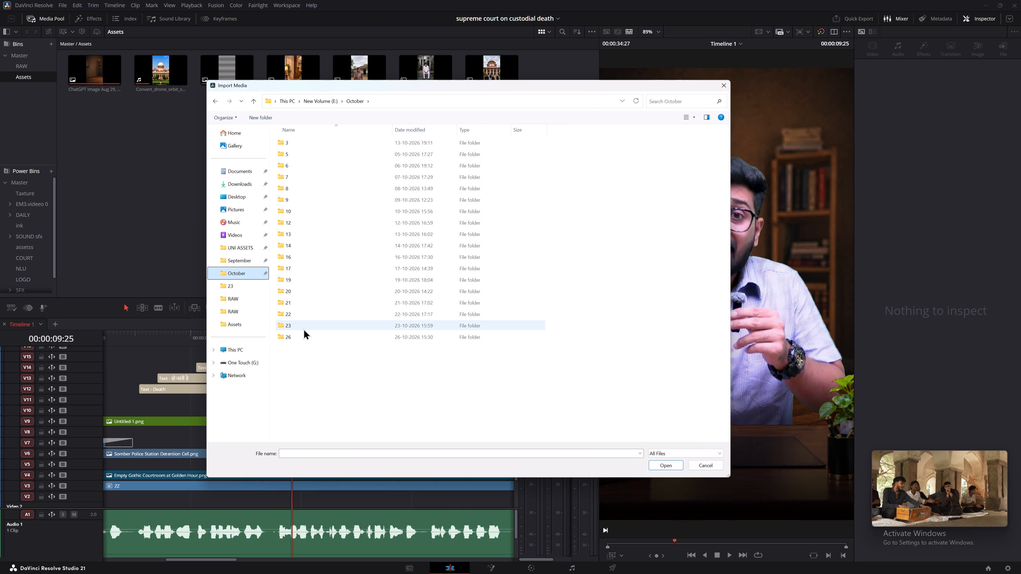
{"action": "left_click", "coordinate": [304, 338]}
{"action": "double_click", "coordinate": [304, 338]}
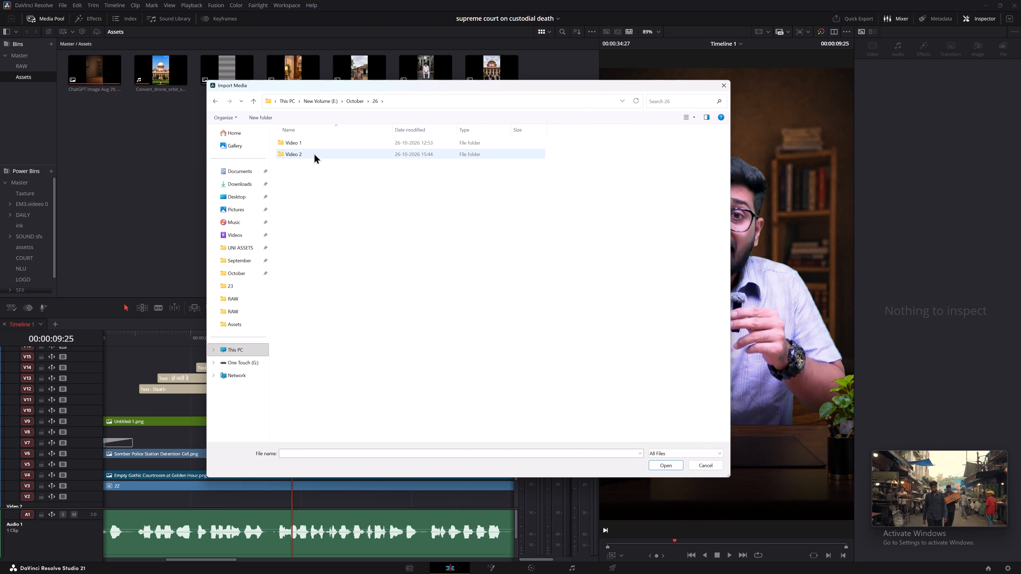
{"action": "double_click", "coordinate": [314, 151]}
{"action": "left_click", "coordinate": [351, 99]}
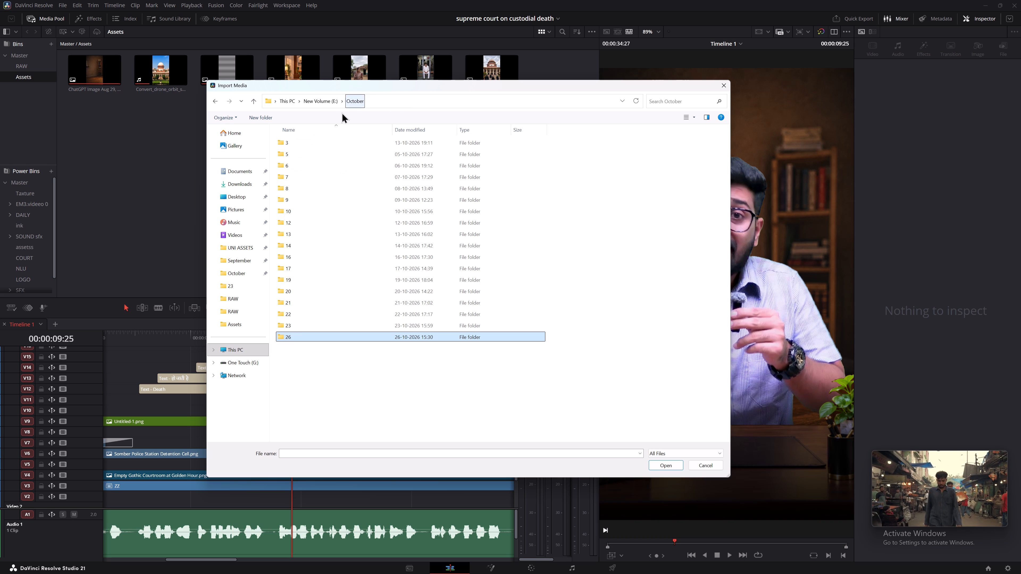
{"action": "double_click", "coordinate": [297, 327]}
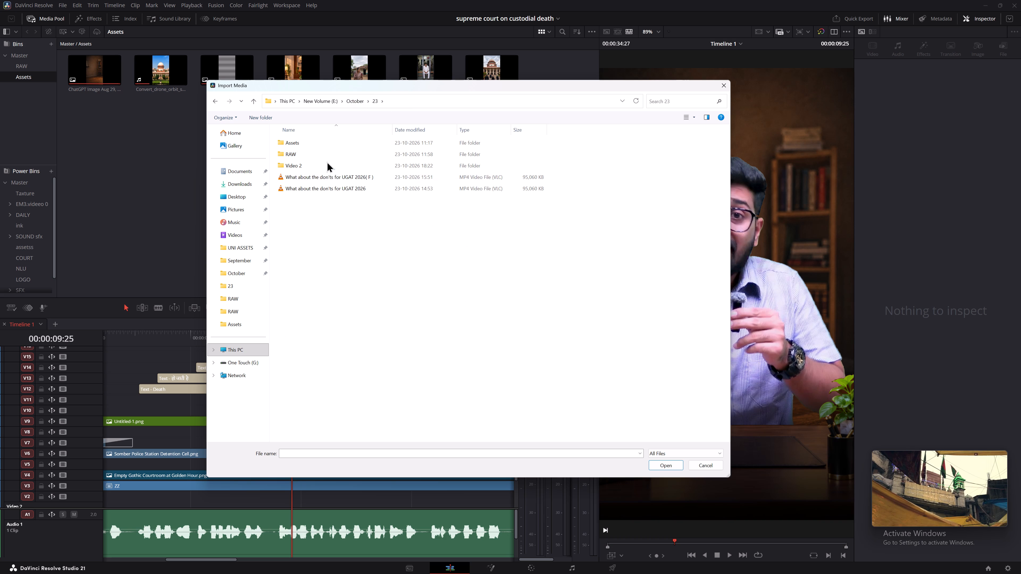
{"action": "double_click", "coordinate": [327, 162]}
{"action": "double_click", "coordinate": [324, 146]}
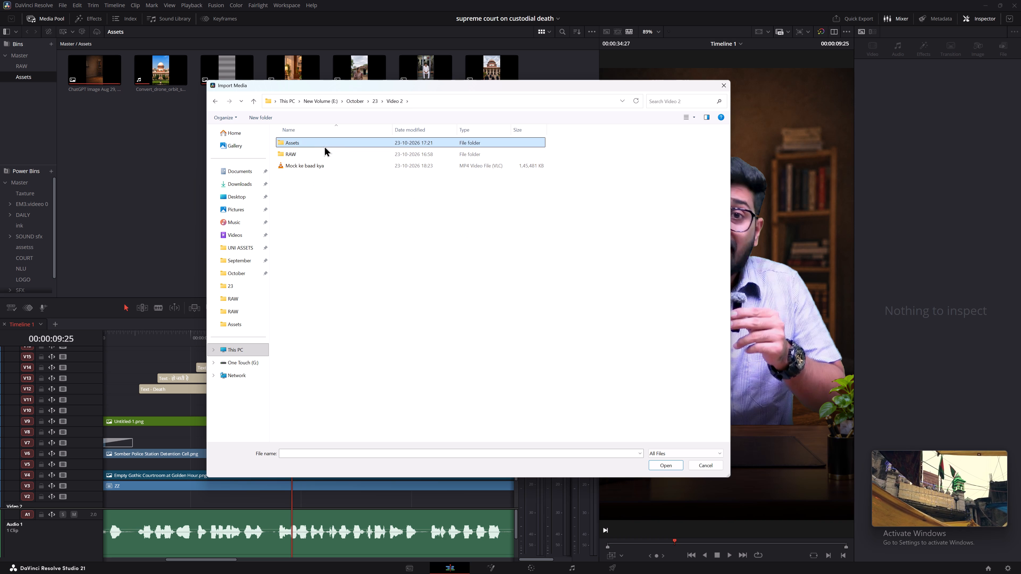
{"action": "left_click", "coordinate": [209, 100]}
{"action": "double_click", "coordinate": [337, 153]}
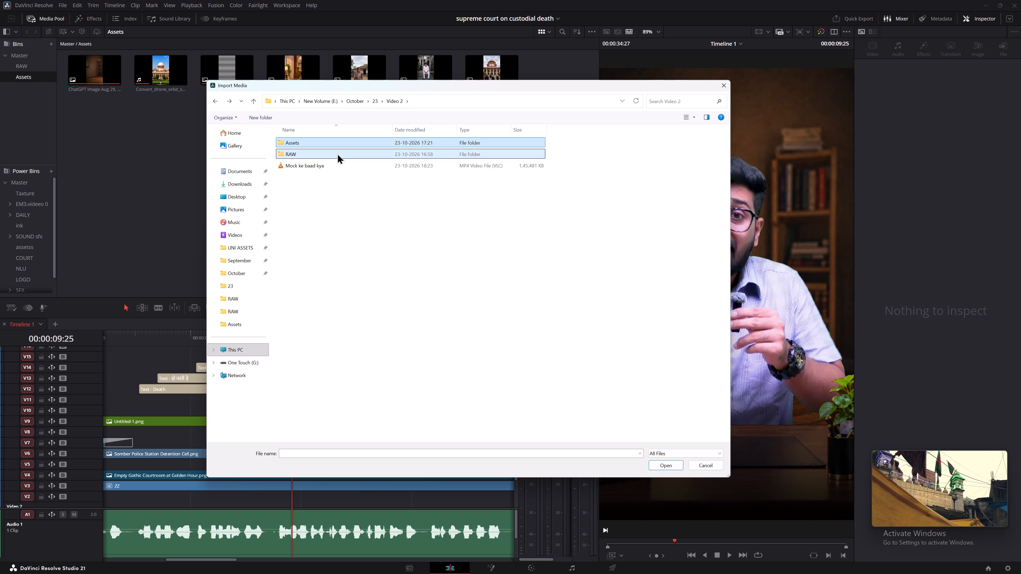
{"action": "double_click", "coordinate": [215, 101]}
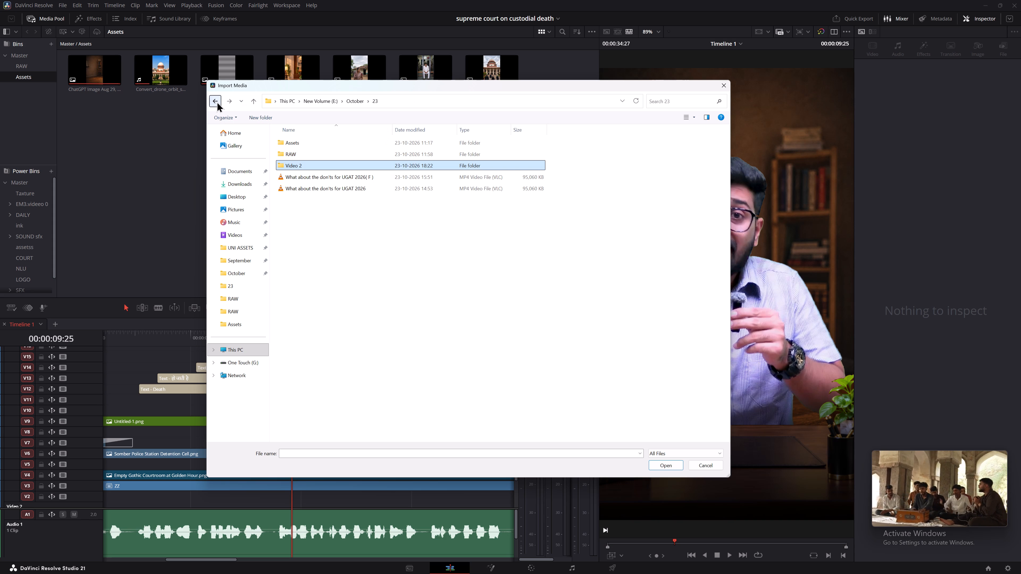
{"action": "double_click", "coordinate": [335, 140]}
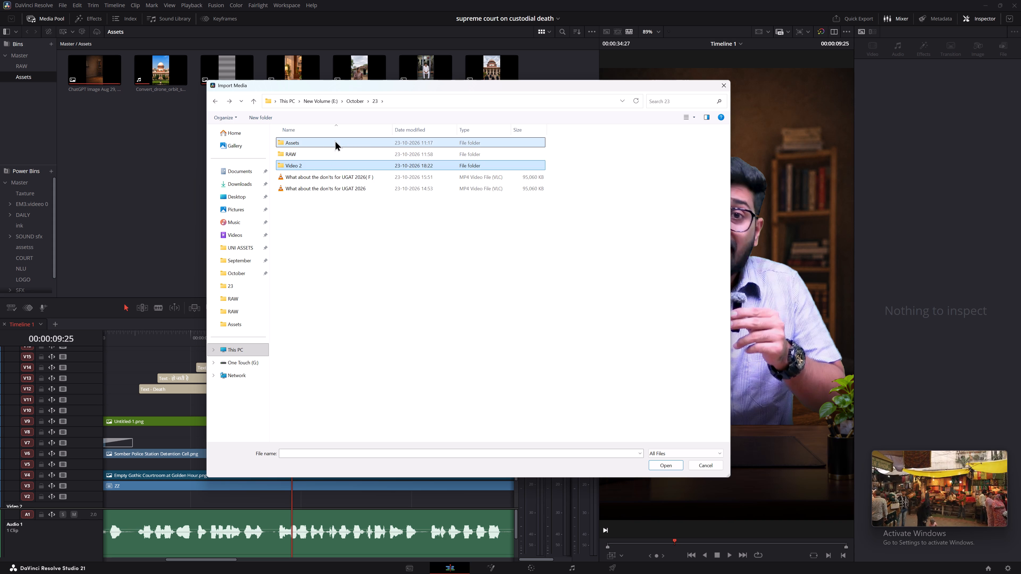
{"action": "left_click", "coordinate": [352, 99]}
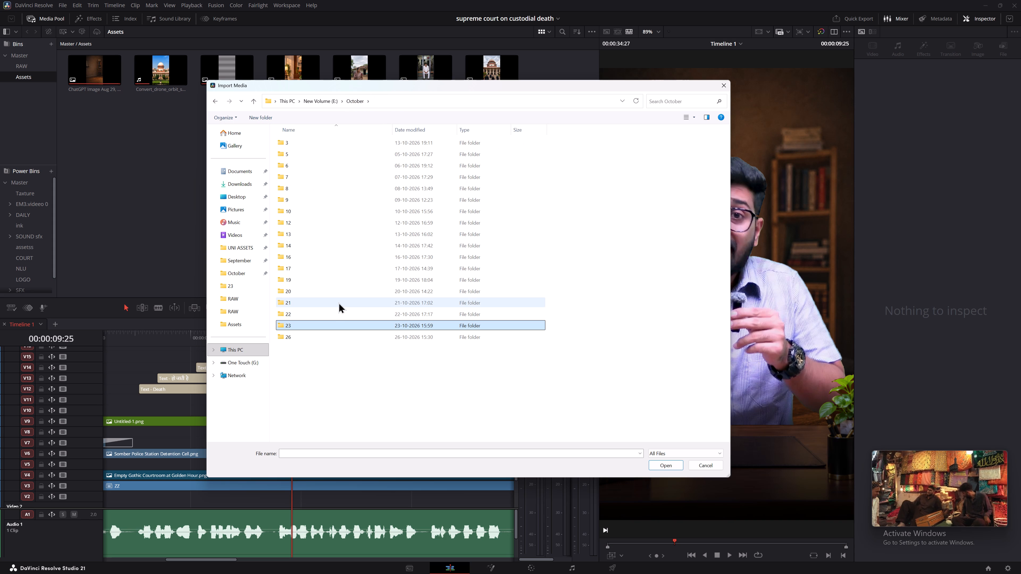
Look through the Video 1, Video 2 and Video 3 folders of October's folder 22 for usable media.
{"action": "double_click", "coordinate": [329, 312]}
{"action": "left_click", "coordinate": [326, 146]}
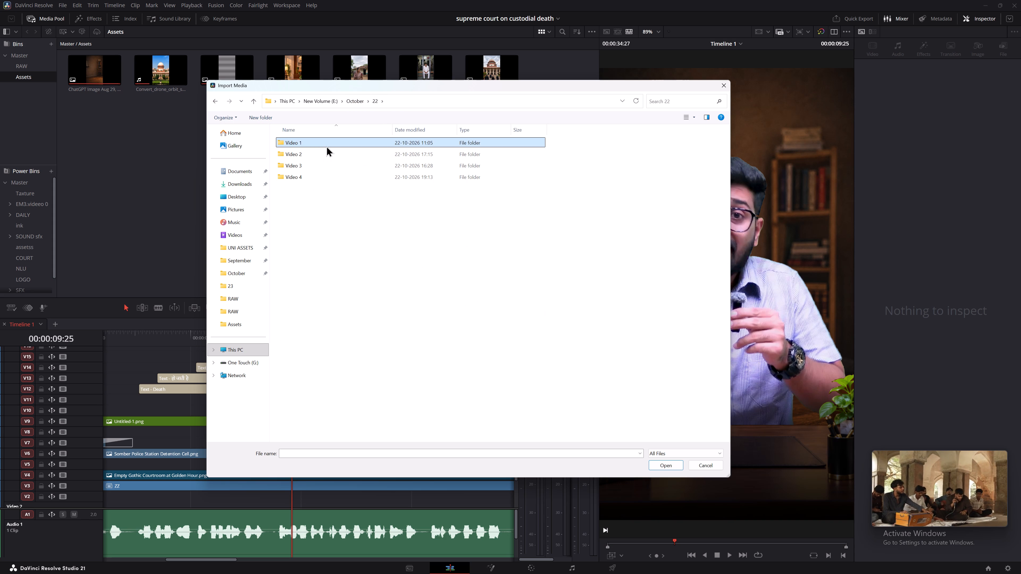
{"action": "double_click", "coordinate": [326, 146]}
{"action": "double_click", "coordinate": [323, 141]}
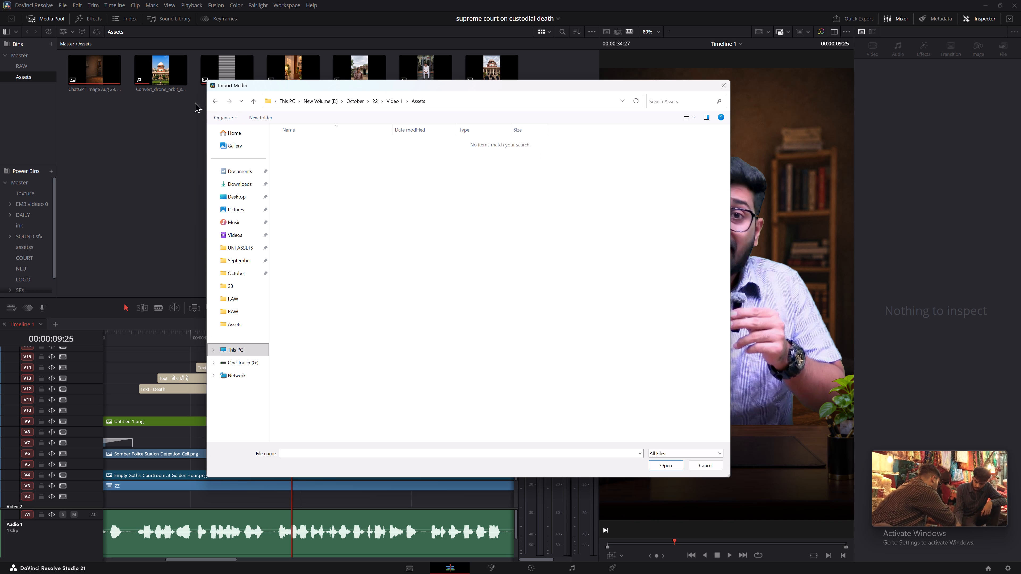
{"action": "double_click", "coordinate": [210, 100]}
{"action": "double_click", "coordinate": [314, 155]}
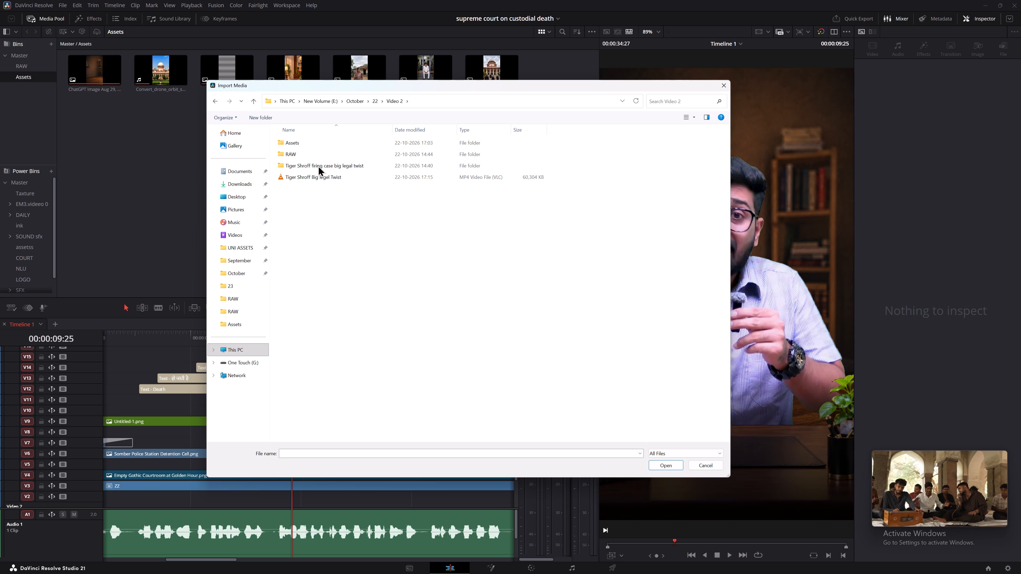
{"action": "double_click", "coordinate": [318, 143]}
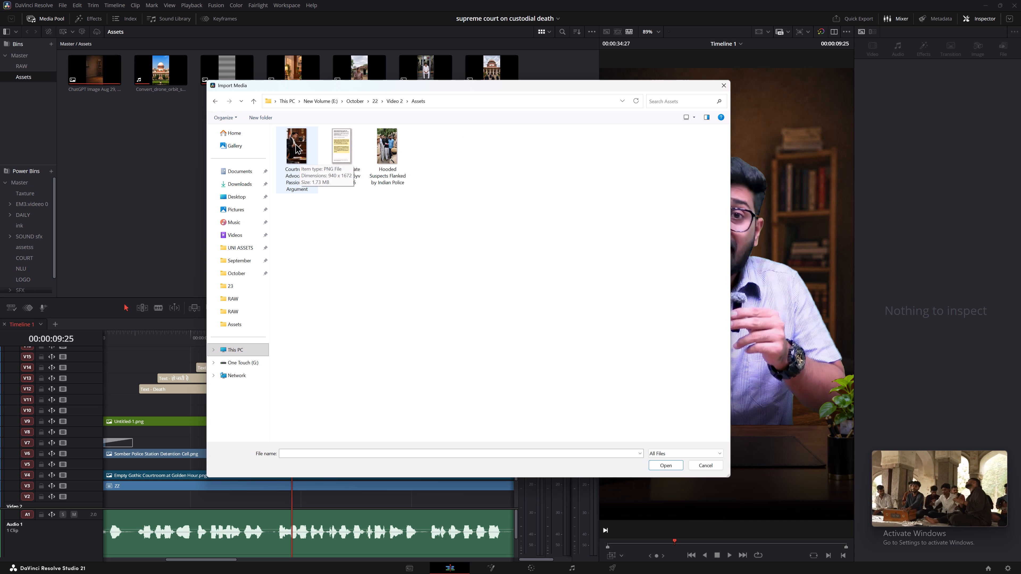
{"action": "left_click", "coordinate": [294, 142]}
{"action": "left_click", "coordinate": [451, 198]}
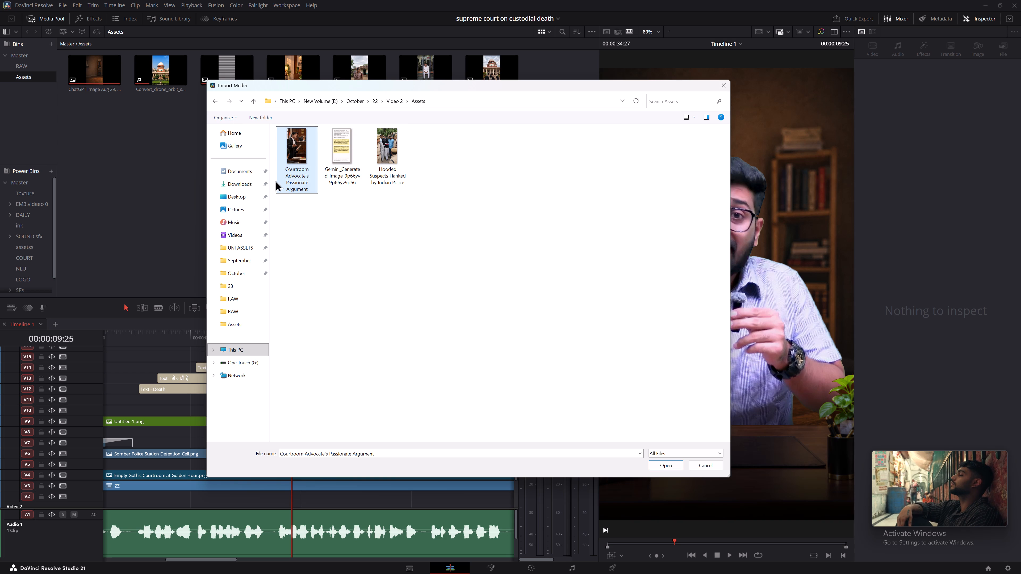
{"action": "left_click", "coordinate": [220, 105]}
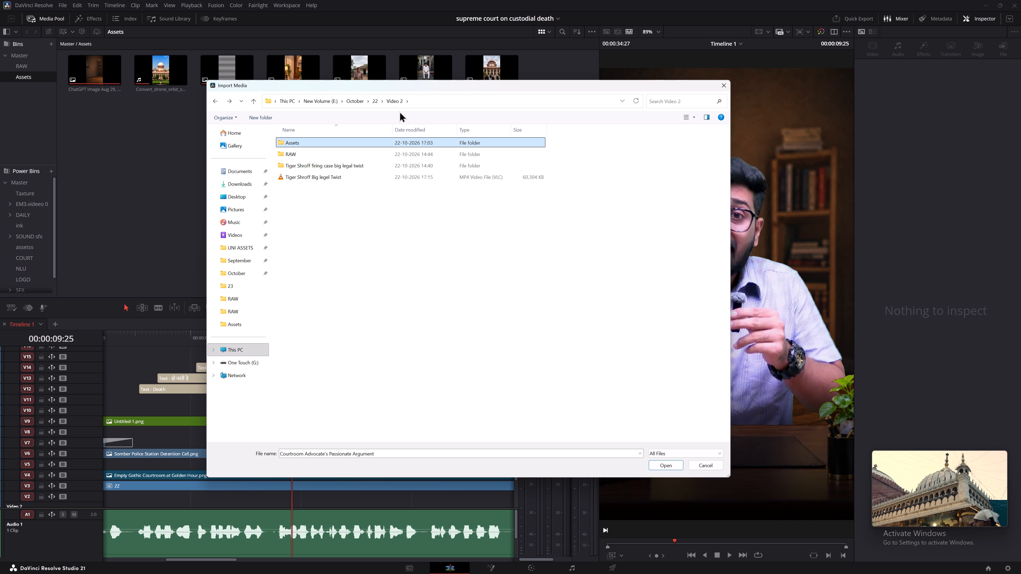
{"action": "left_click", "coordinate": [374, 103]}
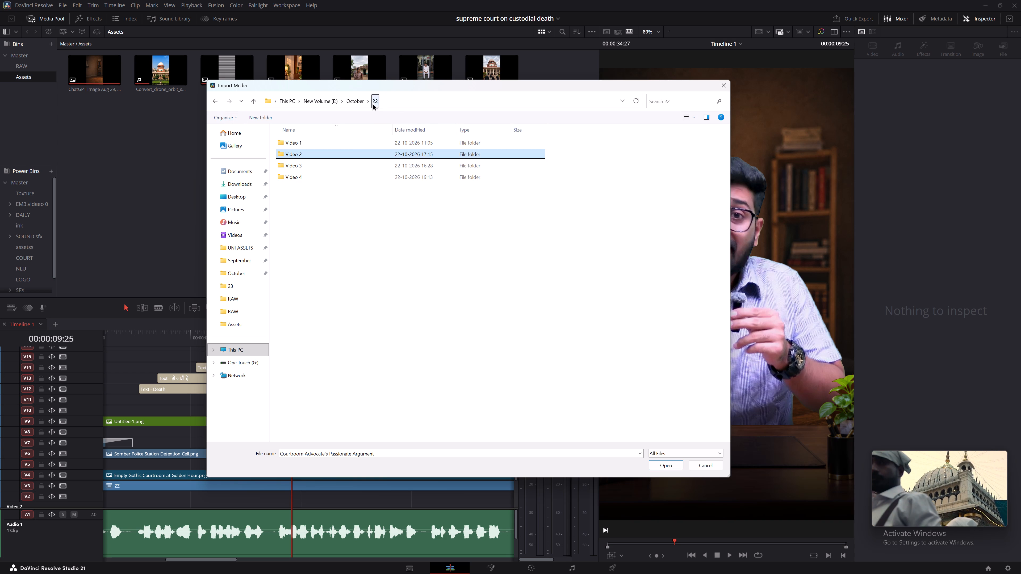
{"action": "double_click", "coordinate": [344, 169]}
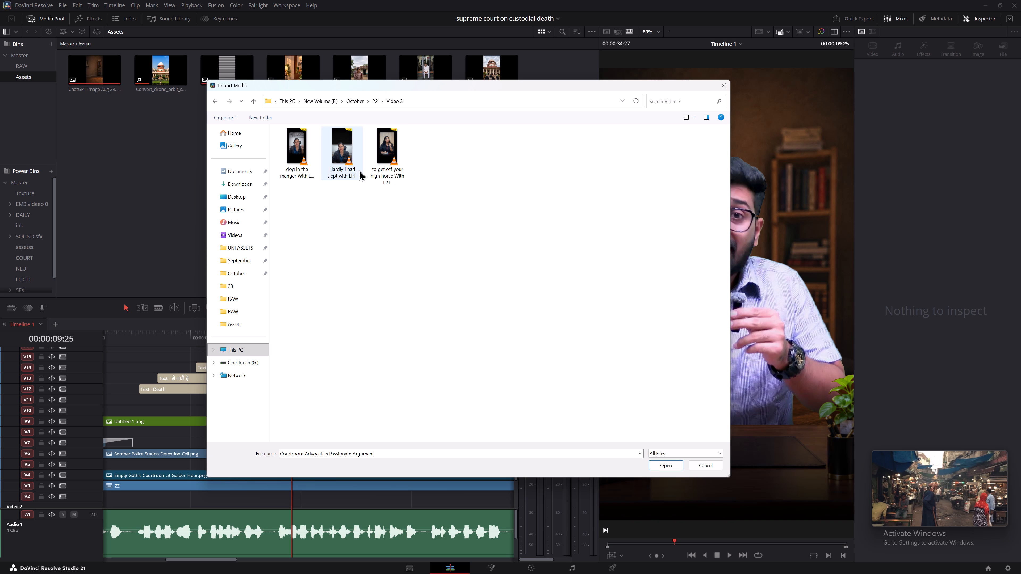
{"action": "left_click", "coordinate": [374, 100]}
Move the Camera_tracking_legal_file and Judge_reviewing_case_file clips from New folder in October 22's Video 4 Assets to UNI ASSETS.
{"action": "double_click", "coordinate": [304, 175]}
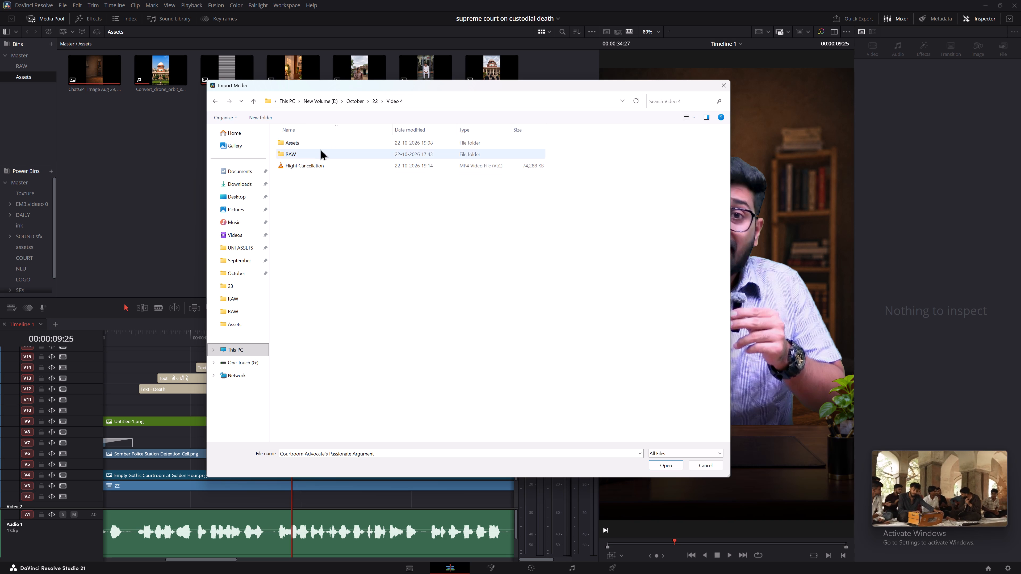
{"action": "double_click", "coordinate": [310, 142]}
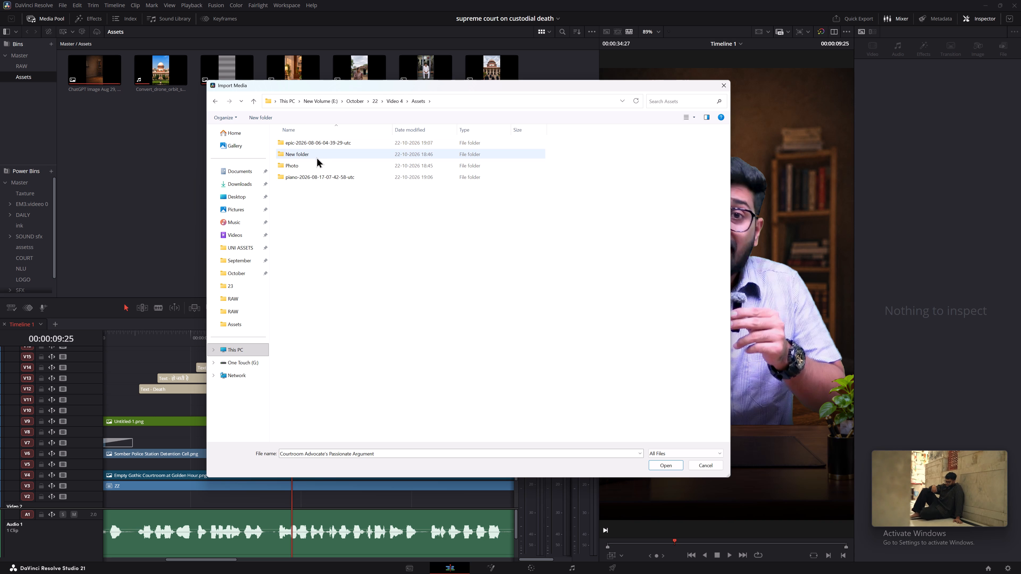
{"action": "left_click", "coordinate": [303, 166]}
{"action": "double_click", "coordinate": [303, 166]}
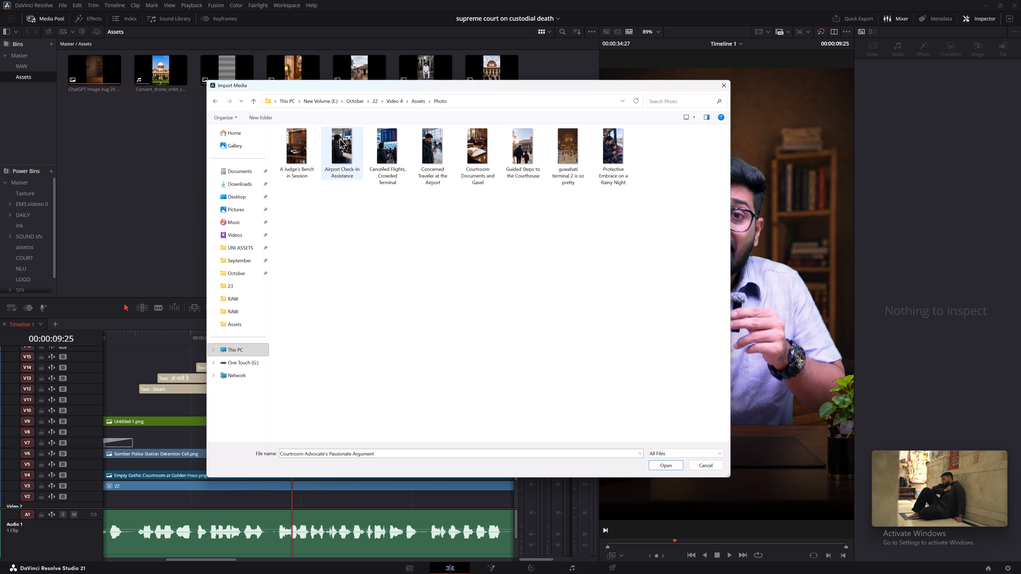
{"action": "left_click", "coordinate": [214, 100]}
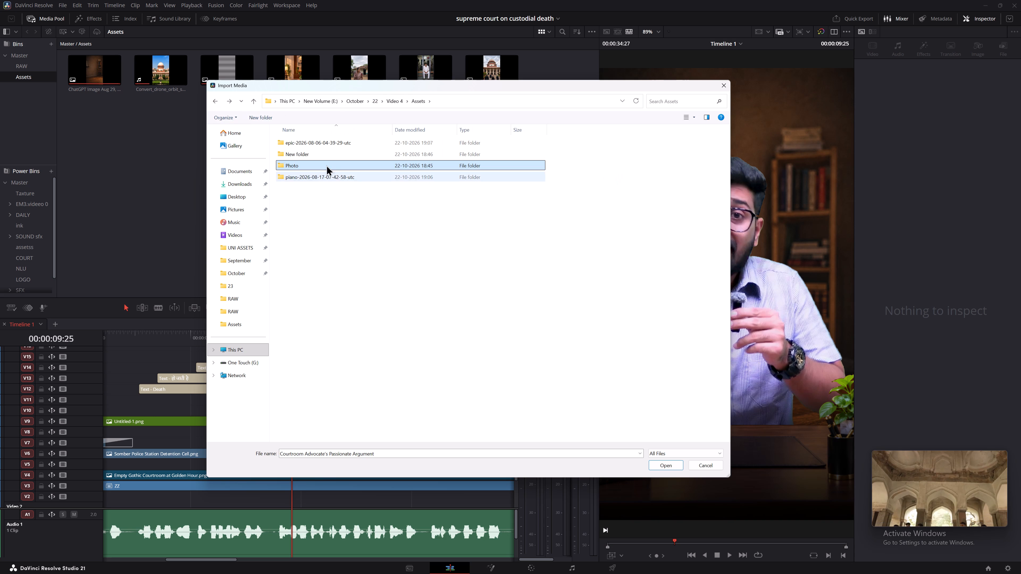
{"action": "double_click", "coordinate": [322, 155]}
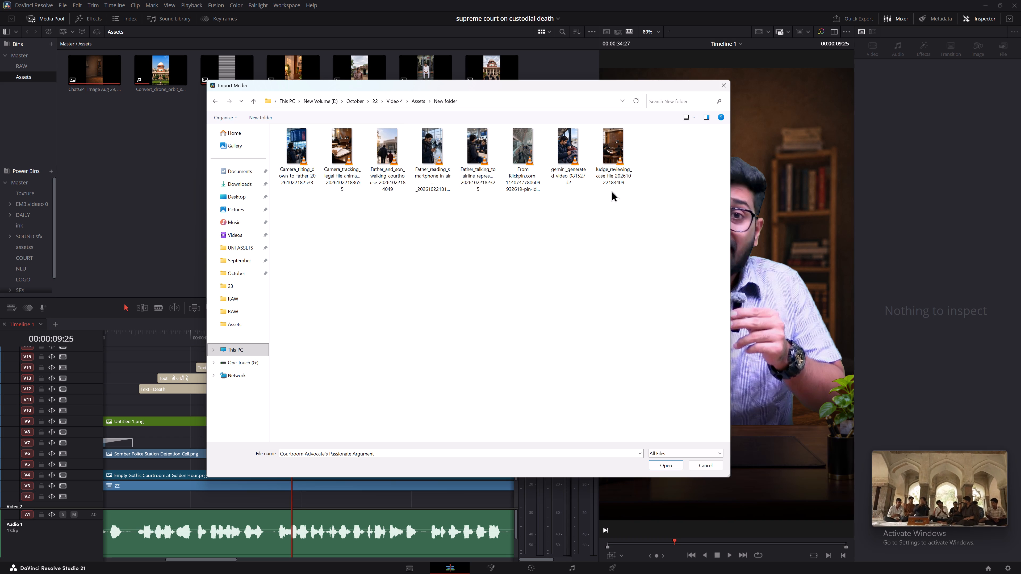
{"action": "left_click", "coordinate": [606, 143], "text": "ctrl"}
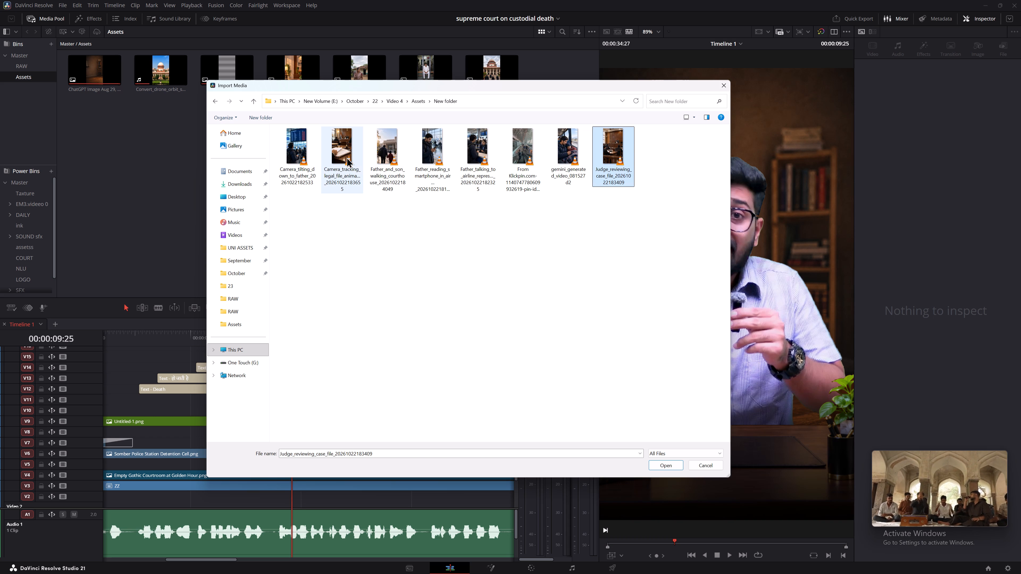
{"action": "left_click", "coordinate": [344, 153], "text": "ctrl"}
{"action": "left_click_drag", "start_coordinate": [344, 150], "coordinate": [250, 245]}
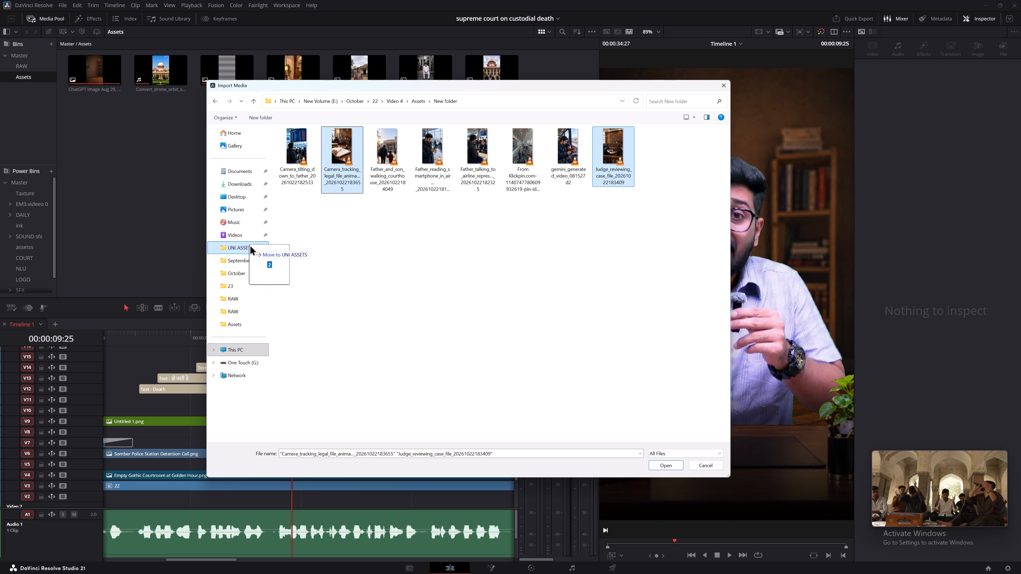
{"action": "left_click_drag", "start_coordinate": [250, 245], "coordinate": [246, 246]}
Move the Camera_tracking_legal_file and Judge_reviewing_case_file clips from UNI ASSETS into its Video subfolder.
{"action": "double_click", "coordinate": [246, 246]}
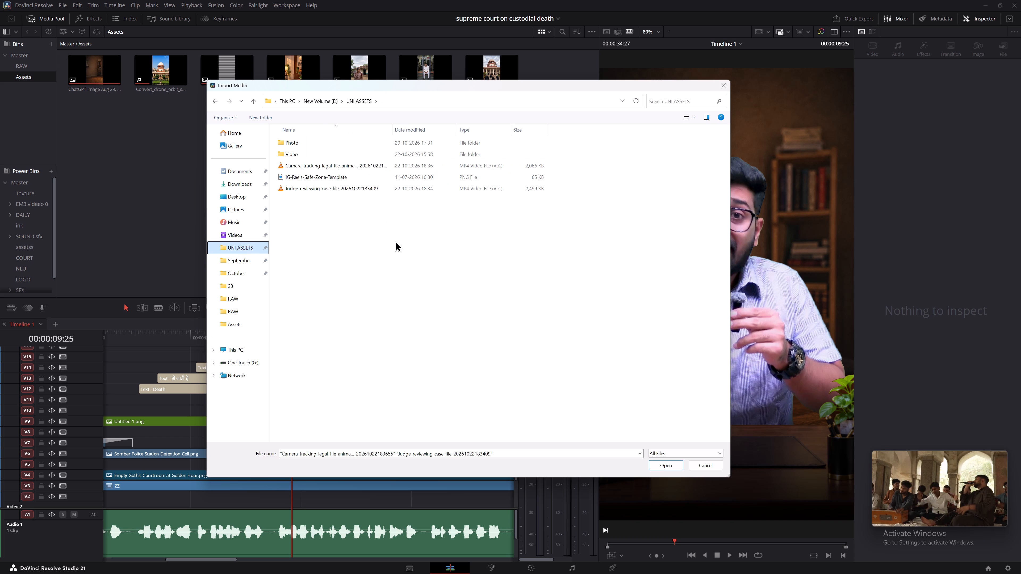
{"action": "left_click", "coordinate": [395, 241]}
{"action": "left_click", "coordinate": [312, 189], "text": "ctrl"}
{"action": "left_click", "coordinate": [307, 166], "text": "ctrl"}
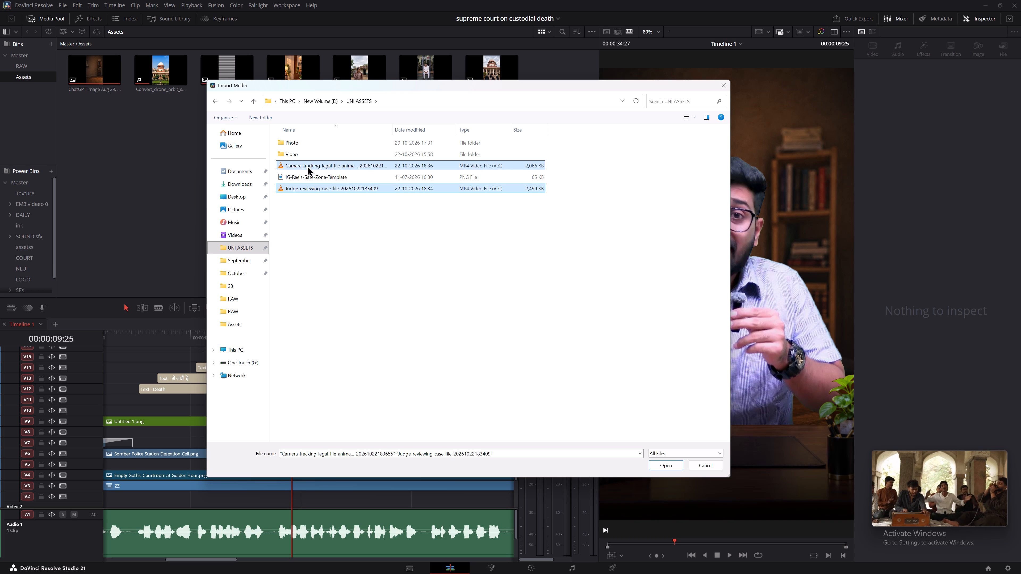
{"action": "left_click_drag", "start_coordinate": [301, 165], "coordinate": [317, 153], "text": "ctrl"}
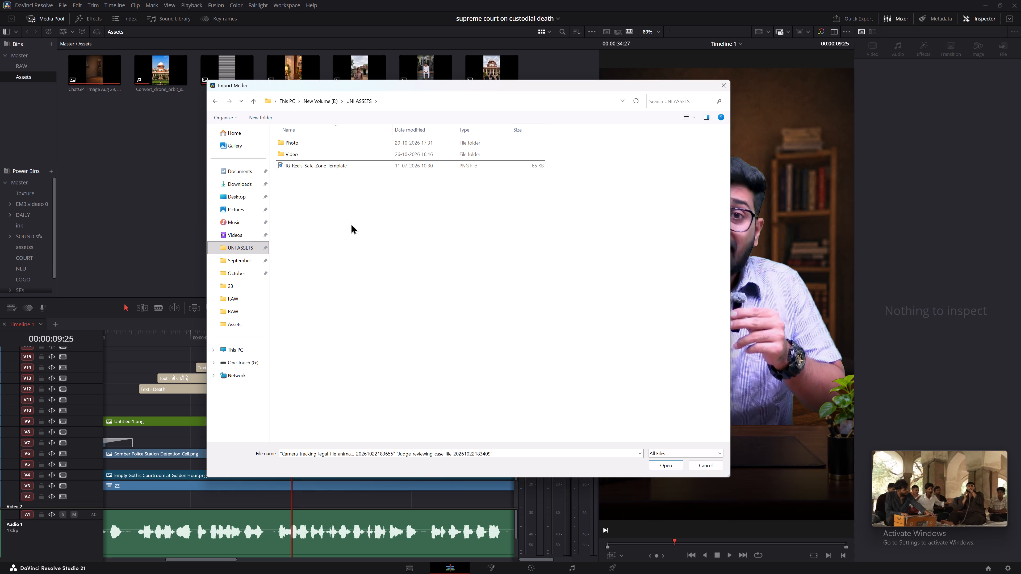
{"action": "left_click", "coordinate": [351, 223]}
Look through the UNI ASSETS Video folder for a clip to import, examining the legal file, judge and lawyer footage.
{"action": "double_click", "coordinate": [315, 151]}
{"action": "scroll", "coordinate": [613, 315], "scroll_direction": "down", "scroll_amount": 5}
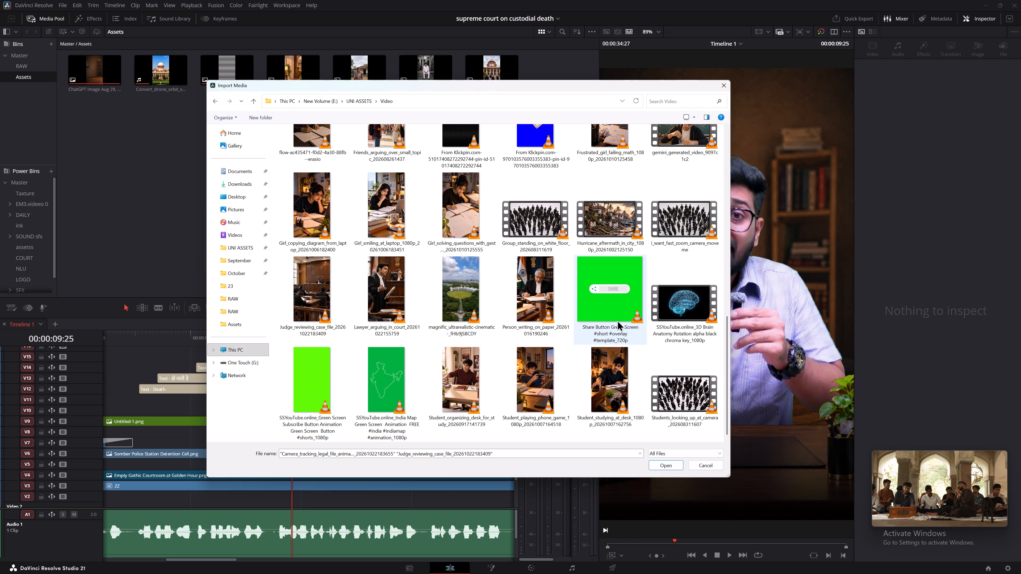
{"action": "scroll", "coordinate": [489, 316], "scroll_direction": "up", "scroll_amount": 5}
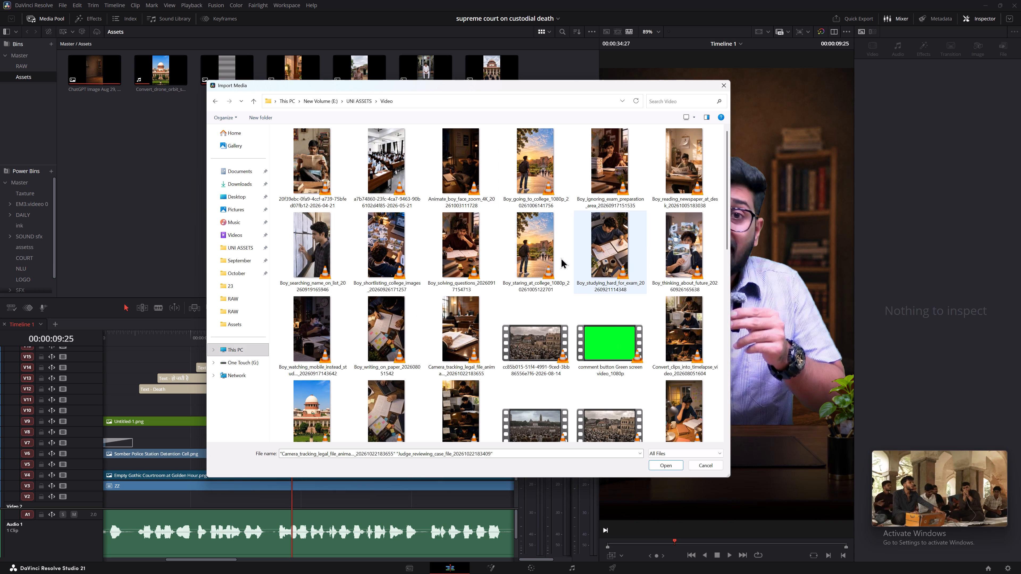
{"action": "scroll", "coordinate": [430, 339], "scroll_direction": "down", "scroll_amount": 2}
{"action": "scroll", "coordinate": [430, 339], "scroll_direction": "up", "scroll_amount": 1}
{"action": "scroll", "coordinate": [460, 345], "scroll_direction": "up", "scroll_amount": 2}
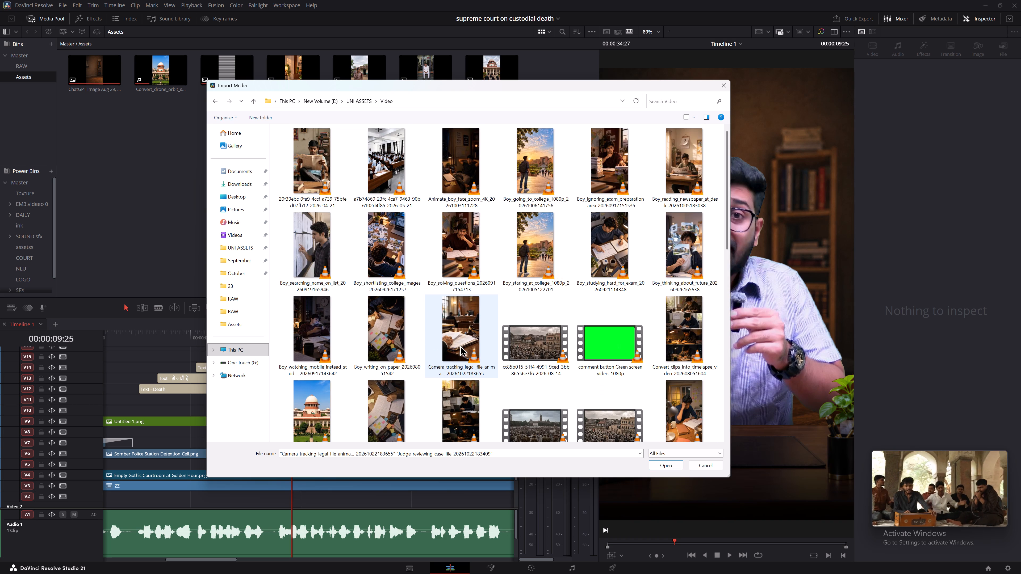
{"action": "left_click", "coordinate": [462, 332], "text": "ctrl"}
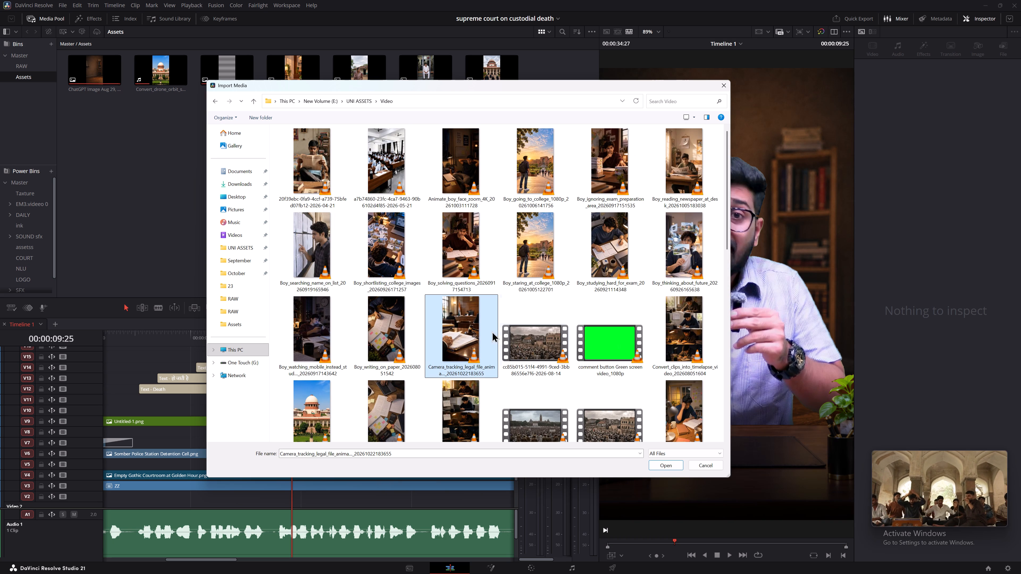
{"action": "scroll", "coordinate": [550, 337], "scroll_direction": "down", "scroll_amount": 3}
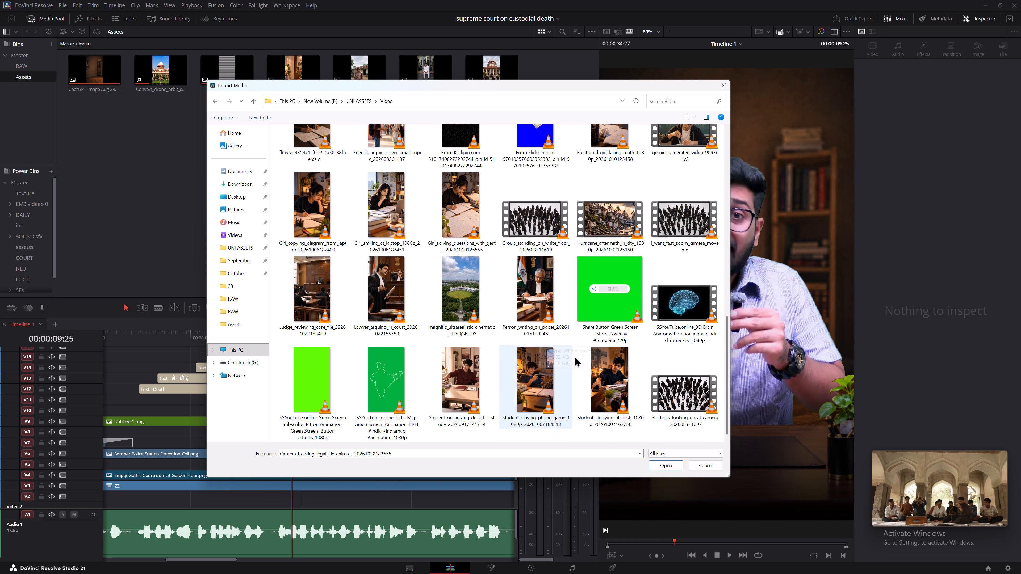
{"action": "left_click", "coordinate": [574, 340]}
{"action": "scroll", "coordinate": [559, 360], "scroll_direction": "up", "scroll_amount": 6}
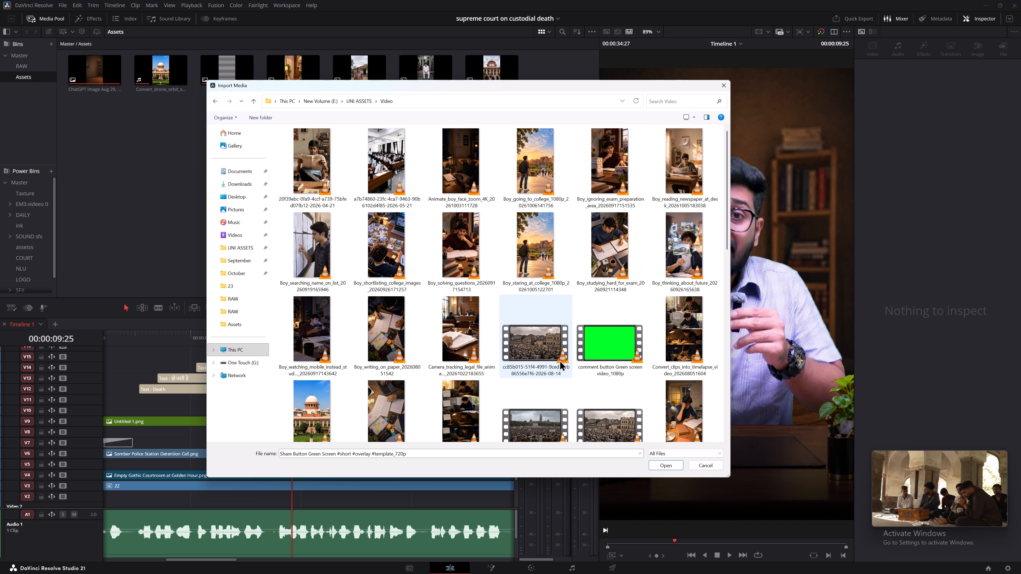
{"action": "scroll", "coordinate": [508, 350], "scroll_direction": "down", "scroll_amount": 2, "text": "ctrl"}
{"action": "scroll", "coordinate": [467, 410], "scroll_direction": "down", "scroll_amount": 3}
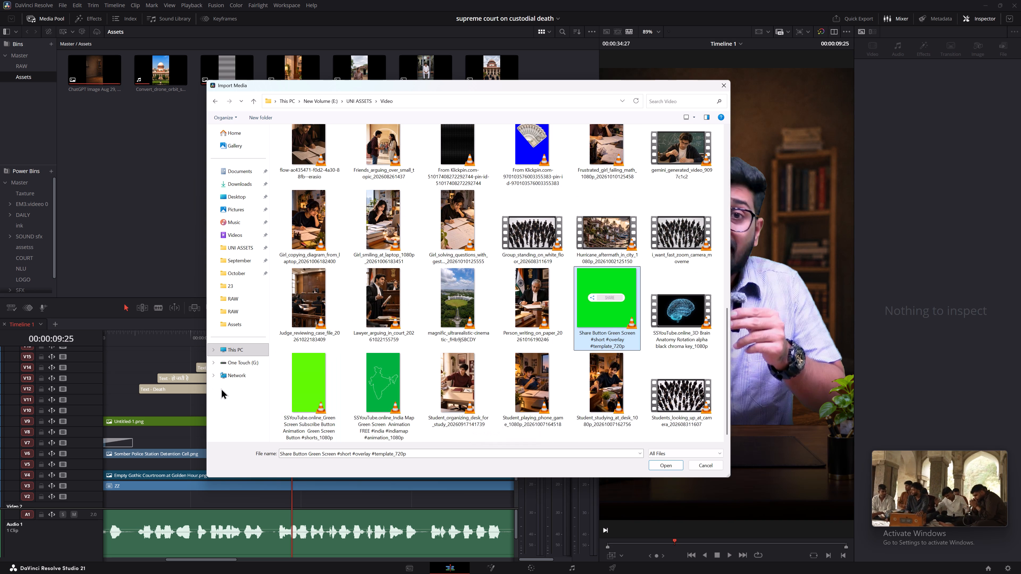
{"action": "left_click", "coordinate": [241, 417]}
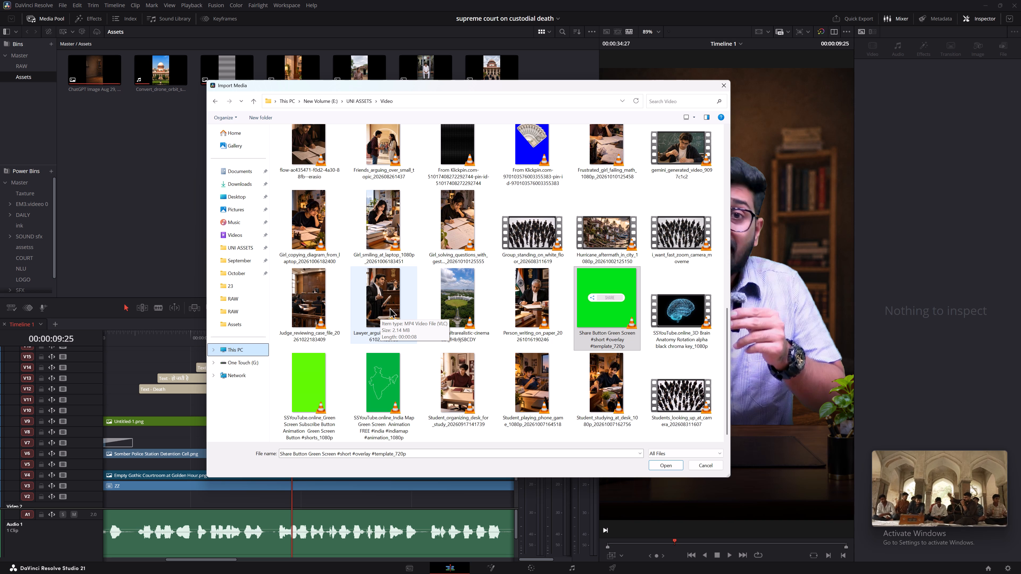
{"action": "scroll", "coordinate": [418, 313], "scroll_direction": "up", "scroll_amount": 1}
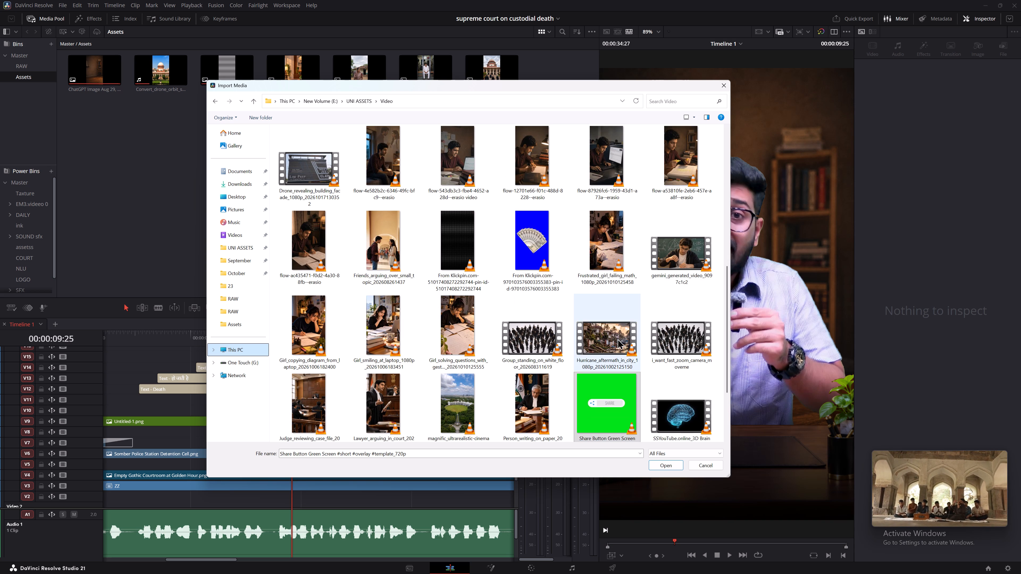
{"action": "scroll", "coordinate": [488, 343], "scroll_direction": "up", "scroll_amount": 1}
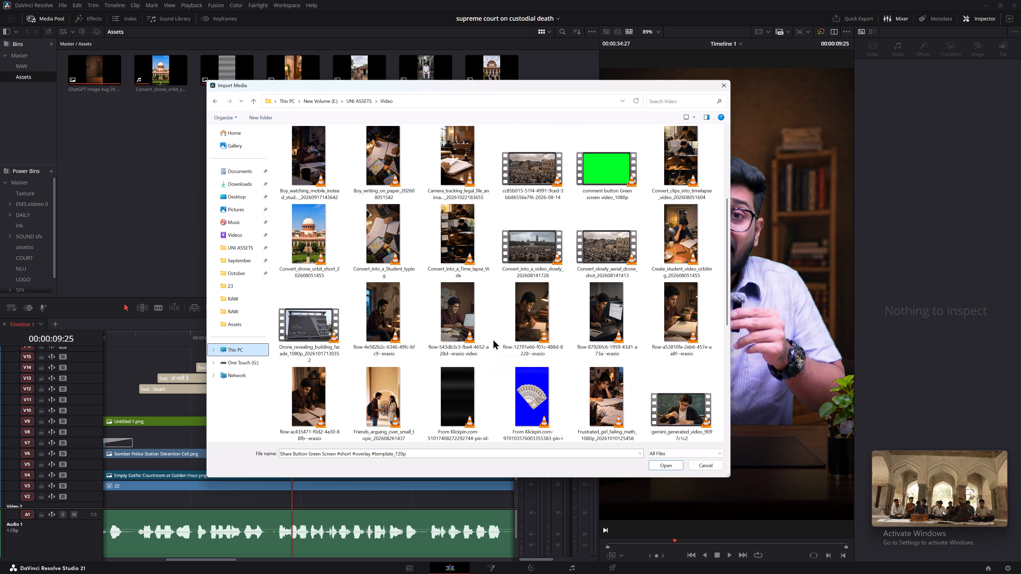
{"action": "scroll", "coordinate": [468, 314], "scroll_direction": "up", "scroll_amount": 1}
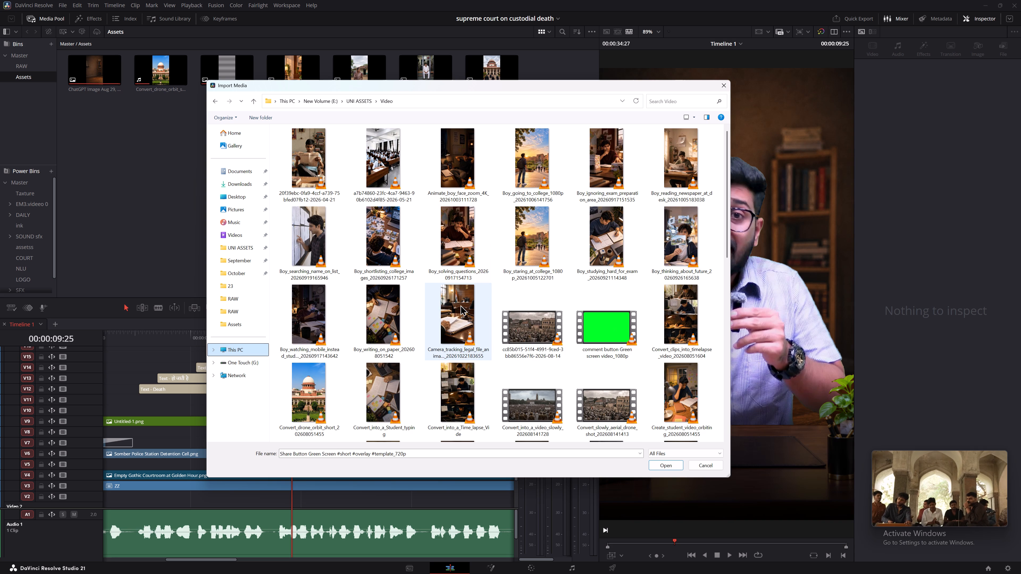
Import the Camera_tracking_legal_file clip from the UNI ASSETS Video folder into the Assets bin.
{"action": "left_click", "coordinate": [460, 305]}
{"action": "left_click", "coordinate": [663, 464]}
{"action": "left_click", "coordinate": [282, 222]}
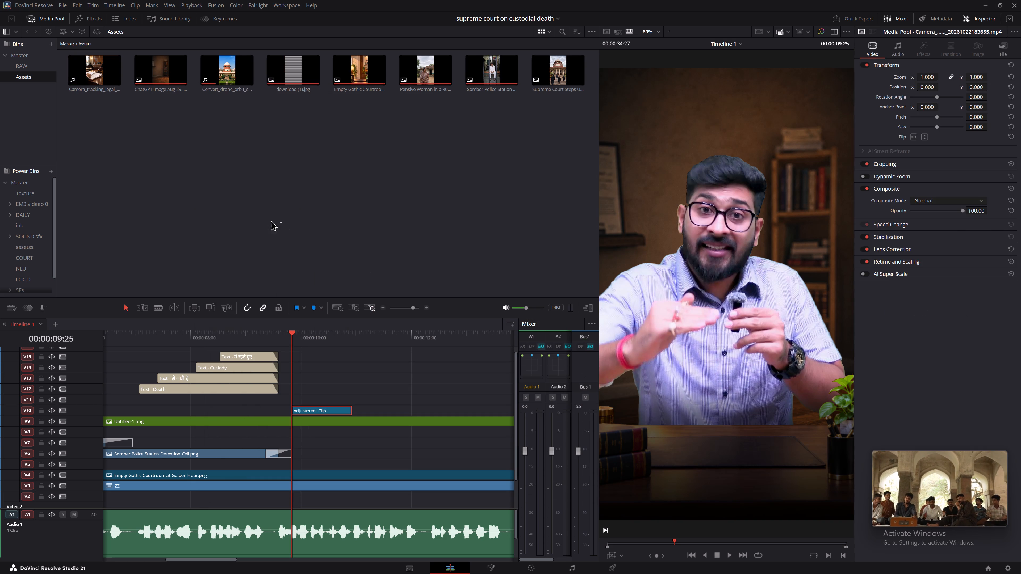
Play back the section around 00:00:10:00 and delete the adjustment clip on track V10.
{"action": "left_click", "coordinate": [282, 337]}
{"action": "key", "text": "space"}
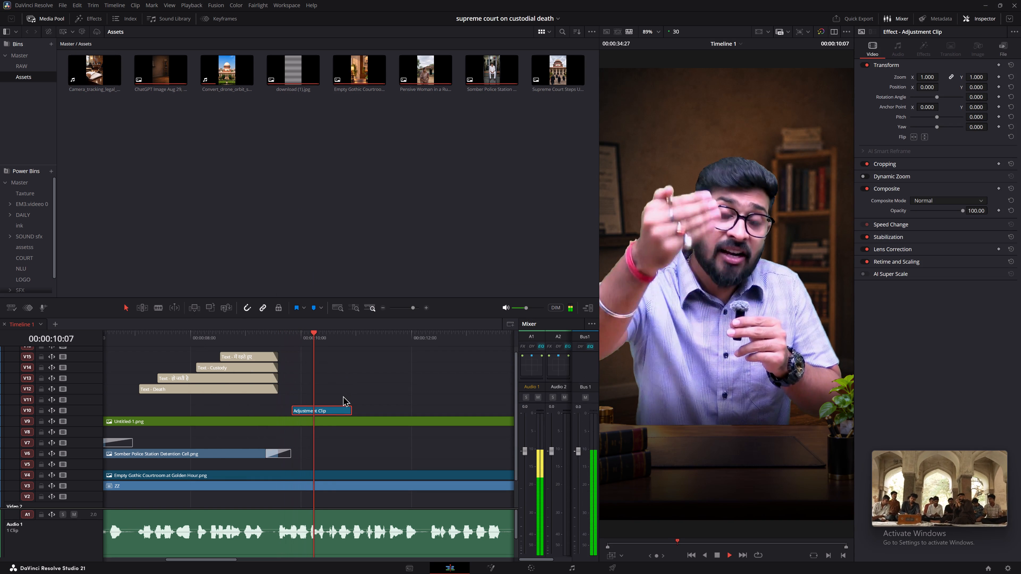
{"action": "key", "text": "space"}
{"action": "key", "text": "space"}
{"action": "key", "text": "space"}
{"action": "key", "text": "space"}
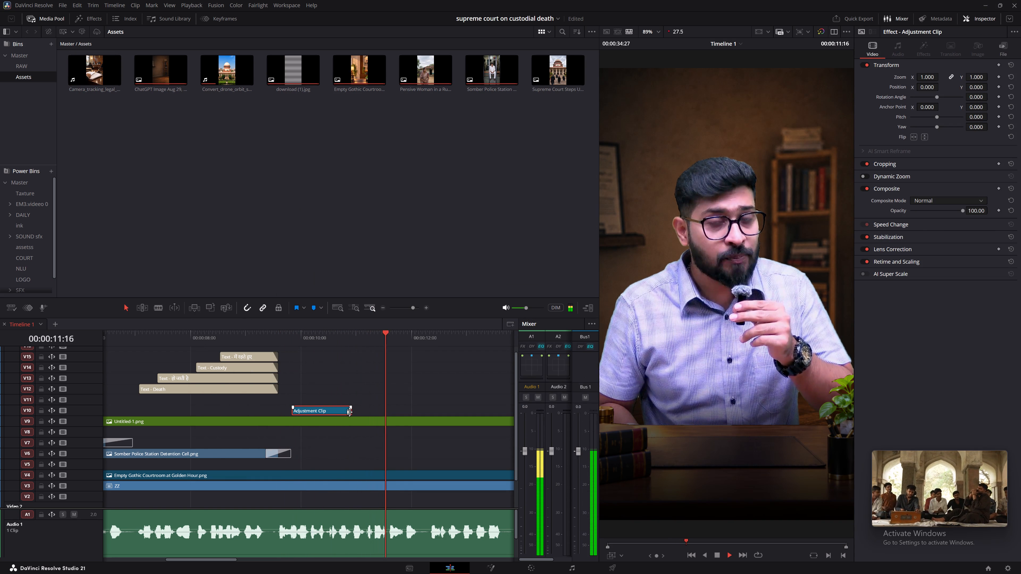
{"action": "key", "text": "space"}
{"action": "left_click", "coordinate": [281, 342]}
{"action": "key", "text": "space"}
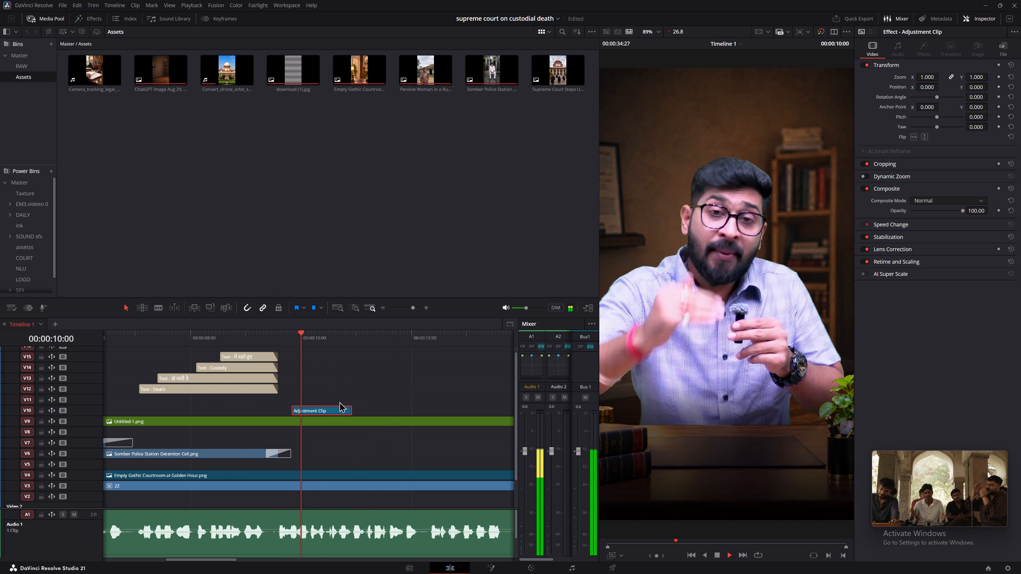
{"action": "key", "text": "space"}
{"action": "left_click", "coordinate": [337, 412]}
{"action": "key", "text": "BackSpace"}
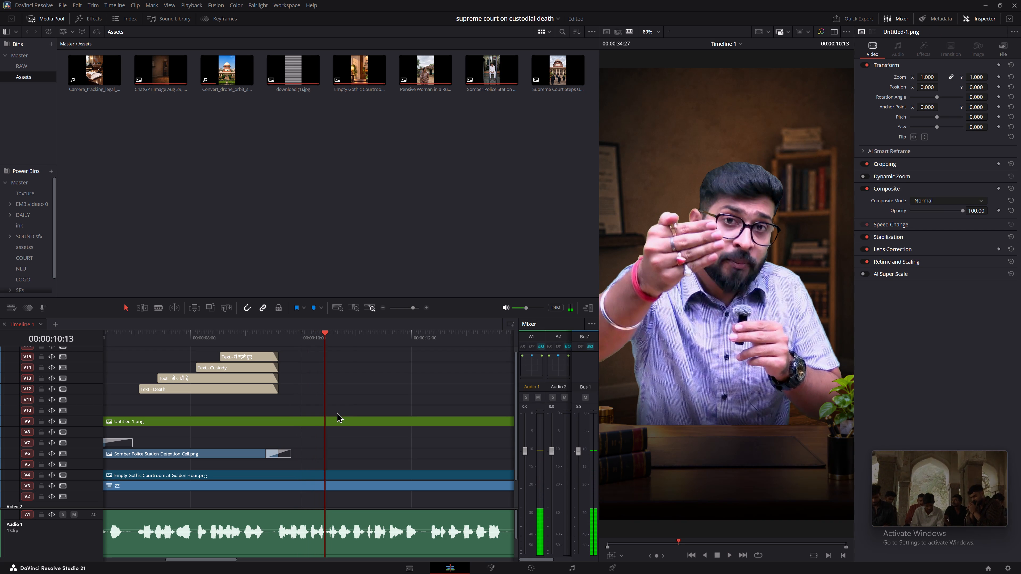
Play on to the next spoken phrase and place the Camera_tracking_legal_file clip on track V10, starting at about 00:00:10:15.
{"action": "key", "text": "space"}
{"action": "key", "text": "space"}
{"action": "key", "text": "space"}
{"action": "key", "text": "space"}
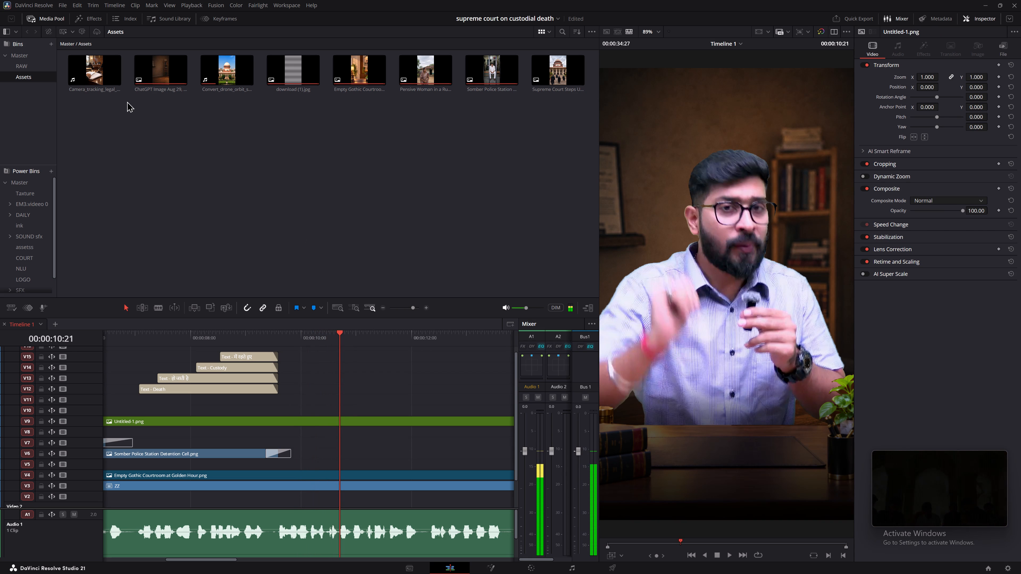
{"action": "left_click", "coordinate": [242, 212]}
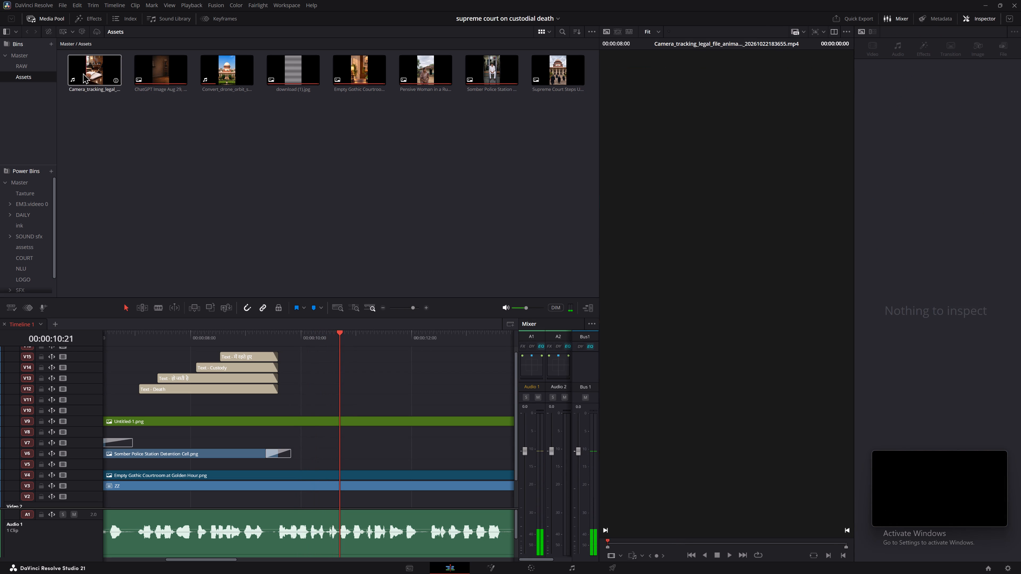
{"action": "left_click_drag", "start_coordinate": [82, 72], "coordinate": [317, 407], "text": "alt"}
{"action": "left_click_drag", "start_coordinate": [344, 399], "coordinate": [356, 412]}
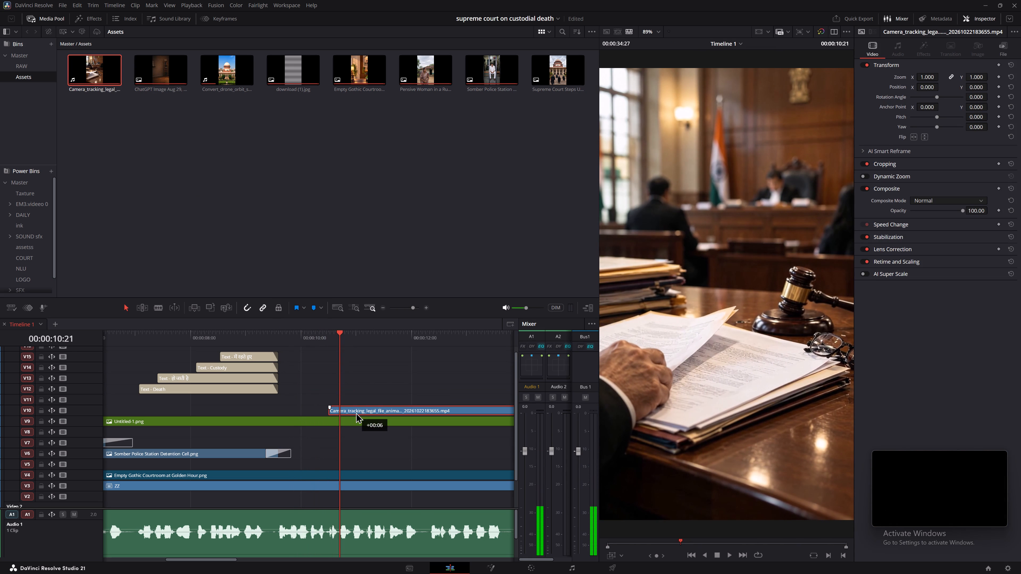
{"action": "left_click_drag", "start_coordinate": [356, 412], "coordinate": [355, 412]}
Close the floating YouTube video window.
{"action": "left_click", "coordinate": [1002, 458]}
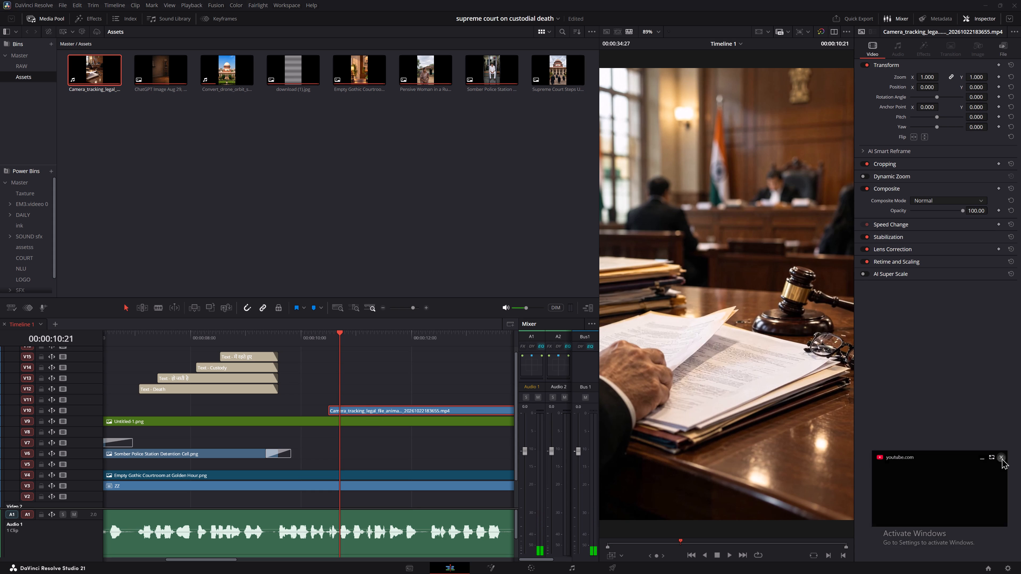
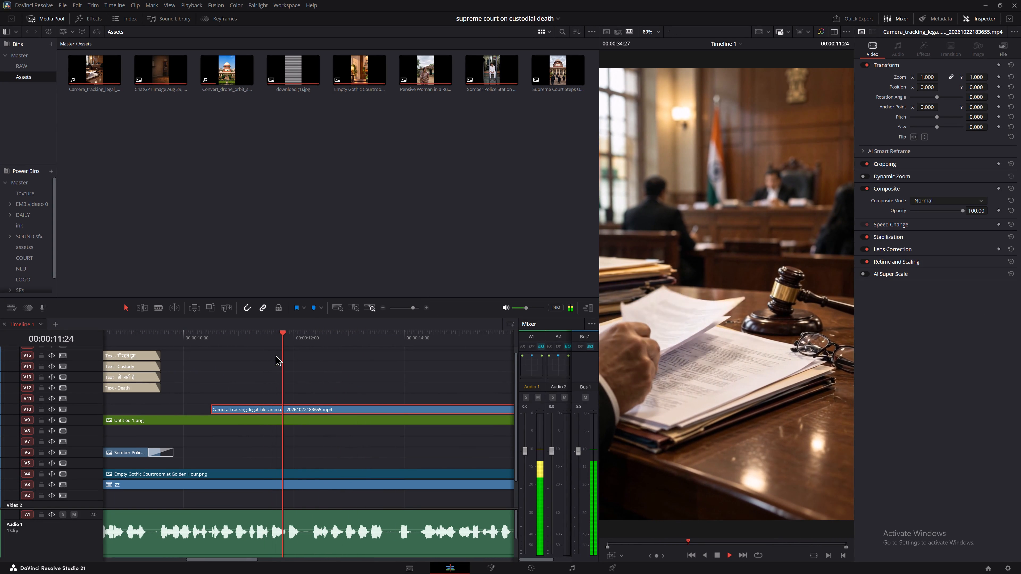
Play the timeline through the Camera_tracking_legal_file clip to review its picture and timing against the voice-over.
{"action": "scroll", "coordinate": [314, 381], "scroll_direction": "down", "scroll_amount": 3, "text": "alt"}
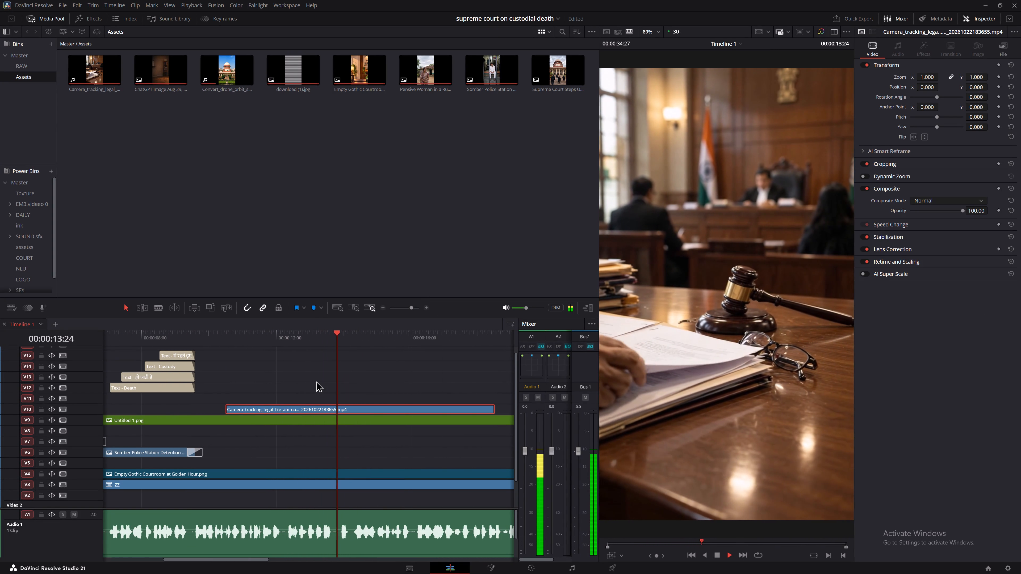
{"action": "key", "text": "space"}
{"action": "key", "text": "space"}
{"action": "middle_click_drag", "start_coordinate": [385, 383], "coordinate": [370, 385]}
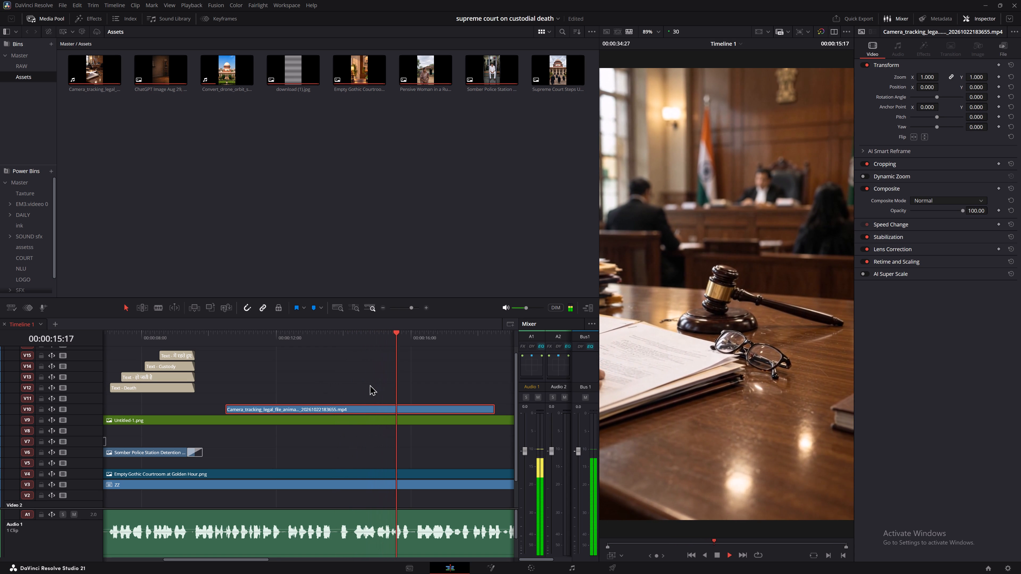
{"action": "middle_click_drag", "start_coordinate": [370, 385], "coordinate": [339, 359]}
{"action": "scroll", "coordinate": [371, 358], "scroll_direction": "up", "scroll_amount": 3}
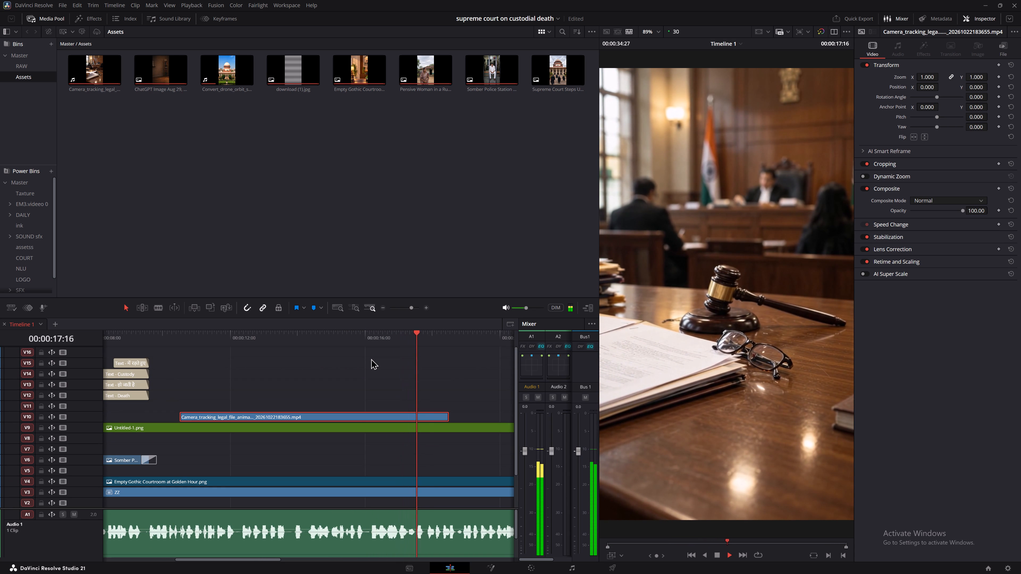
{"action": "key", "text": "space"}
Switch to the Chrome window with the Replace Clothes image-generation chat.
{"action": "key", "text": "super+Tab"}
{"action": "left_click", "coordinate": [589, 191]}
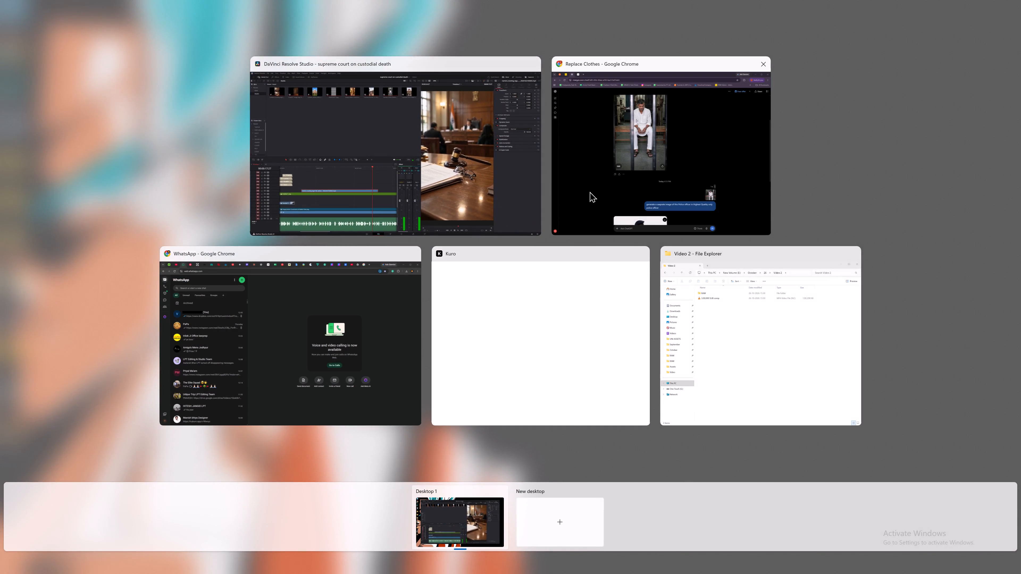
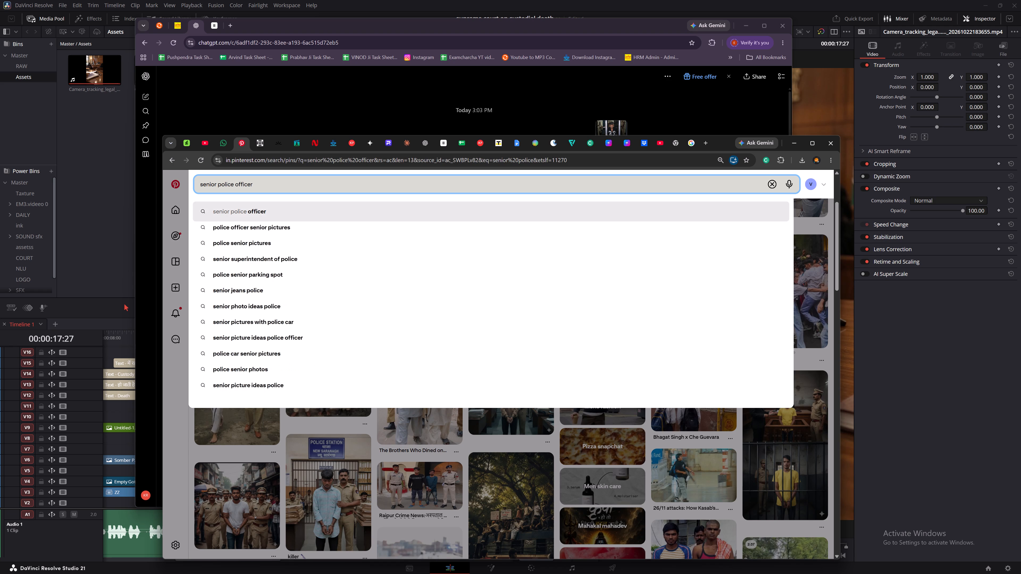
Search Pinterest for "senior police officers" and open the related conference-room meeting photo described as Suasana Rapat Pimpinan.
{"action": "left_click", "coordinate": [311, 182]}
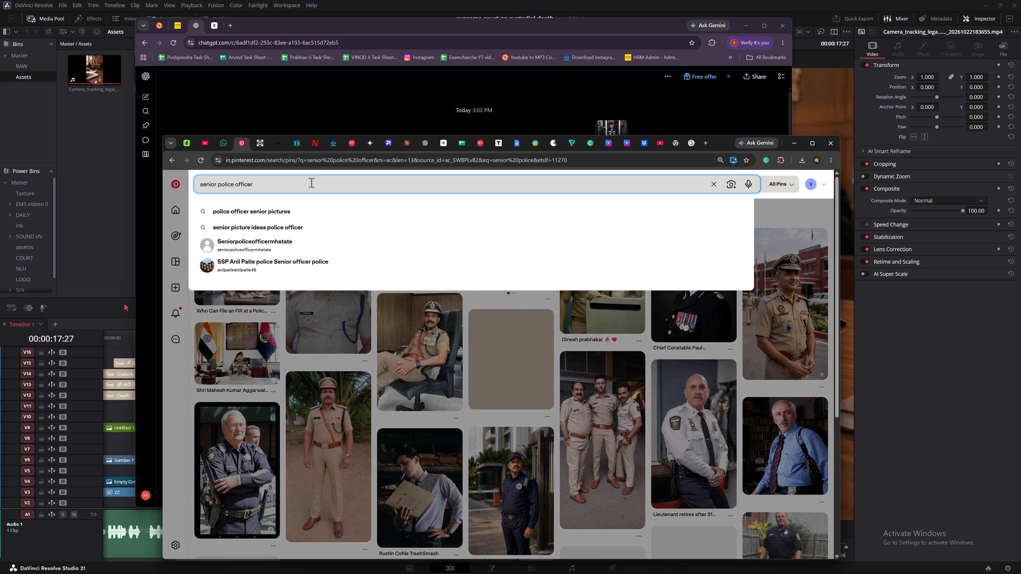
{"action": "key", "text": "s"}
{"action": "key", "text": "Return"}
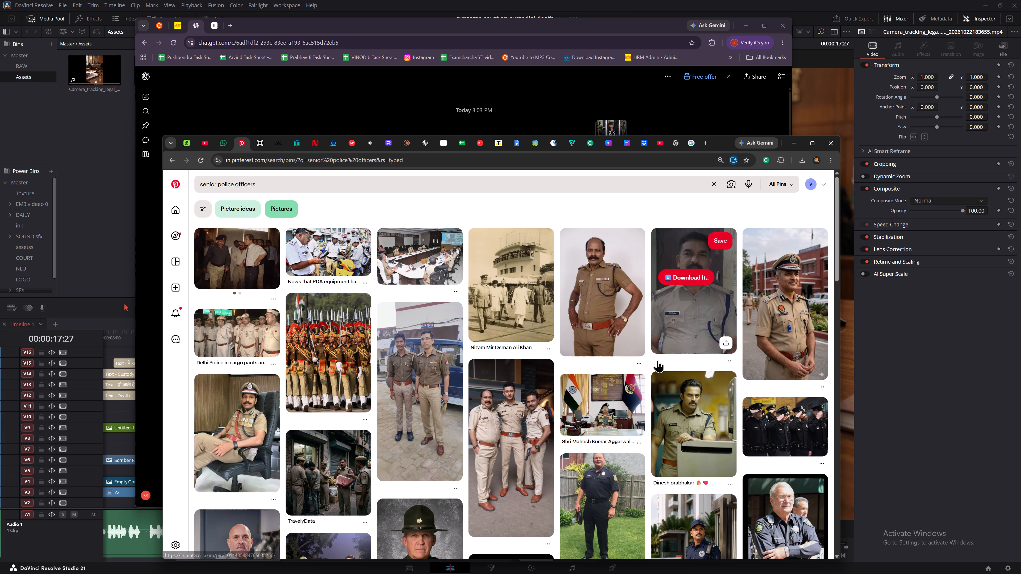
{"action": "scroll", "coordinate": [653, 362], "scroll_direction": "down", "scroll_amount": 3}
{"action": "scroll", "coordinate": [483, 339], "scroll_direction": "up", "scroll_amount": 1}
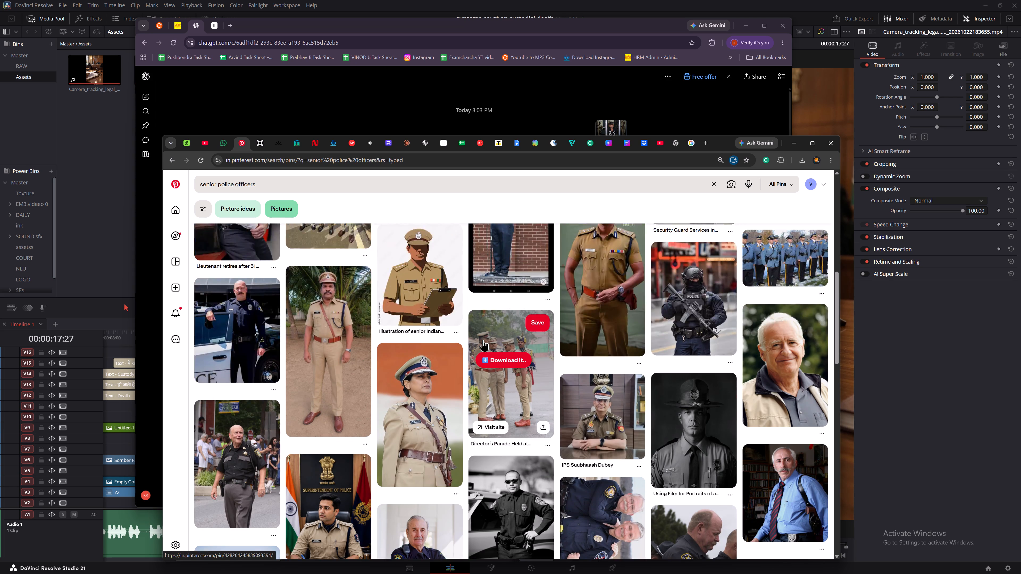
{"action": "scroll", "coordinate": [483, 339], "scroll_direction": "up", "scroll_amount": 2}
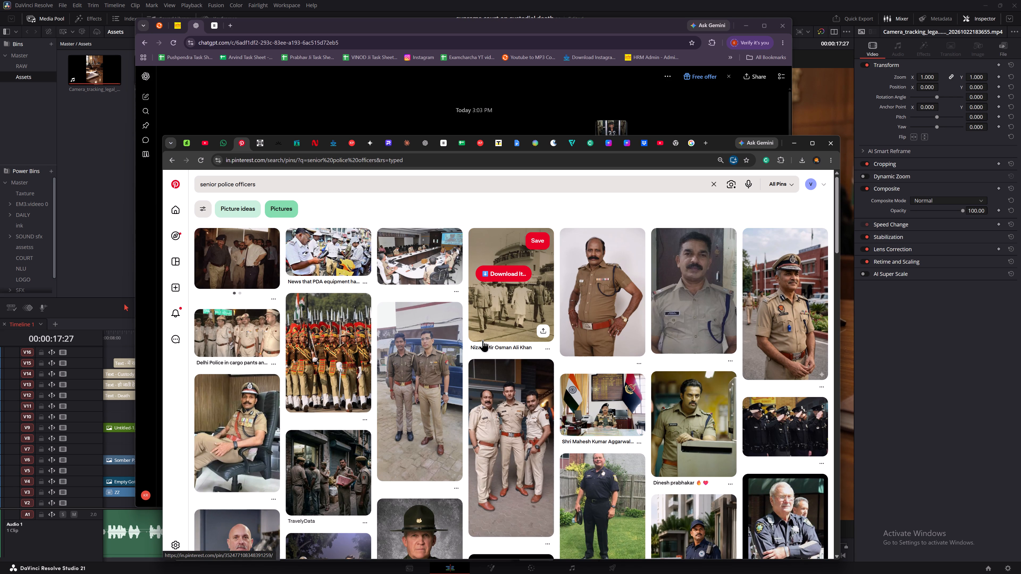
{"action": "scroll", "coordinate": [483, 340], "scroll_direction": "up", "scroll_amount": 4}
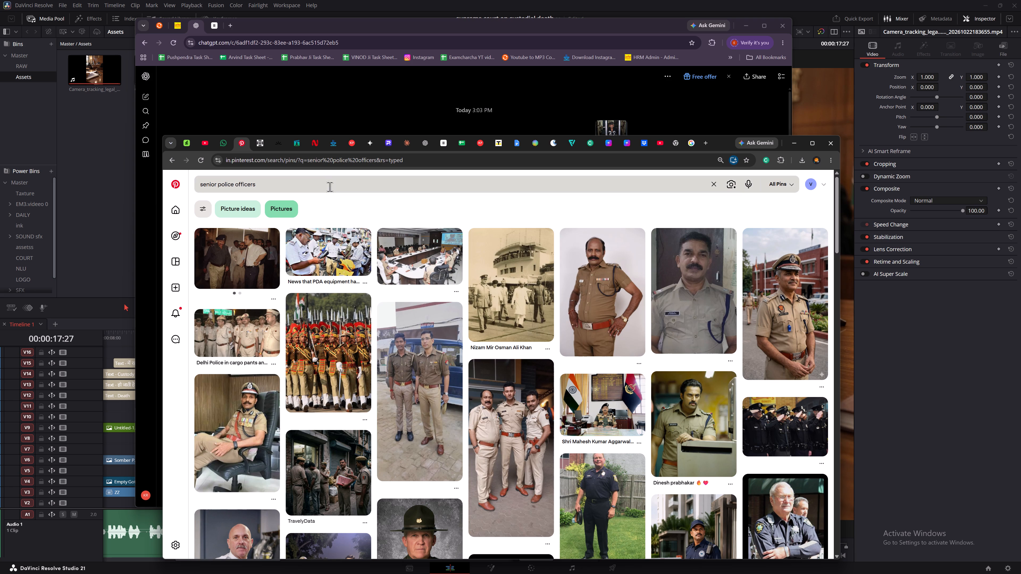
{"action": "left_click", "coordinate": [432, 282]}
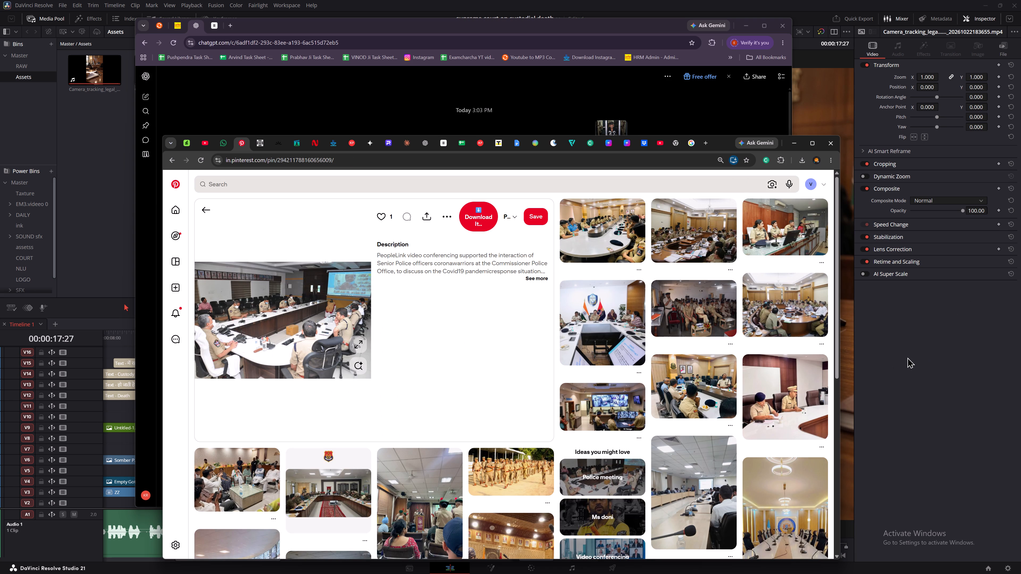
{"action": "left_click", "coordinate": [683, 257]}
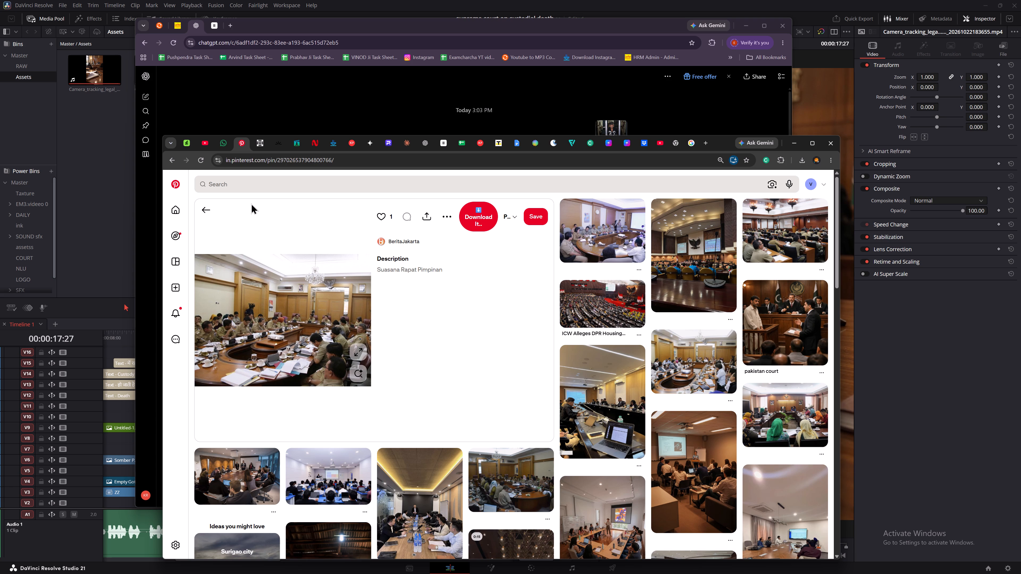
{"action": "left_click", "coordinate": [204, 204]}
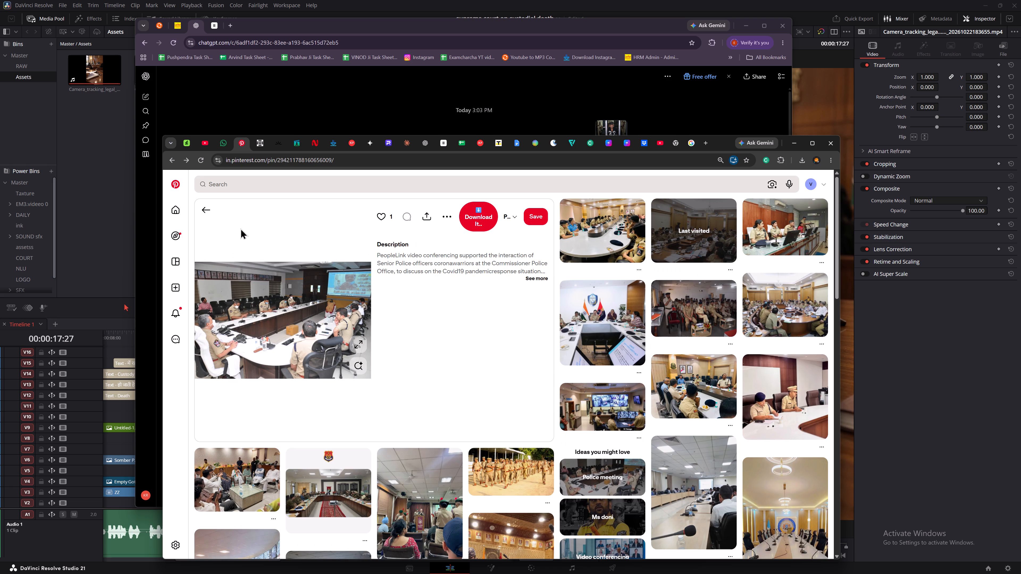
{"action": "left_click", "coordinate": [694, 251]}
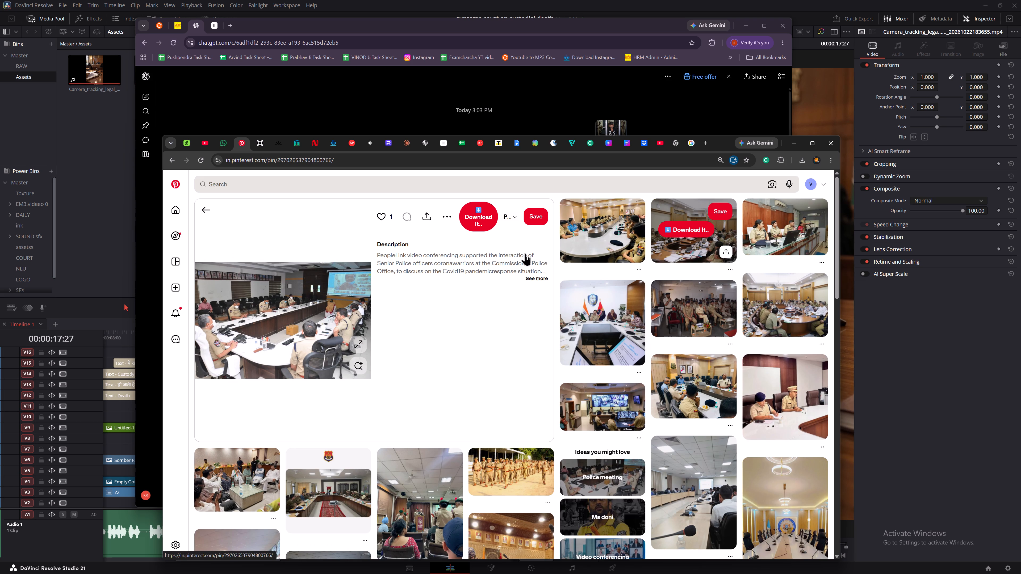
Download the meeting photo as the JPEG "Suasana Rapat Pimpinan" into the Assets folder of October's 26 > Video 1.
{"action": "left_click", "coordinate": [441, 216]}
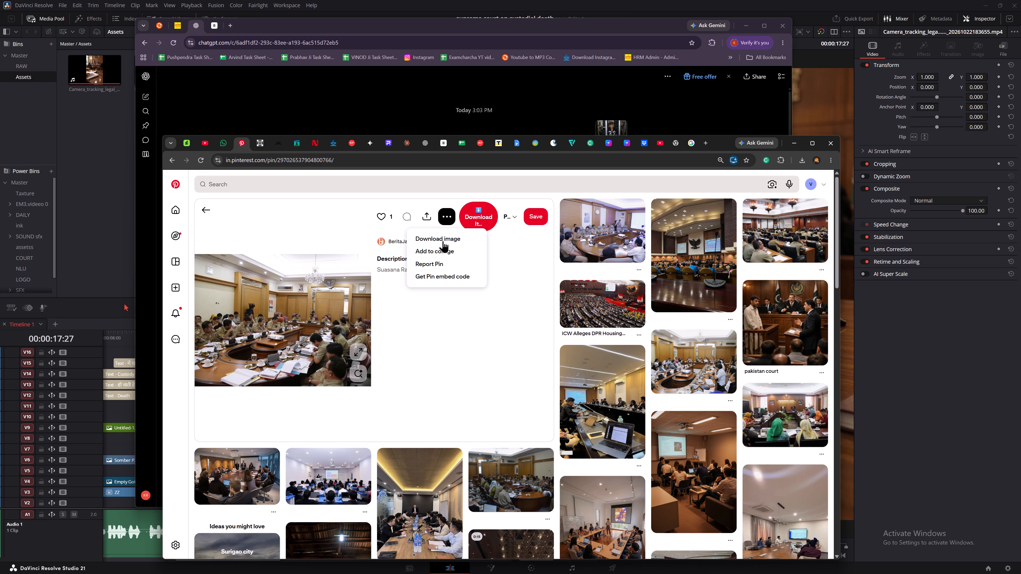
{"action": "left_click", "coordinate": [443, 240]}
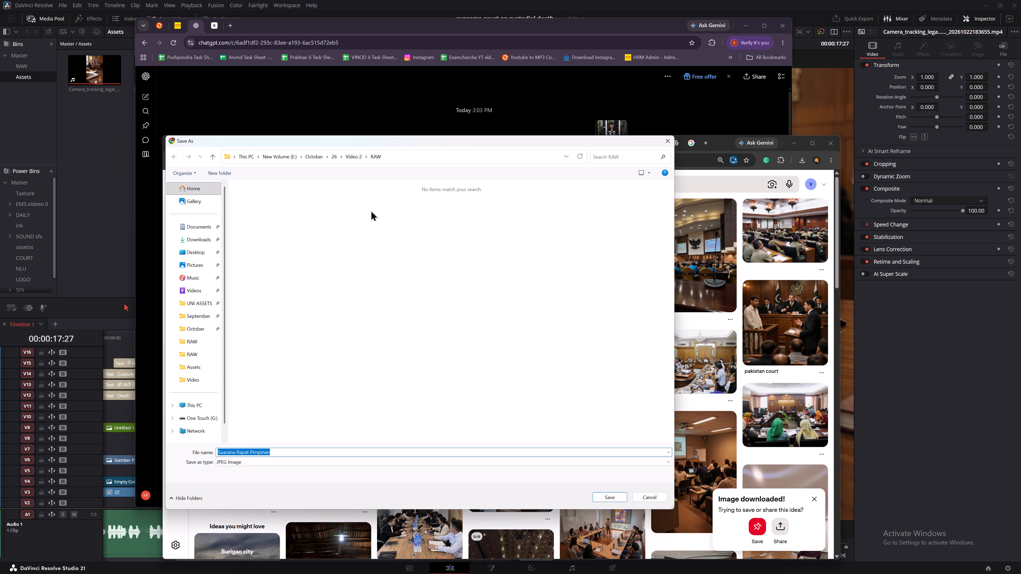
{"action": "left_click", "coordinate": [333, 157]}
{"action": "left_click", "coordinate": [299, 200]}
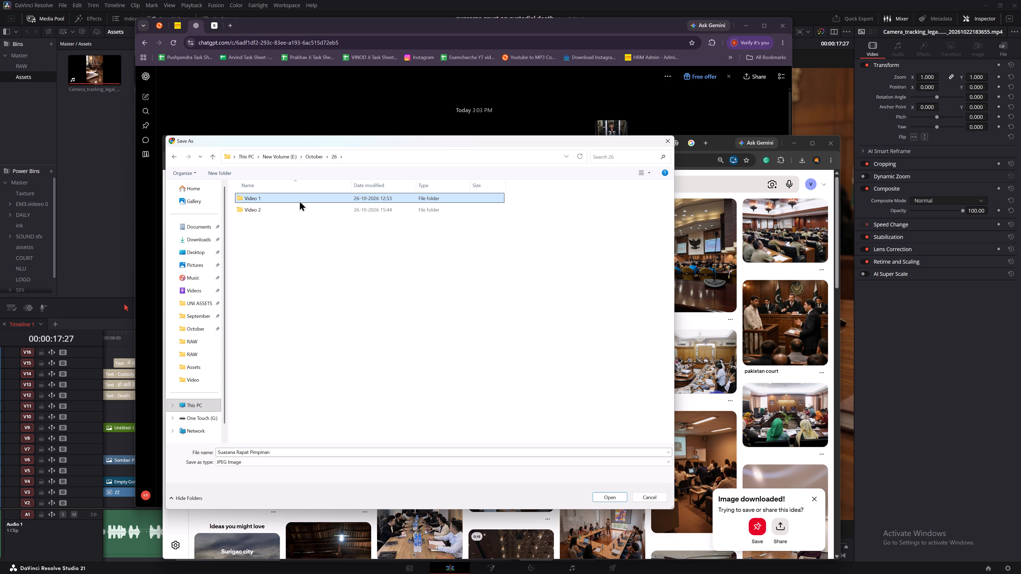
{"action": "double_click", "coordinate": [299, 200]}
{"action": "double_click", "coordinate": [297, 205]}
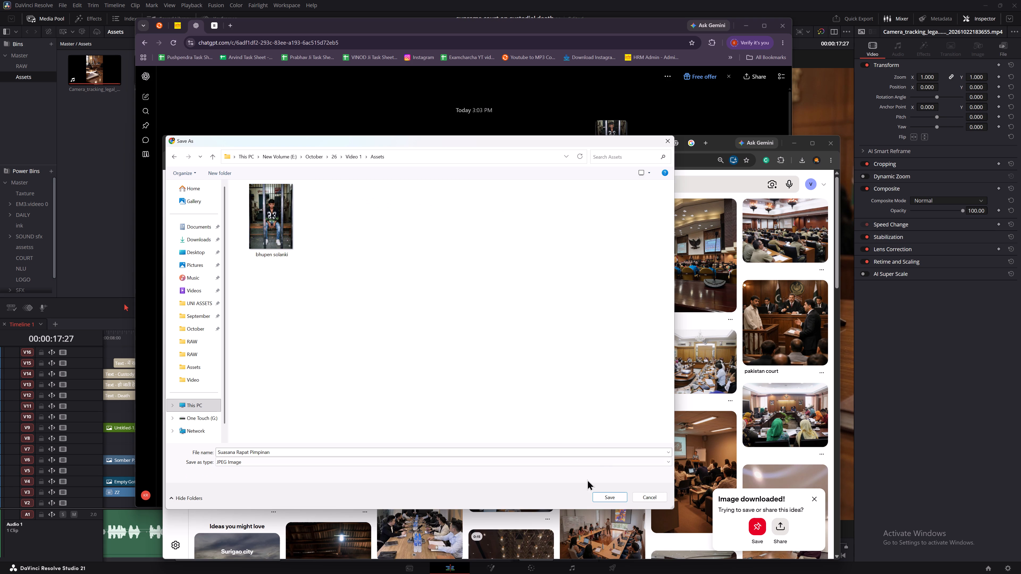
{"action": "left_click", "coordinate": [624, 498]}
{"action": "scroll", "coordinate": [698, 333], "scroll_direction": "down", "scroll_amount": 2}
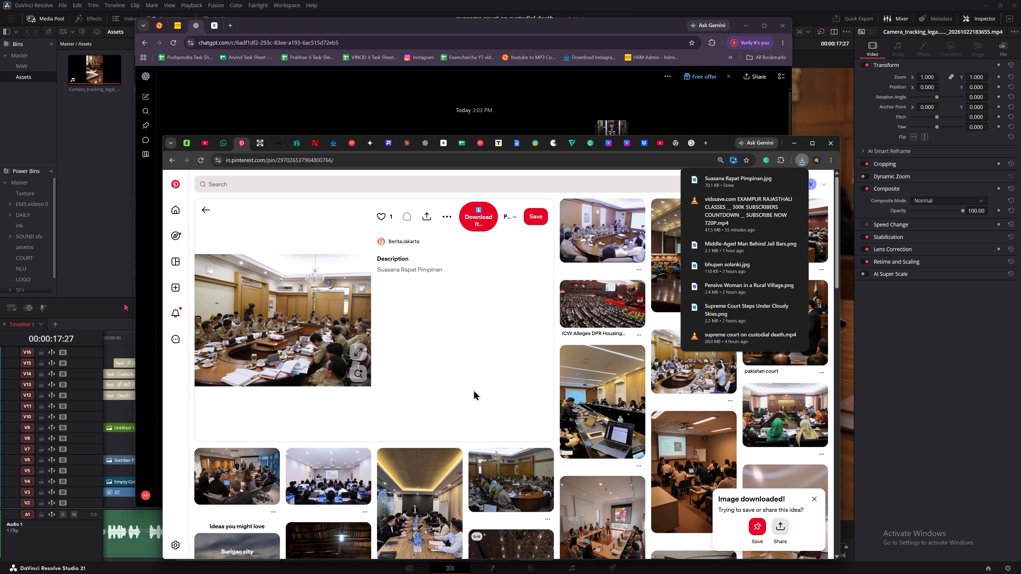
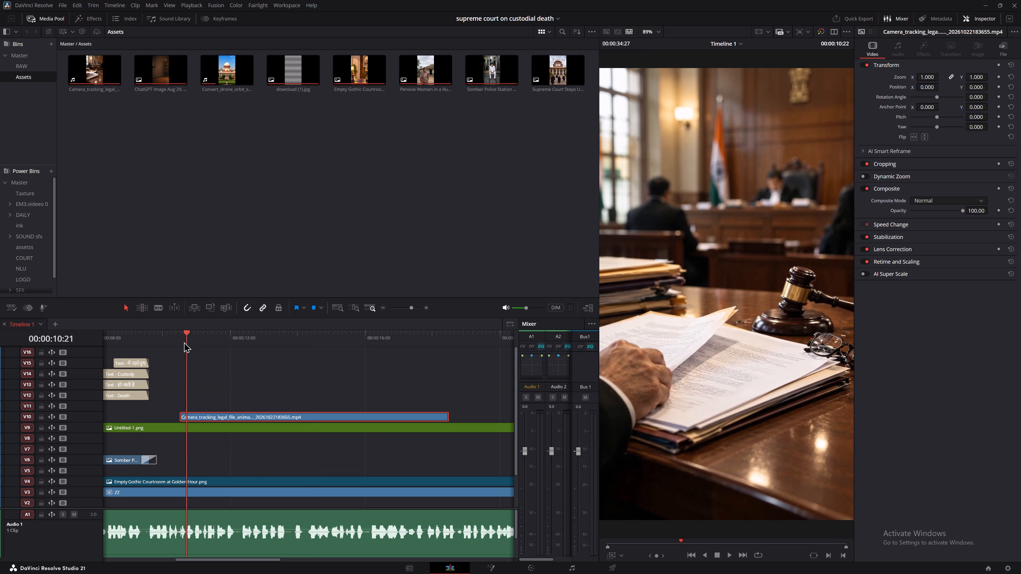
{"action": "key", "text": "space"}
{"action": "middle_click_drag", "start_coordinate": [440, 382], "coordinate": [333, 375]}
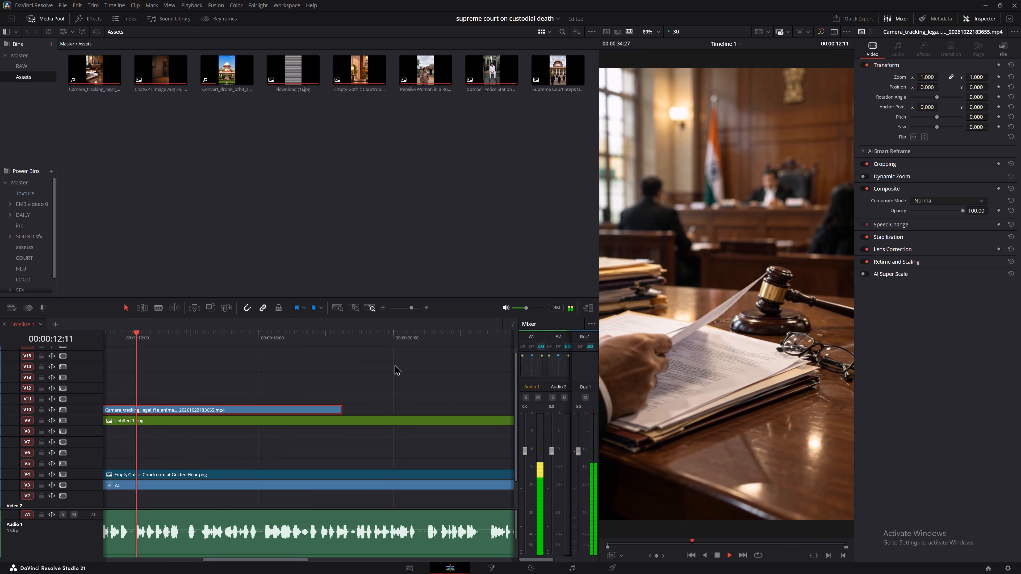
{"action": "scroll", "coordinate": [394, 364], "scroll_direction": "up", "scroll_amount": 1}
{"action": "middle_click_drag", "start_coordinate": [403, 375], "coordinate": [379, 385]}
{"action": "scroll", "coordinate": [370, 378], "scroll_direction": "up", "scroll_amount": 1}
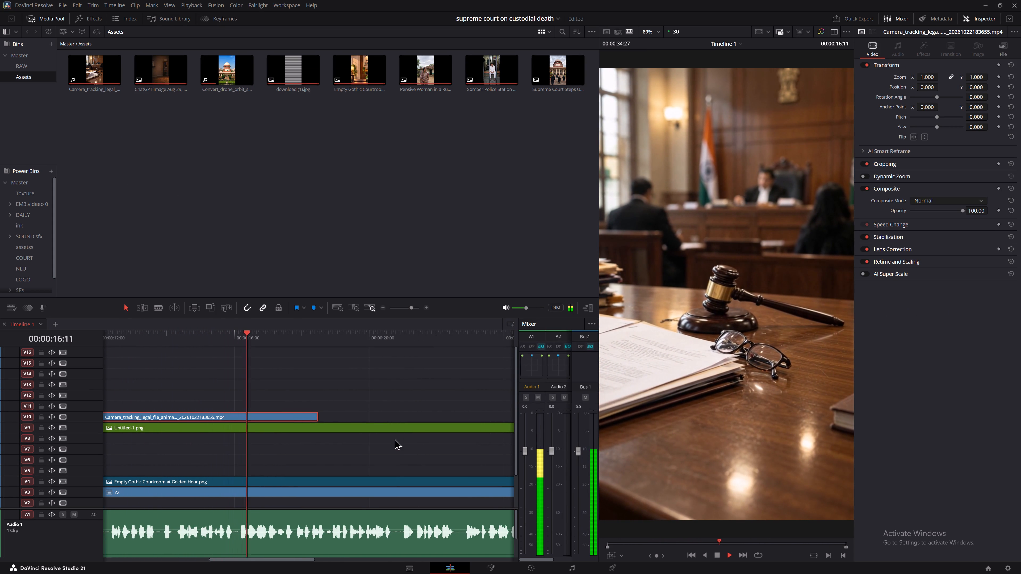
{"action": "key", "text": "space"}
{"action": "key", "text": "space"}
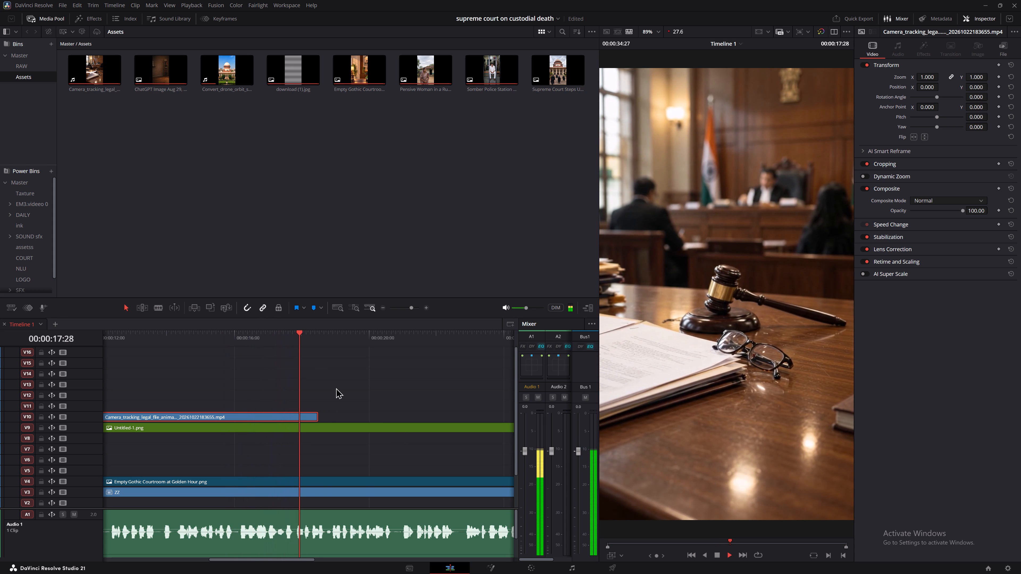
{"action": "key", "text": "space"}
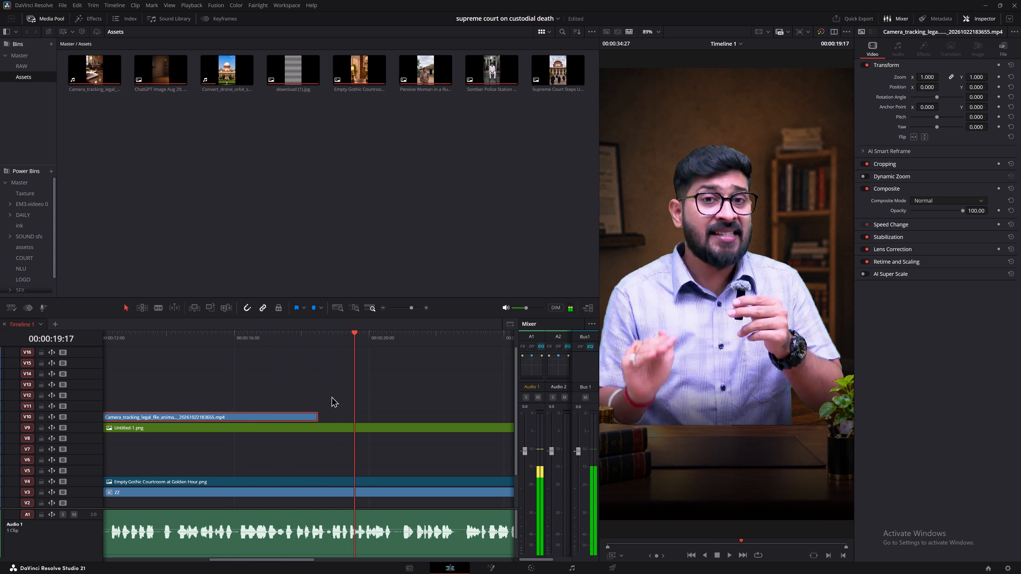
{"action": "key", "text": "space"}
{"action": "key", "text": "space"}
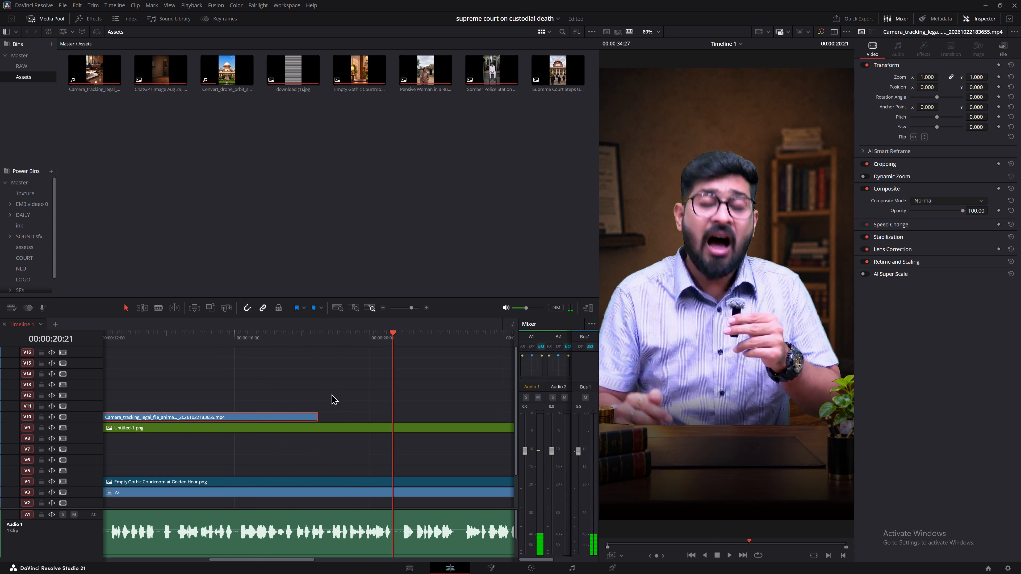
{"action": "key", "text": "space"}
{"action": "key", "text": "space"}
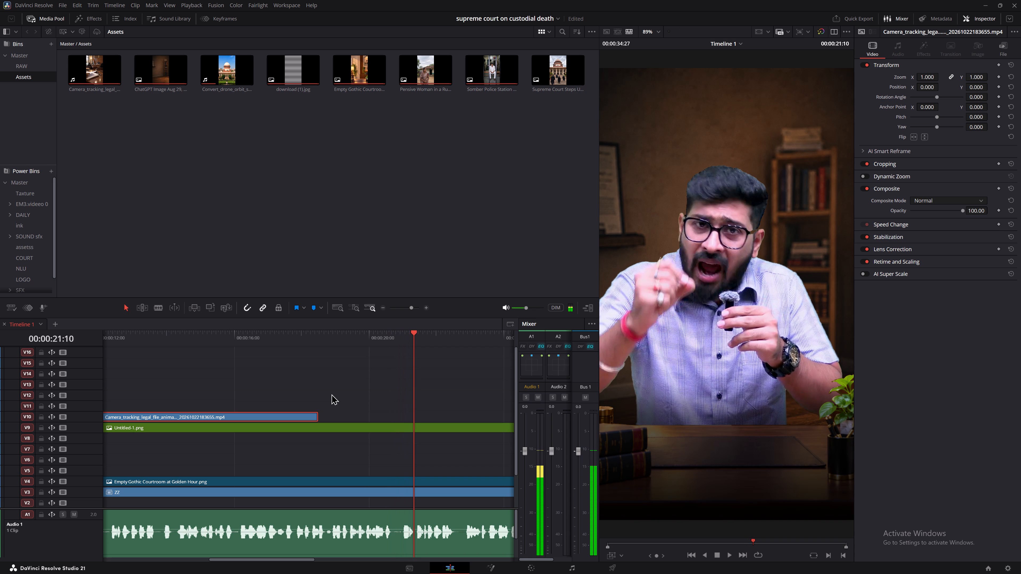
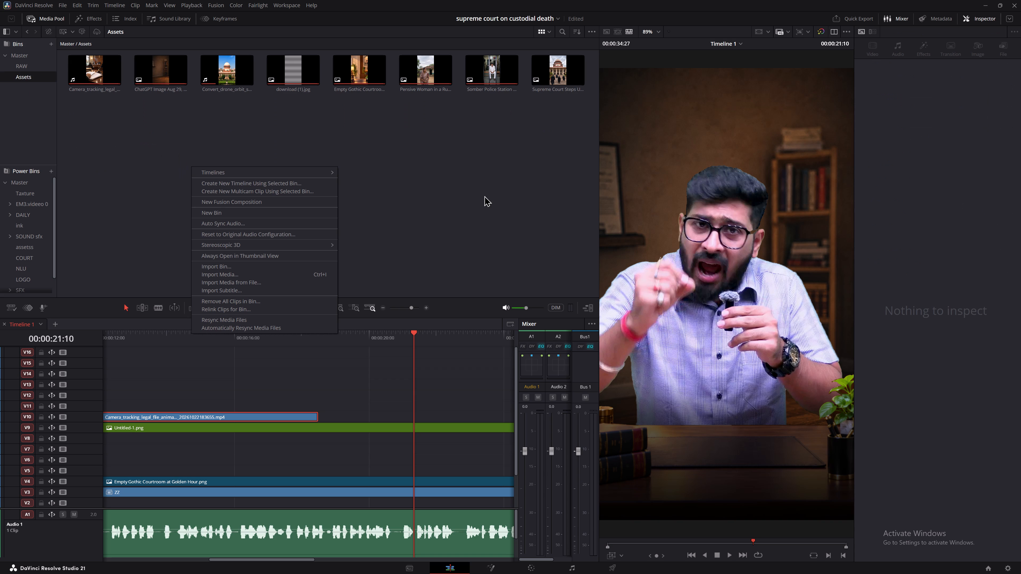
{"action": "left_click", "coordinate": [292, 271]}
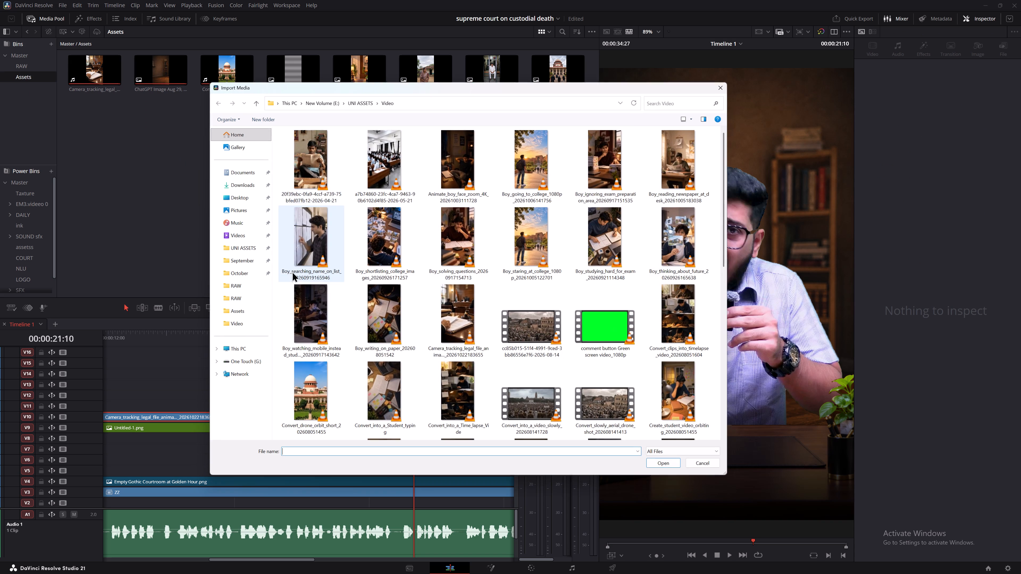
{"action": "scroll", "coordinate": [599, 234], "scroll_direction": "down", "scroll_amount": 1}
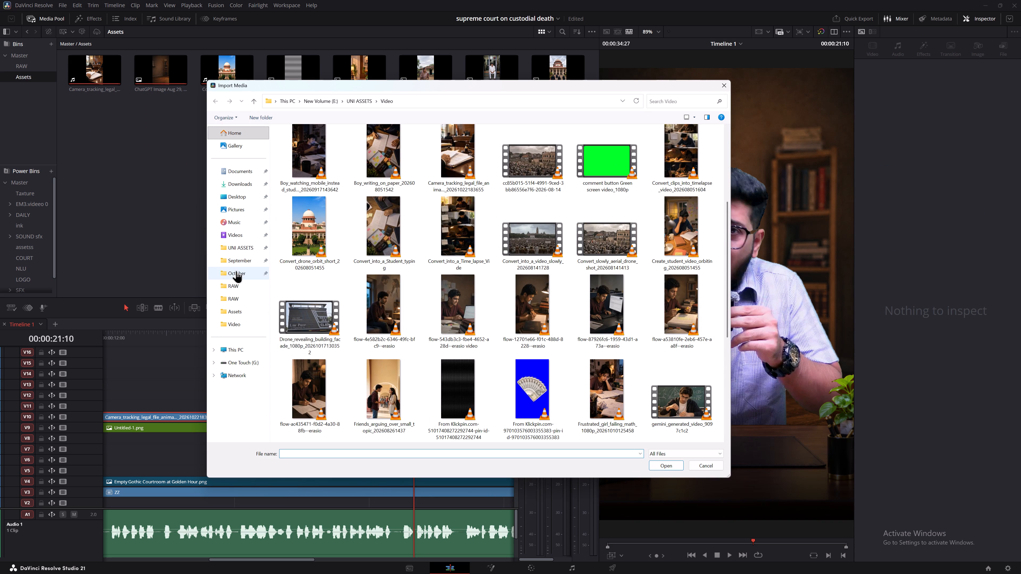
{"action": "left_click", "coordinate": [236, 271]}
{"action": "scroll", "coordinate": [432, 216], "scroll_direction": "down", "scroll_amount": 1}
{"action": "double_click", "coordinate": [307, 335]}
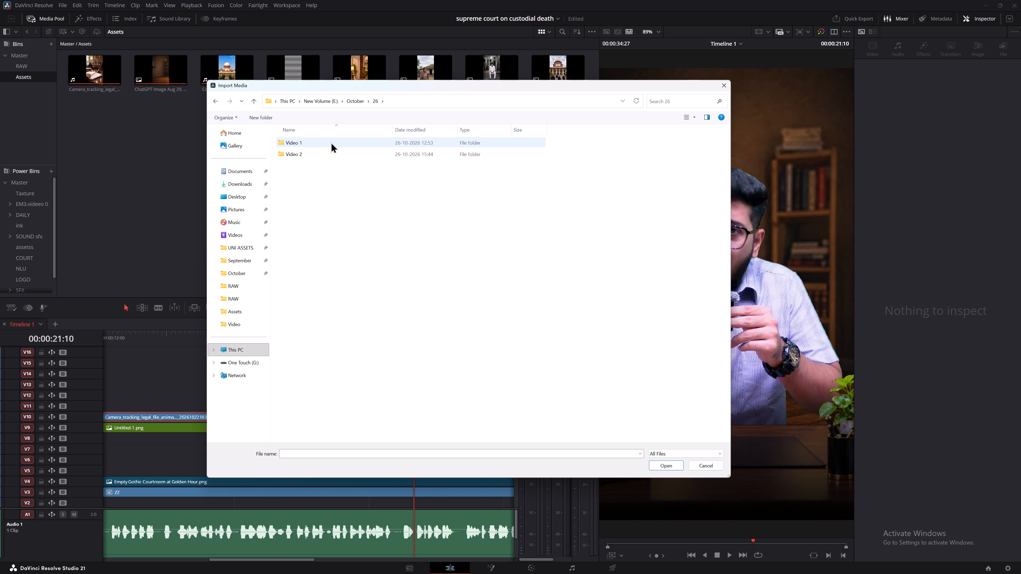
{"action": "double_click", "coordinate": [331, 142]}
{"action": "left_click", "coordinate": [305, 156]}
{"action": "double_click", "coordinate": [305, 156]}
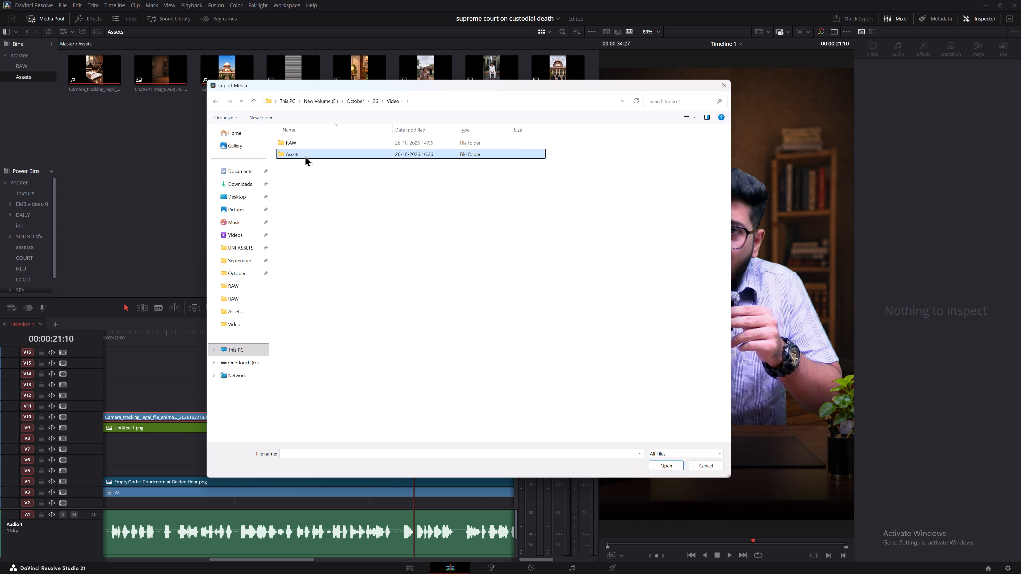
{"action": "left_click", "coordinate": [623, 172]}
{"action": "left_click", "coordinate": [530, 327]}
{"action": "key", "text": "super+Tab"}
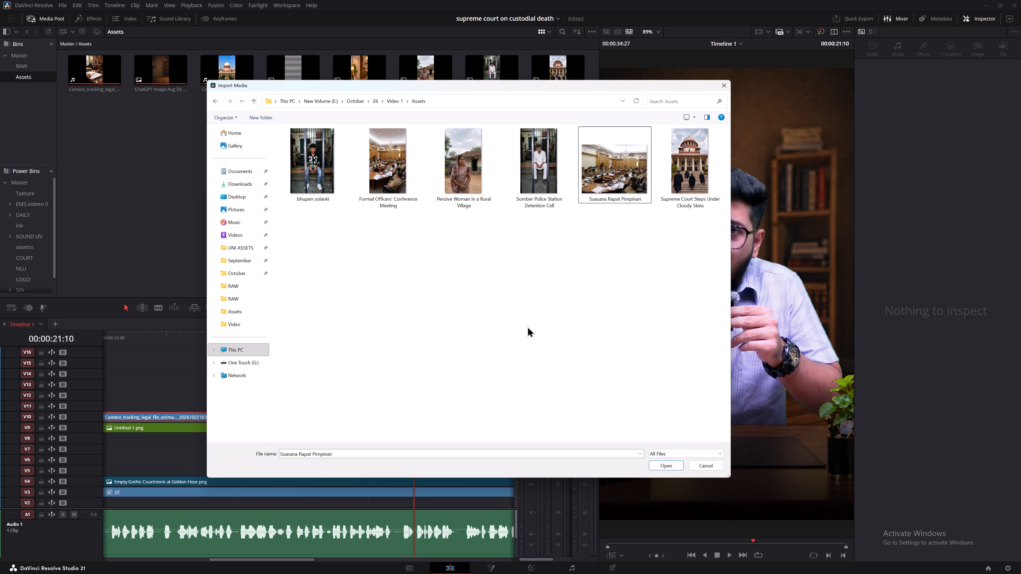
{"action": "key", "text": "super+Tab"}
{"action": "left_click", "coordinate": [386, 186]}
{"action": "left_click", "coordinate": [659, 467]}
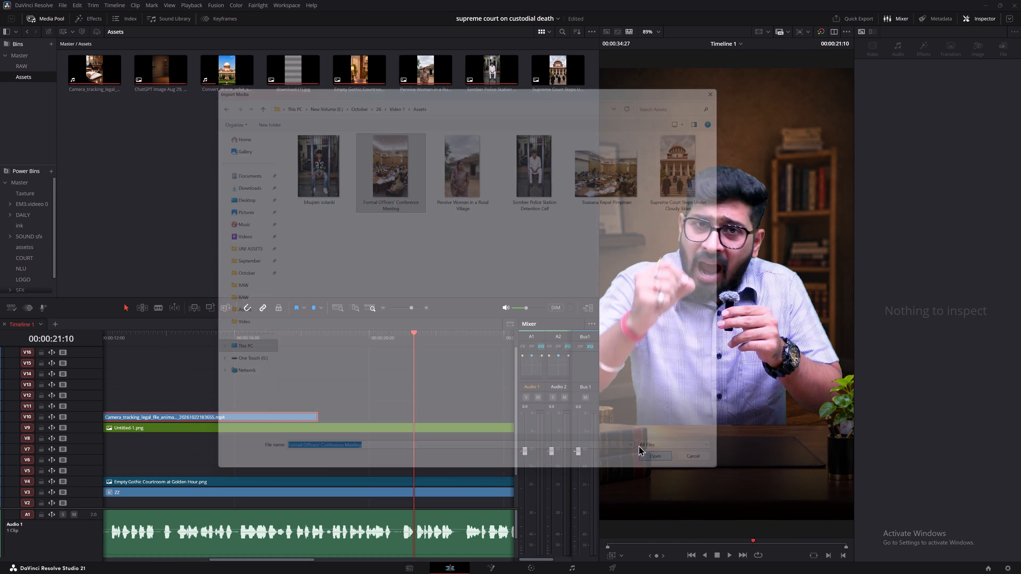
Play Timeline 1 from 00:00:16:16 and again from 00:00:10:02 to 00:00:12:22, reviewing the speech and the legal file clip.
{"action": "left_click", "coordinate": [312, 275]}
{"action": "left_click_drag", "start_coordinate": [258, 330], "coordinate": [253, 330]}
{"action": "key", "text": "space"}
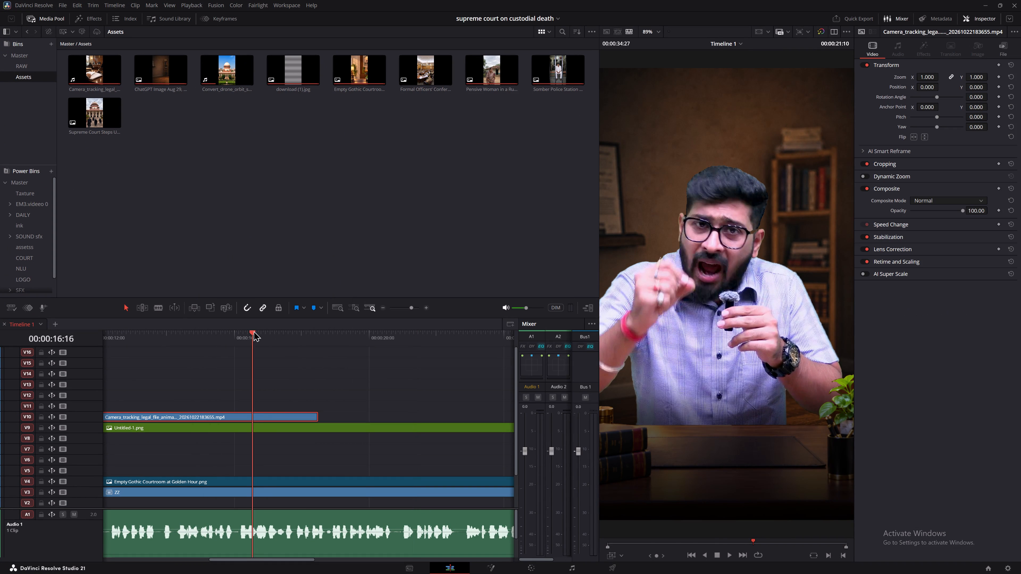
{"action": "middle_click_drag", "start_coordinate": [419, 399], "coordinate": [362, 399]}
{"action": "key", "text": "space"}
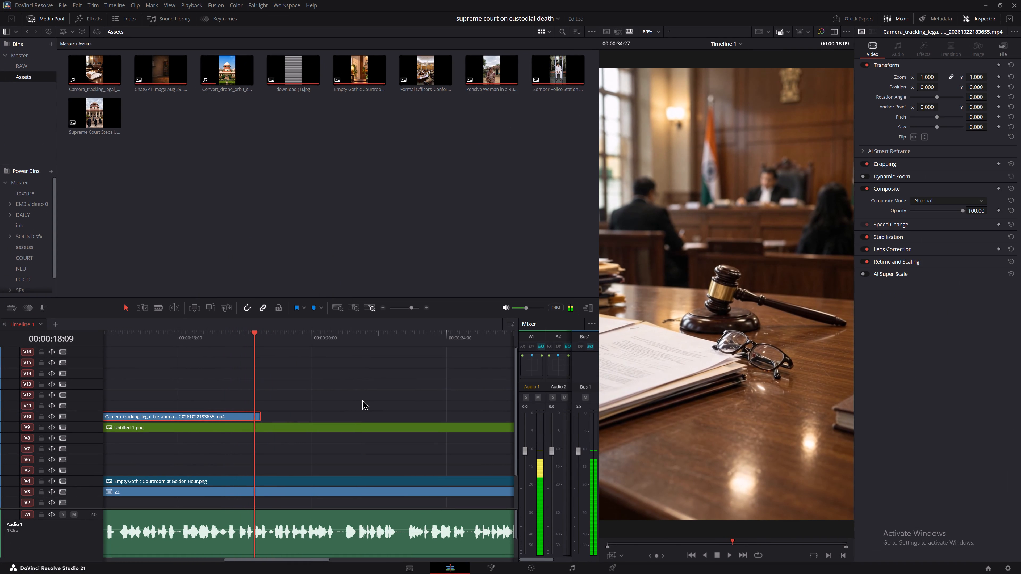
{"action": "scroll", "coordinate": [362, 399], "scroll_direction": "up", "scroll_amount": 12}
{"action": "left_click", "coordinate": [360, 333]}
{"action": "key", "text": "space"}
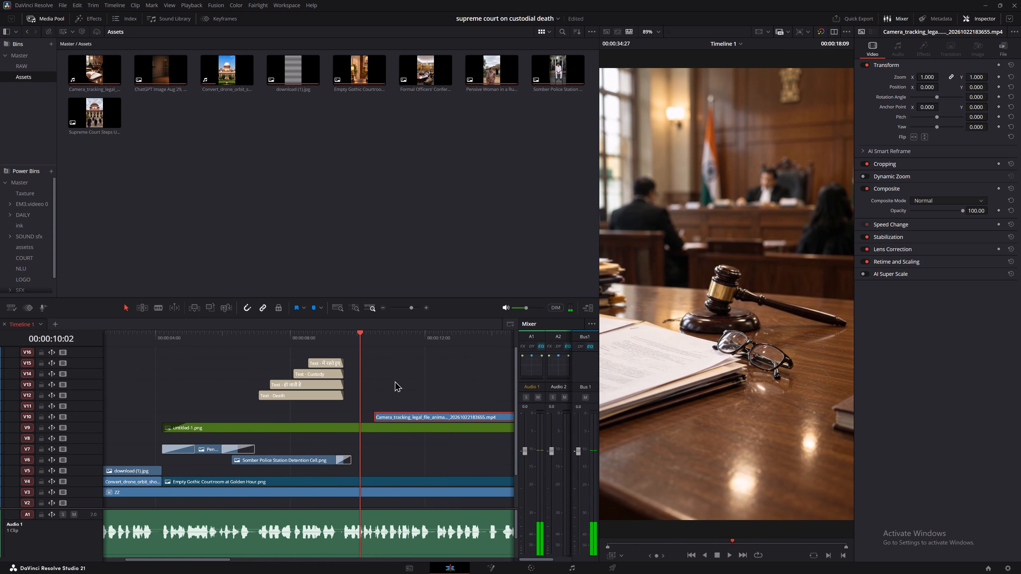
{"action": "middle_click_drag", "start_coordinate": [403, 376], "coordinate": [346, 366]}
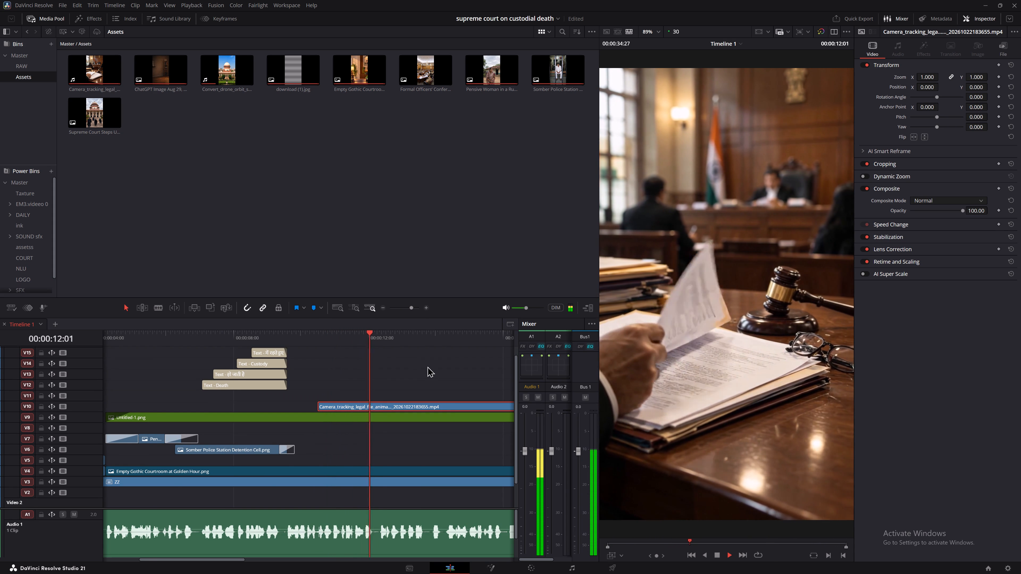
{"action": "middle_click_drag", "start_coordinate": [413, 374], "coordinate": [363, 374]}
{"action": "key", "text": "space"}
Place Texturelabs_Grunge_340L.jpg from the Texture power bin on V11, aligned with the start of the legal file clip.
{"action": "scroll", "coordinate": [40, 256], "scroll_direction": "down", "scroll_amount": 4}
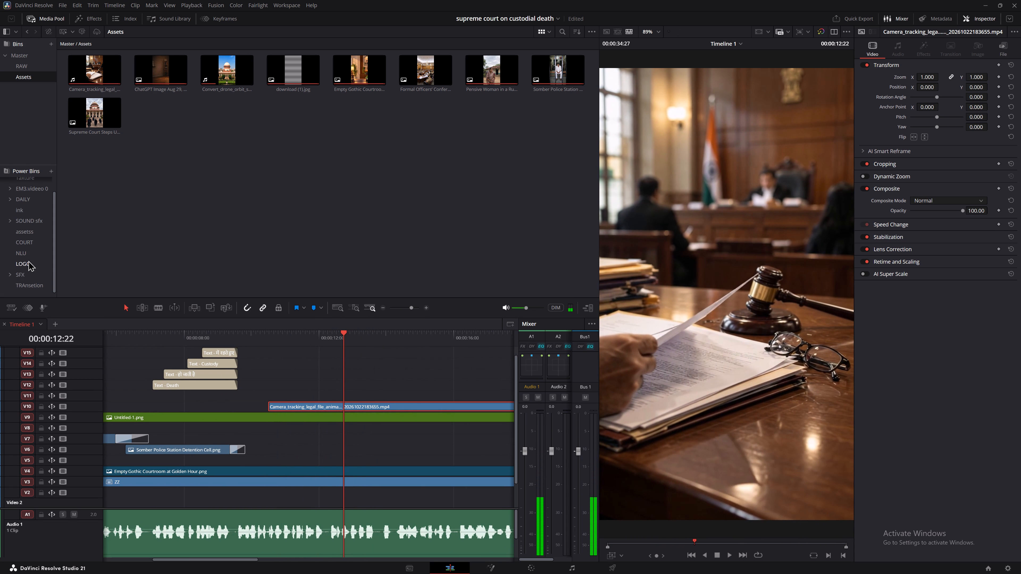
{"action": "left_click", "coordinate": [24, 265]}
{"action": "left_click", "coordinate": [28, 285]}
{"action": "left_click", "coordinate": [27, 274]}
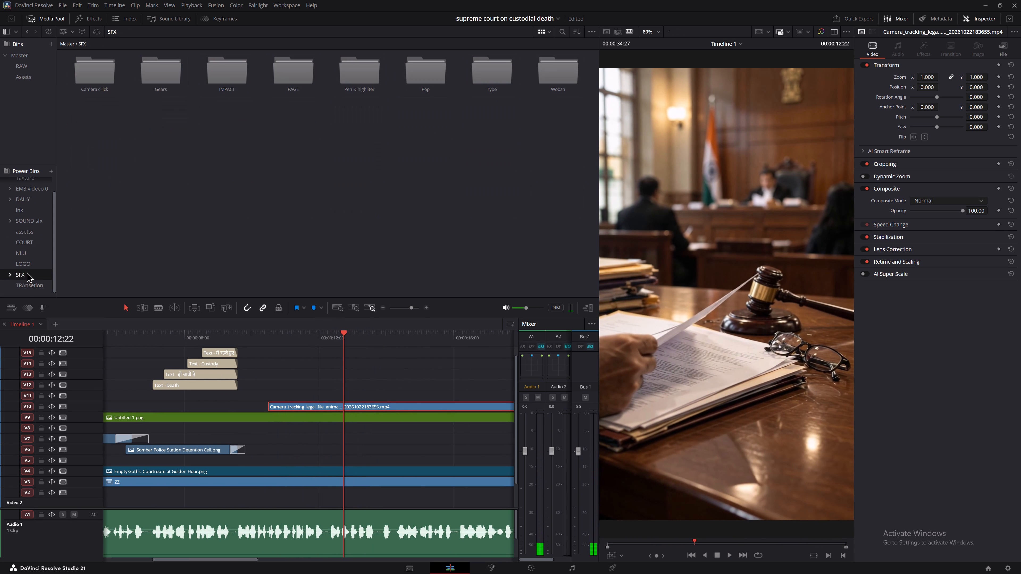
{"action": "scroll", "coordinate": [33, 241], "scroll_direction": "up", "scroll_amount": 4}
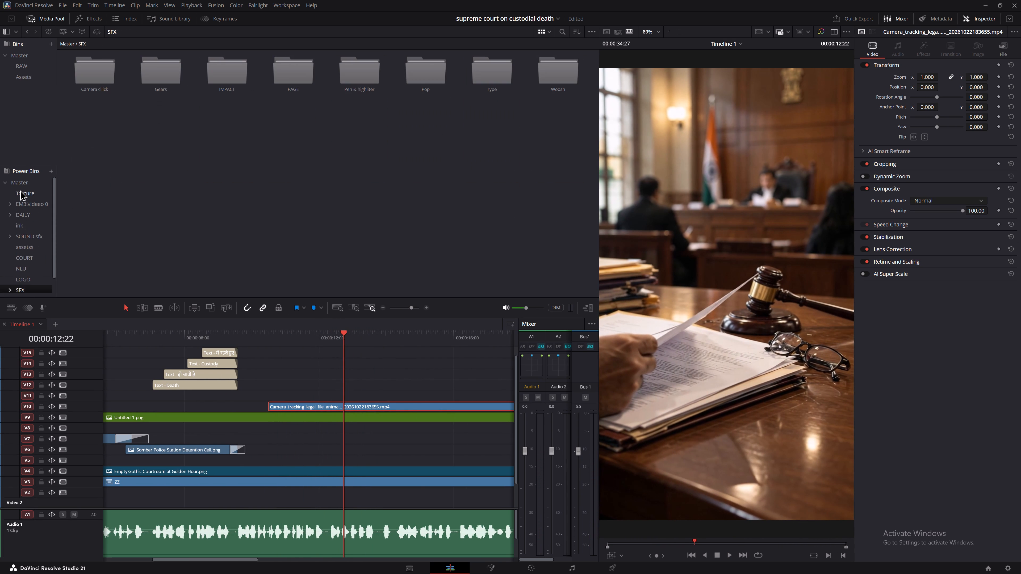
{"action": "left_click", "coordinate": [20, 190]}
{"action": "scroll", "coordinate": [371, 210], "scroll_direction": "down", "scroll_amount": 4}
{"action": "scroll", "coordinate": [404, 238], "scroll_direction": "down", "scroll_amount": 1}
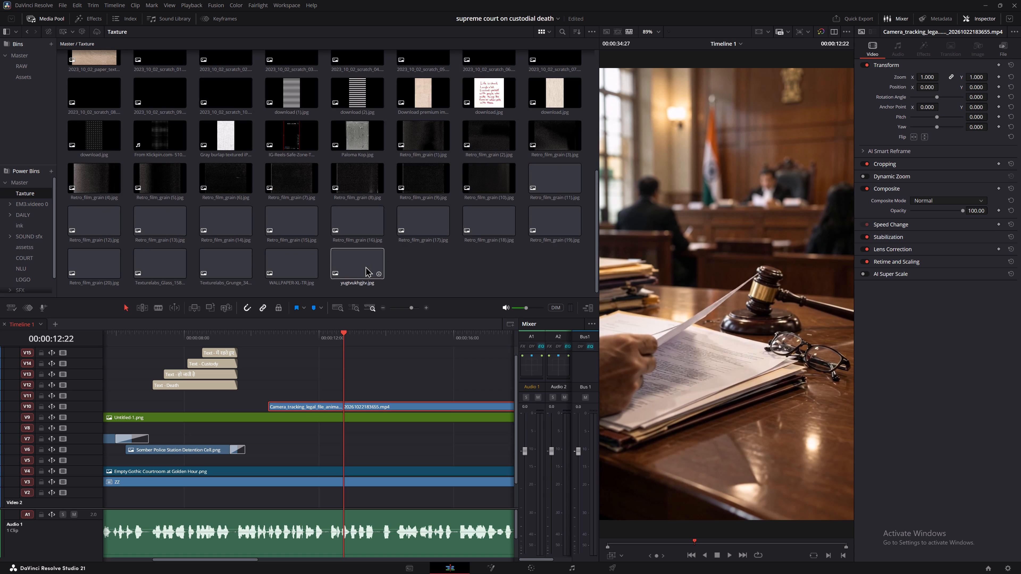
{"action": "left_click_drag", "start_coordinate": [218, 268], "coordinate": [269, 396]}
{"action": "left_click", "coordinate": [298, 399]}
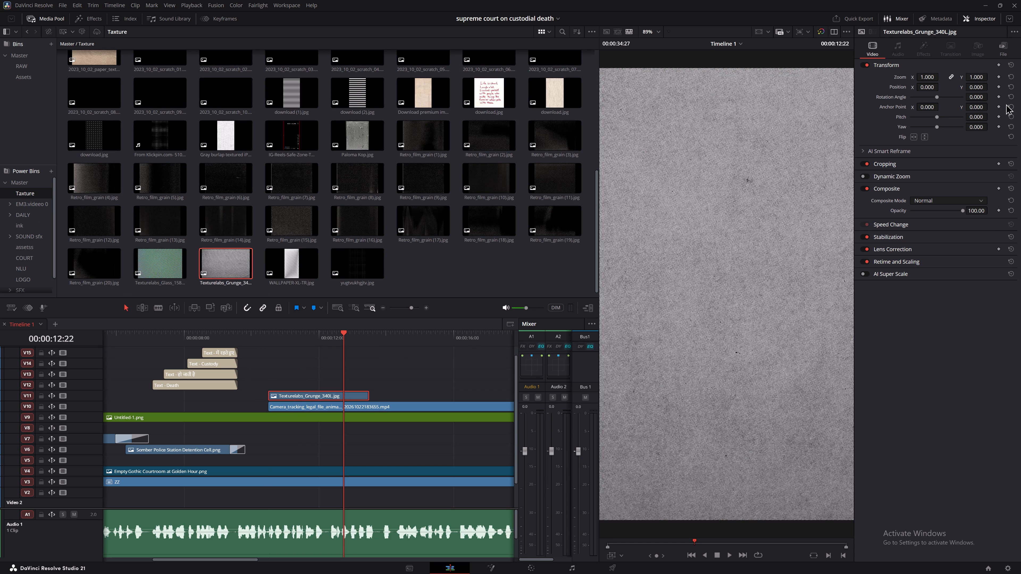
Set the grunge texture's rotation angle to 90.
{"action": "double_click", "coordinate": [976, 97]}
{"action": "key", "text": "BackSpace"}
{"action": "key", "text": "BackSpace"}
{"action": "type", "text": "90"}
{"action": "key", "text": "Return"}
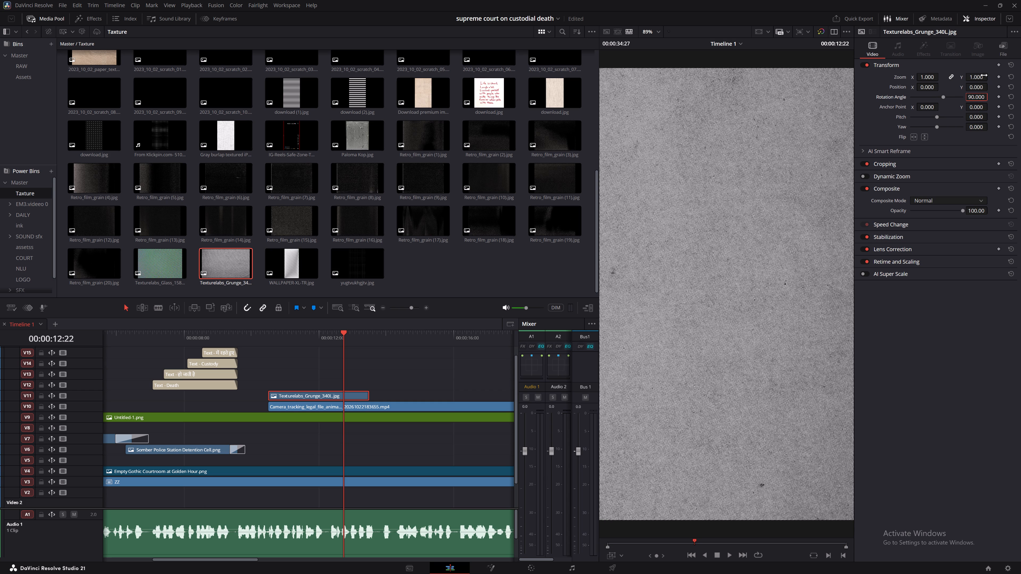
Scale the grunge texture to a zoom of 0.790 and shift its X position to -72.
{"action": "left_click_drag", "start_coordinate": [983, 75], "coordinate": [962, 77]}
{"action": "double_click", "coordinate": [907, 77]}
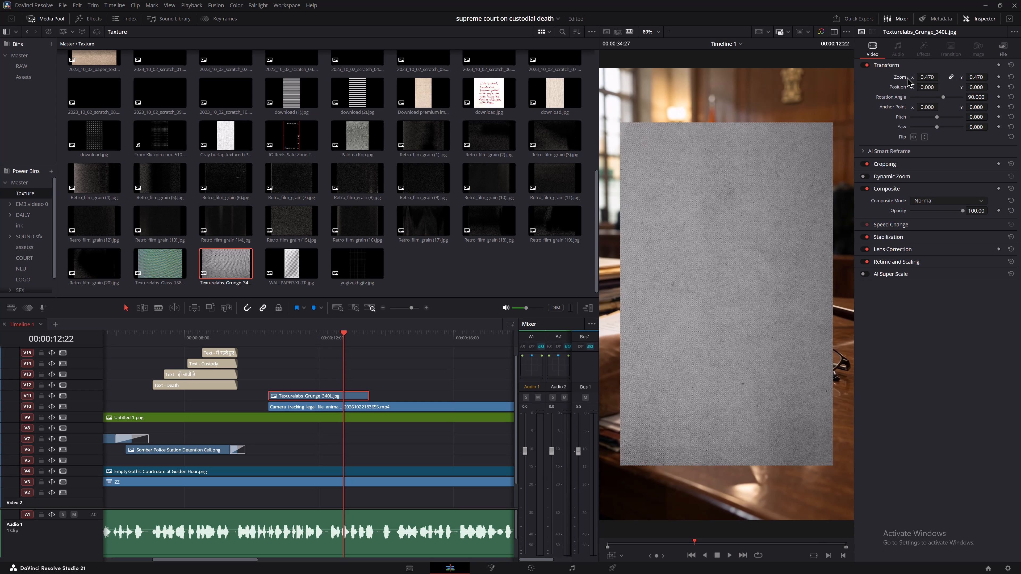
{"action": "double_click", "coordinate": [897, 77]}
{"action": "double_click", "coordinate": [897, 77]}
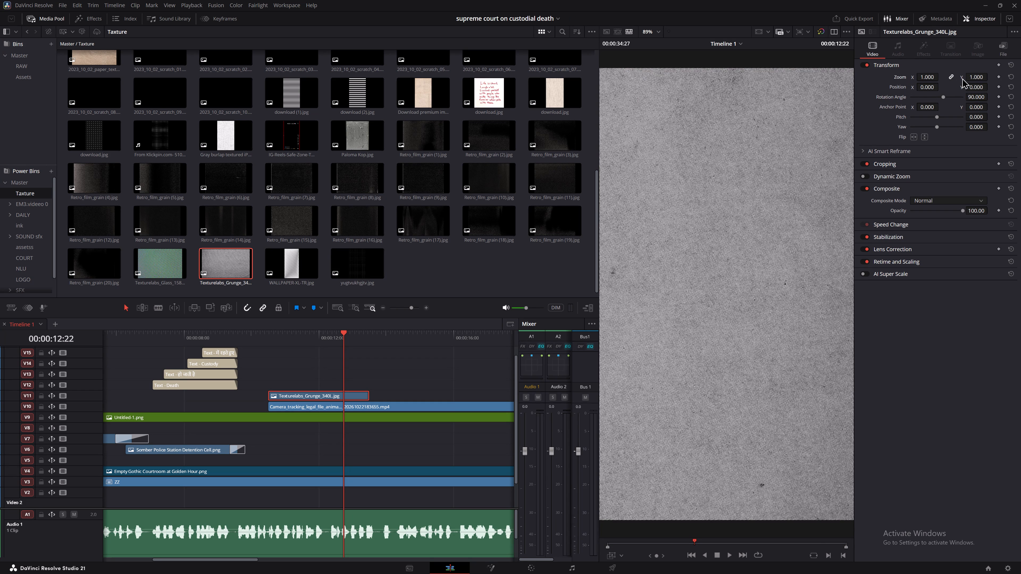
{"action": "left_click_drag", "start_coordinate": [980, 78], "coordinate": [971, 78]}
{"action": "left_click_drag", "start_coordinate": [933, 90], "coordinate": [904, 92]}
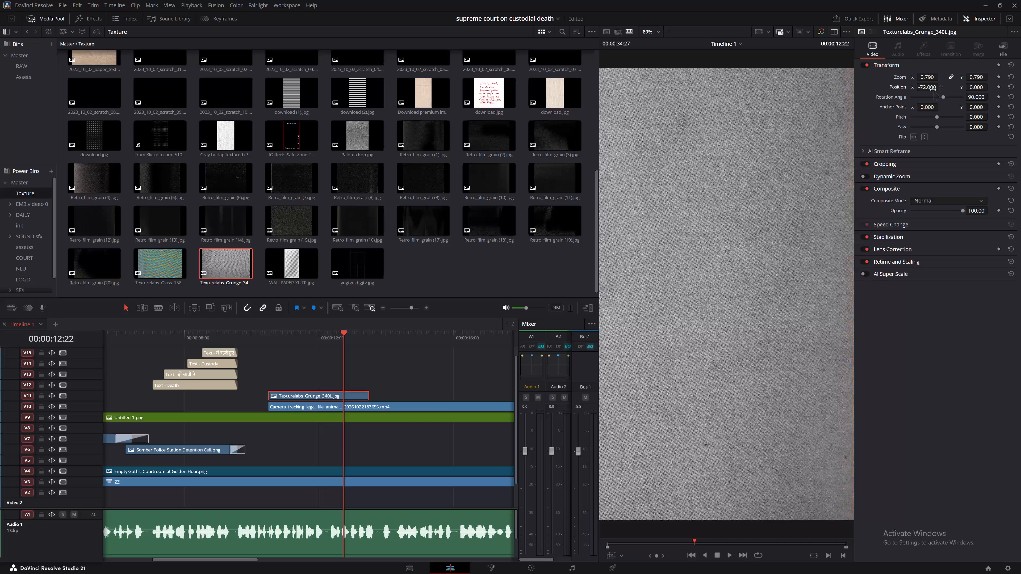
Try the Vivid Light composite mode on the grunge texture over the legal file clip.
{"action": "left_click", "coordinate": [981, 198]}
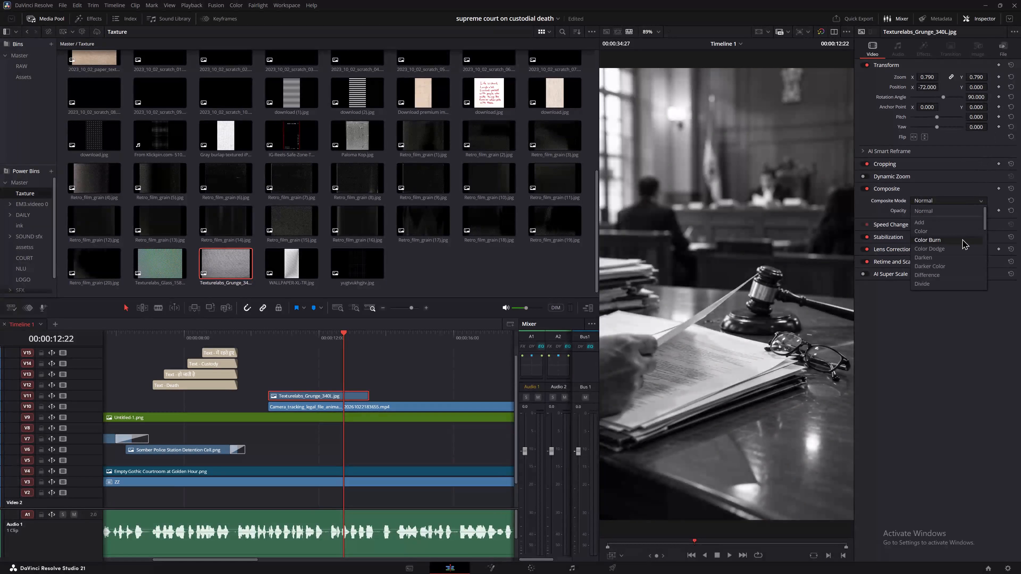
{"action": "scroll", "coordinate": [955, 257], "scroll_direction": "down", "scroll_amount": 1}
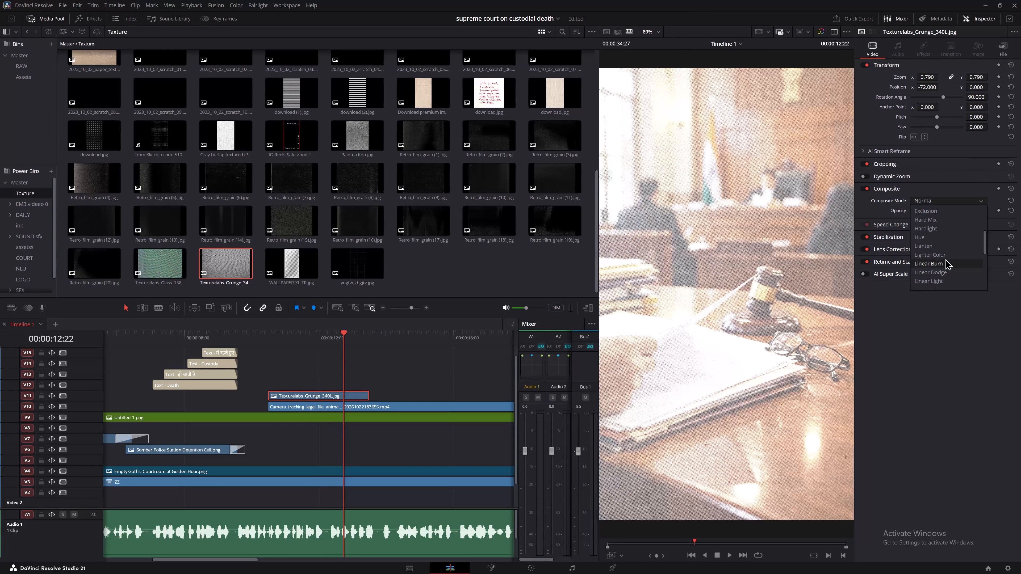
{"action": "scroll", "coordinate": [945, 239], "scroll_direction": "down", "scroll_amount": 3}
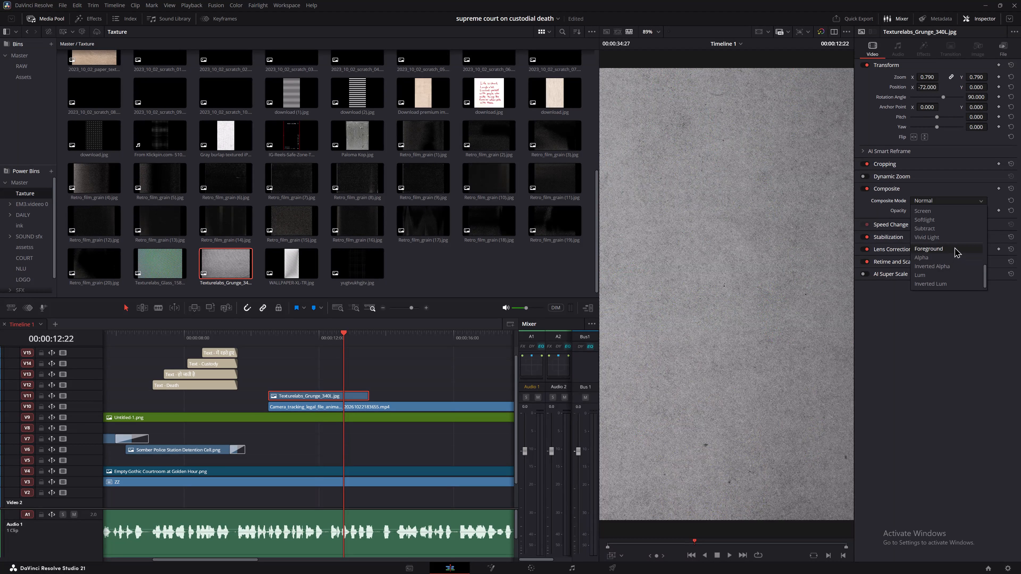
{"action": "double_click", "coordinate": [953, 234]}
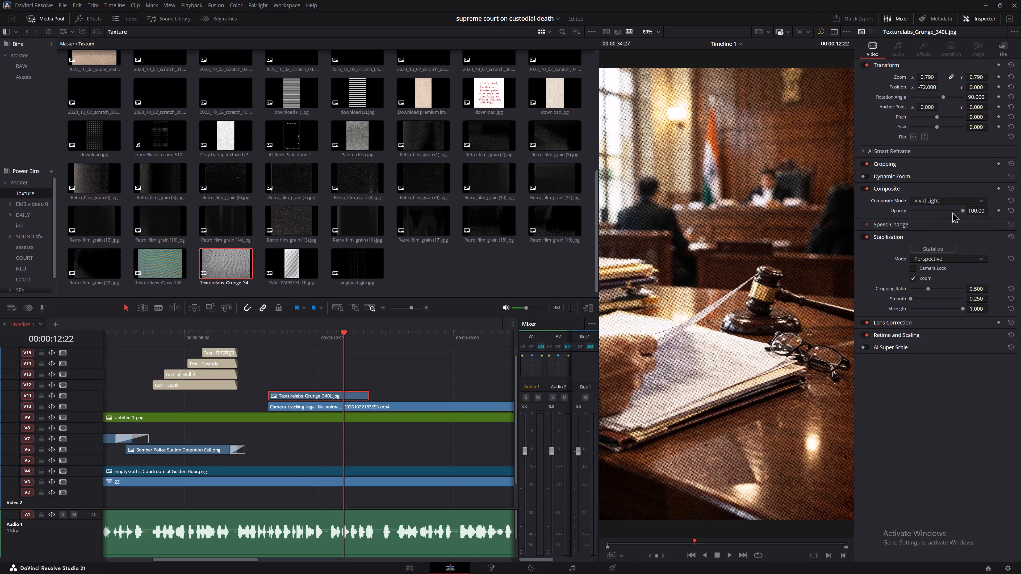
Set the grunge texture's composite mode to Softlight and its opacity to 83.20, and preview the blend in playback.
{"action": "left_click", "coordinate": [951, 200]}
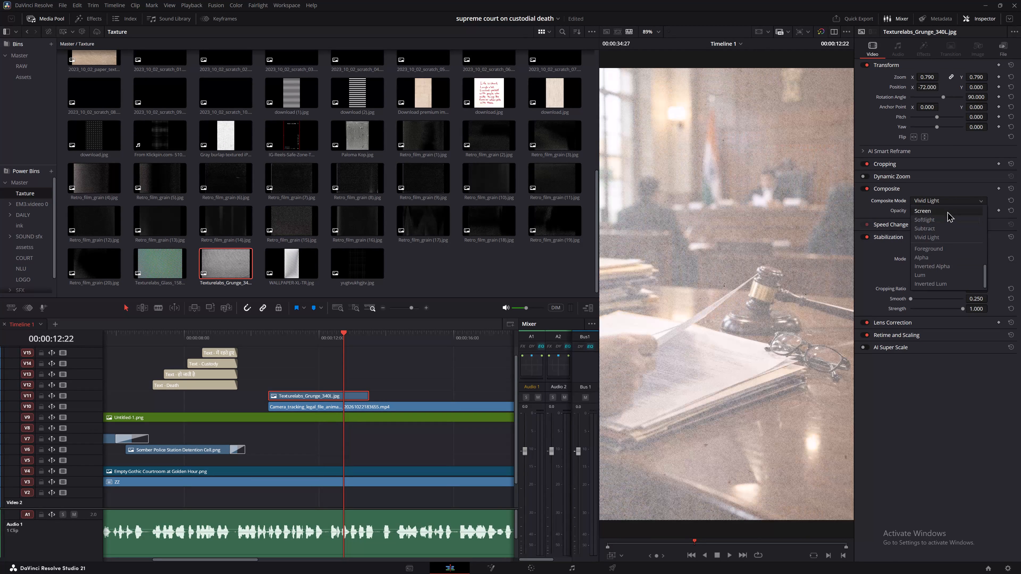
{"action": "left_click", "coordinate": [948, 219]}
{"action": "left_click_drag", "start_coordinate": [972, 210], "coordinate": [951, 208]}
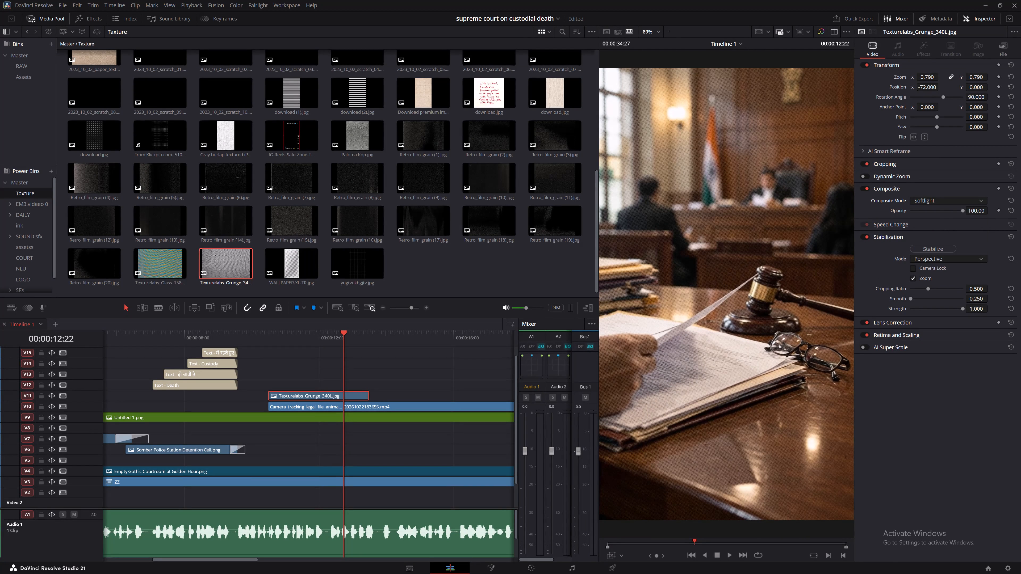
{"action": "left_click_drag", "start_coordinate": [951, 208], "coordinate": [938, 227]}
{"action": "key", "text": "space"}
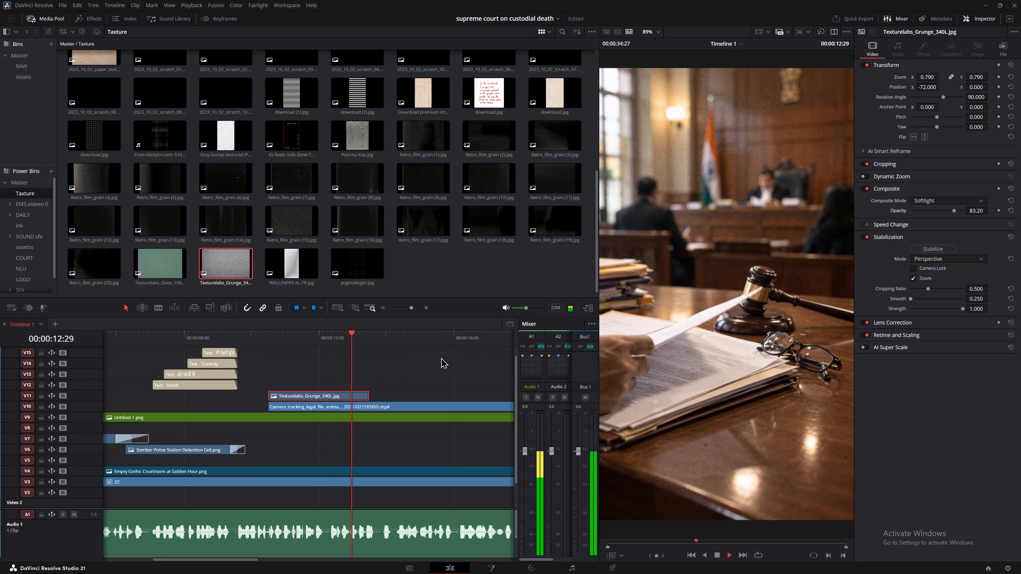
{"action": "key", "text": "space"}
Apply the Vignette effect to the grunge texture clip on V11.
{"action": "left_click", "coordinate": [336, 411]}
{"action": "left_click", "coordinate": [330, 410]}
{"action": "left_click", "coordinate": [335, 398]}
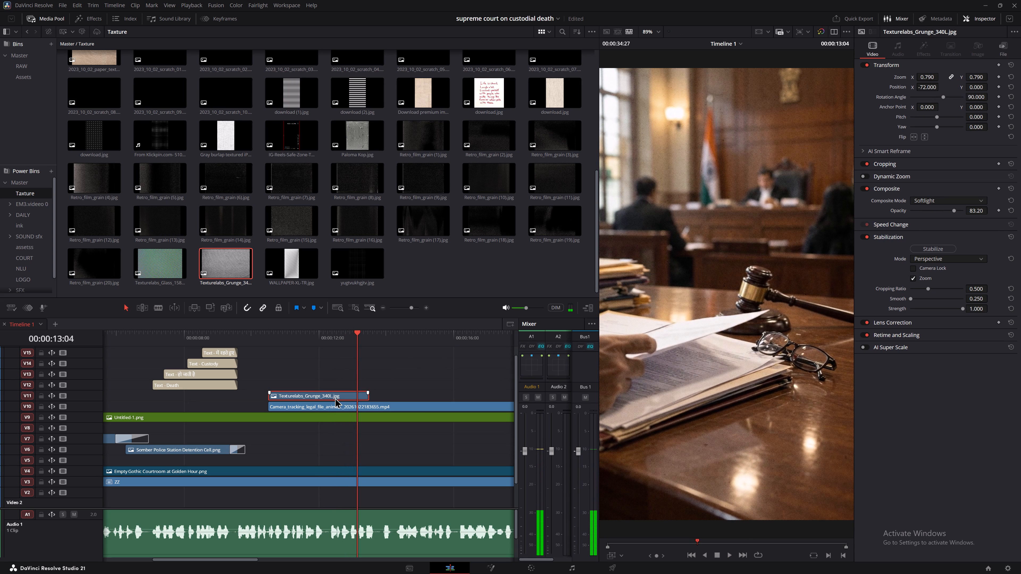
{"action": "key", "text": "shift+space"}
{"action": "type", "text": "vig"}
{"action": "key", "text": "Return"}
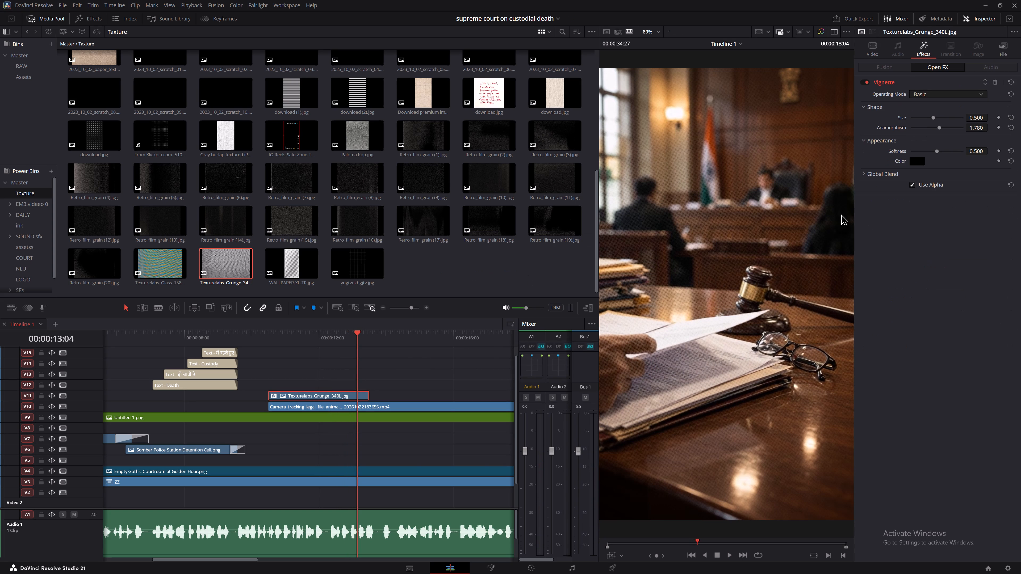
Set the Vignette on the grunge texture clip to size 0.719 and anamorphism 0.774.
{"action": "left_click_drag", "start_coordinate": [301, 343], "coordinate": [286, 344]}
{"action": "key", "text": "space"}
{"action": "key", "text": "space"}
{"action": "left_click", "coordinate": [313, 399]}
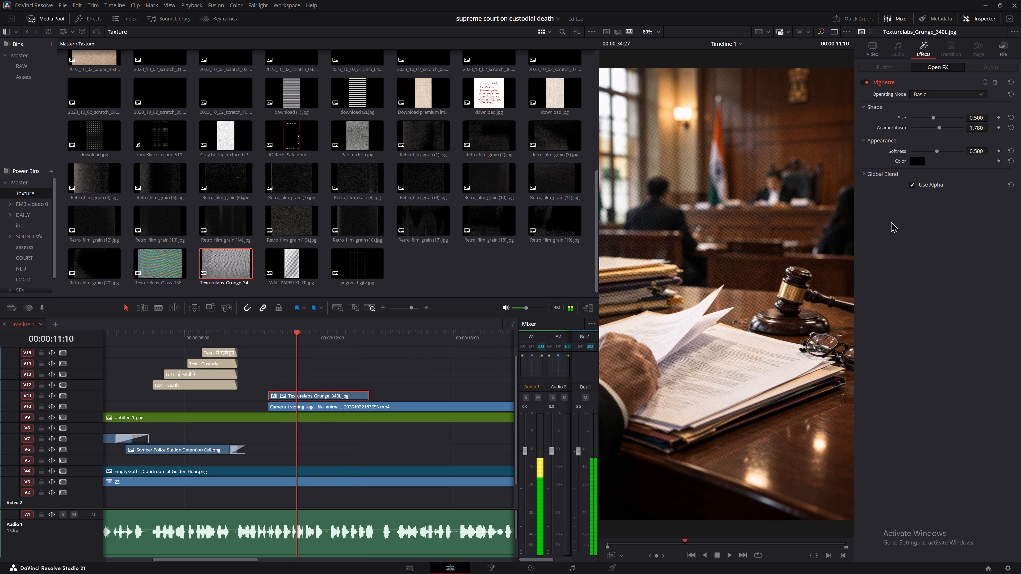
{"action": "left_click_drag", "start_coordinate": [976, 117], "coordinate": [453, 265]}
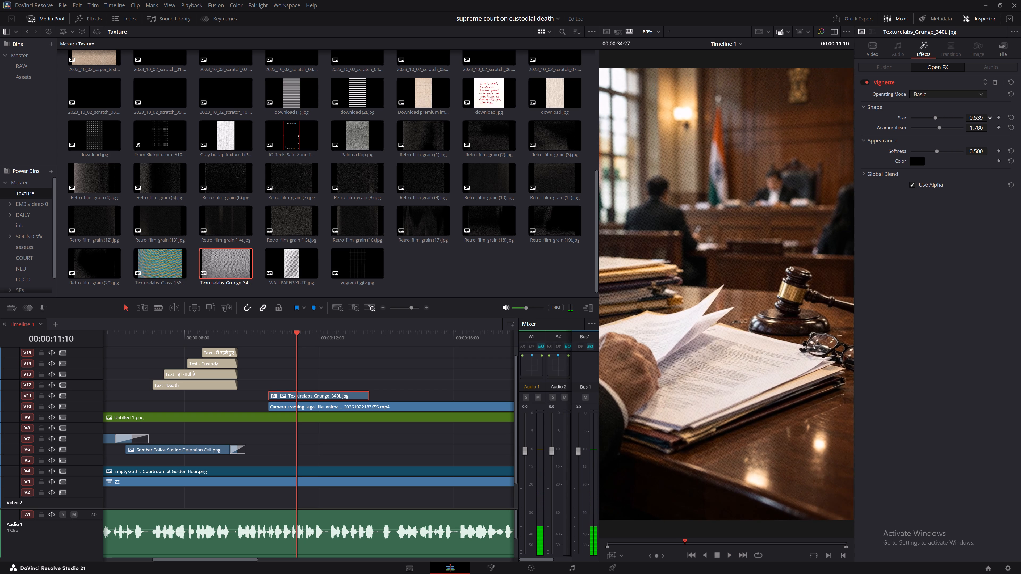
{"action": "left_click_drag", "start_coordinate": [453, 265], "coordinate": [553, 269]}
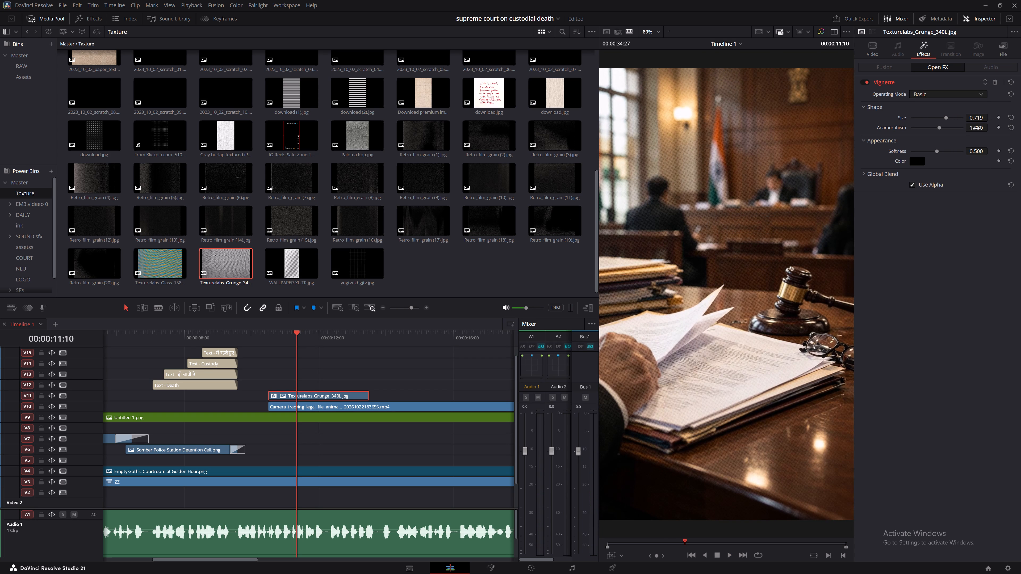
{"action": "left_click_drag", "start_coordinate": [978, 132], "coordinate": [978, 123]}
{"action": "left_click_drag", "start_coordinate": [978, 124], "coordinate": [235, 264]}
{"action": "left_click_drag", "start_coordinate": [235, 264], "coordinate": [72, 263]}
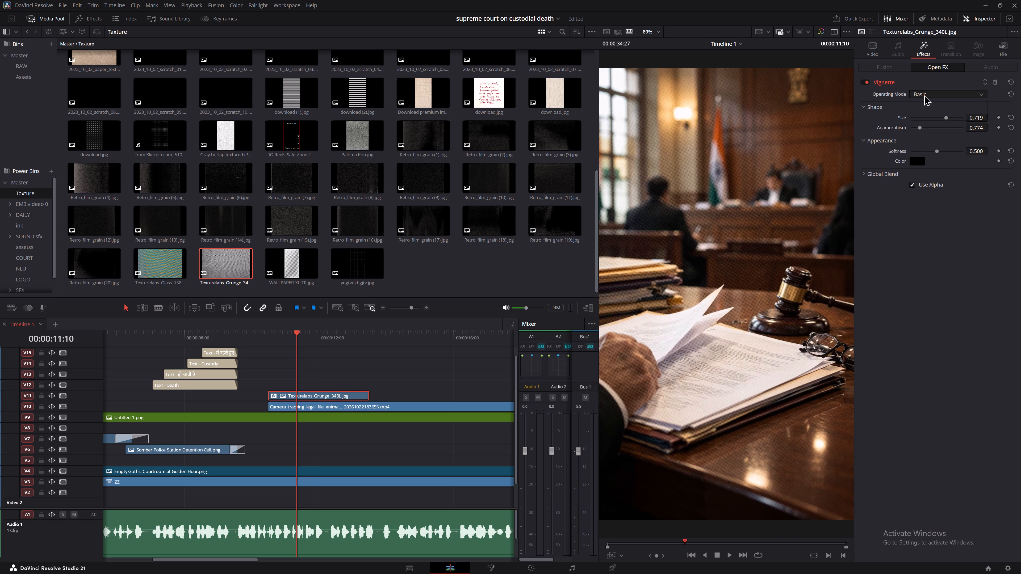
{"action": "left_click", "coordinate": [924, 95]}
{"action": "left_click", "coordinate": [928, 97]}
Step frame by frame across the grunge texture clip's end to compare the picture with and without the texture.
{"action": "scroll", "coordinate": [422, 379], "scroll_direction": "down", "scroll_amount": 2, "text": "ctrl"}
{"action": "left_click_drag", "start_coordinate": [373, 337], "coordinate": [376, 338]}
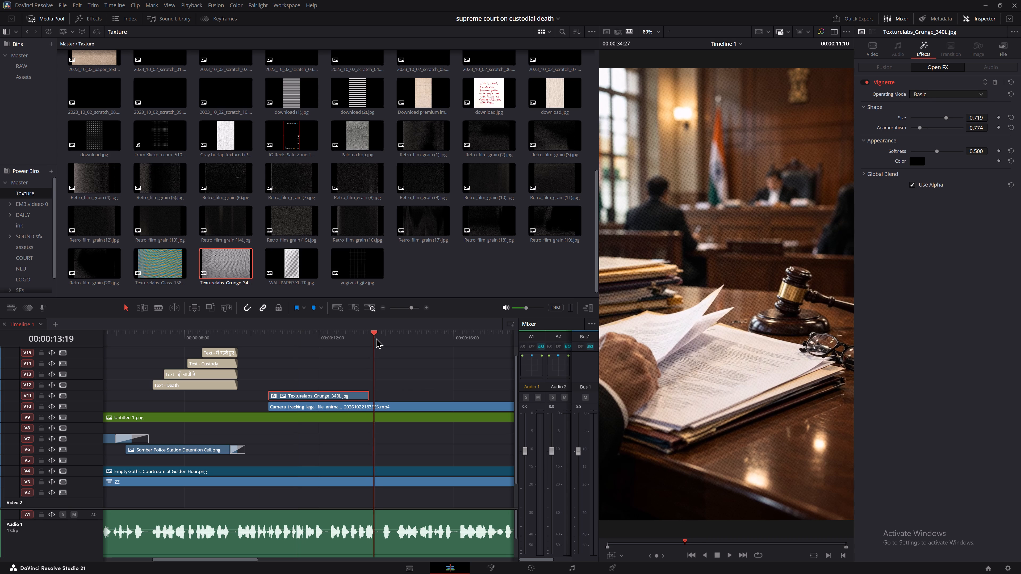
{"action": "left_click_drag", "start_coordinate": [376, 338], "coordinate": [376, 338]}
{"action": "key", "text": "Left"}
{"action": "key", "text": "Left"}
{"action": "key", "text": "Up"}
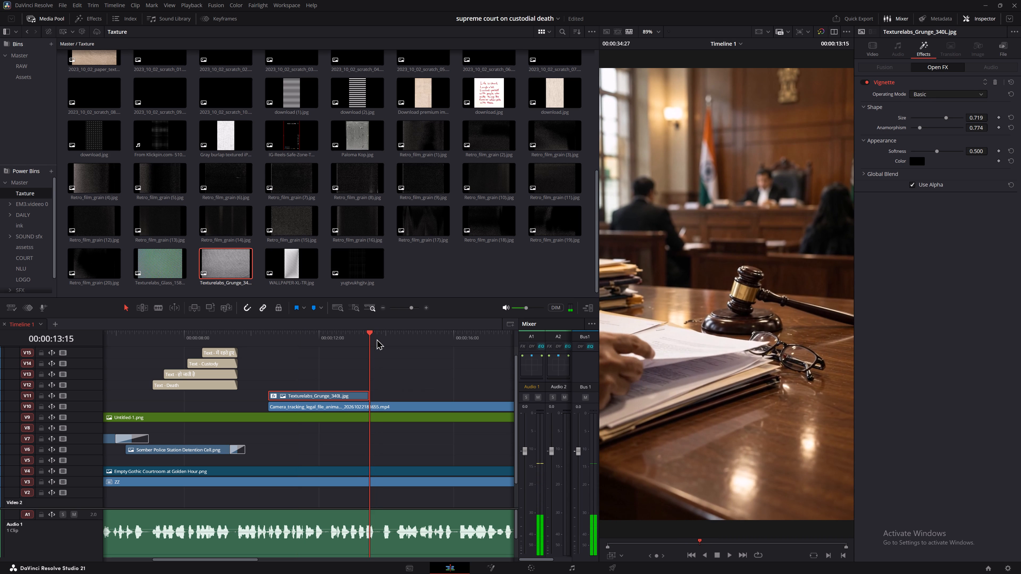
{"action": "key", "text": "Right"}
{"action": "key", "text": "Up"}
{"action": "key", "text": "Left"}
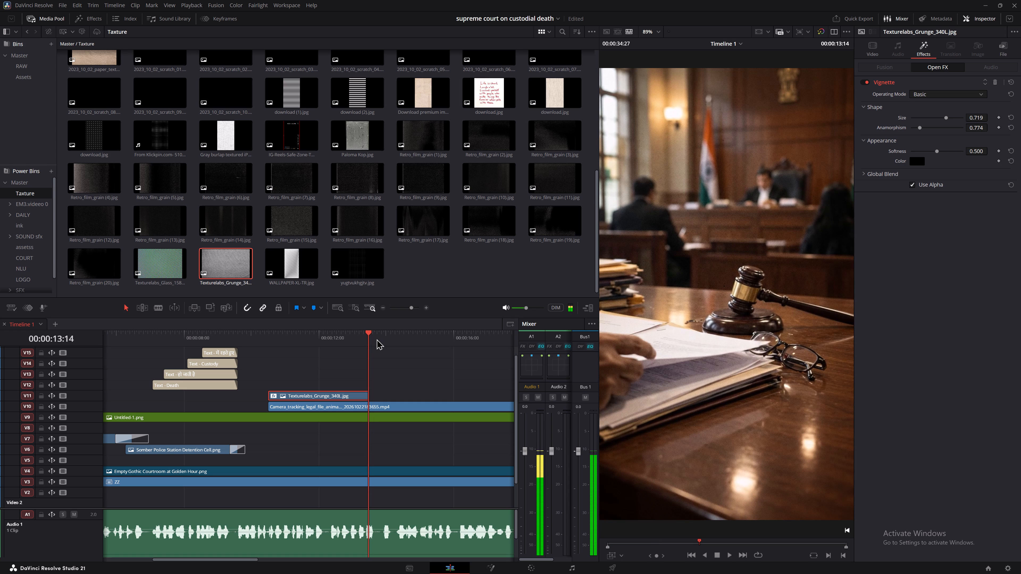
{"action": "key", "text": "Right"}
{"action": "key", "text": "Right"}
{"action": "key", "text": "Left"}
{"action": "key", "text": "Left"}
{"action": "key", "text": "Right"}
{"action": "key", "text": "Left"}
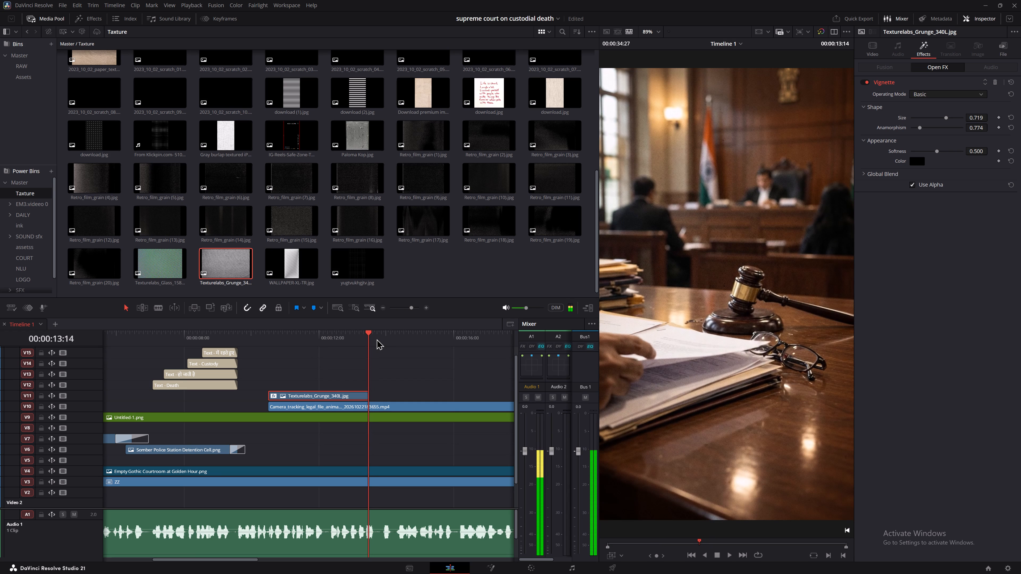
Extend the grunge texture clip on V11 by 5 seconds so it ends with the legal file clip on V10.
{"action": "scroll", "coordinate": [430, 387], "scroll_direction": "down", "scroll_amount": 4, "text": "alt"}
{"action": "scroll", "coordinate": [281, 351], "scroll_direction": "up", "scroll_amount": 5, "text": "alt"}
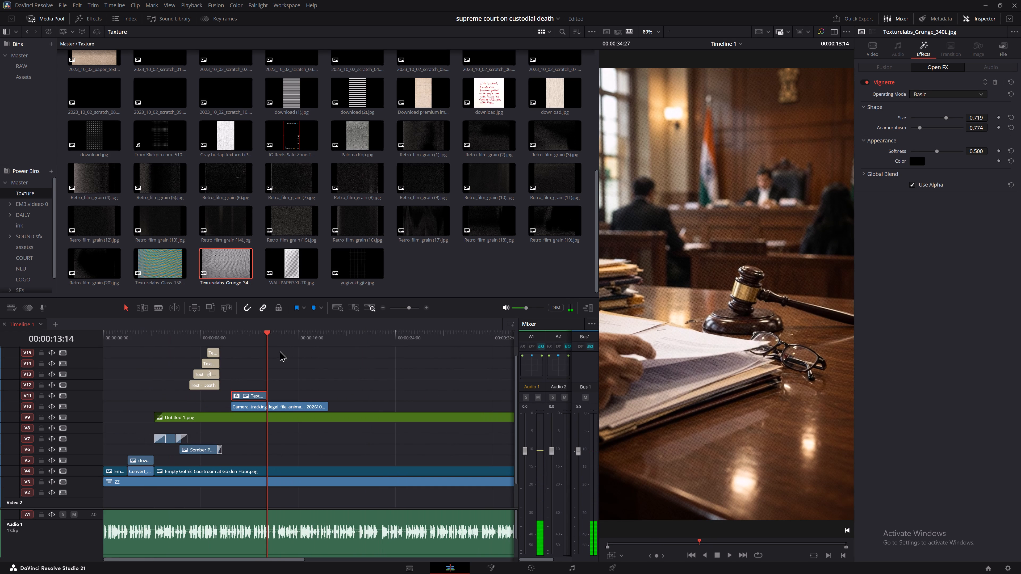
{"action": "left_click_drag", "start_coordinate": [266, 398], "coordinate": [325, 404]}
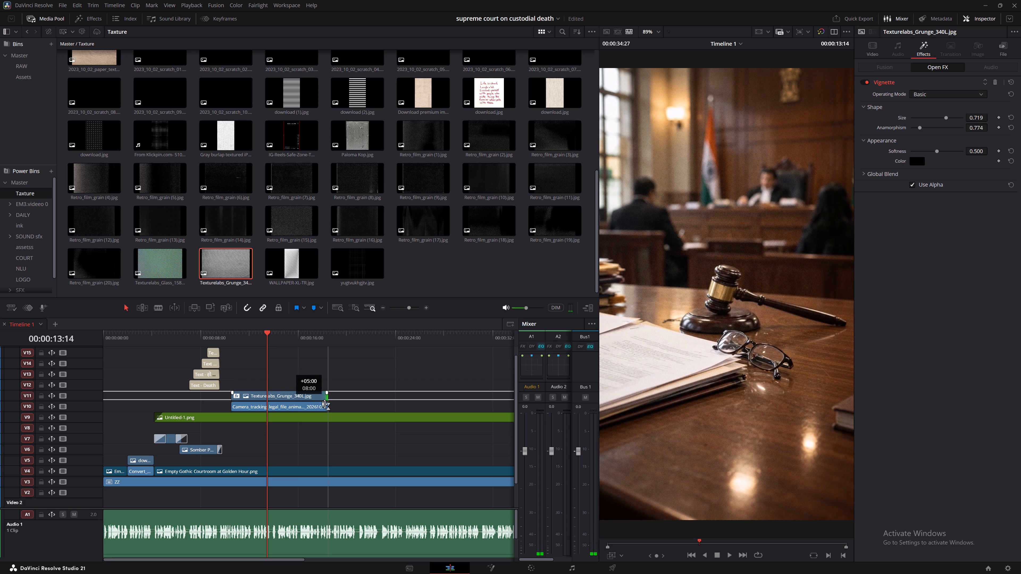
{"action": "left_click_drag", "start_coordinate": [325, 404], "coordinate": [328, 404]}
{"action": "left_click", "coordinate": [318, 367]}
Toggle the grunge texture clip off and on, and play the section to judge its effect on the footage.
{"action": "scroll", "coordinate": [350, 364], "scroll_direction": "up", "scroll_amount": 13, "text": "alt"}
{"action": "left_click", "coordinate": [303, 402]}
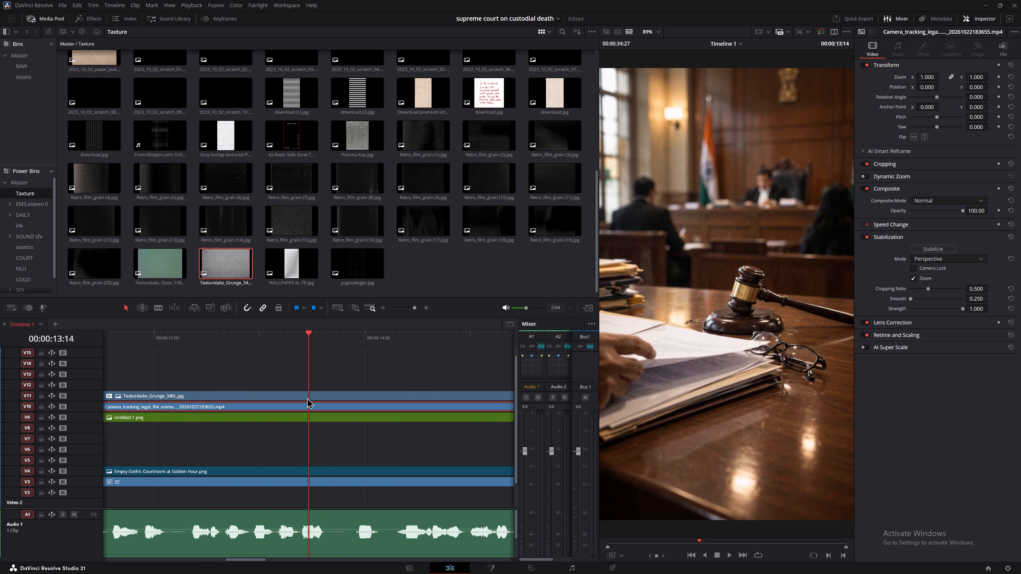
{"action": "left_click", "coordinate": [310, 395]}
{"action": "type", "text": "dd"}
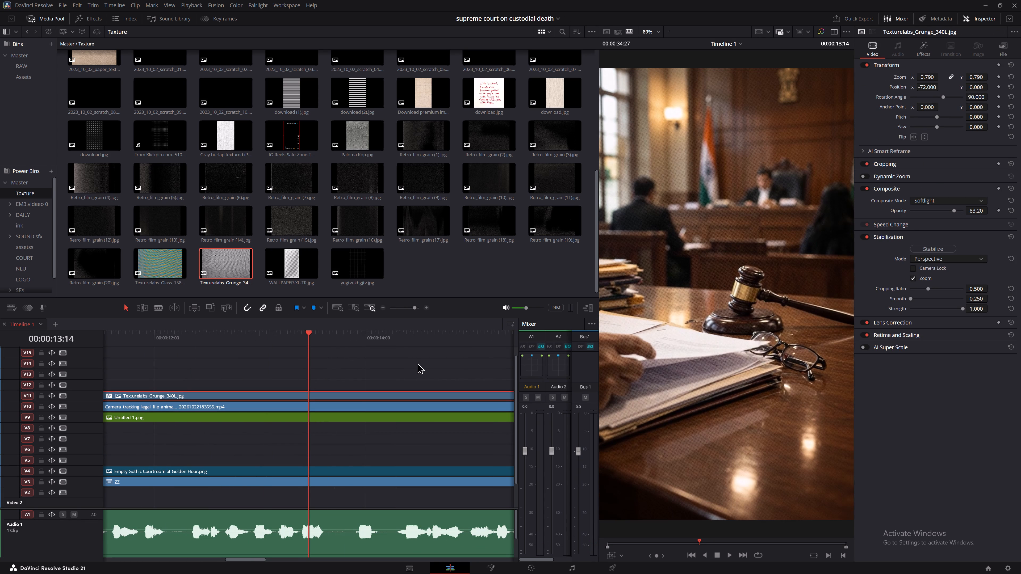
{"action": "key", "text": "d"}
{"action": "key", "text": "d"}
{"action": "key", "text": "space"}
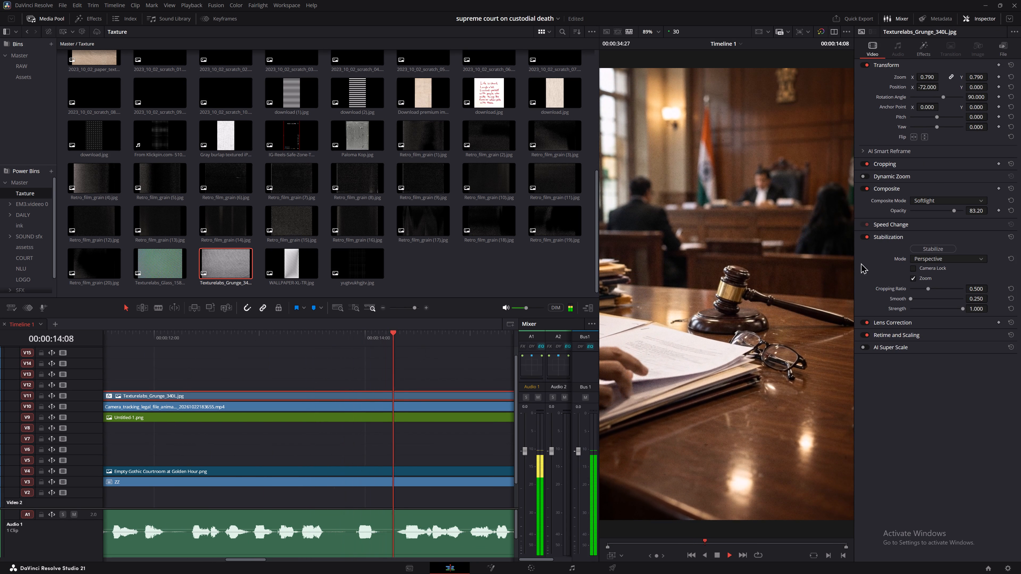
{"action": "key", "text": "space"}
Set the grunge texture clip's opacity to 51.80 and preview the blend in playback.
{"action": "left_click_drag", "start_coordinate": [972, 212], "coordinate": [686, 270]}
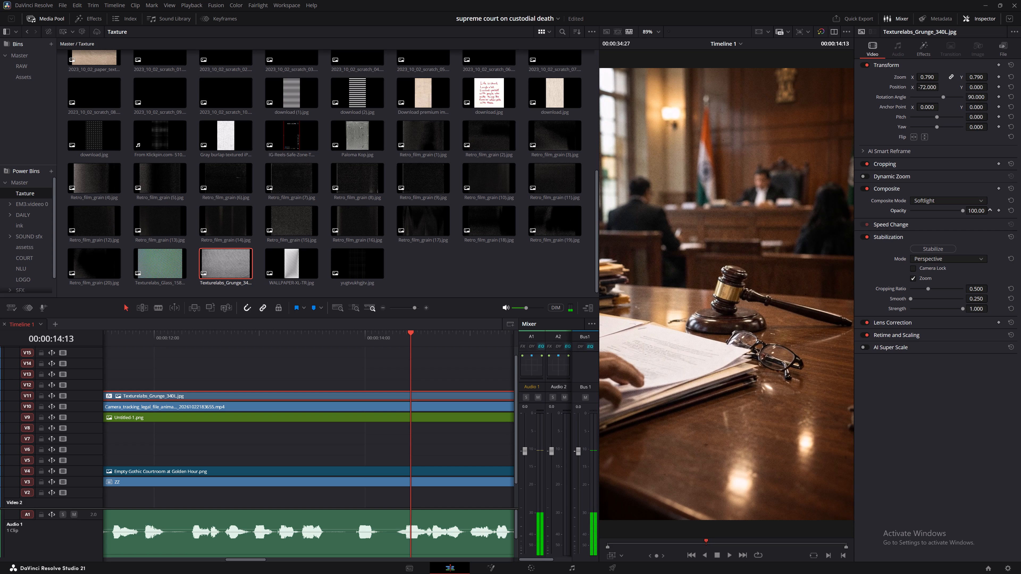
{"action": "left_click_drag", "start_coordinate": [686, 270], "coordinate": [568, 285]}
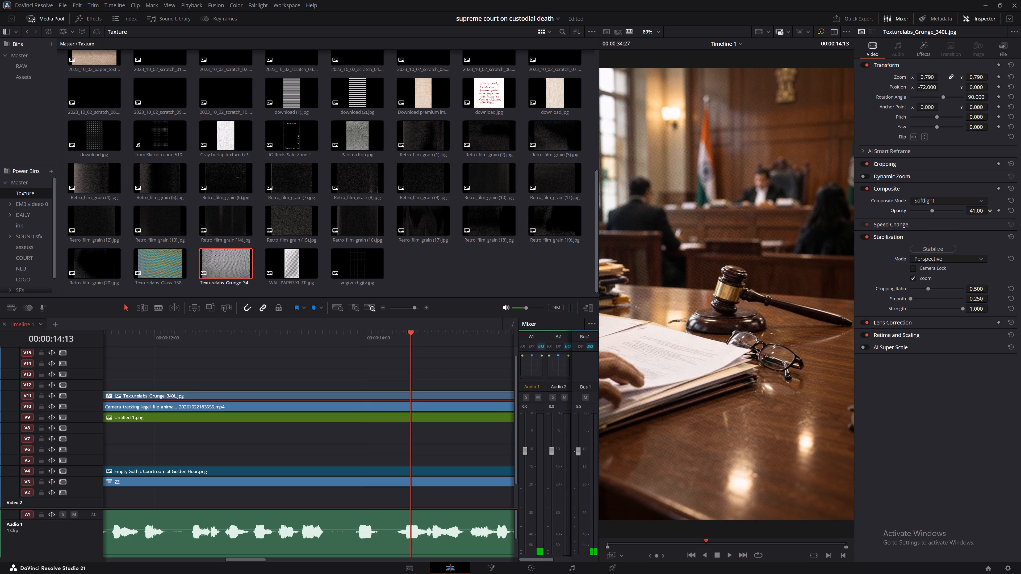
{"action": "left_click_drag", "start_coordinate": [568, 285], "coordinate": [590, 290]}
{"action": "key", "text": "space"}
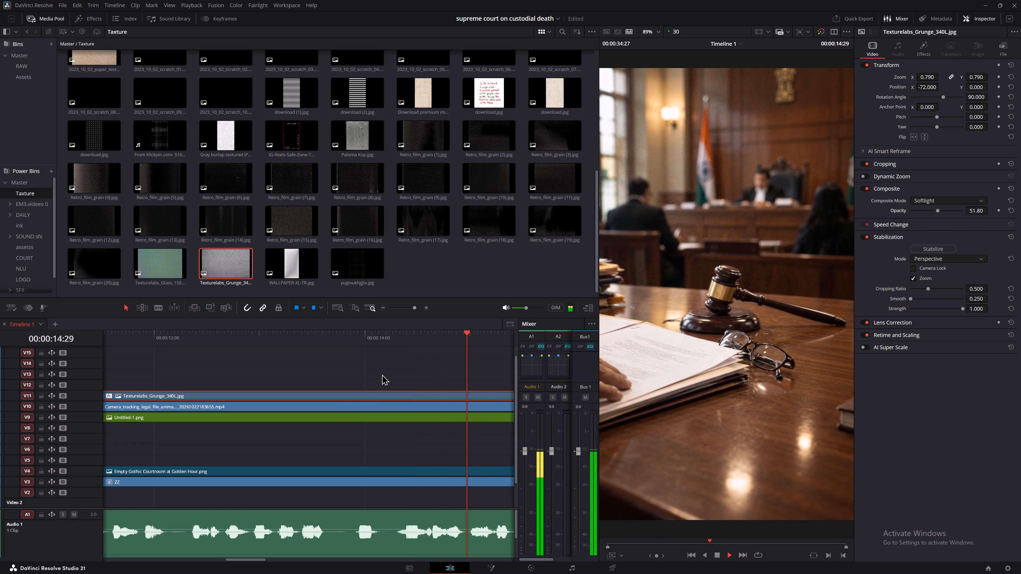
{"action": "key", "text": "space"}
{"action": "key", "text": "space"}
{"action": "key", "text": "space"}
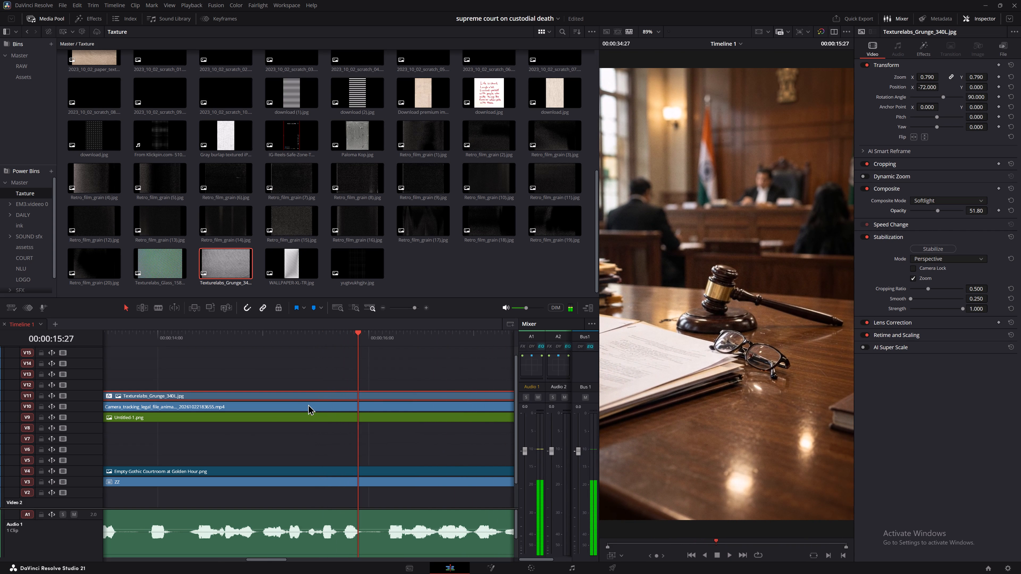
Apply the Vignette effect to the legal file camera-tracking clip on V10.
{"action": "left_click", "coordinate": [308, 404]}
{"action": "key", "text": "shift+space"}
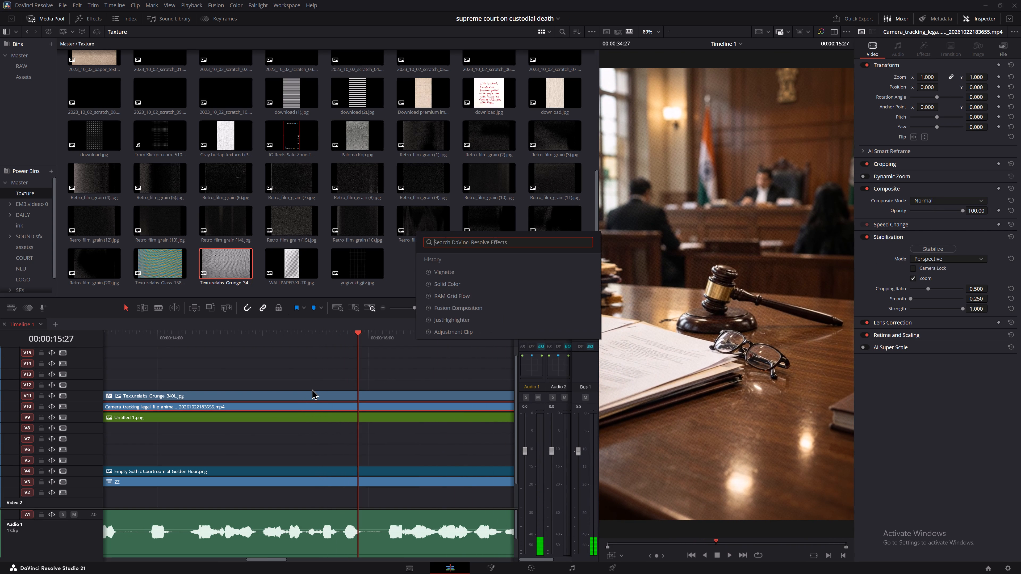
{"action": "key", "text": "Down"}
{"action": "key", "text": "Return"}
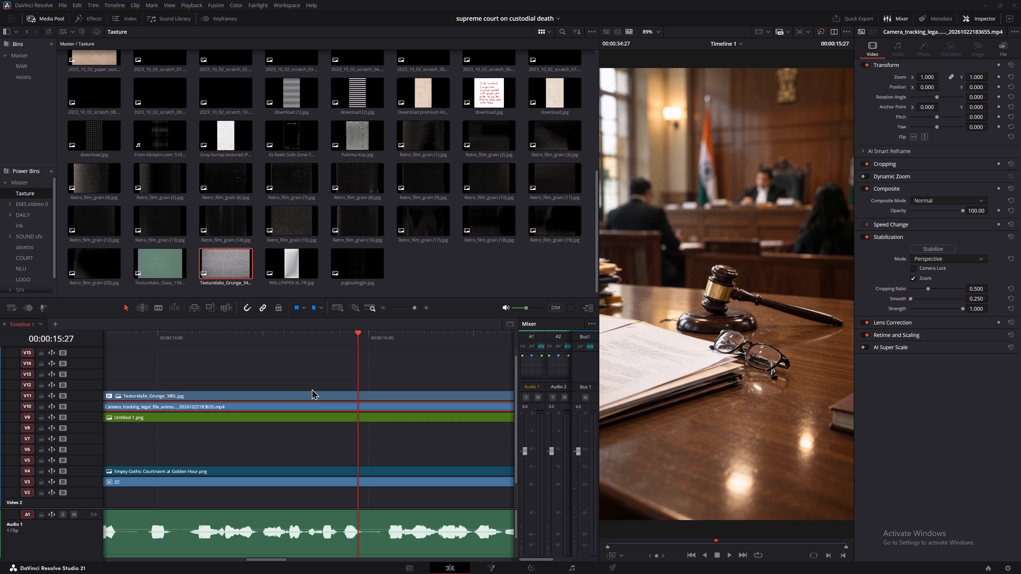
Set the legal file clip's Vignette to size 1.059 and anamorphism 1.074.
{"action": "left_click_drag", "start_coordinate": [976, 120], "coordinate": [713, 87]}
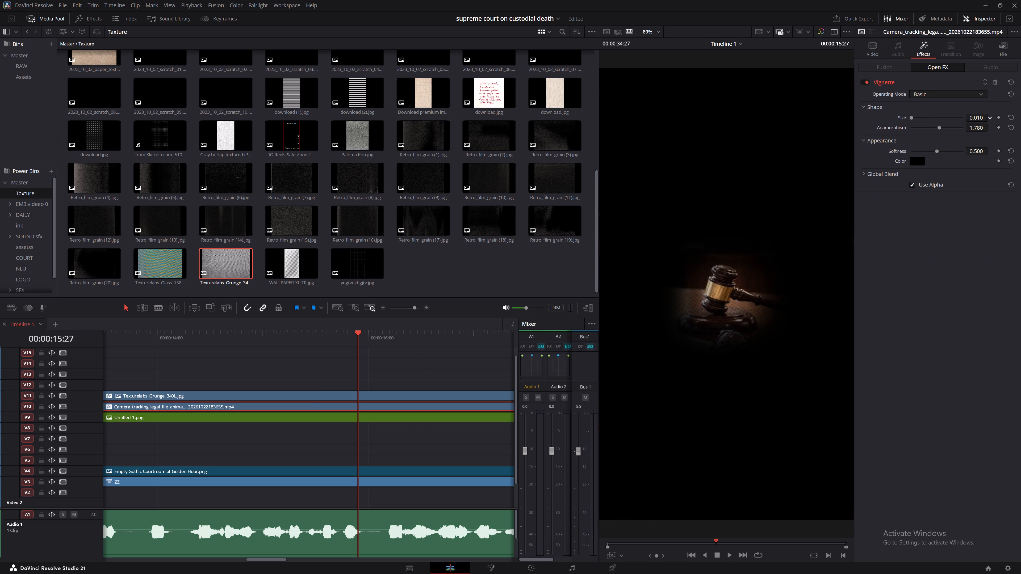
{"action": "left_click_drag", "start_coordinate": [713, 87], "coordinate": [550, 272]}
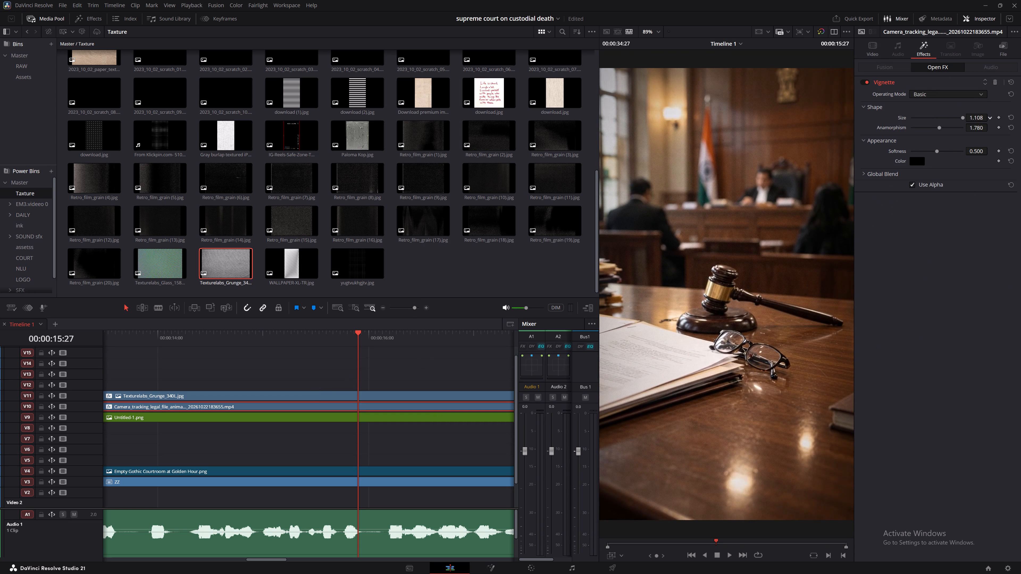
{"action": "left_click_drag", "start_coordinate": [550, 272], "coordinate": [548, 274]}
{"action": "left_click_drag", "start_coordinate": [971, 126], "coordinate": [305, 285]}
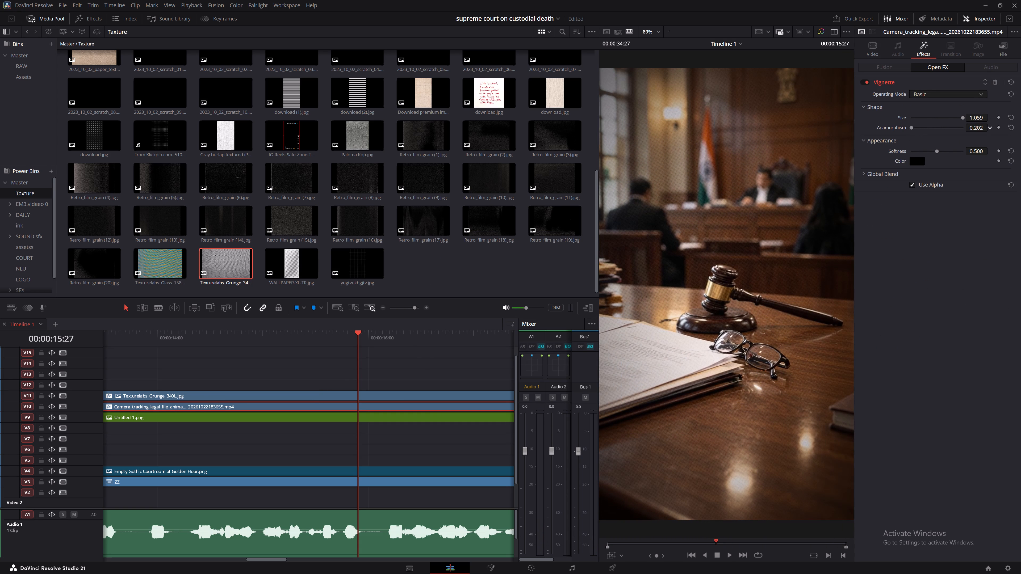
{"action": "left_click_drag", "start_coordinate": [305, 285], "coordinate": [263, 281]}
{"action": "left_click_drag", "start_coordinate": [971, 126], "coordinate": [810, 269]}
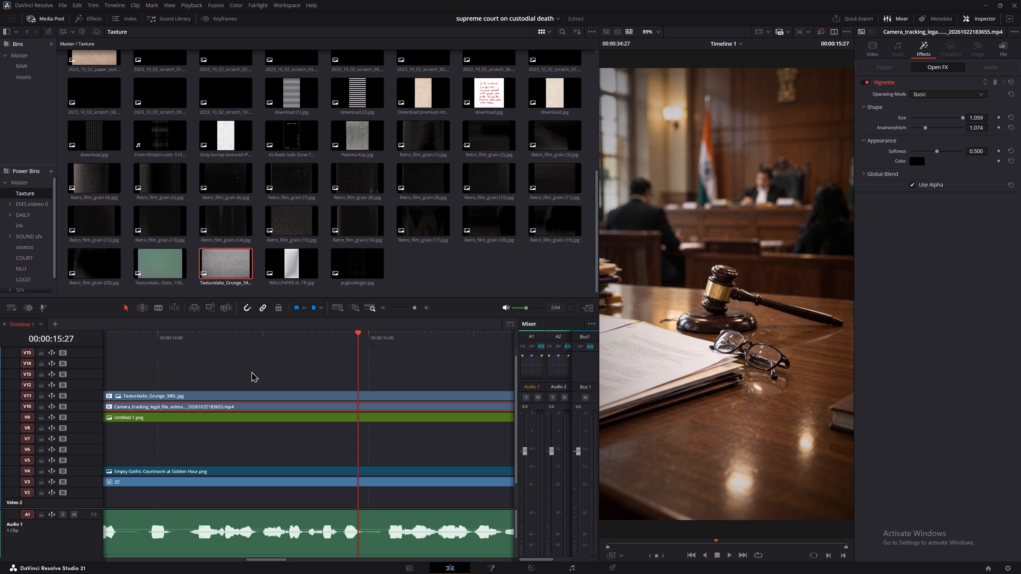
Combine the grunge texture and legal file clips on V11 and V10 into one compound clip with the default name.
{"action": "scroll", "coordinate": [275, 362], "scroll_direction": "down", "scroll_amount": 8, "text": "alt"}
{"action": "left_click_drag", "start_coordinate": [203, 367], "coordinate": [277, 407]}
{"action": "key", "text": "ctrl+alt+z"}
{"action": "left_click", "coordinate": [563, 305]}
{"action": "left_click", "coordinate": [429, 373]}
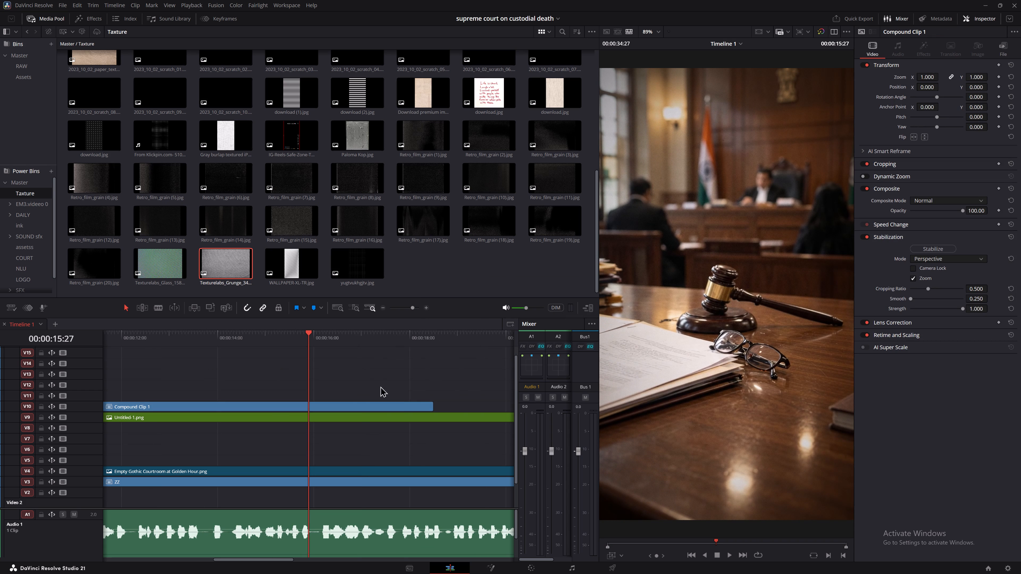
Play the timeline around the compound clip's start to review how it enters after the titles.
{"action": "scroll", "coordinate": [361, 385], "scroll_direction": "up", "scroll_amount": 5, "text": "ctrl"}
{"action": "left_click_drag", "start_coordinate": [285, 333], "coordinate": [281, 333]}
{"action": "key", "text": "space"}
{"action": "middle_click_drag", "start_coordinate": [332, 349], "coordinate": [310, 346]}
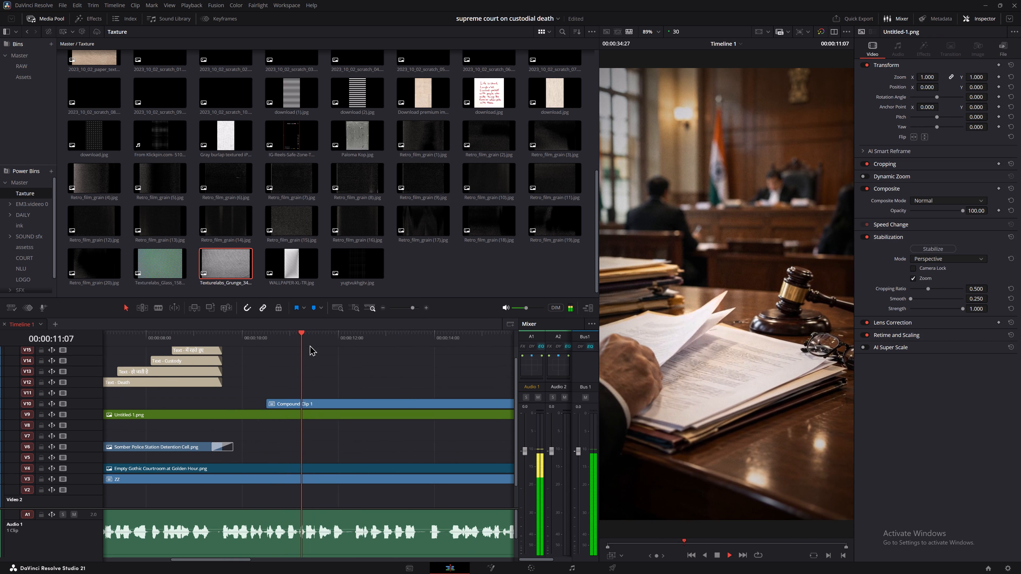
{"action": "key", "text": "space"}
{"action": "left_click", "coordinate": [235, 333]}
{"action": "key", "text": "space"}
{"action": "key", "text": "space"}
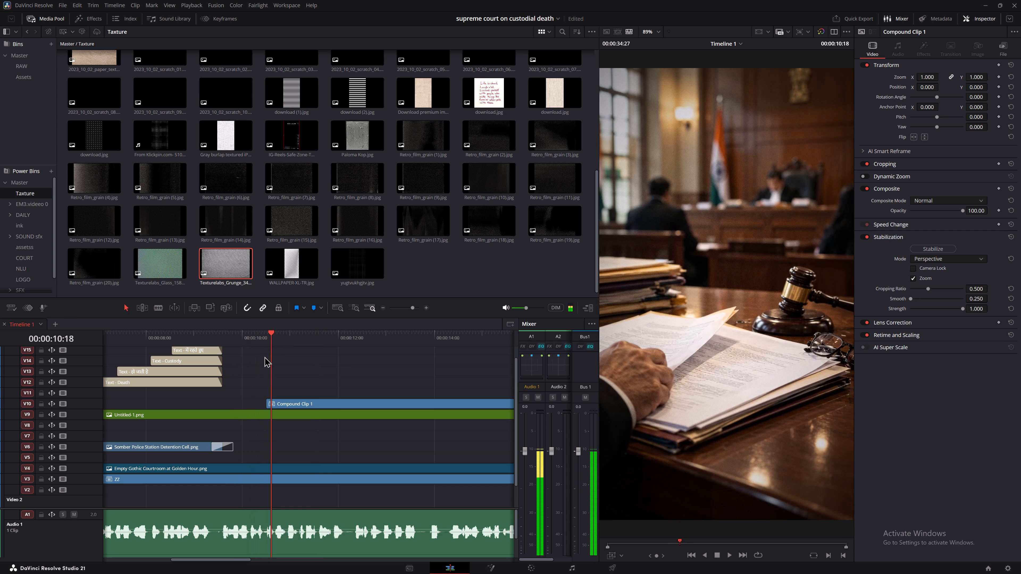
{"action": "key", "text": "space"}
{"action": "key", "text": "space"}
{"action": "key", "text": "space"}
{"action": "key", "text": "space"}
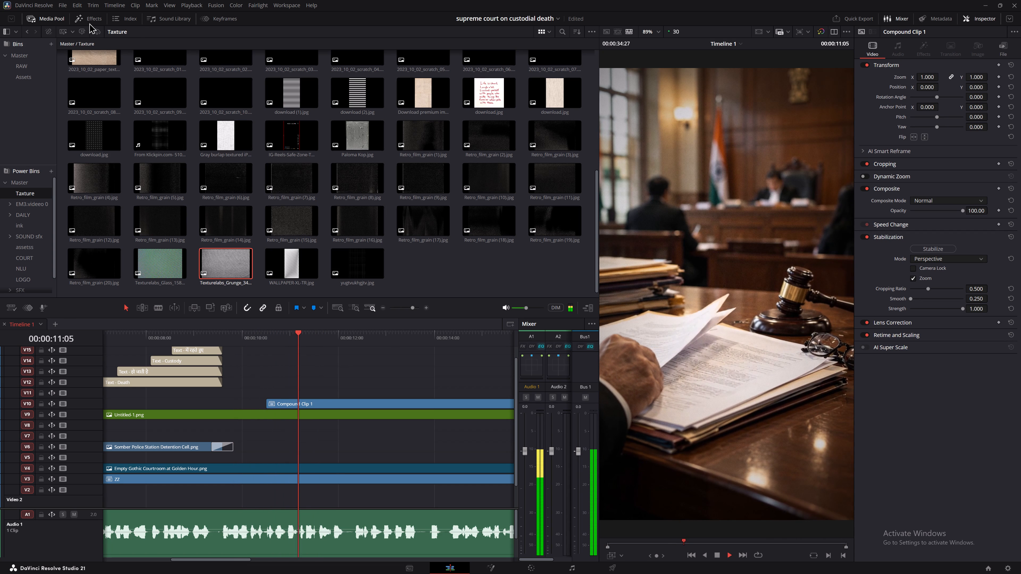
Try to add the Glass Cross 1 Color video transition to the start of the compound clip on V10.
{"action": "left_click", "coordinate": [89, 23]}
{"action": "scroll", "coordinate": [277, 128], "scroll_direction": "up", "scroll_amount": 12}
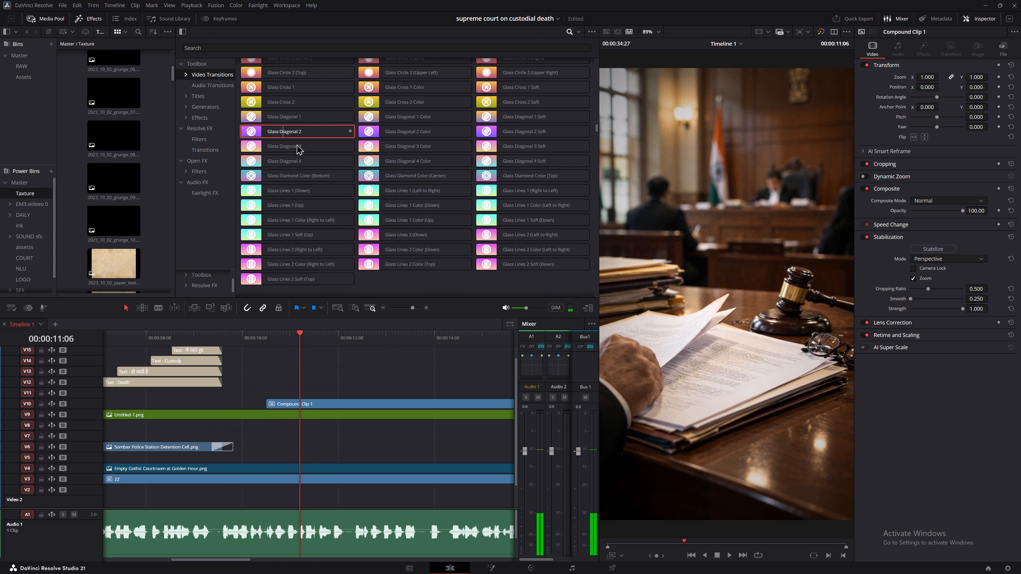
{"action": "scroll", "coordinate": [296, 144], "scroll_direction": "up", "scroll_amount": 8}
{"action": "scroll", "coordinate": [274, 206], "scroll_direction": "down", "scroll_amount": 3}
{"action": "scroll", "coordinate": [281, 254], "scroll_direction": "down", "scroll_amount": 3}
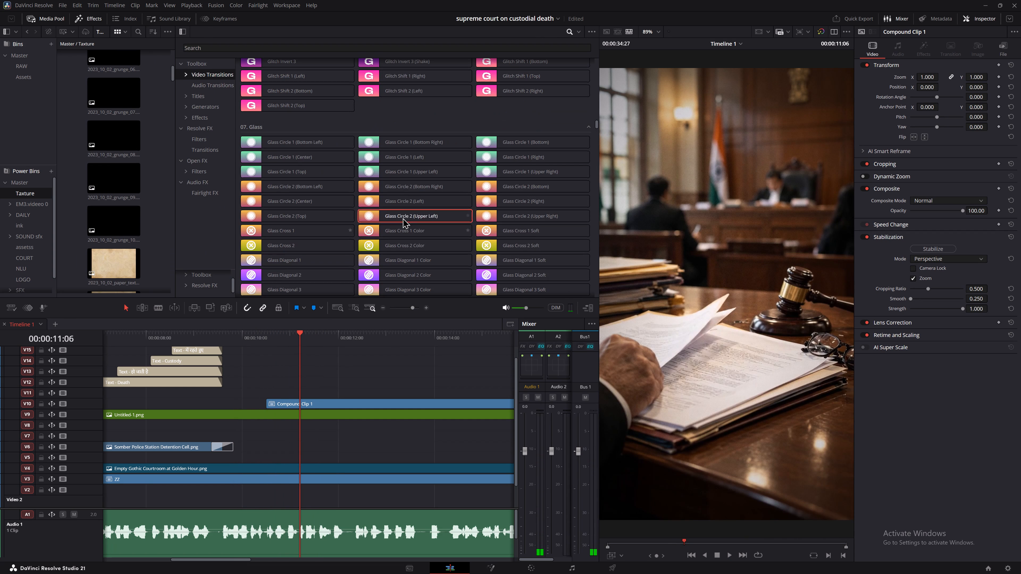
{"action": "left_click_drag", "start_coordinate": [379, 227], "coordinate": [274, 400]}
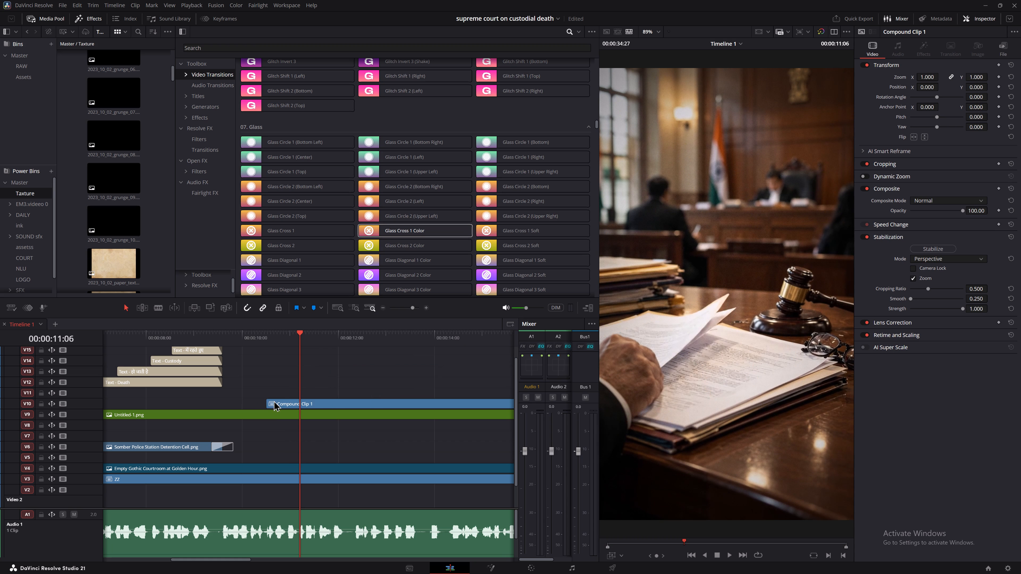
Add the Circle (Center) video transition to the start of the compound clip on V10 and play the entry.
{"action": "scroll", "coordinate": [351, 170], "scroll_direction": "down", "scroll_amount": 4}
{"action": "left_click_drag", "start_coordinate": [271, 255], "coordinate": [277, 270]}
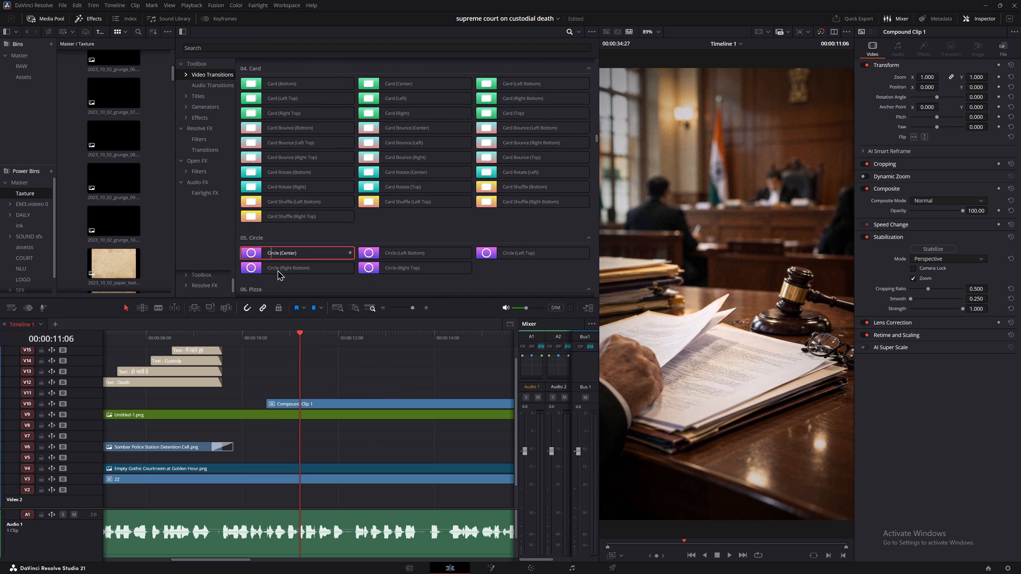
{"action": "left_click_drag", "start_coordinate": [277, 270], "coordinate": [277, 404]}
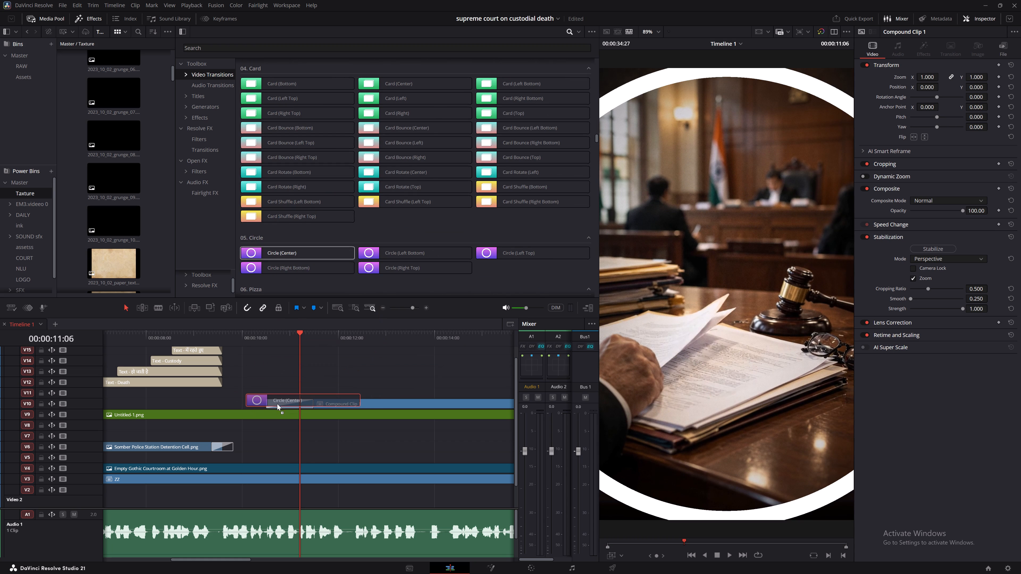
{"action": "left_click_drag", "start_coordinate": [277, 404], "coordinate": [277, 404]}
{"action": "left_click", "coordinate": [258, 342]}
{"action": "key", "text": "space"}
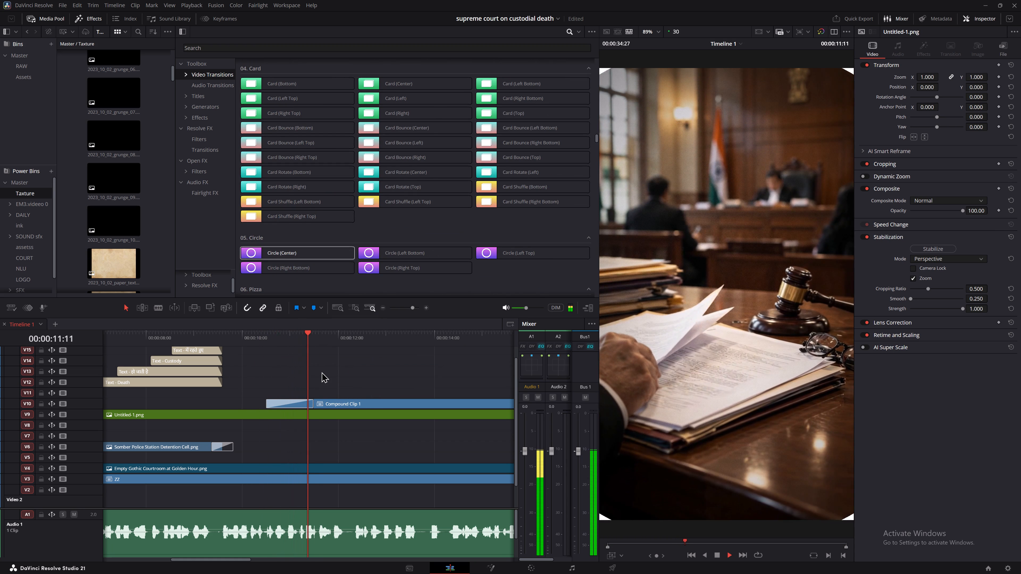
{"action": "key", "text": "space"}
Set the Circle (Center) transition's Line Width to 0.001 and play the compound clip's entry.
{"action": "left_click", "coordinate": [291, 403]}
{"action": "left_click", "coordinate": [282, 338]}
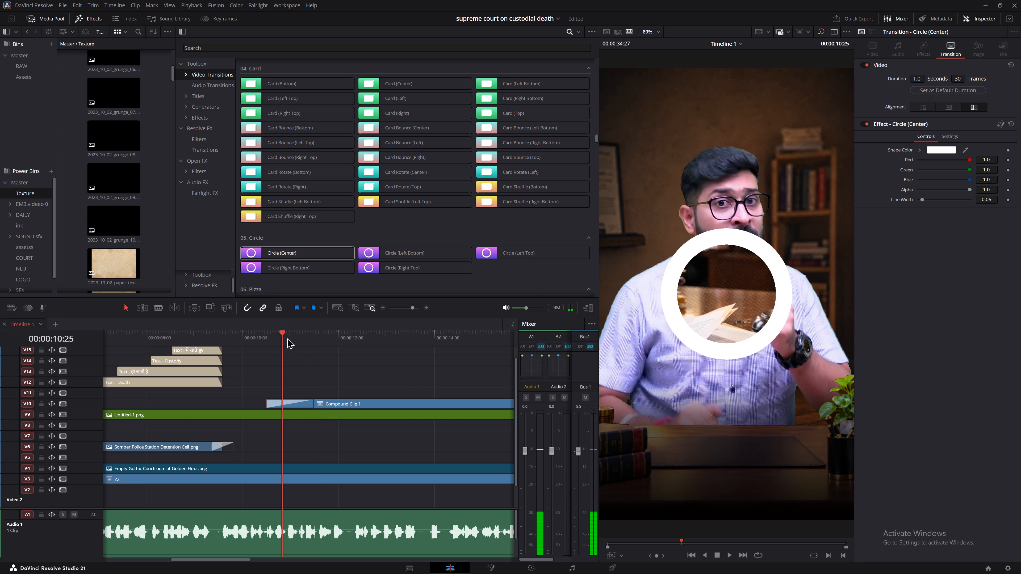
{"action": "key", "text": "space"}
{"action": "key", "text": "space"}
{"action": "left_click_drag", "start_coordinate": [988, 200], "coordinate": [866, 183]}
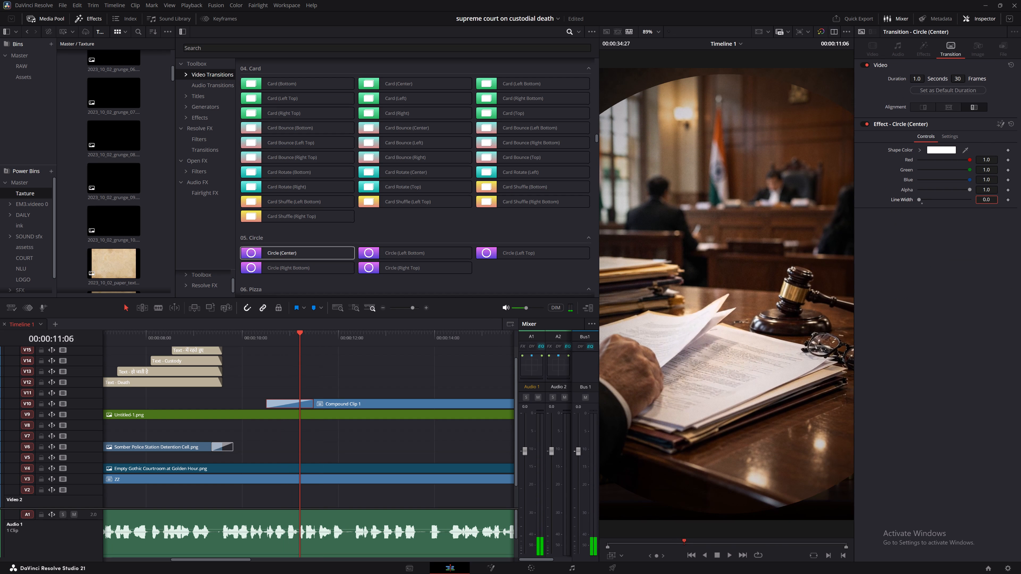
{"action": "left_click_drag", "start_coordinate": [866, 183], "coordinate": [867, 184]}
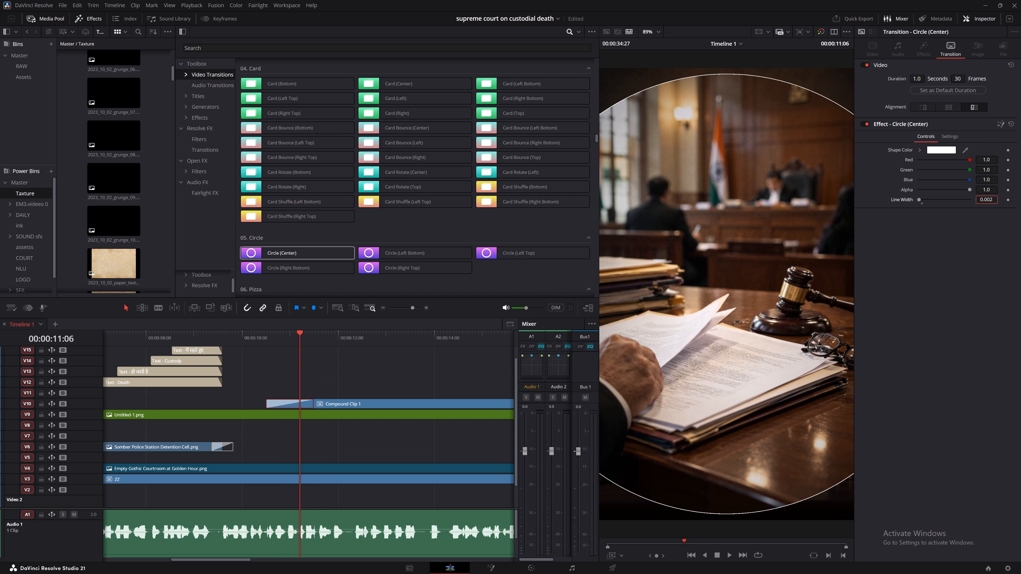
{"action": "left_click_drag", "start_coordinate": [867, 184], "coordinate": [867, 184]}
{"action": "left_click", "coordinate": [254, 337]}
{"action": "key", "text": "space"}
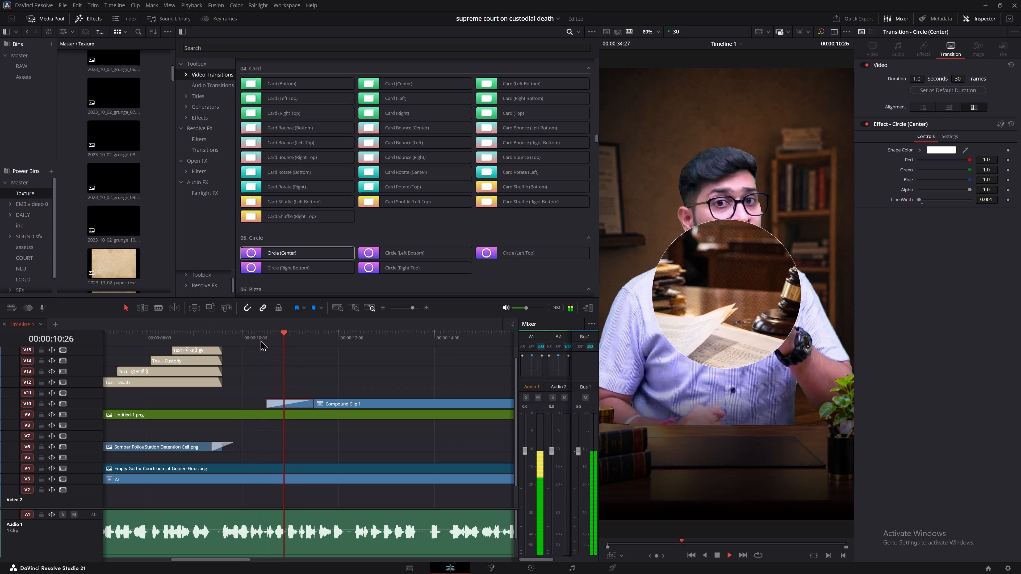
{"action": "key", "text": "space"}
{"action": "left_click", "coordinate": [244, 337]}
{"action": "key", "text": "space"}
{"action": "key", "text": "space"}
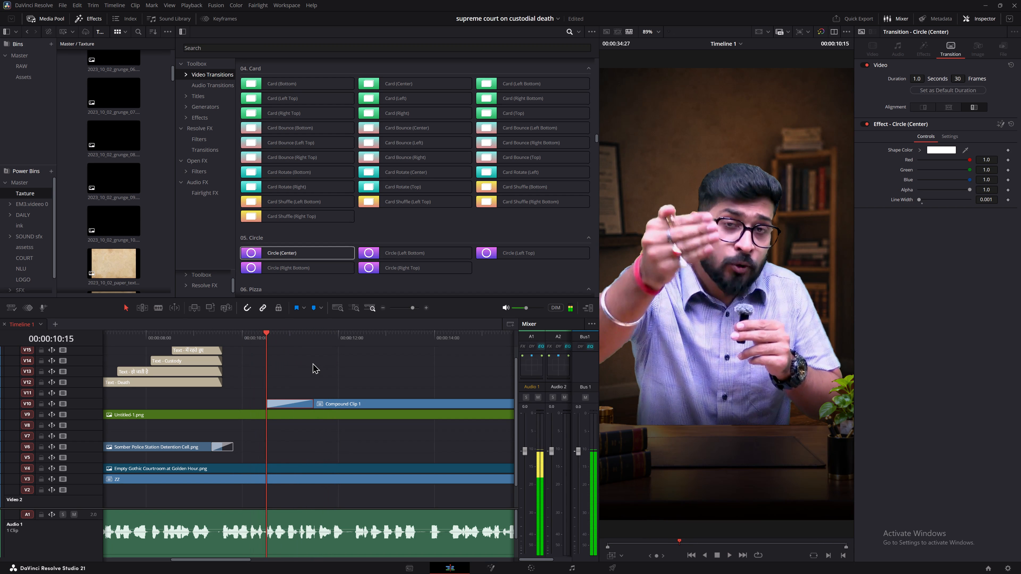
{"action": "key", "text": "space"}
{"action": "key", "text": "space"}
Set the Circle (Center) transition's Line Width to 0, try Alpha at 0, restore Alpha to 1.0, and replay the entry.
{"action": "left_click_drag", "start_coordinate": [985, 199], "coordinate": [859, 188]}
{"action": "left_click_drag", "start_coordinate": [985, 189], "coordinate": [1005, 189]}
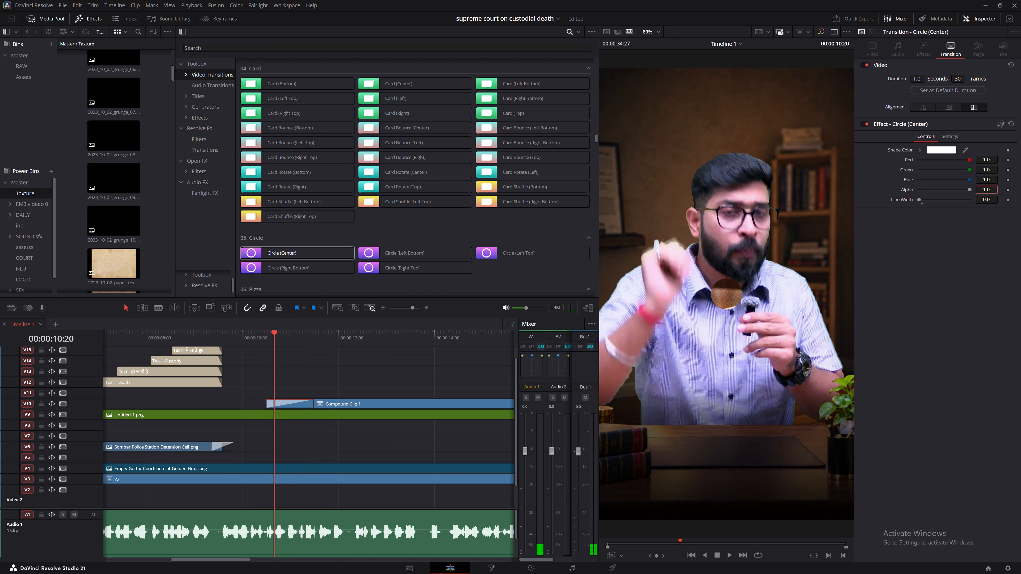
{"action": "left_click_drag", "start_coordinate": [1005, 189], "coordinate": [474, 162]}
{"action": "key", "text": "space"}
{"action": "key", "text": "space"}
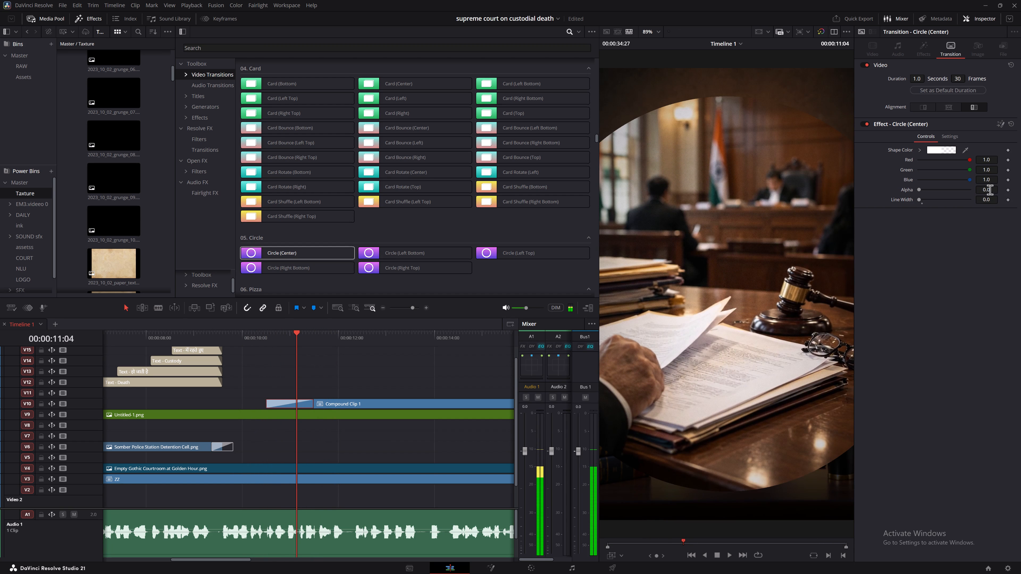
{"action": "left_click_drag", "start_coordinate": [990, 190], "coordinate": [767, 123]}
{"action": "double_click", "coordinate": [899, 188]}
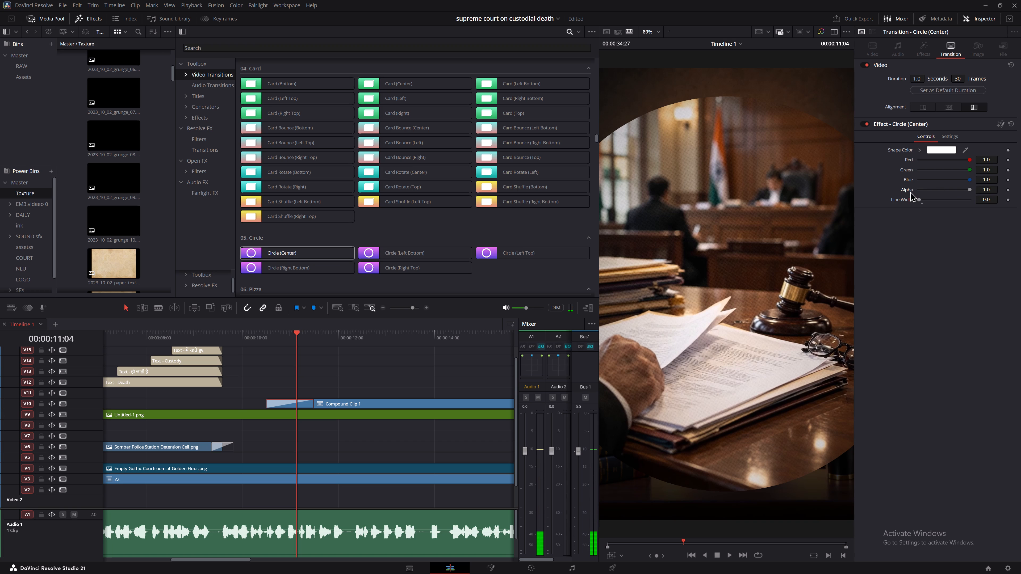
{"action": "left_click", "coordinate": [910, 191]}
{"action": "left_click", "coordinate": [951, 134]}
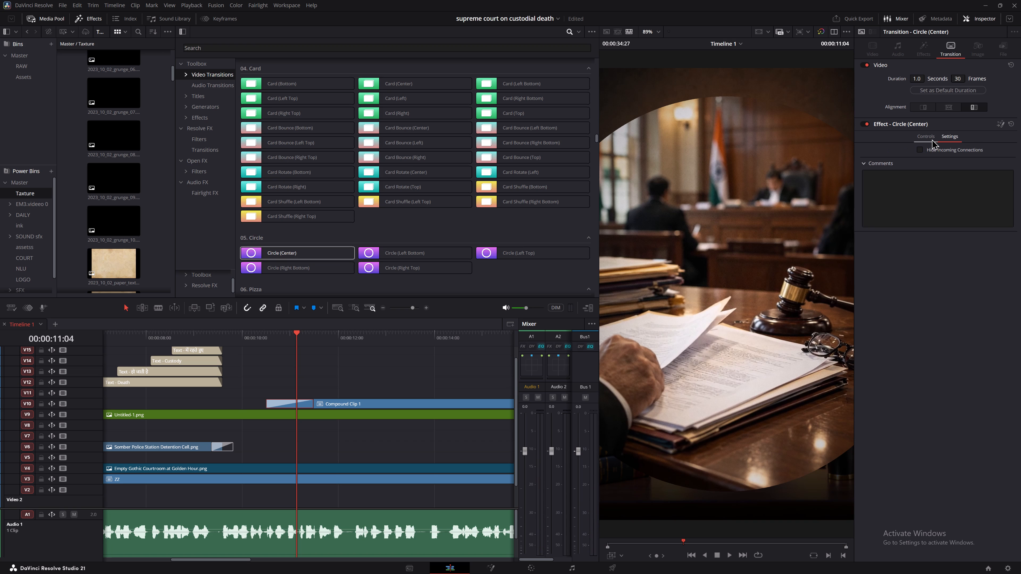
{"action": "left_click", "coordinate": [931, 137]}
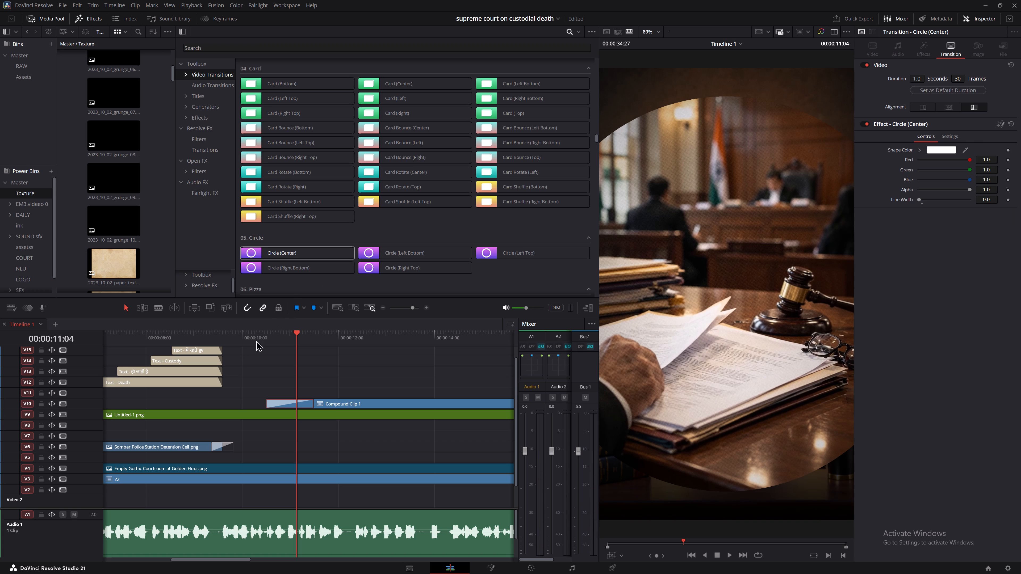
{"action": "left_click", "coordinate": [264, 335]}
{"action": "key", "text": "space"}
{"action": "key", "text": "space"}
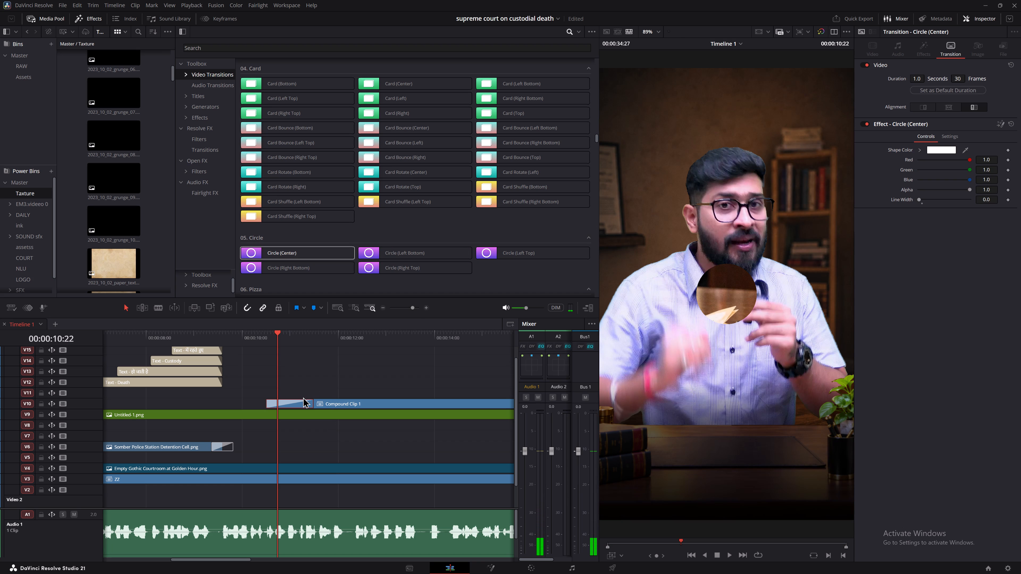
Replace the Circle (Center) transition at the start of the compound clip on V10 with Circle (Left Bottom) and preview it.
{"action": "left_click", "coordinate": [303, 402]}
{"action": "key", "text": "BackSpace"}
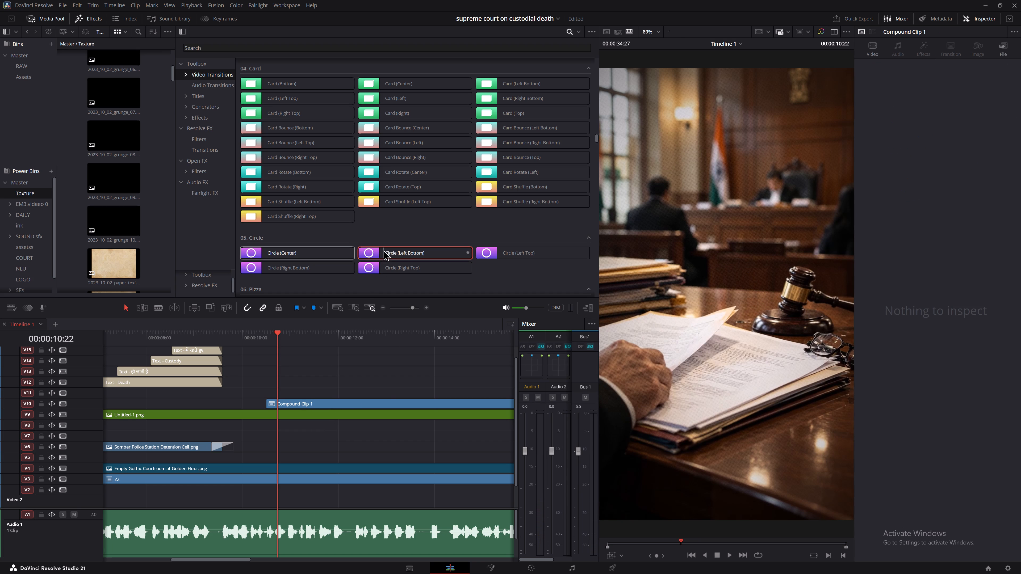
{"action": "left_click_drag", "start_coordinate": [383, 250], "coordinate": [281, 405]}
{"action": "left_click", "coordinate": [283, 401]}
{"action": "key", "text": "space"}
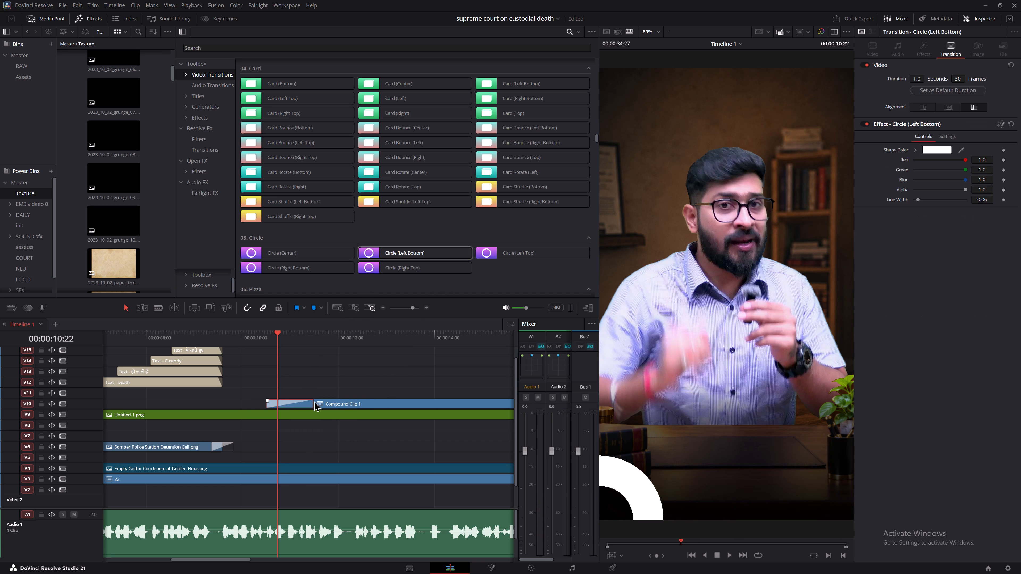
{"action": "key", "text": "space"}
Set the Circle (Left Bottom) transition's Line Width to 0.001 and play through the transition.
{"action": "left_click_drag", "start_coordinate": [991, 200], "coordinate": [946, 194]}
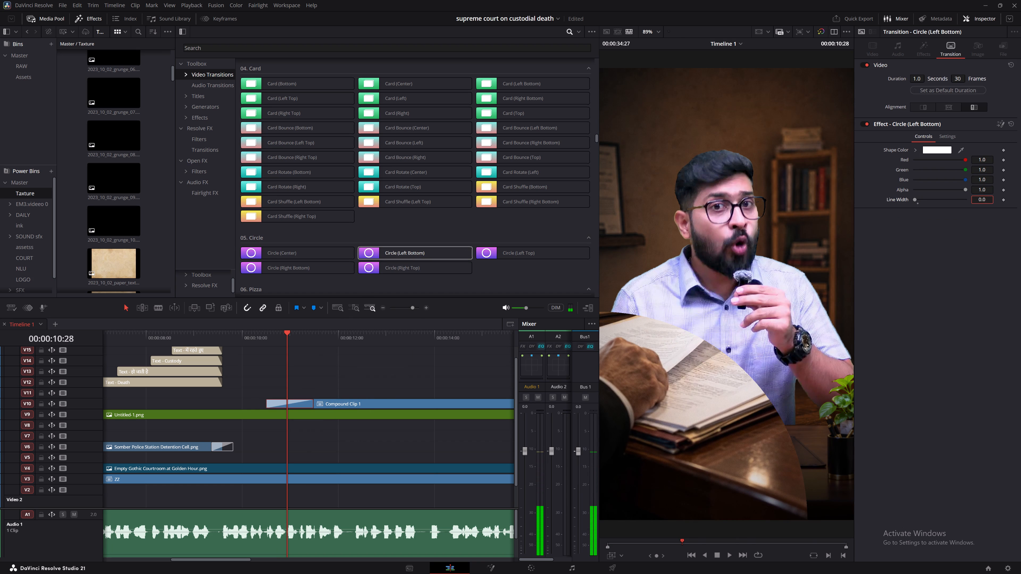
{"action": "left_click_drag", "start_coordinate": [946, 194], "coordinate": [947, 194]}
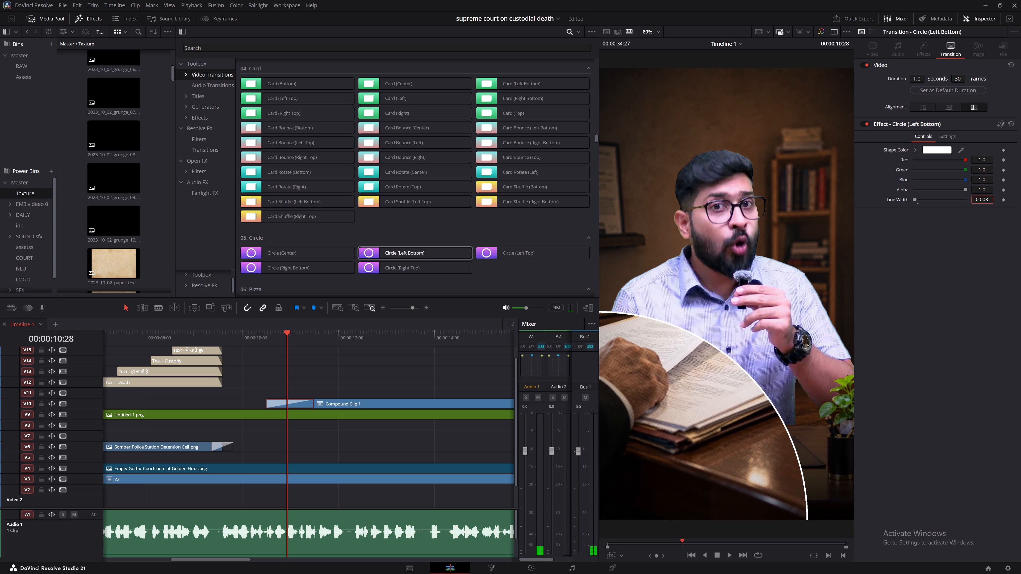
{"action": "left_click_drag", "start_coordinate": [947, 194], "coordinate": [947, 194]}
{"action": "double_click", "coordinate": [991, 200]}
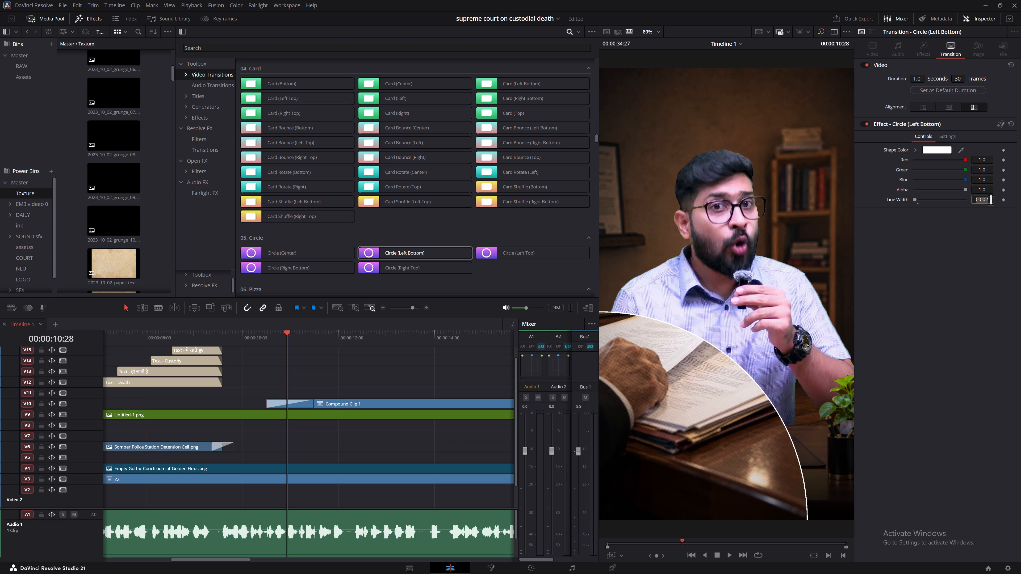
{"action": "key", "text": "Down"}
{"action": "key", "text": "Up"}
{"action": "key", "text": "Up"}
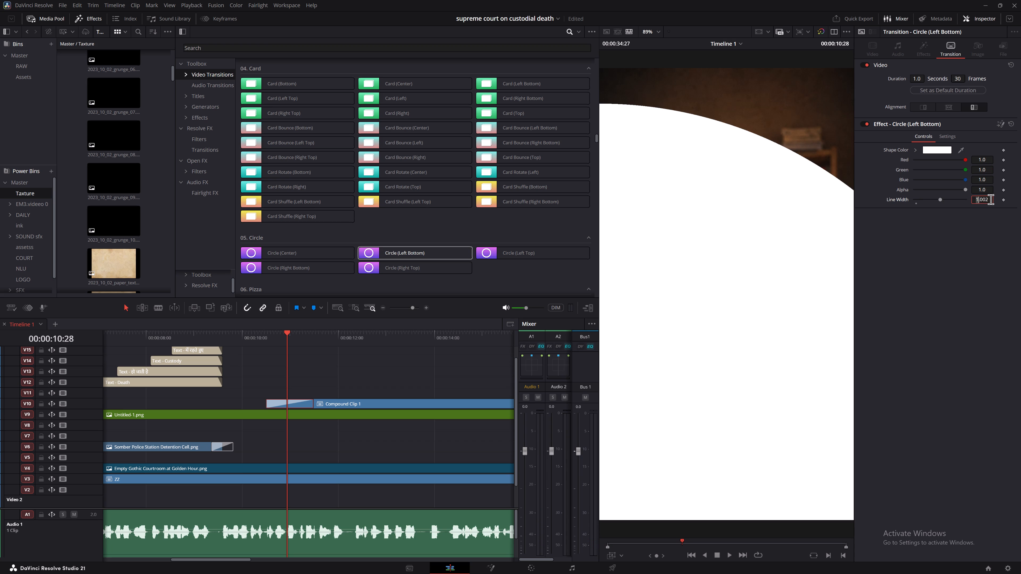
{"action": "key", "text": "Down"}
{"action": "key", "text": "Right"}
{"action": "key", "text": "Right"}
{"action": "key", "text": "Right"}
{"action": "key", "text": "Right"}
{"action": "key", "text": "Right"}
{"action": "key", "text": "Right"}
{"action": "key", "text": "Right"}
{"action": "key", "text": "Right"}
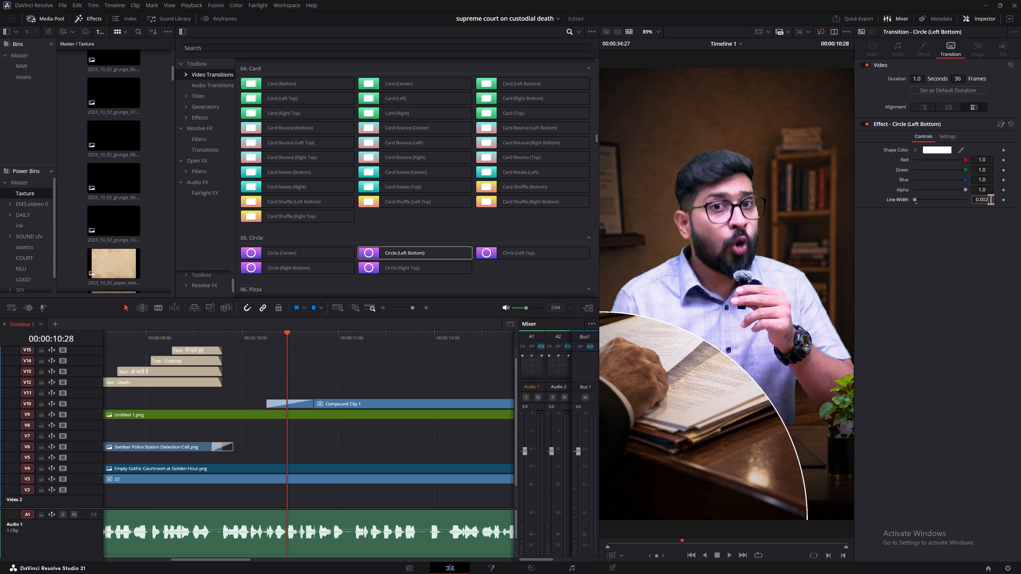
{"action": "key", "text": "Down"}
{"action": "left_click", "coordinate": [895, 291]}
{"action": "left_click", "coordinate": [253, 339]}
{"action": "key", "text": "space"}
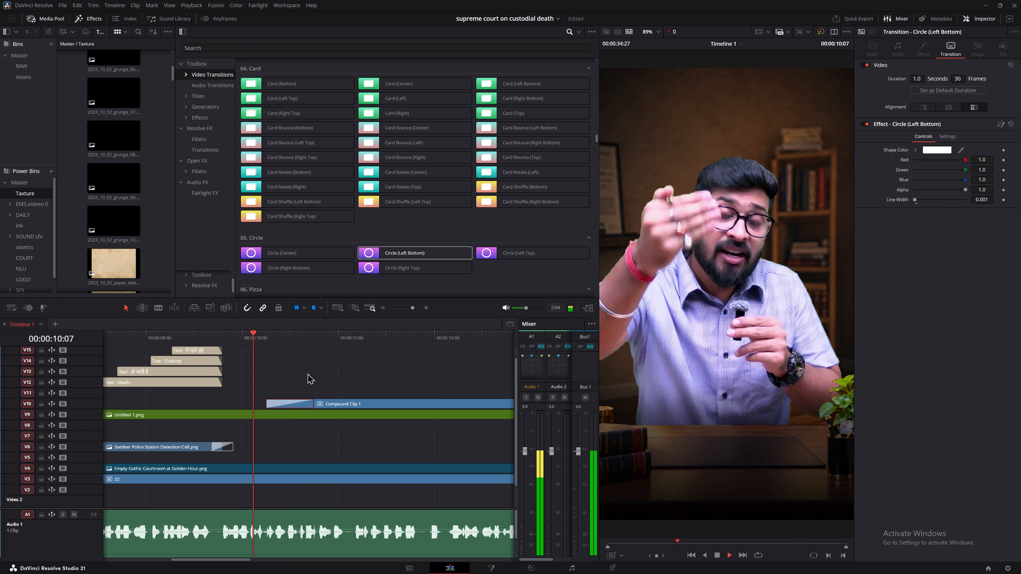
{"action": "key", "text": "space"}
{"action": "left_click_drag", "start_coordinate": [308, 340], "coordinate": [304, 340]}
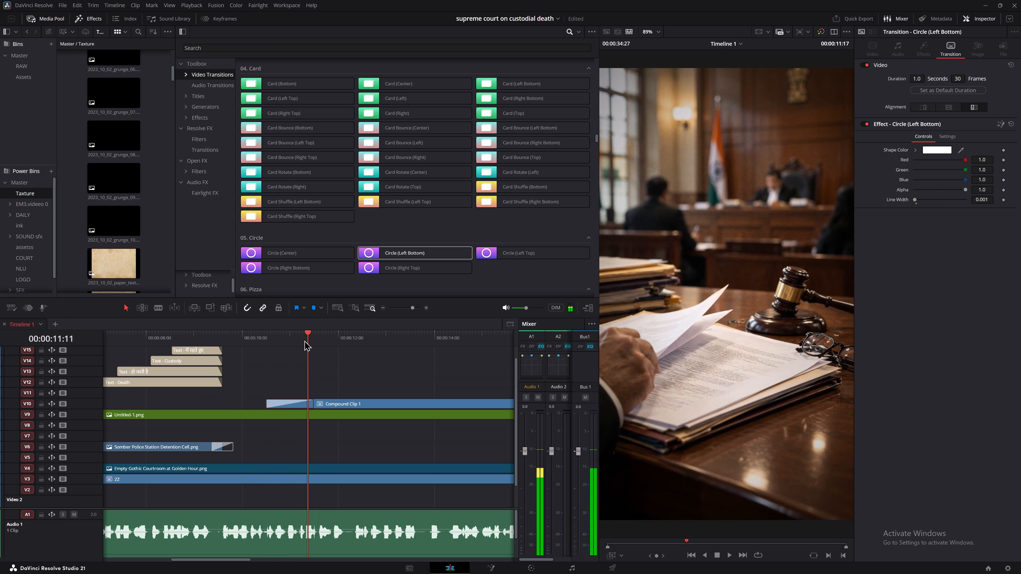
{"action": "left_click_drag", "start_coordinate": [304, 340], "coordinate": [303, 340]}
Set the Circle (Left Bottom) transition's Line Width to 0 and replay the compound clip's entry from before its start.
{"action": "left_click_drag", "start_coordinate": [987, 200], "coordinate": [535, 200]}
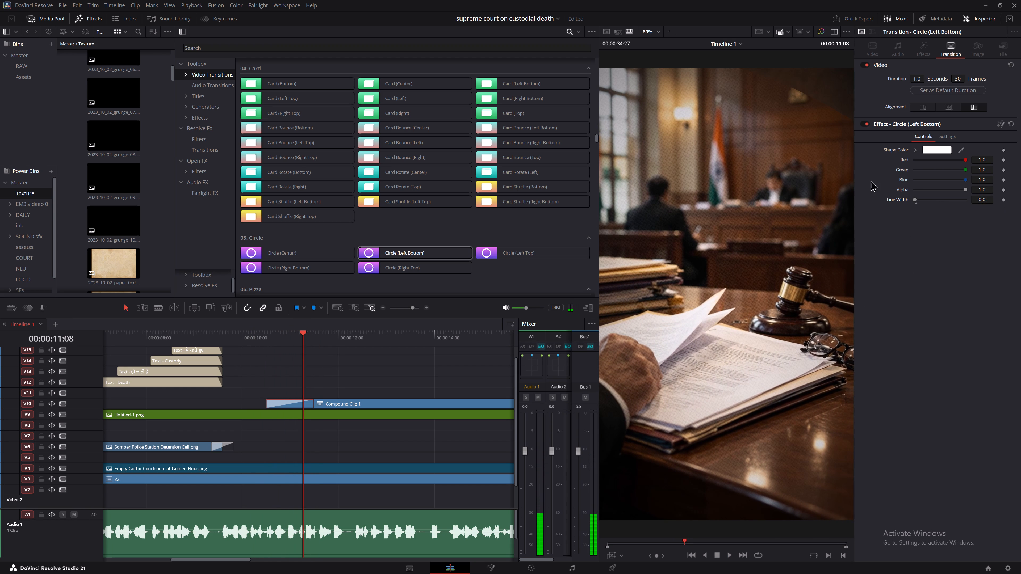
{"action": "left_click", "coordinate": [226, 342]}
{"action": "key", "text": "space"}
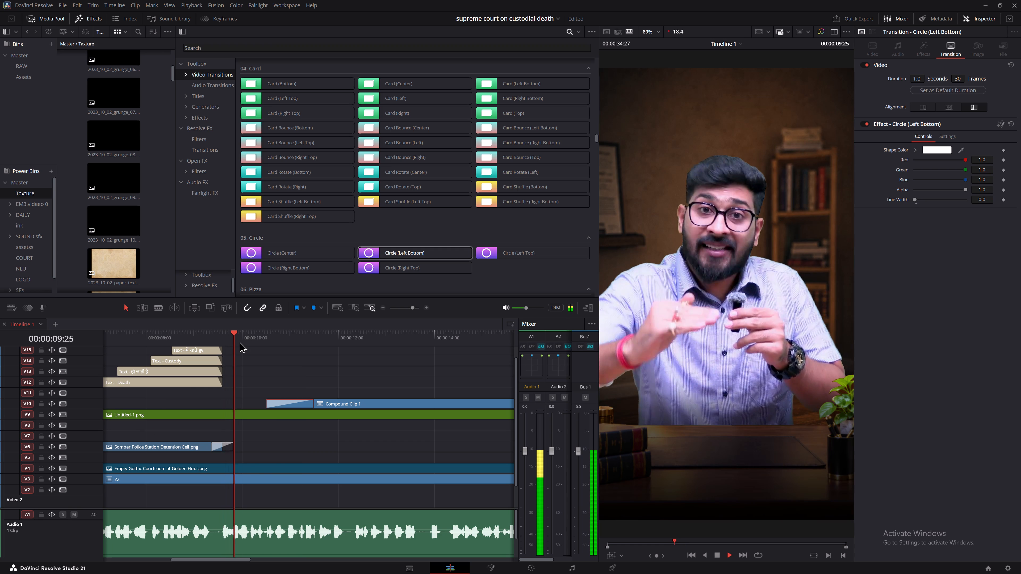
{"action": "key", "text": "space"}
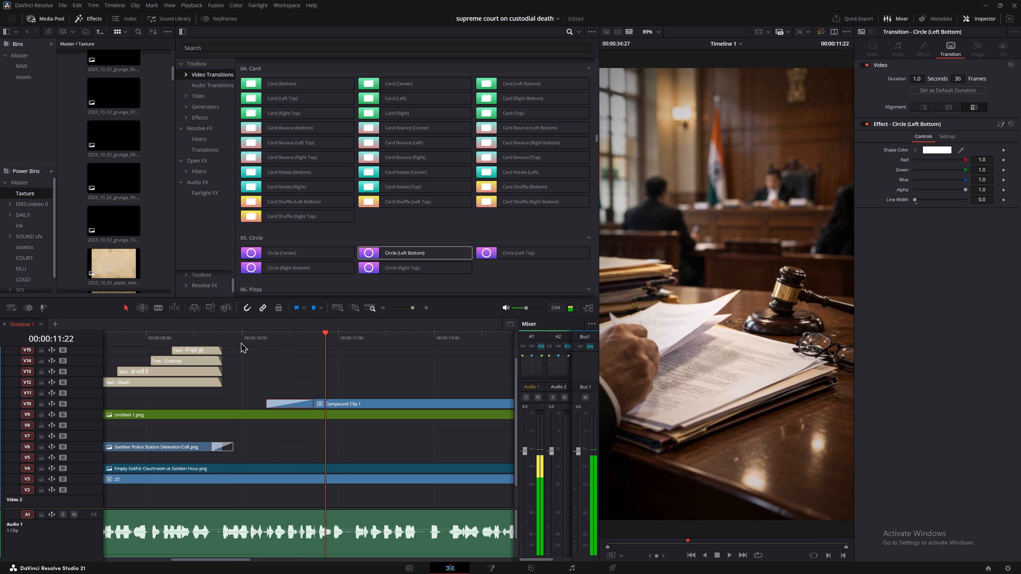
Save the project while playing on through the compound clip to about 00:00:15:22.
{"action": "key", "text": "space"}
{"action": "middle_click_drag", "start_coordinate": [370, 361], "coordinate": [256, 358]}
{"action": "scroll", "coordinate": [393, 392], "scroll_direction": "down", "scroll_amount": 3, "text": "alt"}
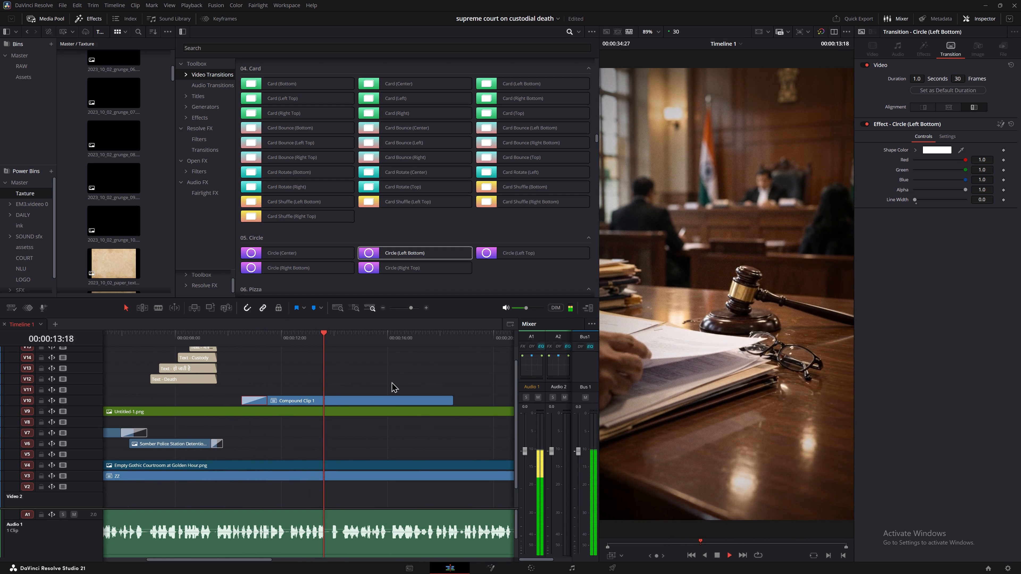
{"action": "key", "text": "ctrl+s"}
{"action": "key", "text": "space"}
{"action": "key", "text": "space"}
{"action": "key", "text": "space"}
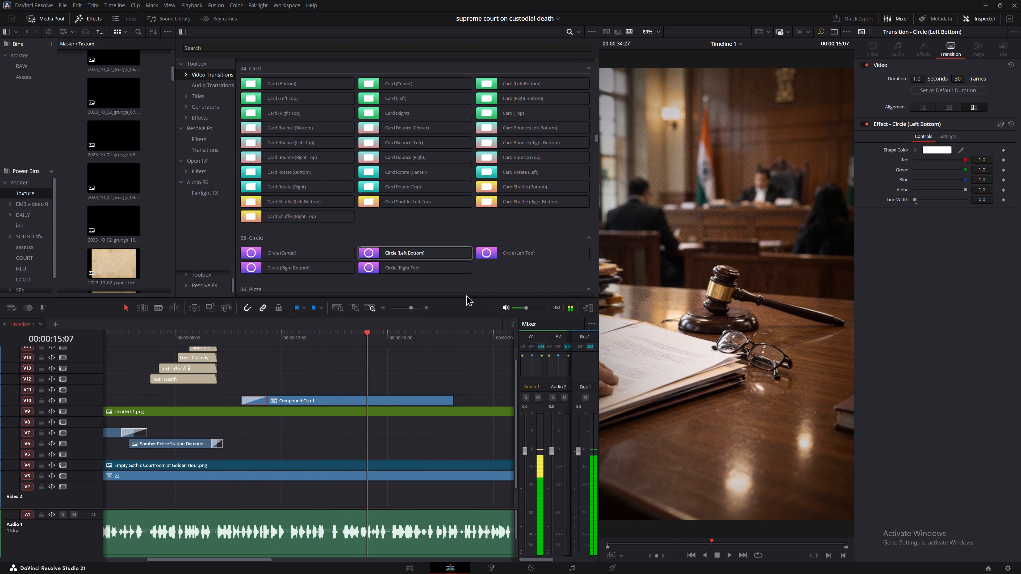
{"action": "key", "text": "space"}
{"action": "key", "text": "space"}
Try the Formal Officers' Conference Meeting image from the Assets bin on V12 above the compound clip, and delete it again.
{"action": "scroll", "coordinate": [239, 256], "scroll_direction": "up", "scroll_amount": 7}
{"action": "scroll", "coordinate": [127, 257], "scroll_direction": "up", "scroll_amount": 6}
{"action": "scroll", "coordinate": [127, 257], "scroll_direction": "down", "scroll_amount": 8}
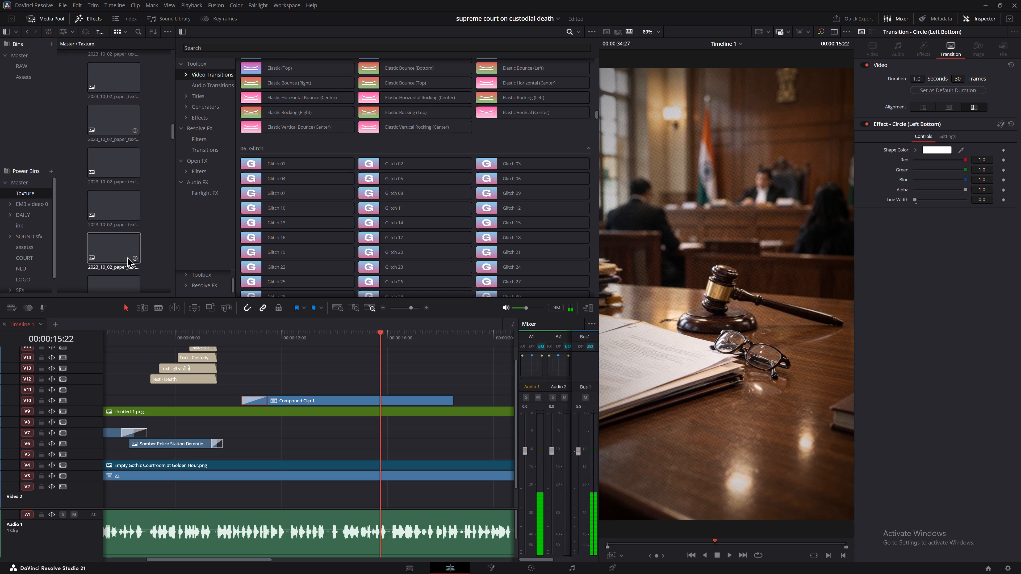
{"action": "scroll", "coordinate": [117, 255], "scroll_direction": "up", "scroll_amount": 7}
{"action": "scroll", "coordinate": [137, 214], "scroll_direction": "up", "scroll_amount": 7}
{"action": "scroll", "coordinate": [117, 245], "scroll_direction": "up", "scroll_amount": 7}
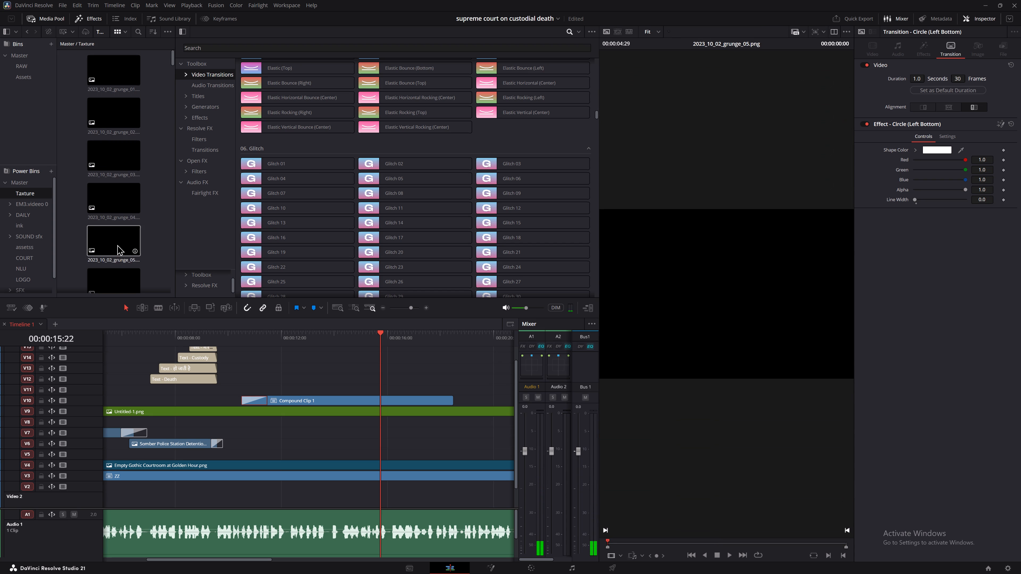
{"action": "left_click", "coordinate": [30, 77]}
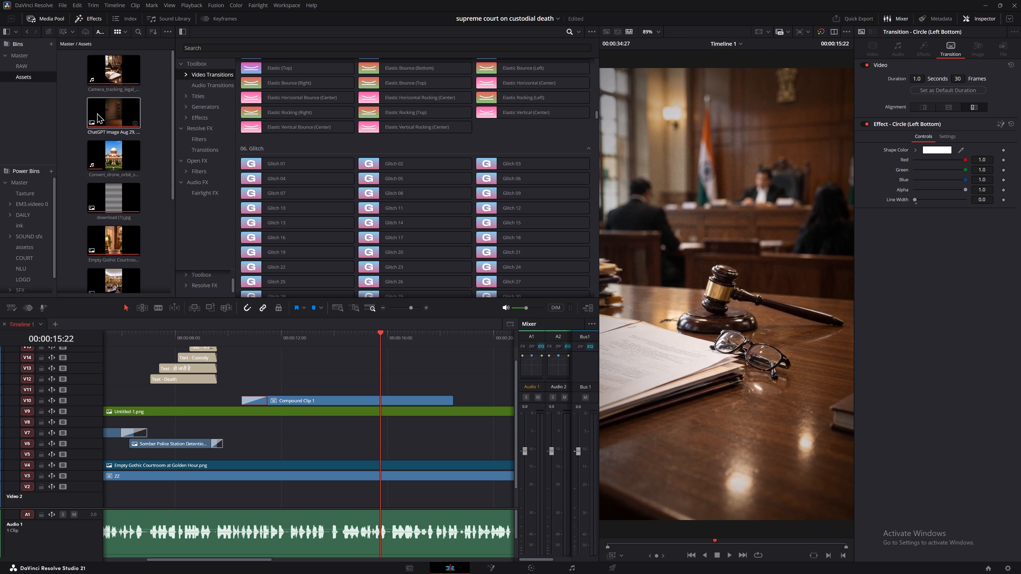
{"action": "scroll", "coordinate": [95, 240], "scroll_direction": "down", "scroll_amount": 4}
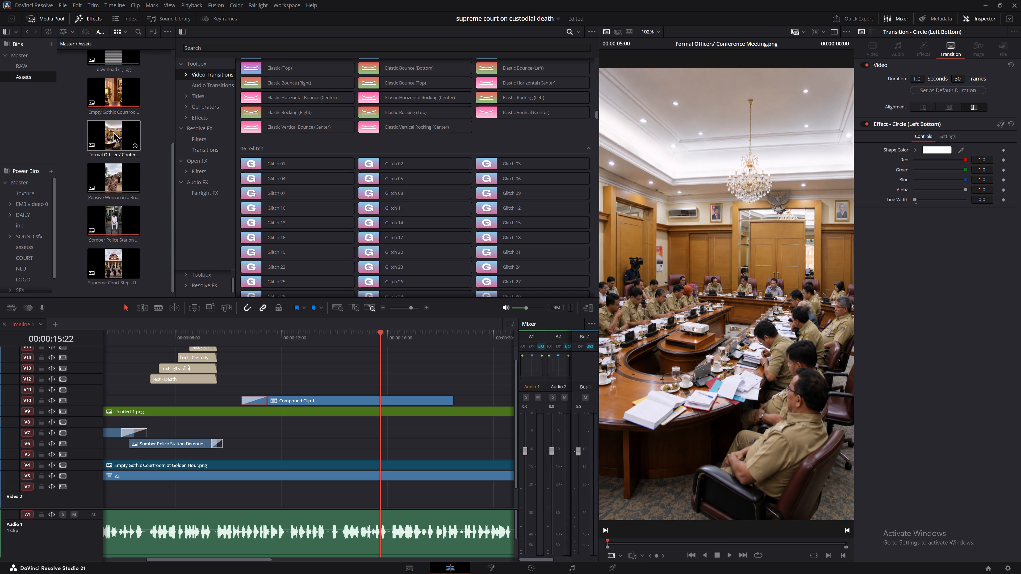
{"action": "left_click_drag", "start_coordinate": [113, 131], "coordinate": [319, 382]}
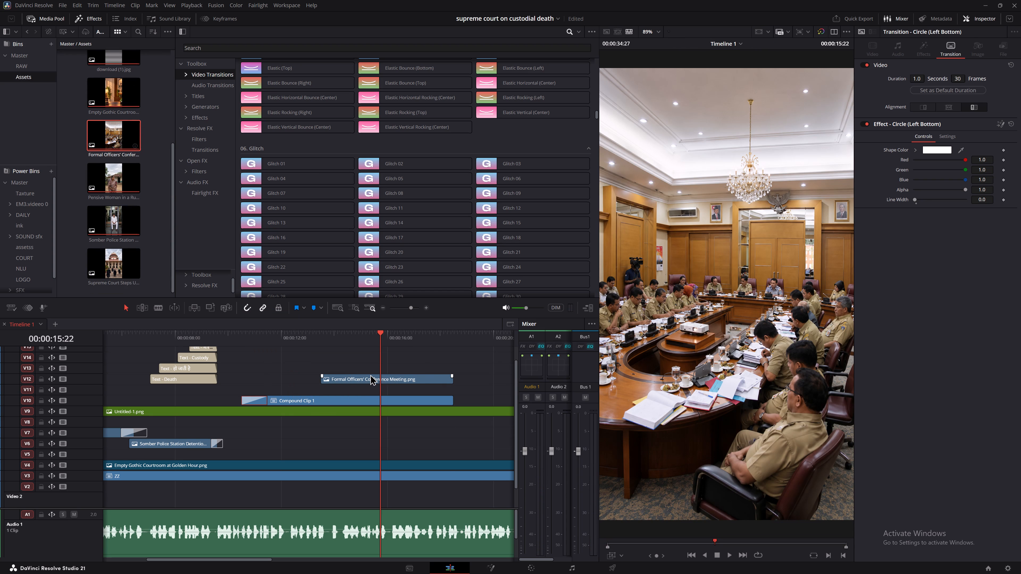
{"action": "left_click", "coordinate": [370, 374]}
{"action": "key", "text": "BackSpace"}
Switch to Chrome to look over the generated officers' conference image in ChatGPT, and return to the DaVinci Resolve timeline.
{"action": "key", "text": "super+Tab"}
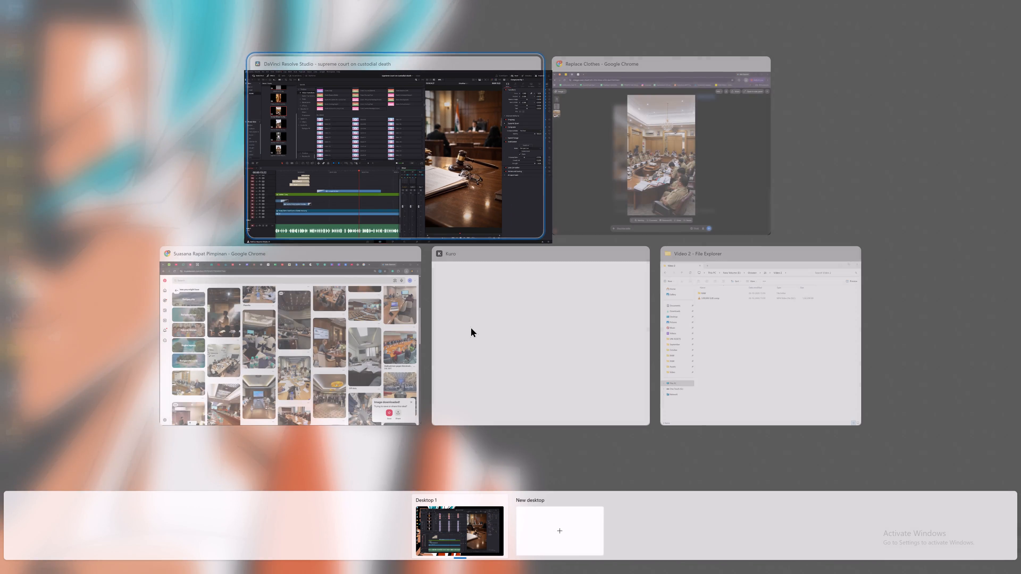
{"action": "left_click", "coordinate": [650, 175]}
{"action": "scroll", "coordinate": [315, 211], "scroll_direction": "up", "scroll_amount": 6}
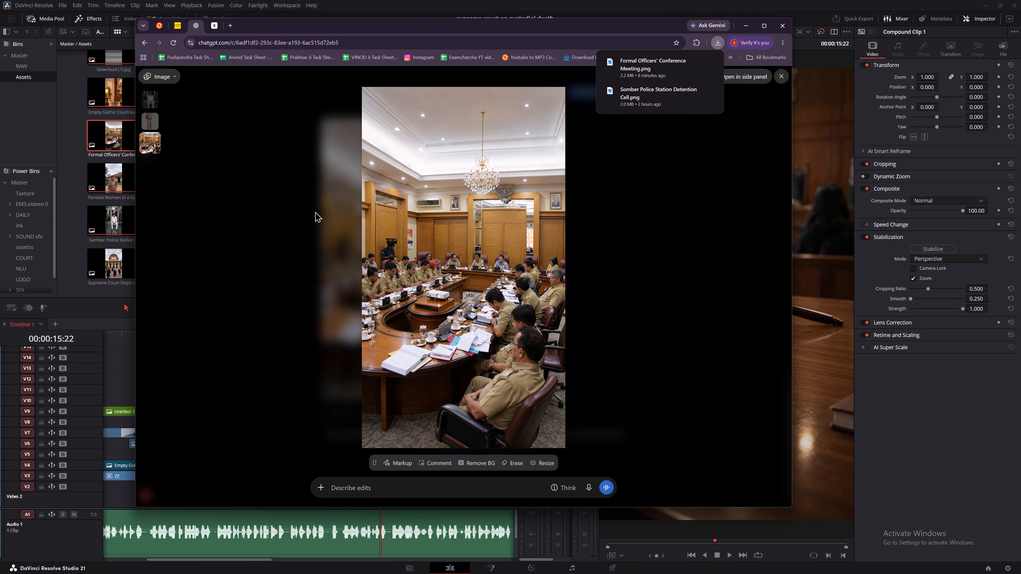
{"action": "key", "text": "Escape"}
{"action": "left_click", "coordinate": [126, 379]}
Play the timeline on past the compound clip and raise the monitoring volume to full.
{"action": "key", "text": "space"}
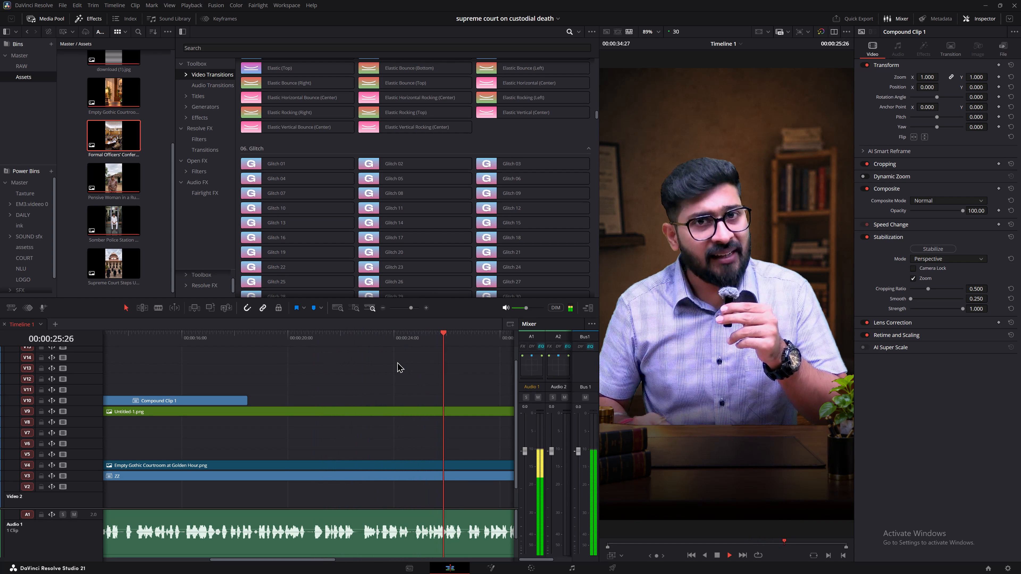
{"action": "left_click_drag", "start_coordinate": [532, 303], "coordinate": [550, 303]}
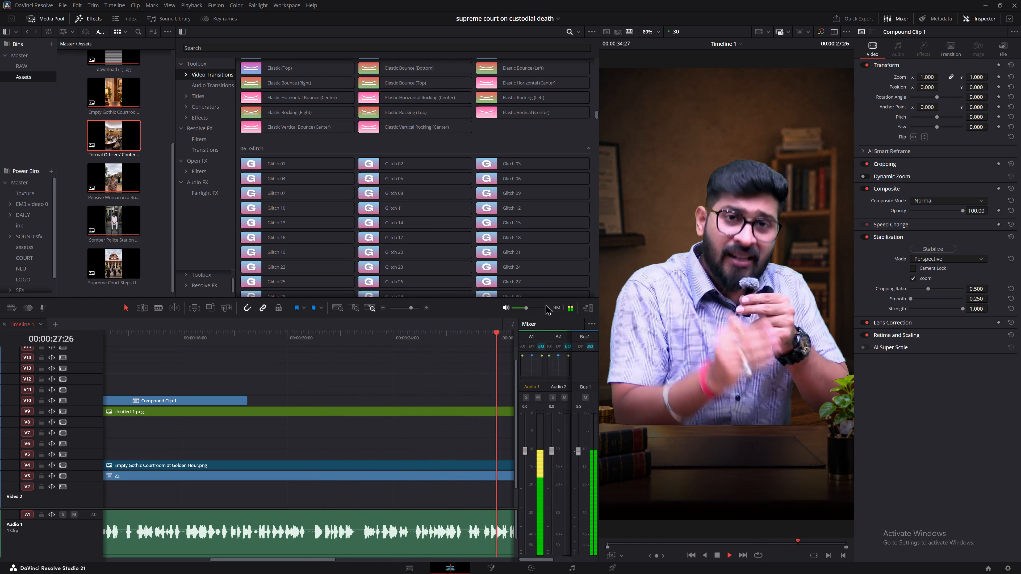
{"action": "left_click_drag", "start_coordinate": [539, 309], "coordinate": [590, 307]}
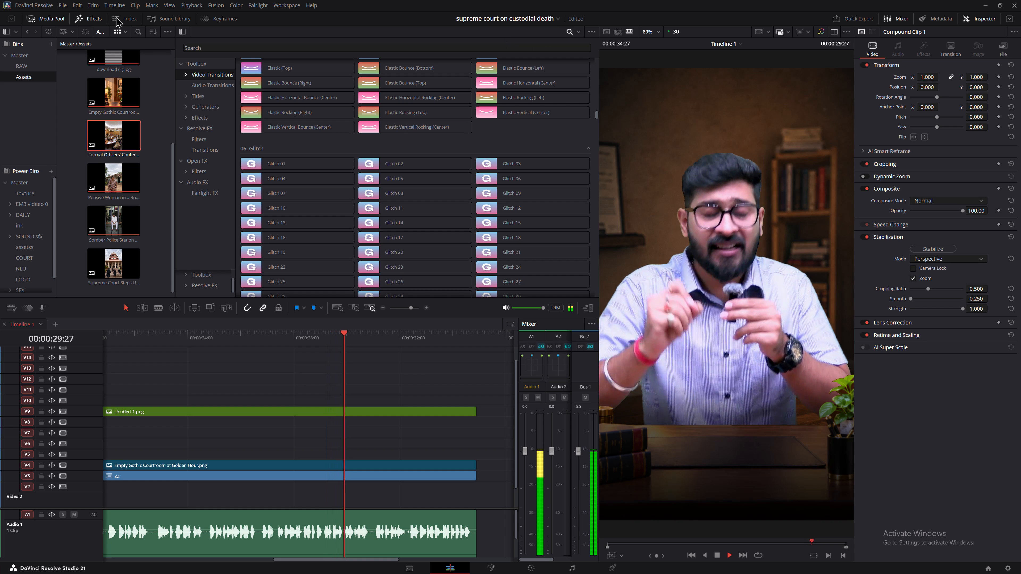
Hide the effects library to give the Assets bin more room, and stop playback.
{"action": "left_click", "coordinate": [90, 17]}
{"action": "key", "text": "space"}
Replay the speech over the compound clip to find where the next B-roll image should start, stopping at 00:00:13:25.
{"action": "left_click_drag", "start_coordinate": [153, 337], "coordinate": [0, 345]}
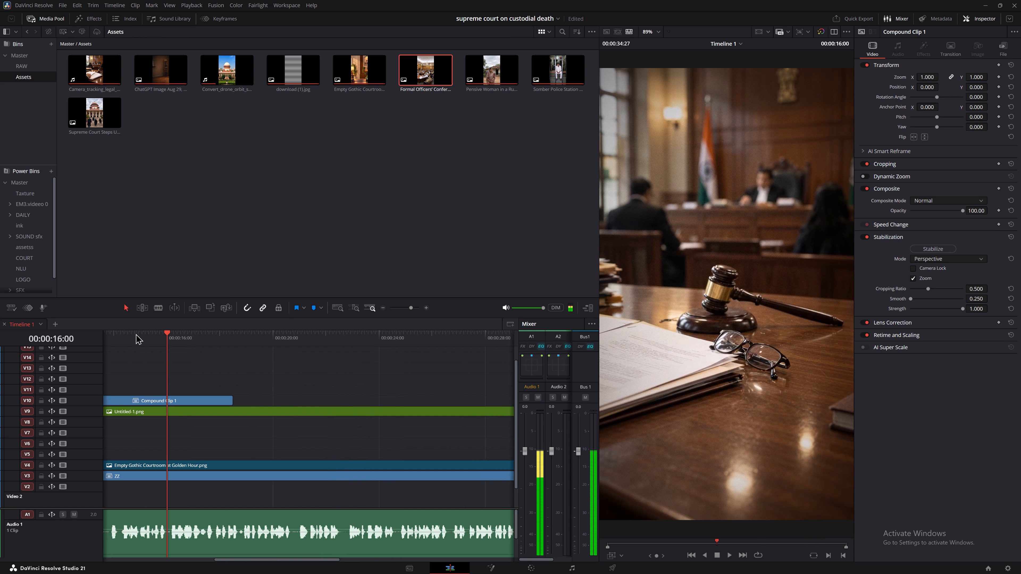
{"action": "key", "text": "space"}
{"action": "middle_click_drag", "start_coordinate": [318, 392], "coordinate": [384, 369]}
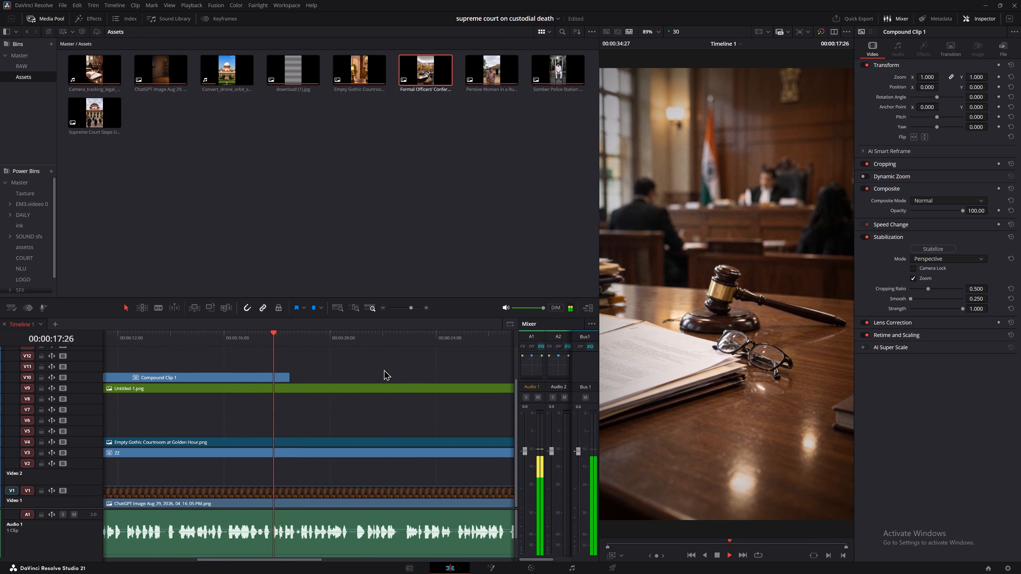
{"action": "middle_click_drag", "start_coordinate": [384, 369], "coordinate": [387, 371]}
{"action": "middle_click", "coordinate": [391, 371]}
{"action": "scroll", "coordinate": [391, 371], "scroll_direction": "up", "scroll_amount": 3}
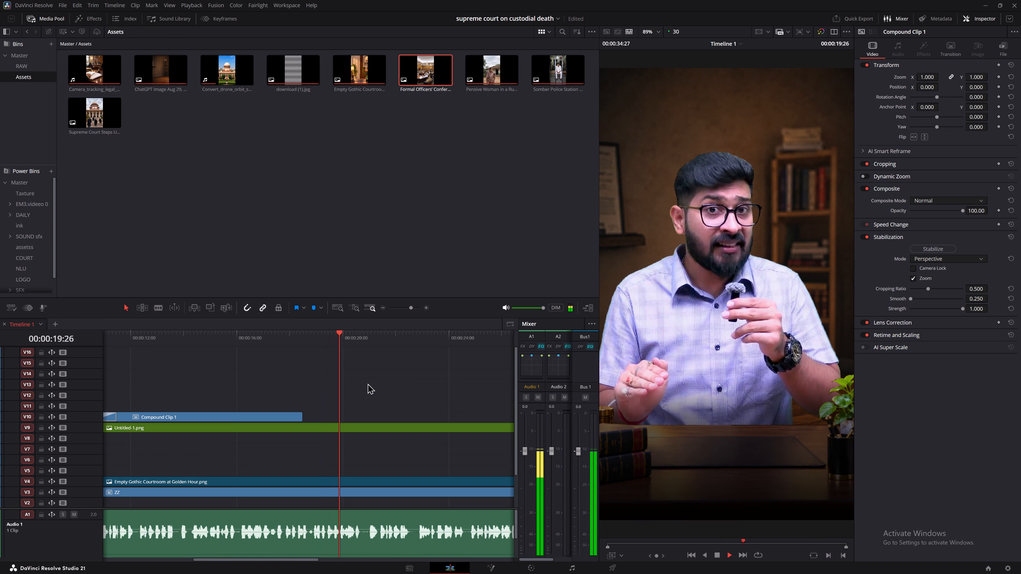
{"action": "key", "text": "space"}
{"action": "key", "text": "space"}
{"action": "key", "text": "space"}
{"action": "left_click_drag", "start_coordinate": [124, 340], "coordinate": [116, 340]}
{"action": "key", "text": "space"}
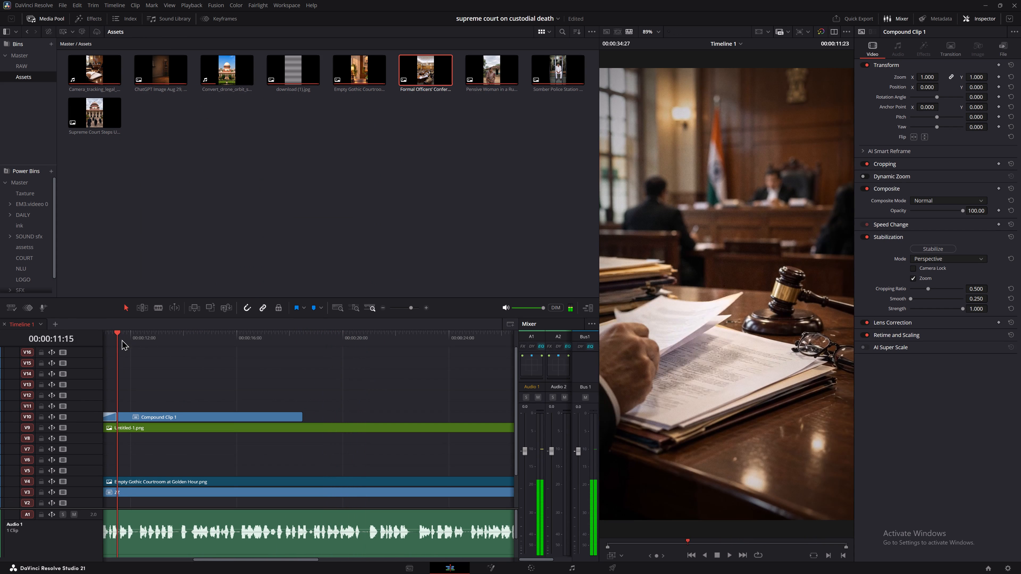
{"action": "key", "text": "space"}
{"action": "key", "text": "space"}
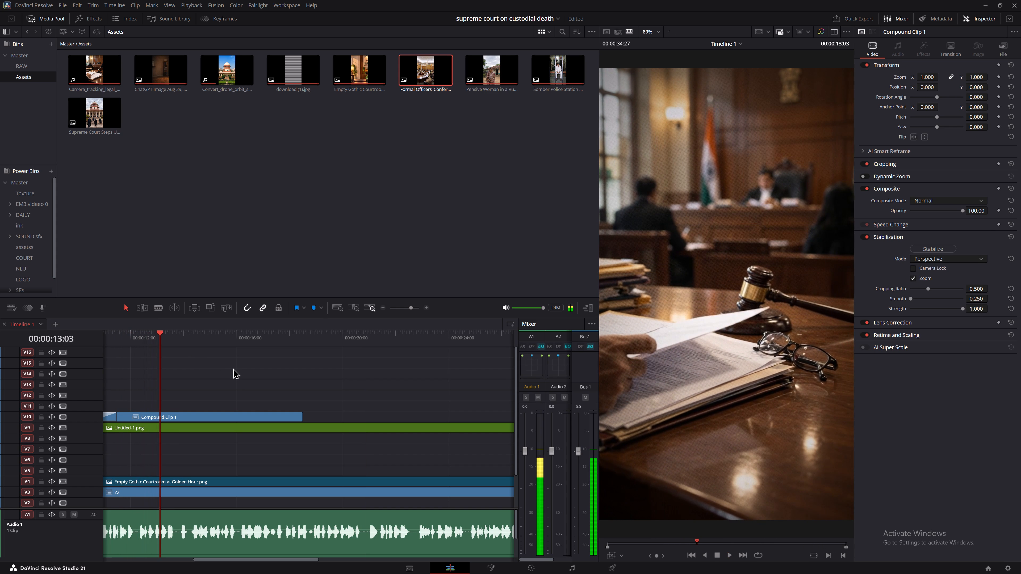
{"action": "key", "text": "space"}
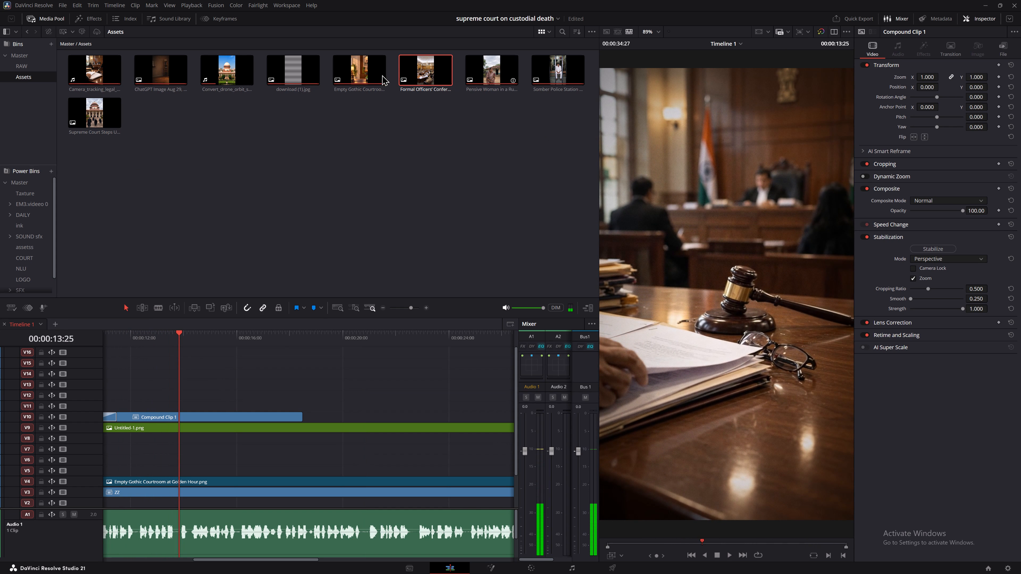
Place the Formal Officers' Conference Meeting image from the Assets bin on V12 at 00:00:13:25 and play up to its start.
{"action": "right_click", "coordinate": [164, 145]}
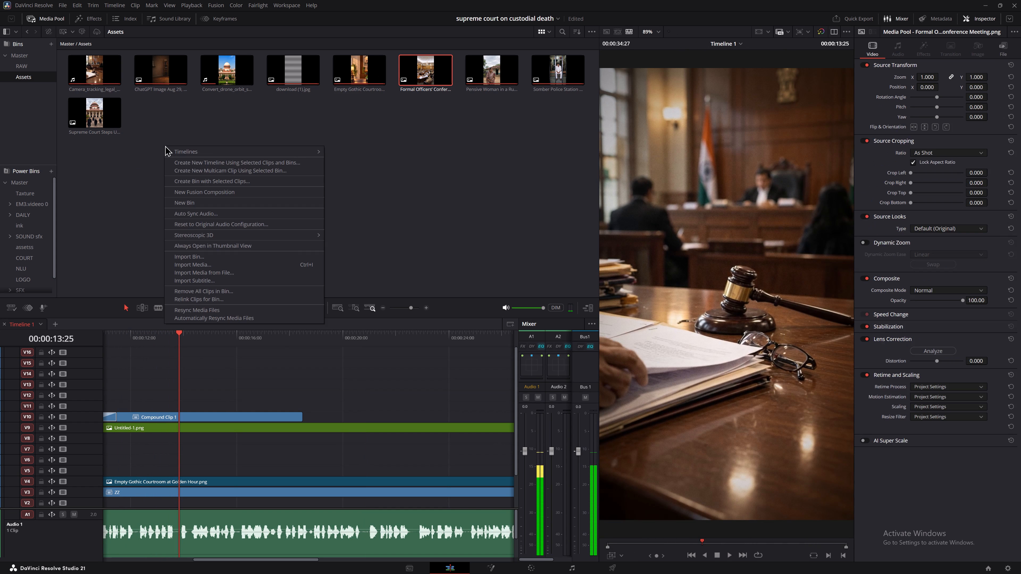
{"action": "left_click", "coordinate": [390, 119]}
{"action": "left_click_drag", "start_coordinate": [422, 71], "coordinate": [186, 392]}
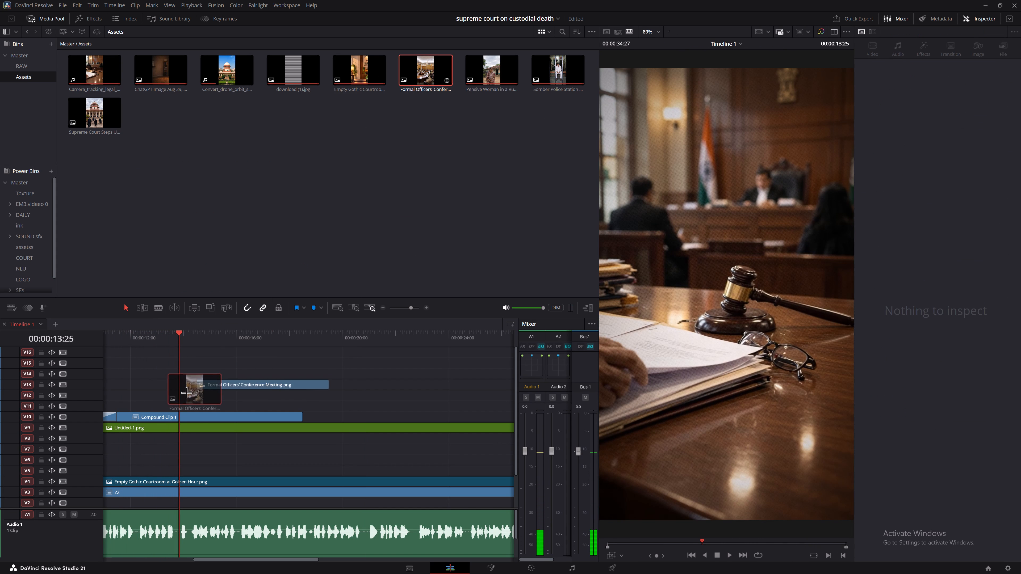
{"action": "left_click_drag", "start_coordinate": [186, 392], "coordinate": [177, 401]}
{"action": "left_click", "coordinate": [144, 338]}
{"action": "key", "text": "space"}
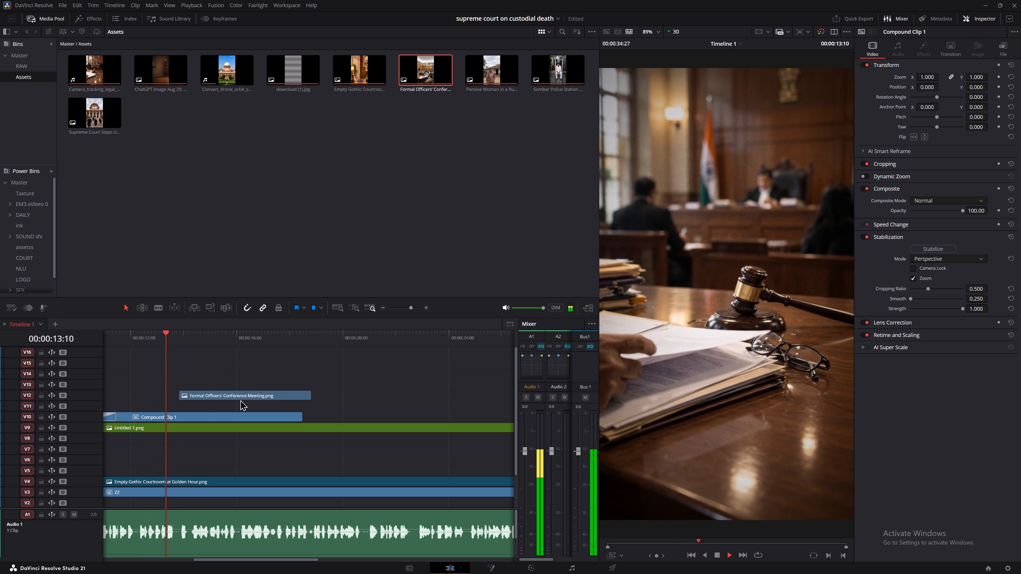
{"action": "key", "text": "space"}
Move the conference meeting image down to V11, directly above the compound clip, and play through it to 00:00:16:06.
{"action": "left_click_drag", "start_coordinate": [225, 396], "coordinate": [226, 406]}
{"action": "key", "text": "space"}
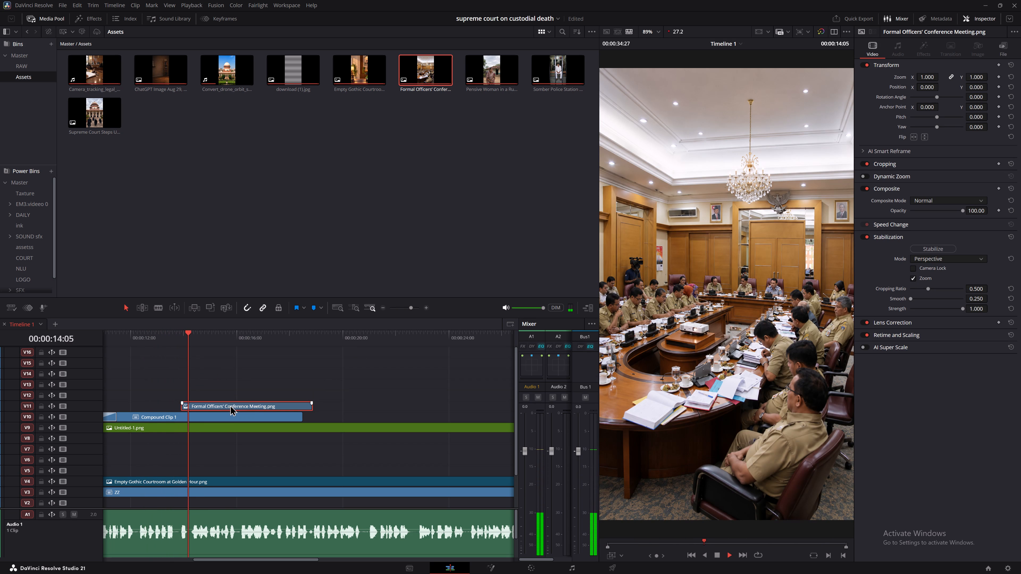
{"action": "key", "text": "space"}
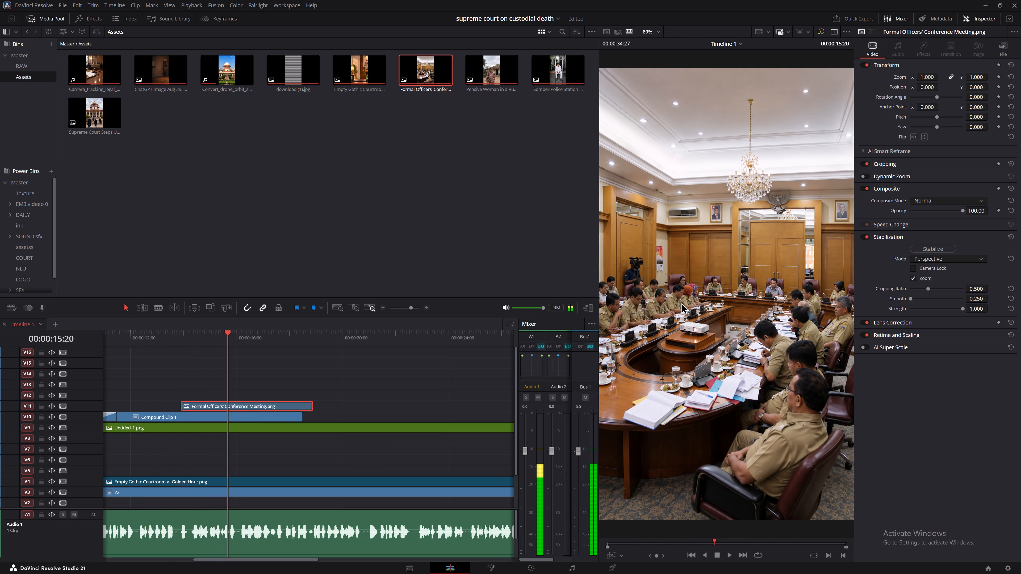
{"action": "key", "text": "space"}
{"action": "key", "text": "space"}
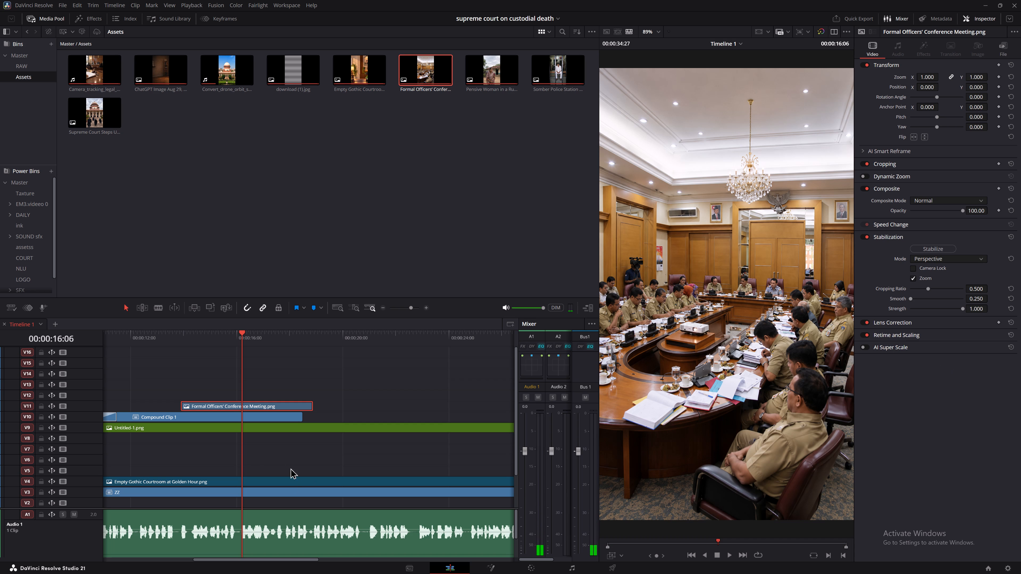
Trim the end of the V11 conference meeting image to line up with the end of the compound clip.
{"action": "left_click", "coordinate": [229, 403]}
{"action": "left_click_drag", "start_coordinate": [312, 409], "coordinate": [306, 409]}
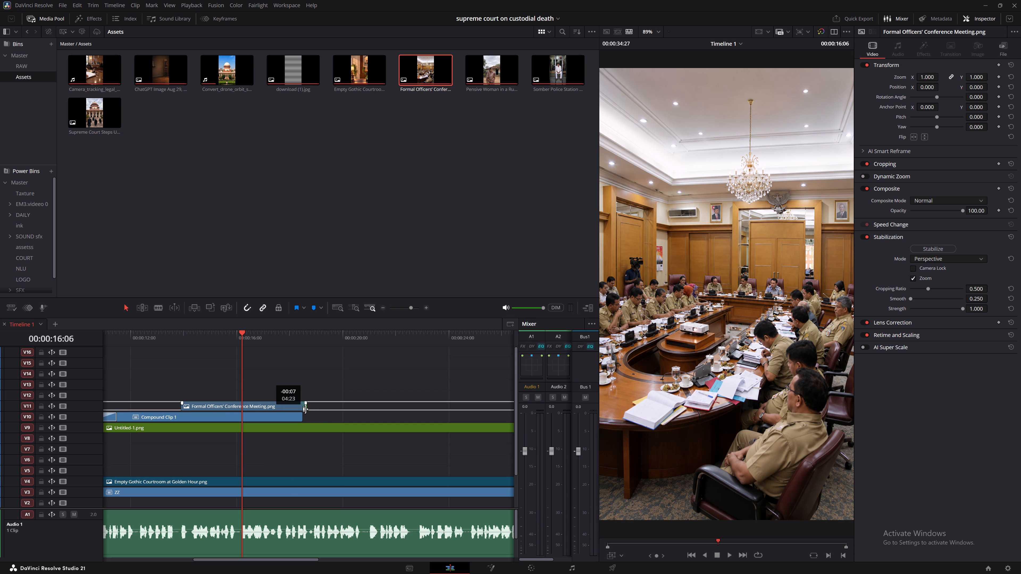
{"action": "left_click_drag", "start_coordinate": [306, 409], "coordinate": [302, 410]}
Duplicate the trimmed conference meeting image onto V13 and V12, aligned with the original on V11.
{"action": "left_click", "coordinate": [252, 410]}
{"action": "left_click_drag", "start_coordinate": [240, 404], "coordinate": [235, 382], "text": "alt"}
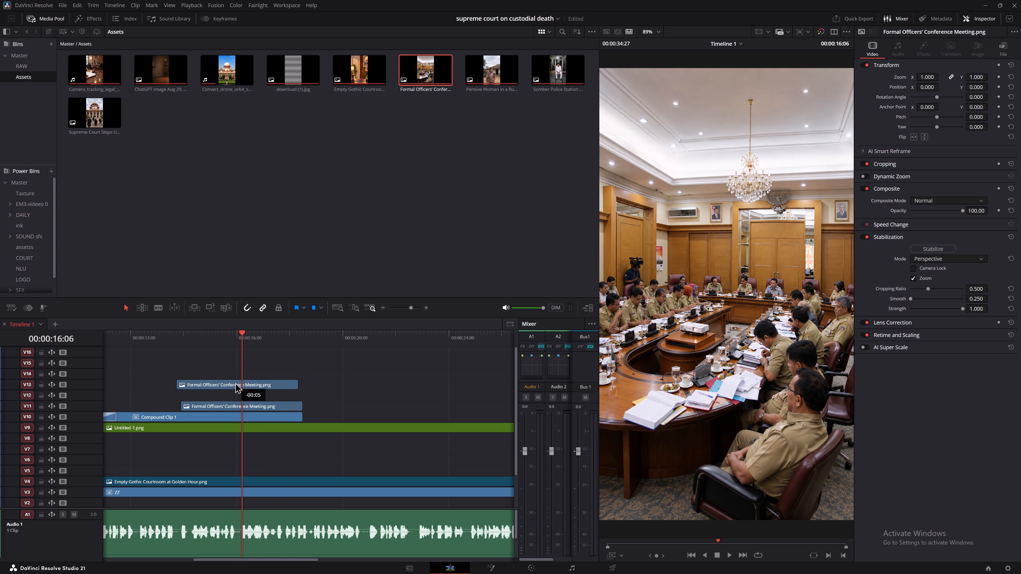
{"action": "left_click_drag", "start_coordinate": [235, 382], "coordinate": [239, 383], "text": "alt"}
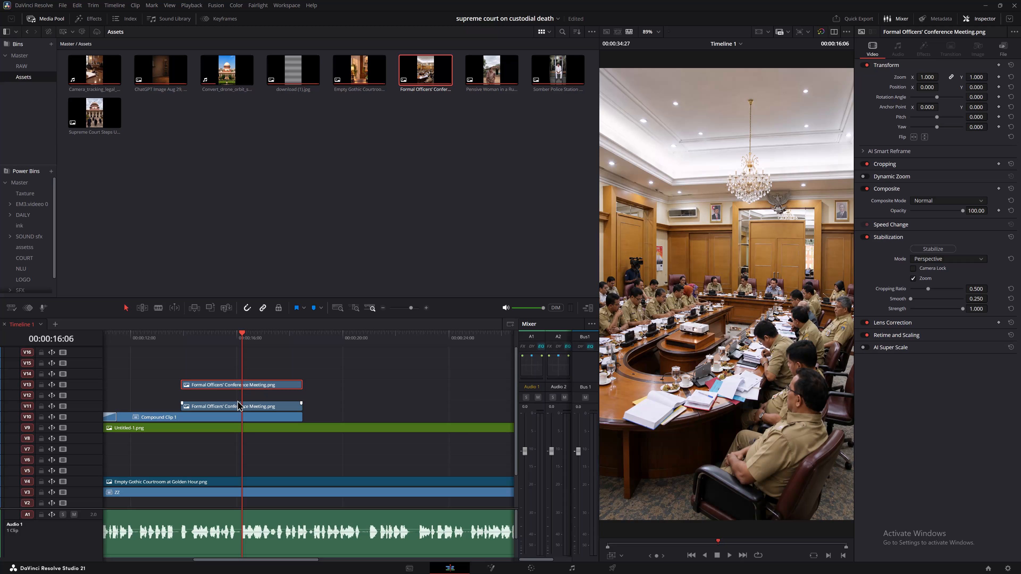
{"action": "left_click", "coordinate": [238, 403]}
{"action": "left_click_drag", "start_coordinate": [238, 403], "coordinate": [238, 394], "text": "alt"}
Change the clip color of the conference meeting image on V11 to dark teal-blue.
{"action": "left_click", "coordinate": [222, 385]}
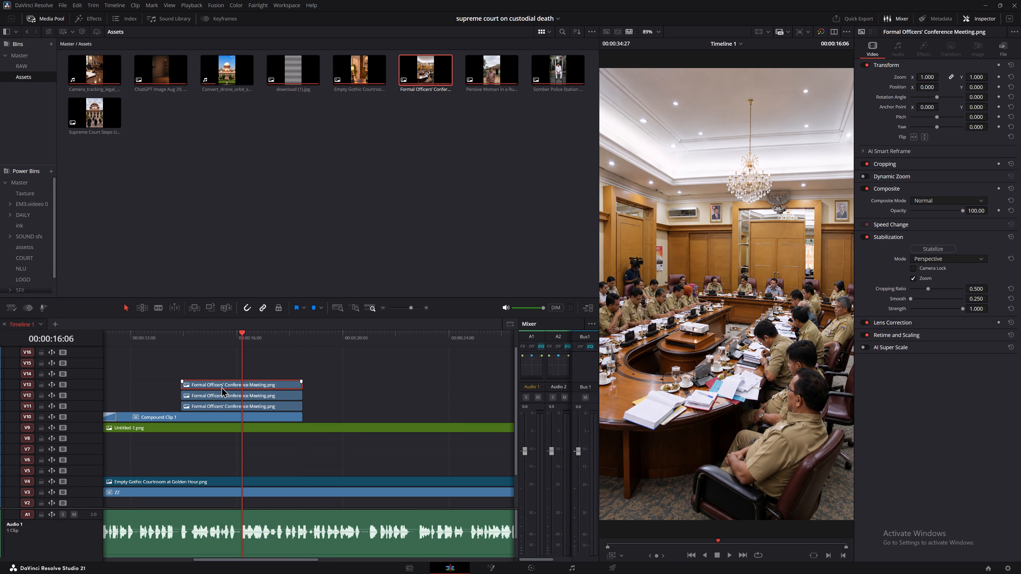
{"action": "left_click", "coordinate": [213, 395]}
{"action": "left_click", "coordinate": [225, 409]}
{"action": "right_click", "coordinate": [225, 409]}
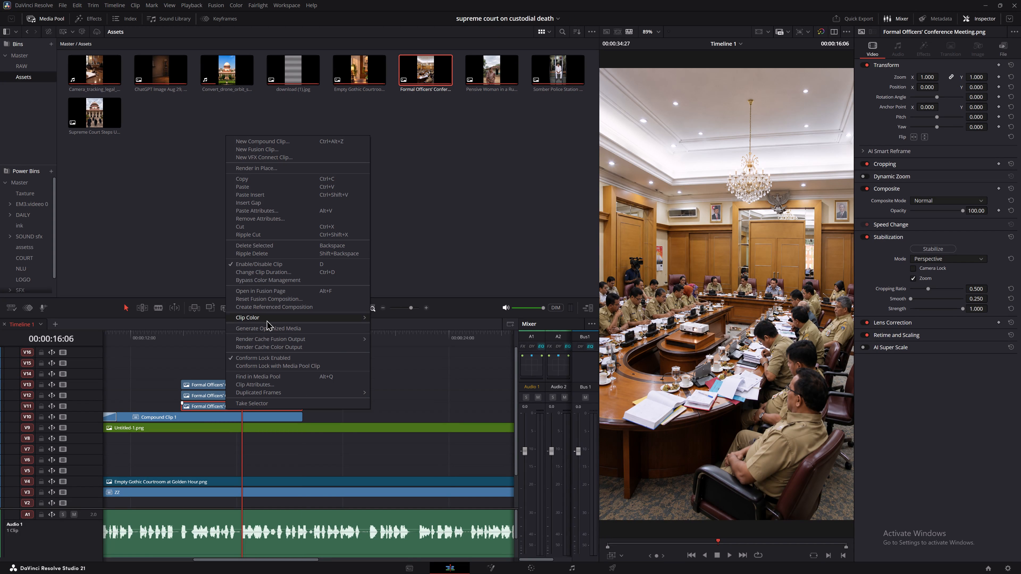
{"action": "left_click", "coordinate": [426, 394]}
{"action": "left_click", "coordinate": [412, 392]}
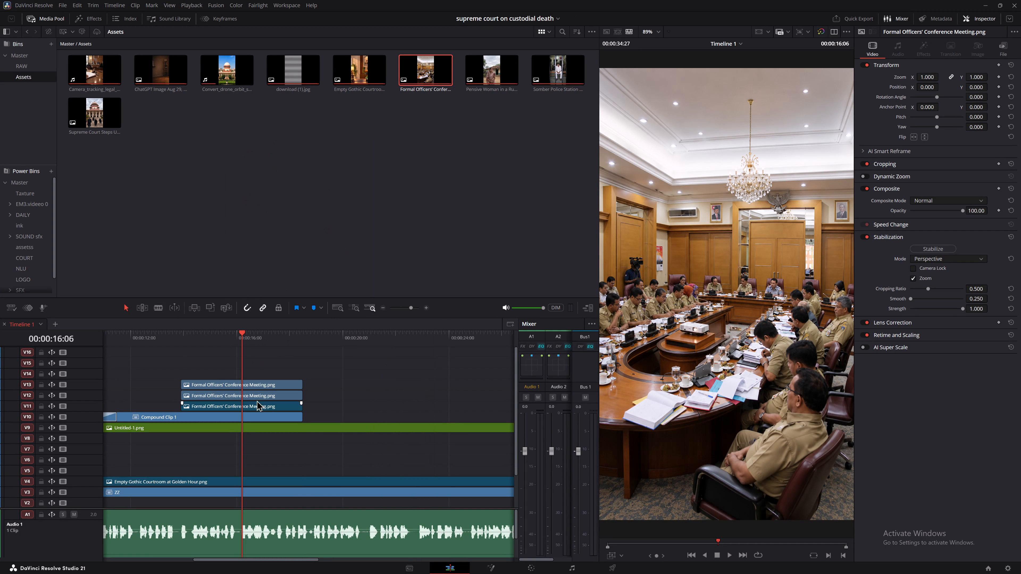
Move the two upper copies of the conference meeting image up one track, onto V13 and V14.
{"action": "left_click_drag", "start_coordinate": [346, 393], "coordinate": [288, 377]}
{"action": "left_click_drag", "start_coordinate": [266, 395], "coordinate": [266, 385]}
{"action": "left_click", "coordinate": [328, 381]}
{"action": "left_click", "coordinate": [258, 380]}
{"action": "left_click", "coordinate": [380, 409]}
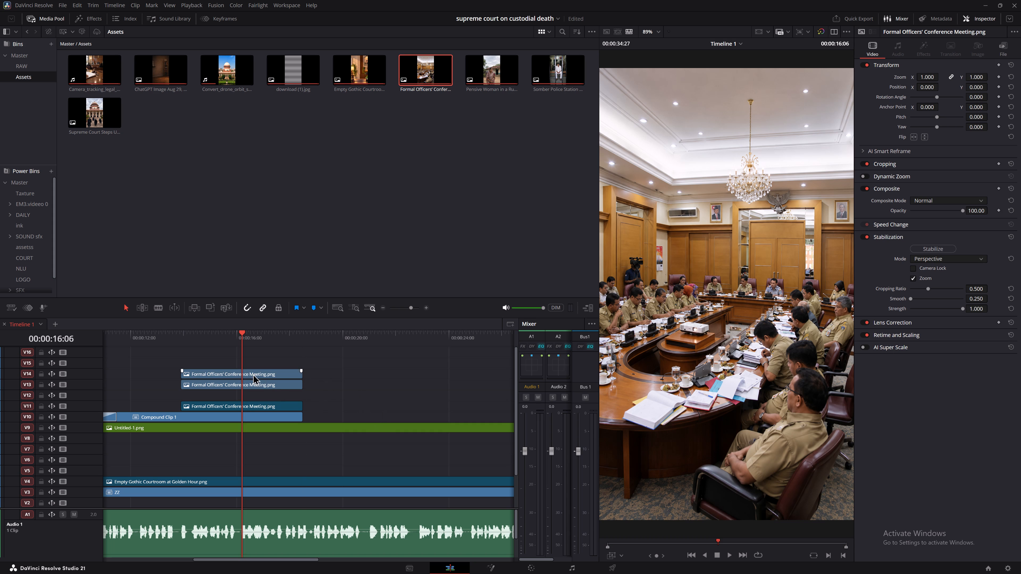
Park the playhead at 00:00:14:18 and disable the topmost conference meeting copy on V14.
{"action": "left_click_drag", "start_coordinate": [215, 337], "coordinate": [199, 340]}
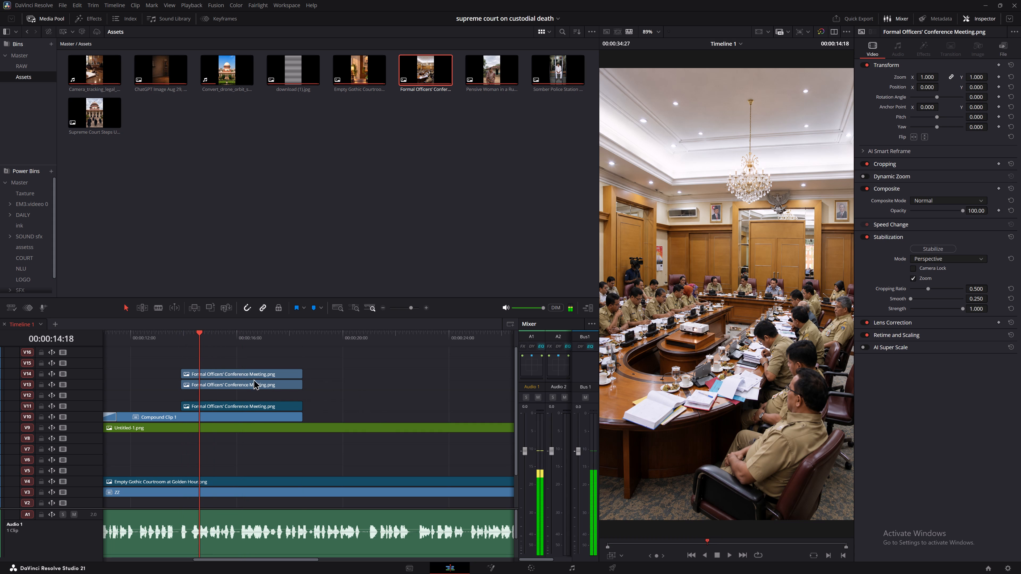
{"action": "left_click", "coordinate": [225, 406]}
{"action": "left_click", "coordinate": [384, 373]}
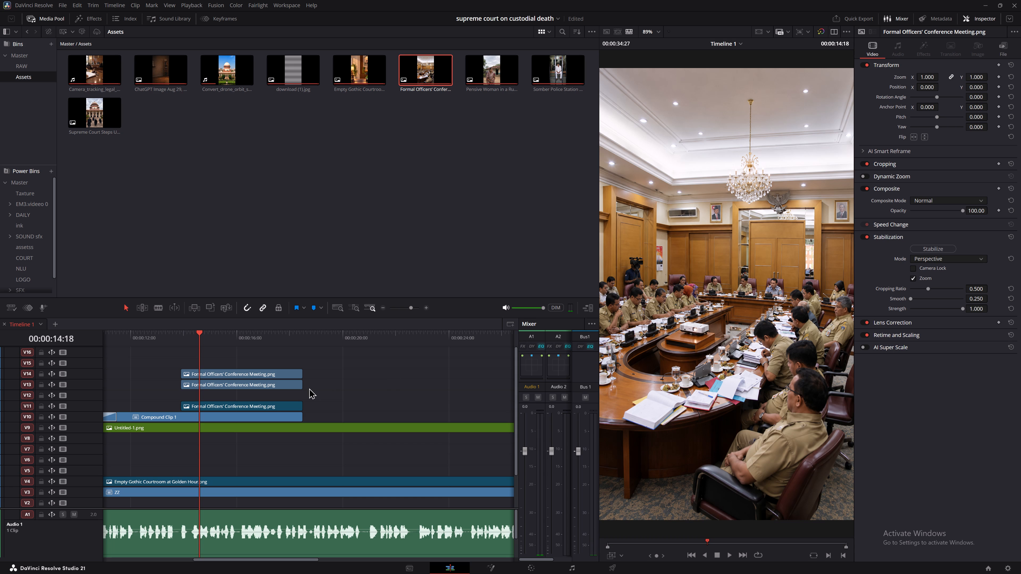
{"action": "left_click", "coordinate": [237, 373]}
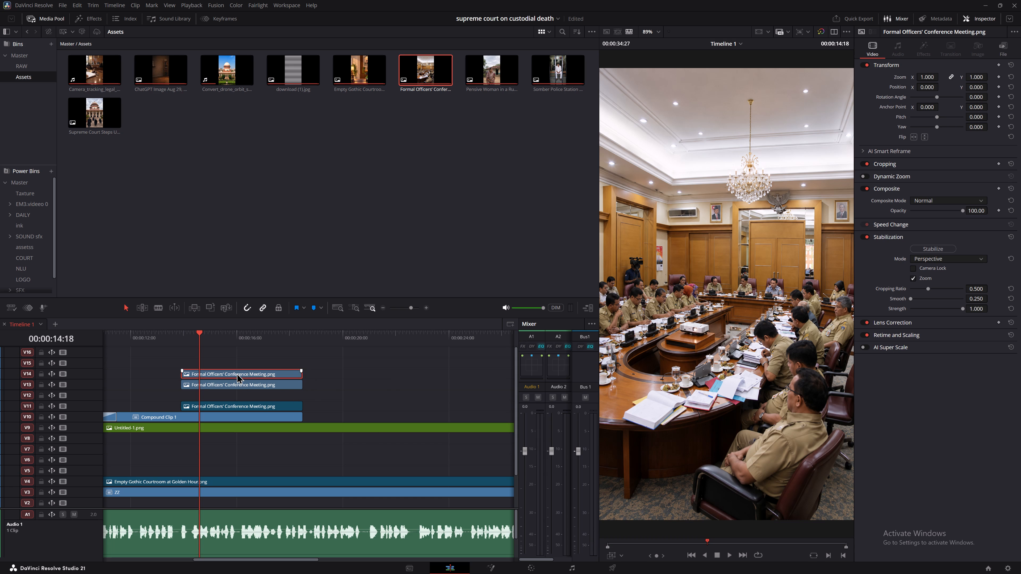
{"action": "key", "text": "d"}
Change the clip color of the conference meeting copy on V13 to orange-yellow, with the playhead at 00:00:14:26.
{"action": "left_click", "coordinate": [210, 387]}
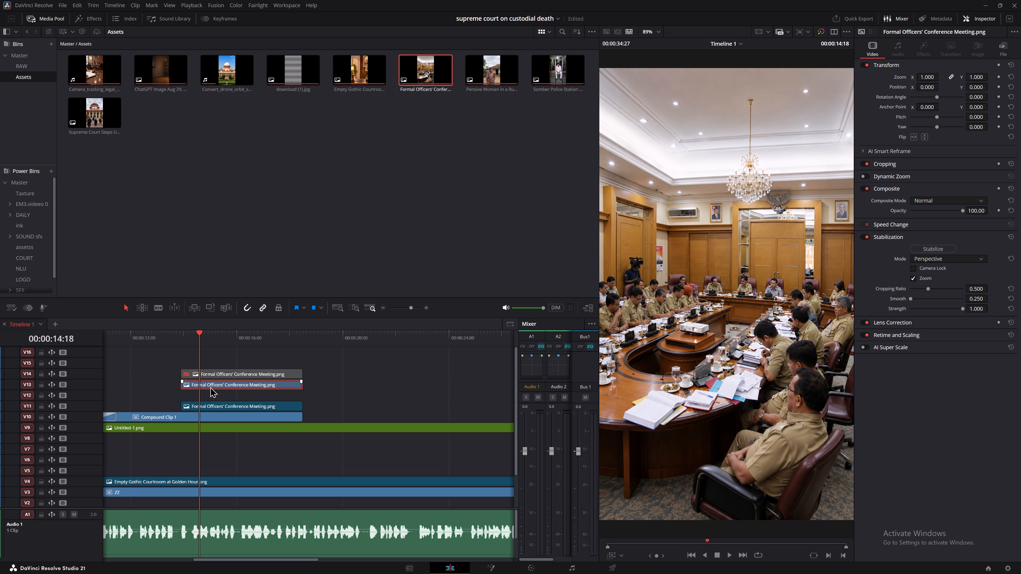
{"action": "left_click", "coordinate": [185, 338]}
{"action": "key", "text": "space"}
{"action": "key", "text": "space"}
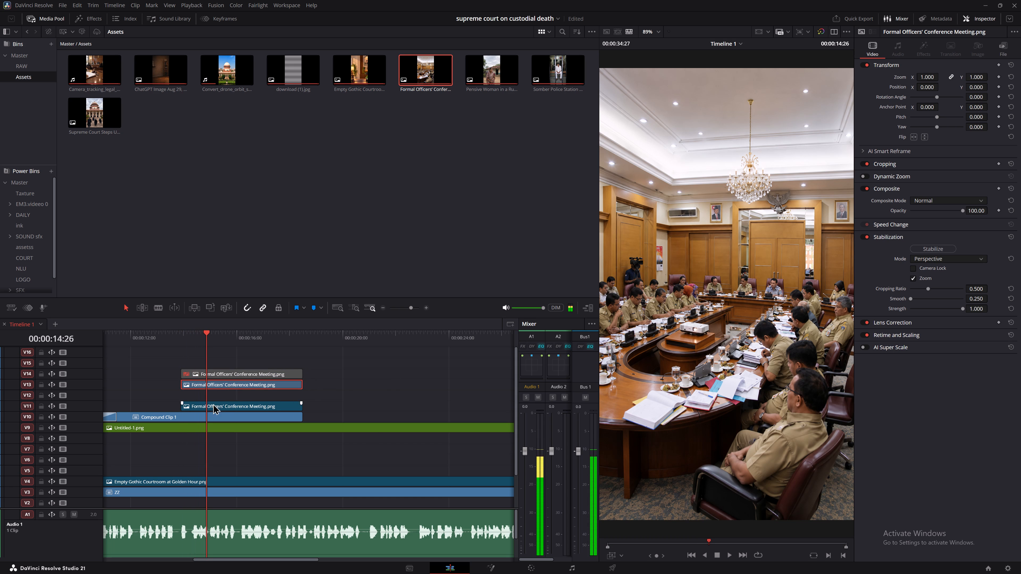
{"action": "left_click", "coordinate": [215, 386]}
{"action": "right_click", "coordinate": [215, 386]}
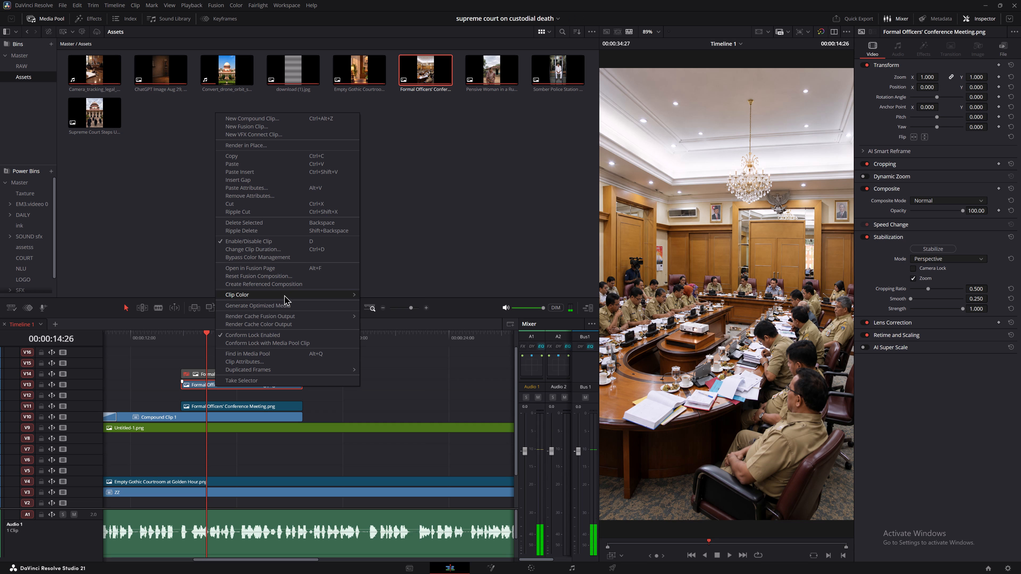
{"action": "left_click", "coordinate": [400, 324]}
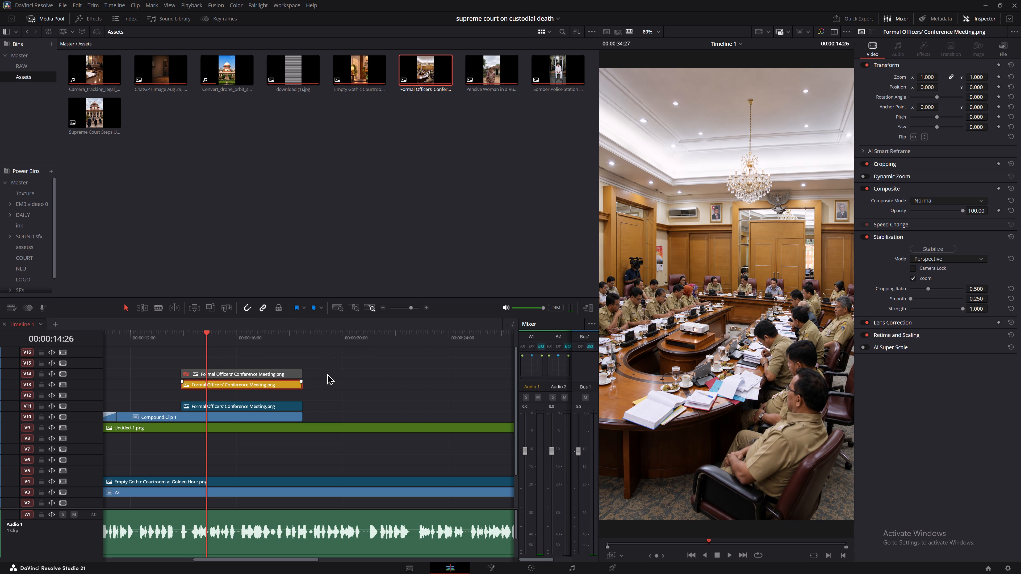
{"action": "left_click", "coordinate": [328, 374]}
{"action": "left_click", "coordinate": [270, 383]}
On the Color page, add two serial nodes after node 01 on the orange-yellow conference meeting copy on V13.
{"action": "left_click", "coordinate": [535, 569]}
{"action": "scroll", "coordinate": [219, 365], "scroll_direction": "up", "scroll_amount": 4}
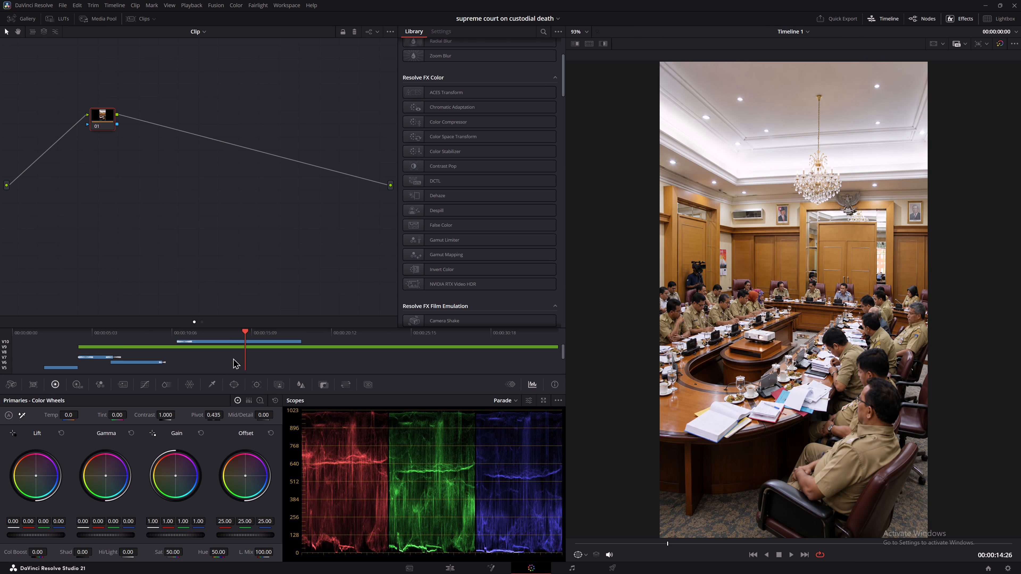
{"action": "scroll", "coordinate": [241, 355], "scroll_direction": "up", "scroll_amount": 5}
{"action": "left_click", "coordinate": [240, 352]}
{"action": "scroll", "coordinate": [374, 366], "scroll_direction": "up", "scroll_amount": 5, "text": "alt"}
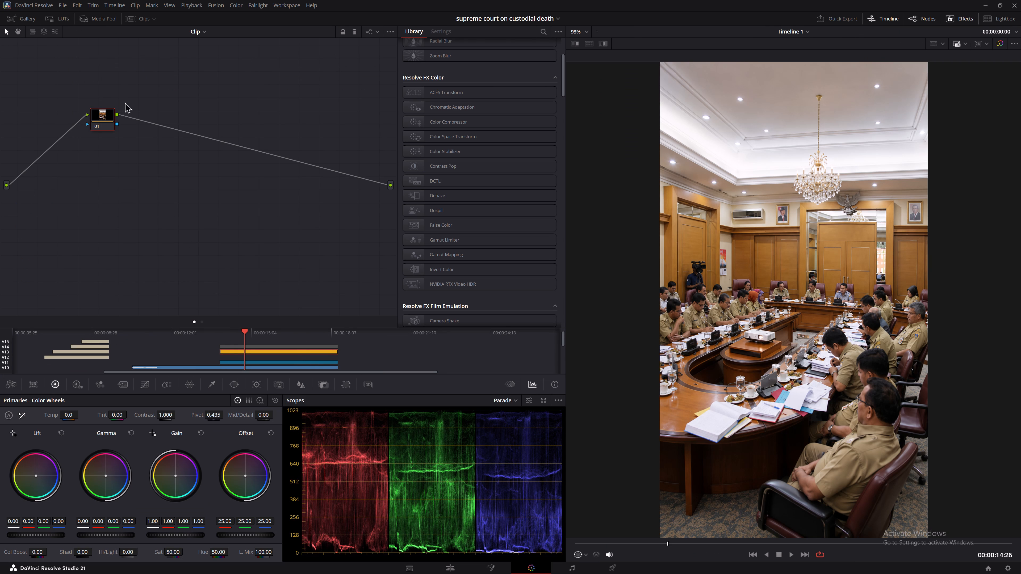
{"action": "left_click_drag", "start_coordinate": [104, 116], "coordinate": [103, 134]}
{"action": "key", "text": "alt+d"}
{"action": "key", "text": "alt+d"}
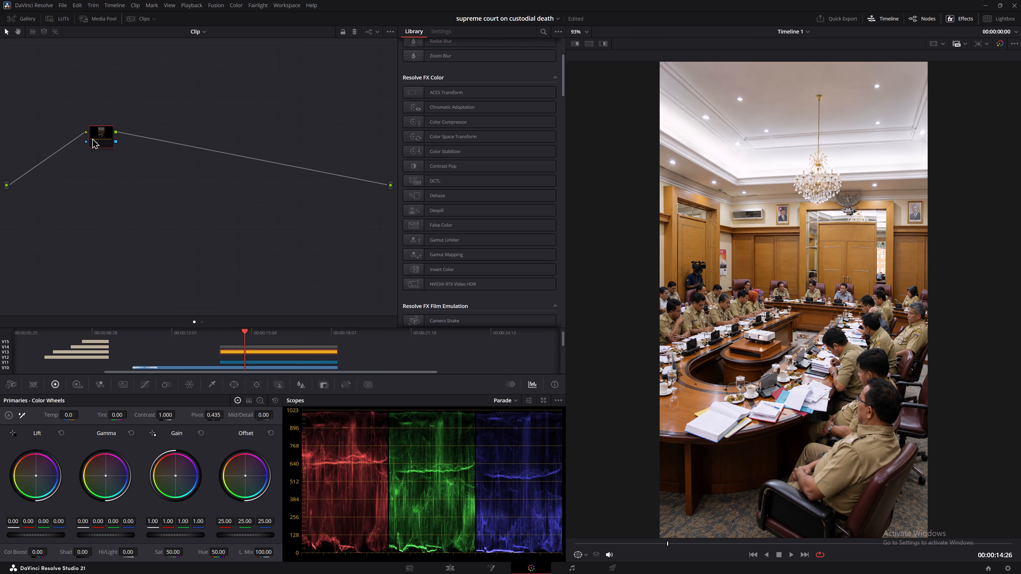
{"action": "left_click", "coordinate": [101, 138]}
{"action": "key", "text": "alt+s"}
{"action": "key", "text": "alt+s"}
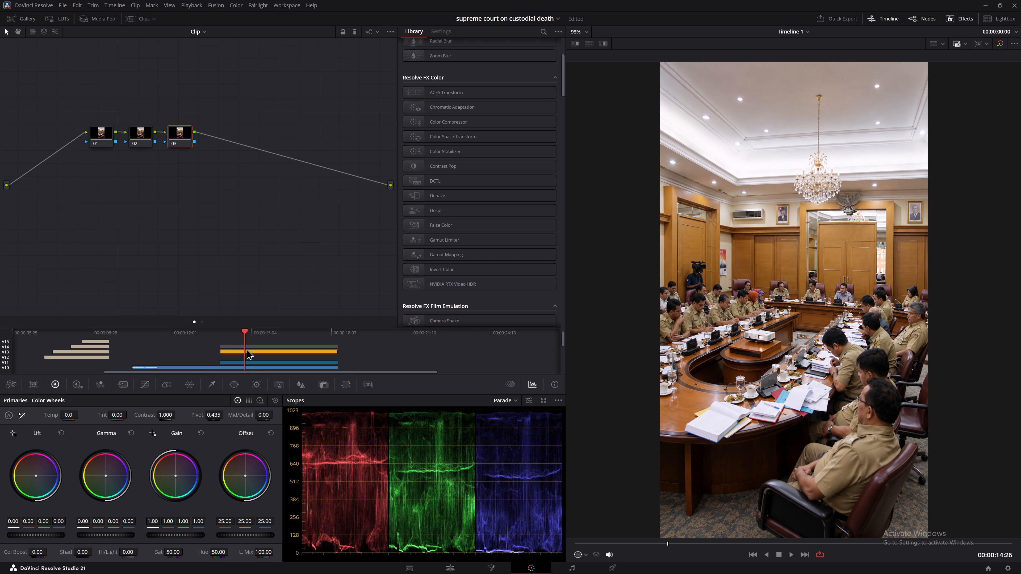
With the playhead at 00:00:15:11, start an AI Magic Mask on node 03 with one point on each of the three officers at the table's far end.
{"action": "left_click_drag", "start_coordinate": [239, 332], "coordinate": [221, 332]}
{"action": "key", "text": "space"}
{"action": "key", "text": "space"}
{"action": "key", "text": "space"}
{"action": "key", "text": "space"}
{"action": "key", "text": "space"}
{"action": "key", "text": "space"}
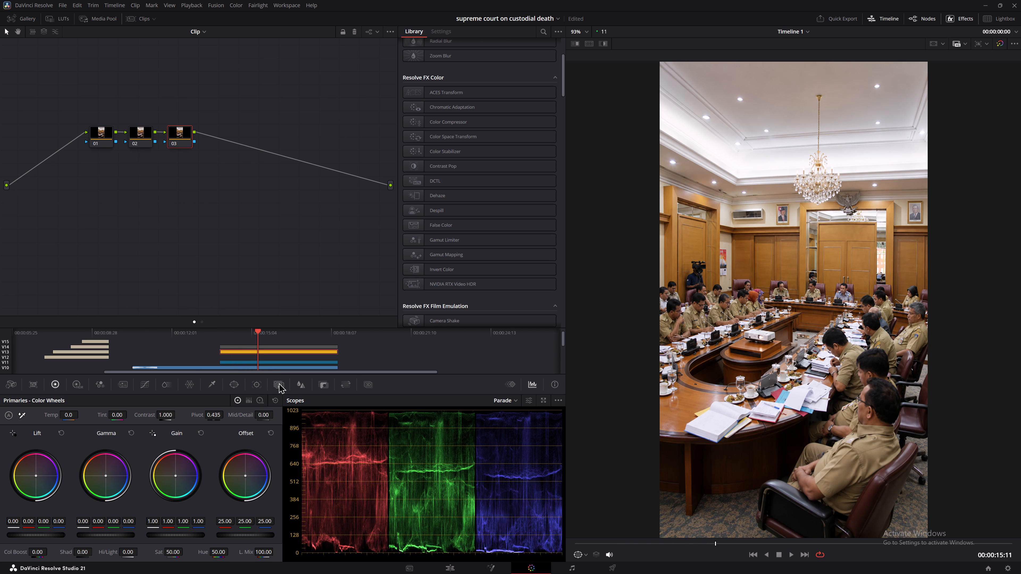
{"action": "left_click", "coordinate": [279, 383]}
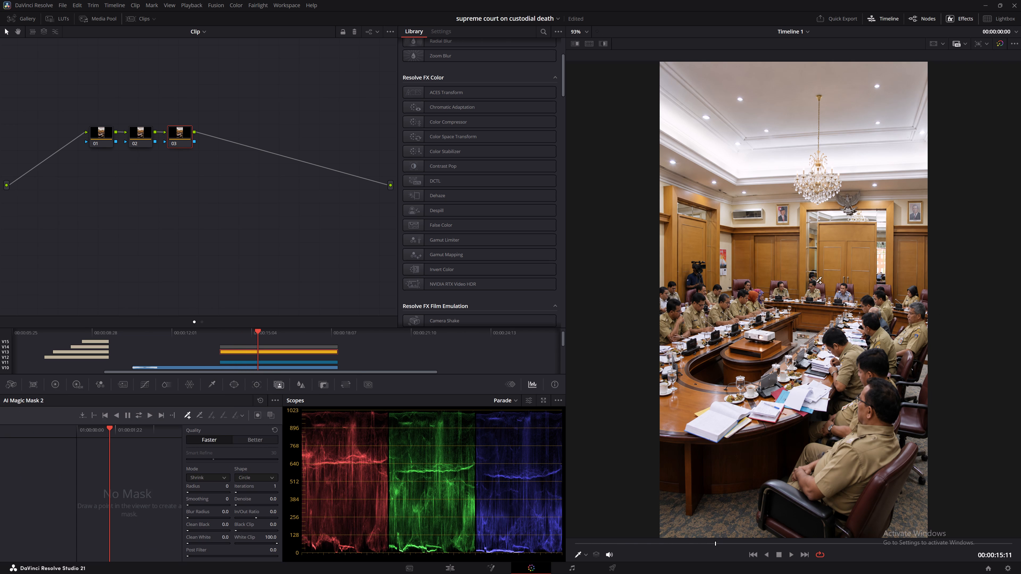
{"action": "left_click", "coordinate": [814, 291]}
{"action": "left_click", "coordinate": [603, 46]}
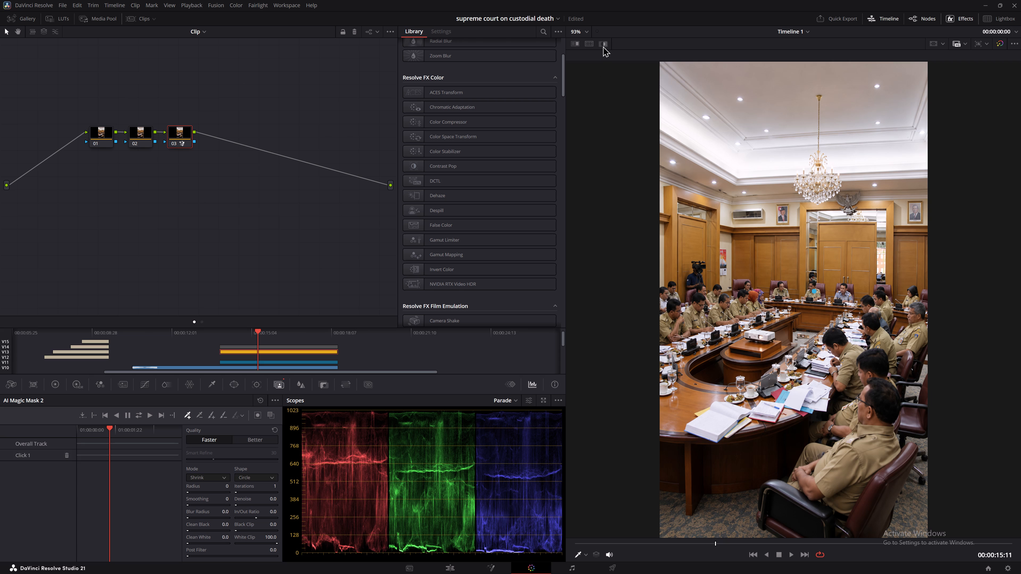
{"action": "left_click", "coordinate": [603, 44]}
{"action": "left_click", "coordinate": [841, 297]}
{"action": "left_click", "coordinate": [782, 294]}
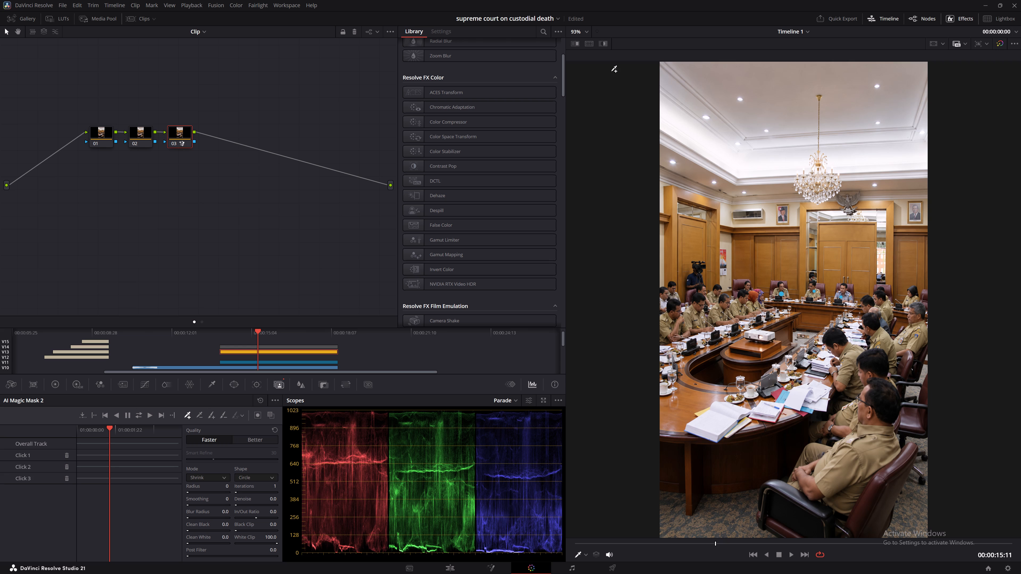
{"action": "left_click", "coordinate": [605, 42]}
{"action": "left_click", "coordinate": [605, 42]}
Turn on the Magic Mask overlay in the viewer.
{"action": "left_click", "coordinate": [270, 414]}
{"action": "scroll", "coordinate": [846, 361], "scroll_direction": "up", "scroll_amount": 5, "text": "ctrl"}
{"action": "scroll", "coordinate": [846, 361], "scroll_direction": "down", "scroll_amount": 1, "text": "ctrl"}
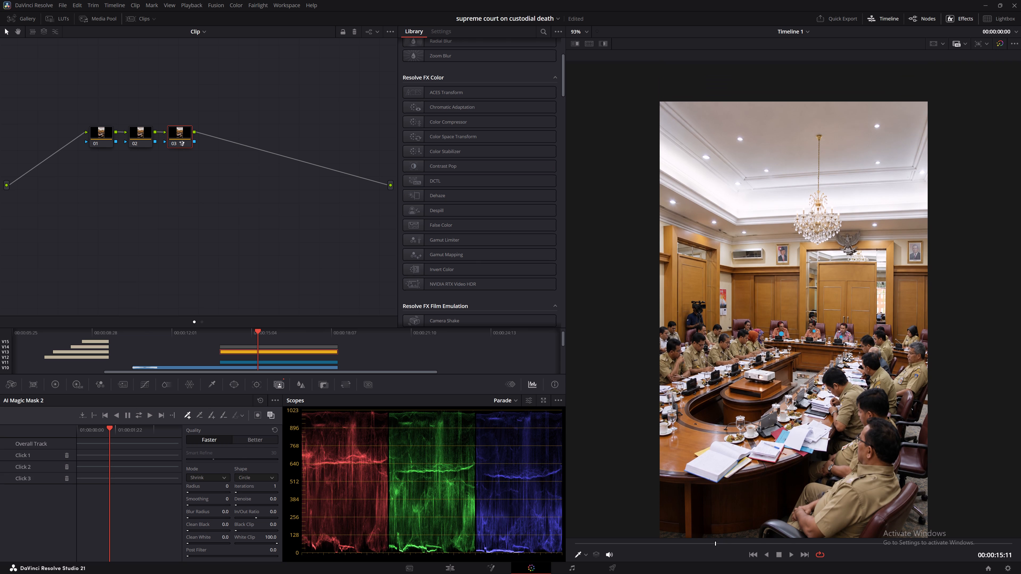
{"action": "left_click", "coordinate": [273, 415]}
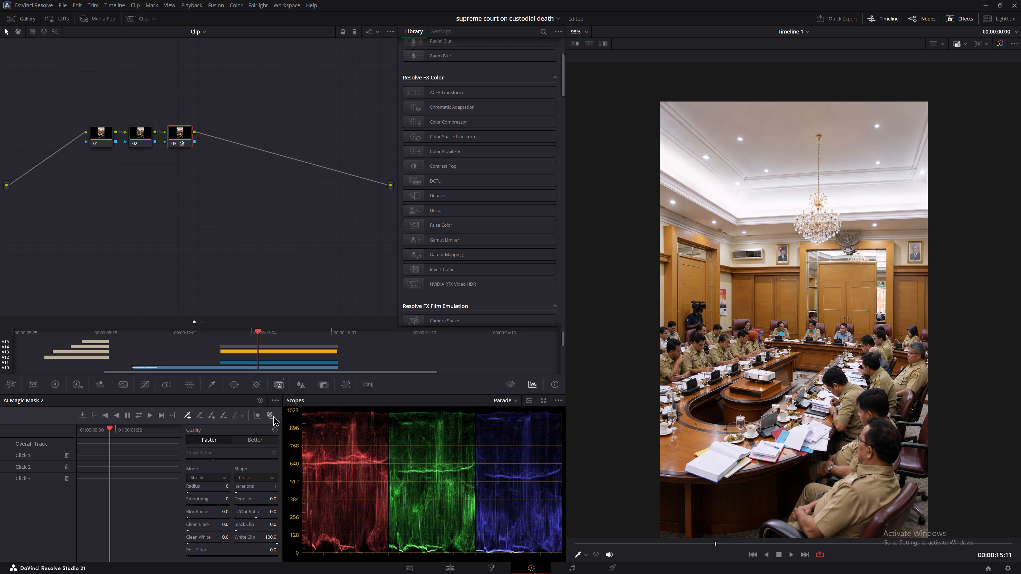
{"action": "left_click", "coordinate": [273, 415]}
Refine the Magic Mask with four more points: one officer's face, the middle officer's hair, and two on the lilac-shirted officer's arms.
{"action": "scroll", "coordinate": [844, 373], "scroll_direction": "up", "scroll_amount": 5, "text": "ctrl"}
{"action": "scroll", "coordinate": [840, 376], "scroll_direction": "down", "scroll_amount": 5, "text": "ctrl"}
{"action": "scroll", "coordinate": [786, 395], "scroll_direction": "up", "scroll_amount": 2}
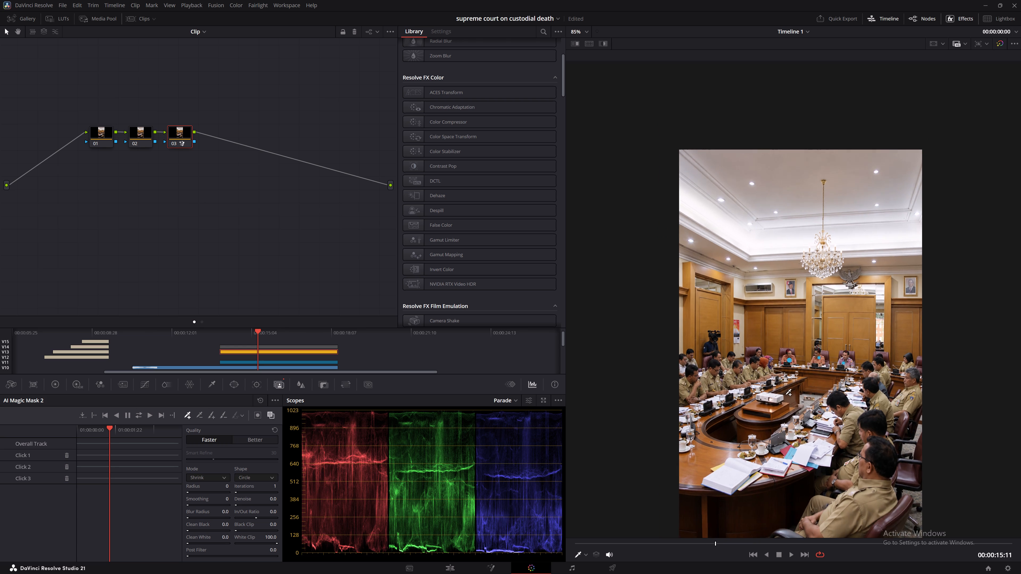
{"action": "scroll", "coordinate": [786, 395], "scroll_direction": "up", "scroll_amount": 18}
{"action": "middle_click_drag", "start_coordinate": [824, 350], "coordinate": [785, 403]}
{"action": "scroll", "coordinate": [777, 401], "scroll_direction": "up", "scroll_amount": 5}
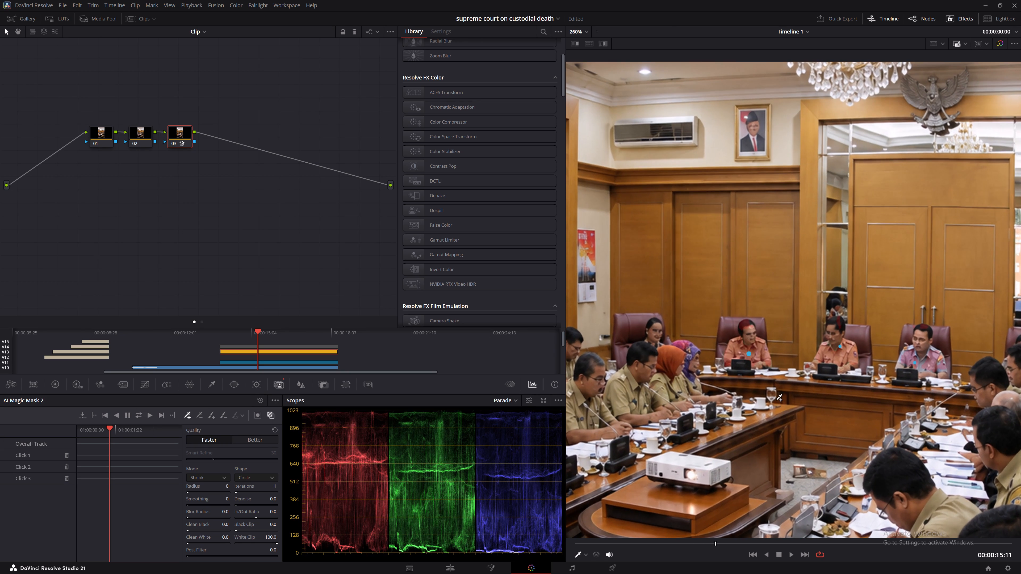
{"action": "scroll", "coordinate": [777, 401], "scroll_direction": "up", "scroll_amount": 6}
{"action": "middle_click_drag", "start_coordinate": [856, 355], "coordinate": [755, 365]}
{"action": "scroll", "coordinate": [856, 355], "scroll_direction": "up", "scroll_amount": 5}
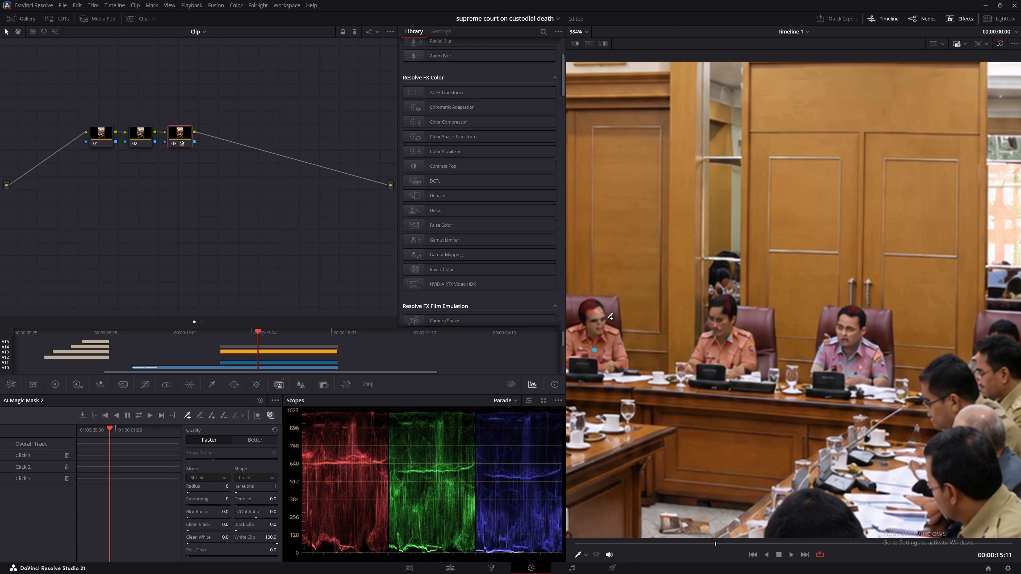
{"action": "left_click", "coordinate": [595, 320]}
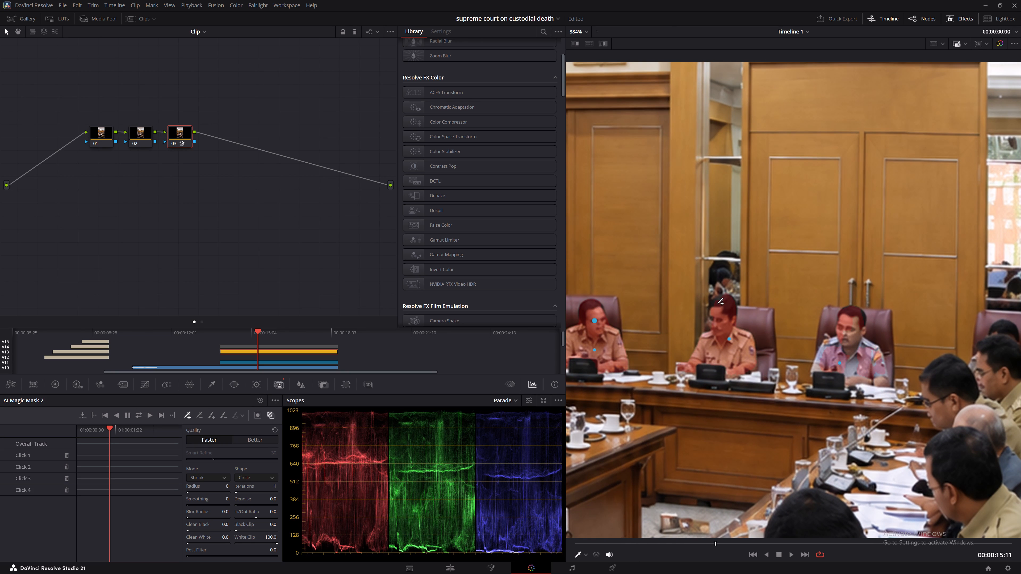
{"action": "left_click", "coordinate": [714, 302]}
{"action": "left_click", "coordinate": [874, 372]}
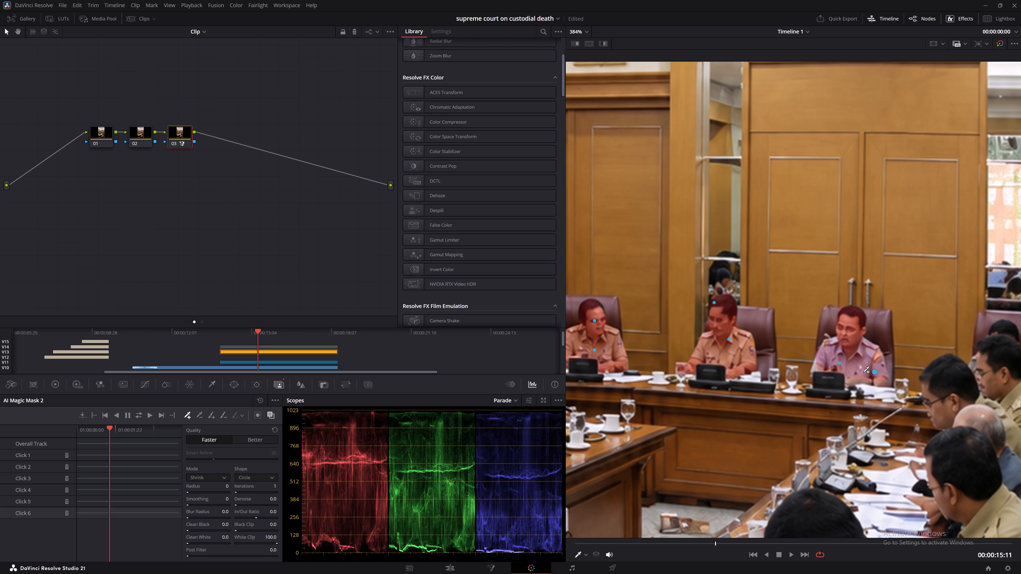
{"action": "left_click", "coordinate": [818, 369]}
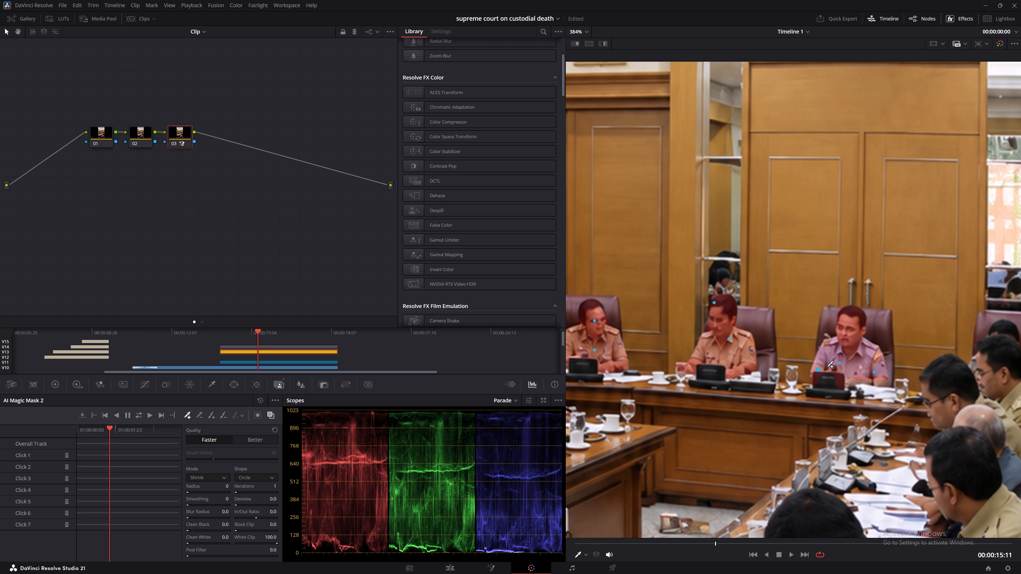
{"action": "scroll", "coordinate": [828, 368], "scroll_direction": "down", "scroll_amount": 4}
{"action": "scroll", "coordinate": [829, 368], "scroll_direction": "down", "scroll_amount": 4, "text": "ctrl"}
{"action": "scroll", "coordinate": [829, 368], "scroll_direction": "down", "scroll_amount": 10}
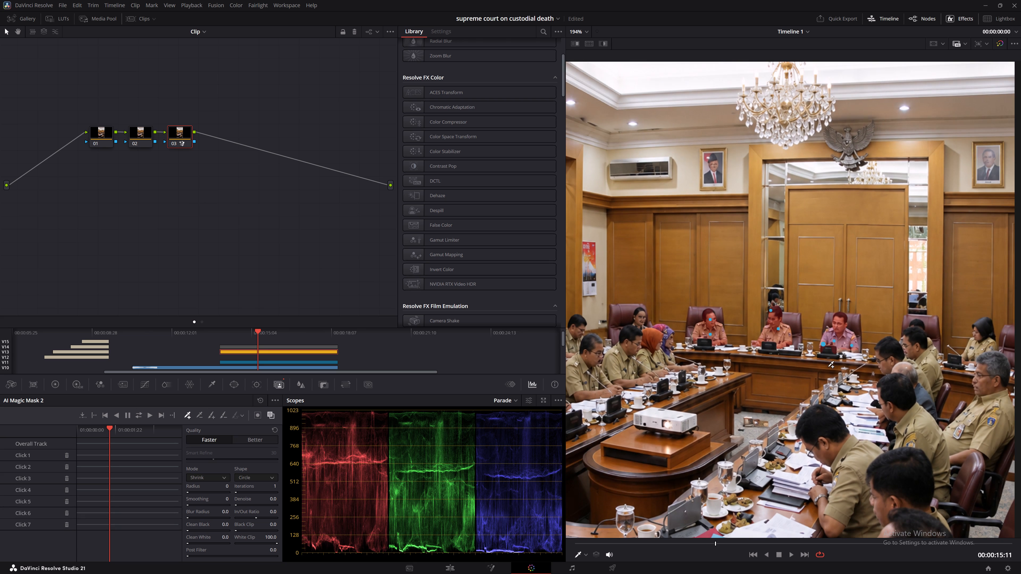
{"action": "scroll", "coordinate": [765, 330], "scroll_direction": "down", "scroll_amount": 2}
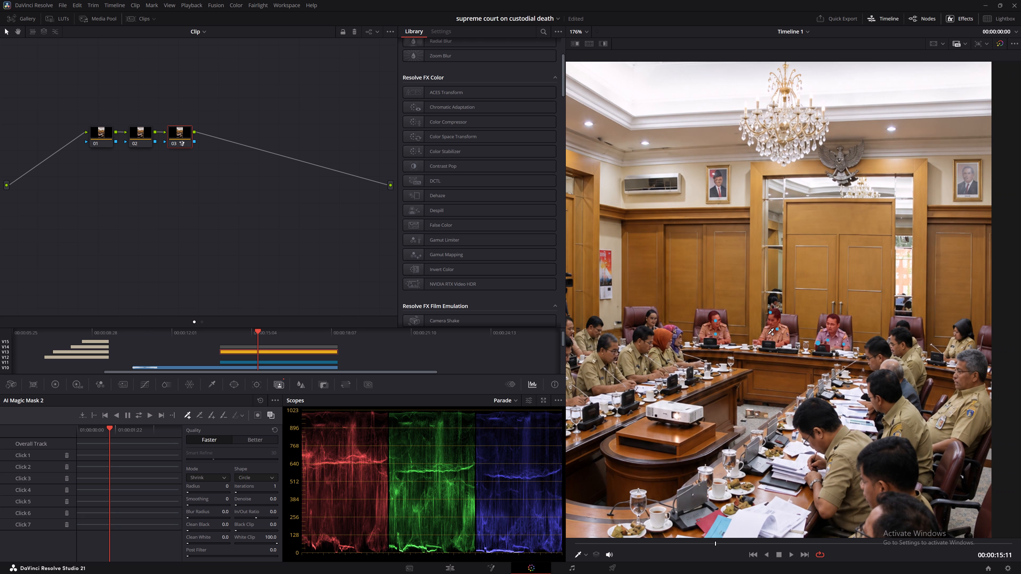
Add an alpha output to the node graph and connect node 03's mask output to it.
{"action": "right_click", "coordinate": [217, 176]}
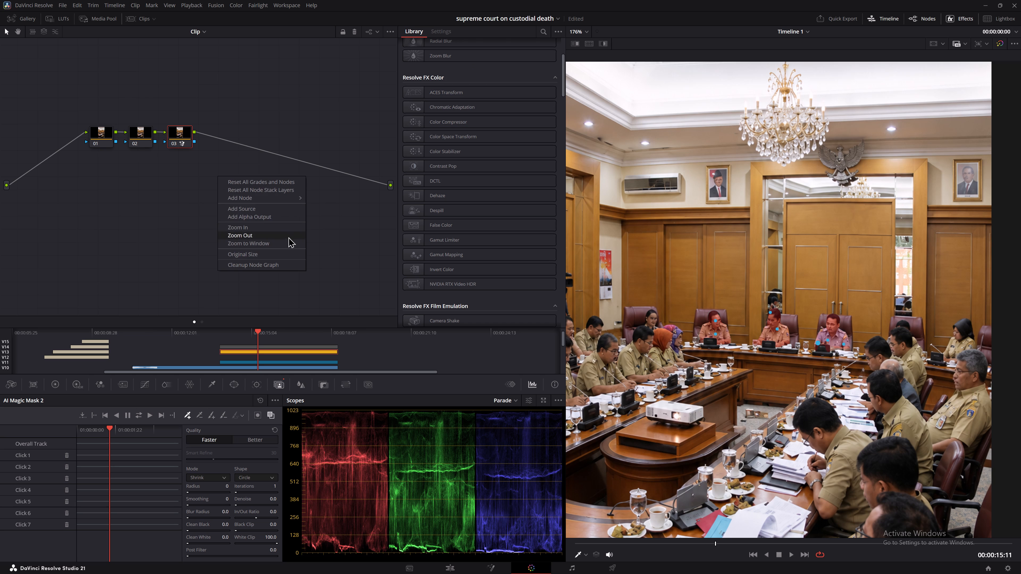
{"action": "left_click", "coordinate": [278, 213]}
{"action": "left_click", "coordinate": [247, 184]}
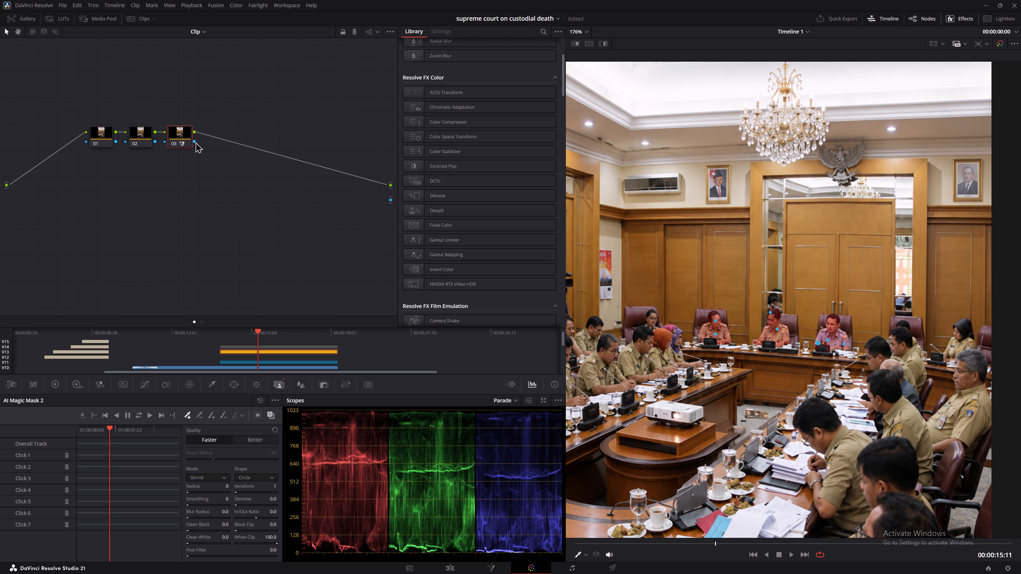
{"action": "left_click_drag", "start_coordinate": [195, 142], "coordinate": [392, 200]}
Track the Magic Mask forward and backward from 00:00:15:11, and stop the tracking partway through the clip.
{"action": "left_click", "coordinate": [140, 413]}
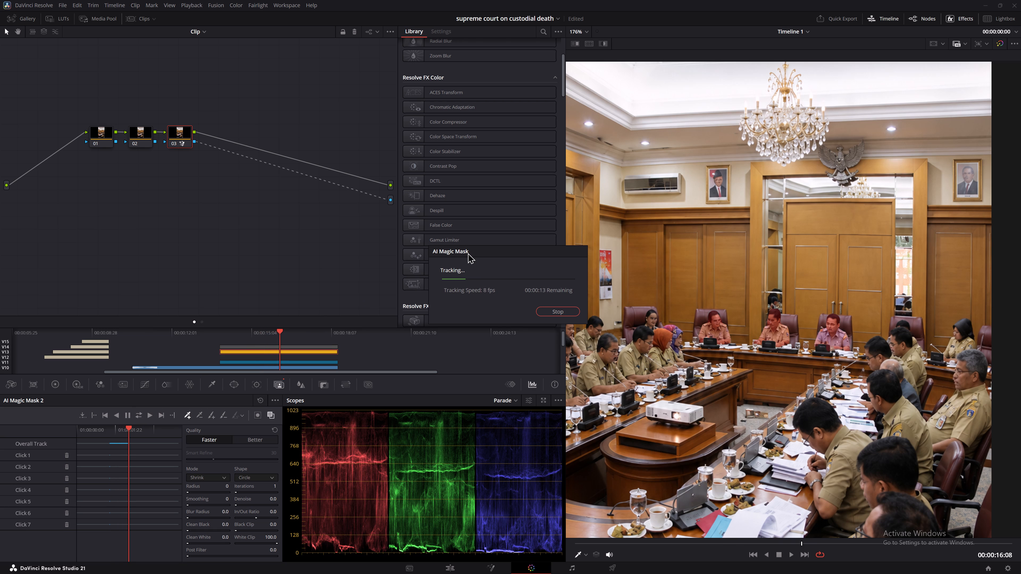
{"action": "left_click", "coordinate": [573, 315]}
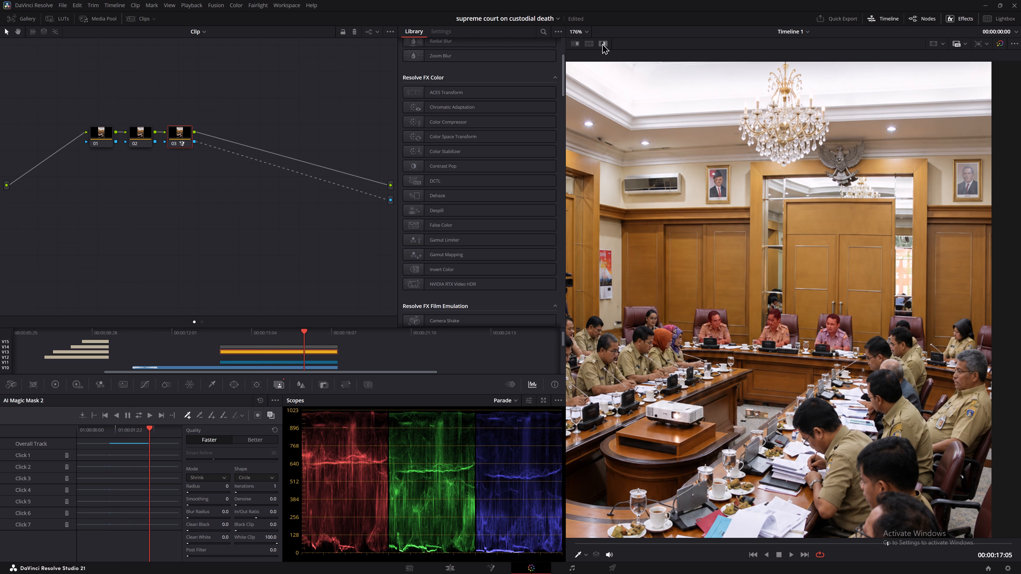
Turn on the viewer's highlight display to check the three masked officers isolated on grey.
{"action": "left_click", "coordinate": [604, 41]}
{"action": "left_click", "coordinate": [604, 41]}
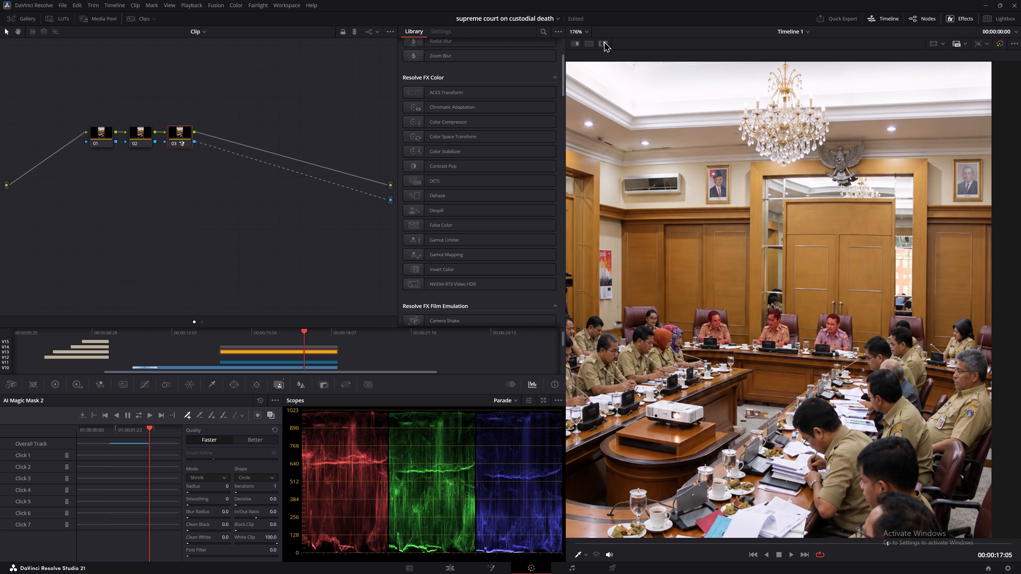
{"action": "left_click", "coordinate": [604, 41]}
{"action": "left_click", "coordinate": [604, 41]}
{"action": "left_click", "coordinate": [601, 41]}
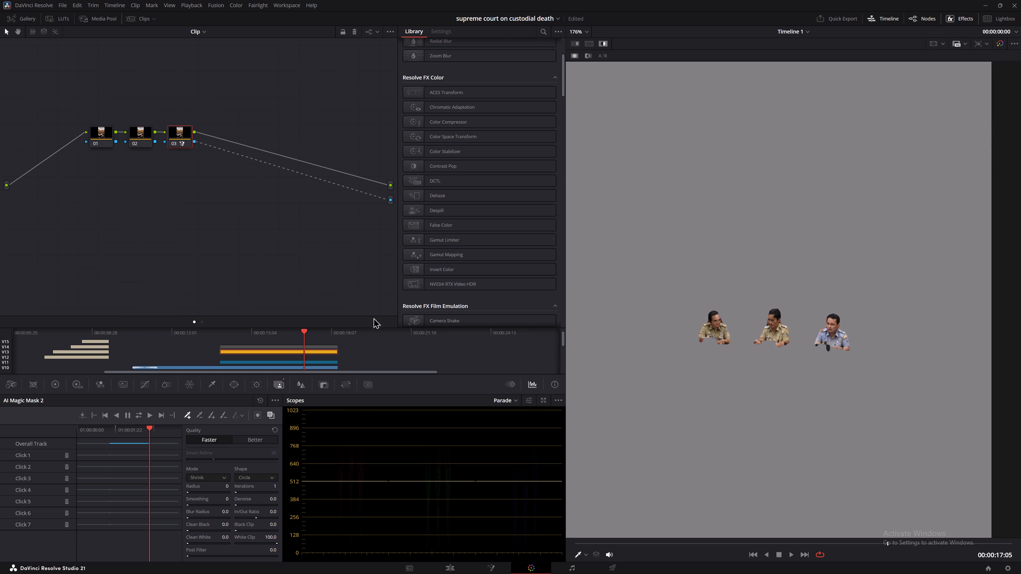
Restart forward and backward tracking of the Magic Mask from 00:00:17:05.
{"action": "double_click", "coordinate": [144, 411]}
{"action": "left_click", "coordinate": [141, 414]}
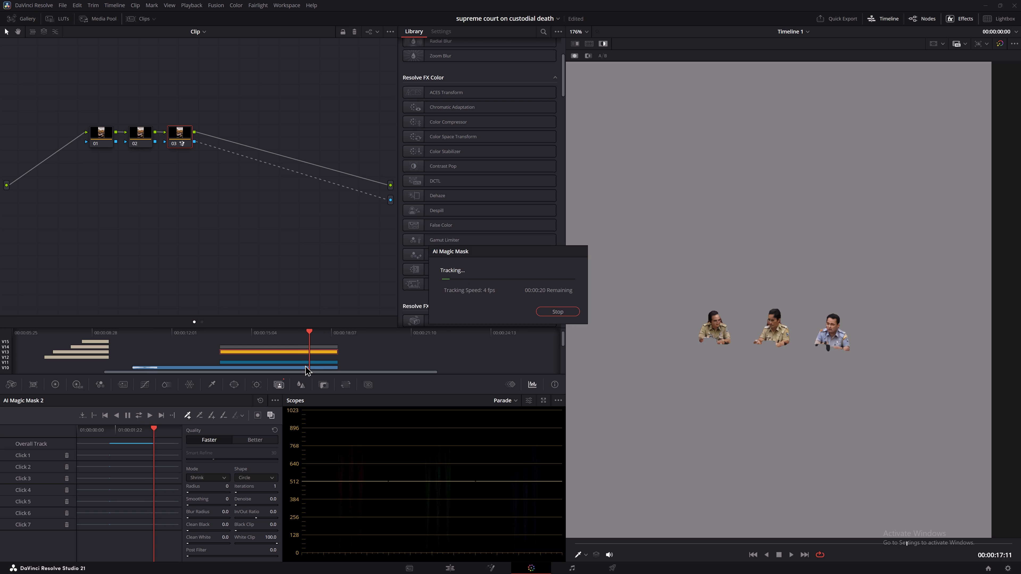
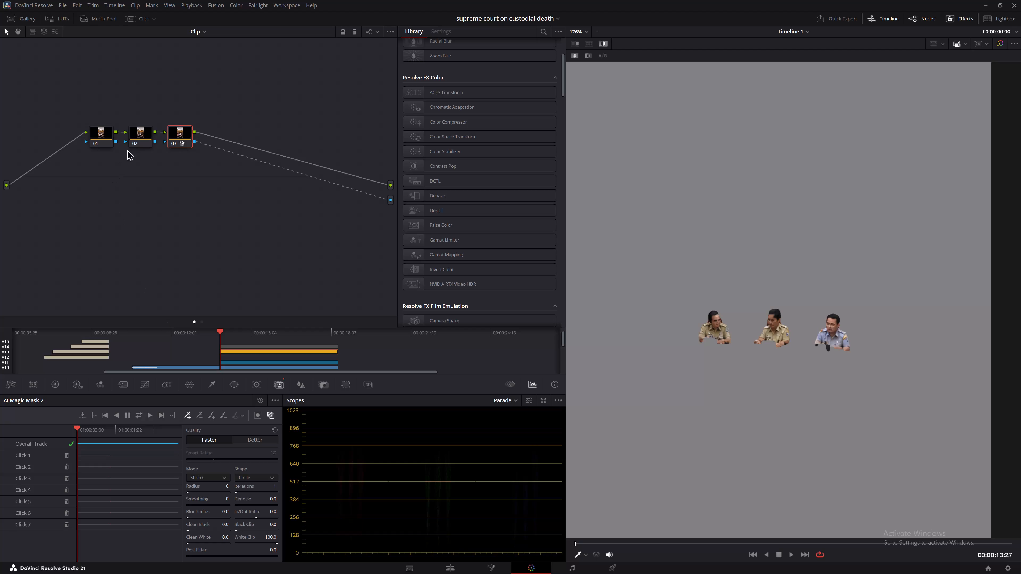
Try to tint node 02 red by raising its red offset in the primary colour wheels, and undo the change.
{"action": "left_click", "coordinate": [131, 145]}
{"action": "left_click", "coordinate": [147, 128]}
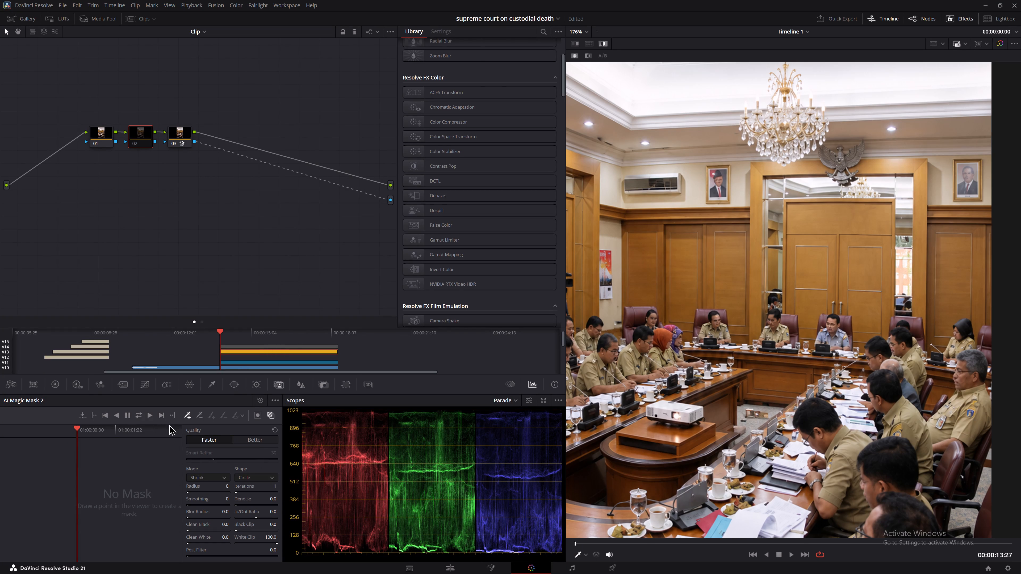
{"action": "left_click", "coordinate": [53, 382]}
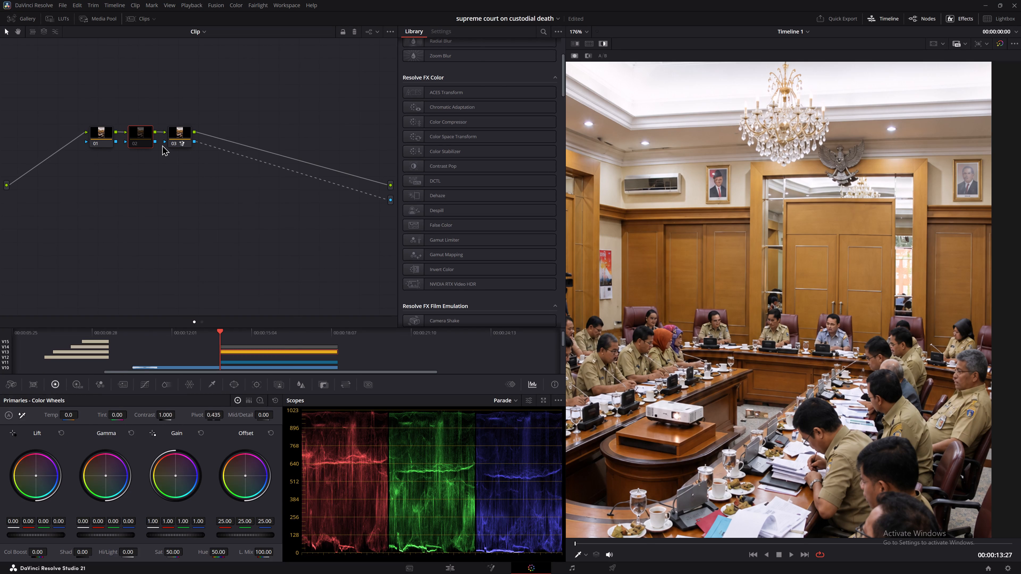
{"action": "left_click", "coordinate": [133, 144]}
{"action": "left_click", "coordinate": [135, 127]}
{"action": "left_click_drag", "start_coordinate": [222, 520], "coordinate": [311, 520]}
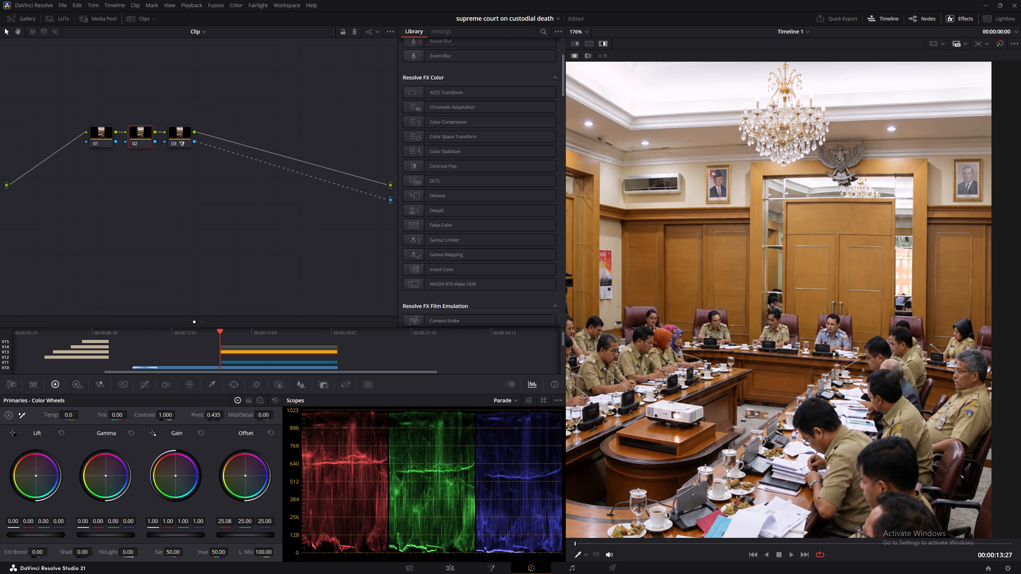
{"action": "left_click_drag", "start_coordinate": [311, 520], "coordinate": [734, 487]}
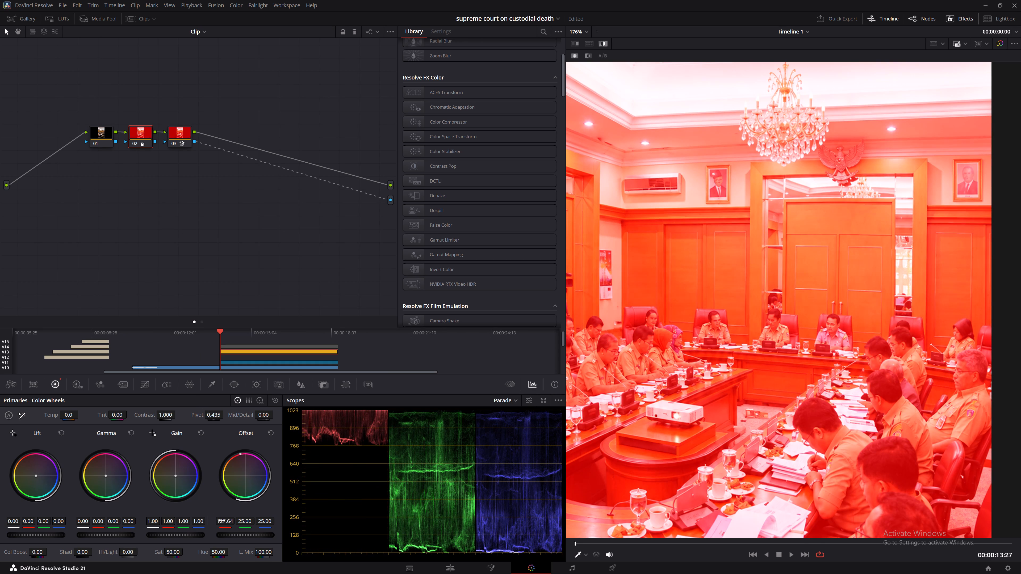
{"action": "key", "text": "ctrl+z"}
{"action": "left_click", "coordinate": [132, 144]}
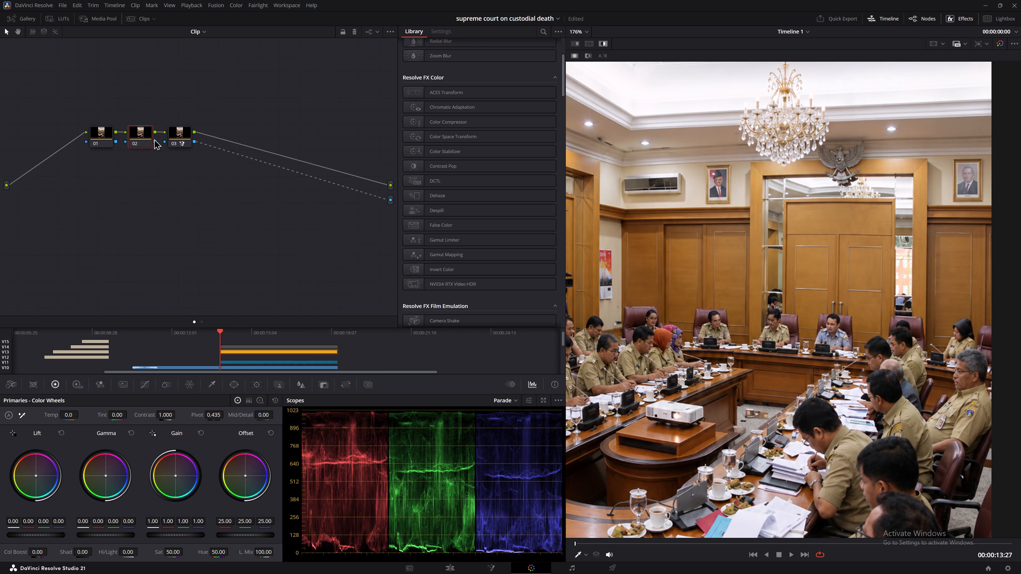
Turn off the highlight display and tint node 03's masked officers red with offset values of 44.33 red, -3.75 green and -3.75 blue.
{"action": "left_click", "coordinate": [175, 133]}
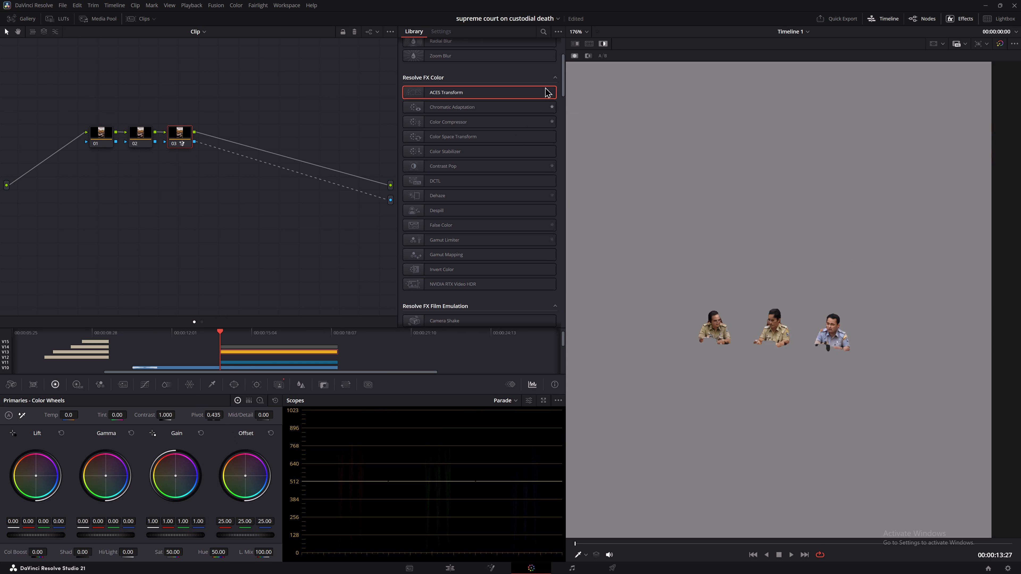
{"action": "left_click", "coordinate": [605, 44]}
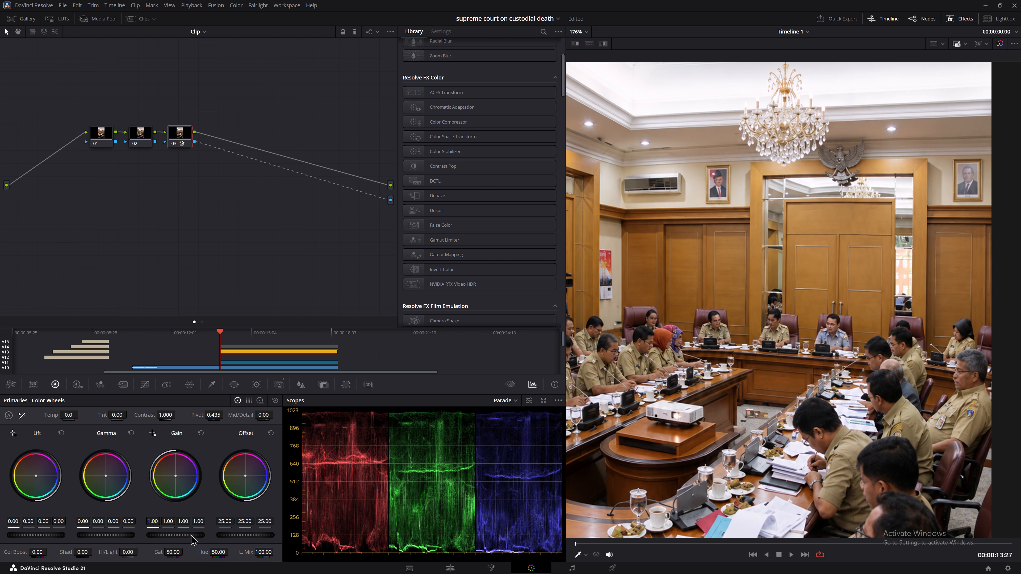
{"action": "left_click_drag", "start_coordinate": [226, 522], "coordinate": [302, 455]}
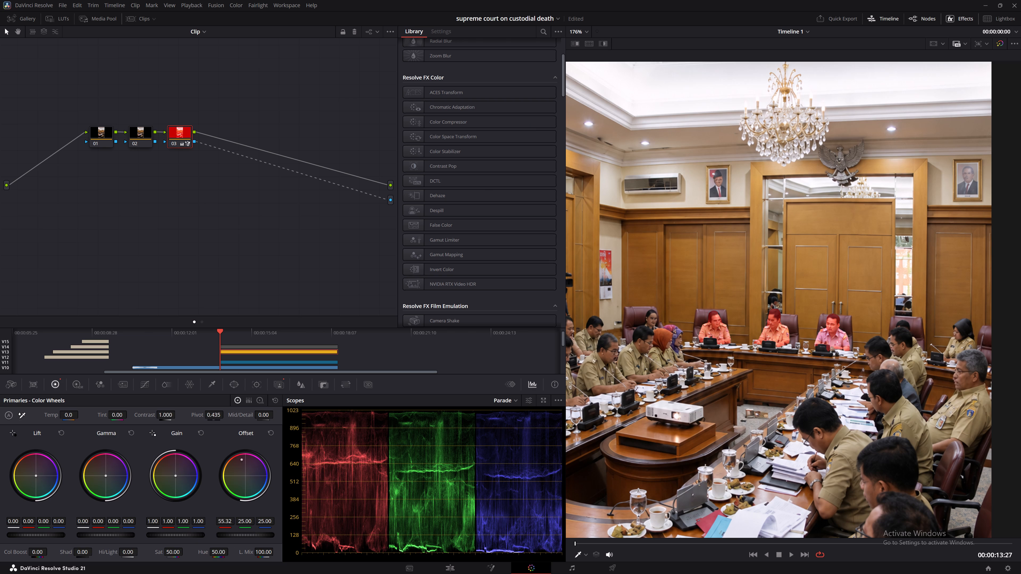
{"action": "left_click_drag", "start_coordinate": [302, 455], "coordinate": [579, 255]}
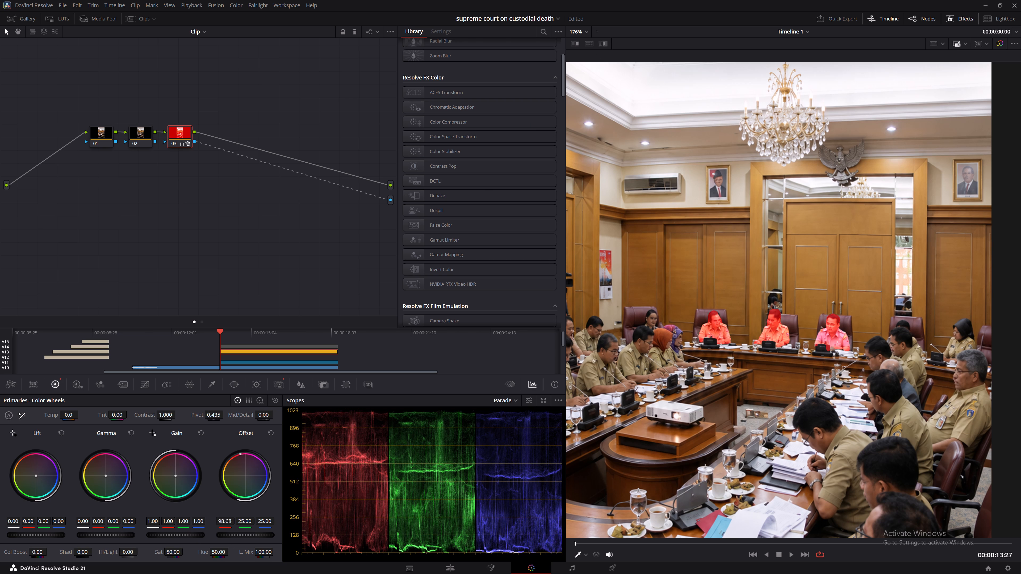
{"action": "left_click_drag", "start_coordinate": [579, 255], "coordinate": [440, 246]}
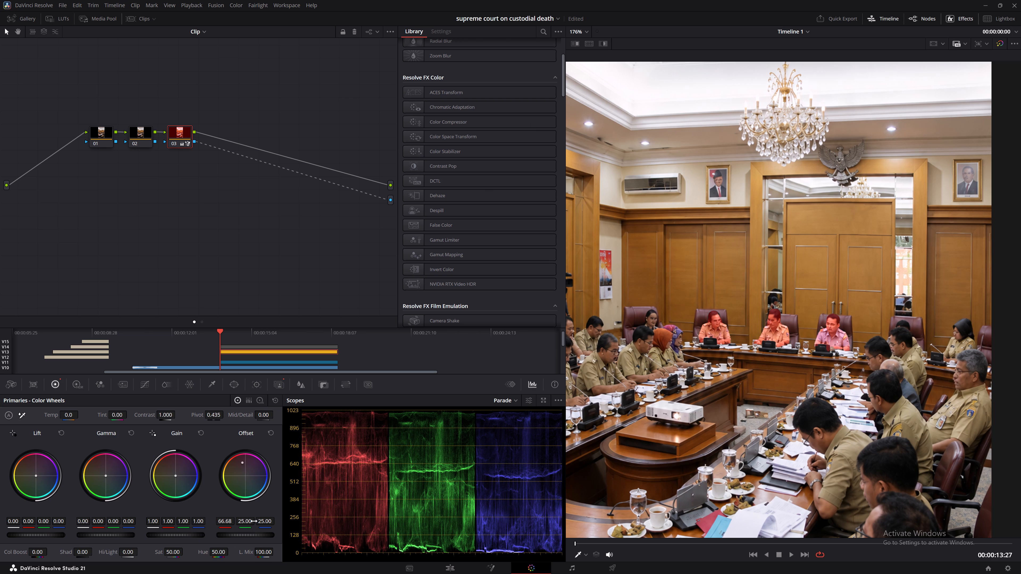
{"action": "left_click_drag", "start_coordinate": [231, 524], "coordinate": [262, 525]}
{"action": "left_click_drag", "start_coordinate": [252, 531], "coordinate": [219, 554]}
{"action": "left_click_drag", "start_coordinate": [219, 554], "coordinate": [248, 246]}
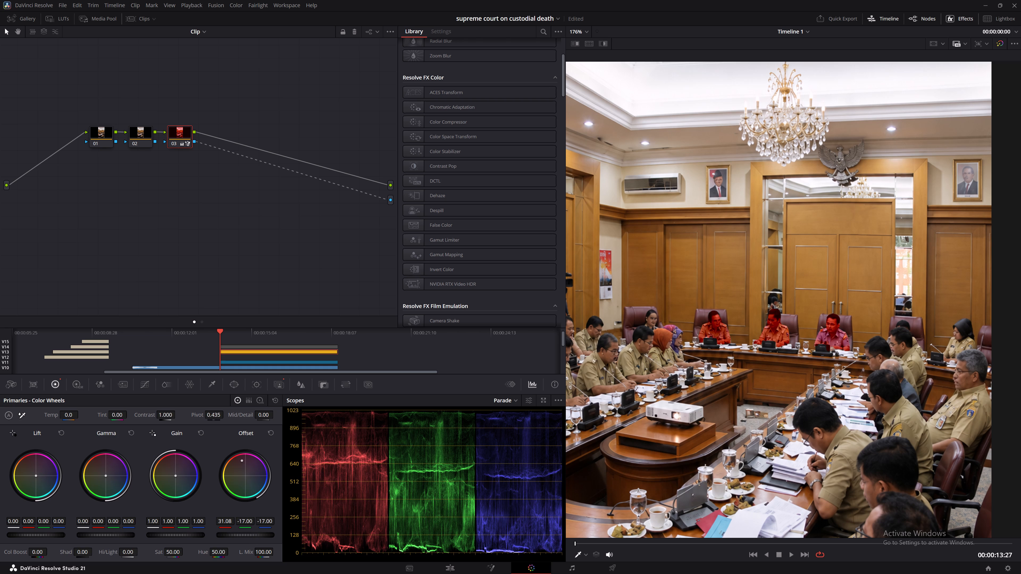
{"action": "left_click_drag", "start_coordinate": [248, 246], "coordinate": [408, 272]}
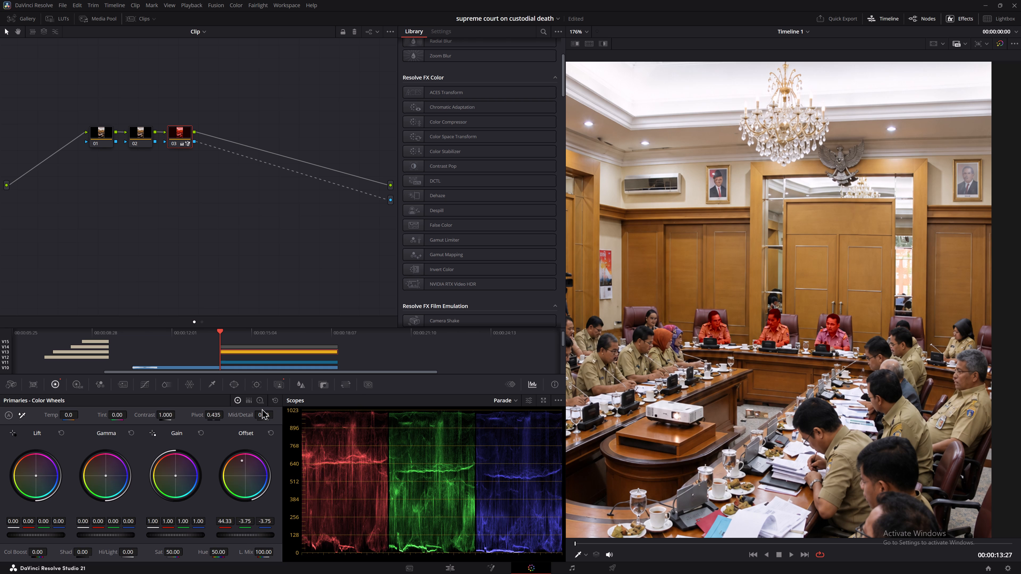
Set node 03's midtone detail to 100 and its contrast to 1.174.
{"action": "left_click_drag", "start_coordinate": [260, 411], "coordinate": [110, 407]}
{"action": "left_click_drag", "start_coordinate": [110, 407], "coordinate": [254, 407]}
{"action": "left_click_drag", "start_coordinate": [167, 415], "coordinate": [160, 439]}
{"action": "left_click_drag", "start_coordinate": [160, 439], "coordinate": [201, 441]}
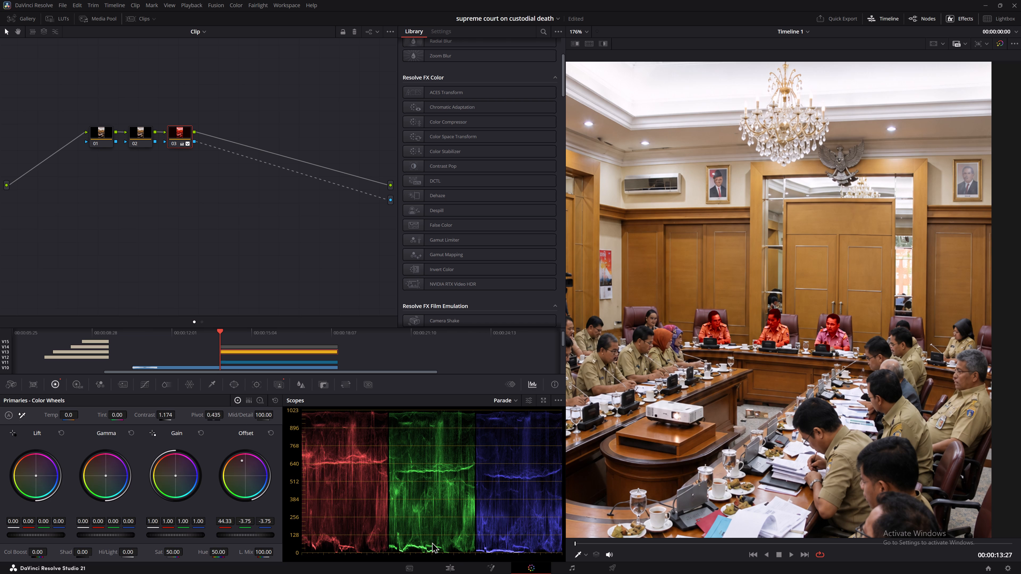
Return to the edit timeline and play from 00:00:13:09 past the end of the conference clips to review the red-tinted officers.
{"action": "left_click", "coordinate": [456, 561]}
{"action": "left_click", "coordinate": [457, 565]}
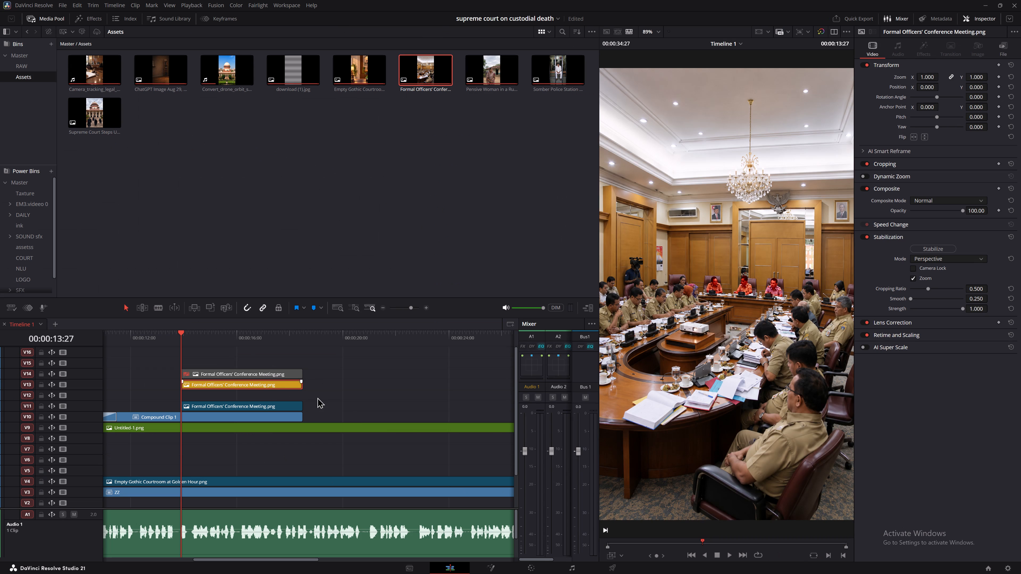
{"action": "left_click", "coordinate": [165, 342]}
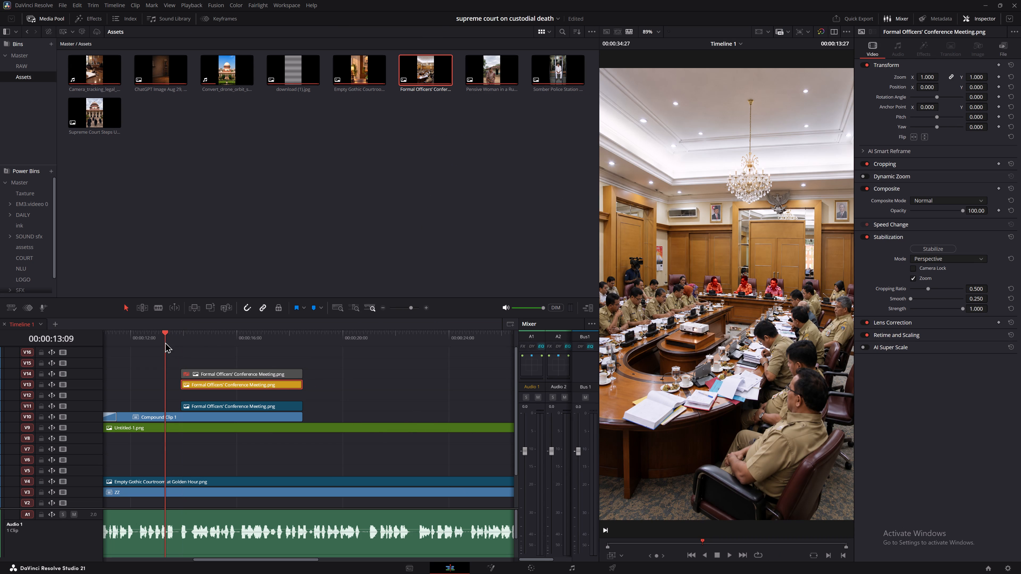
{"action": "key", "text": "space"}
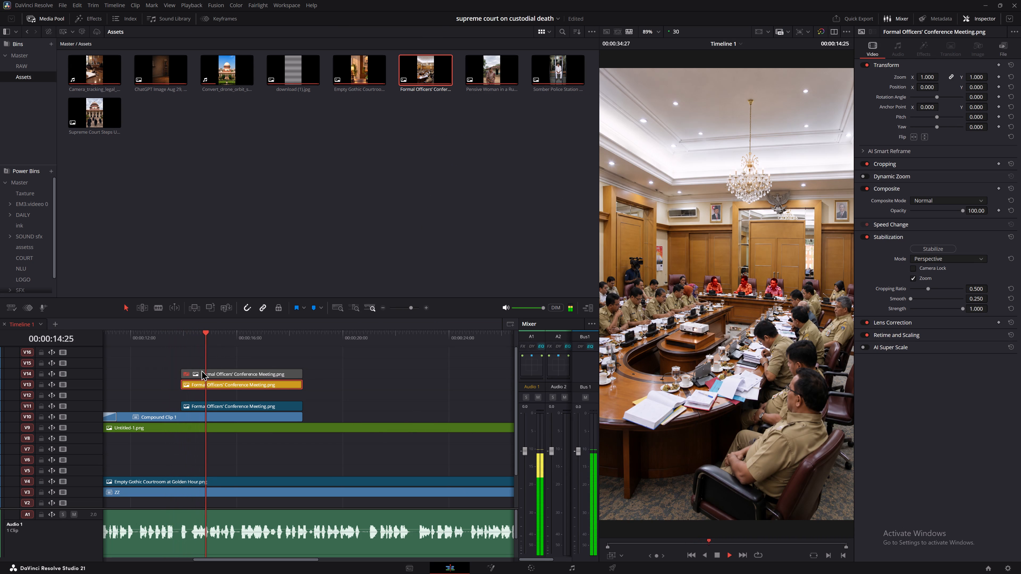
{"action": "key", "text": "space"}
{"action": "key", "text": "space"}
{"action": "key", "text": "space"}
{"action": "key", "text": "space"}
{"action": "key", "text": "space"}
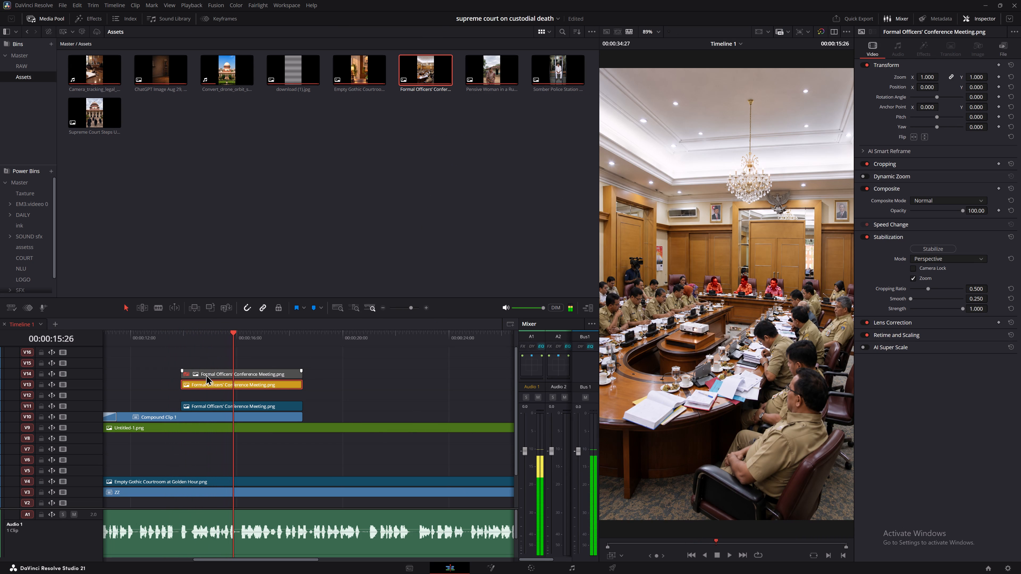
{"action": "key", "text": "space"}
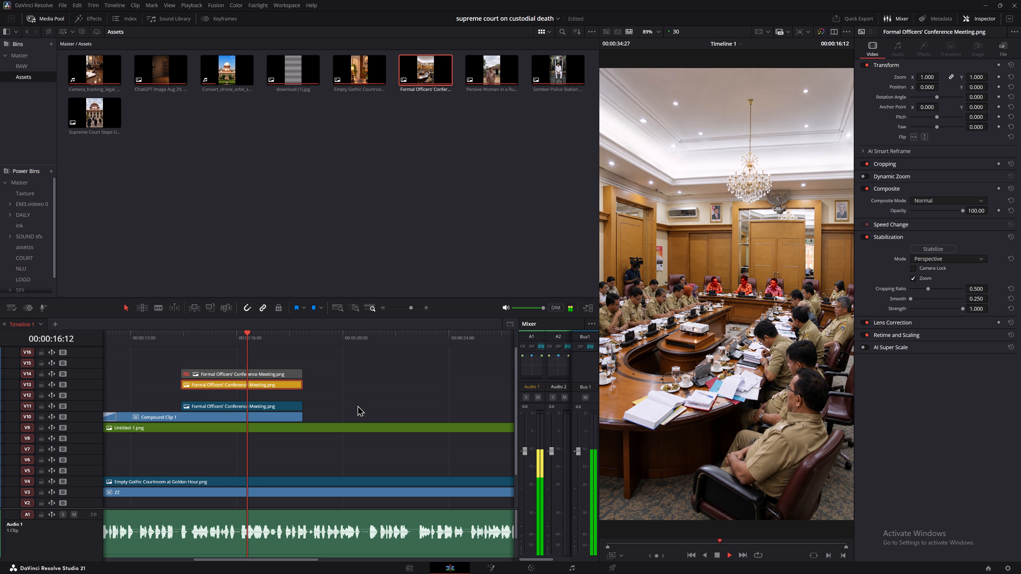
{"action": "key", "text": "space"}
{"action": "key", "text": "space"}
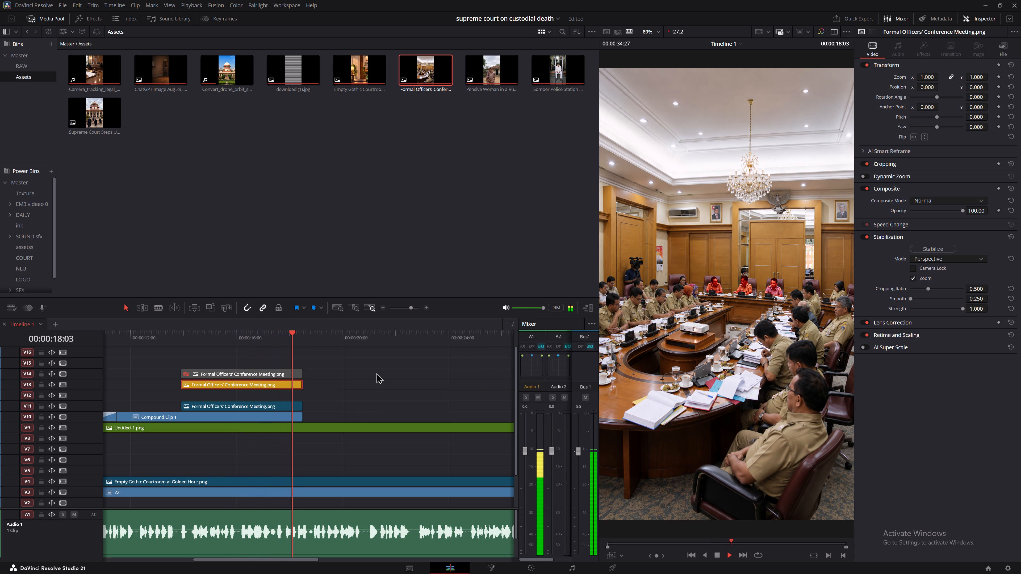
{"action": "key", "text": "space"}
{"action": "key", "text": "space"}
{"action": "key", "text": "space"}
{"action": "key", "text": "space"}
{"action": "key", "text": "space"}
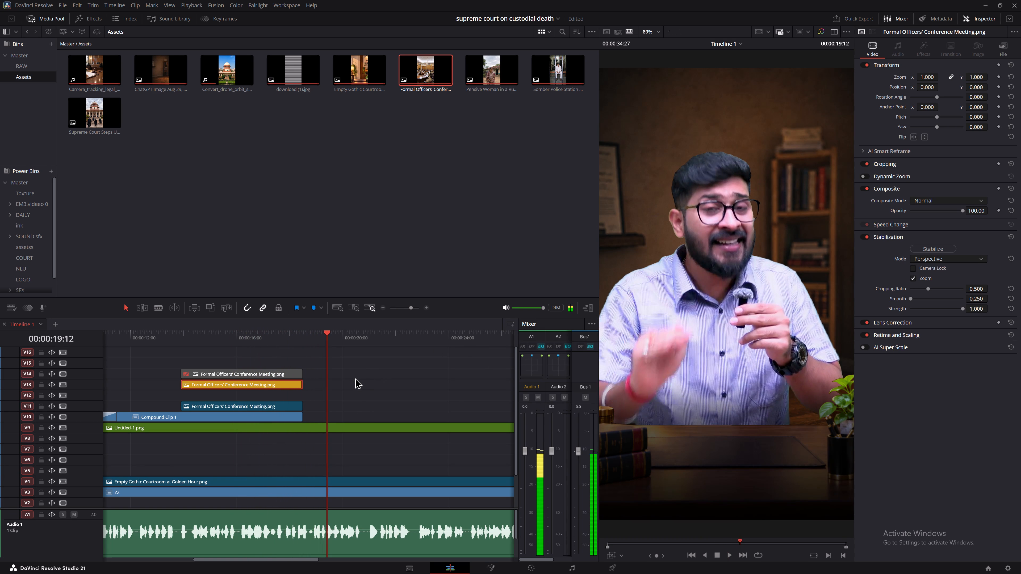
Replay the first half of the conference shot from the clips' start to check it against the voiceover.
{"action": "scroll", "coordinate": [355, 380], "scroll_direction": "up", "scroll_amount": 14, "text": "alt"}
{"action": "left_click", "coordinate": [225, 342]}
{"action": "key", "text": "space"}
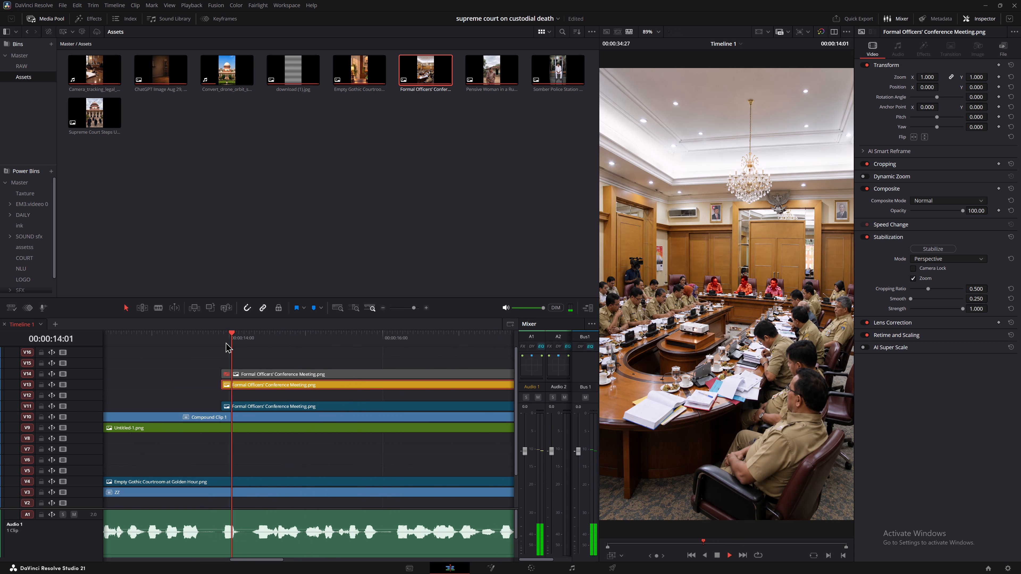
{"action": "key", "text": "space"}
{"action": "left_click_drag", "start_coordinate": [220, 340], "coordinate": [221, 343]}
{"action": "key", "text": "space"}
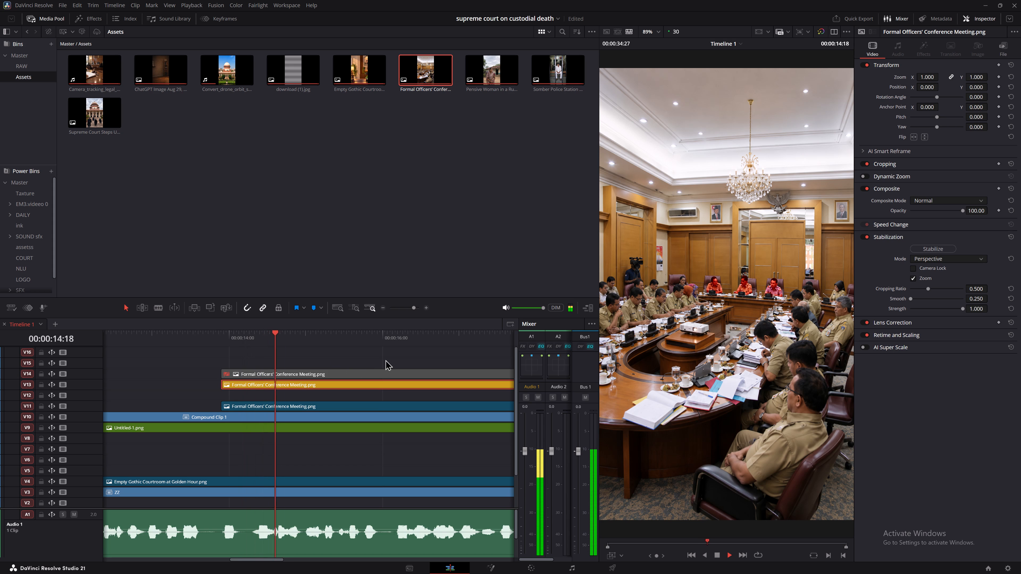
{"action": "middle_click_drag", "start_coordinate": [378, 358], "coordinate": [282, 353]}
{"action": "key", "text": "space"}
{"action": "key", "text": "space"}
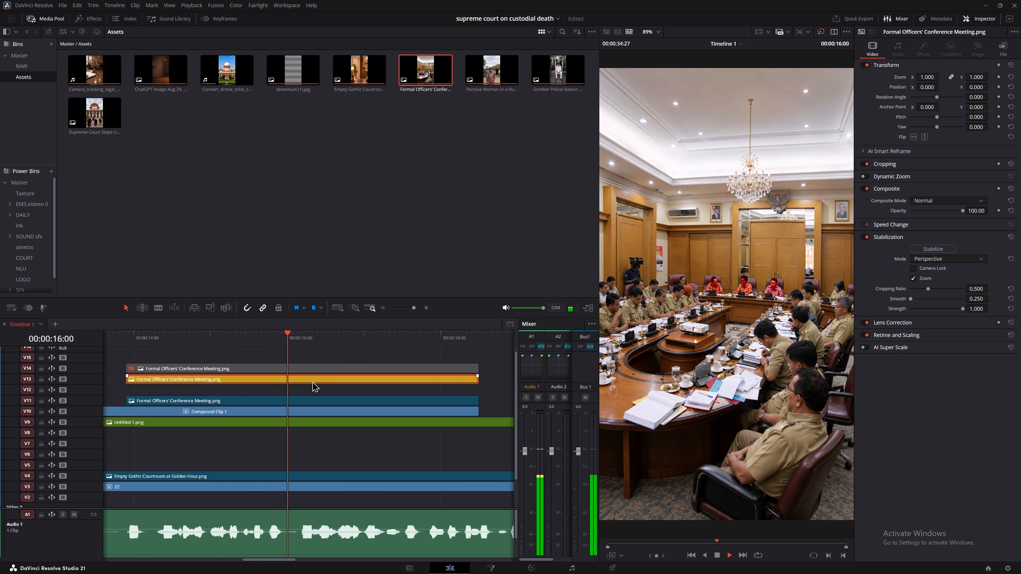
{"action": "key", "text": "space"}
Replay passages of the conference shot from 00:00:16:05 and about 00:00:15:00 through its end, and park the playhead at 00:00:17:25.
{"action": "left_click_drag", "start_coordinate": [324, 331], "coordinate": [300, 334]}
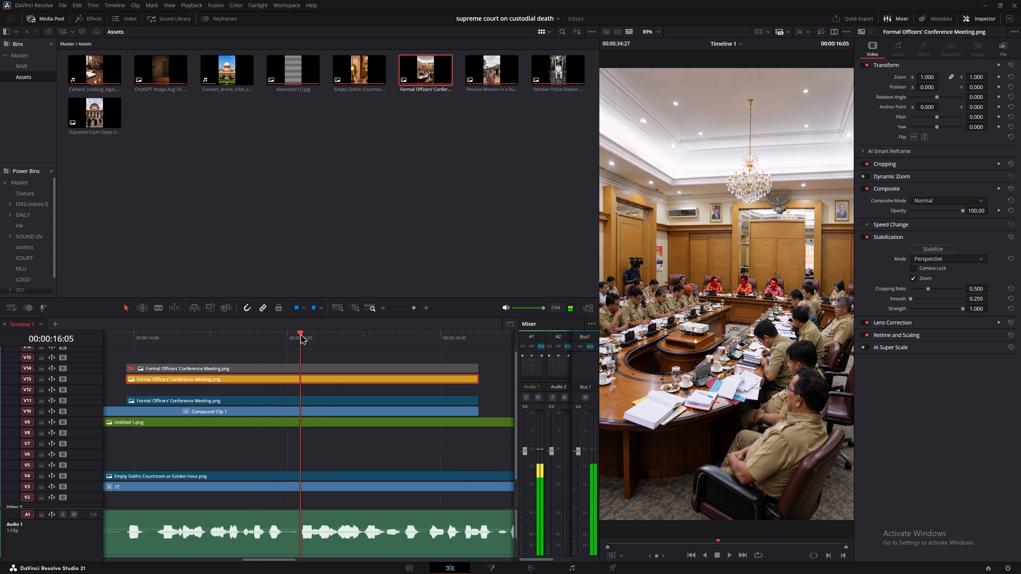
{"action": "left_click", "coordinate": [307, 368]}
{"action": "key", "text": "space"}
{"action": "key", "text": "space"}
{"action": "key", "text": "space"}
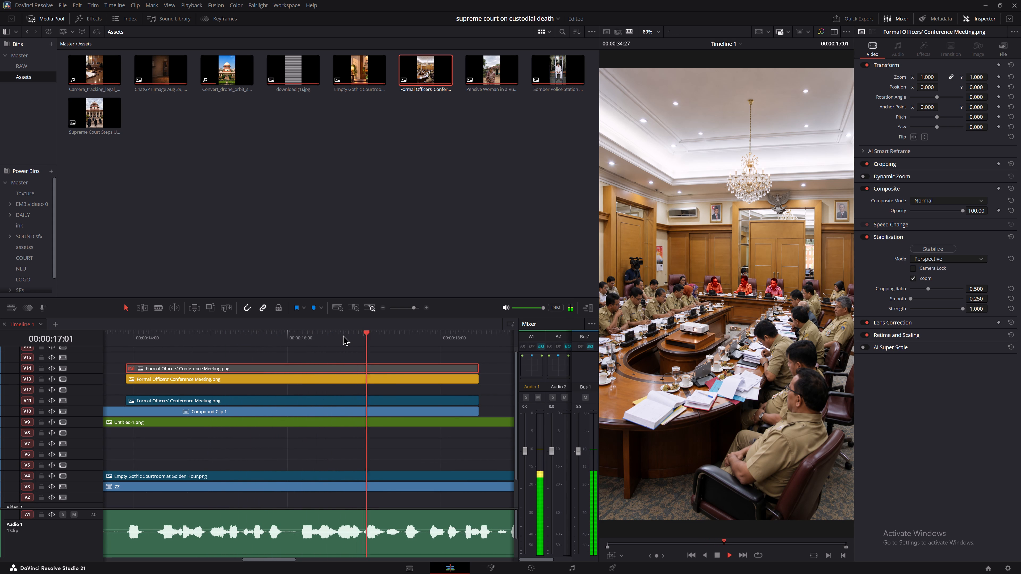
{"action": "key", "text": "space"}
{"action": "key", "text": "space"}
{"action": "key", "text": "space"}
{"action": "left_click_drag", "start_coordinate": [332, 334], "coordinate": [213, 345]}
{"action": "key", "text": "space"}
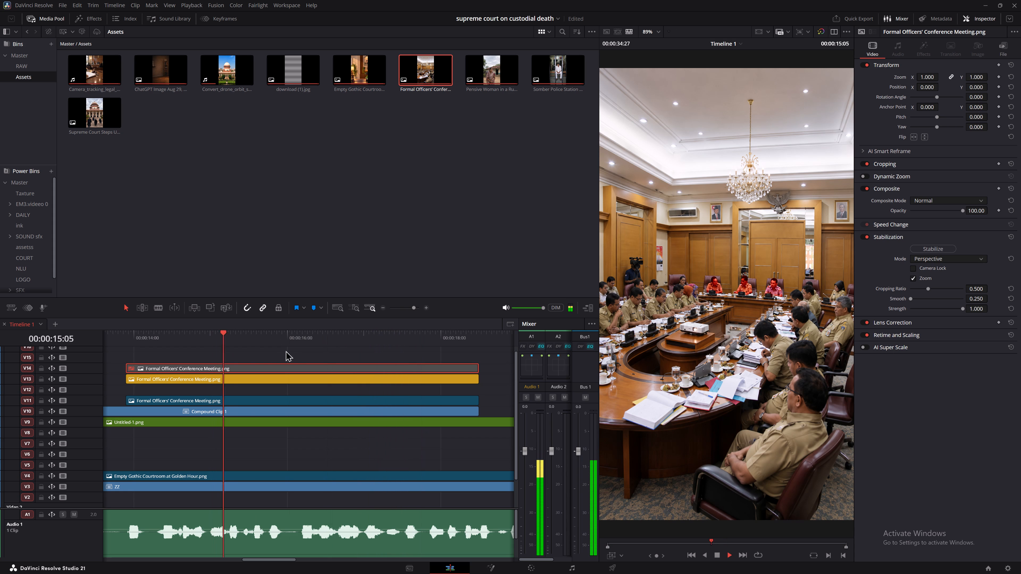
{"action": "key", "text": "space"}
{"action": "key", "text": "space"}
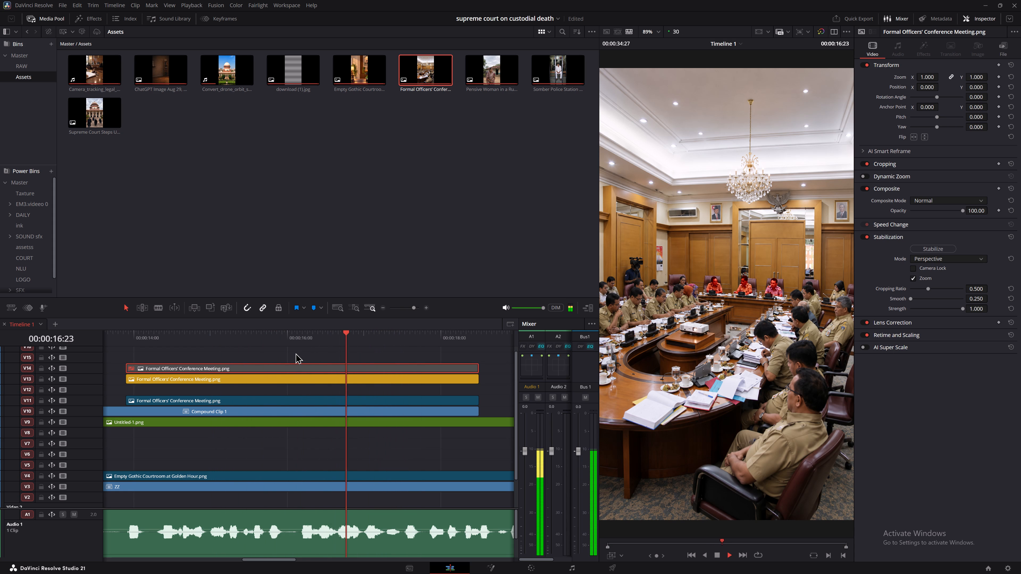
{"action": "key", "text": "space"}
{"action": "key", "text": "space"}
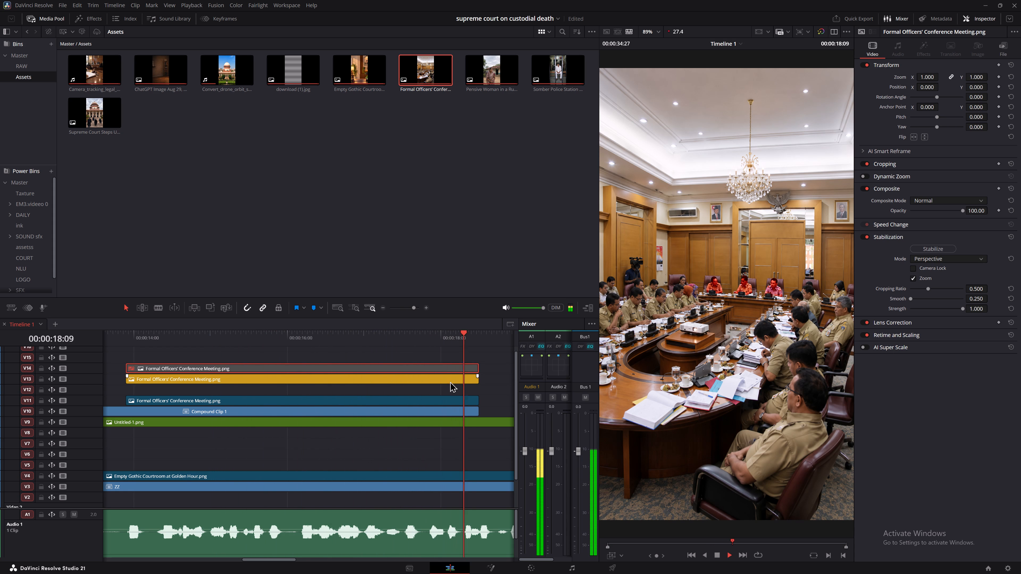
{"action": "key", "text": "space"}
{"action": "middle_click_drag", "start_coordinate": [484, 378], "coordinate": [445, 372]}
{"action": "left_click", "coordinate": [391, 341]}
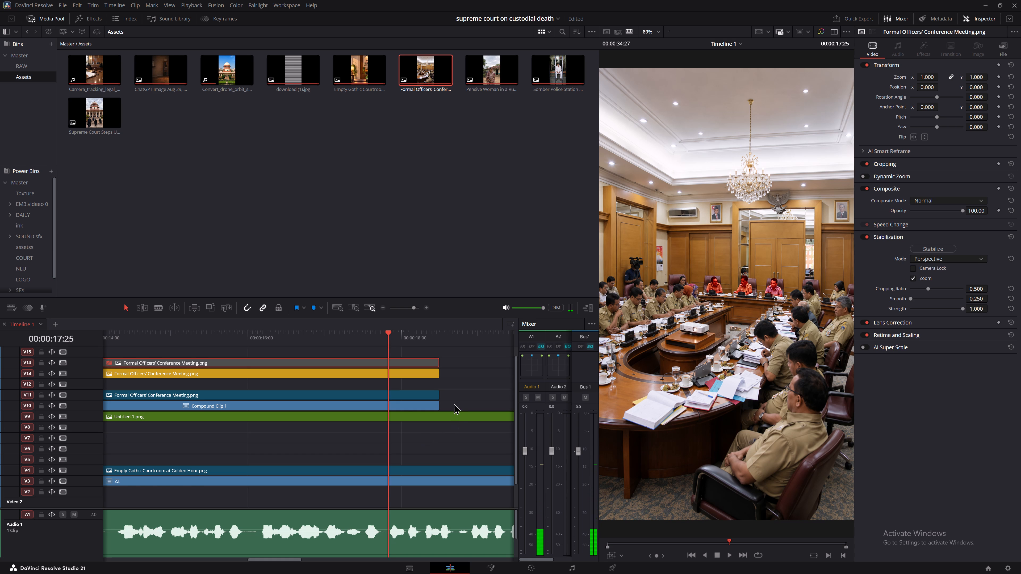
Replay passages of the conference shot from 00:00:17:02 and about 00:00:15:16 to locate the cut point against the voiceover.
{"action": "scroll", "coordinate": [454, 404], "scroll_direction": "up", "scroll_amount": 2}
{"action": "scroll", "coordinate": [475, 420], "scroll_direction": "down", "scroll_amount": 3, "text": "alt"}
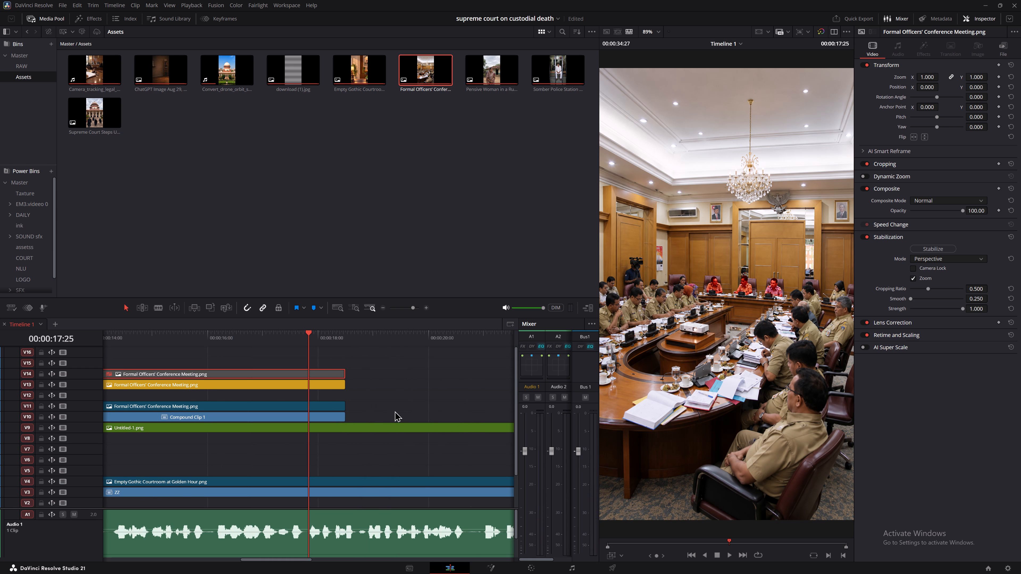
{"action": "left_click_drag", "start_coordinate": [379, 417], "coordinate": [328, 372]}
{"action": "key", "text": "2"}
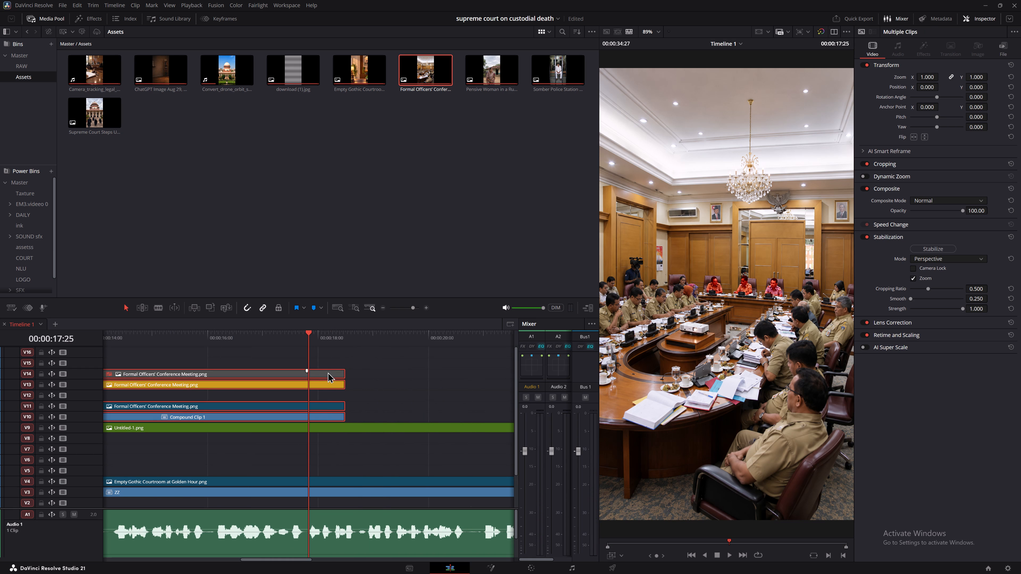
{"action": "left_click", "coordinate": [372, 373]}
{"action": "scroll", "coordinate": [419, 417], "scroll_direction": "up", "scroll_amount": 1, "text": "ctrl"}
{"action": "left_click", "coordinate": [315, 337]}
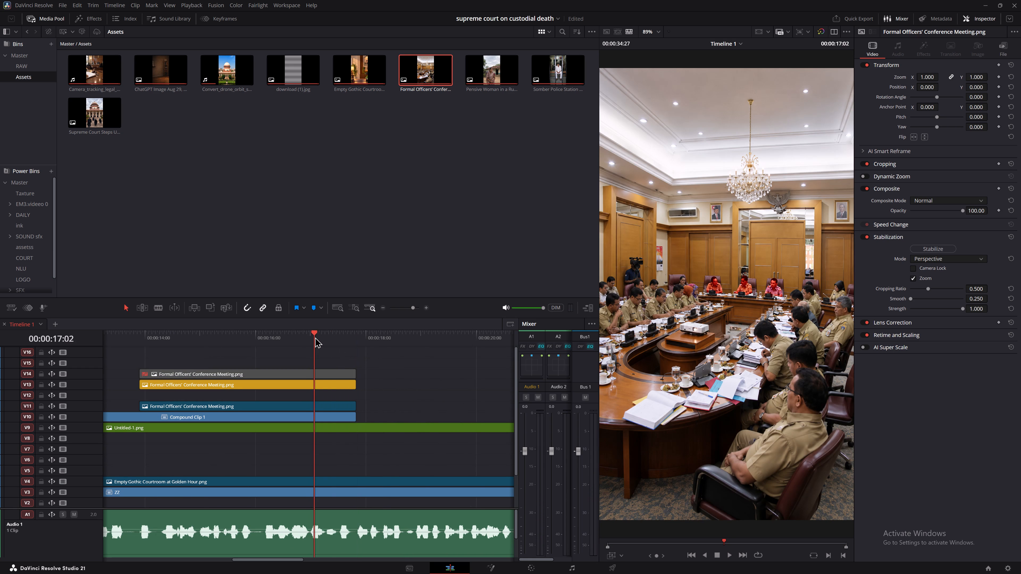
{"action": "key", "text": "space"}
{"action": "key", "text": "space"}
{"action": "left_click_drag", "start_coordinate": [272, 335], "coordinate": [231, 338]}
{"action": "key", "text": "space"}
{"action": "key", "text": "space"}
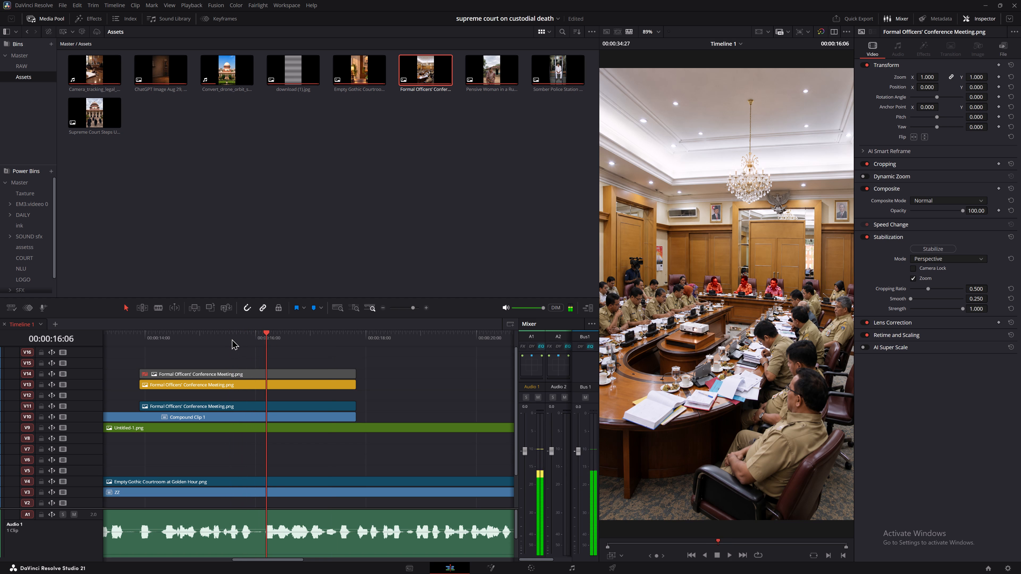
{"action": "key", "text": "space"}
{"action": "key", "text": "space"}
Split the disabled conference clip on V14 at 00:00:16:04 and delete the part before the cut.
{"action": "left_click_drag", "start_coordinate": [263, 338], "coordinate": [266, 339]}
{"action": "key", "text": "Left"}
{"action": "key", "text": "Left"}
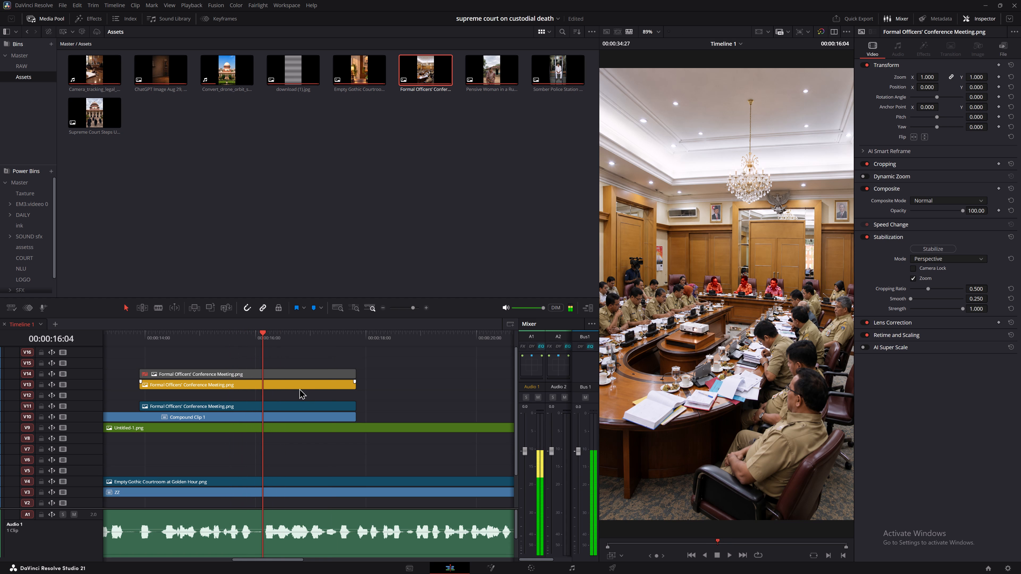
{"action": "left_click", "coordinate": [302, 375]}
{"action": "key", "text": "b"}
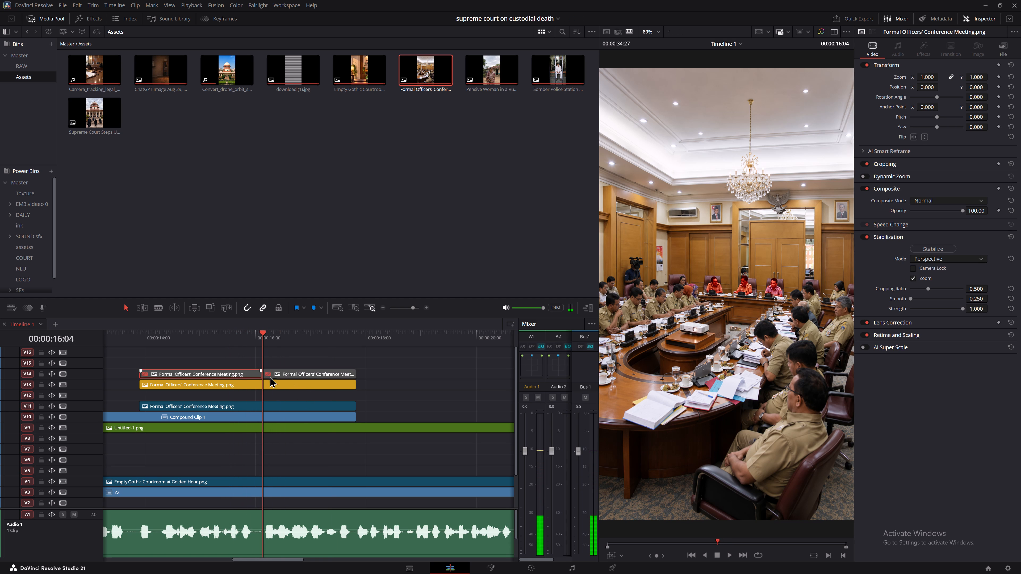
{"action": "left_click", "coordinate": [238, 375]}
{"action": "key", "text": "BackSpace"}
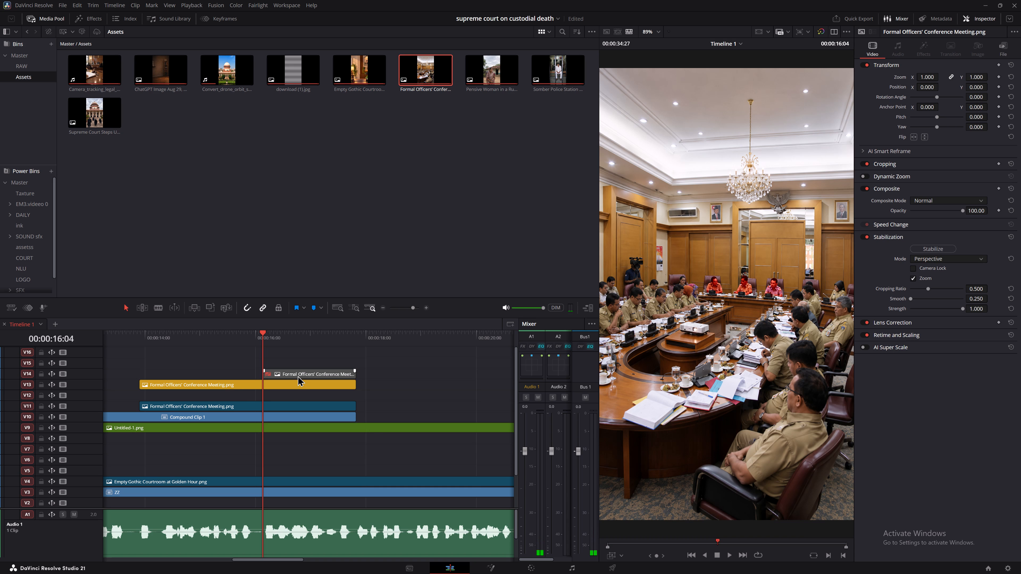
Enable the remaining conference clip on V14 and play from its start to 00:00:16:18.
{"action": "left_click", "coordinate": [298, 375]}
{"action": "key", "text": "d"}
{"action": "key", "text": "space"}
{"action": "key", "text": "space"}
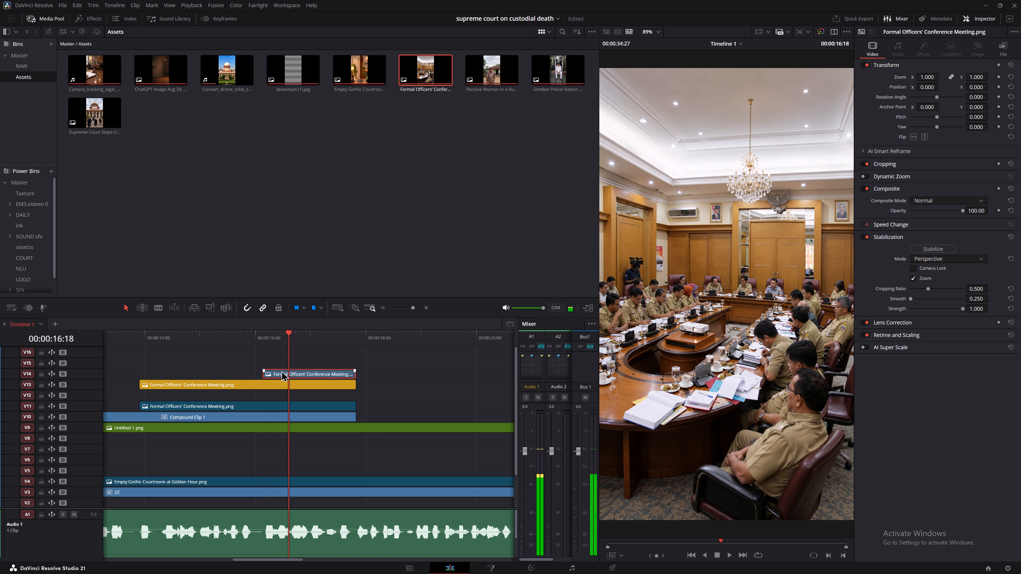
Set the clip color of the shortened conference clip on V14 to Lime.
{"action": "left_click", "coordinate": [281, 371]}
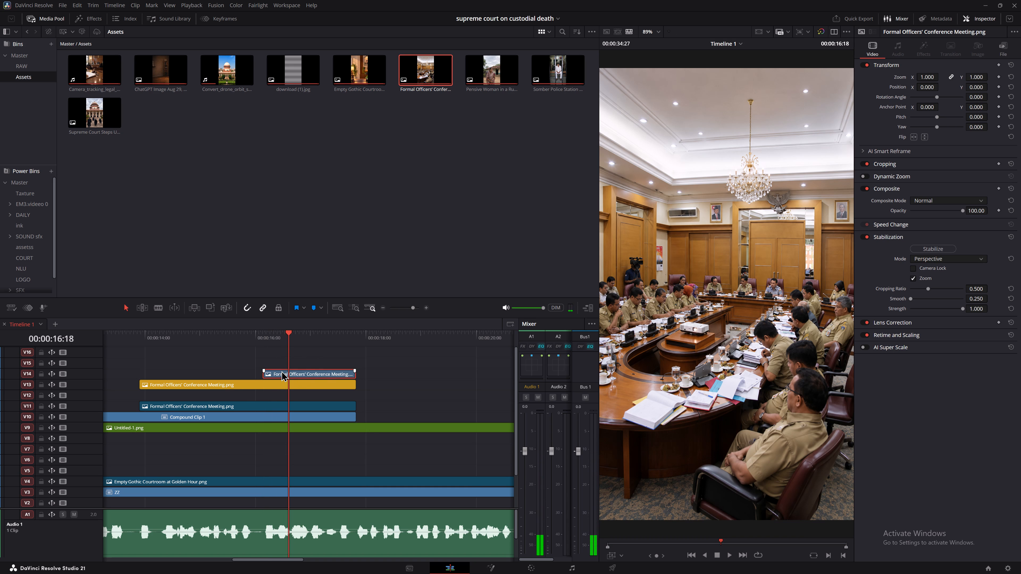
{"action": "right_click", "coordinate": [281, 371]}
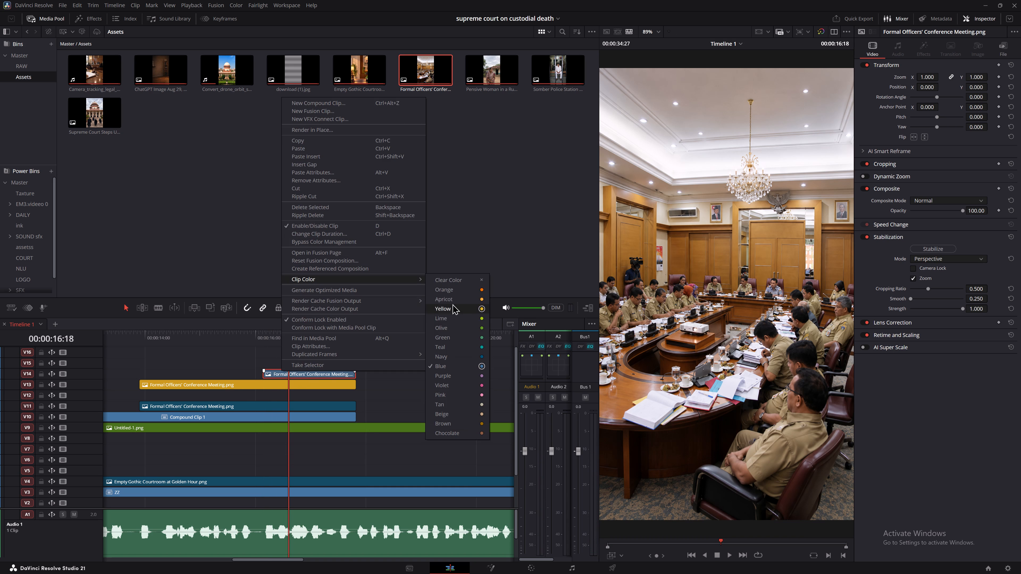
{"action": "left_click", "coordinate": [470, 322]}
{"action": "left_click", "coordinate": [407, 361]}
{"action": "left_click", "coordinate": [346, 373]}
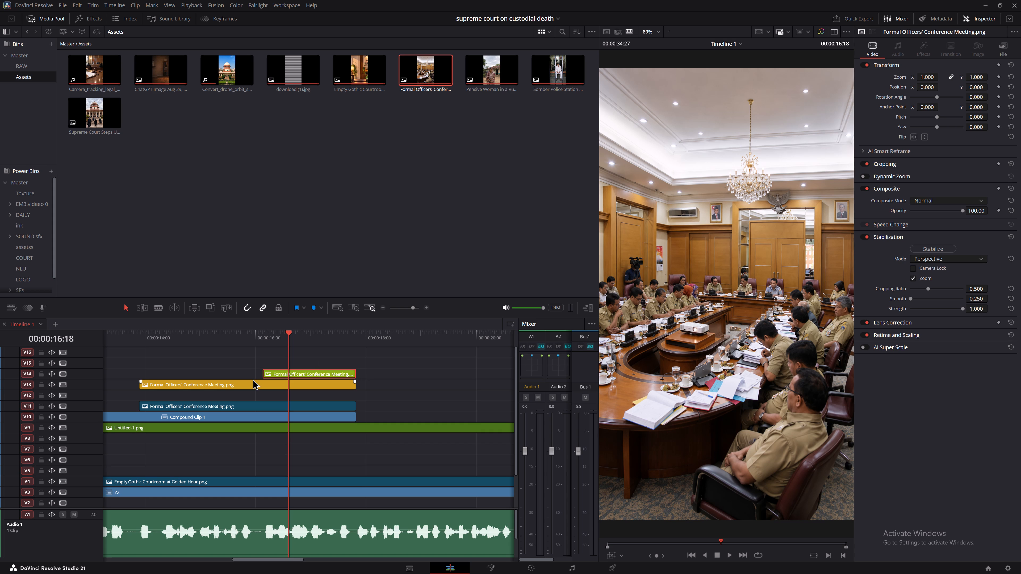
Replay the conference shot from about 00:00:15:25 and from just before its start to review the V14 layer's entry against the voiceover.
{"action": "left_click", "coordinate": [246, 343]}
{"action": "key", "text": "space"}
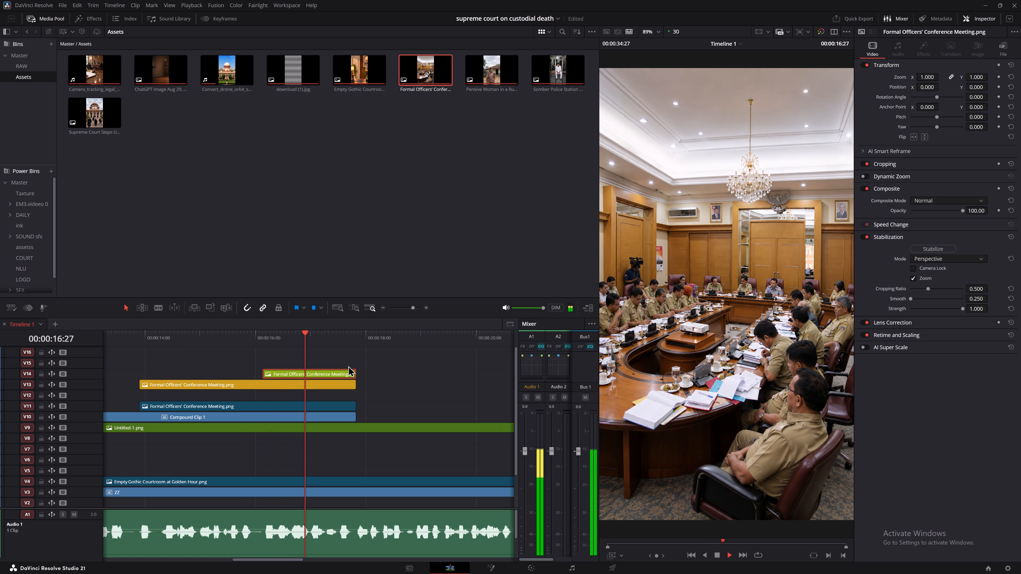
{"action": "key", "text": "space"}
{"action": "left_click", "coordinate": [136, 339]}
{"action": "key", "text": "space"}
{"action": "key", "text": "space"}
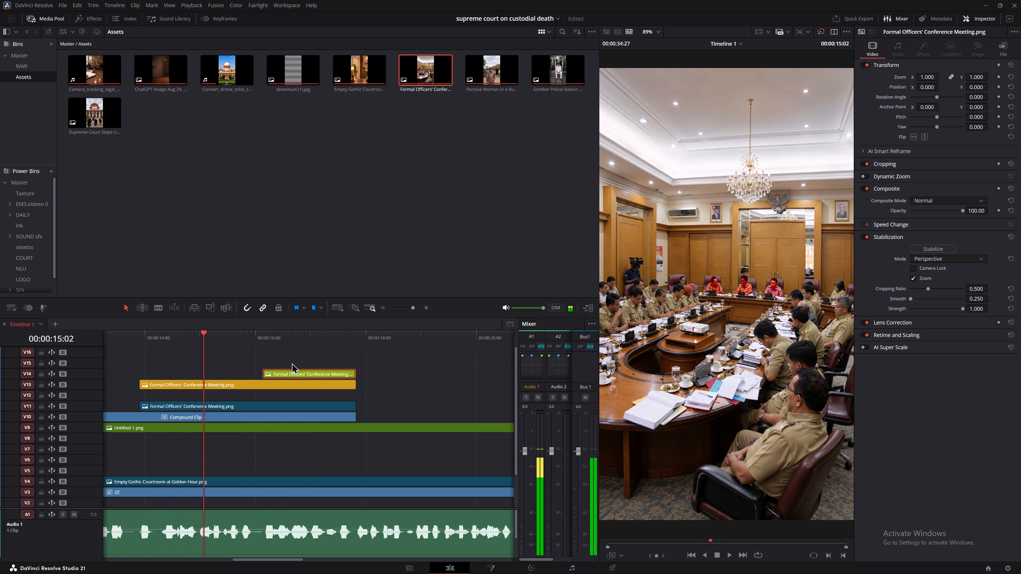
{"action": "left_click", "coordinate": [357, 373]}
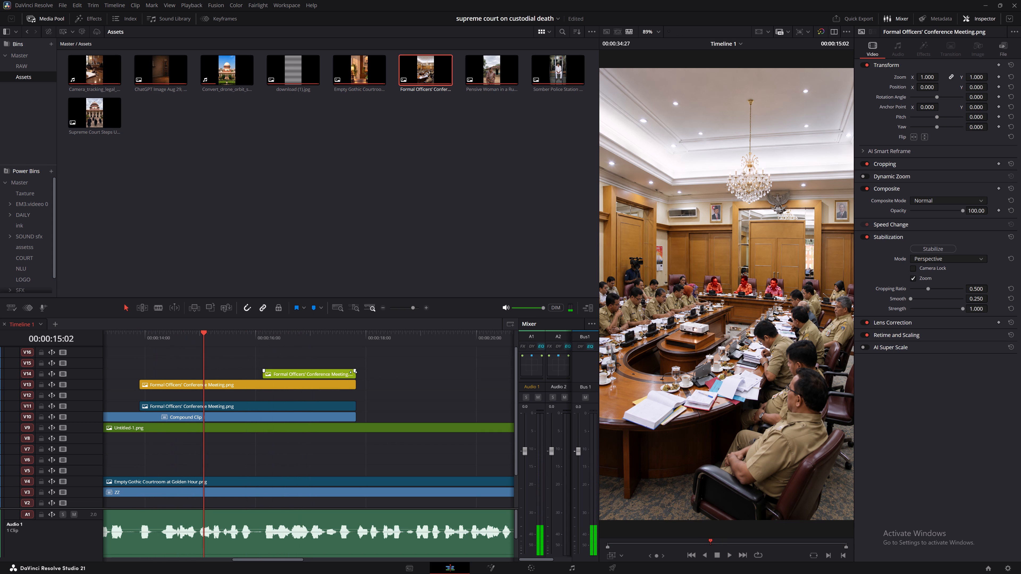
Save the project.
{"action": "key", "text": "ctrl+s"}
{"action": "key", "text": "ctrl+s"}
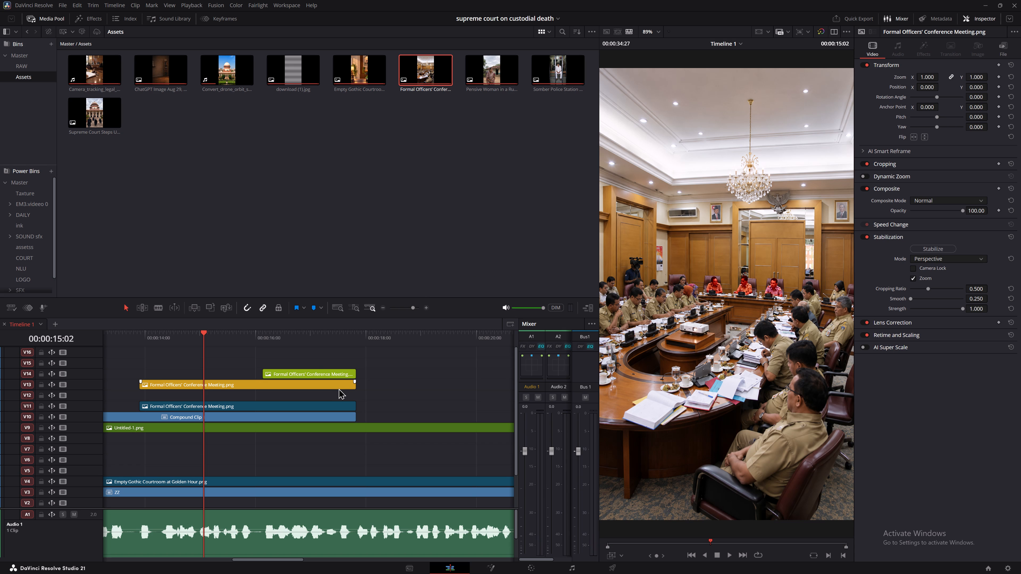
Play the conference shot from about 00:00:16:04 to 00:00:17:06 with the lime V14 clip selected, and open the Color page for grading.
{"action": "left_click", "coordinate": [262, 334]}
{"action": "key", "text": "space"}
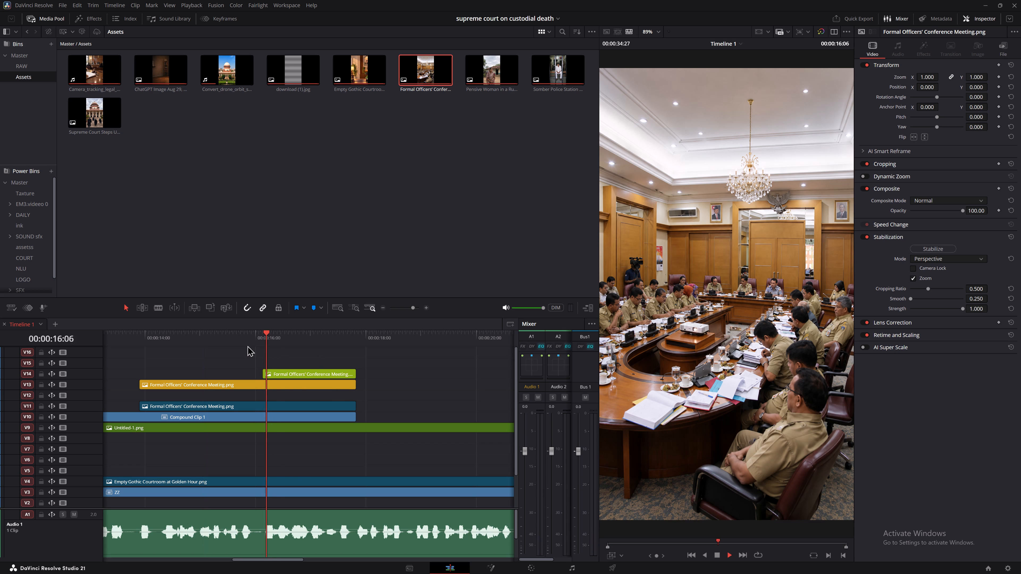
{"action": "key", "text": "space"}
{"action": "left_click", "coordinate": [294, 369]}
{"action": "key", "text": "space"}
{"action": "key", "text": "space"}
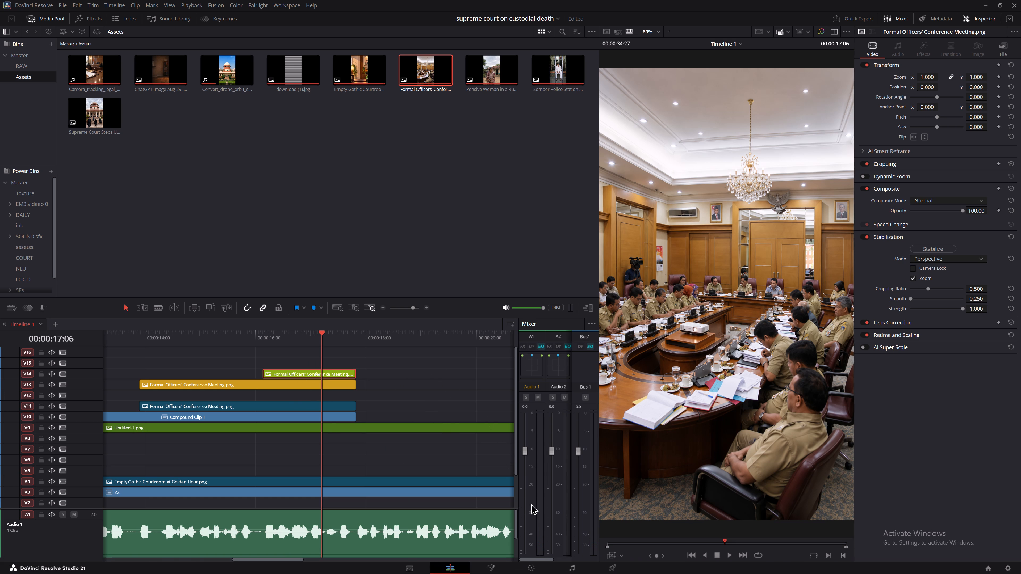
{"action": "left_click", "coordinate": [526, 566]}
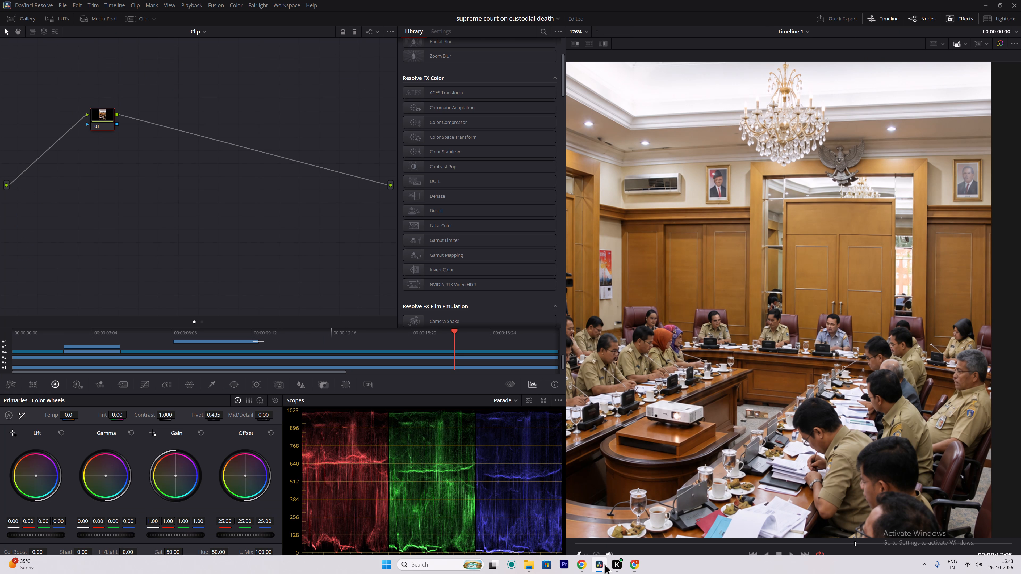
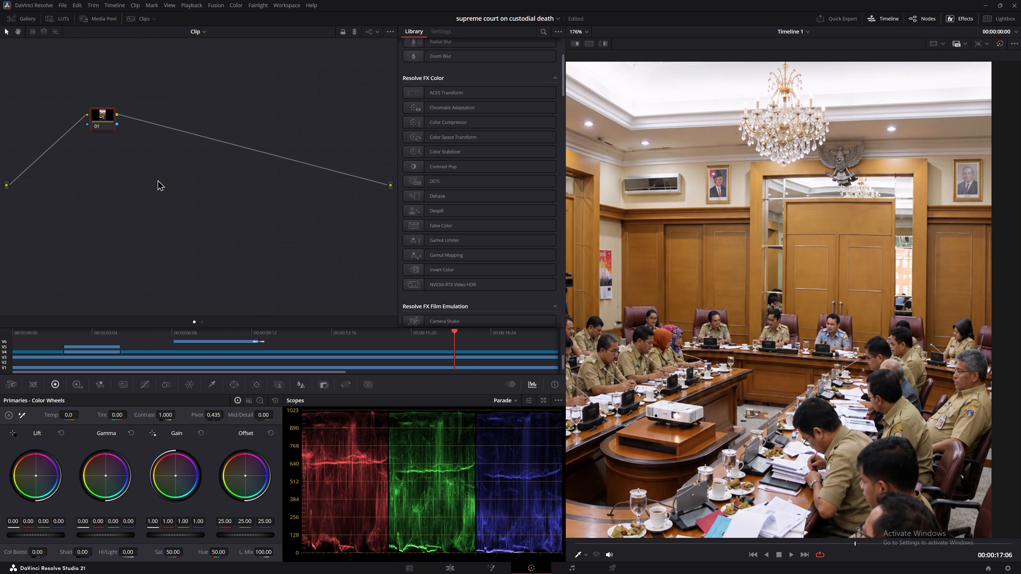
Add a second serial node to the grade of the lime conference clip on V14.
{"action": "scroll", "coordinate": [464, 369], "scroll_direction": "up", "scroll_amount": 2}
{"action": "scroll", "coordinate": [440, 342], "scroll_direction": "up", "scroll_amount": 8}
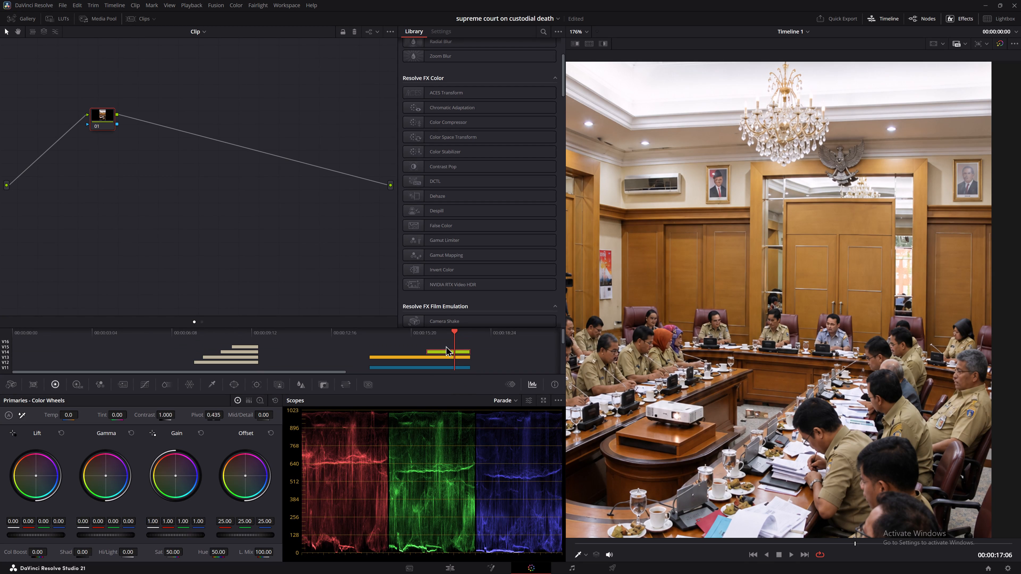
{"action": "left_click", "coordinate": [447, 349]}
{"action": "left_click_drag", "start_coordinate": [103, 116], "coordinate": [103, 119]}
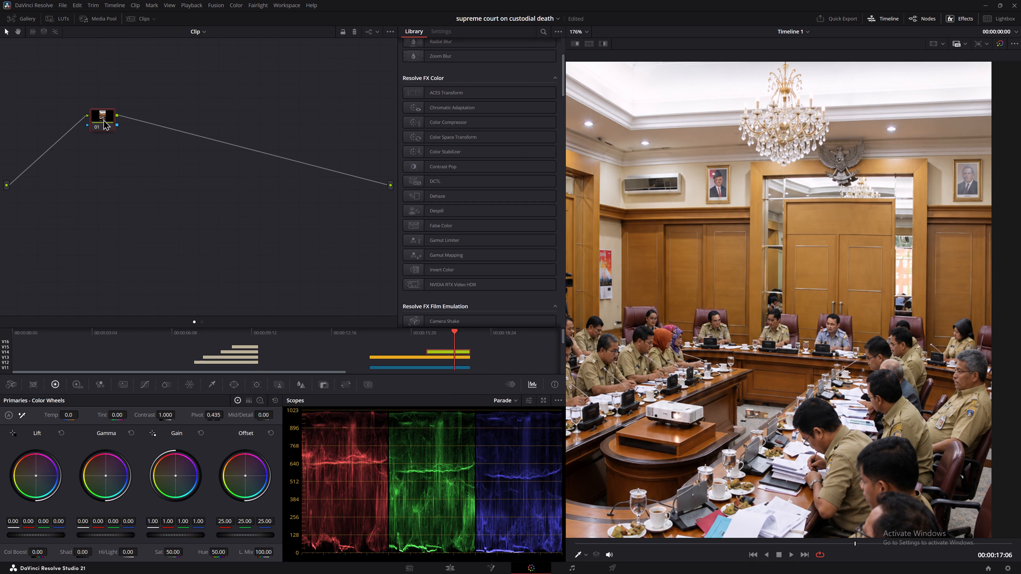
{"action": "left_click_drag", "start_coordinate": [103, 119], "coordinate": [105, 123]}
{"action": "key", "text": "alt+s"}
{"action": "left_click", "coordinate": [144, 119]}
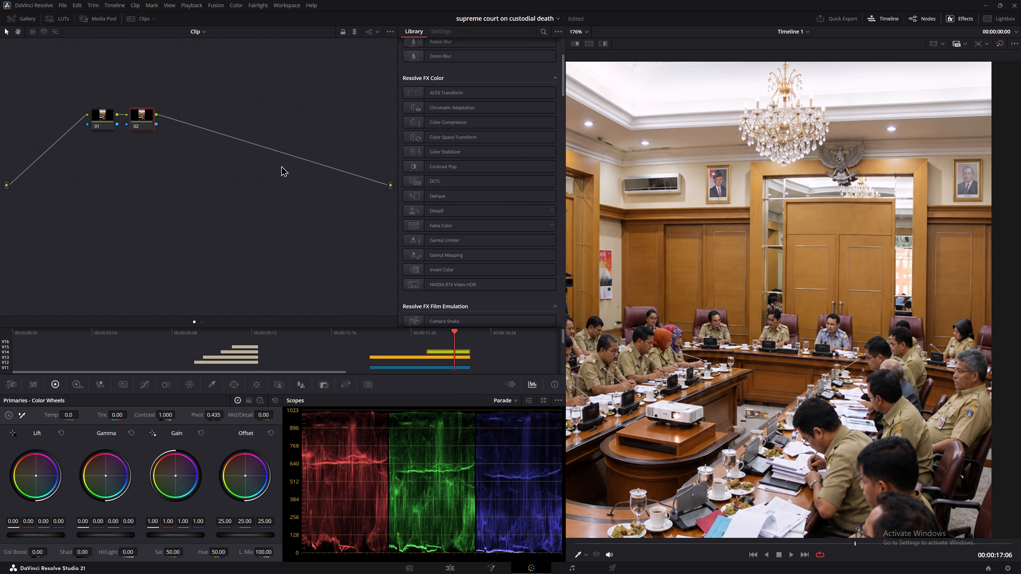
Add an alpha output to the clip's node graph.
{"action": "scroll", "coordinate": [266, 165], "scroll_direction": "down", "scroll_amount": 3, "text": "ctrl"}
{"action": "scroll", "coordinate": [270, 166], "scroll_direction": "down", "scroll_amount": 3, "text": "alt"}
{"action": "right_click", "coordinate": [192, 177]}
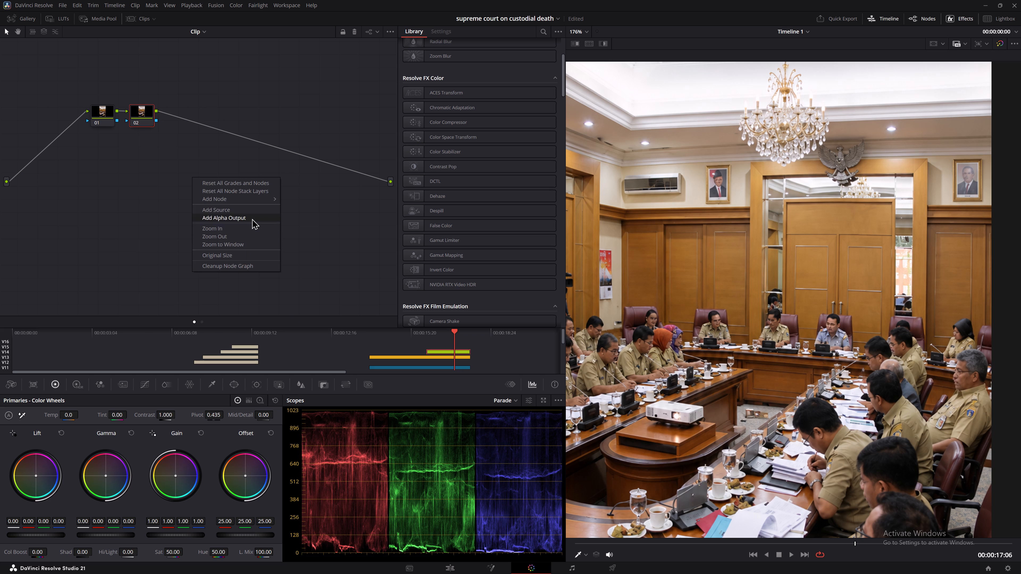
{"action": "left_click", "coordinate": [252, 218]}
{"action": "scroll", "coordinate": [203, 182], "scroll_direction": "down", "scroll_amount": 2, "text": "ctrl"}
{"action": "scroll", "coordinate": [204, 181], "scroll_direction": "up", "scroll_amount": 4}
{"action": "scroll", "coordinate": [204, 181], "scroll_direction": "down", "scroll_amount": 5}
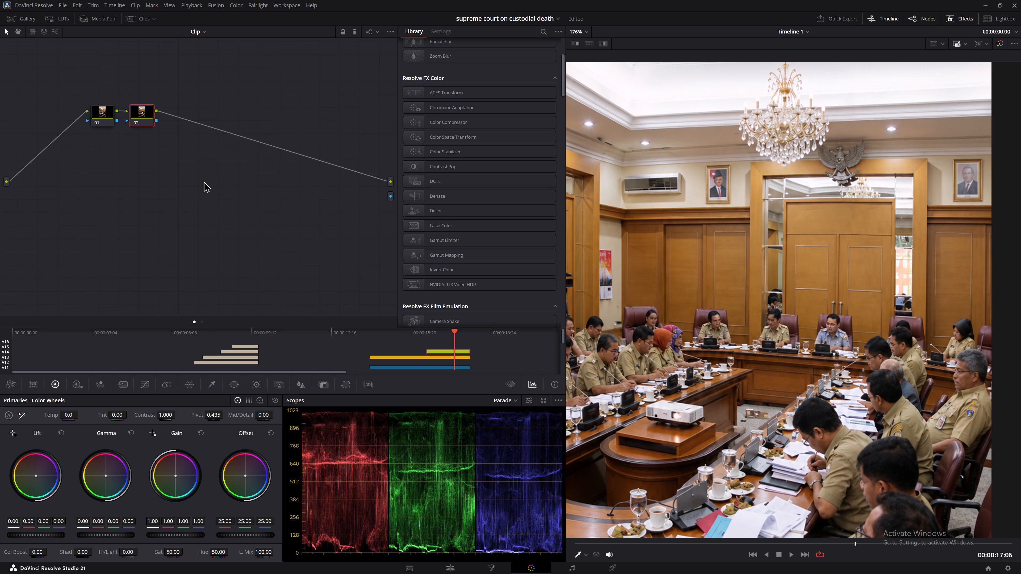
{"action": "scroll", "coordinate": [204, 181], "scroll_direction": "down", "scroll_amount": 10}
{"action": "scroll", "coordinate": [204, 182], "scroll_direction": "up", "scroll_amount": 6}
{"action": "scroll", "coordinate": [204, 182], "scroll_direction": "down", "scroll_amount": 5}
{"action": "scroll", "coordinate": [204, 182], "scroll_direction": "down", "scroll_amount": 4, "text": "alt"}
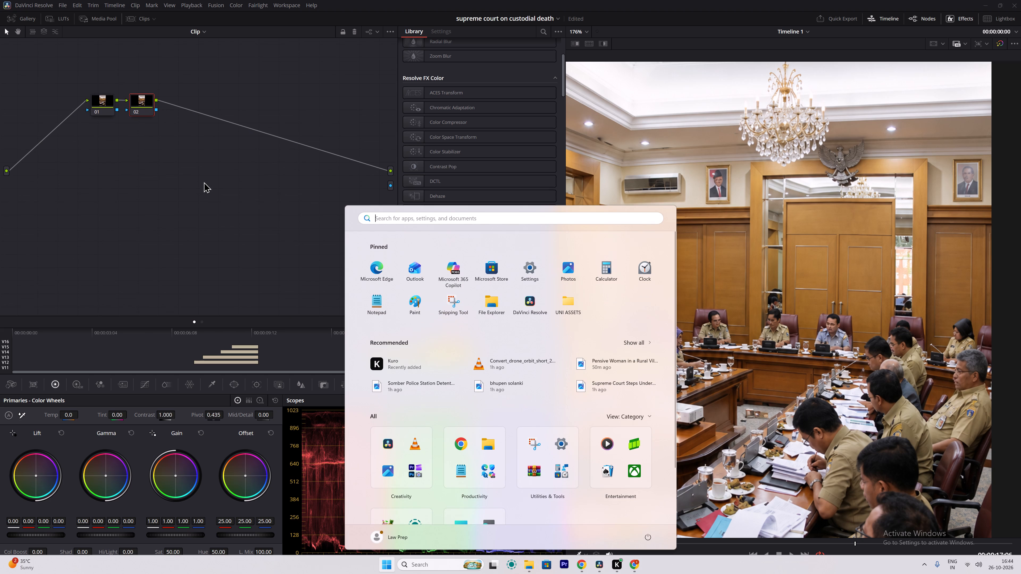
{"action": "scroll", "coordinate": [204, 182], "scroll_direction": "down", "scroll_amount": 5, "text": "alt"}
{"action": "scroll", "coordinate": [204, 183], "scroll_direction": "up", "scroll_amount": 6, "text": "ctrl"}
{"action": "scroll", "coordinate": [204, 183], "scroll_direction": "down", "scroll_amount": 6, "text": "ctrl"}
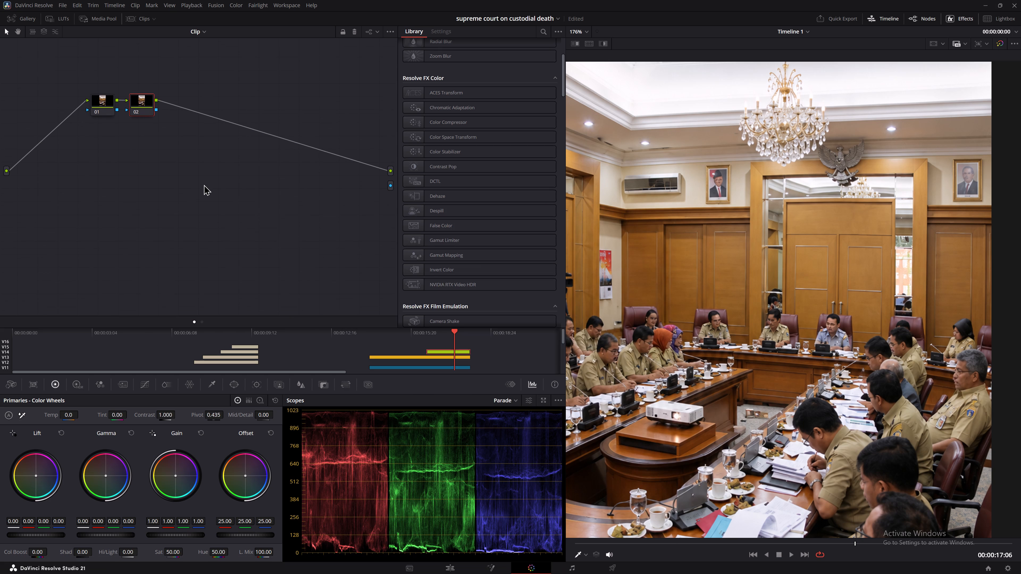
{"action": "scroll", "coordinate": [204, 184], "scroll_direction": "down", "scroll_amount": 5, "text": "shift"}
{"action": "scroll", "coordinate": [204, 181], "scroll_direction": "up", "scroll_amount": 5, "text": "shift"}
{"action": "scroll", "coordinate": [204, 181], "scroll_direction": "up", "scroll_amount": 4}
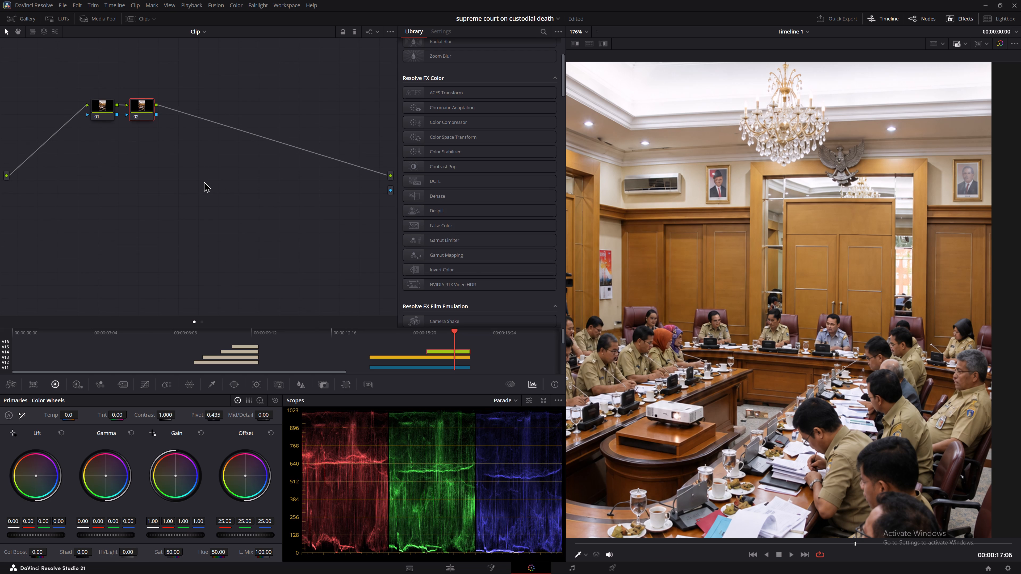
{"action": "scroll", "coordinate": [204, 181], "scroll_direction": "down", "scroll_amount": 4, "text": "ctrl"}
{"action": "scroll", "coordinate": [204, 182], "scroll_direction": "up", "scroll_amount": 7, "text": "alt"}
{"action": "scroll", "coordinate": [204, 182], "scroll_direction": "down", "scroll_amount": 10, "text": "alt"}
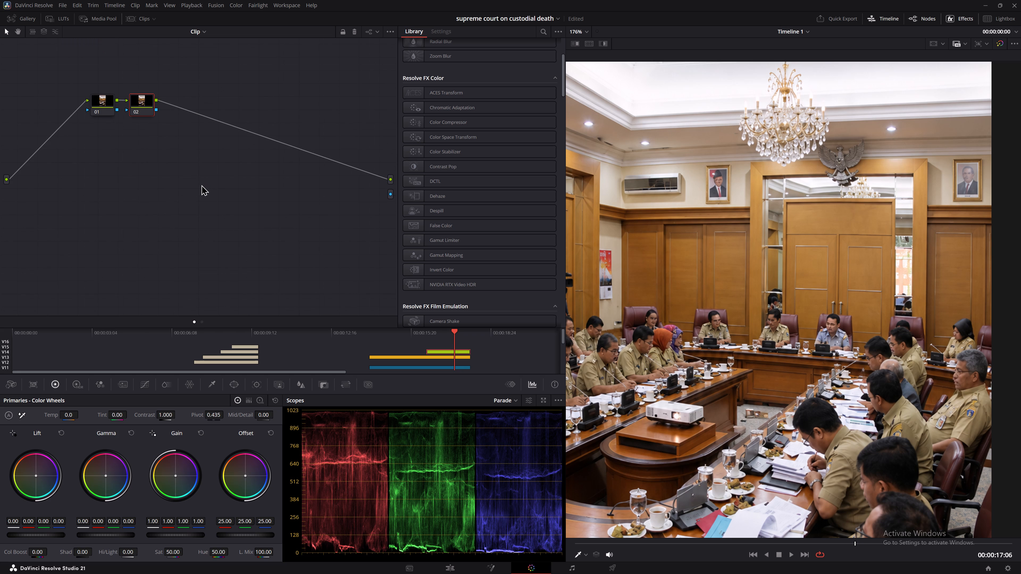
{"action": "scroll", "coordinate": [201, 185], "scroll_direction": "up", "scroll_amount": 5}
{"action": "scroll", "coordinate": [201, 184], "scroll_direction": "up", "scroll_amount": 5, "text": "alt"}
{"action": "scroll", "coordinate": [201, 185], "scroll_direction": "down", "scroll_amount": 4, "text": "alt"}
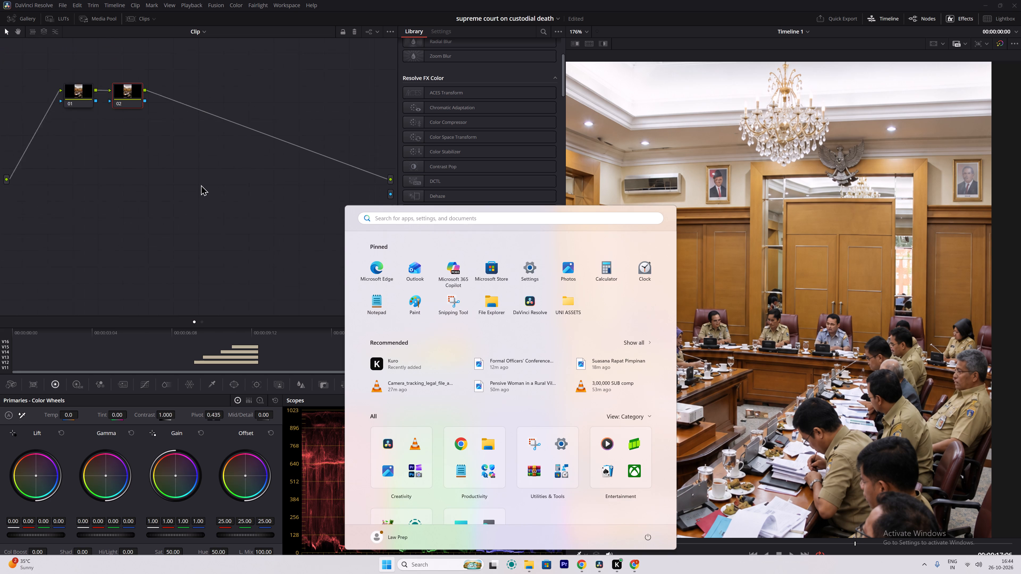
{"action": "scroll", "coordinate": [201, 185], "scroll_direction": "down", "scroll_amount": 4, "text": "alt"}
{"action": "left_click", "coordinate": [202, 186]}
Connect node 02's key output to the alpha output, keeping the node enabled.
{"action": "left_click", "coordinate": [135, 111]}
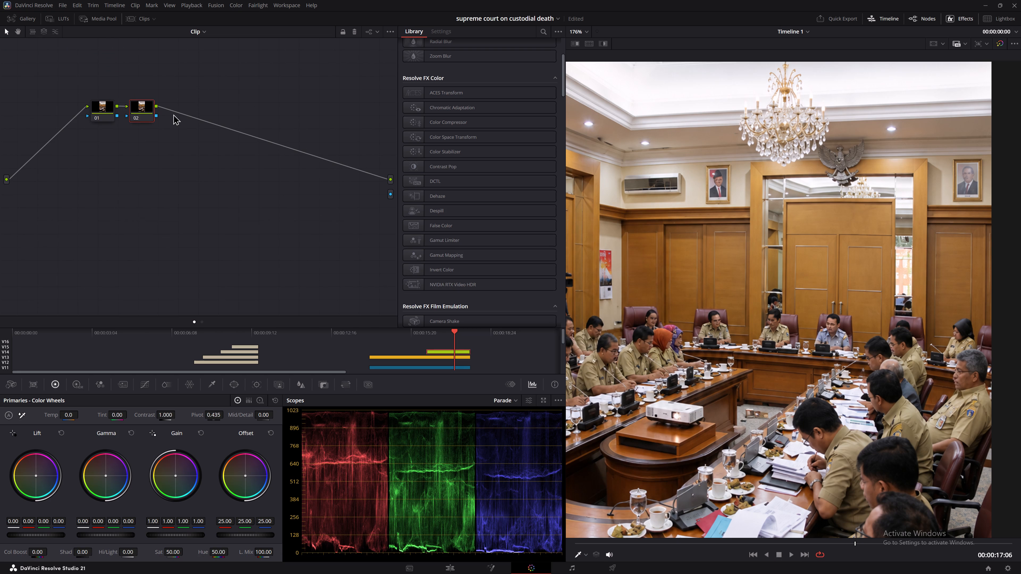
{"action": "left_click", "coordinate": [136, 120]}
{"action": "left_click", "coordinate": [136, 118]}
{"action": "left_click", "coordinate": [143, 107]}
{"action": "right_click", "coordinate": [256, 194]}
{"action": "left_click", "coordinate": [212, 168]}
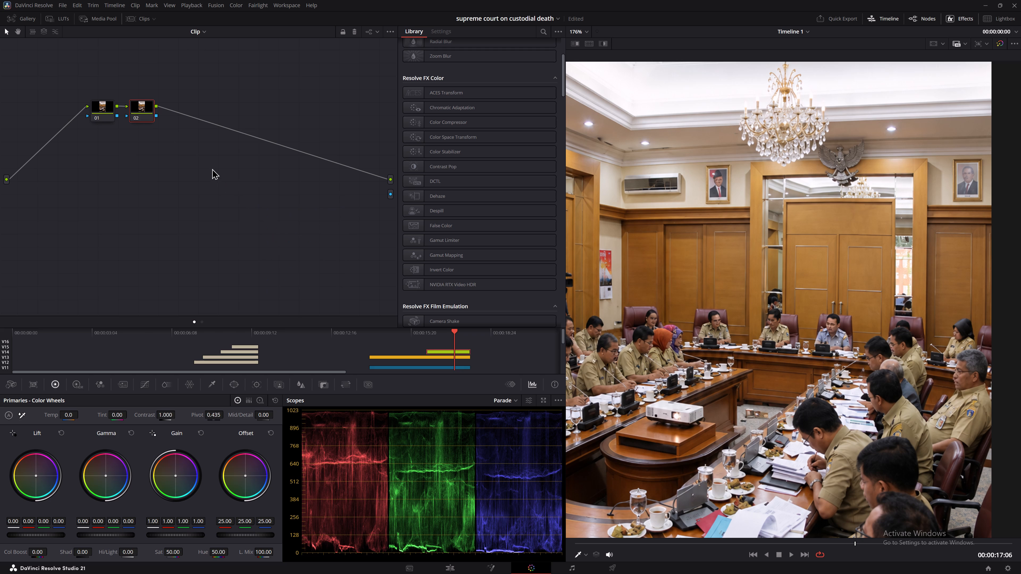
{"action": "left_click_drag", "start_coordinate": [155, 115], "coordinate": [389, 194]}
{"action": "left_click", "coordinate": [390, 194]}
{"action": "left_click", "coordinate": [144, 108]}
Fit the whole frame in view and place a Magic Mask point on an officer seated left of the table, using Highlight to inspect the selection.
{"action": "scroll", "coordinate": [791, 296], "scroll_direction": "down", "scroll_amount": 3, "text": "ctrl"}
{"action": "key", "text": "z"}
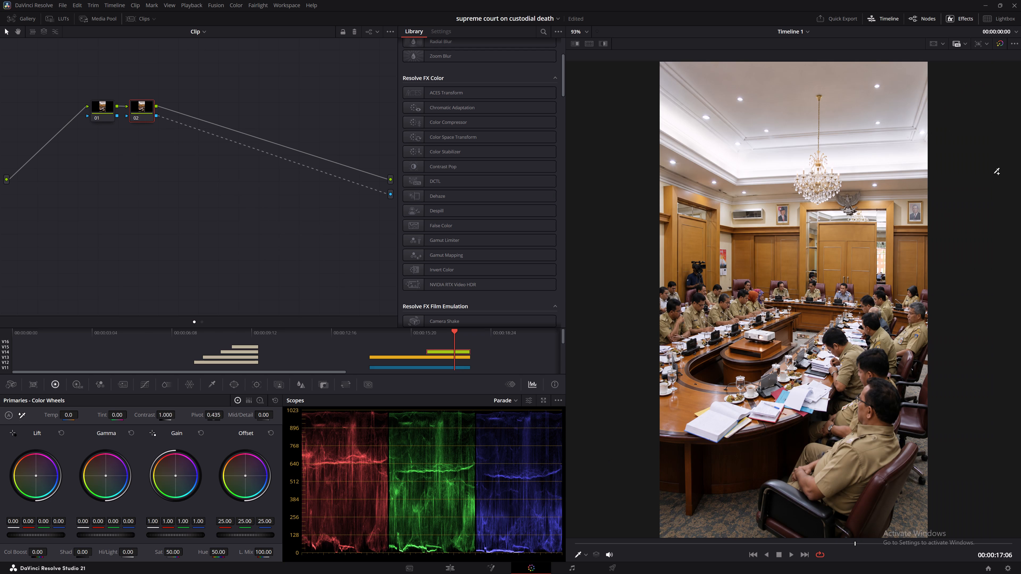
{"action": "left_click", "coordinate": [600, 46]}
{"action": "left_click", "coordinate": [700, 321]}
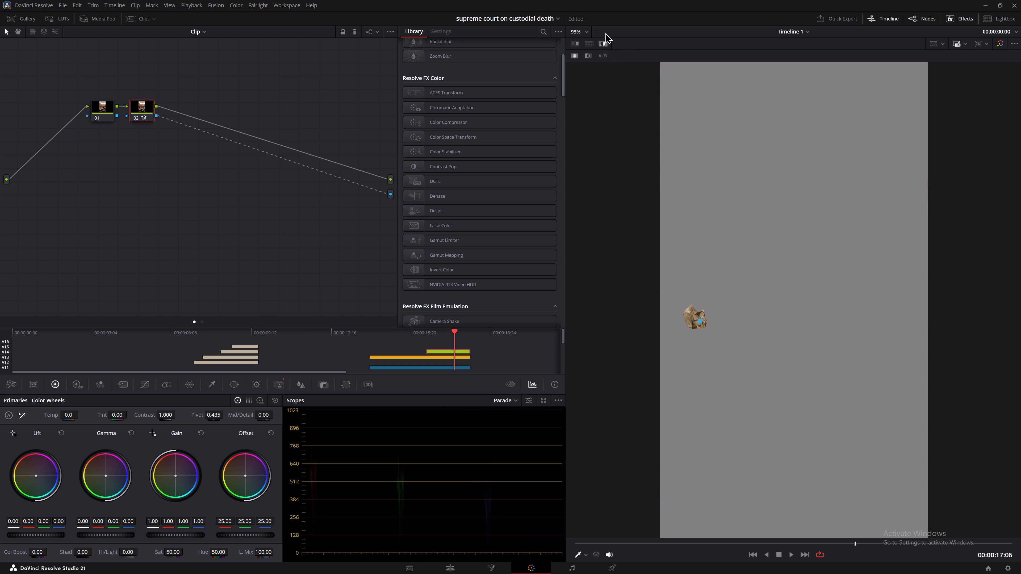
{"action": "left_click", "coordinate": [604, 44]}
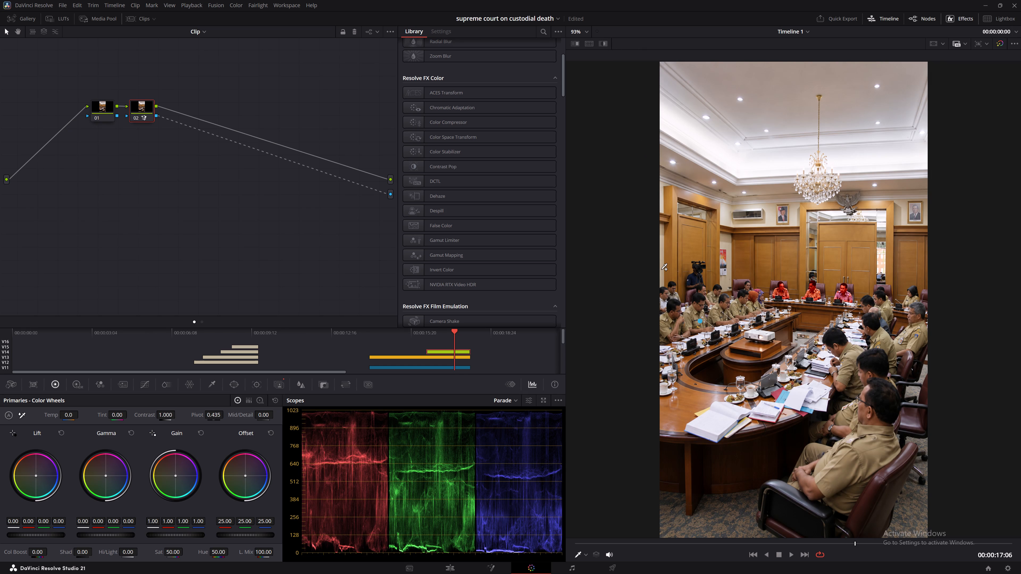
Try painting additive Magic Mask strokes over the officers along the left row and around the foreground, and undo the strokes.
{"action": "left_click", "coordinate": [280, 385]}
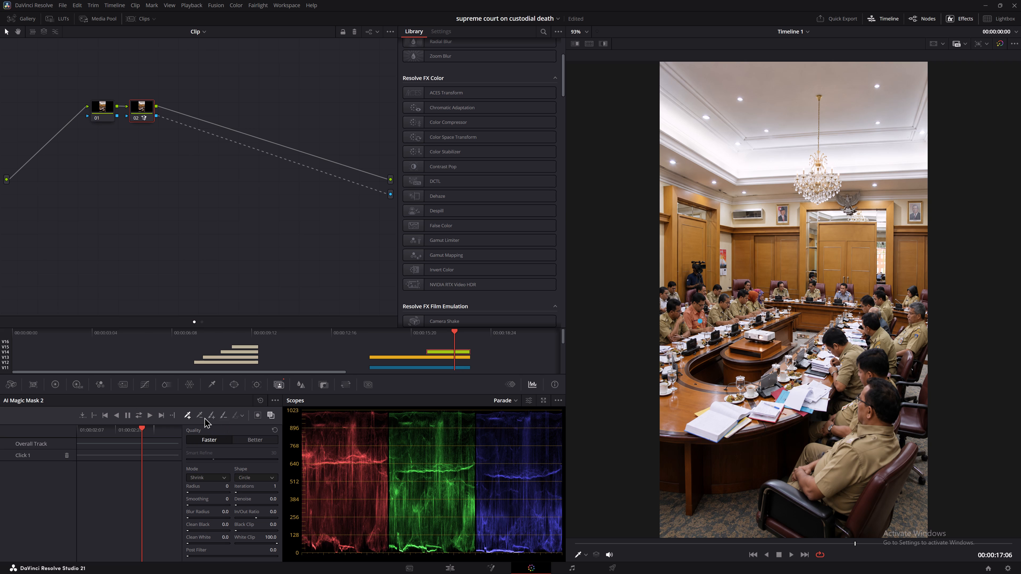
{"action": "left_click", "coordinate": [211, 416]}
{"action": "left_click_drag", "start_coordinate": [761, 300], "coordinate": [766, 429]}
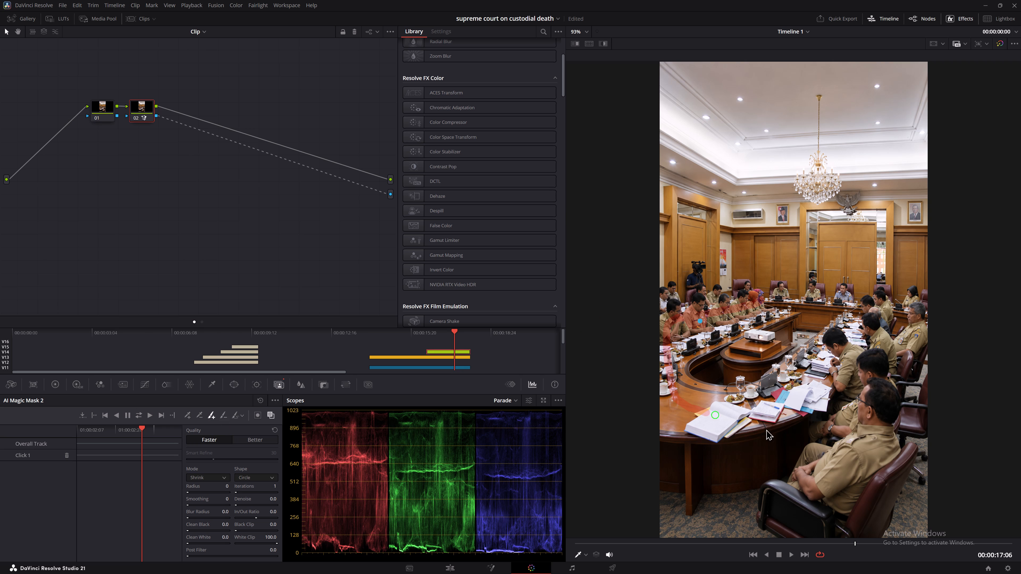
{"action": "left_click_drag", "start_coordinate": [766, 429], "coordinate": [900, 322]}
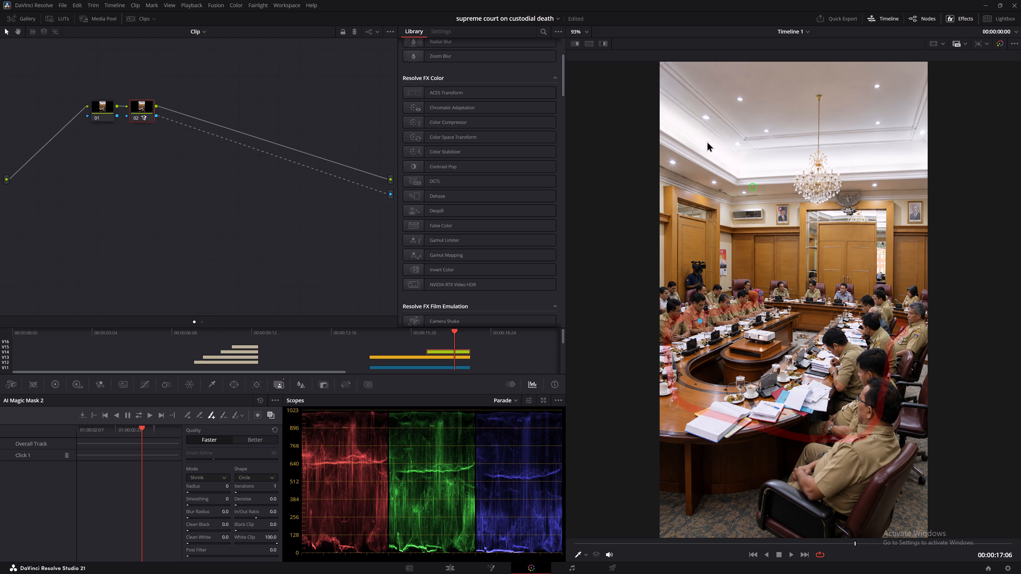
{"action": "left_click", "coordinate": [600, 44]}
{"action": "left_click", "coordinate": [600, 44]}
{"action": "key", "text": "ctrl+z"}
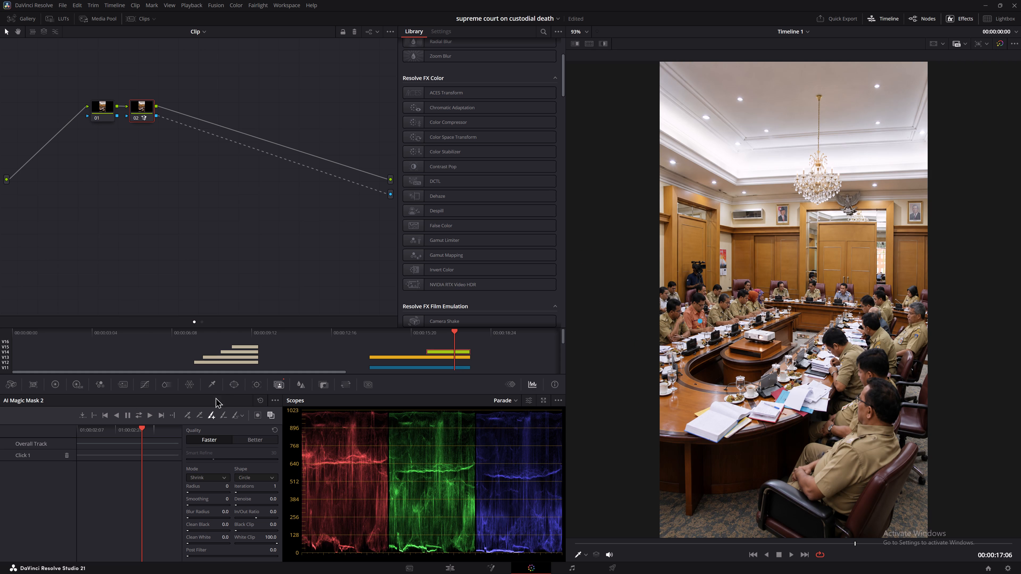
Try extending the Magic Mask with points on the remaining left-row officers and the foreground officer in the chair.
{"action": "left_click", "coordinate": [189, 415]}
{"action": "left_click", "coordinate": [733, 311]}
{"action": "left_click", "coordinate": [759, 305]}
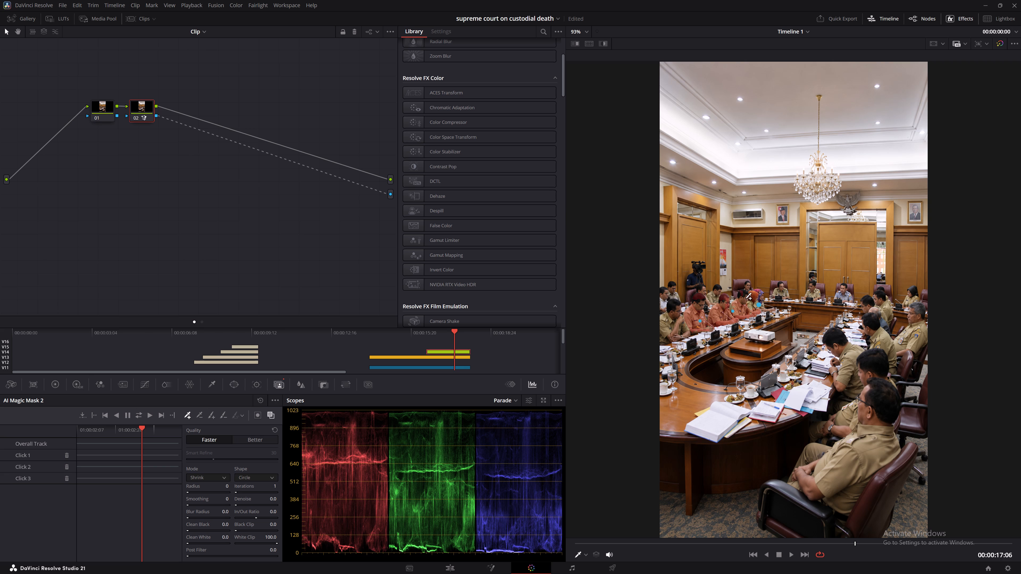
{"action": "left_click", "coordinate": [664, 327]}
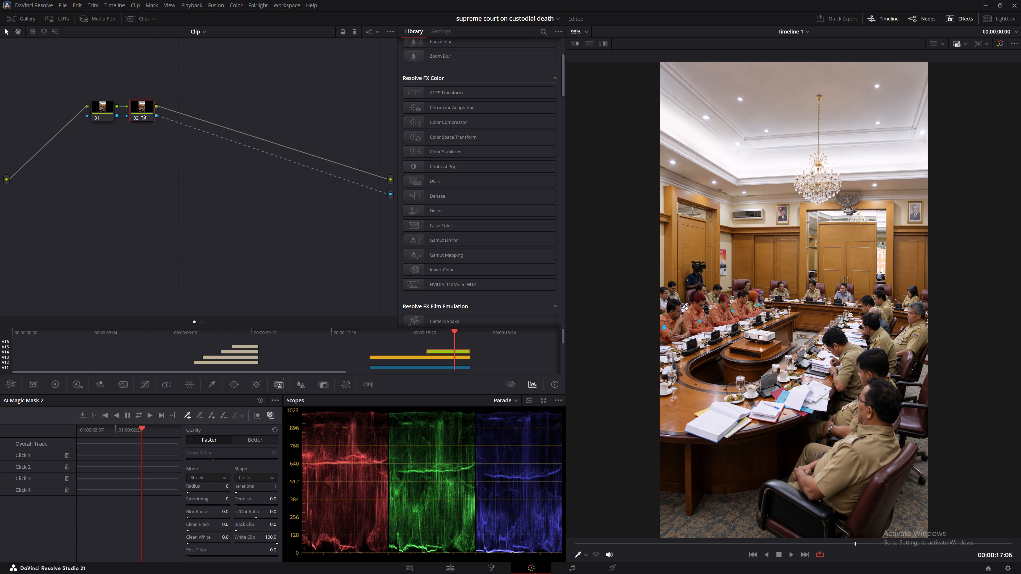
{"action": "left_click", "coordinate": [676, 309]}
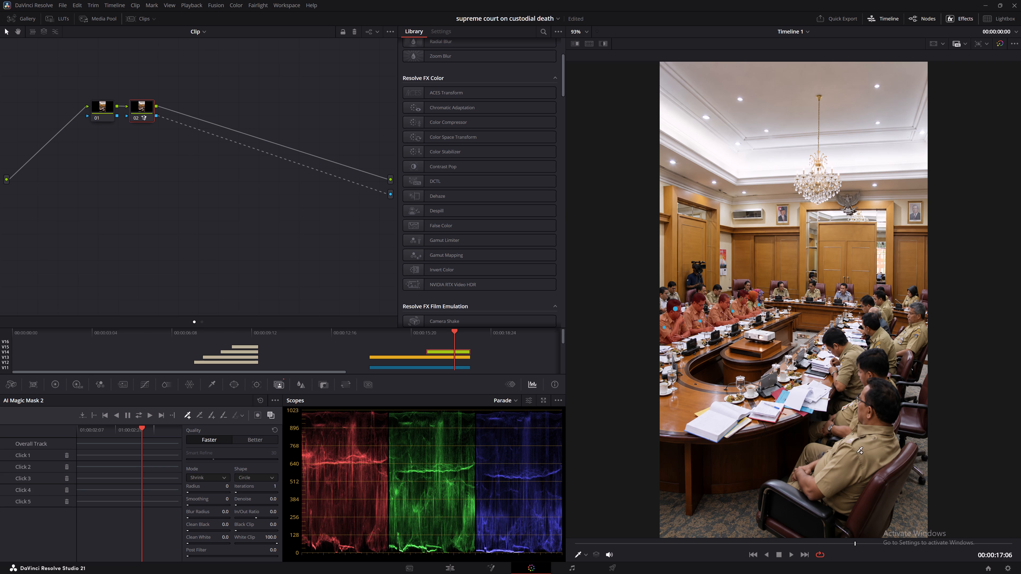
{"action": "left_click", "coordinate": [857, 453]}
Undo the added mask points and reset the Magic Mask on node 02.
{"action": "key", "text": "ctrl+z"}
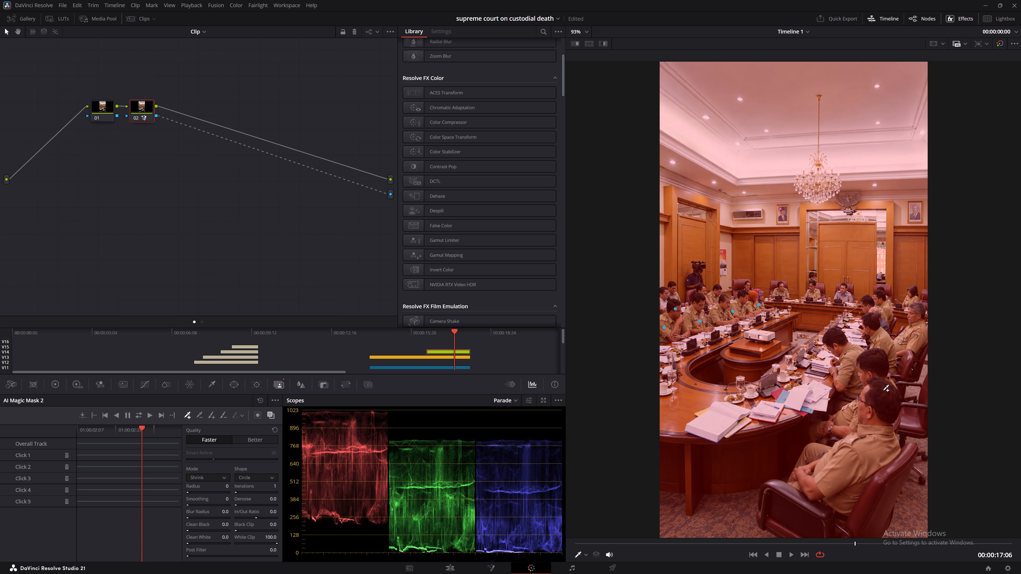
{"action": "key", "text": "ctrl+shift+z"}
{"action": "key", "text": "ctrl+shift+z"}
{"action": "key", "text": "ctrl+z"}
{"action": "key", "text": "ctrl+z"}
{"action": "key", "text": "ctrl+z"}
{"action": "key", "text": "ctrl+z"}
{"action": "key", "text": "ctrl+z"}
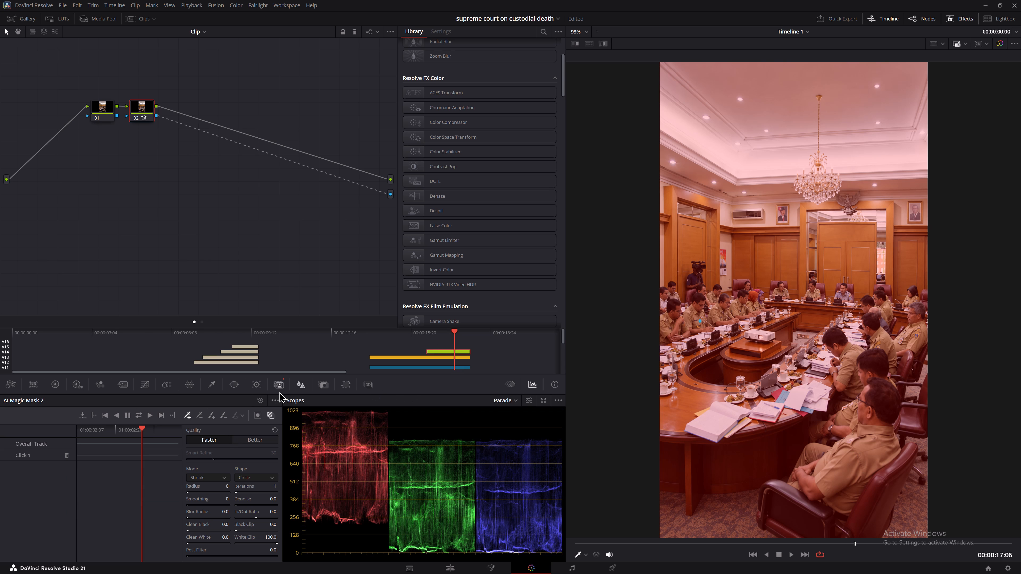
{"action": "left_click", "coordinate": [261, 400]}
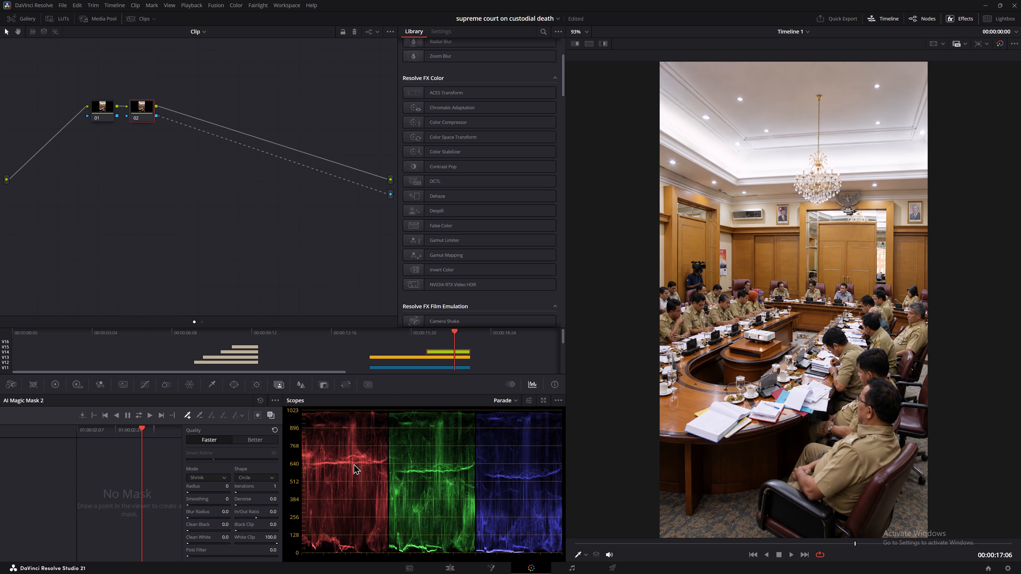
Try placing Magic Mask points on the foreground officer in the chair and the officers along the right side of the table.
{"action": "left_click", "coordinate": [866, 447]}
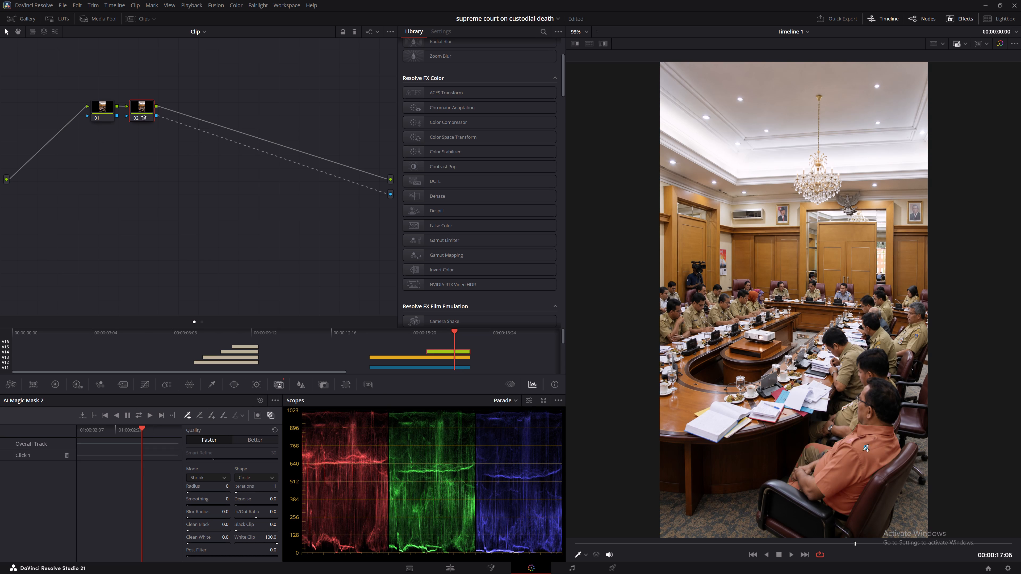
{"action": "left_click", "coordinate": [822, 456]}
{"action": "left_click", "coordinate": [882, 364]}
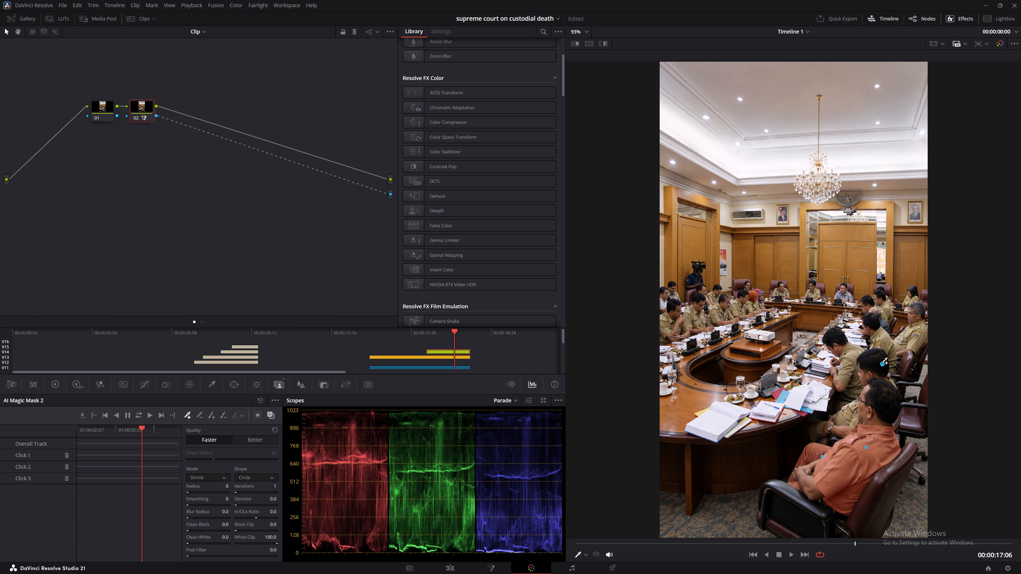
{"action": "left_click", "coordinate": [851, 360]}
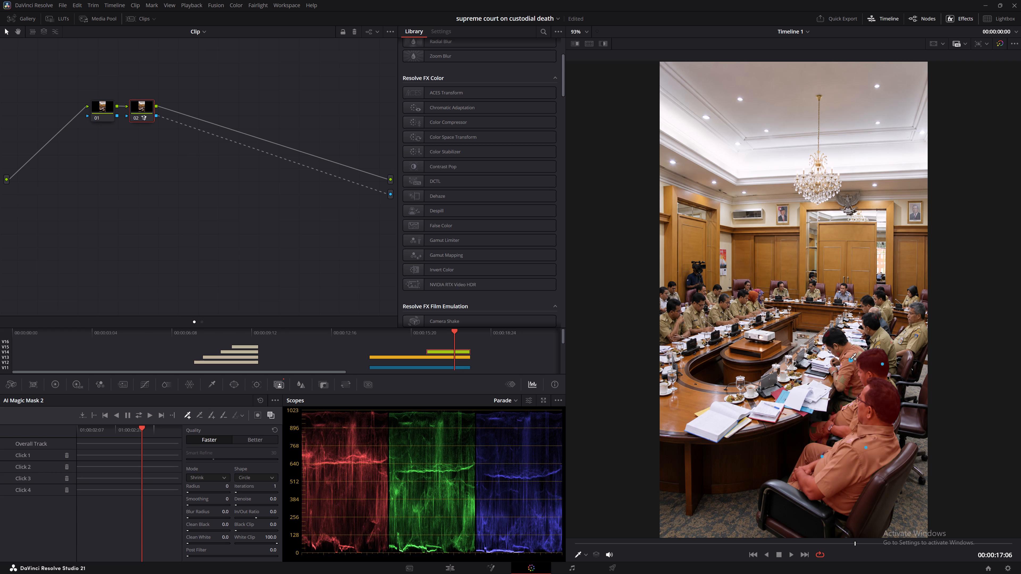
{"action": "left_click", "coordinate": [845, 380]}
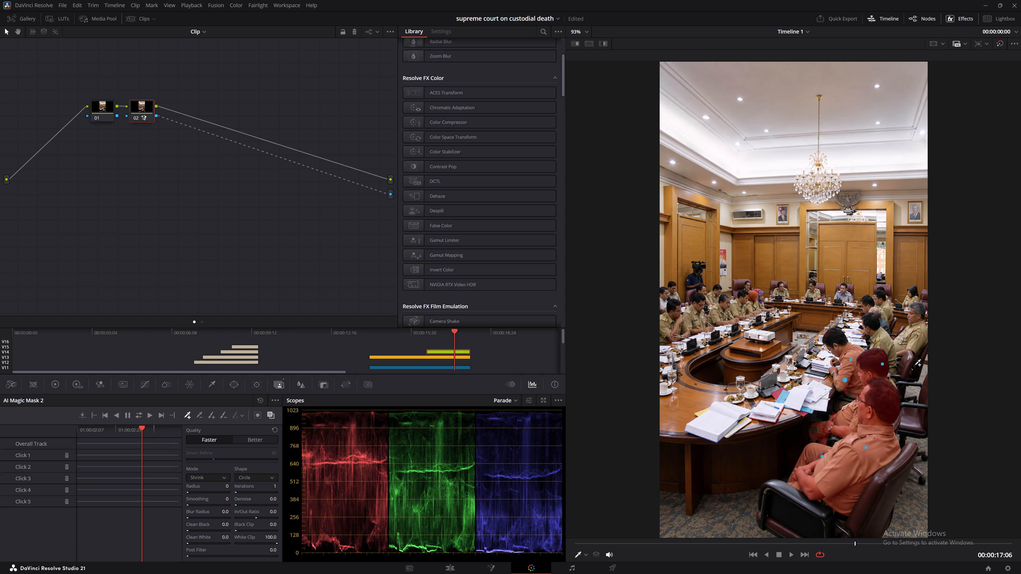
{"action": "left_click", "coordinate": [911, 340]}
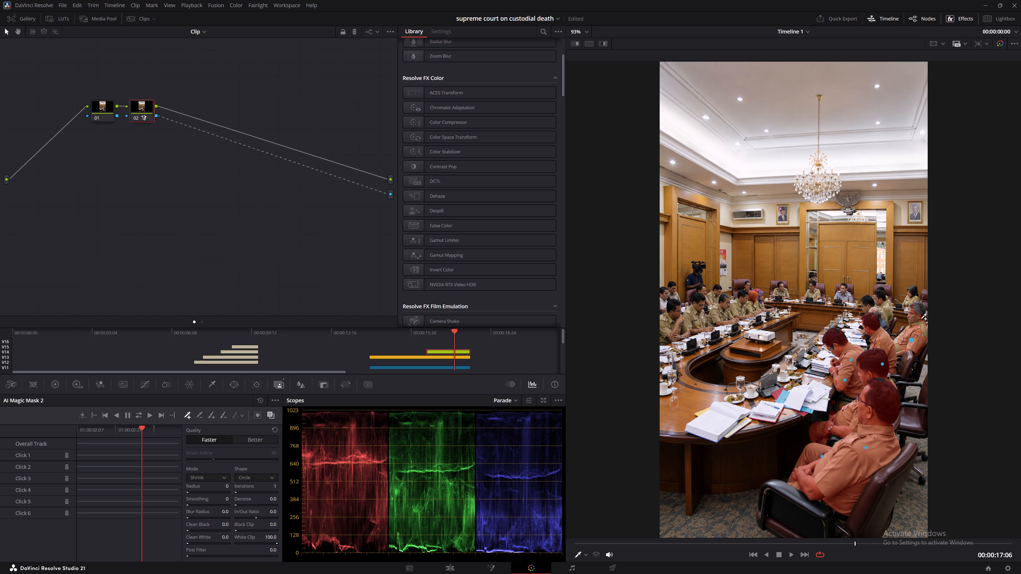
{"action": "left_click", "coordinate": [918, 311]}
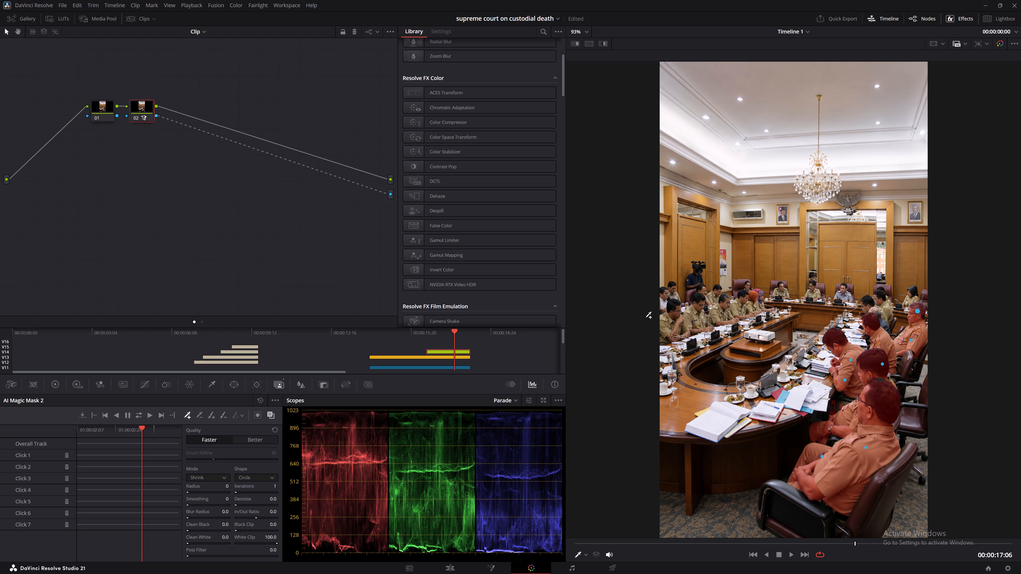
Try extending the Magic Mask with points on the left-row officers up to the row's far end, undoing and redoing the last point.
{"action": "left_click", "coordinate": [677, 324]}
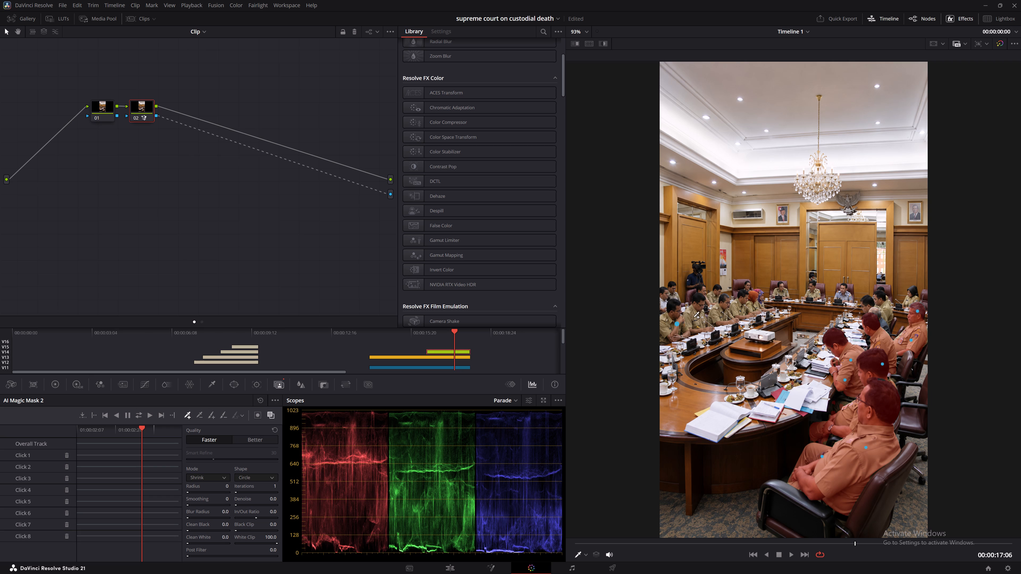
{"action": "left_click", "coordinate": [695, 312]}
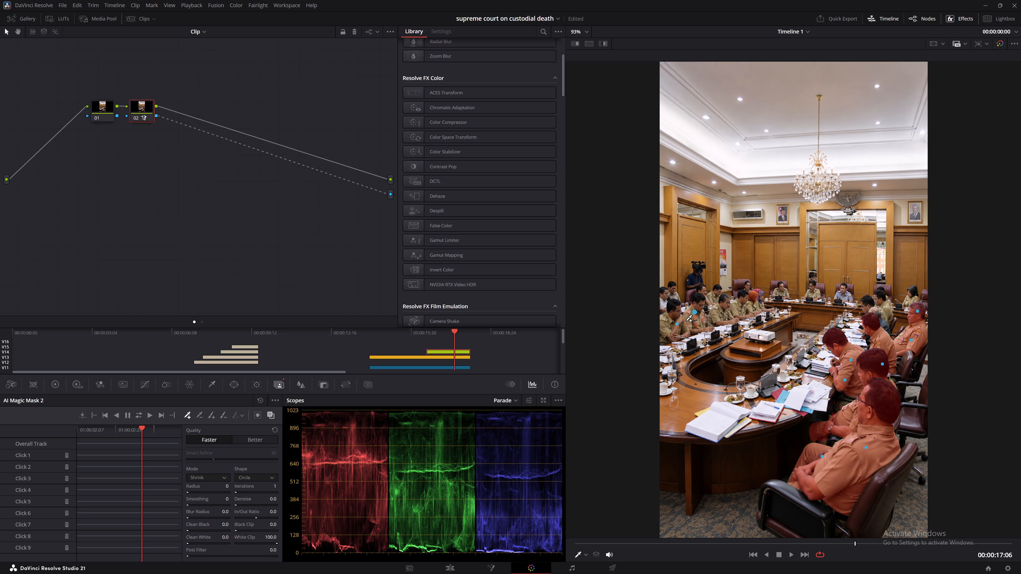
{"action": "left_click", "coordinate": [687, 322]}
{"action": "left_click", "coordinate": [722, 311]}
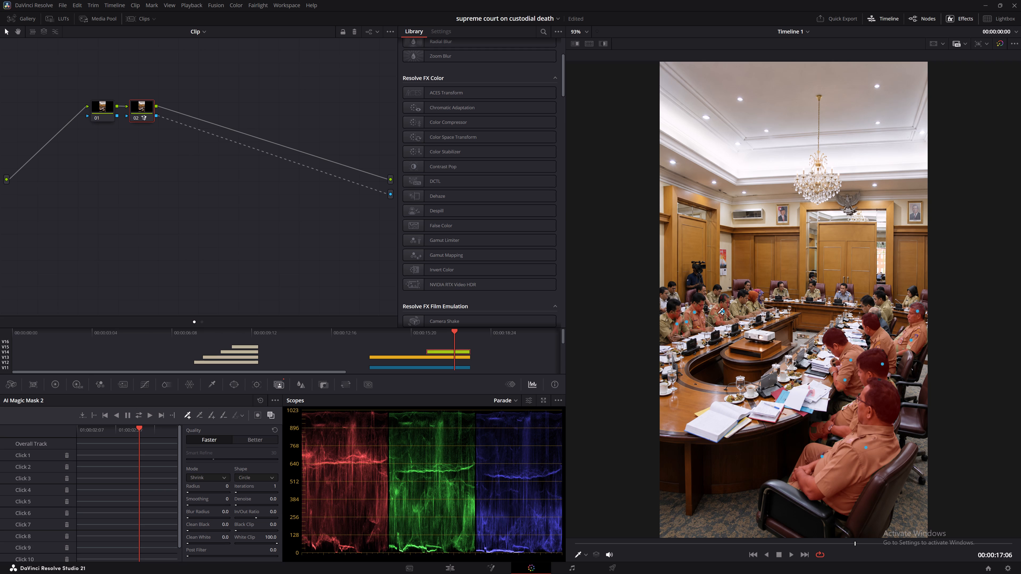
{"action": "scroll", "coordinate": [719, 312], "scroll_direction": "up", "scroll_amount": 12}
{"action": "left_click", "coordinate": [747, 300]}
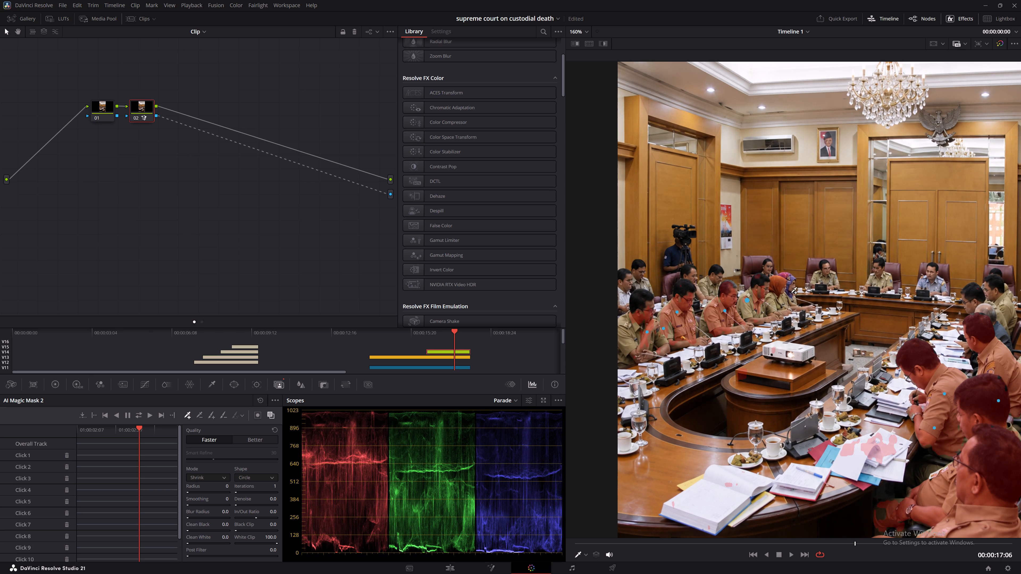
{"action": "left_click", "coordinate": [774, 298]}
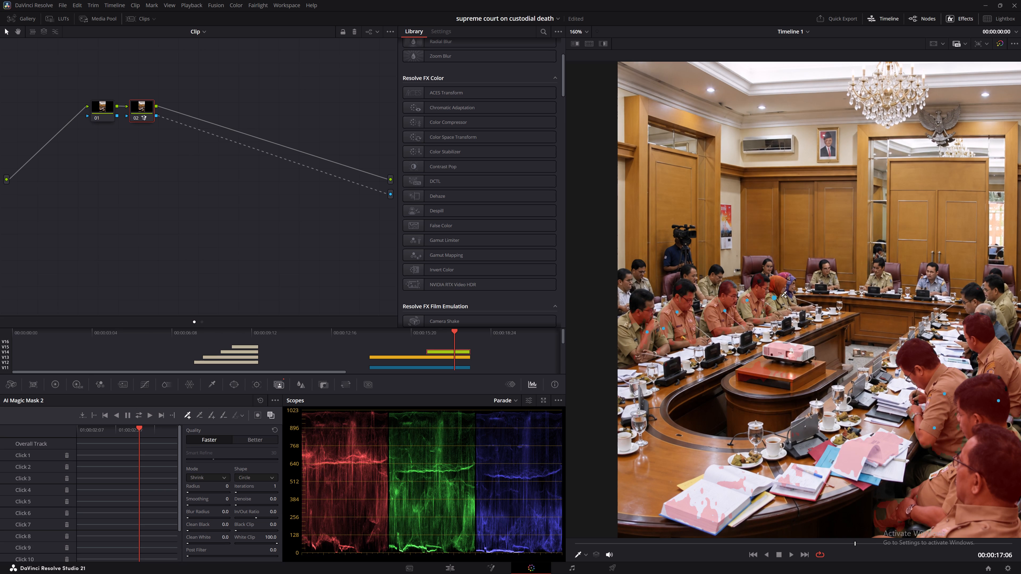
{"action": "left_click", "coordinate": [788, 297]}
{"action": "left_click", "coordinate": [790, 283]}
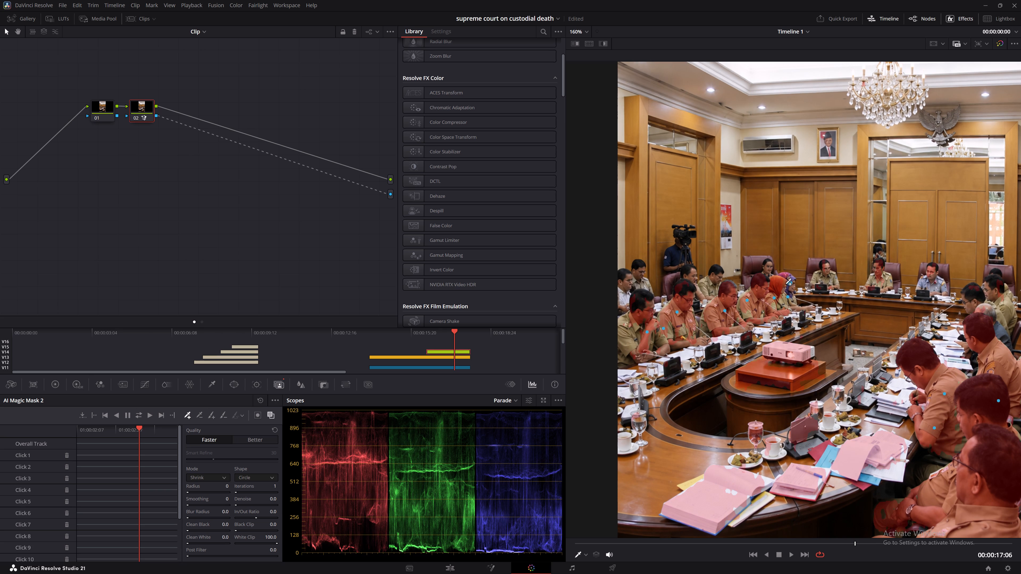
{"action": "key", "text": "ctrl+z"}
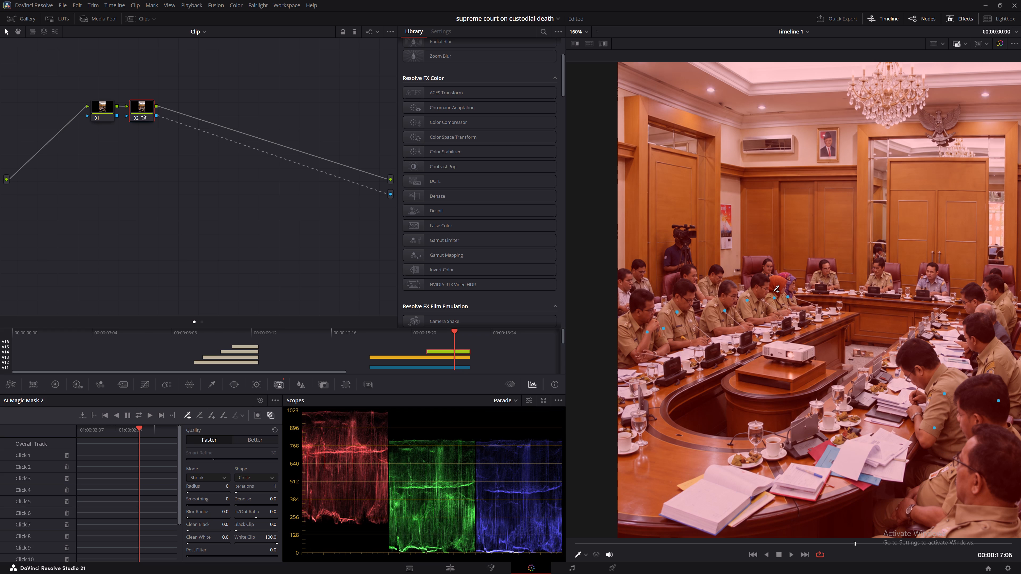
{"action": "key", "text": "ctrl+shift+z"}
Inspect the Magic Mask selection by toggling Highlight and the mask overlay, and look through the list of mask points.
{"action": "left_click", "coordinate": [606, 42]}
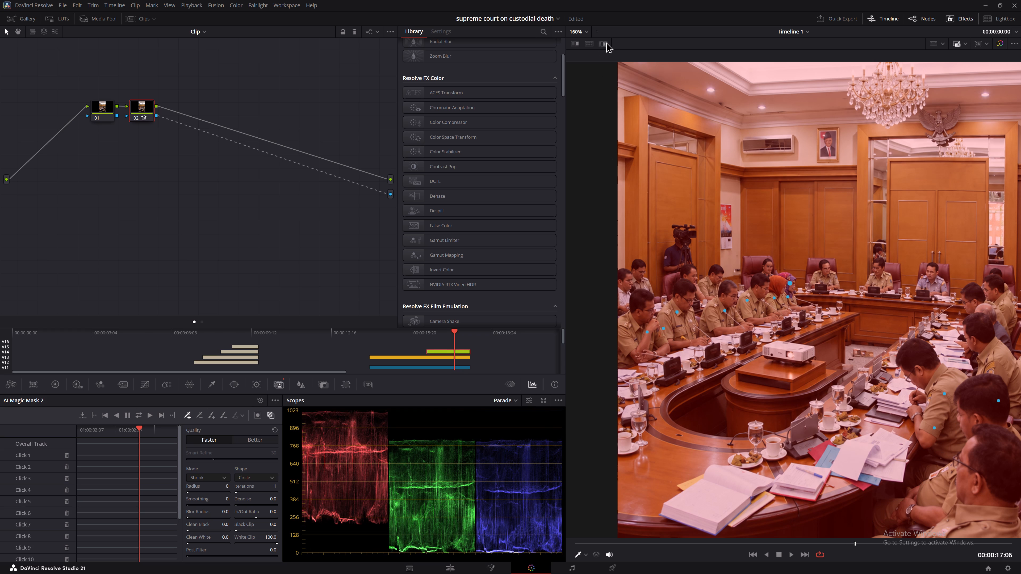
{"action": "left_click", "coordinate": [606, 42]}
{"action": "double_click", "coordinate": [606, 42]}
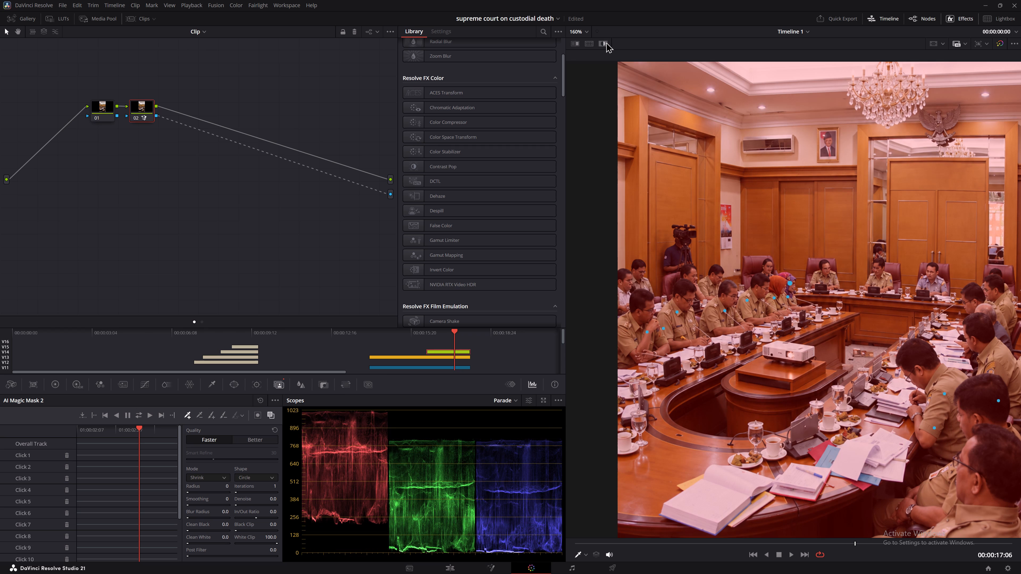
{"action": "left_click", "coordinate": [606, 42]}
{"action": "scroll", "coordinate": [116, 463], "scroll_direction": "up", "scroll_amount": 4}
{"action": "scroll", "coordinate": [158, 480], "scroll_direction": "down", "scroll_amount": 9}
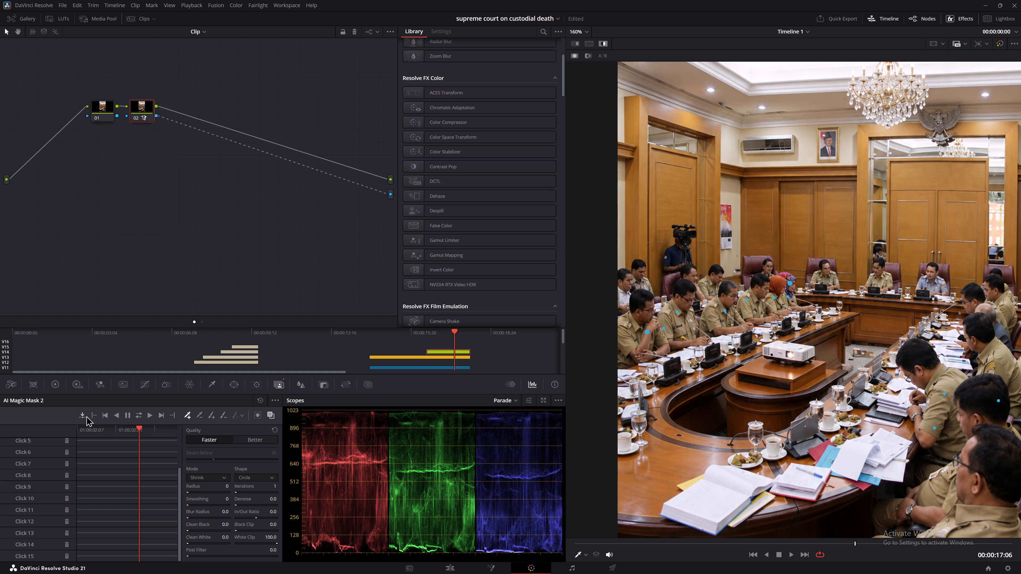
{"action": "left_click", "coordinate": [90, 415]}
{"action": "left_click", "coordinate": [83, 415]}
{"action": "left_click", "coordinate": [603, 44]}
{"action": "left_click", "coordinate": [603, 44]}
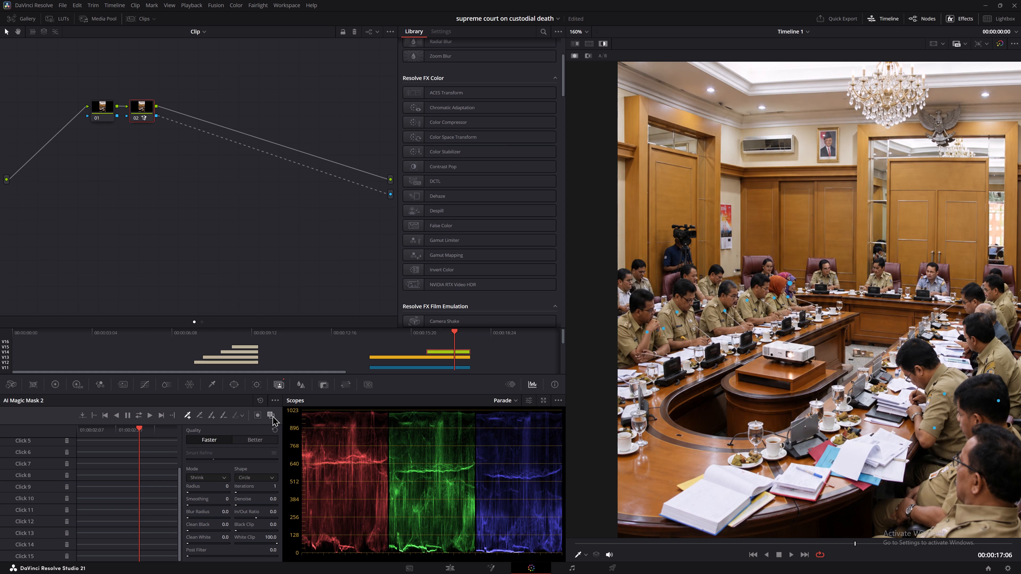
{"action": "left_click", "coordinate": [272, 415]}
{"action": "left_click", "coordinate": [270, 416]}
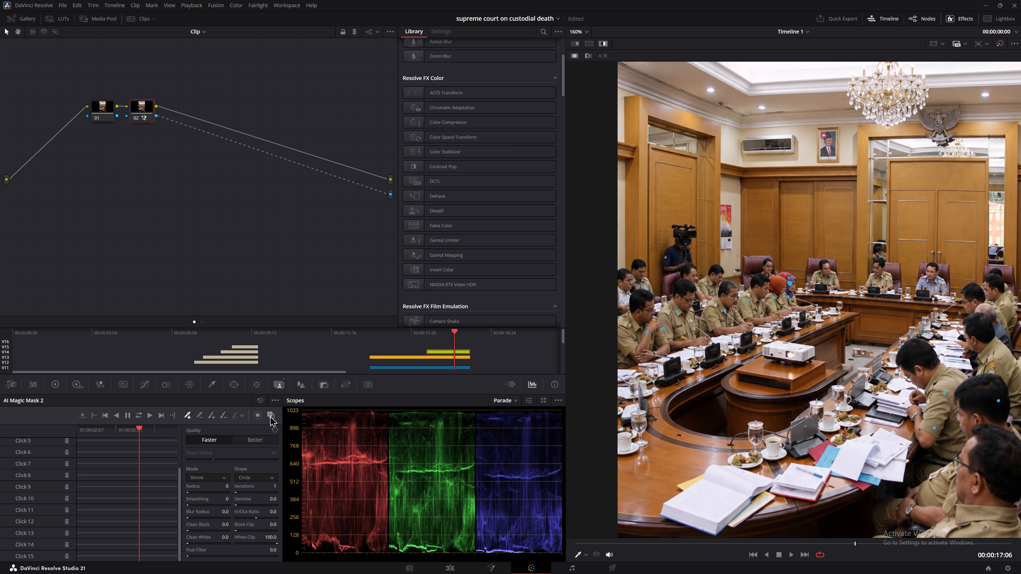
{"action": "left_click", "coordinate": [270, 416]}
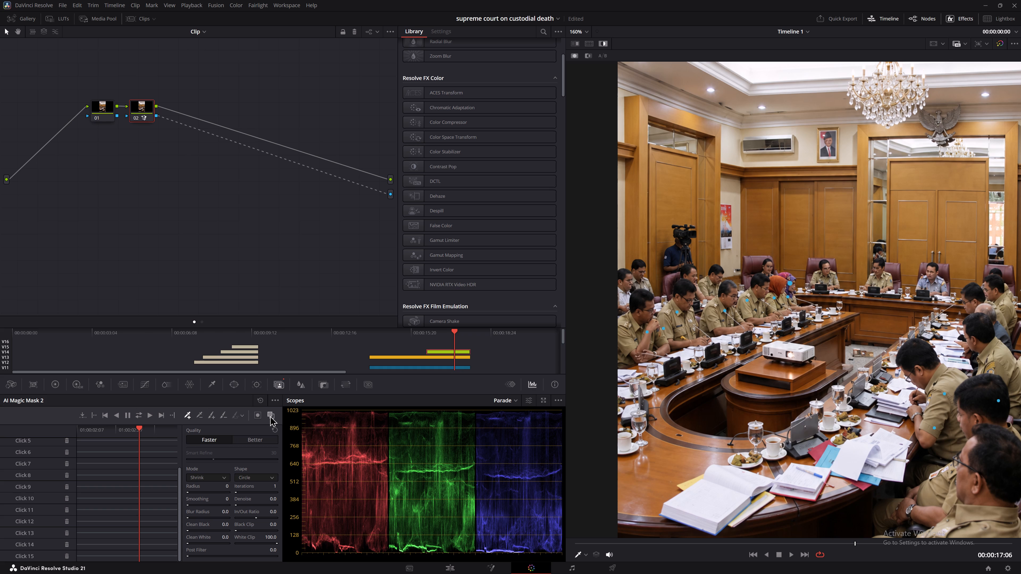
{"action": "left_click", "coordinate": [270, 416]}
{"action": "scroll", "coordinate": [262, 448], "scroll_direction": "up", "scroll_amount": 4}
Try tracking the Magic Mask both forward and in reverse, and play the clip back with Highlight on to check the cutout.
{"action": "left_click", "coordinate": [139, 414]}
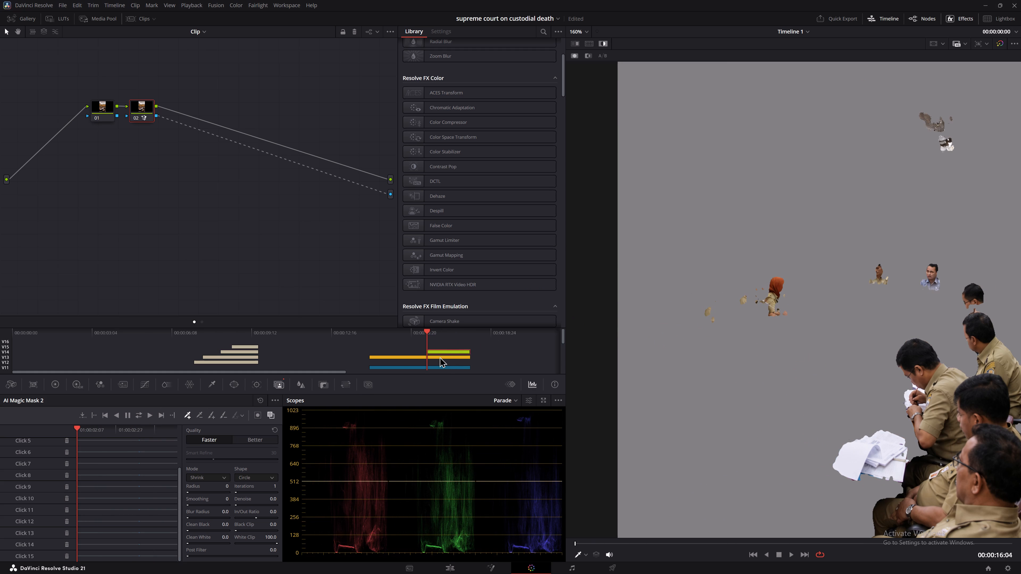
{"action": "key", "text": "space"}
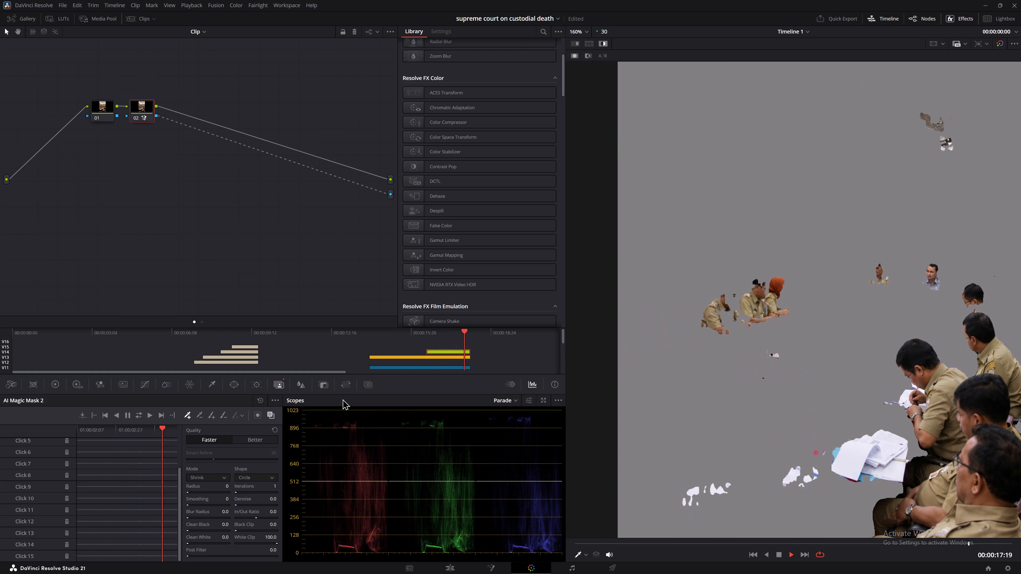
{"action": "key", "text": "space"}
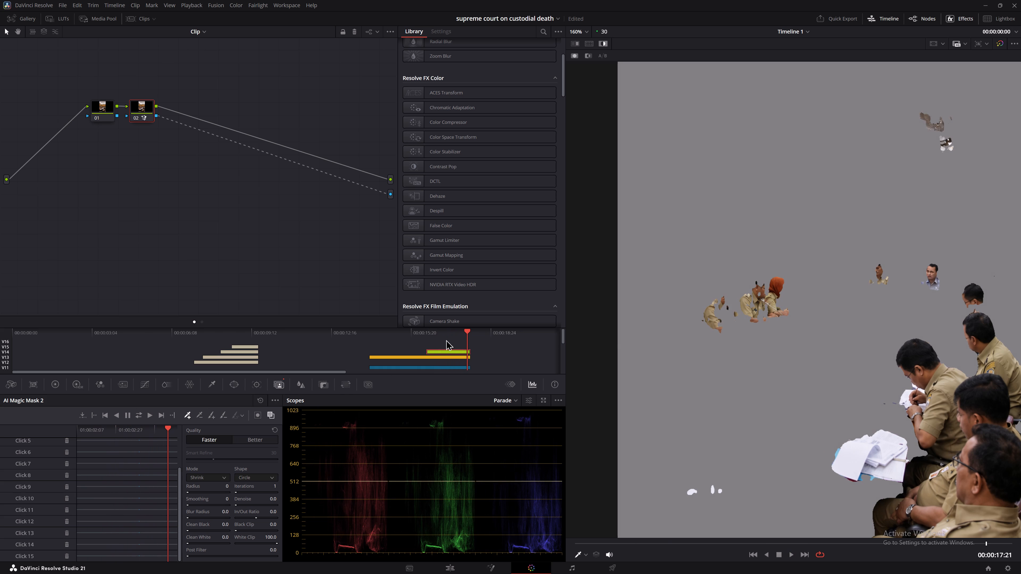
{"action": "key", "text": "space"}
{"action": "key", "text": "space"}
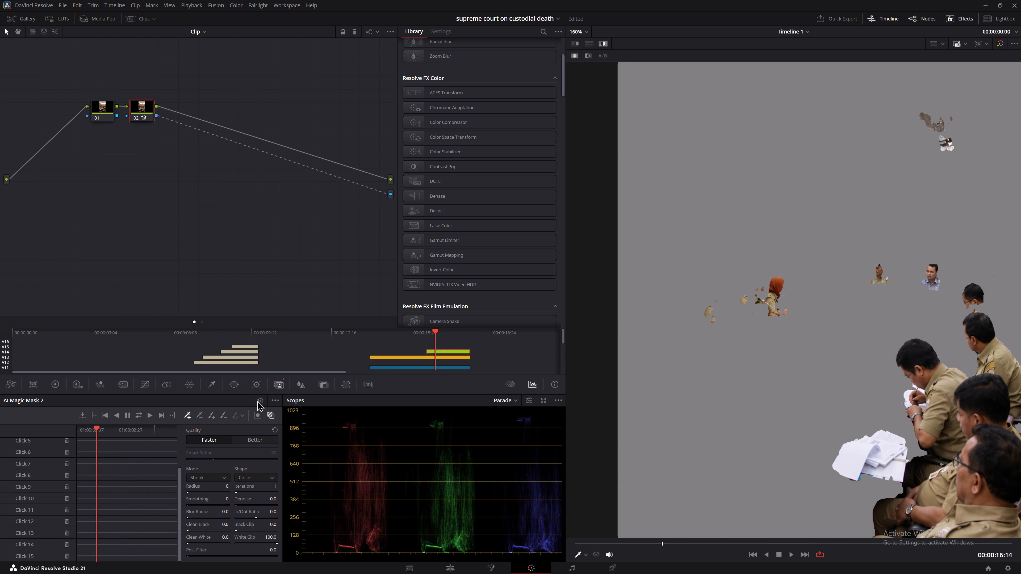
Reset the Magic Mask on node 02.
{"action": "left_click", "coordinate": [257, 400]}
Place Magic Mask points on the four nearest front-row officers left of the table, turning Highlight off to see the overlay.
{"action": "left_click", "coordinate": [636, 334]}
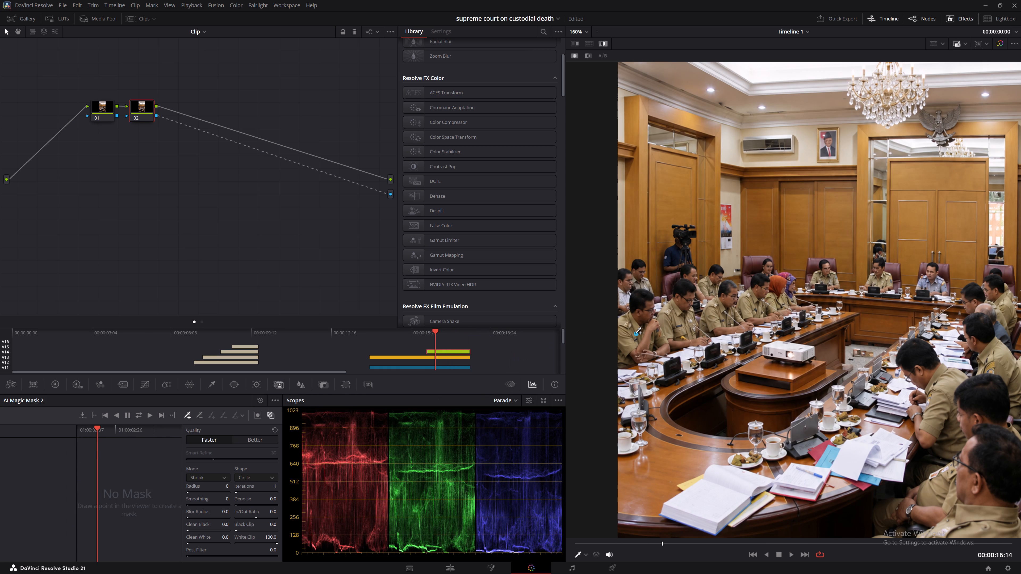
{"action": "left_click", "coordinate": [639, 357]}
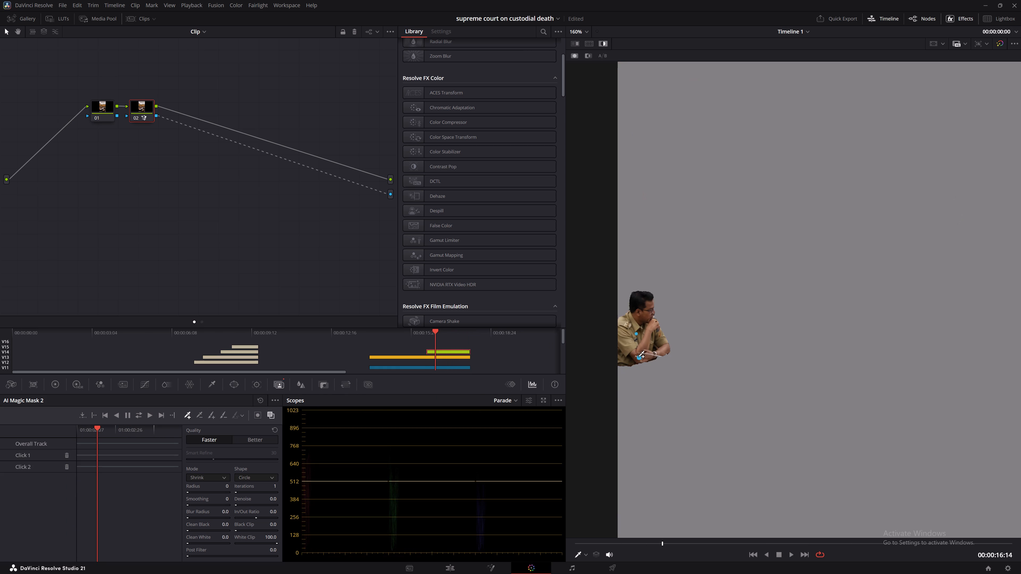
{"action": "left_click", "coordinate": [606, 43]}
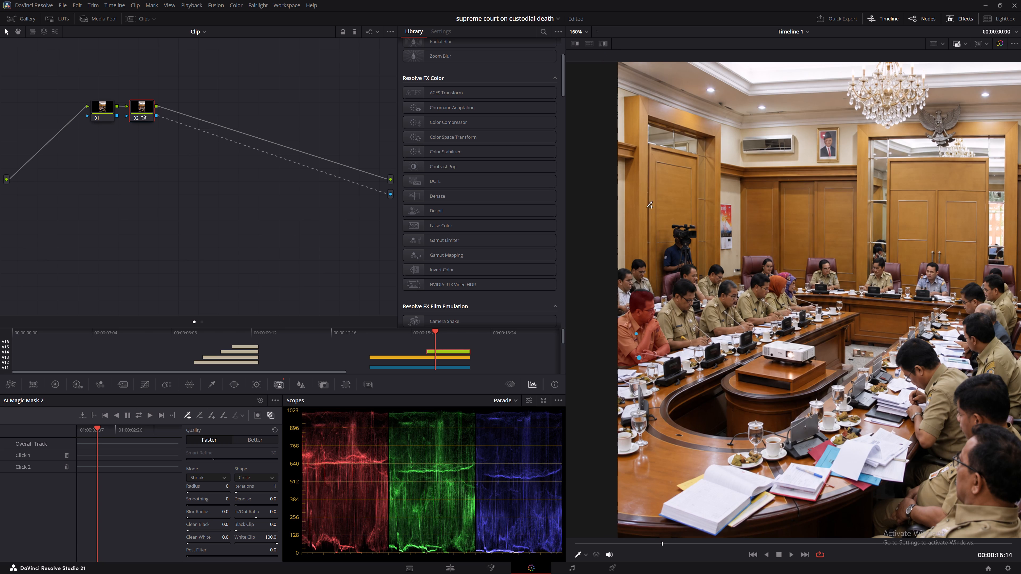
{"action": "left_click", "coordinate": [670, 325]}
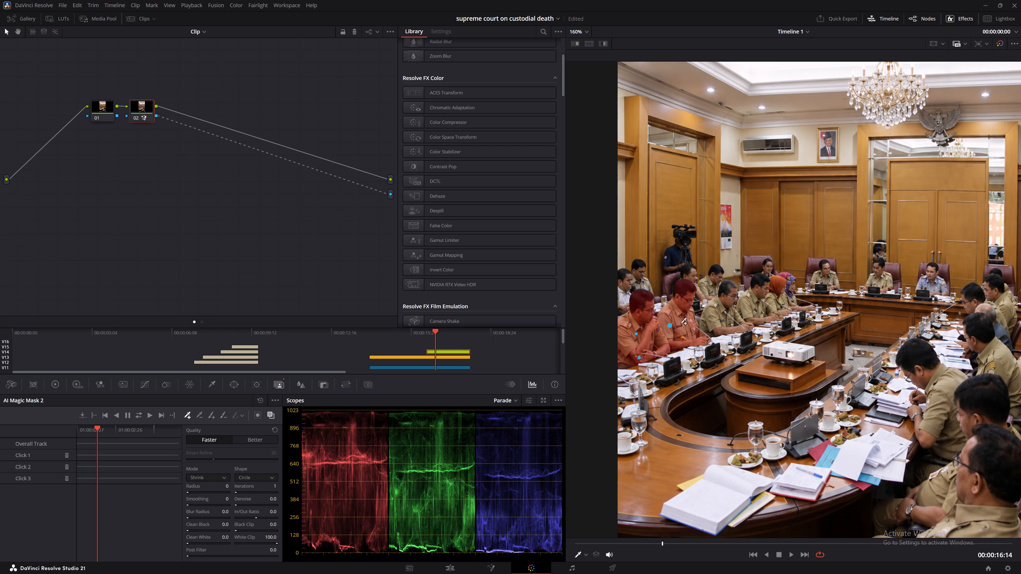
{"action": "left_click", "coordinate": [717, 318]}
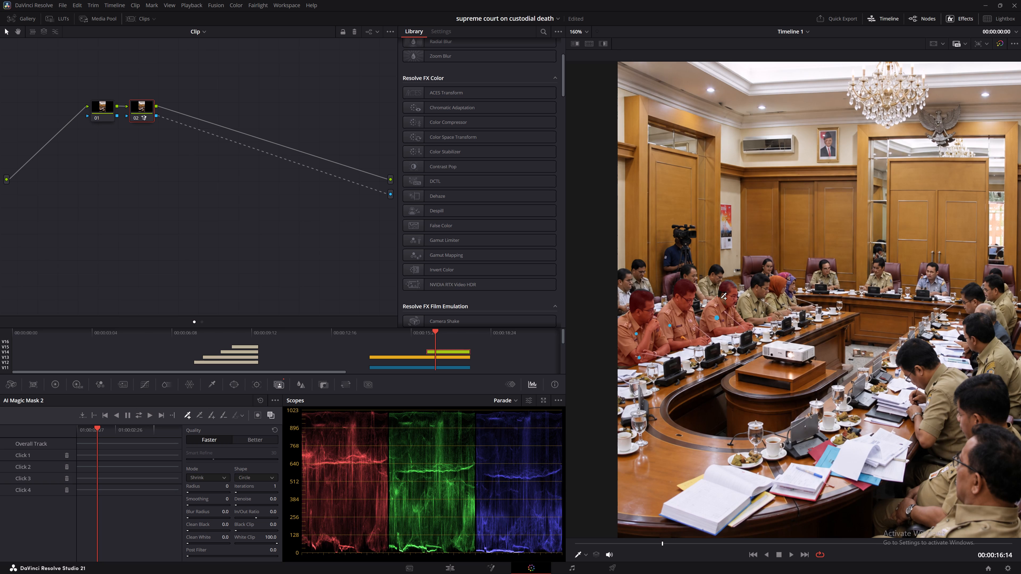
{"action": "left_click", "coordinate": [721, 299]}
{"action": "left_click", "coordinate": [753, 301]}
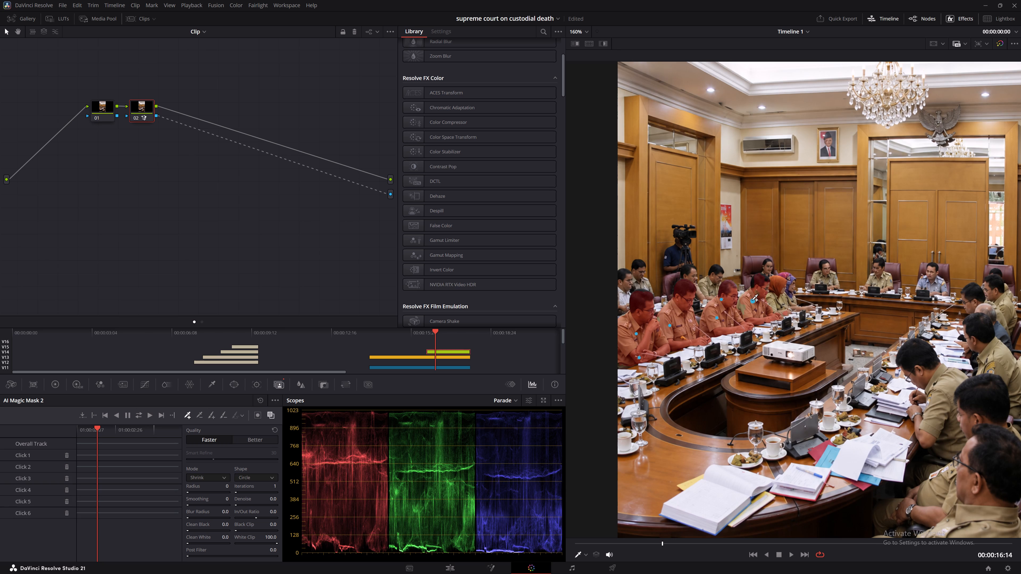
{"action": "left_click", "coordinate": [744, 309]}
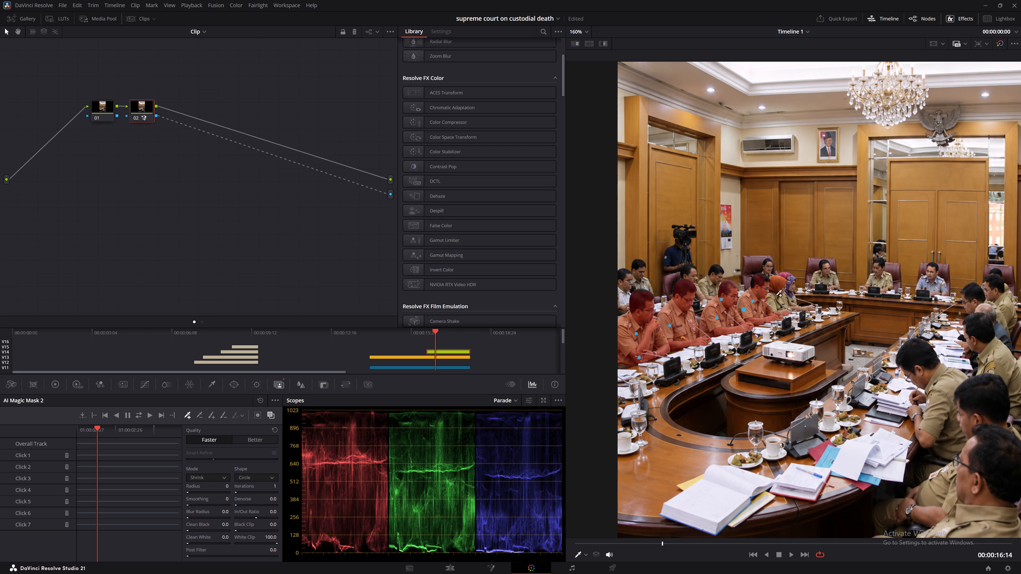
{"action": "left_click", "coordinate": [740, 306]}
Add Magic Mask points on the officers along the table's right side, from the nearest seated man to the grey-haired officer farther back.
{"action": "scroll", "coordinate": [984, 454], "scroll_direction": "down", "scroll_amount": 7}
{"action": "middle_click_drag", "start_coordinate": [988, 451], "coordinate": [895, 354]}
{"action": "left_click", "coordinate": [888, 424]}
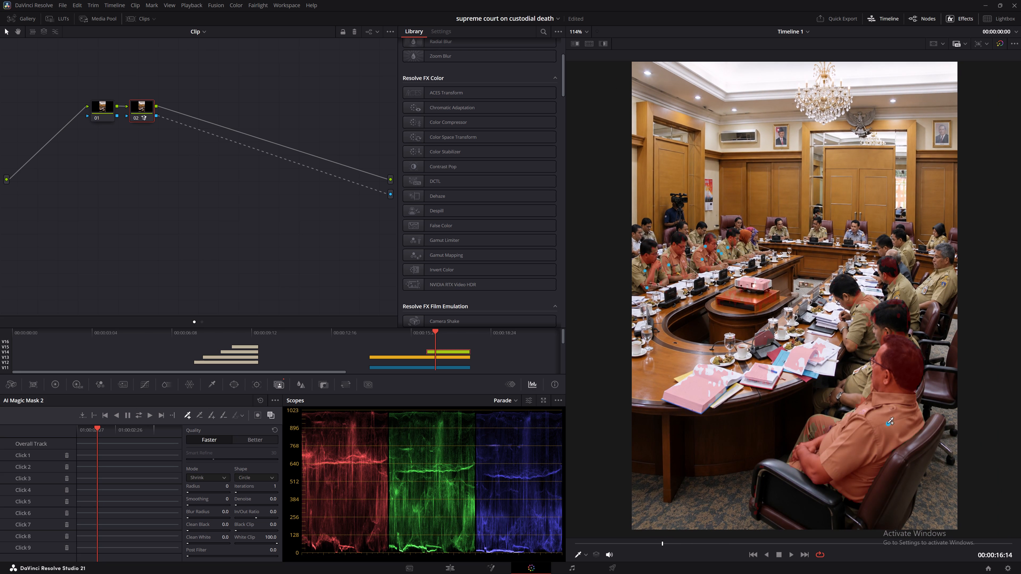
{"action": "left_click", "coordinate": [906, 294]}
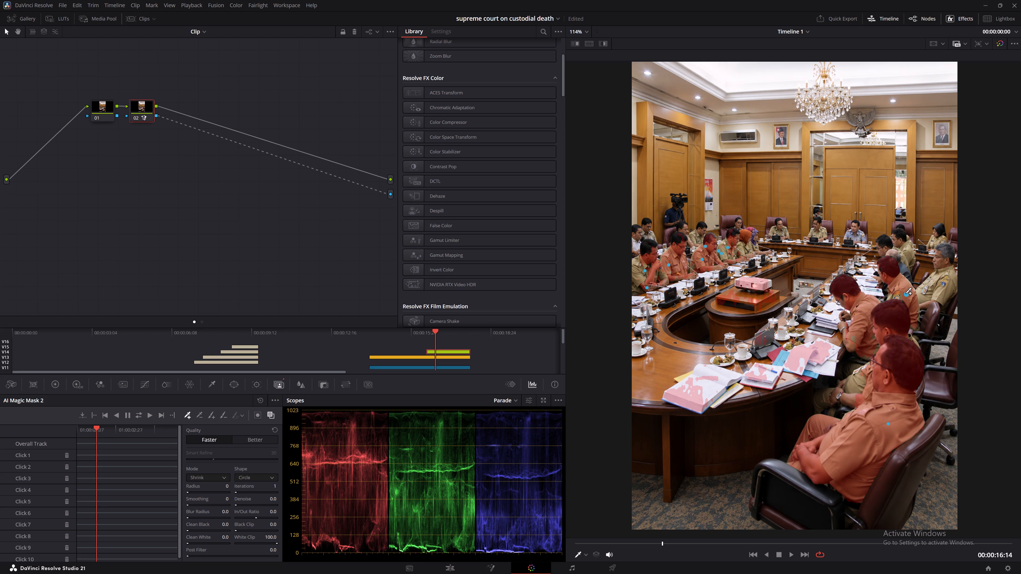
{"action": "left_click", "coordinate": [852, 381]}
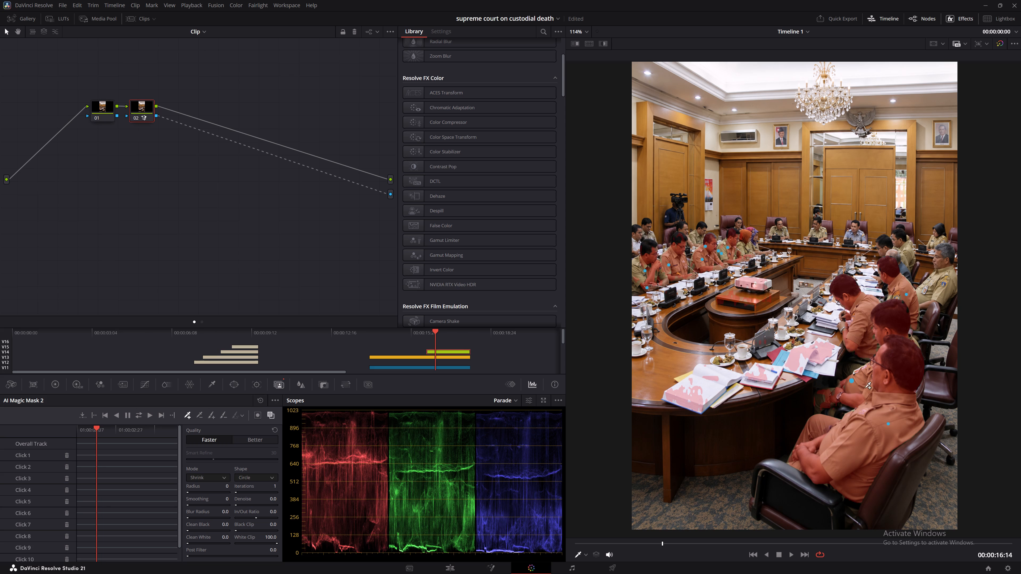
{"action": "left_click", "coordinate": [932, 291]}
Add Magic Mask points on the arm, shoulder and face area of the nearest officer left of the table.
{"action": "scroll", "coordinate": [904, 289], "scroll_direction": "up", "scroll_amount": 6}
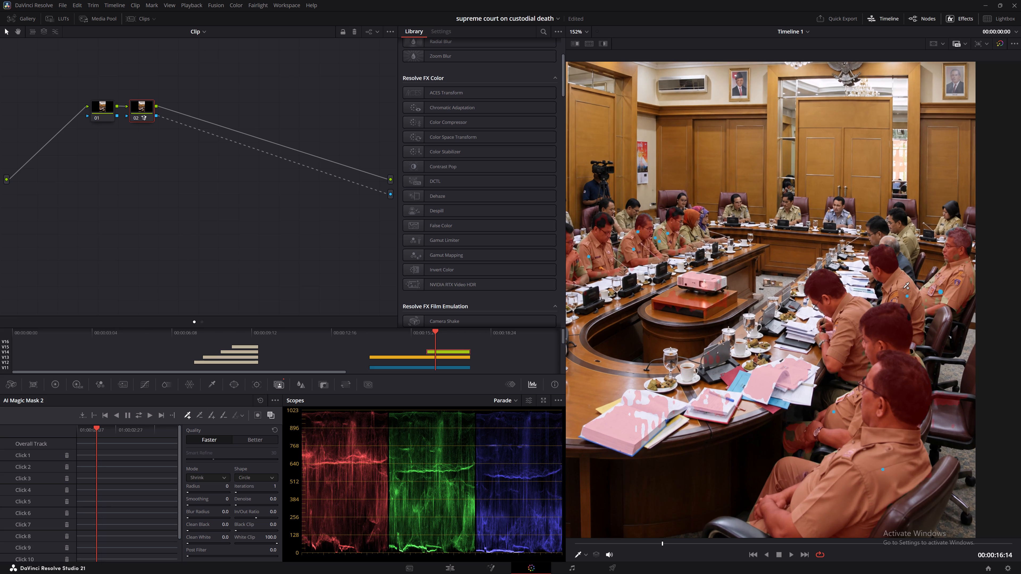
{"action": "scroll", "coordinate": [904, 289], "scroll_direction": "up", "scroll_amount": 4}
{"action": "middle_click_drag", "start_coordinate": [798, 316], "coordinate": [962, 330]}
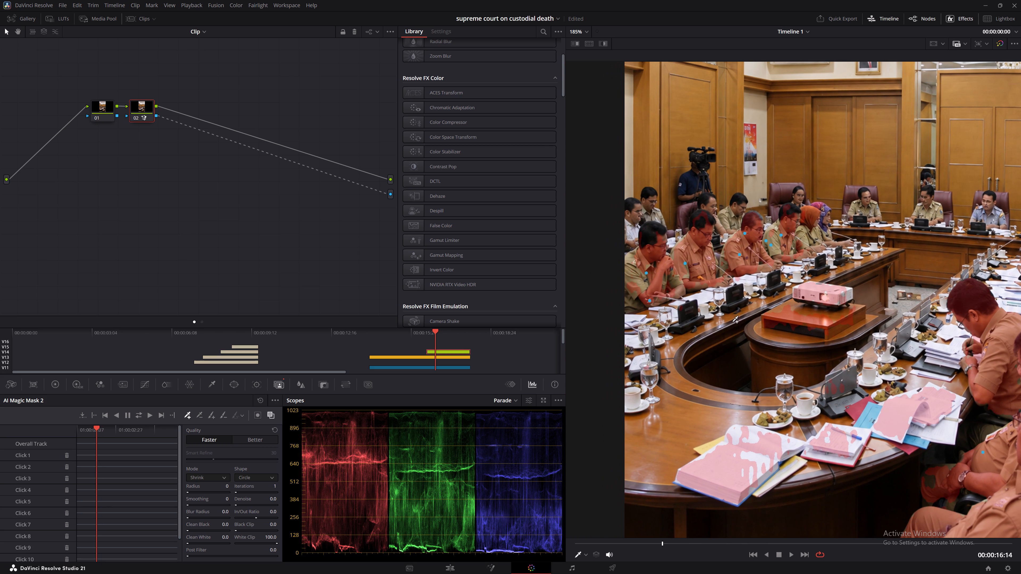
{"action": "left_click", "coordinate": [635, 276]}
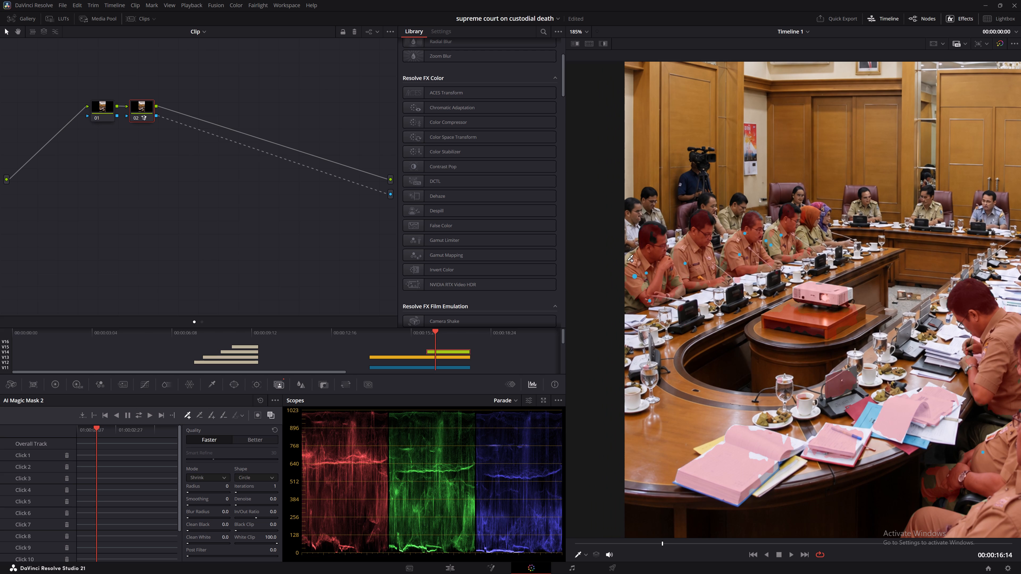
{"action": "left_click", "coordinate": [628, 261]}
{"action": "left_click", "coordinate": [664, 233]}
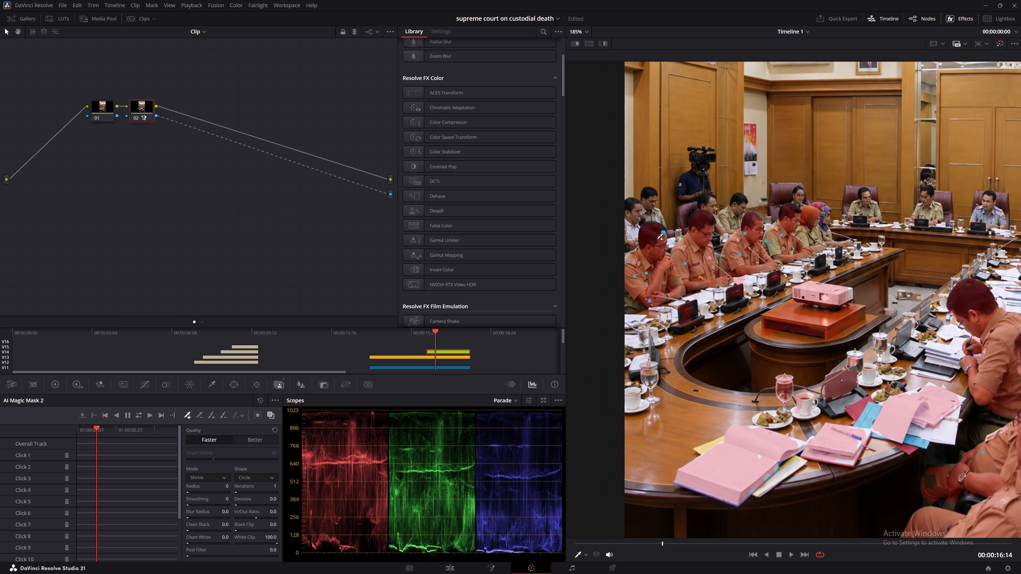
Extend the Magic Mask with points on the second-nearest right-hand officer's arm and on the nearest officer's lap.
{"action": "scroll", "coordinate": [739, 370], "scroll_direction": "down", "scroll_amount": 3}
{"action": "middle_click_drag", "start_coordinate": [900, 417], "coordinate": [878, 408]}
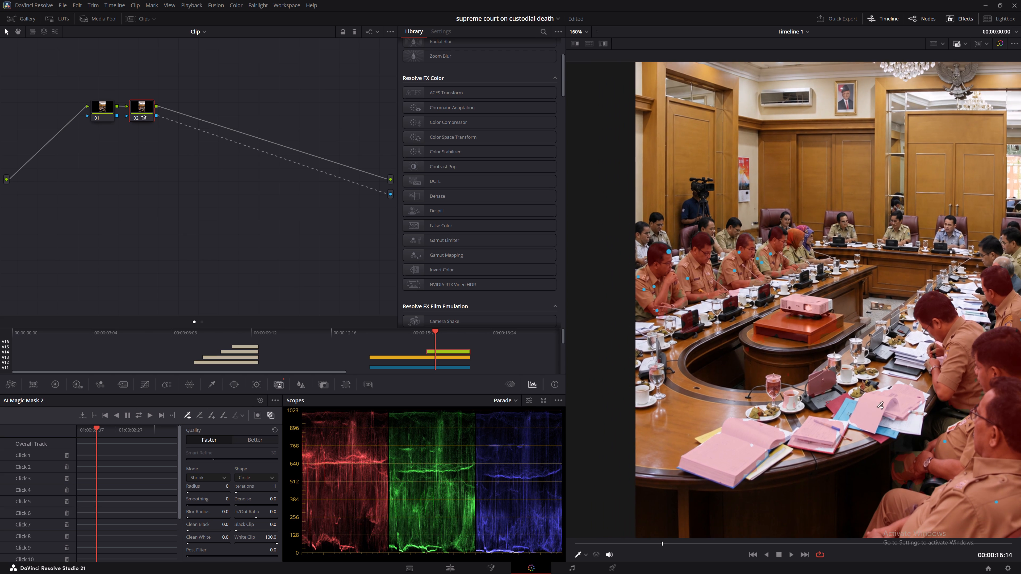
{"action": "middle_click_drag", "start_coordinate": [878, 408], "coordinate": [760, 368]}
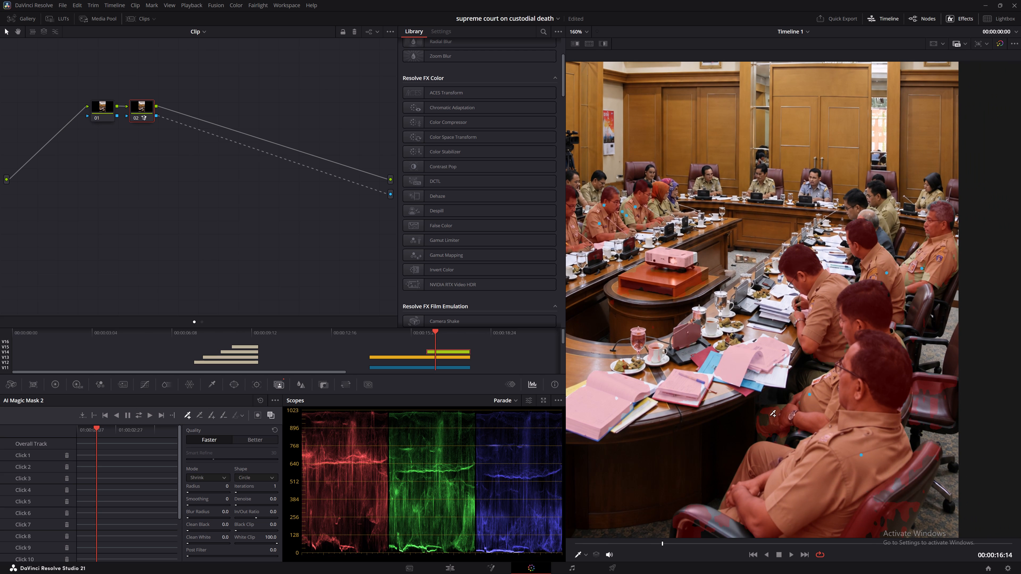
{"action": "left_click", "coordinate": [764, 419]}
{"action": "middle_click_drag", "start_coordinate": [866, 436], "coordinate": [867, 399]}
{"action": "scroll", "coordinate": [811, 482], "scroll_direction": "down", "scroll_amount": 4}
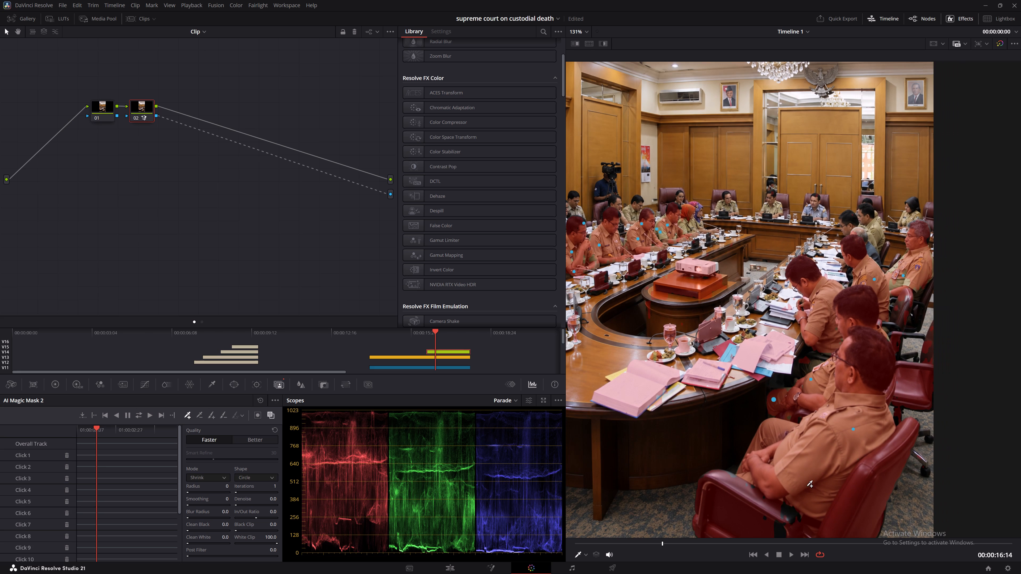
{"action": "key", "text": "z"}
{"action": "left_click", "coordinate": [837, 482]}
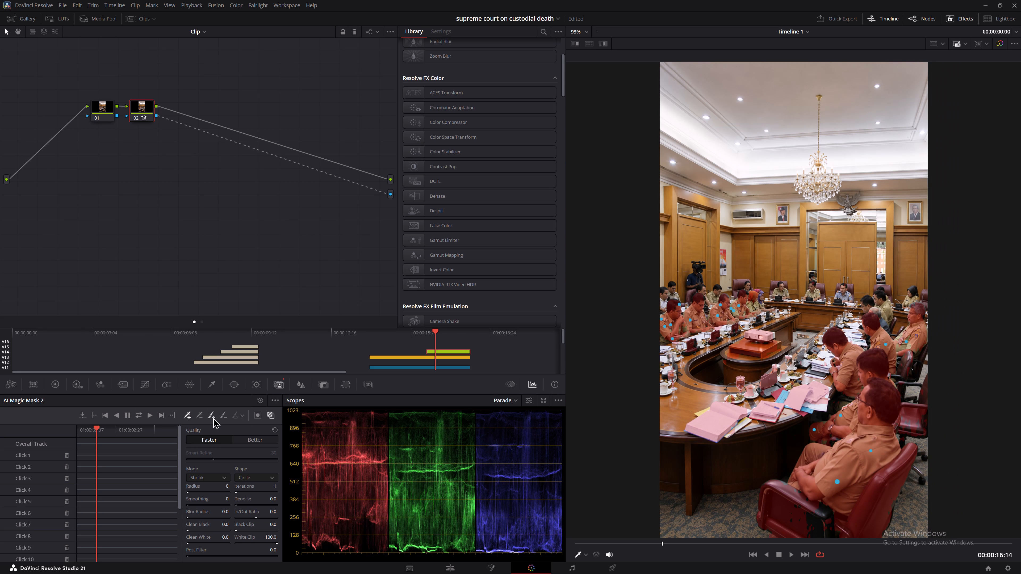
Exclude the chairs from the Magic Mask by brushing over the front armrest and placing subtract points on the front and rear chairs.
{"action": "left_click", "coordinate": [220, 415]}
{"action": "left_click_drag", "start_coordinate": [775, 507], "coordinate": [785, 520]}
{"action": "left_click_drag", "start_coordinate": [785, 520], "coordinate": [785, 515]}
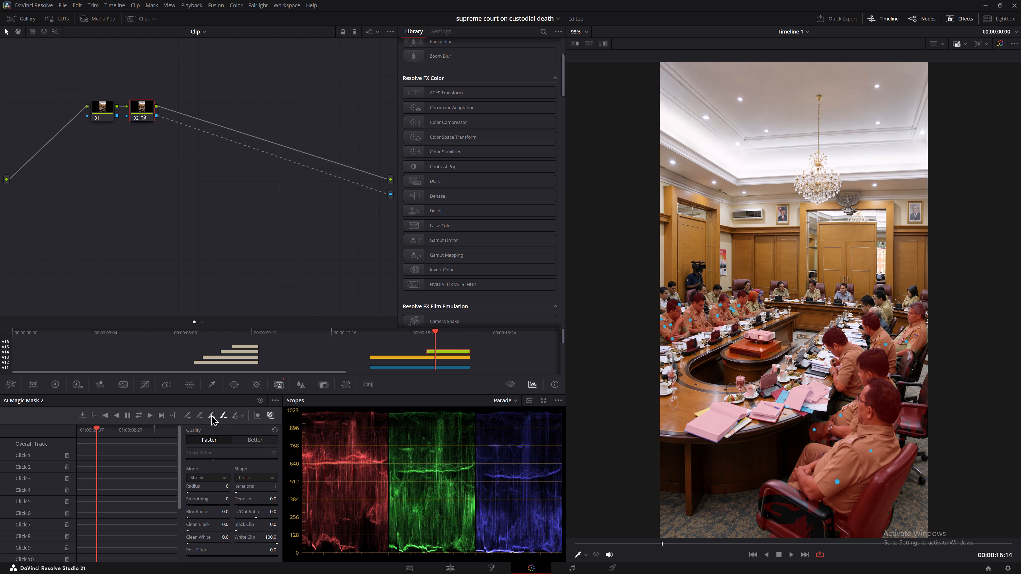
{"action": "left_click", "coordinate": [202, 415]}
{"action": "left_click", "coordinate": [773, 487]}
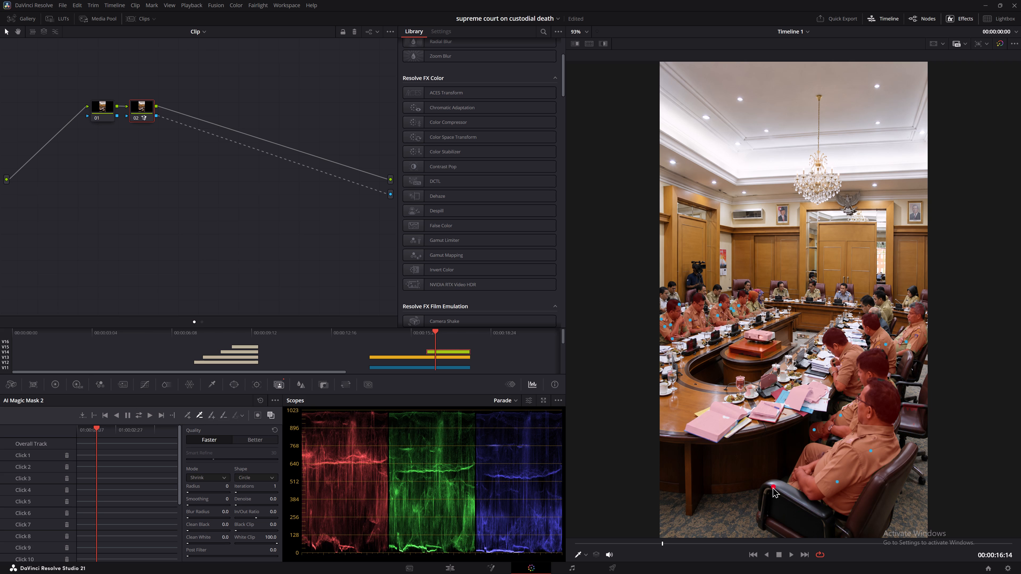
{"action": "left_click", "coordinate": [915, 421]}
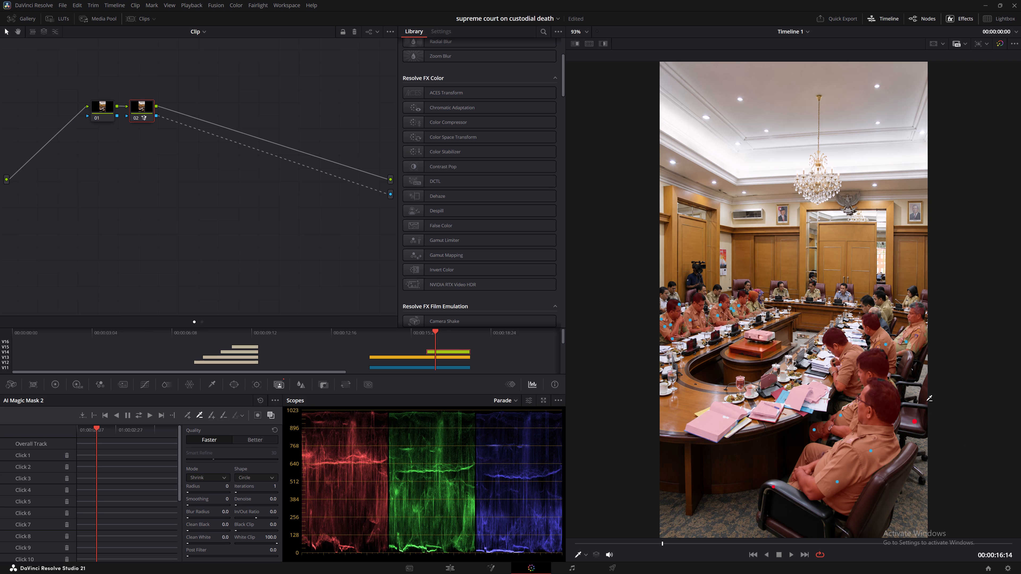
{"action": "left_click", "coordinate": [928, 397]}
{"action": "left_click", "coordinate": [924, 399]}
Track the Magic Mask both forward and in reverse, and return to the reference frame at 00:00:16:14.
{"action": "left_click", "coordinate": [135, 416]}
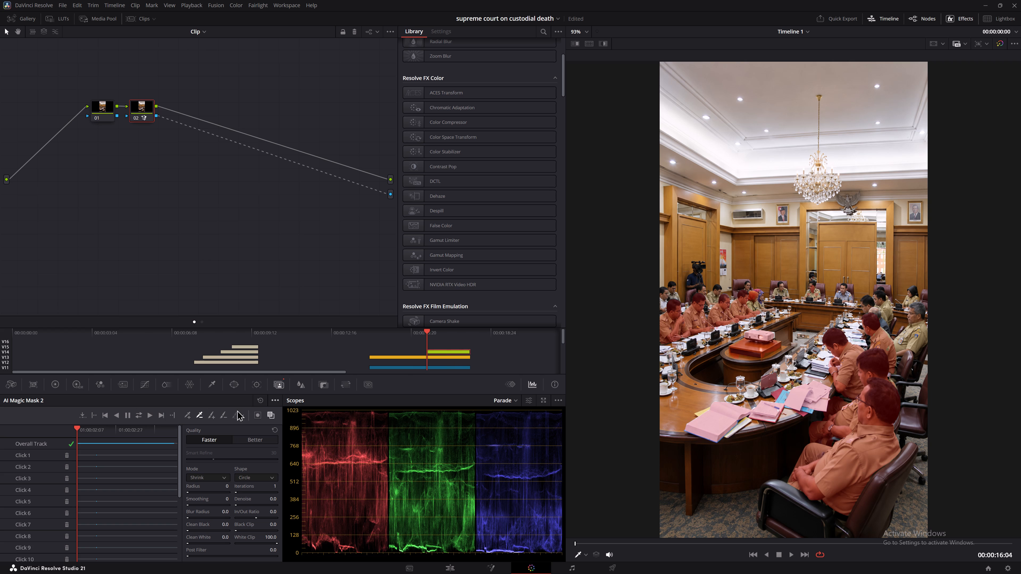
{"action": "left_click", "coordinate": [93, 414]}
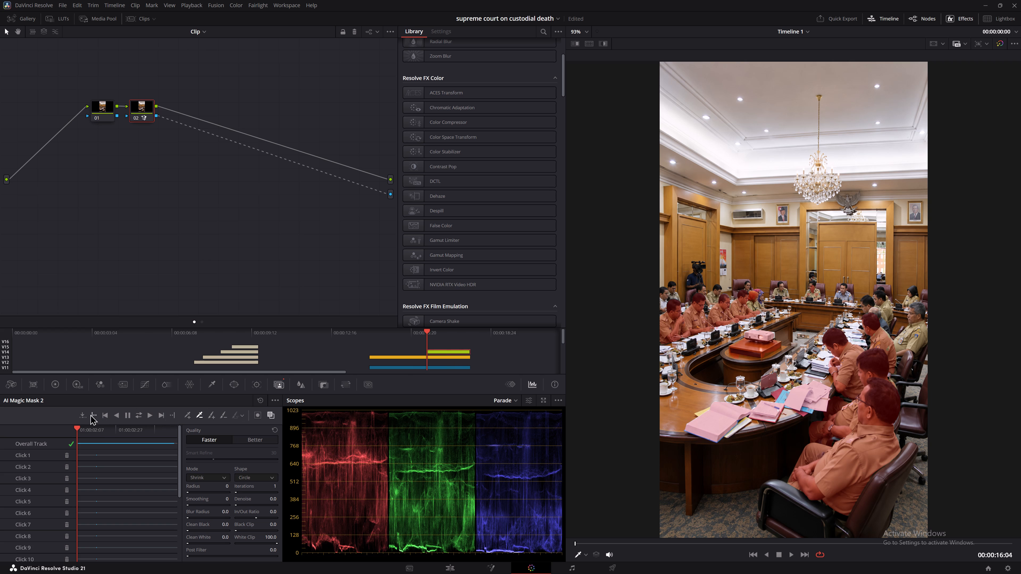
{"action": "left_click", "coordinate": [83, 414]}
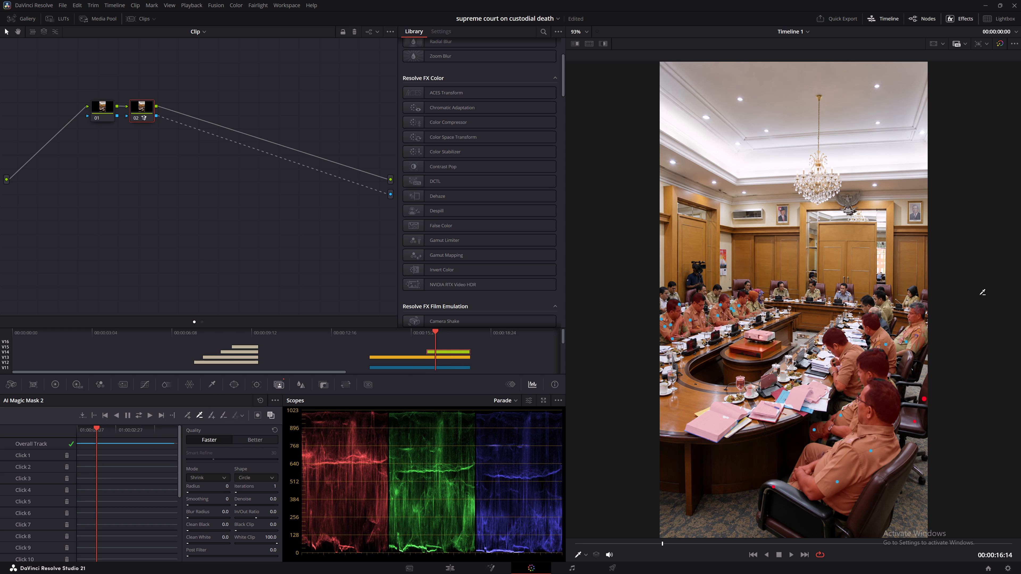
Subtract the chair behind the grey-haired officer from the mask, retrack in both directions, and return to 00:00:16:14.
{"action": "left_click", "coordinate": [898, 346]}
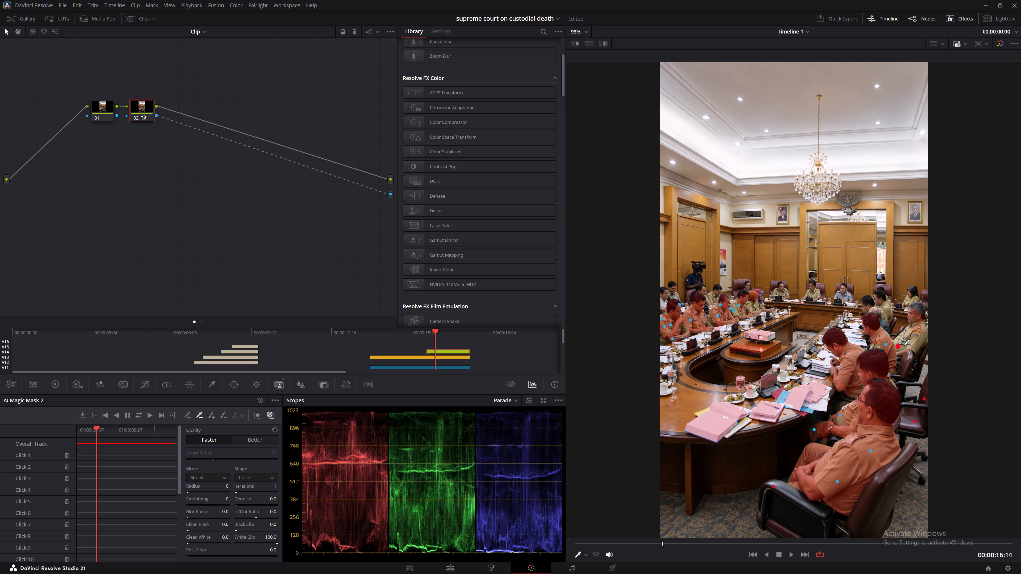
{"action": "key", "text": "ctrl+z"}
{"action": "key", "text": "ctrl+shift+z"}
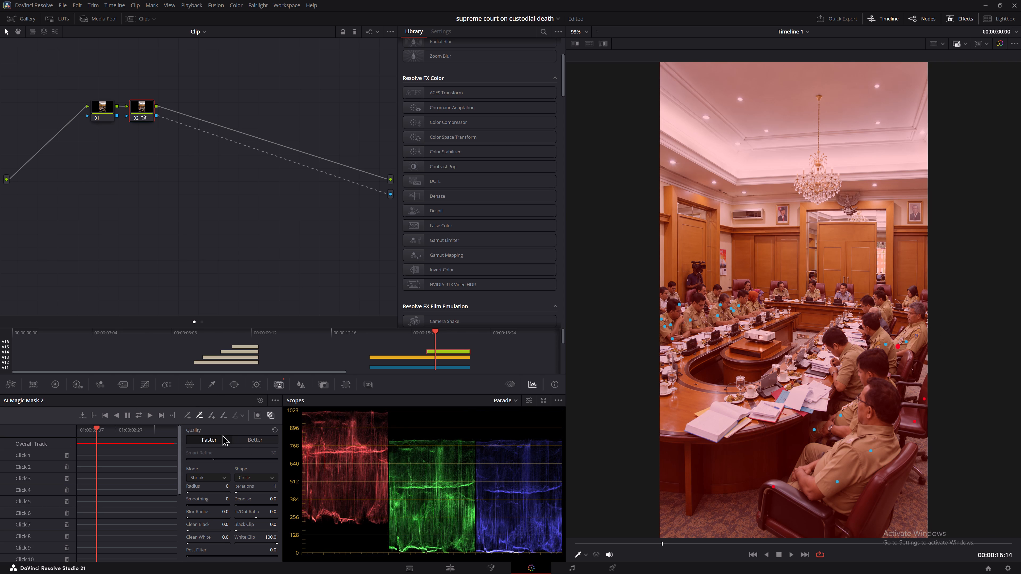
{"action": "left_click", "coordinate": [139, 417]}
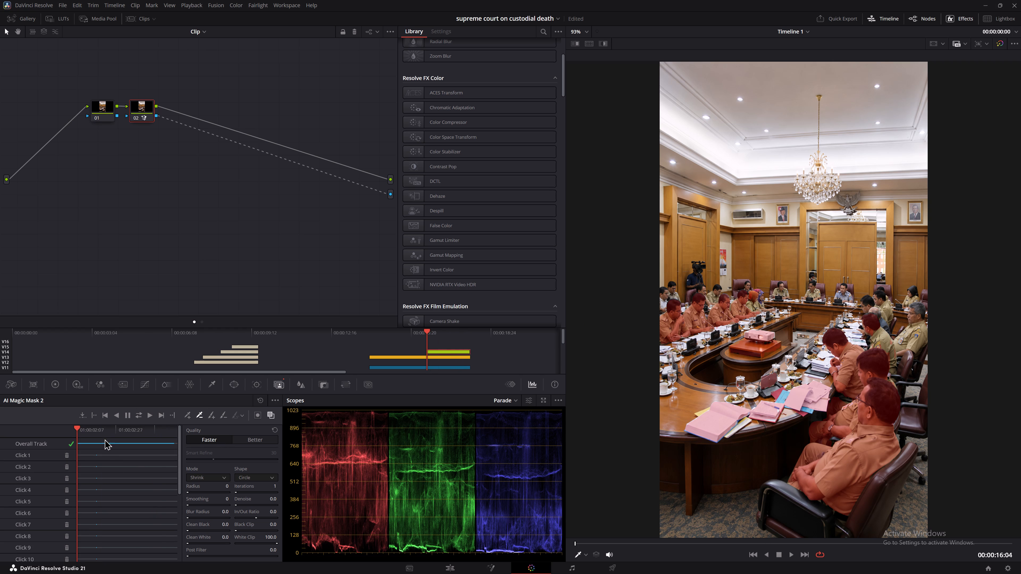
{"action": "left_click", "coordinate": [99, 425]}
{"action": "left_click", "coordinate": [95, 432]}
{"action": "left_click", "coordinate": [95, 432]}
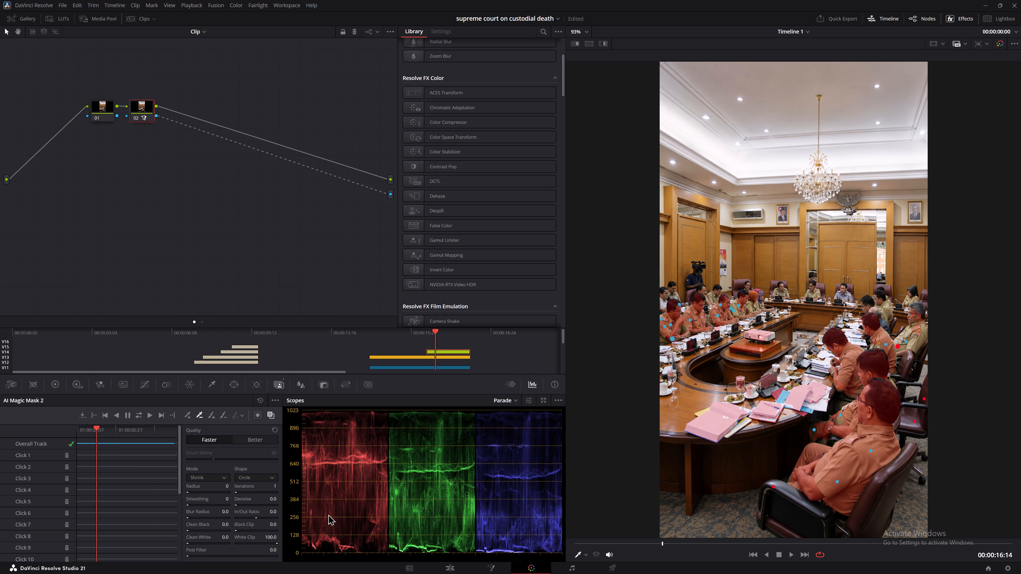
On the Edit page, disable the clips on V10, V11 and V13, and play the V14 cutout over the presenter.
{"action": "left_click", "coordinate": [458, 567]}
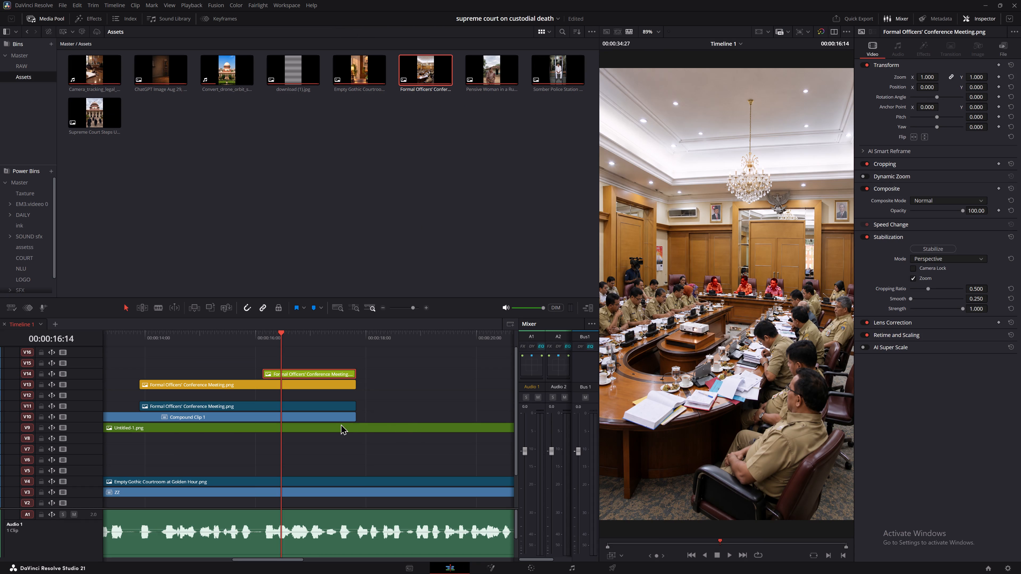
{"action": "left_click_drag", "start_coordinate": [375, 412], "coordinate": [315, 385]}
{"action": "key", "text": "d"}
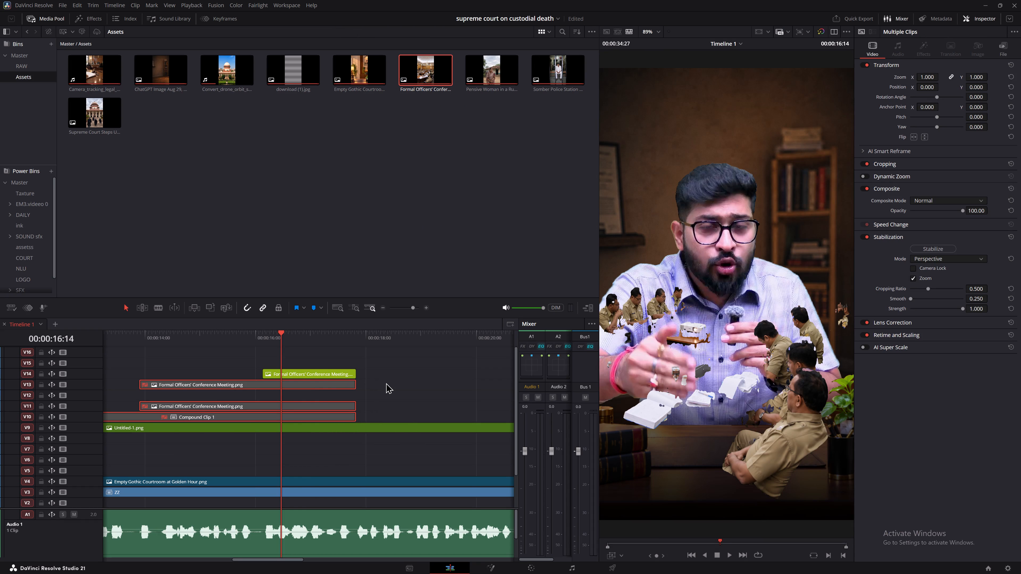
{"action": "key", "text": "space"}
{"action": "key", "text": "space"}
{"action": "key", "text": "space"}
{"action": "key", "text": "space"}
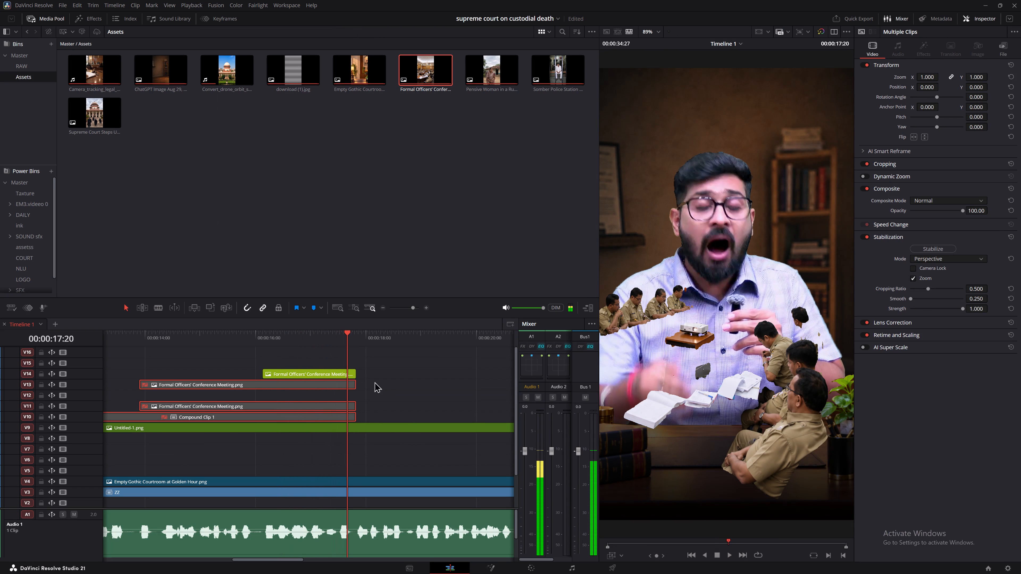
At 00:00:16:27 on the V14 clip, add Magic Mask points on the grey-haired officer and two left-row officers on the Color page.
{"action": "left_click", "coordinate": [309, 372]}
{"action": "left_click", "coordinate": [304, 341]}
{"action": "left_click", "coordinate": [302, 370]}
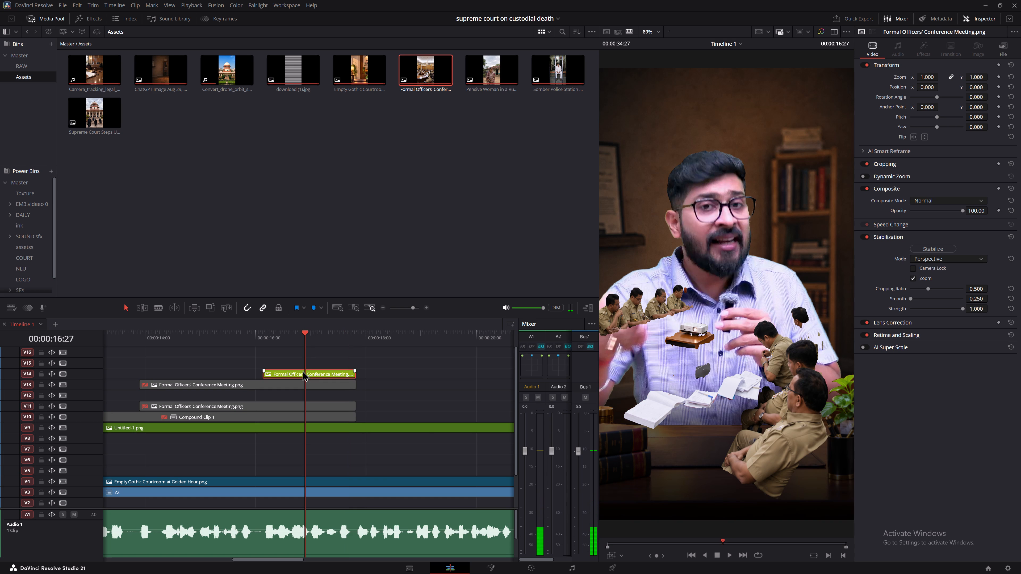
{"action": "left_click", "coordinate": [540, 568]}
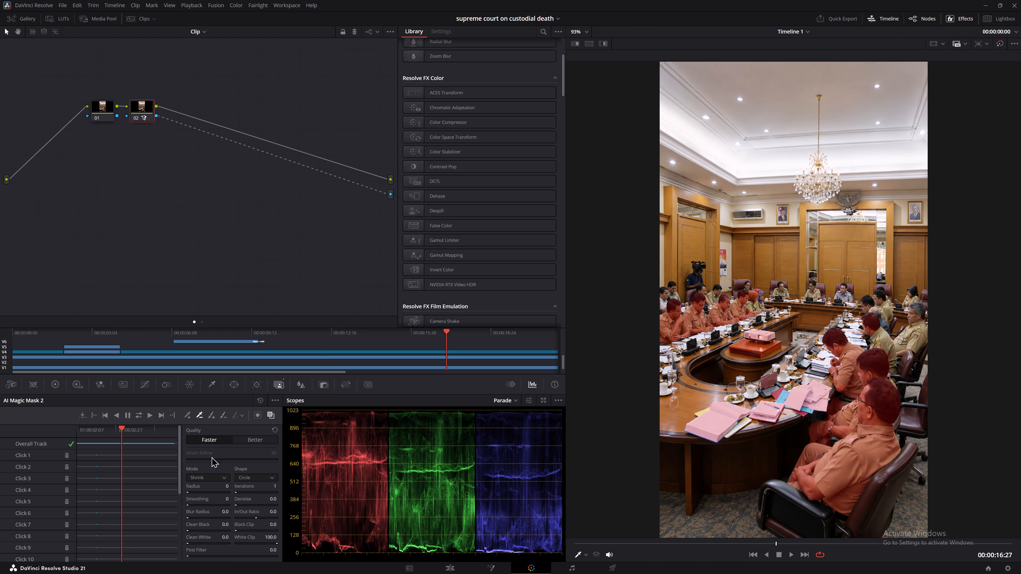
{"action": "left_click", "coordinate": [186, 416]}
{"action": "left_click", "coordinate": [914, 337]}
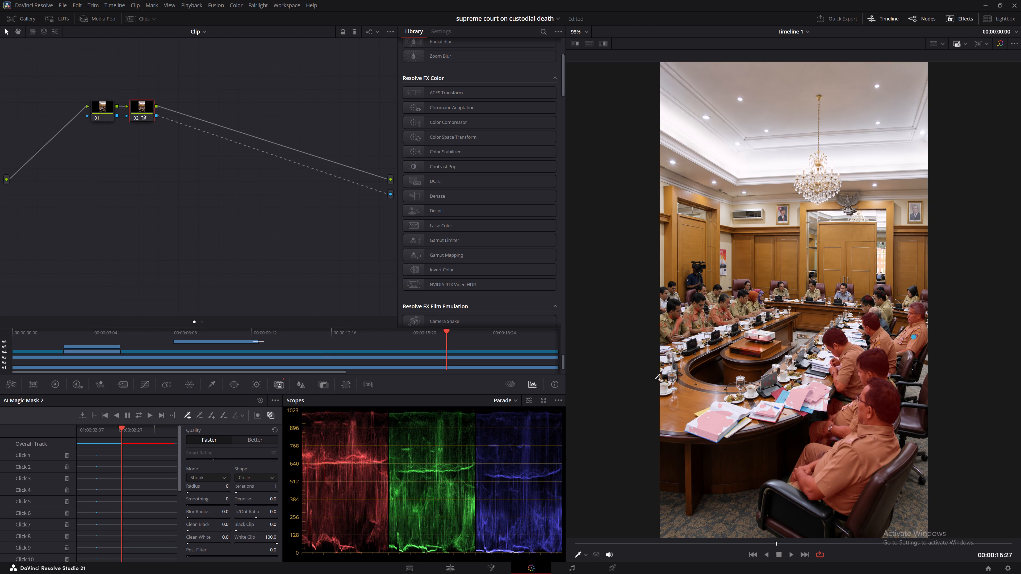
{"action": "left_click", "coordinate": [665, 335]}
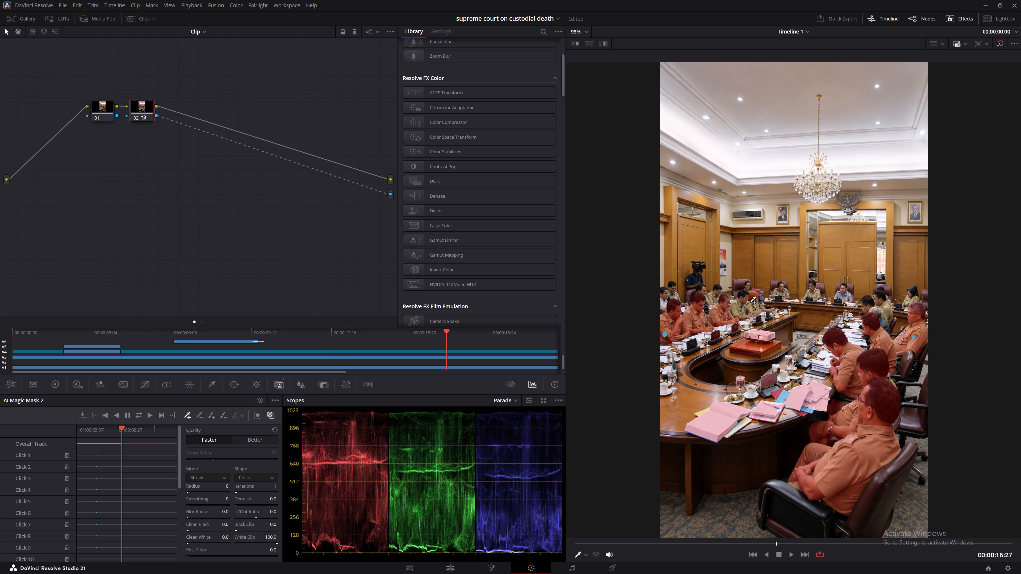
{"action": "left_click", "coordinate": [734, 310]}
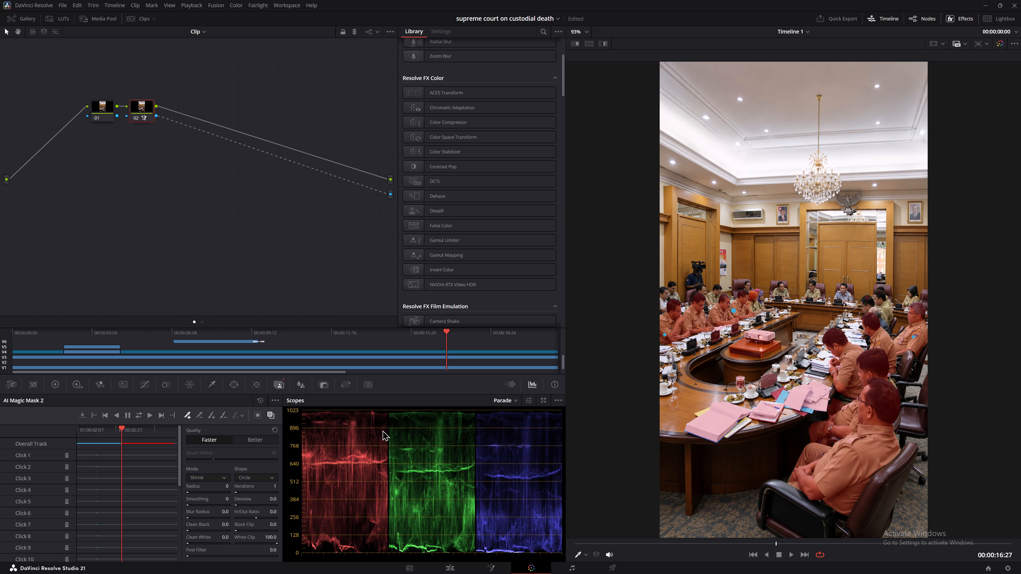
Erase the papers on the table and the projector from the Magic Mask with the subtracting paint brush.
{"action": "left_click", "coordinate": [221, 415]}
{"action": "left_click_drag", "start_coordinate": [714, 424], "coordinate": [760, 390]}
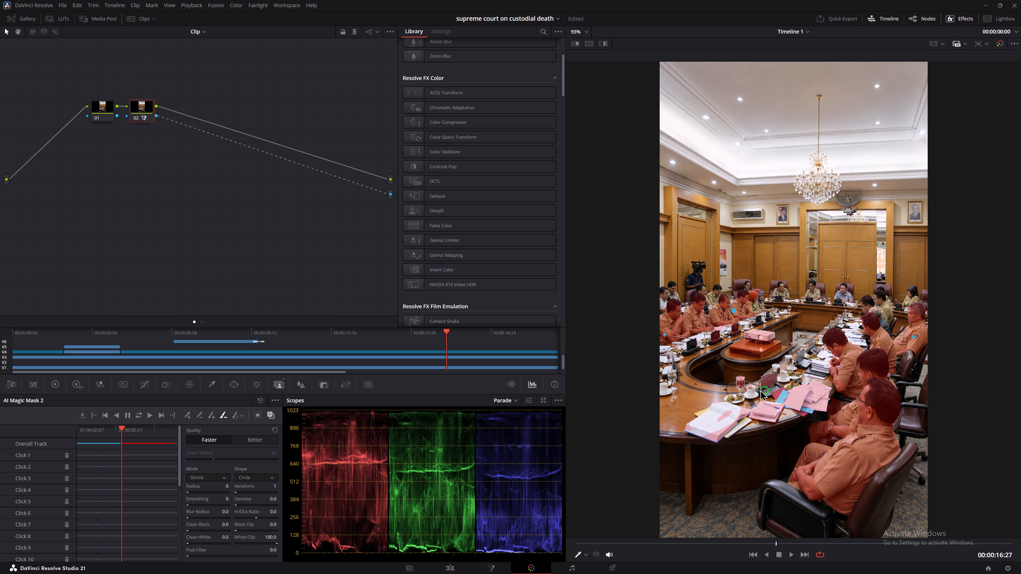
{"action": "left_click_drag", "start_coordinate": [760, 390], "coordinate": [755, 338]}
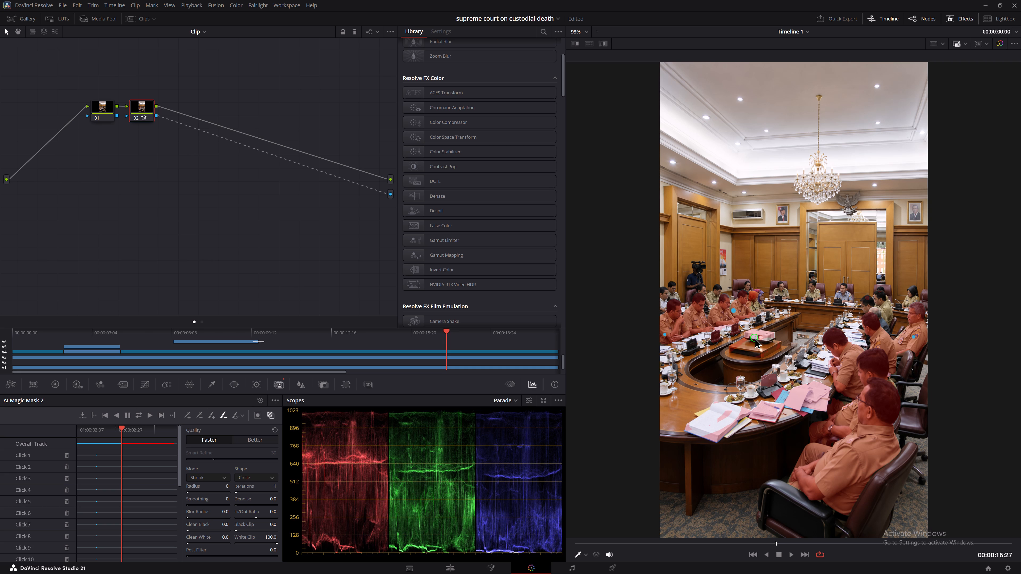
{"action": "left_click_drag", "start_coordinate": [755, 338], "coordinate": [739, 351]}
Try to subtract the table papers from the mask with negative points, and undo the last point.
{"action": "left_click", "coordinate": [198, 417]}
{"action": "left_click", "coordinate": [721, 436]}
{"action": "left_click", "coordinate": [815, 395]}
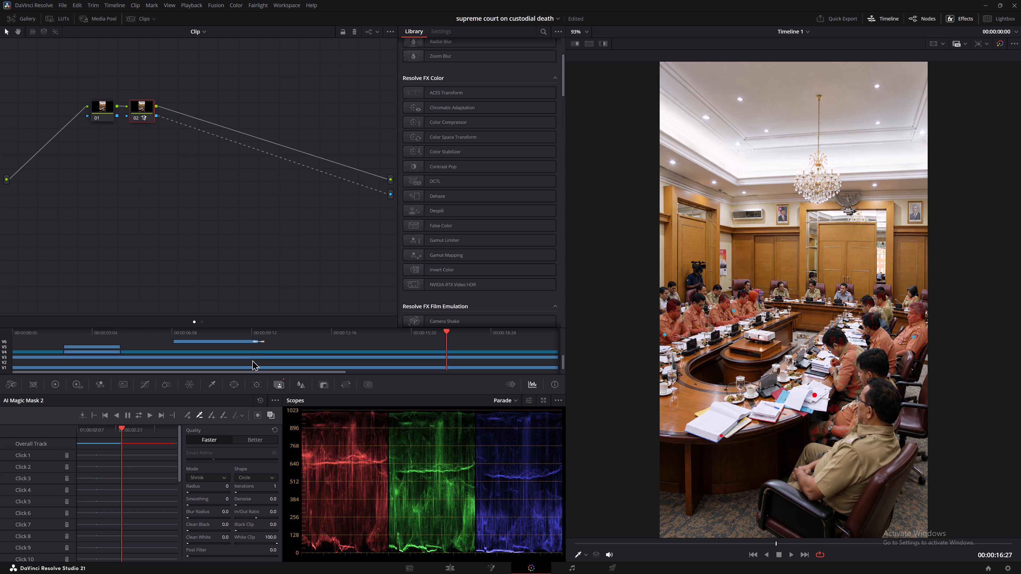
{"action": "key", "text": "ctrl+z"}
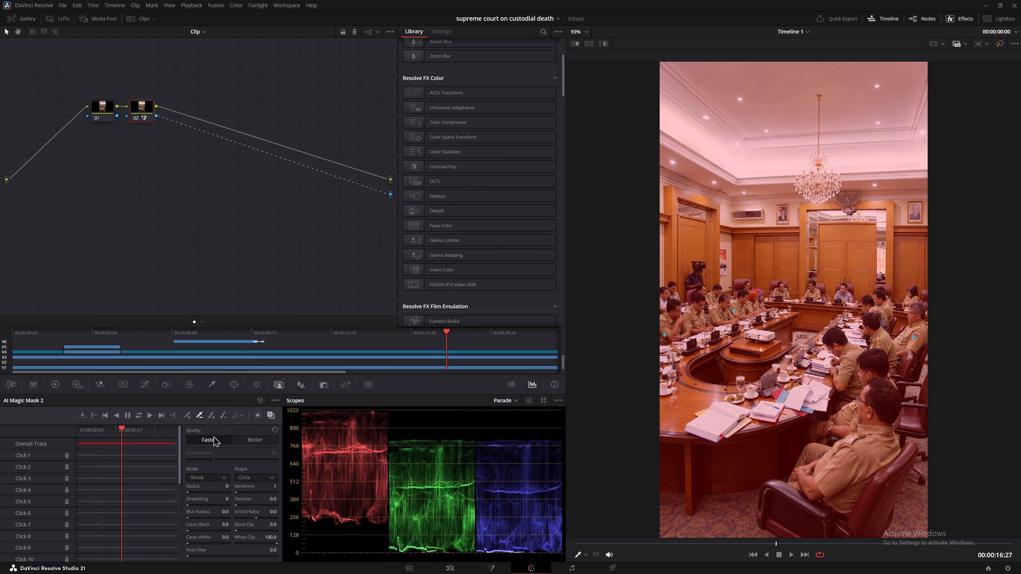
Reset the Magic Mask on node 02 and move the node farther away from node 01.
{"action": "left_click", "coordinate": [262, 399]}
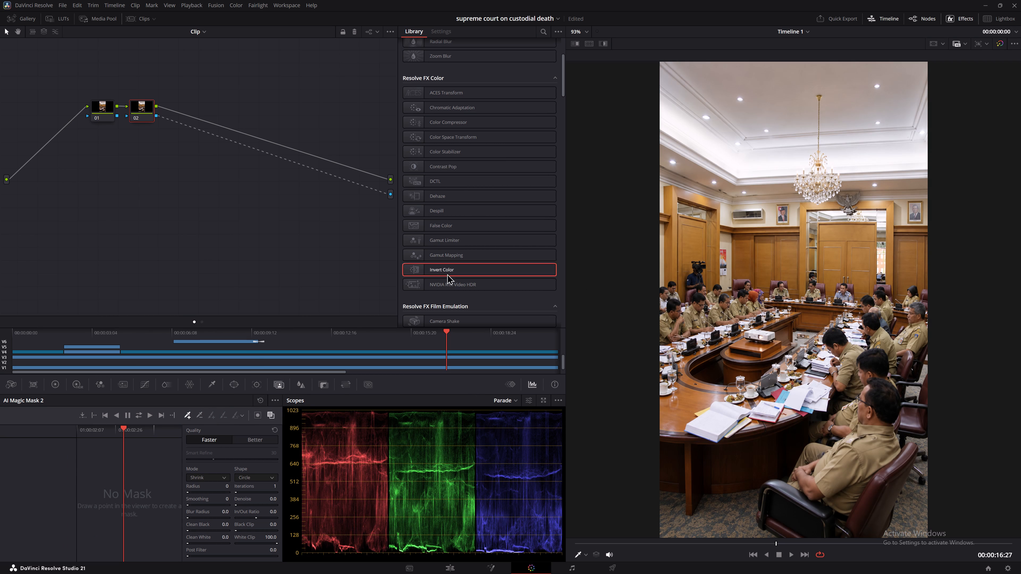
{"action": "left_click_drag", "start_coordinate": [137, 116], "coordinate": [204, 118]}
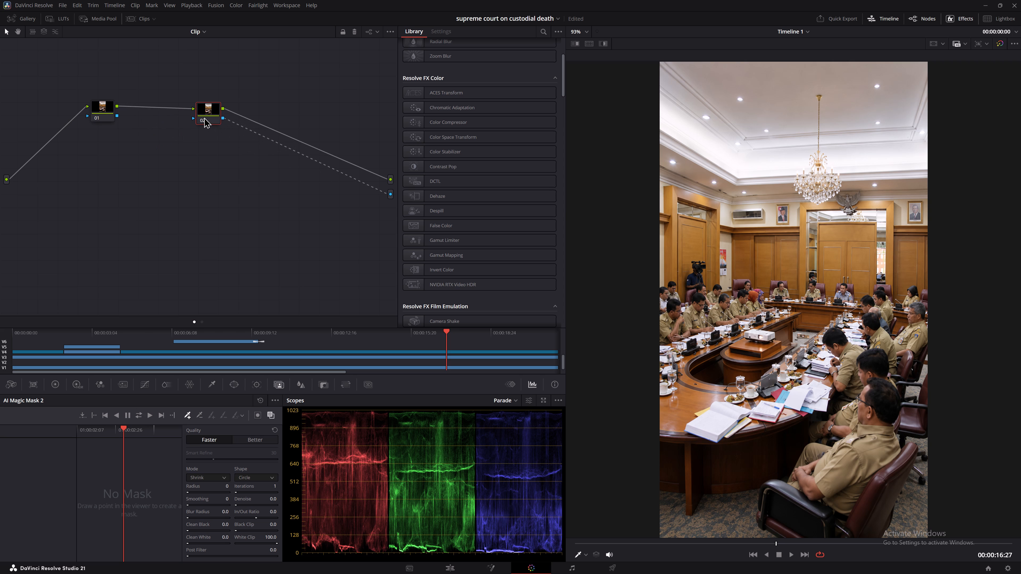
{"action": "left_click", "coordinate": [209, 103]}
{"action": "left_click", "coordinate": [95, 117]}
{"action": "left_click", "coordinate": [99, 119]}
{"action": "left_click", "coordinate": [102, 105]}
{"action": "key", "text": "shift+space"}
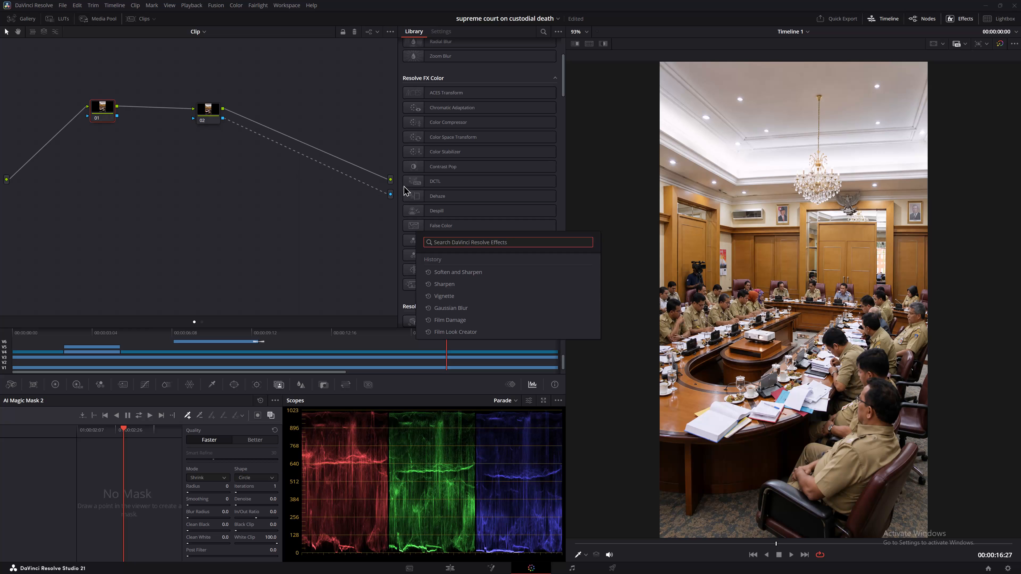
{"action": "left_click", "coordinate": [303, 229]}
On node 02, add Magic Mask points on the five right-row officers with the quality set to Better.
{"action": "left_click", "coordinate": [208, 108]}
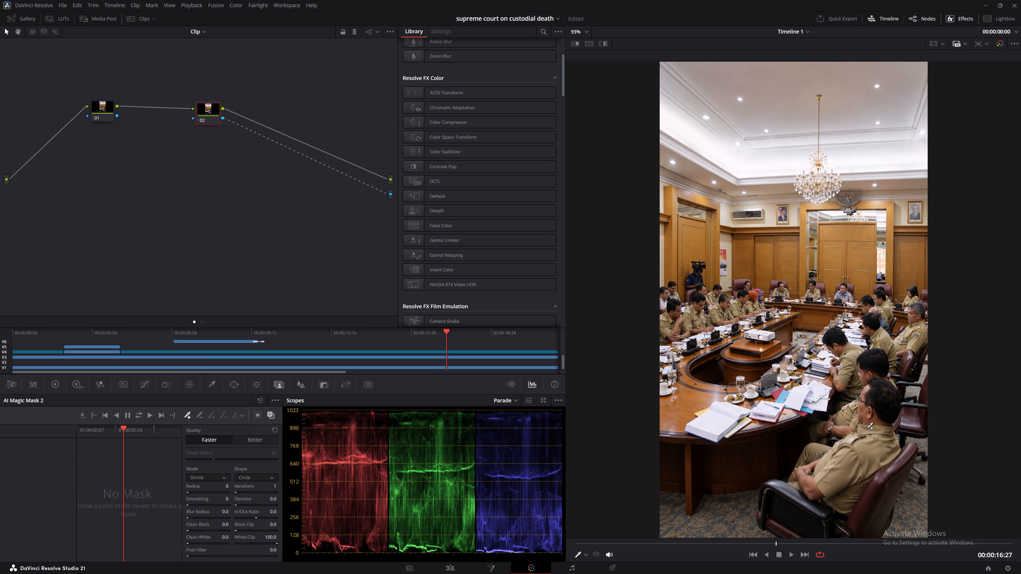
{"action": "left_click", "coordinate": [875, 434]}
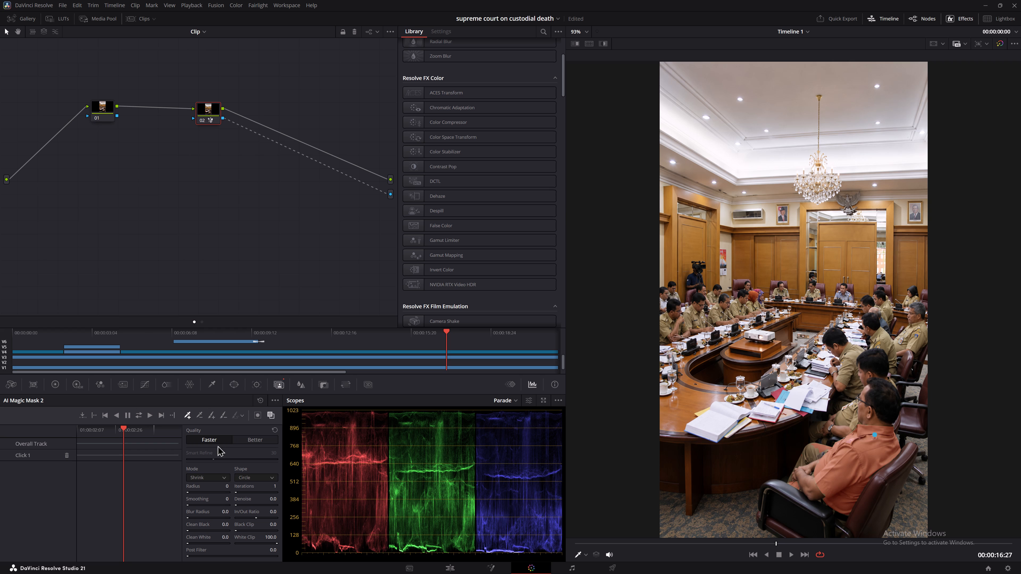
{"action": "left_click", "coordinate": [265, 440]}
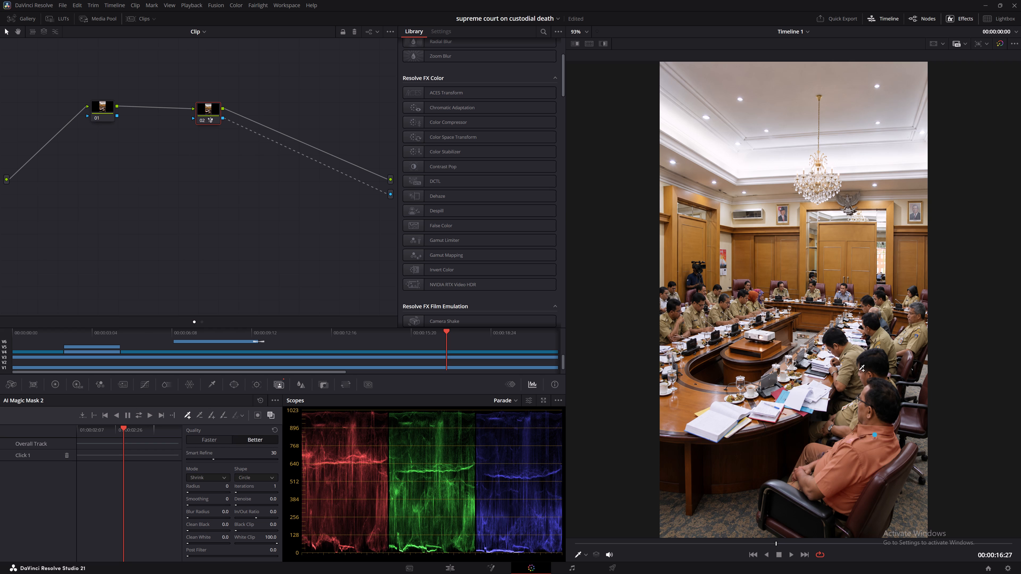
{"action": "left_click", "coordinate": [859, 371]}
{"action": "left_click", "coordinate": [847, 361]}
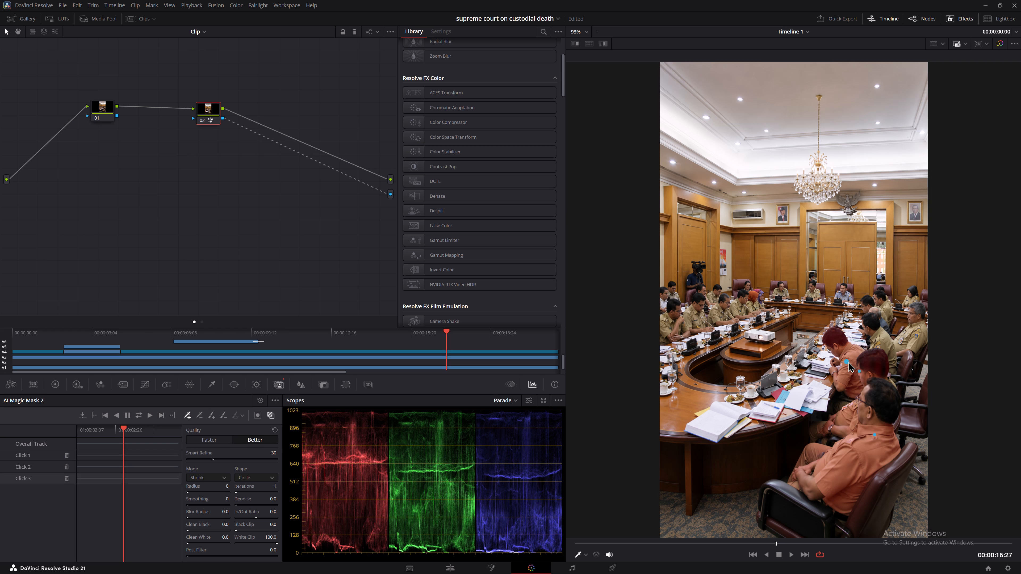
{"action": "left_click", "coordinate": [882, 340]}
{"action": "left_click", "coordinate": [918, 331]}
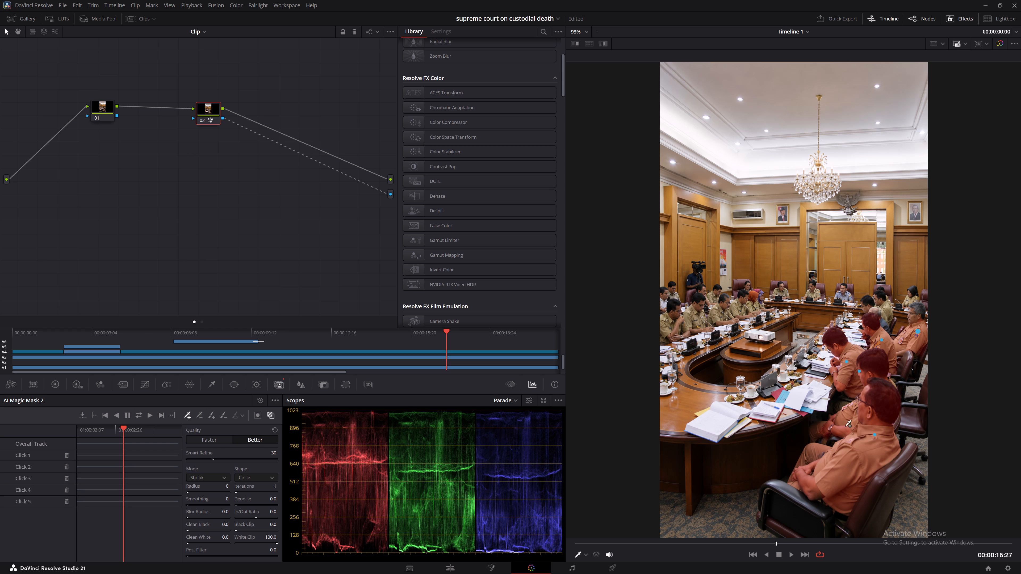
Add Magic Mask points on the four front left-row officers and the woman in the orange headscarf.
{"action": "scroll", "coordinate": [684, 317], "scroll_direction": "up", "scroll_amount": 7, "text": "ctrl"}
{"action": "scroll", "coordinate": [684, 317], "scroll_direction": "down", "scroll_amount": 4}
{"action": "scroll", "coordinate": [708, 340], "scroll_direction": "up", "scroll_amount": 6}
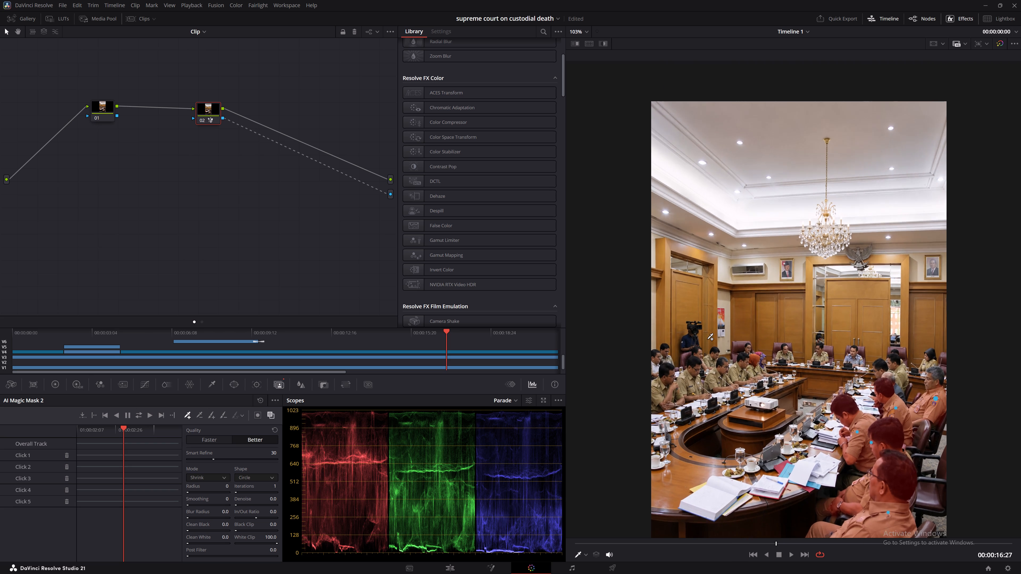
{"action": "scroll", "coordinate": [708, 340], "scroll_direction": "up", "scroll_amount": 8}
{"action": "middle_click_drag", "start_coordinate": [706, 341], "coordinate": [744, 296]}
{"action": "scroll", "coordinate": [719, 374], "scroll_direction": "up", "scroll_amount": 7}
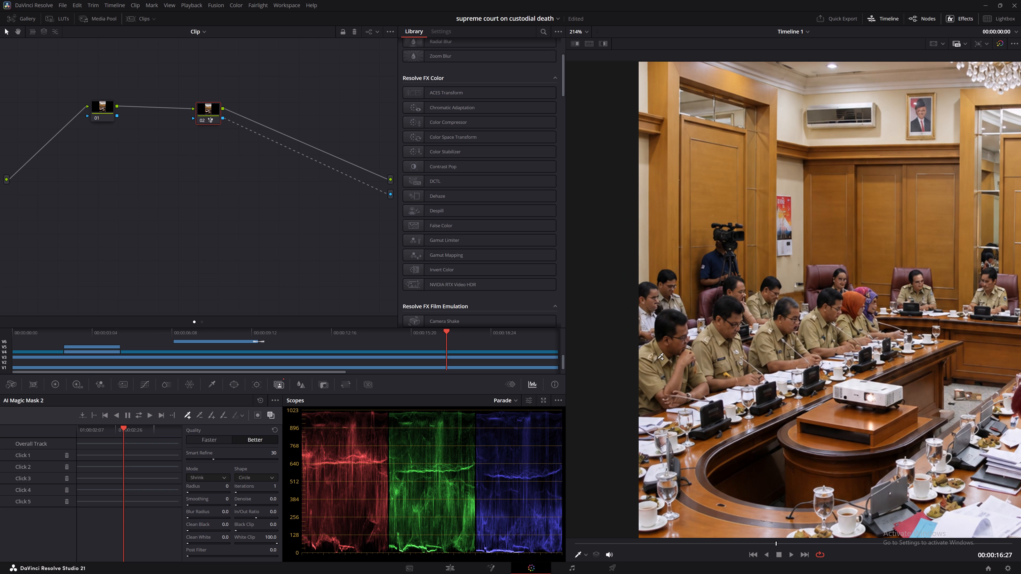
{"action": "left_click", "coordinate": [658, 360]}
{"action": "left_click", "coordinate": [668, 340]}
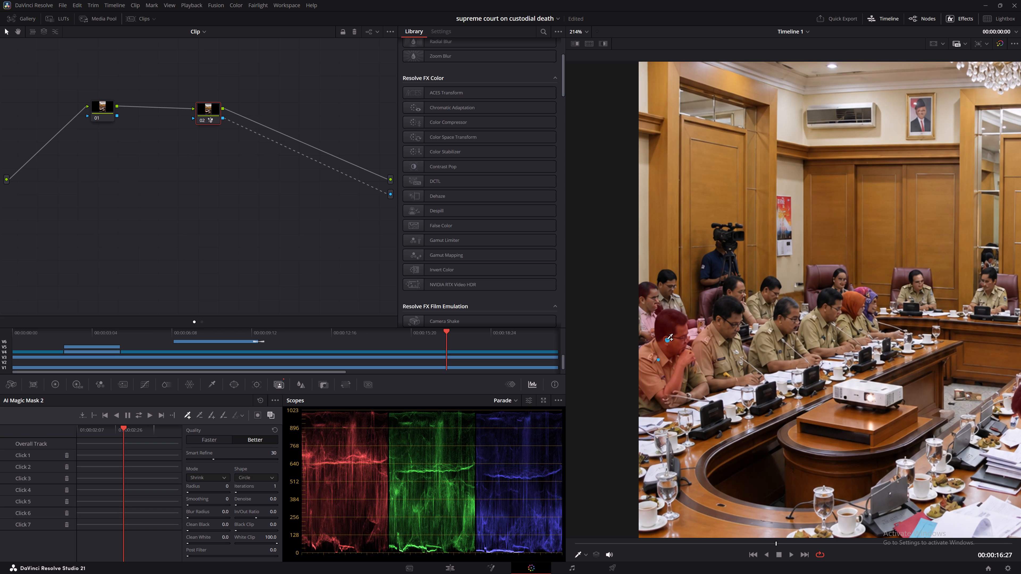
{"action": "left_click", "coordinate": [715, 357]}
{"action": "left_click", "coordinate": [780, 342]}
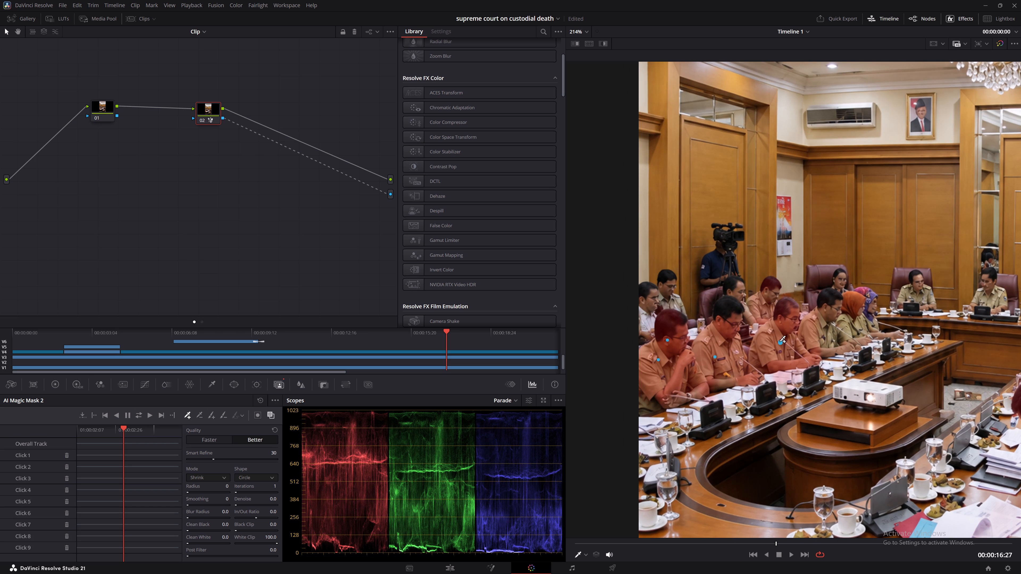
{"action": "left_click", "coordinate": [828, 335]}
{"action": "left_click", "coordinate": [856, 324]}
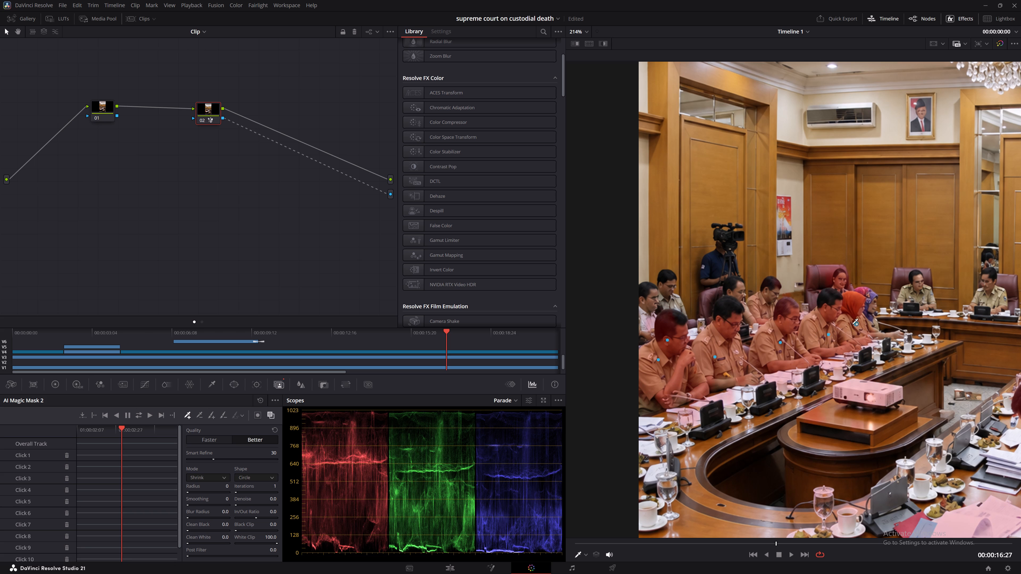
Turn on the highlight view and check the masked area across both rows of officers.
{"action": "scroll", "coordinate": [853, 343], "scroll_direction": "down", "scroll_amount": 4}
{"action": "middle_click_drag", "start_coordinate": [813, 365], "coordinate": [793, 337]}
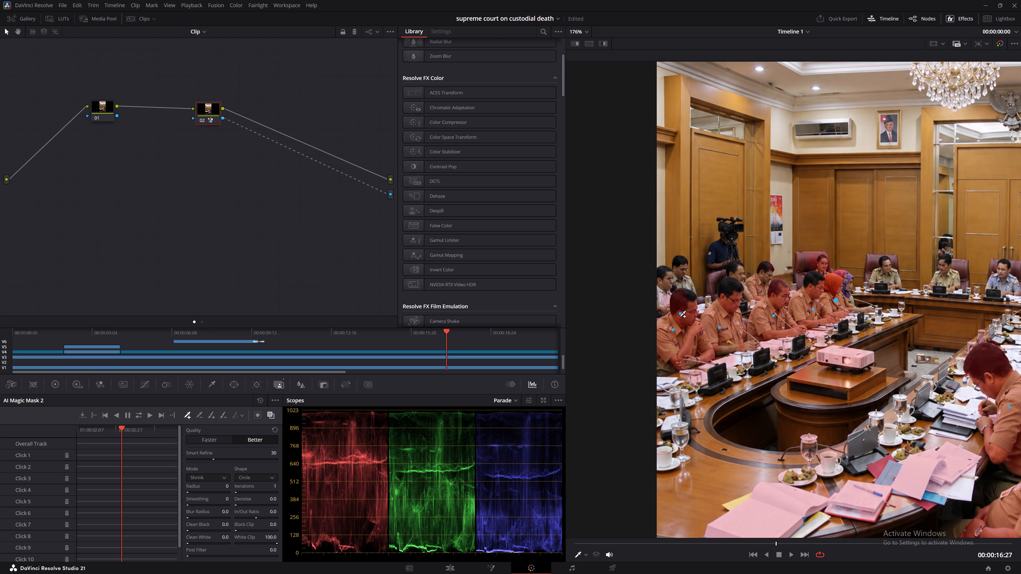
{"action": "left_click", "coordinate": [603, 42]}
{"action": "scroll", "coordinate": [778, 363], "scroll_direction": "down", "scroll_amount": 3}
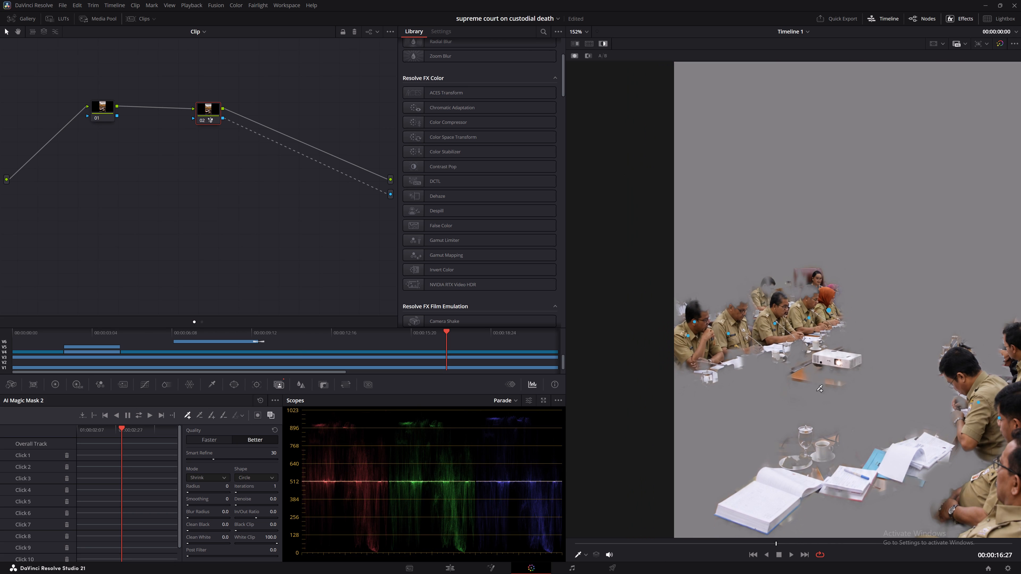
{"action": "middle_click_drag", "start_coordinate": [818, 391], "coordinate": [761, 346]}
{"action": "scroll", "coordinate": [794, 366], "scroll_direction": "down", "scroll_amount": 2}
{"action": "middle_click_drag", "start_coordinate": [810, 377], "coordinate": [747, 340]}
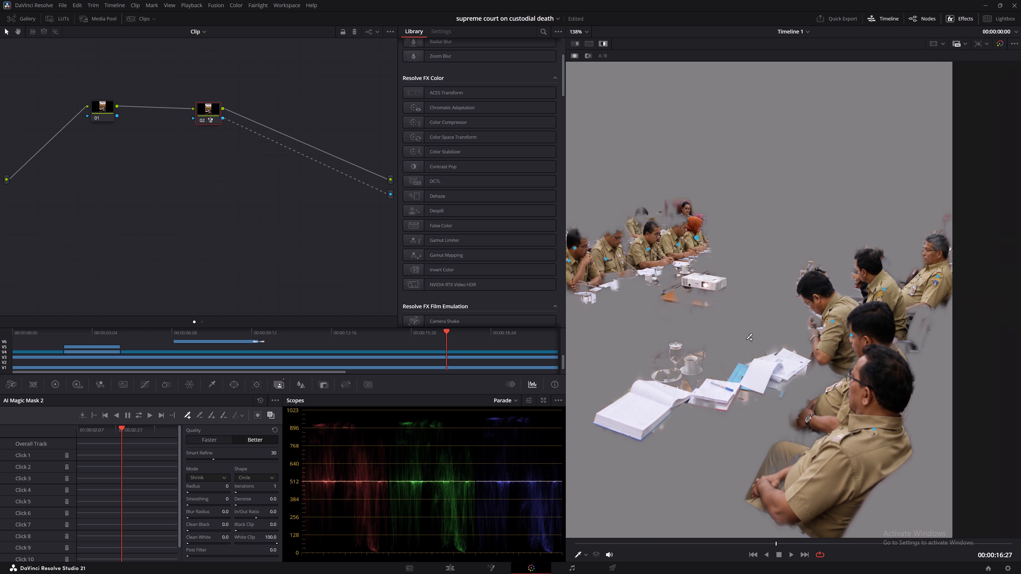
{"action": "middle_click_drag", "start_coordinate": [747, 340], "coordinate": [772, 344]}
{"action": "scroll", "coordinate": [775, 352], "scroll_direction": "down", "scroll_amount": 2}
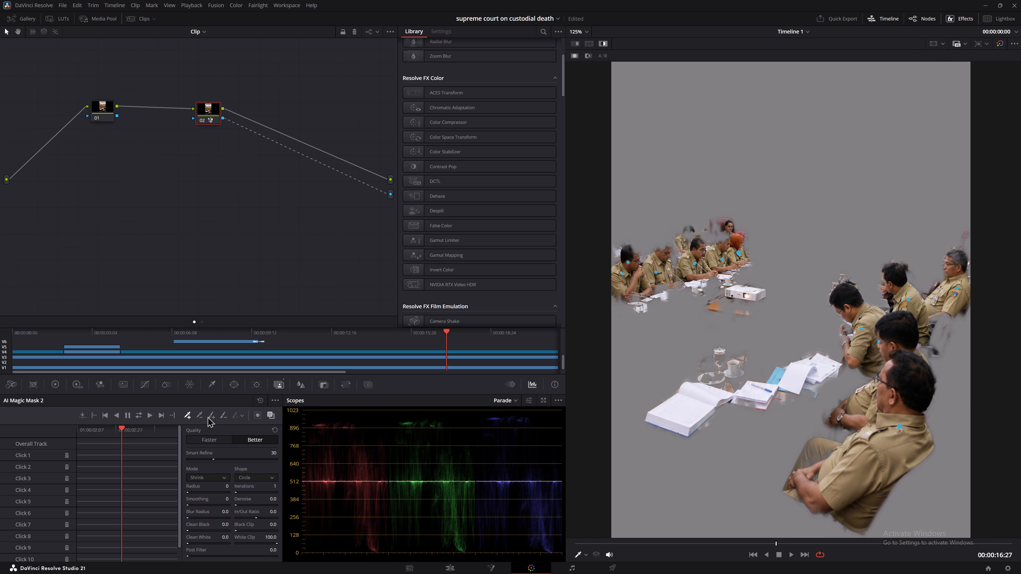
With an enlarged subtracting paint brush, erase the papers, cups, glass and projector on the table from the mask.
{"action": "left_click", "coordinate": [214, 415]}
{"action": "left_click", "coordinate": [221, 415]}
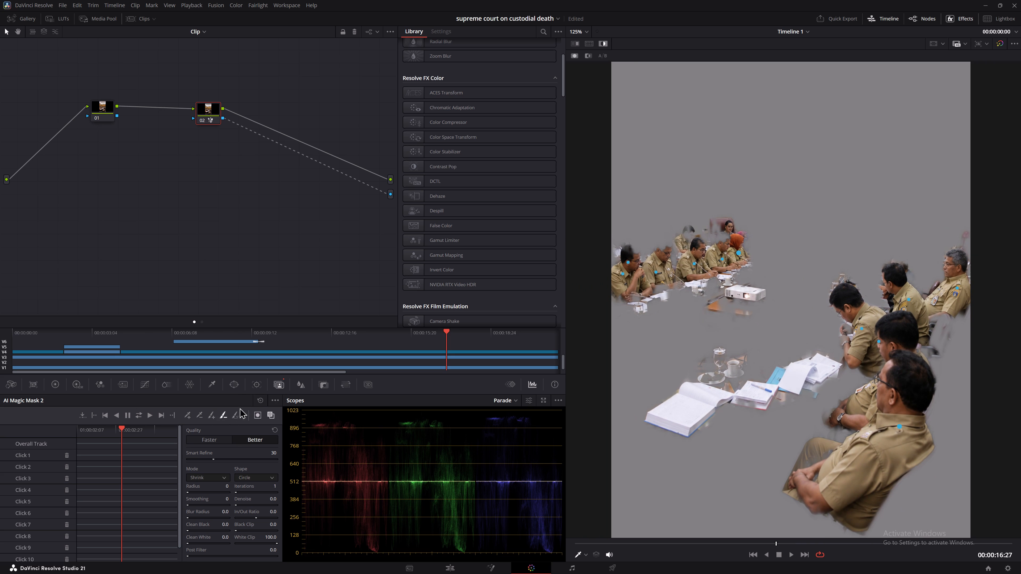
{"action": "left_click", "coordinate": [243, 413]}
{"action": "double_click", "coordinate": [243, 415]}
{"action": "left_click_drag", "start_coordinate": [236, 429], "coordinate": [237, 429]}
{"action": "left_click_drag", "start_coordinate": [237, 429], "coordinate": [239, 431]}
{"action": "left_click_drag", "start_coordinate": [630, 346], "coordinate": [788, 379]}
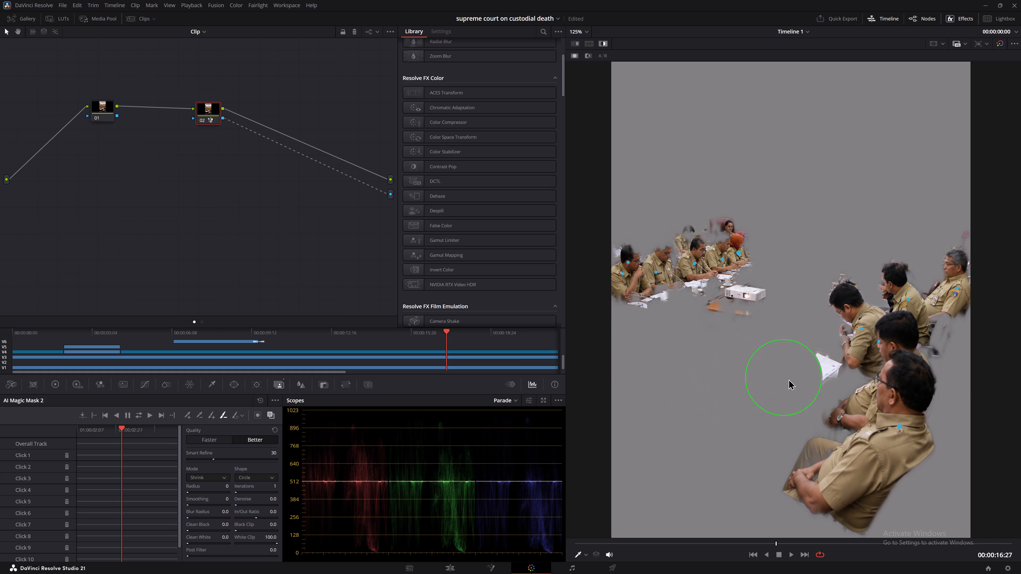
{"action": "left_click_drag", "start_coordinate": [788, 379], "coordinate": [805, 379]}
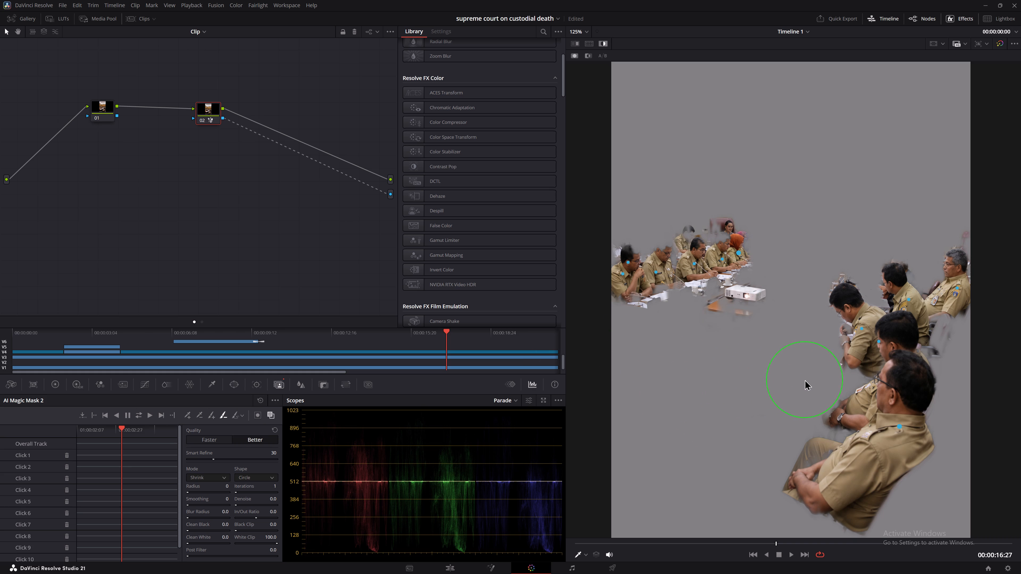
{"action": "left_click_drag", "start_coordinate": [805, 379], "coordinate": [744, 312]}
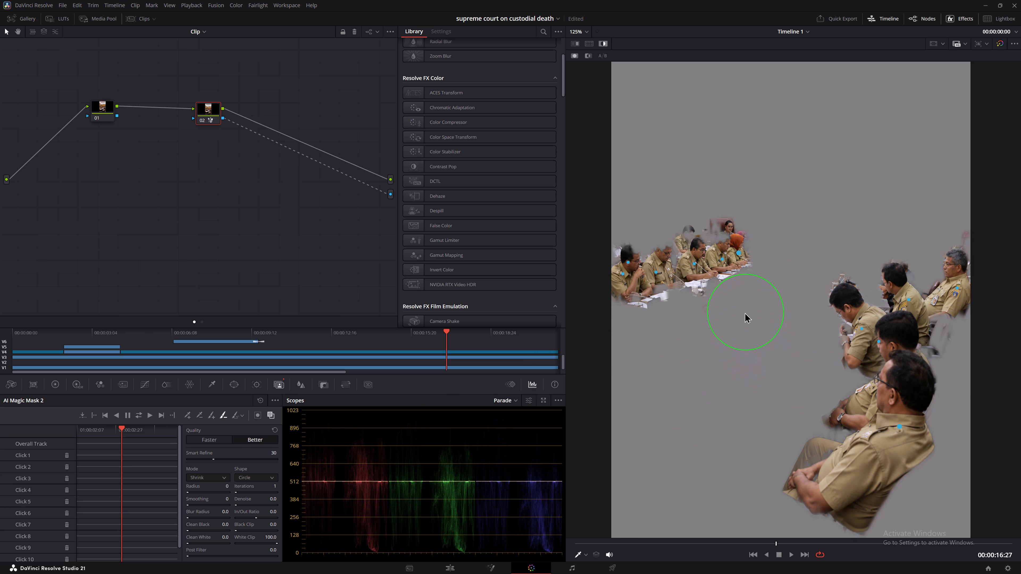
{"action": "left_click_drag", "start_coordinate": [744, 312], "coordinate": [715, 318]}
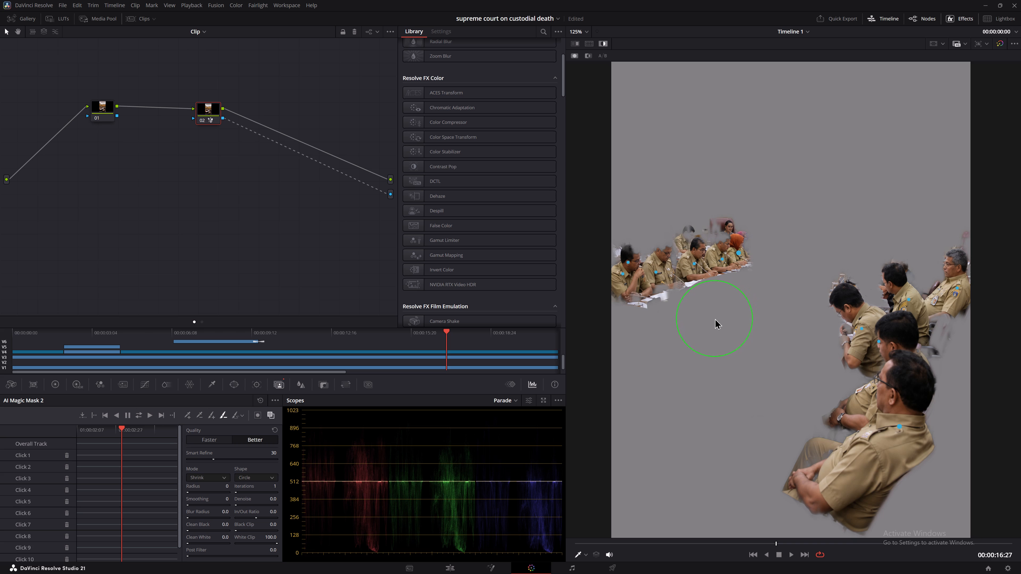
{"action": "left_click_drag", "start_coordinate": [715, 318], "coordinate": [712, 324]}
With a smaller subtracting paint brush, erase the chair and background remnants around the farthest officer in the right row.
{"action": "left_click_drag", "start_coordinate": [244, 417], "coordinate": [232, 431]}
{"action": "left_click_drag", "start_coordinate": [229, 432], "coordinate": [227, 431]}
{"action": "left_click_drag", "start_coordinate": [235, 417], "coordinate": [234, 429]}
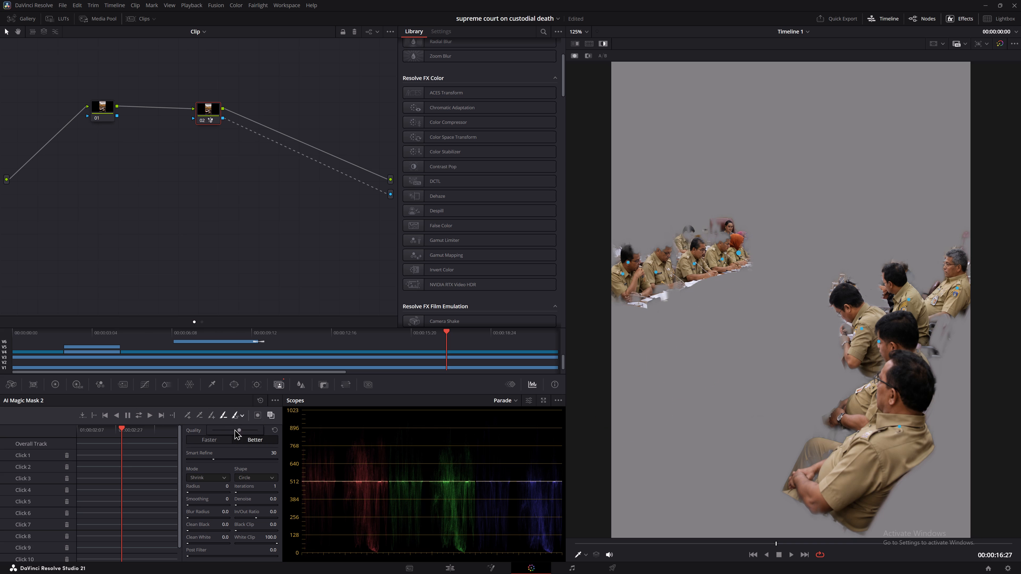
{"action": "left_click_drag", "start_coordinate": [234, 429], "coordinate": [228, 430]}
{"action": "left_click_drag", "start_coordinate": [227, 430], "coordinate": [228, 427]}
{"action": "left_click", "coordinate": [242, 417]}
{"action": "left_click_drag", "start_coordinate": [237, 431], "coordinate": [228, 431]}
{"action": "left_click_drag", "start_coordinate": [228, 431], "coordinate": [227, 432]}
{"action": "middle_click_drag", "start_coordinate": [629, 471], "coordinate": [528, 472]}
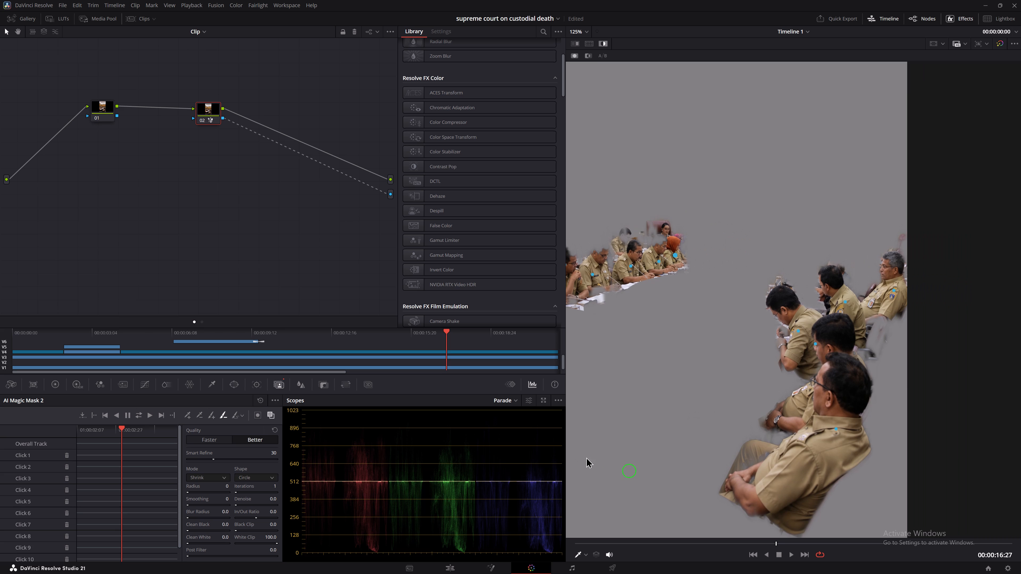
{"action": "left_click_drag", "start_coordinate": [905, 378], "coordinate": [904, 322]}
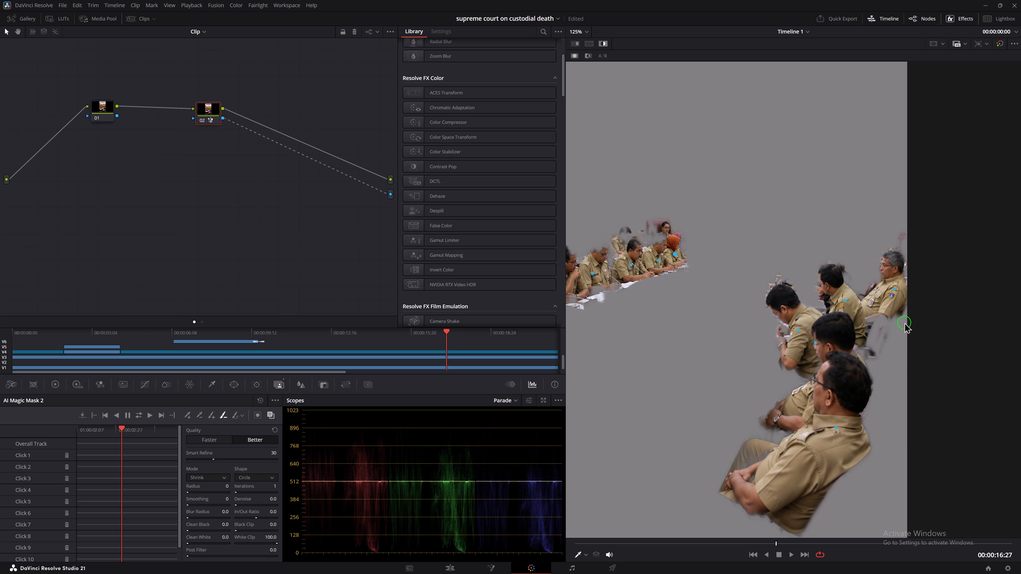
{"action": "left_click_drag", "start_coordinate": [904, 322], "coordinate": [911, 320]}
{"action": "left_click_drag", "start_coordinate": [898, 382], "coordinate": [882, 338]}
{"action": "left_click_drag", "start_coordinate": [882, 338], "coordinate": [894, 354]}
{"action": "left_click_drag", "start_coordinate": [943, 223], "coordinate": [935, 216]}
{"action": "left_click_drag", "start_coordinate": [935, 216], "coordinate": [906, 240]}
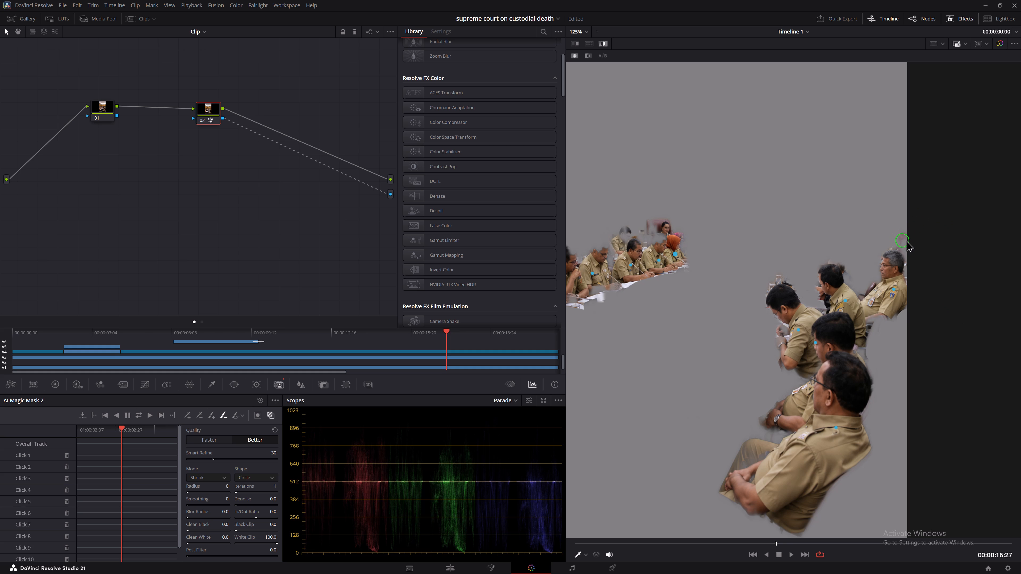
{"action": "left_click_drag", "start_coordinate": [906, 240], "coordinate": [919, 239]}
Erase the background people and leftover fringe above the left-row officers' heads from the mask.
{"action": "middle_click_drag", "start_coordinate": [713, 209], "coordinate": [807, 225]}
{"action": "scroll", "coordinate": [800, 235], "scroll_direction": "up", "scroll_amount": 3}
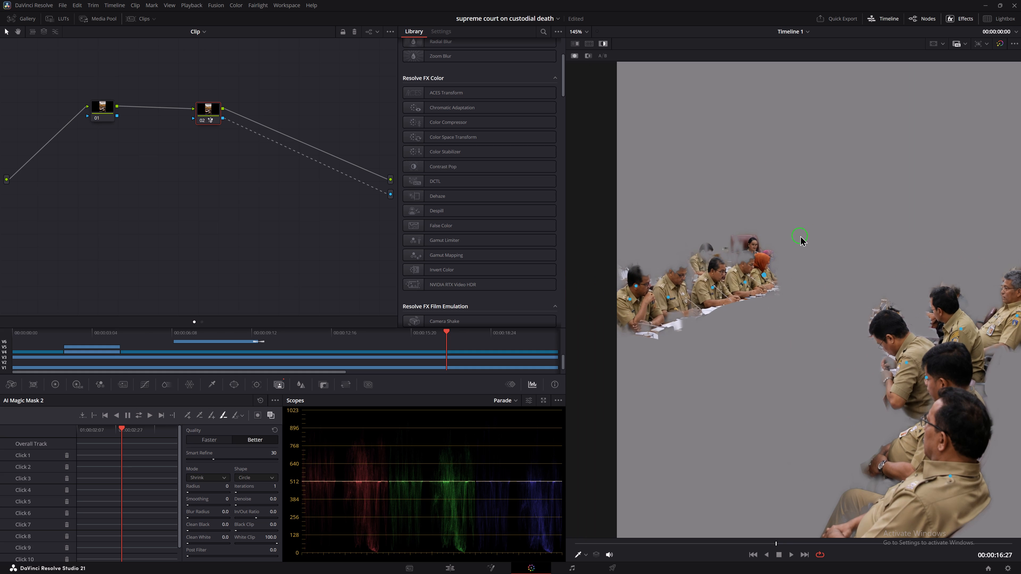
{"action": "scroll", "coordinate": [789, 227], "scroll_direction": "up", "scroll_amount": 4}
{"action": "middle_click_drag", "start_coordinate": [795, 227], "coordinate": [799, 227]}
{"action": "middle_click_drag", "start_coordinate": [803, 227], "coordinate": [882, 227]}
{"action": "scroll", "coordinate": [885, 226], "scroll_direction": "up", "scroll_amount": 1}
{"action": "left_click_drag", "start_coordinate": [898, 233], "coordinate": [874, 231]}
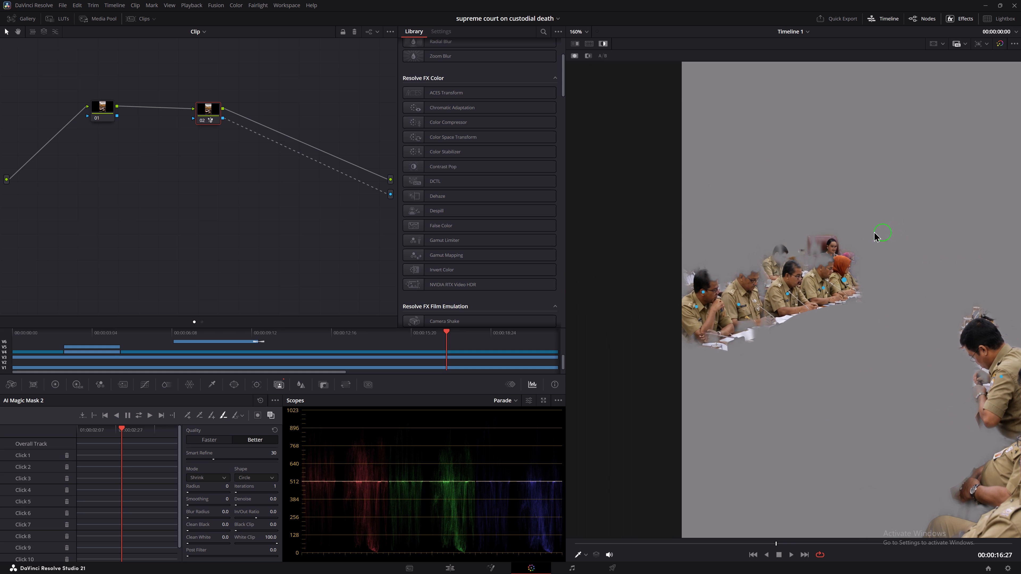
{"action": "left_click_drag", "start_coordinate": [874, 231], "coordinate": [756, 248]}
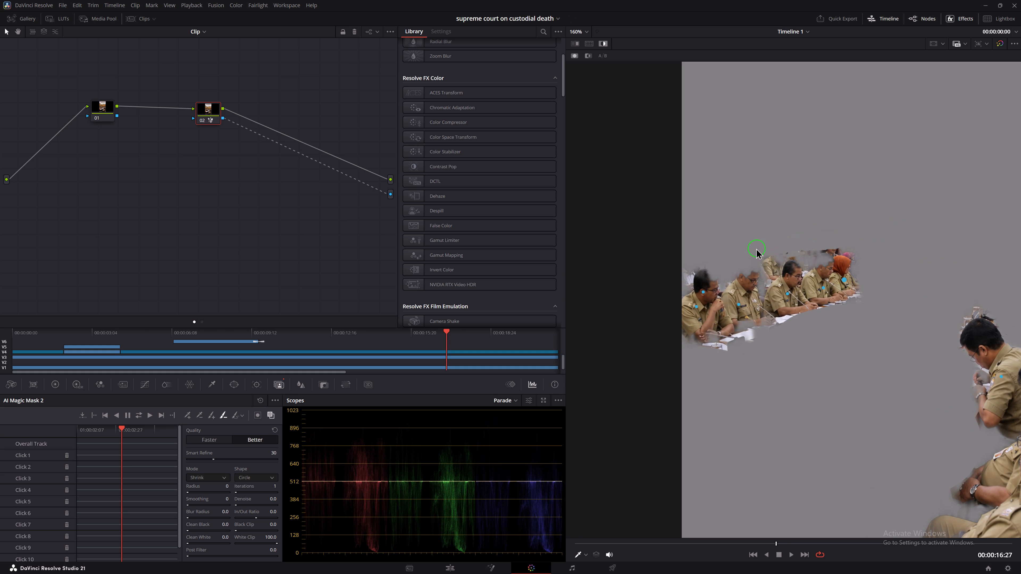
{"action": "left_click_drag", "start_coordinate": [756, 248], "coordinate": [694, 254]}
{"action": "left_click_drag", "start_coordinate": [694, 254], "coordinate": [676, 277]}
{"action": "left_click_drag", "start_coordinate": [664, 289], "coordinate": [677, 288]}
{"action": "left_click_drag", "start_coordinate": [677, 288], "coordinate": [689, 267]}
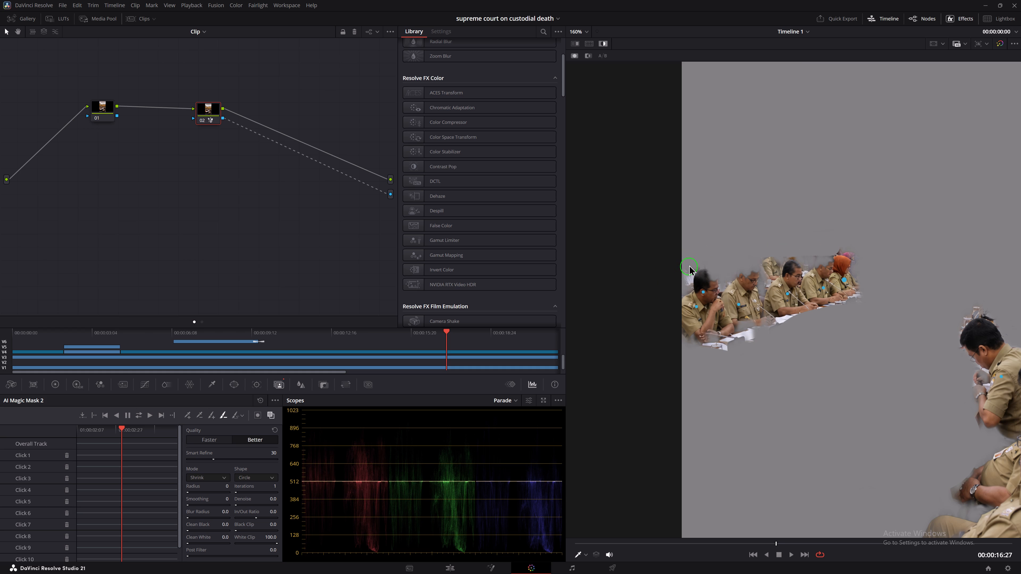
{"action": "left_click_drag", "start_coordinate": [692, 259], "coordinate": [681, 282]}
With the adding paint brush, restore the left-row officers' hands and arms and the adjoining papers along the table edge.
{"action": "left_click", "coordinate": [212, 418]}
{"action": "left_click_drag", "start_coordinate": [708, 316], "coordinate": [727, 325]}
{"action": "left_click_drag", "start_coordinate": [727, 325], "coordinate": [687, 338]}
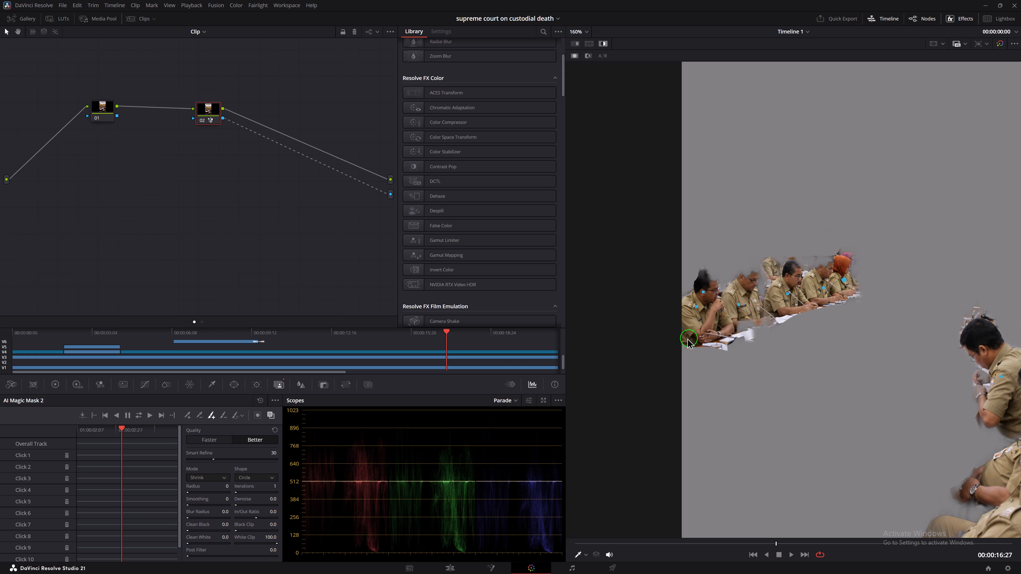
{"action": "left_click_drag", "start_coordinate": [687, 338], "coordinate": [708, 344]}
{"action": "left_click_drag", "start_coordinate": [708, 344], "coordinate": [679, 346]}
{"action": "left_click_drag", "start_coordinate": [692, 343], "coordinate": [752, 318]}
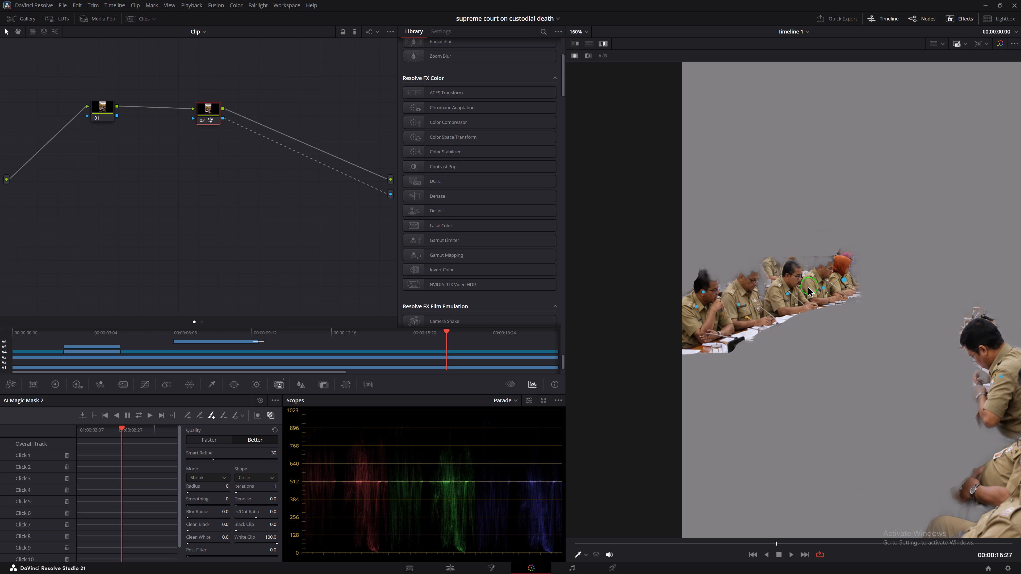
Paint the missing heads, faces and uniform parts of the four front left-row officers back into the mask.
{"action": "left_click_drag", "start_coordinate": [825, 280], "coordinate": [822, 266]}
{"action": "left_click_drag", "start_coordinate": [822, 266], "coordinate": [822, 266]}
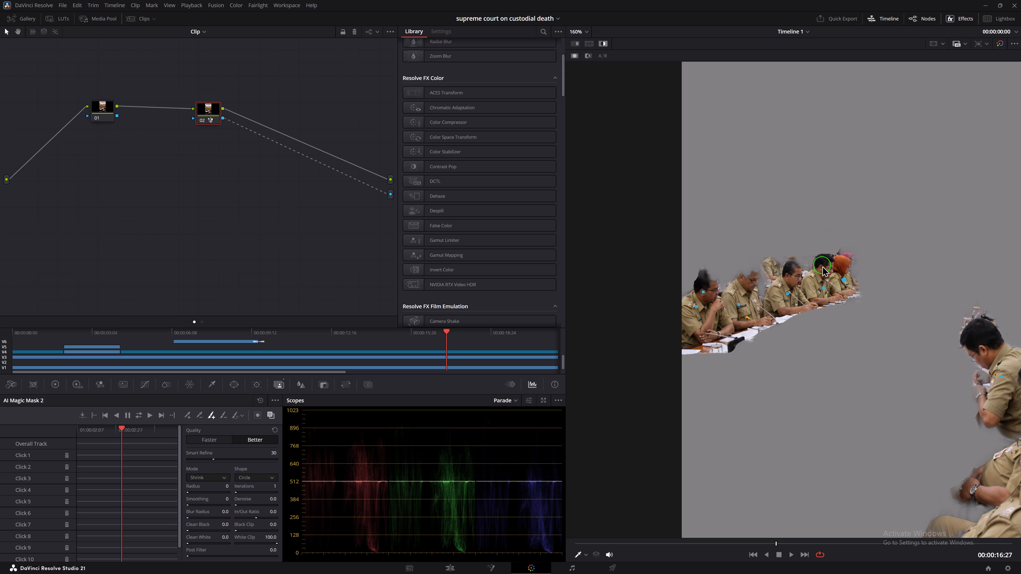
{"action": "left_click_drag", "start_coordinate": [822, 266], "coordinate": [792, 271]}
{"action": "left_click_drag", "start_coordinate": [792, 271], "coordinate": [792, 269]}
{"action": "left_click_drag", "start_coordinate": [746, 311], "coordinate": [744, 291]}
{"action": "left_click_drag", "start_coordinate": [744, 291], "coordinate": [752, 268]}
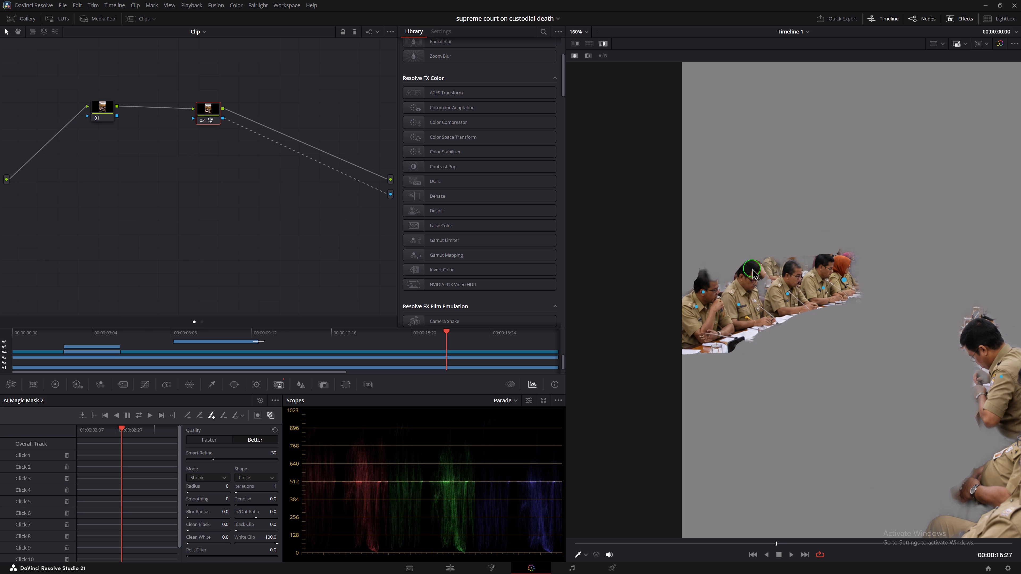
{"action": "left_click_drag", "start_coordinate": [752, 268], "coordinate": [743, 278]}
{"action": "left_click_drag", "start_coordinate": [701, 304], "coordinate": [714, 286]}
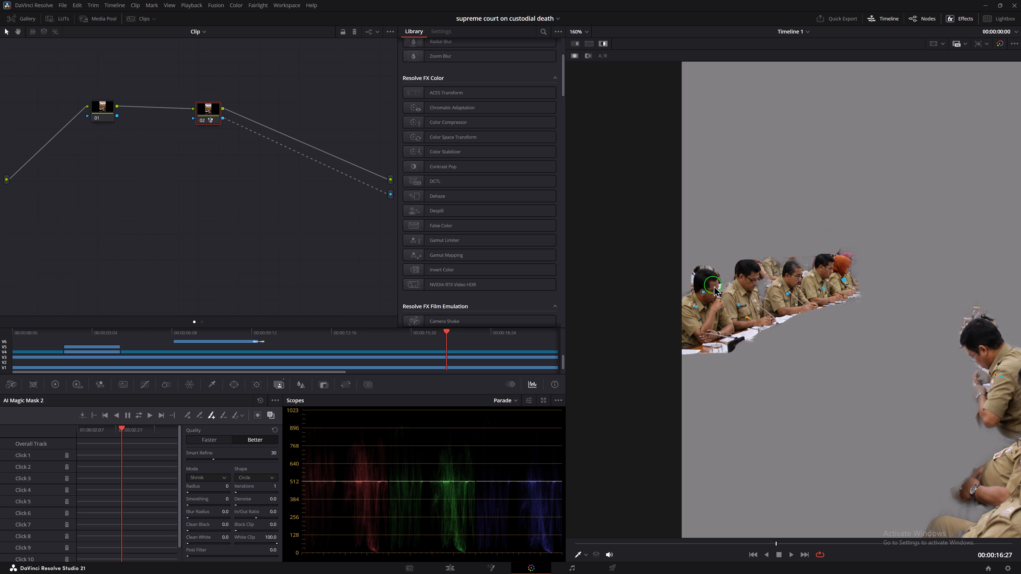
{"action": "left_click_drag", "start_coordinate": [714, 286], "coordinate": [714, 287]}
With a much smaller subtracting paint brush, trim the background fringe around the head of the nearest left-row officer.
{"action": "left_click", "coordinate": [243, 413]}
{"action": "left_click_drag", "start_coordinate": [225, 429], "coordinate": [221, 431]}
{"action": "left_click", "coordinate": [225, 416]}
{"action": "left_click_drag", "start_coordinate": [720, 264], "coordinate": [716, 270]}
{"action": "left_click_drag", "start_coordinate": [716, 270], "coordinate": [696, 267]}
{"action": "left_click_drag", "start_coordinate": [696, 267], "coordinate": [698, 267]}
{"action": "left_click_drag", "start_coordinate": [698, 267], "coordinate": [703, 258]}
With the subtracting paint brush, erase the background fringe between the heads of the second and third left-row officers.
{"action": "left_click_drag", "start_coordinate": [775, 252], "coordinate": [769, 260]}
{"action": "left_click_drag", "start_coordinate": [769, 260], "coordinate": [764, 278]}
{"action": "left_click_drag", "start_coordinate": [764, 278], "coordinate": [769, 259]}
{"action": "left_click_drag", "start_coordinate": [769, 259], "coordinate": [769, 286]}
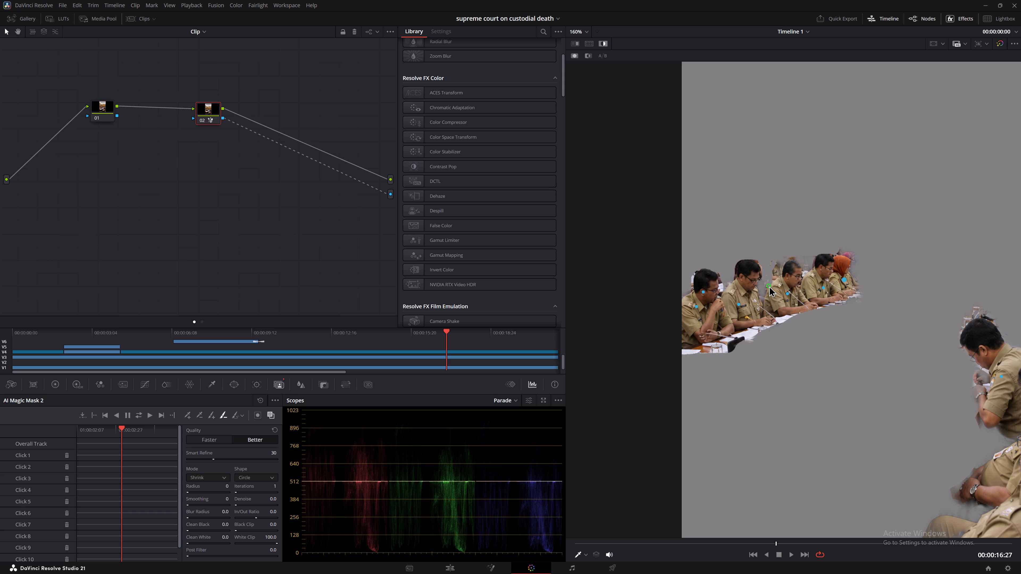
{"action": "left_click_drag", "start_coordinate": [769, 286], "coordinate": [773, 279]}
{"action": "left_click_drag", "start_coordinate": [773, 279], "coordinate": [778, 272]}
{"action": "left_click_drag", "start_coordinate": [778, 272], "coordinate": [766, 264]}
{"action": "left_click_drag", "start_coordinate": [766, 264], "coordinate": [763, 276]}
{"action": "left_click_drag", "start_coordinate": [763, 276], "coordinate": [775, 259]}
Trim the background fringe above and beside the orange headscarf of the farthest left-row officer.
{"action": "left_click_drag", "start_coordinate": [775, 259], "coordinate": [846, 235]}
{"action": "left_click_drag", "start_coordinate": [846, 235], "coordinate": [839, 251]}
{"action": "left_click_drag", "start_coordinate": [839, 251], "coordinate": [846, 253]}
{"action": "left_click_drag", "start_coordinate": [846, 253], "coordinate": [854, 254]}
Refine the Magic Mask matte with Clean White 17.6, Blur Radius 47.0 and a Shrink Radius of 5.
{"action": "left_click_drag", "start_coordinate": [196, 542], "coordinate": [251, 545]}
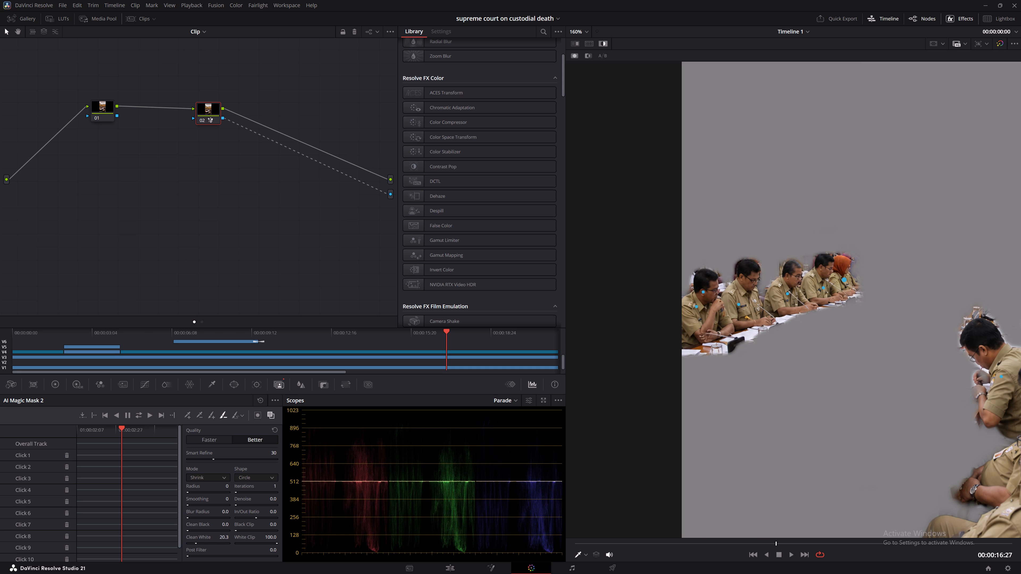
{"action": "left_click_drag", "start_coordinate": [251, 545], "coordinate": [246, 546]}
{"action": "left_click_drag", "start_coordinate": [193, 517], "coordinate": [164, 515]}
{"action": "left_click_drag", "start_coordinate": [164, 515], "coordinate": [352, 533]}
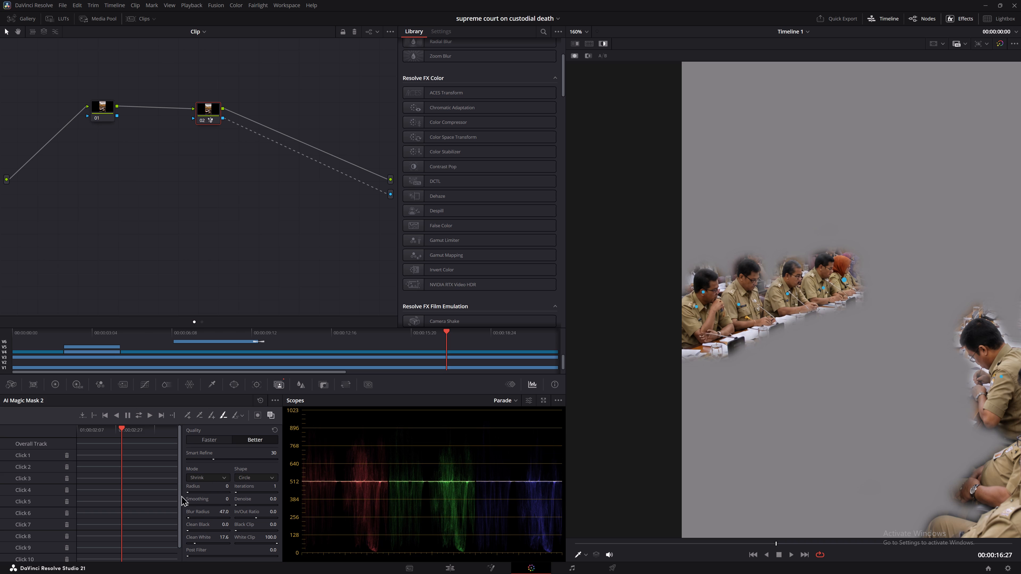
{"action": "left_click_drag", "start_coordinate": [196, 493], "coordinate": [257, 492]}
{"action": "left_click_drag", "start_coordinate": [257, 492], "coordinate": [263, 492]}
{"action": "left_click_drag", "start_coordinate": [201, 502], "coordinate": [196, 501]}
{"action": "left_click_drag", "start_coordinate": [196, 501], "coordinate": [204, 501]}
Track the Magic Mask forward and backward through the whole clip.
{"action": "scroll", "coordinate": [935, 433], "scroll_direction": "down", "scroll_amount": 9, "text": "ctrl"}
{"action": "scroll", "coordinate": [404, 433], "scroll_direction": "down", "scroll_amount": 4}
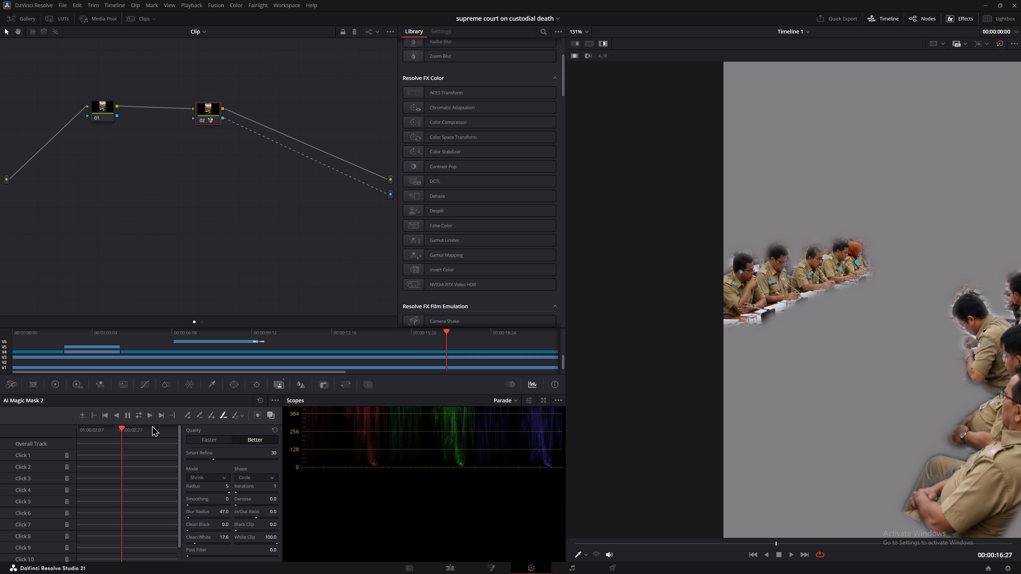
{"action": "left_click", "coordinate": [137, 417]}
{"action": "scroll", "coordinate": [1014, 369], "scroll_direction": "down", "scroll_amount": 4}
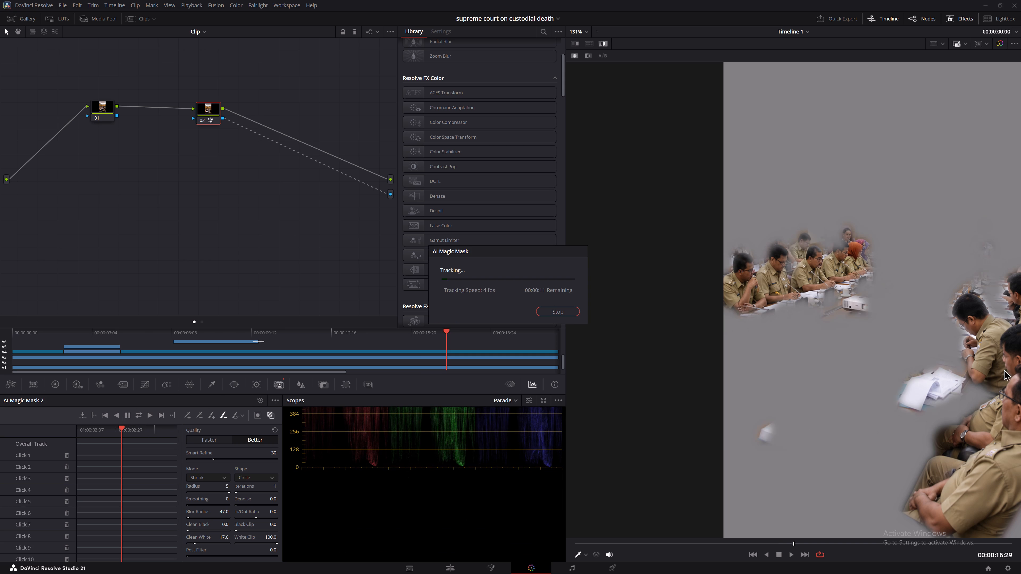
{"action": "scroll", "coordinate": [961, 371], "scroll_direction": "down", "scroll_amount": 10}
{"action": "middle_click_drag", "start_coordinate": [888, 377], "coordinate": [767, 377]}
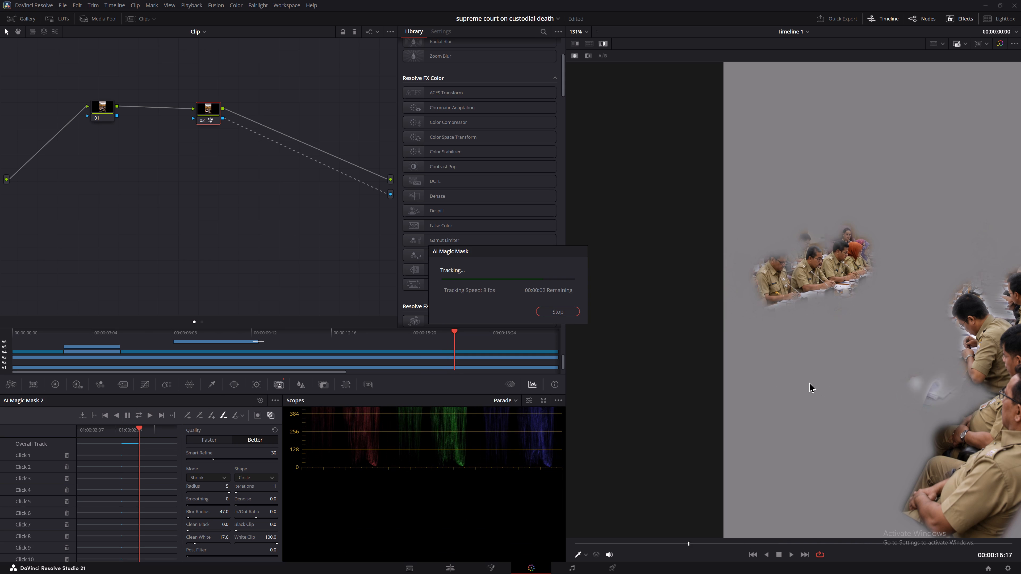
{"action": "scroll", "coordinate": [812, 380], "scroll_direction": "up", "scroll_amount": 5}
{"action": "scroll", "coordinate": [817, 375], "scroll_direction": "down", "scroll_amount": 10}
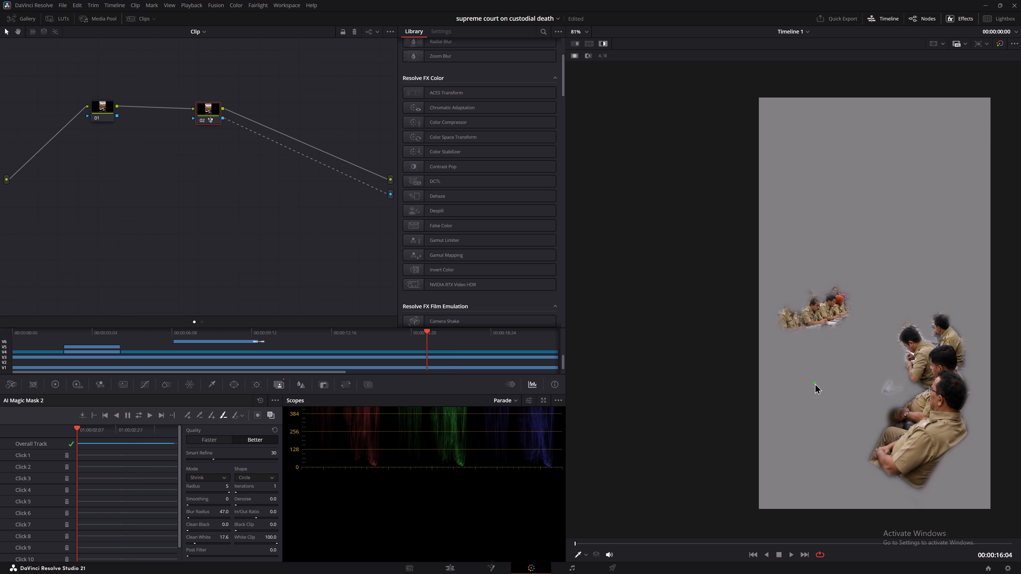
Play back the tracked mask highlight from the clip's start to check the officers' cutout across frames.
{"action": "scroll", "coordinate": [815, 383], "scroll_direction": "down", "scroll_amount": 4}
{"action": "type", "text": "xx"}
{"action": "key", "text": "alt+x"}
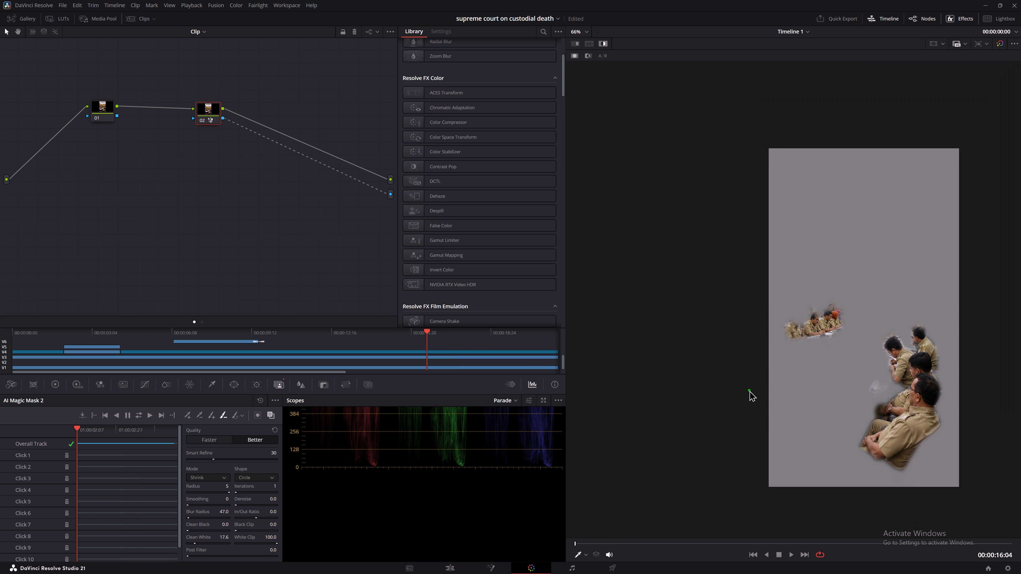
{"action": "key", "text": "space"}
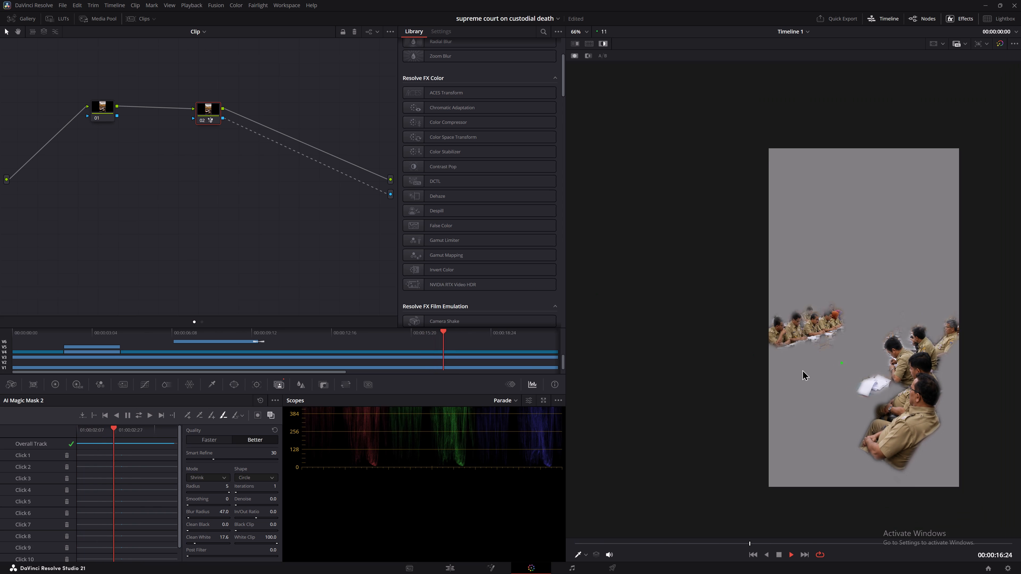
{"action": "key", "text": "space"}
{"action": "key", "text": "space"}
{"action": "key", "text": "space"}
{"action": "key", "text": "space"}
{"action": "key", "text": "space"}
{"action": "key", "text": "space"}
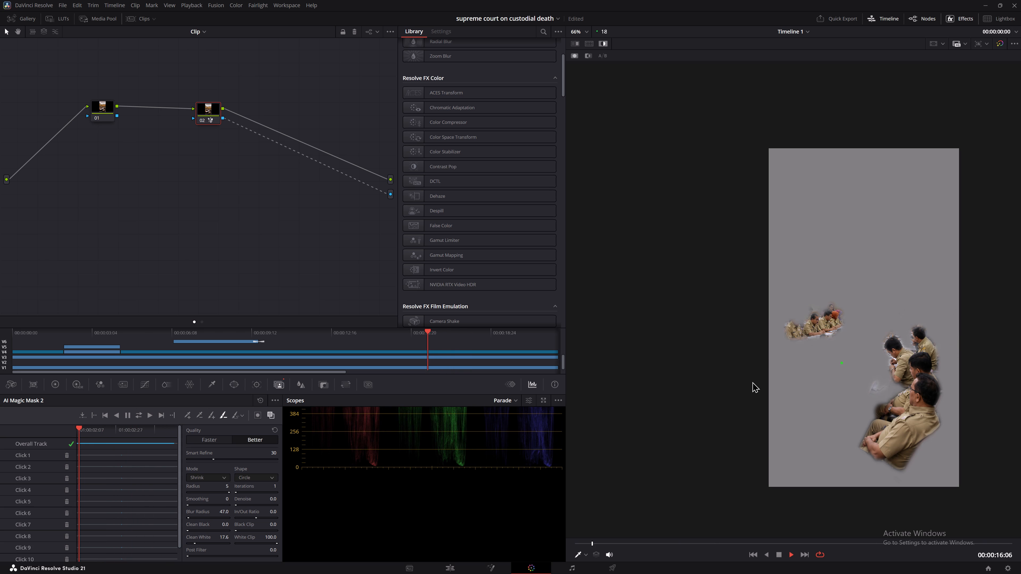
{"action": "key", "text": "space"}
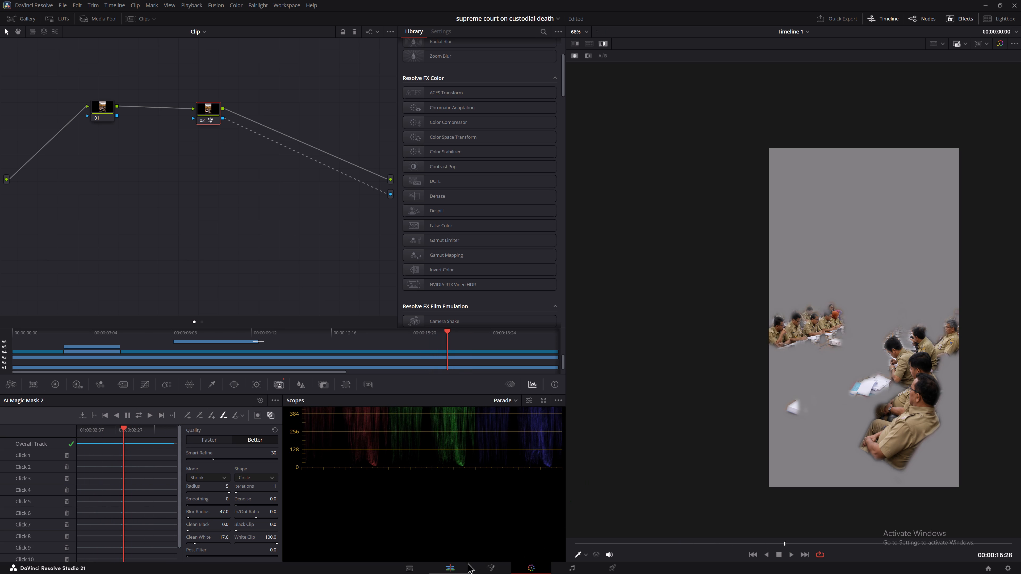
On the Edit page, play back the V14 officers' cutout over the presenter from the start of that clip.
{"action": "left_click", "coordinate": [451, 568]}
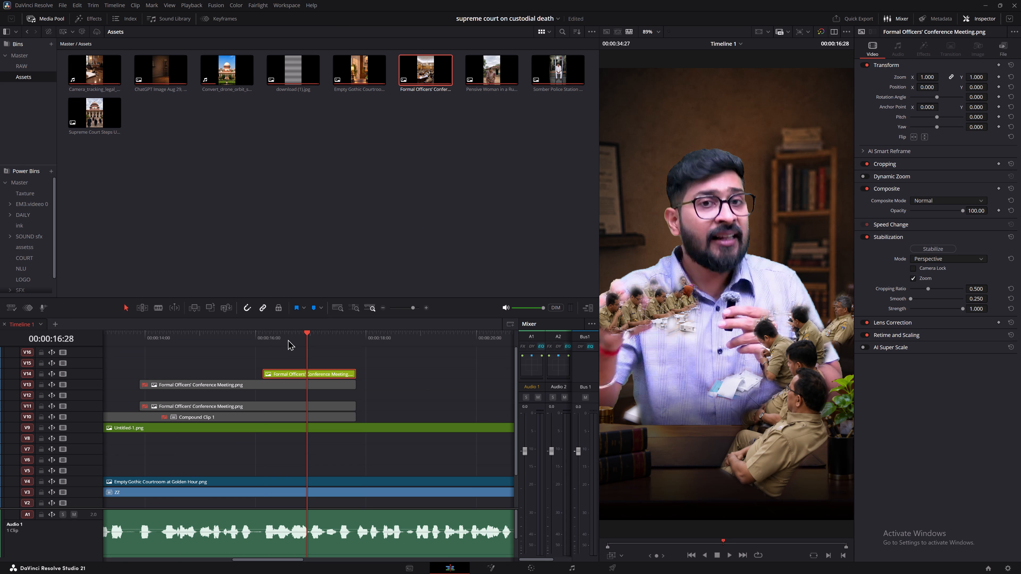
{"action": "left_click_drag", "start_coordinate": [282, 339], "coordinate": [263, 341]}
{"action": "key", "text": "space"}
{"action": "key", "text": "space"}
{"action": "key", "text": "space"}
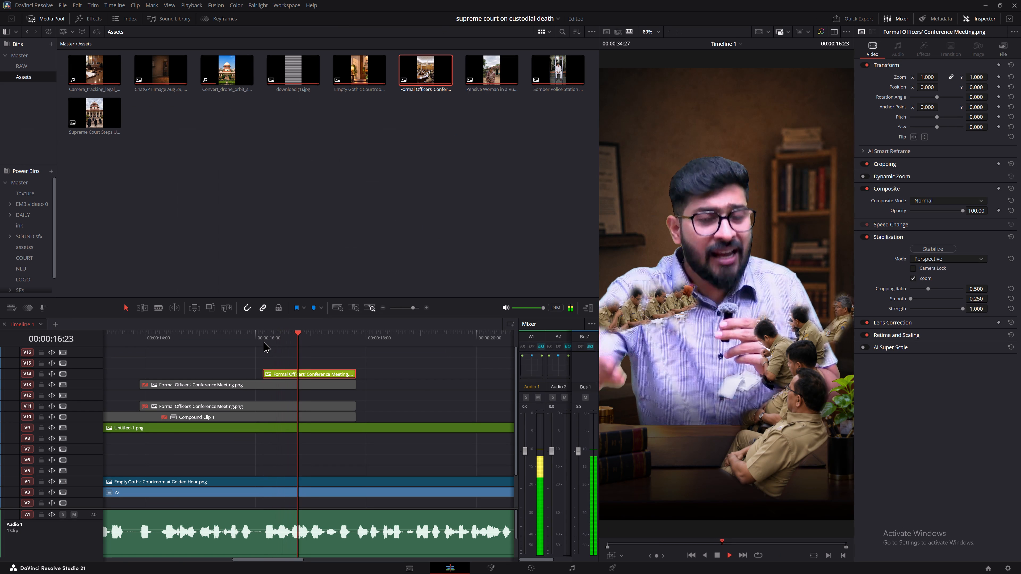
{"action": "key", "text": "space"}
{"action": "key", "text": "space"}
{"action": "key", "text": "space"}
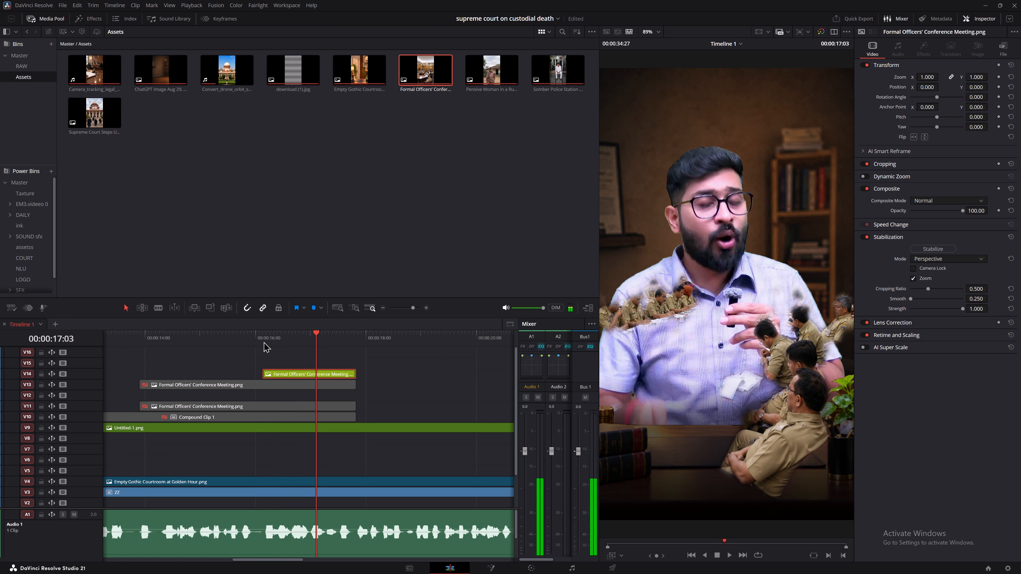
{"action": "key", "text": "space"}
{"action": "key", "text": "space"}
{"action": "key", "text": "space"}
{"action": "left_click", "coordinate": [263, 341]}
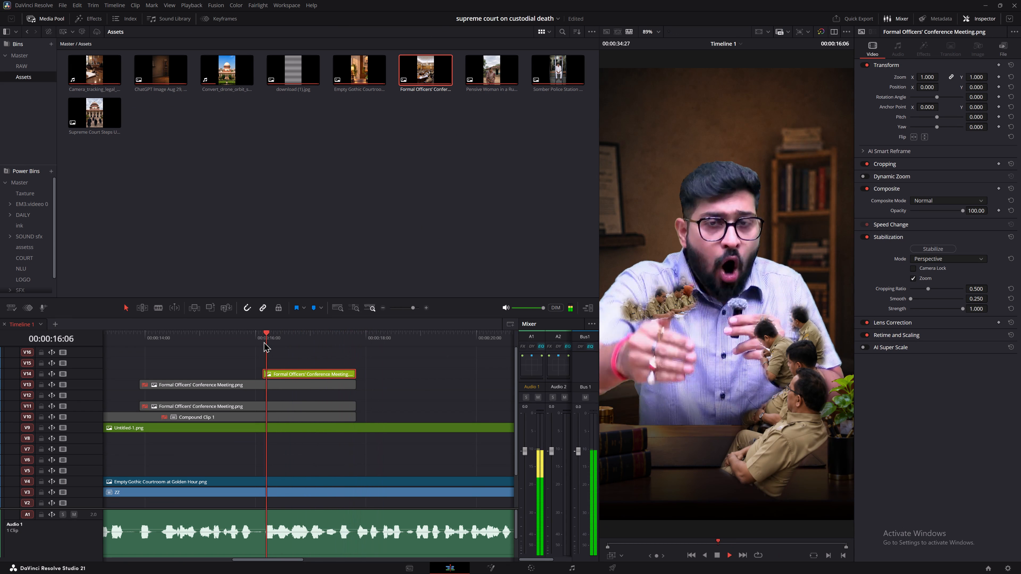
{"action": "key", "text": "space"}
Re-enable the Formal Officers' Conference Meeting.png clip on V11 and play the section beneath the V14 cutout.
{"action": "left_click", "coordinate": [280, 410]}
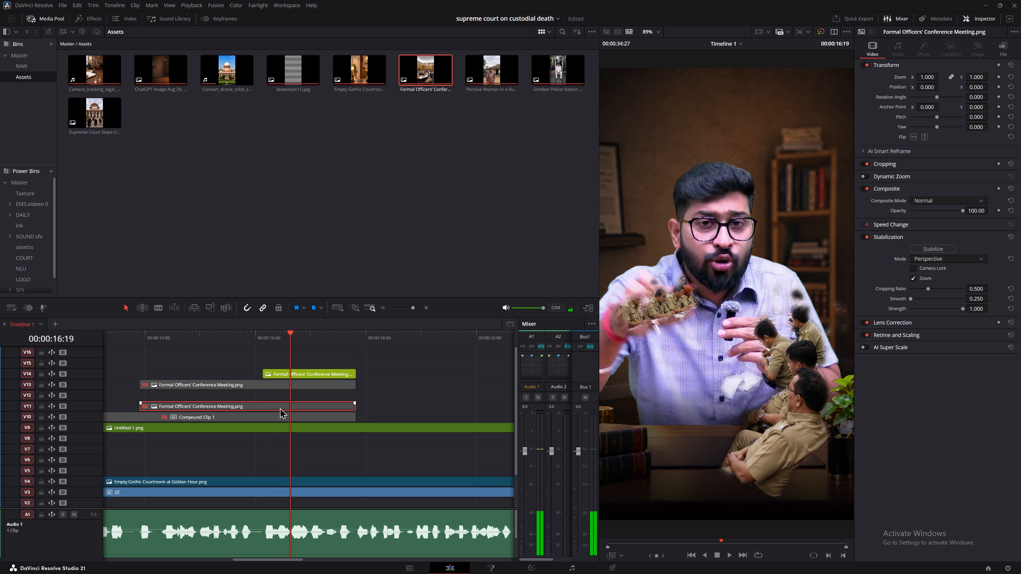
{"action": "key", "text": "d"}
{"action": "key", "text": "space"}
{"action": "key", "text": "space"}
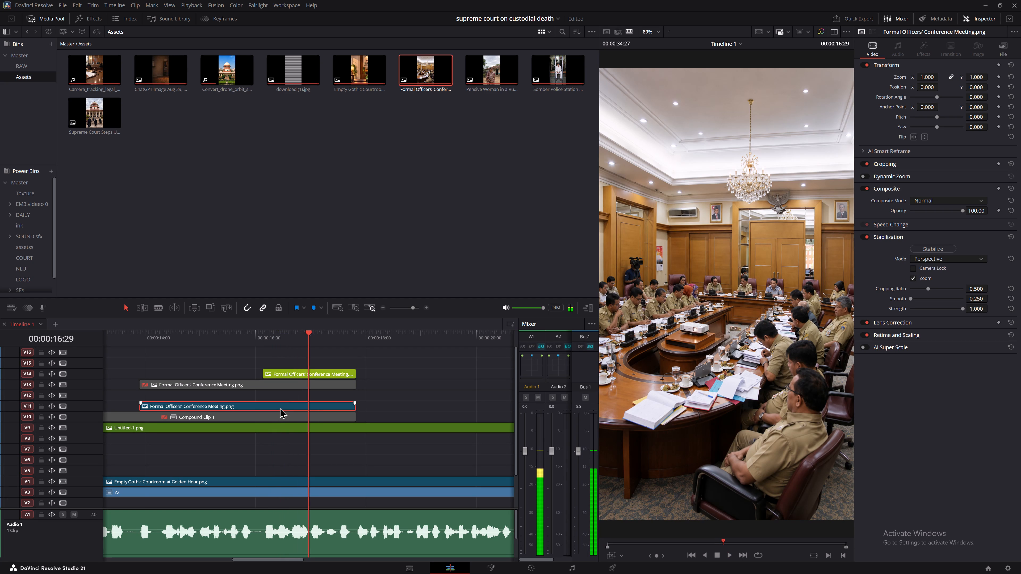
On the Color page, tint the V14 officers' cutout green in node 02, setting the green offset to 71.80 and blue offset to 24.04.
{"action": "left_click", "coordinate": [291, 373]}
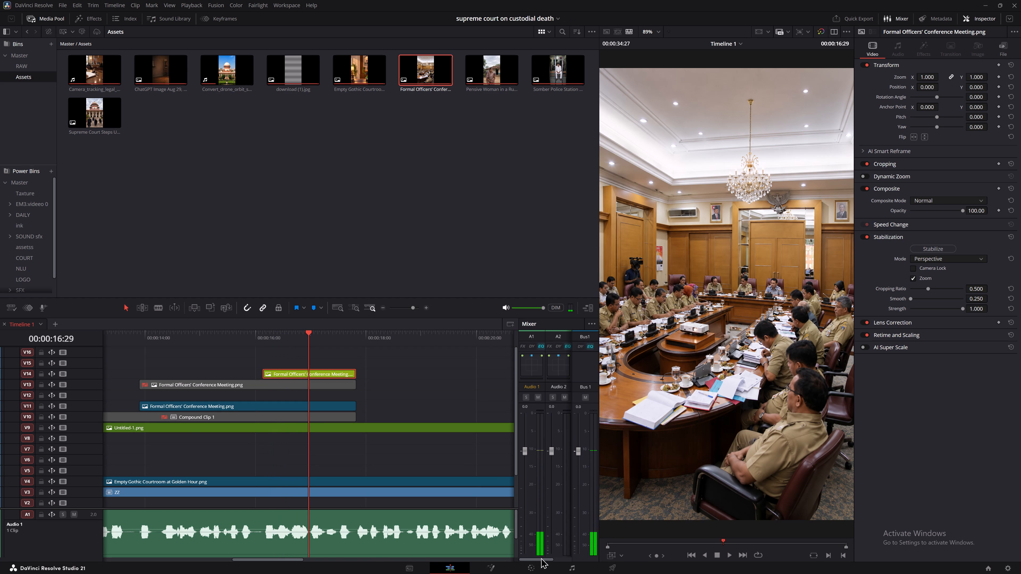
{"action": "left_click", "coordinate": [543, 568]}
{"action": "scroll", "coordinate": [414, 337], "scroll_direction": "up", "scroll_amount": 4}
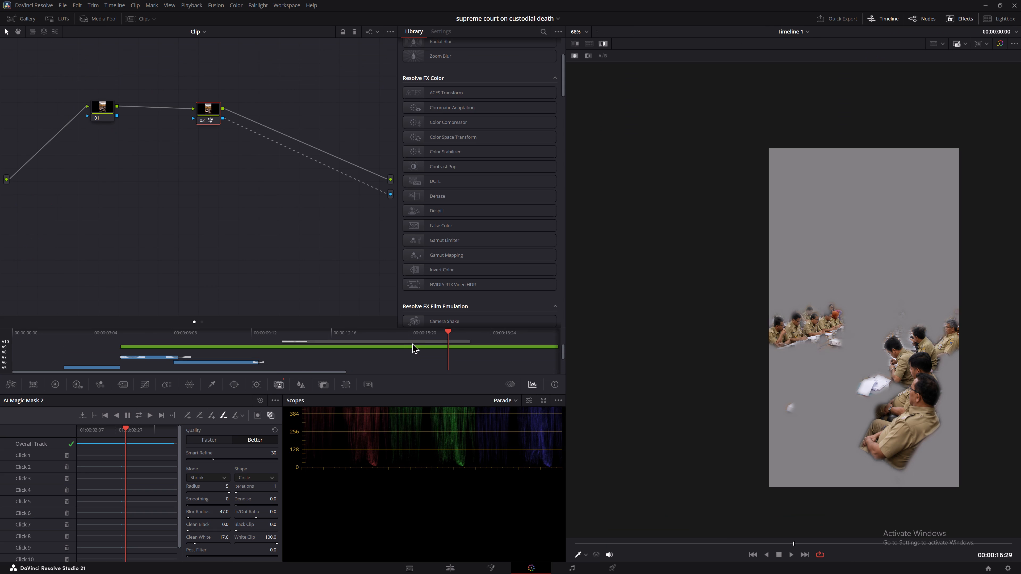
{"action": "scroll", "coordinate": [412, 343], "scroll_direction": "up", "scroll_amount": 5}
{"action": "left_click", "coordinate": [439, 345]}
{"action": "left_click", "coordinate": [207, 108]}
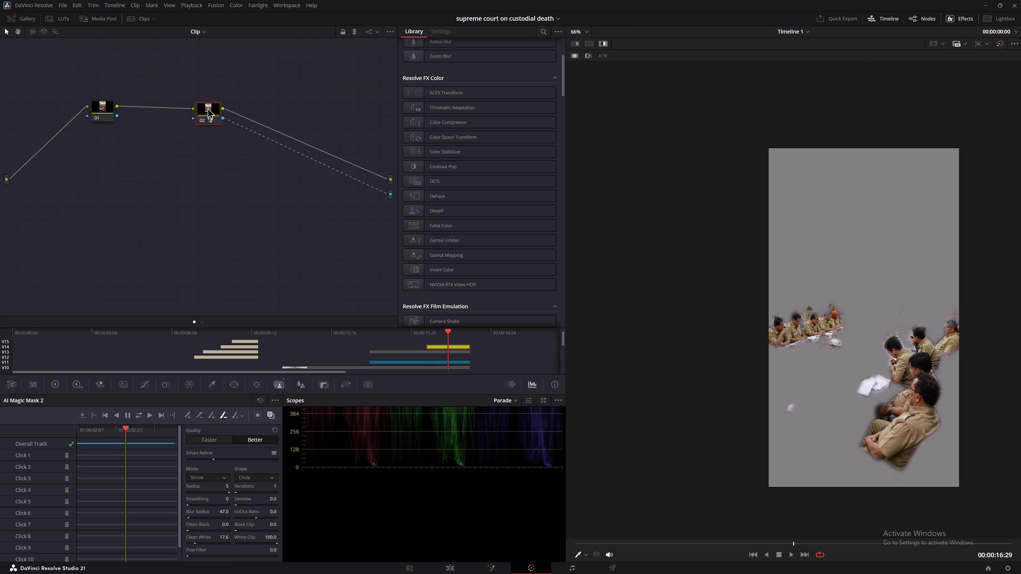
{"action": "left_click", "coordinate": [50, 381]}
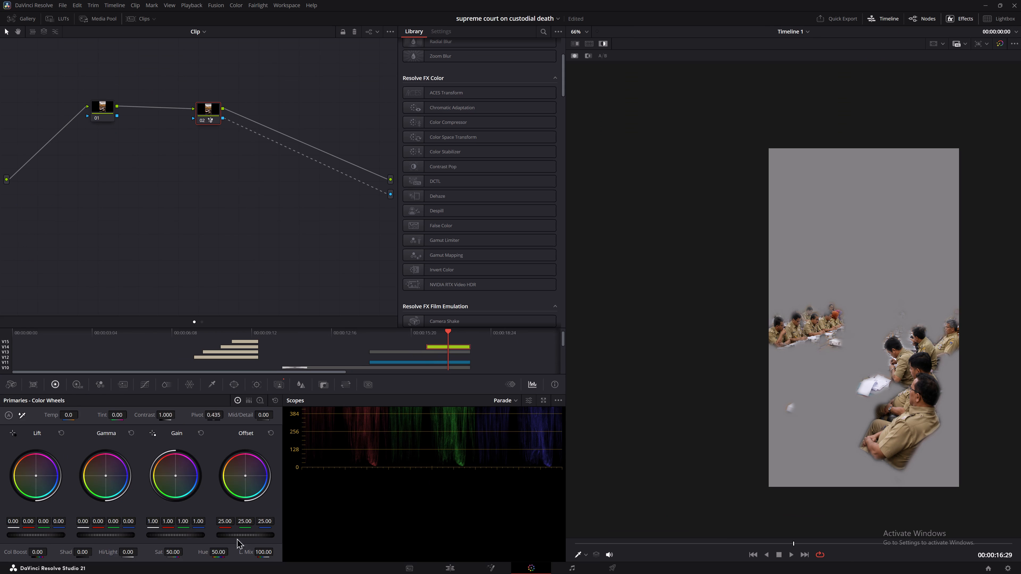
{"action": "left_click_drag", "start_coordinate": [261, 522], "coordinate": [369, 517]}
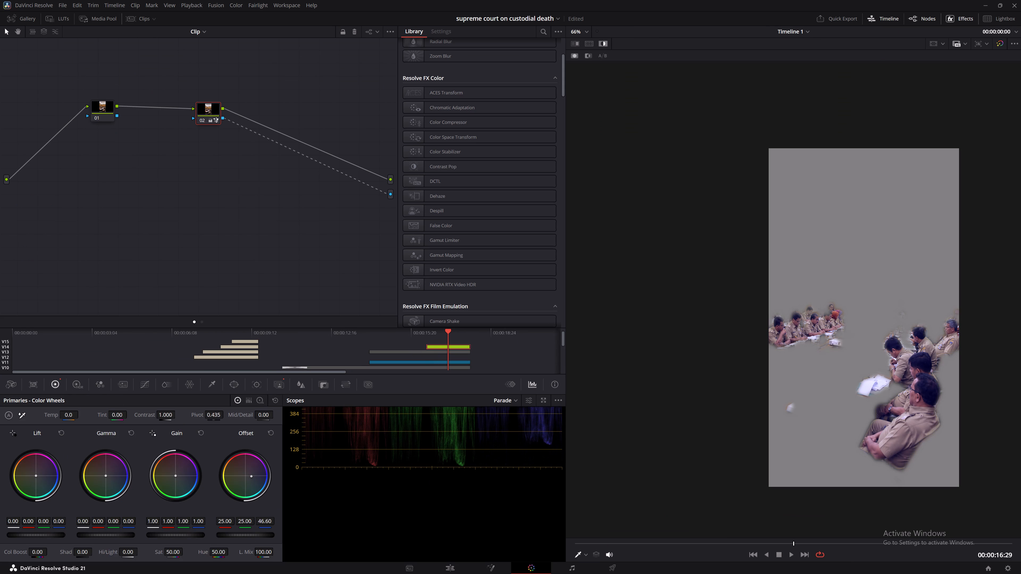
{"action": "left_click_drag", "start_coordinate": [369, 517], "coordinate": [387, 273]}
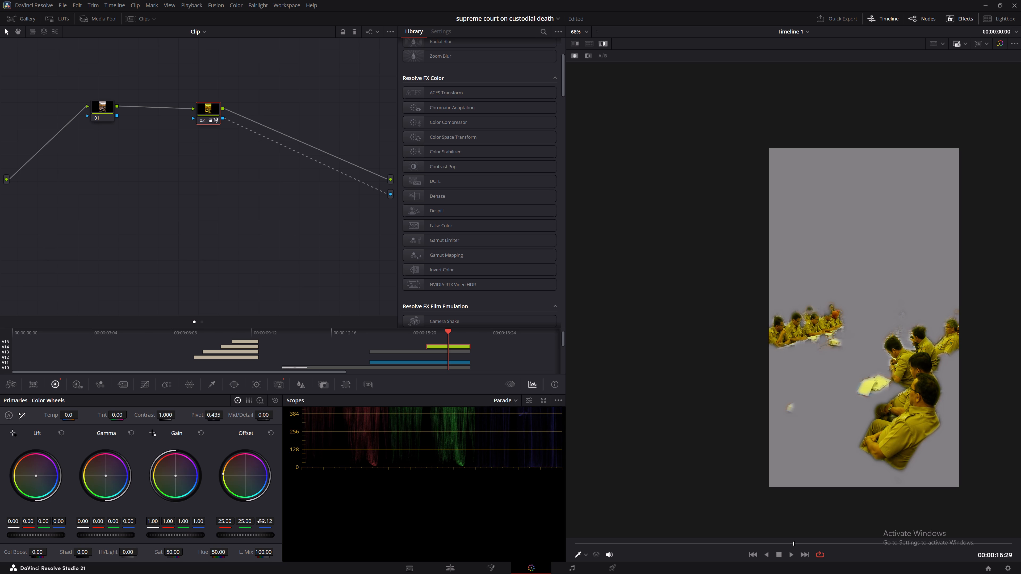
{"action": "key", "text": "ctrl+z"}
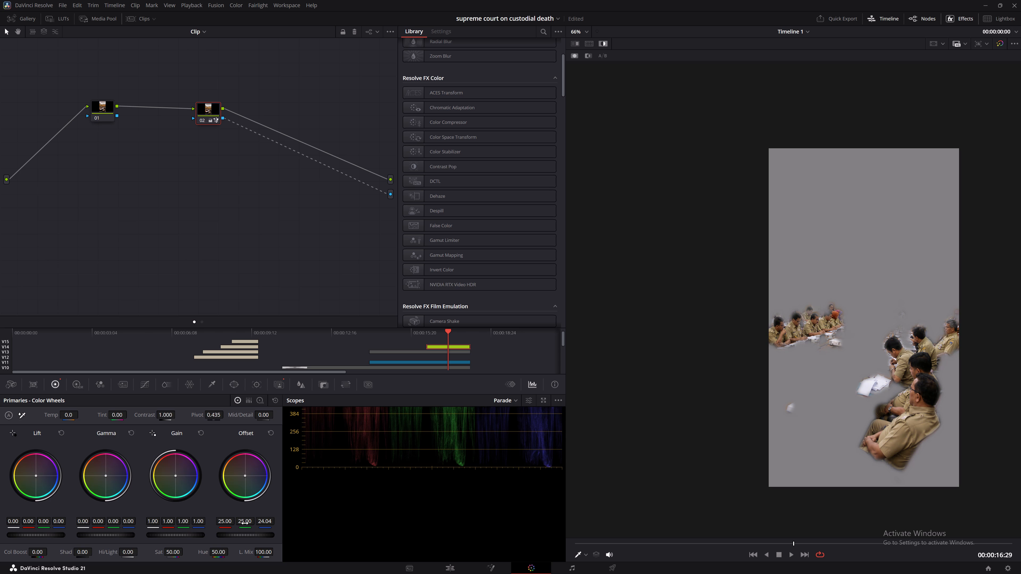
{"action": "left_click_drag", "start_coordinate": [245, 523], "coordinate": [502, 285]}
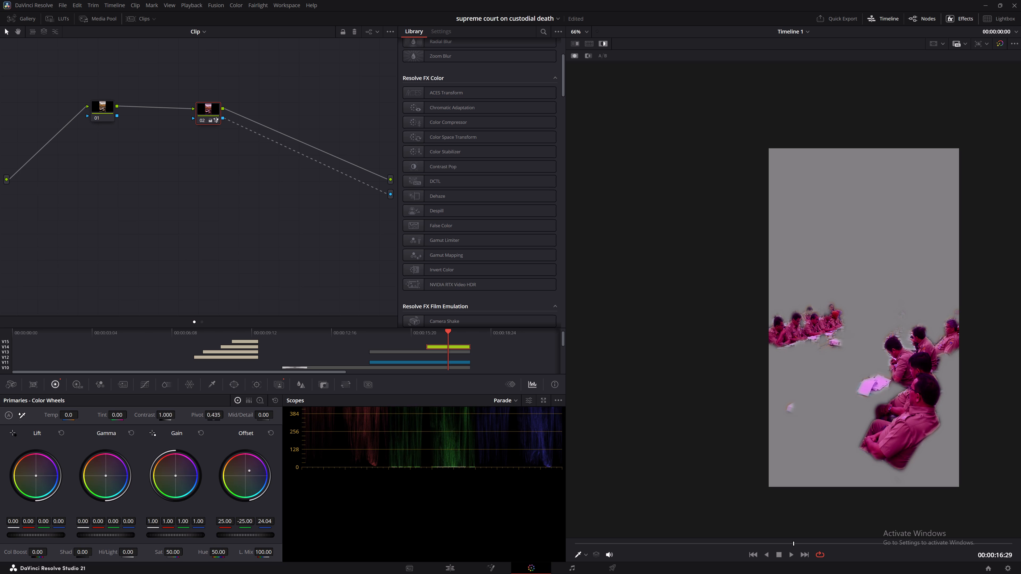
{"action": "left_click_drag", "start_coordinate": [502, 285], "coordinate": [939, 321]}
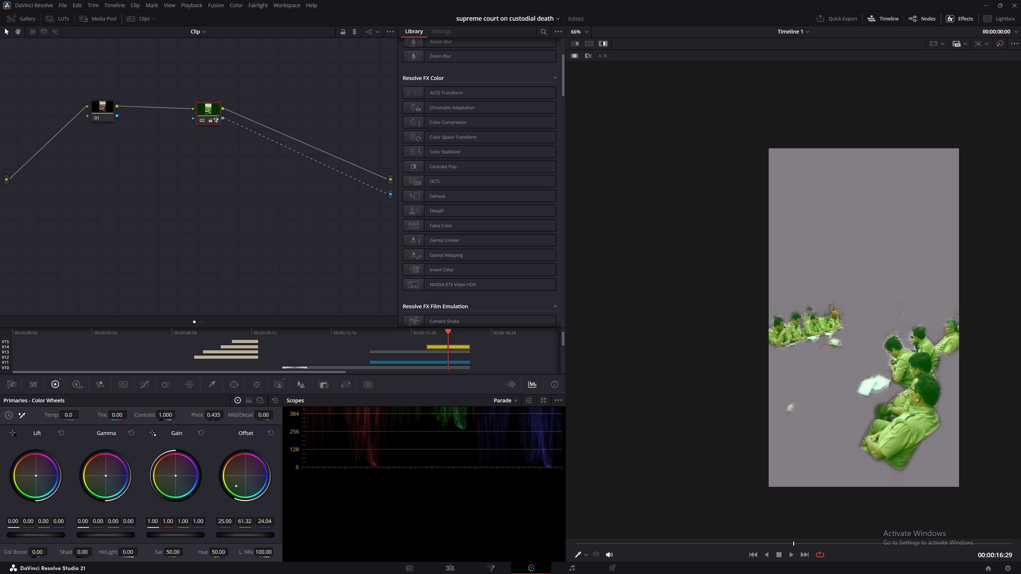
{"action": "left_click_drag", "start_coordinate": [939, 321], "coordinate": [987, 319]}
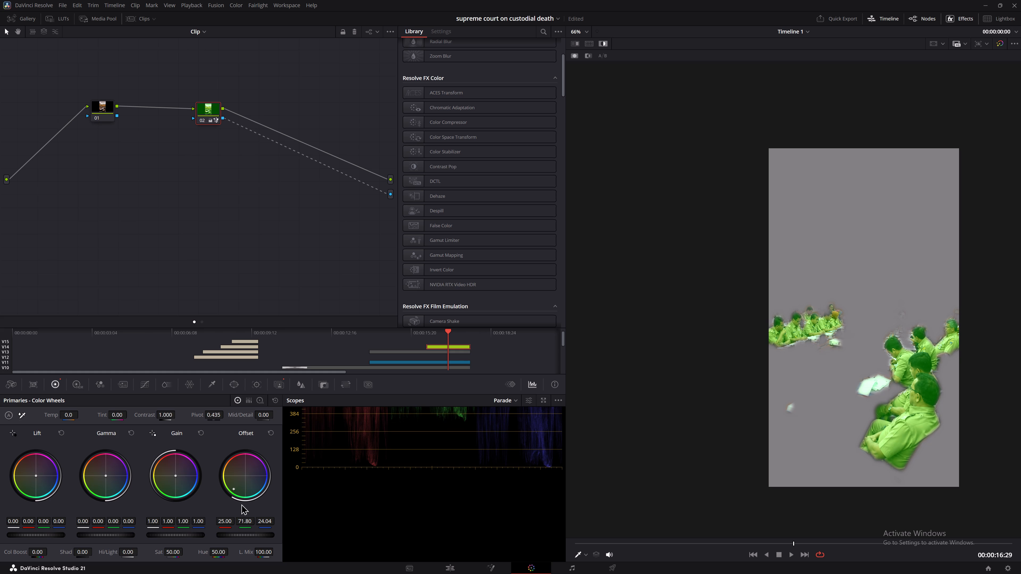
Set node 02's midtone detail to -3.50 and its contrast to 1.116.
{"action": "left_click_drag", "start_coordinate": [260, 416], "coordinate": [326, 429]}
{"action": "left_click_drag", "start_coordinate": [326, 429], "coordinate": [250, 297]}
{"action": "left_click_drag", "start_coordinate": [168, 412], "coordinate": [234, 420]}
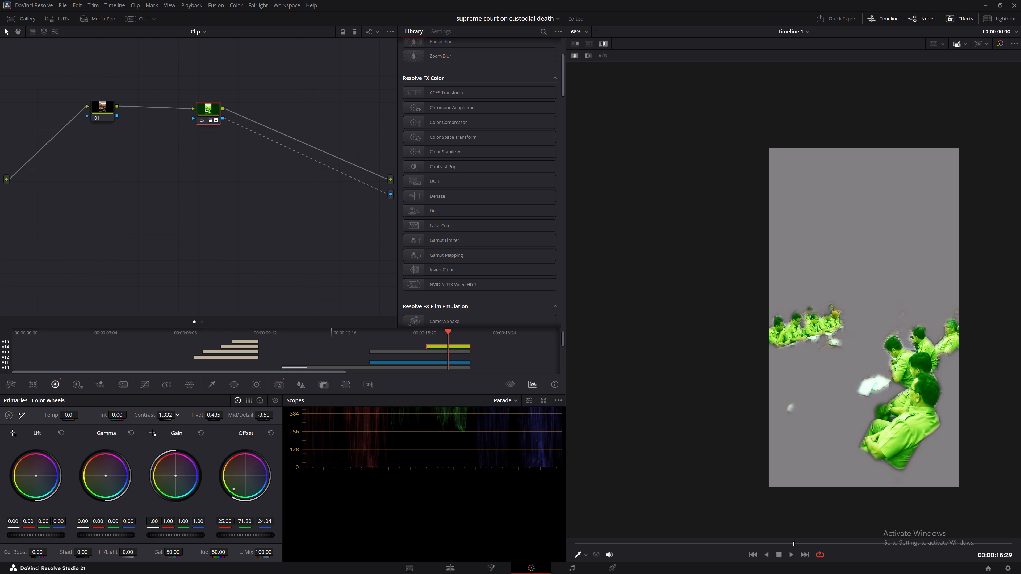
{"action": "left_click_drag", "start_coordinate": [234, 420], "coordinate": [191, 429]}
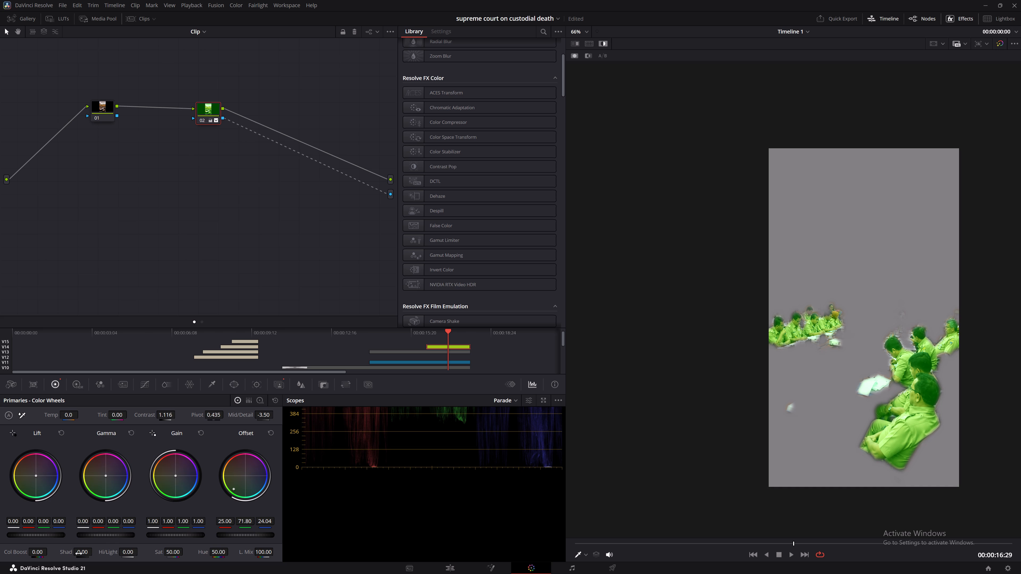
Darken the green officers in node 02 with shadows at -100, gamma at -0.05 and highlights at -43.50.
{"action": "left_click_drag", "start_coordinate": [79, 554], "coordinate": [49, 548]}
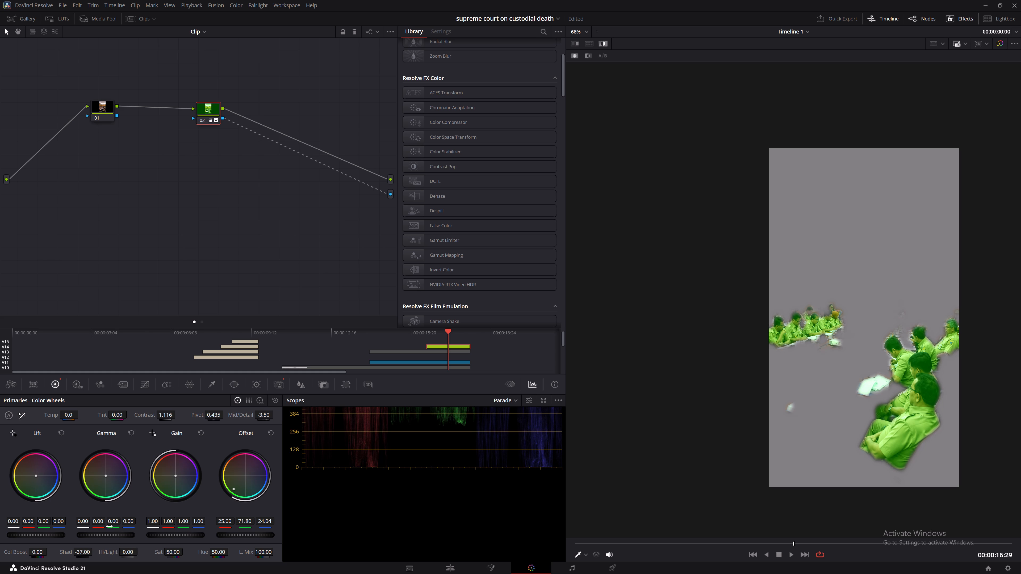
{"action": "left_click_drag", "start_coordinate": [87, 549], "coordinate": [39, 550]}
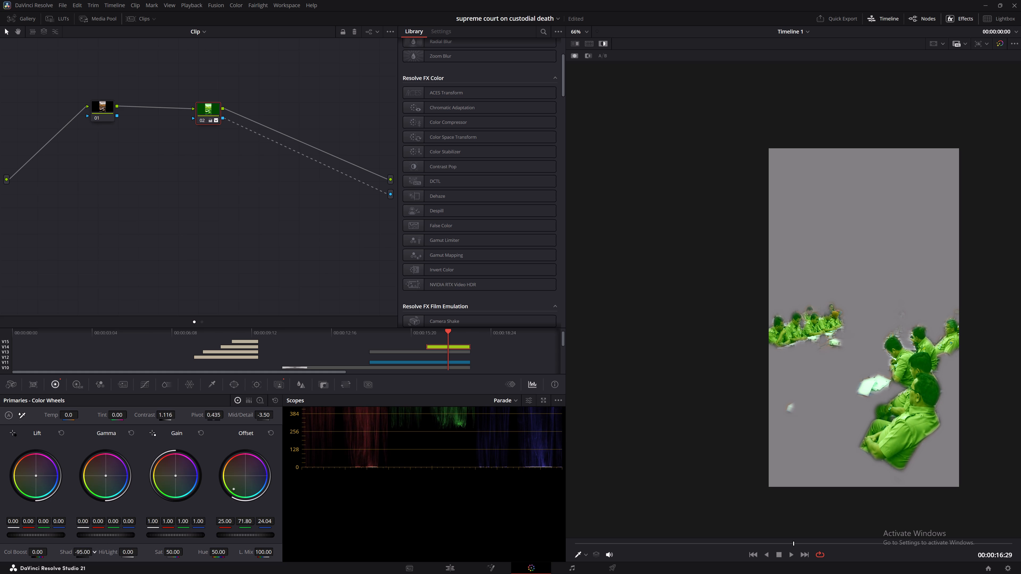
{"action": "left_click_drag", "start_coordinate": [39, 550], "coordinate": [32, 551]}
{"action": "left_click_drag", "start_coordinate": [104, 534], "coordinate": [108, 531]}
{"action": "left_click_drag", "start_coordinate": [108, 531], "coordinate": [30, 535]}
{"action": "left_click_drag", "start_coordinate": [128, 551], "coordinate": [165, 550]}
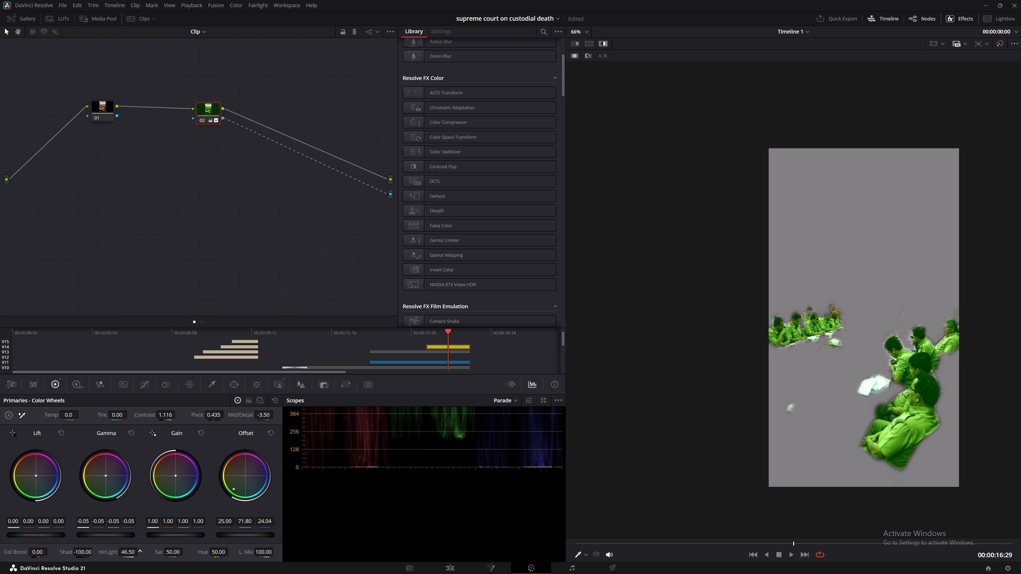
{"action": "left_click_drag", "start_coordinate": [165, 550], "coordinate": [93, 554]}
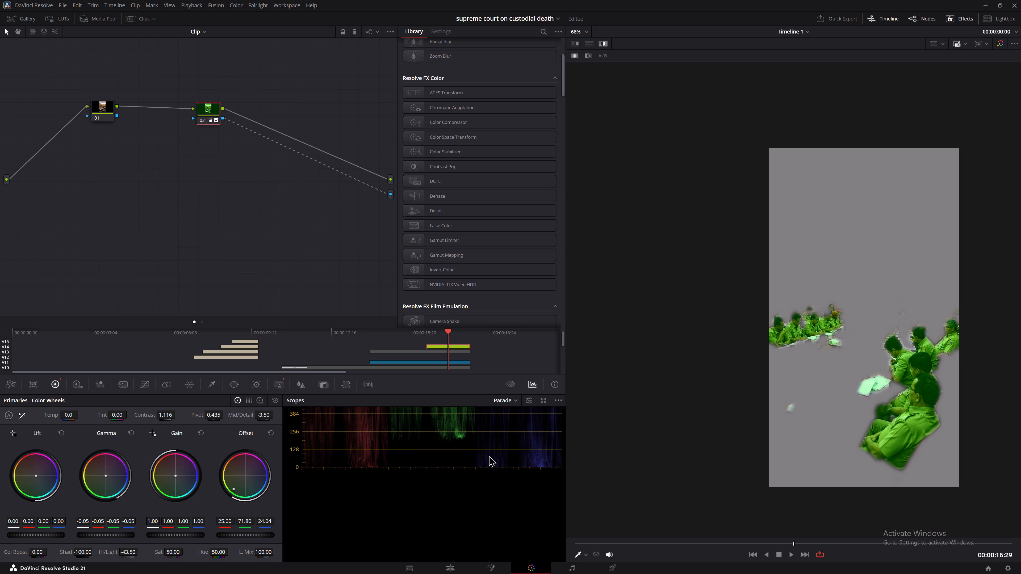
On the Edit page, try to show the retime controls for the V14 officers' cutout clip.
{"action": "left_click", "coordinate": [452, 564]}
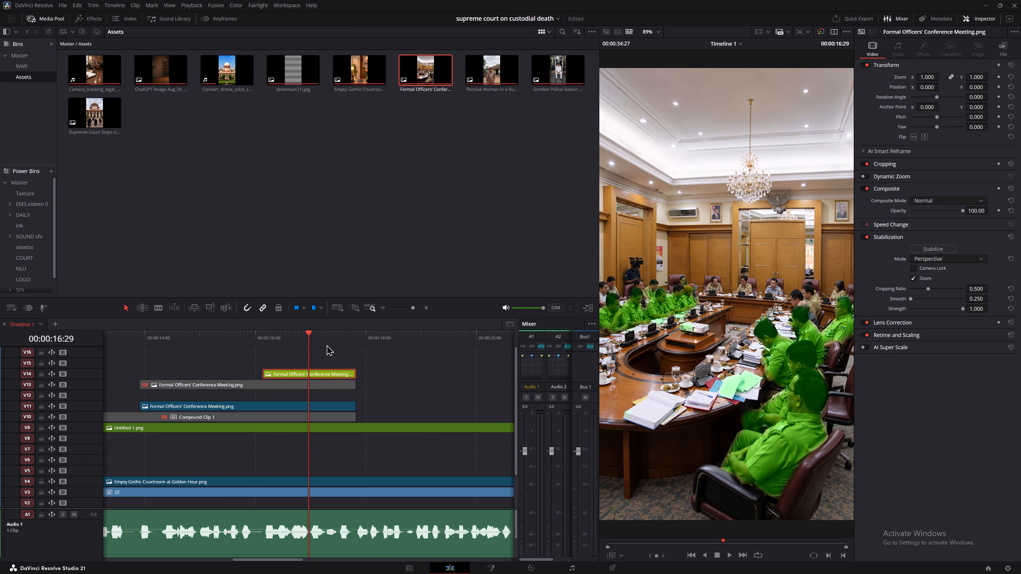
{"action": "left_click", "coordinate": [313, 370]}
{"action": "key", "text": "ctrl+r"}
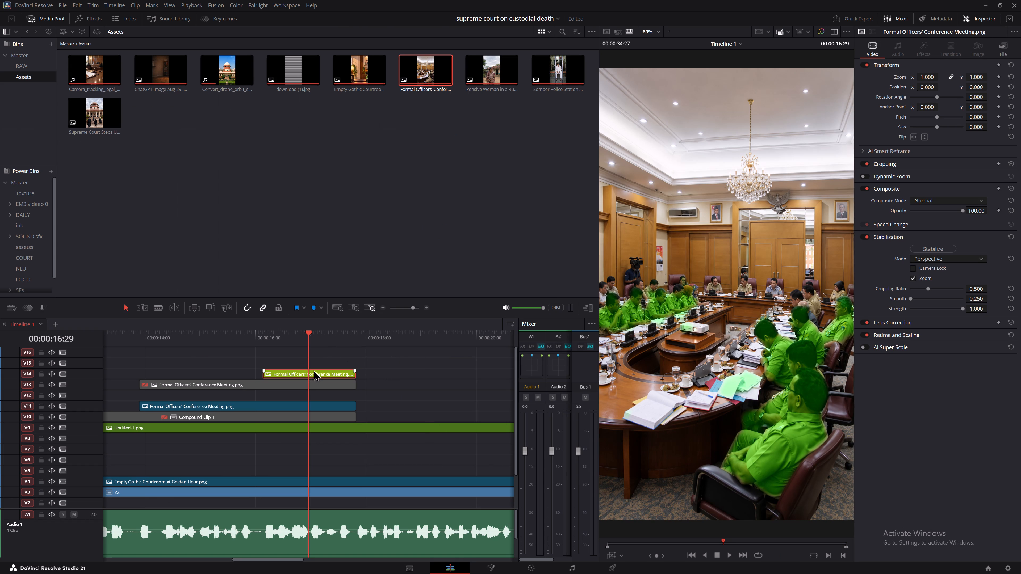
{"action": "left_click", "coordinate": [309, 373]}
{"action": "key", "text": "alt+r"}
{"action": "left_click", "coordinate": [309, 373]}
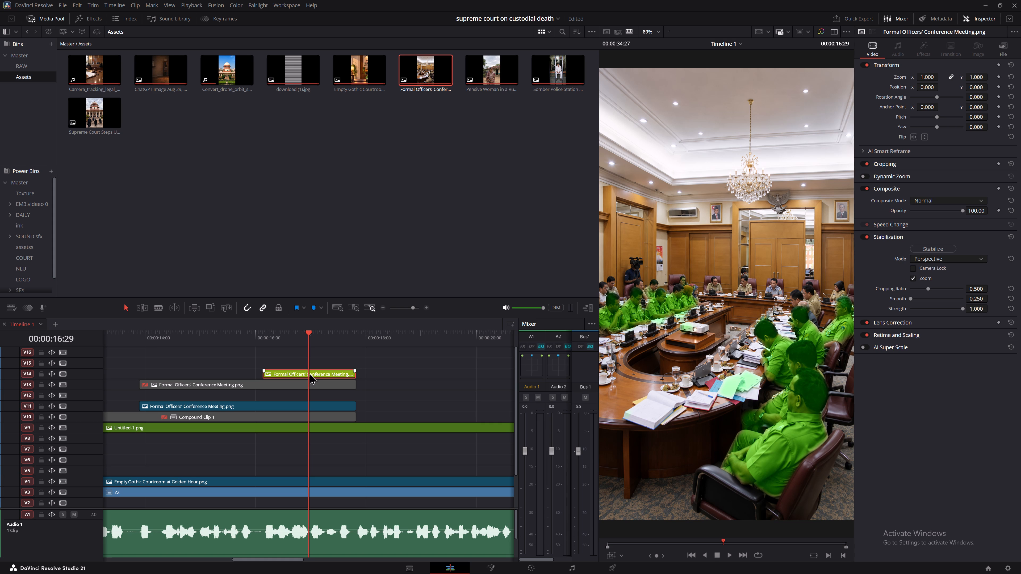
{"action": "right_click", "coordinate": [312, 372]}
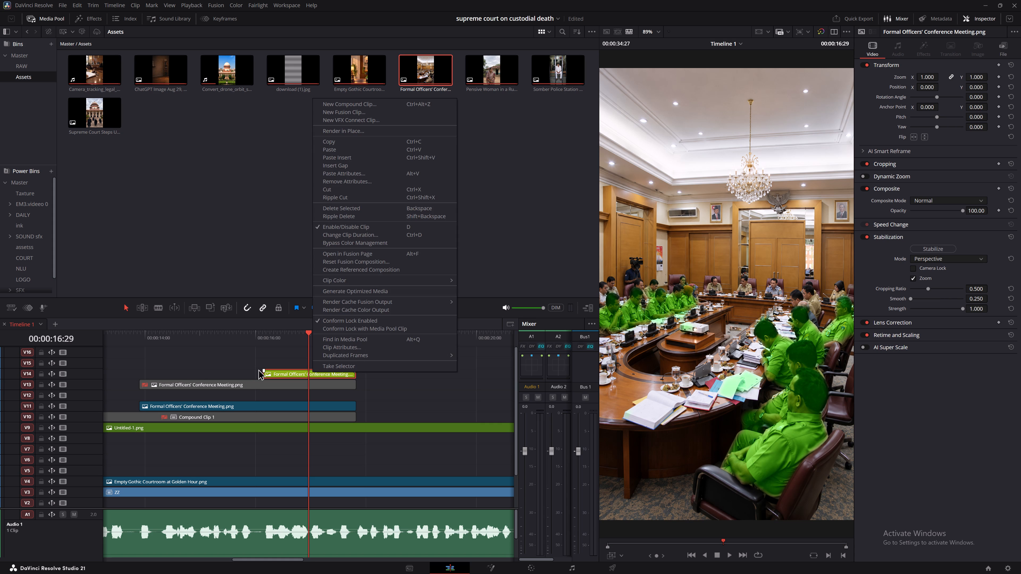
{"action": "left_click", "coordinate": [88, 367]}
Increase the height of the Video 14 track to show the officers' cutout clip's thumbnails.
{"action": "left_click_drag", "start_coordinate": [88, 370], "coordinate": [87, 346]}
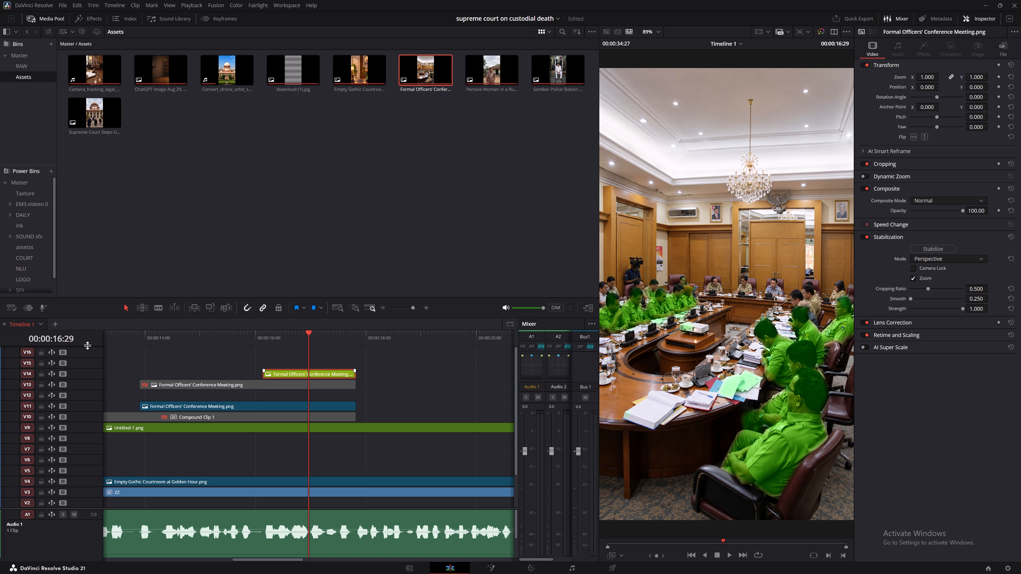
{"action": "left_click_drag", "start_coordinate": [87, 346], "coordinate": [87, 338]}
{"action": "scroll", "coordinate": [459, 451], "scroll_direction": "up", "scroll_amount": 13, "text": "alt"}
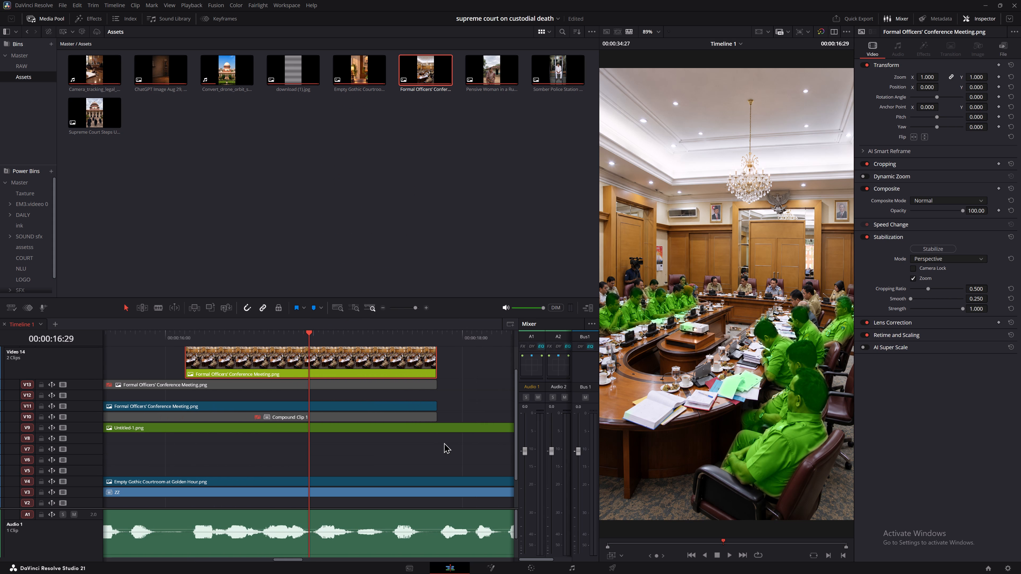
Retry the retime controls on the V14 clip and look through its Lens Correction, Retime and Scaling, and Speed Change settings.
{"action": "left_click", "coordinate": [345, 360]}
{"action": "key", "text": "ctrl+r"}
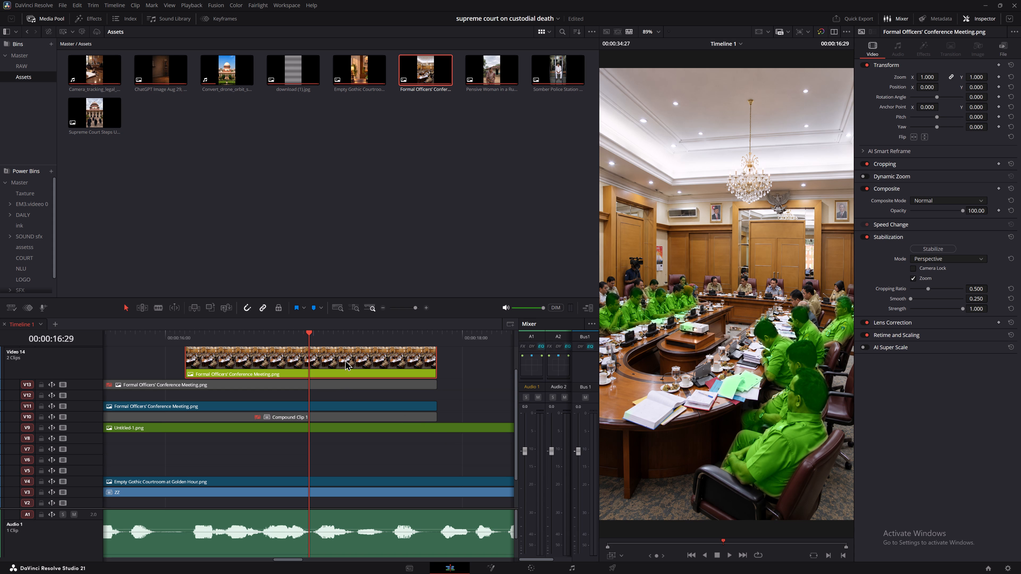
{"action": "left_click", "coordinate": [344, 360]}
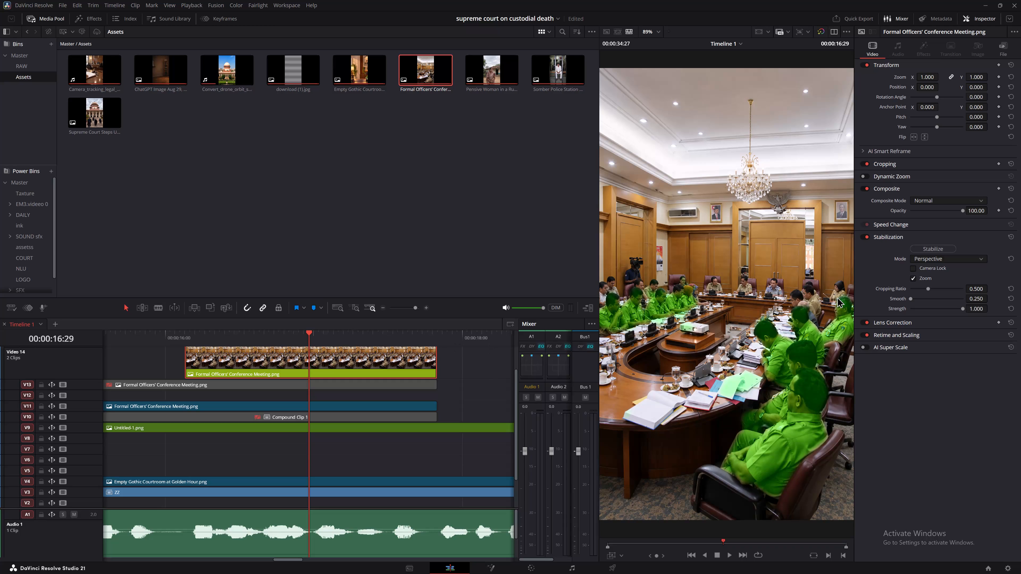
{"action": "left_click", "coordinate": [885, 322]}
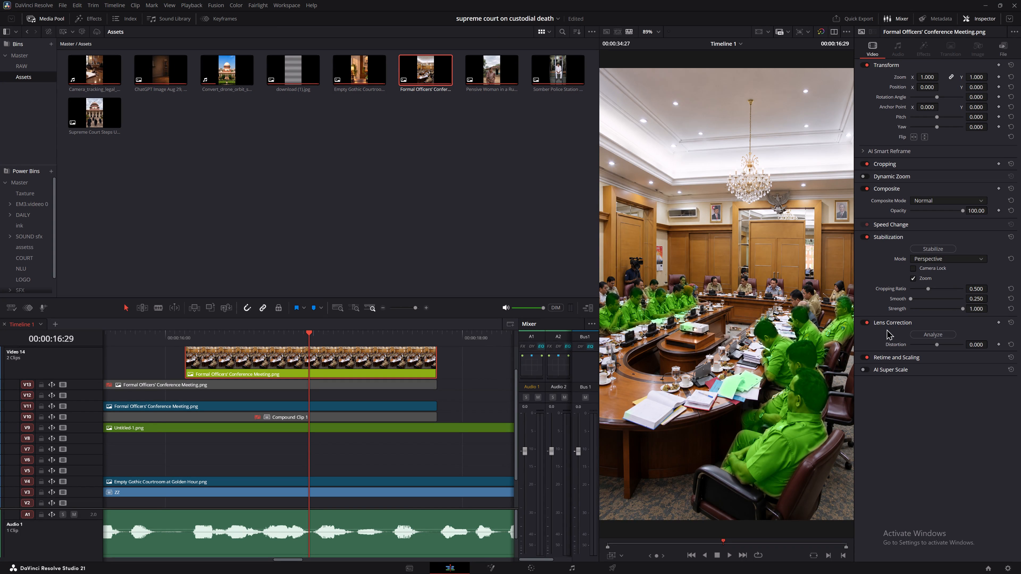
{"action": "left_click", "coordinate": [888, 322]}
{"action": "left_click", "coordinate": [890, 334]}
{"action": "left_click", "coordinate": [890, 334]}
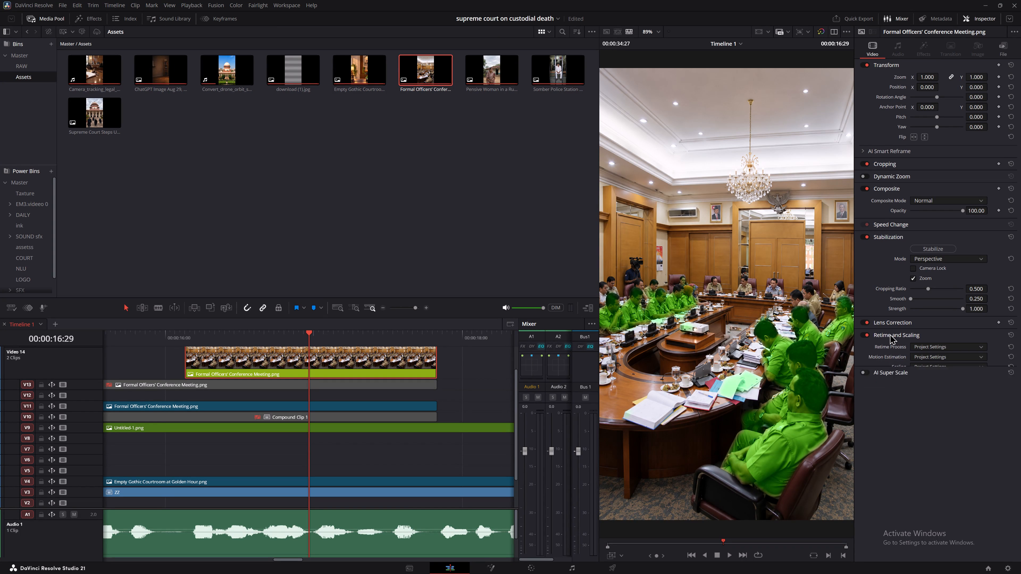
{"action": "left_click", "coordinate": [885, 225]}
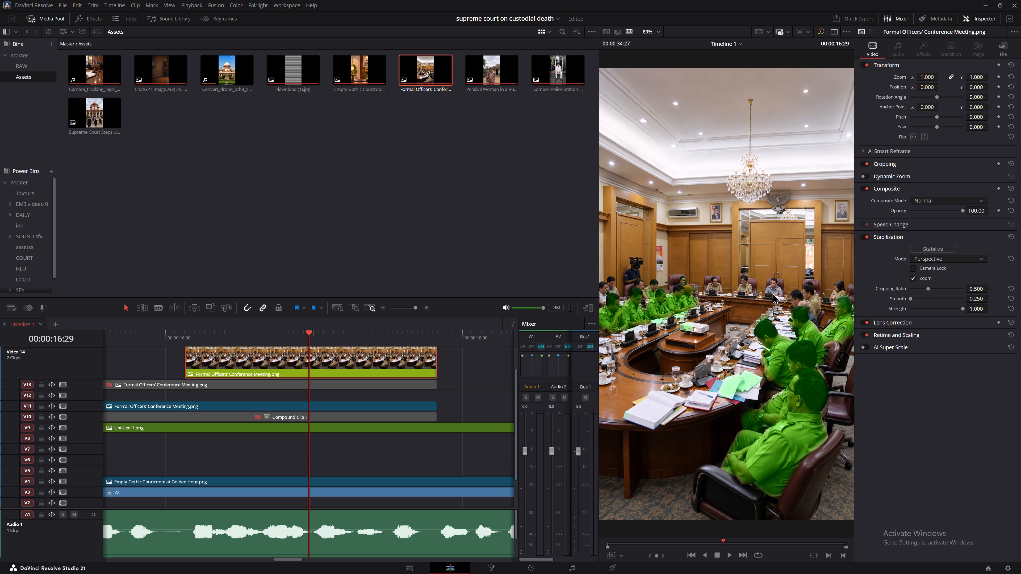
Play back and scrub through the V14 green officers' highlight over the meeting image, starting from the V14 clip's beginning.
{"action": "left_click_drag", "start_coordinate": [195, 332], "coordinate": [183, 334]}
{"action": "key", "text": "space"}
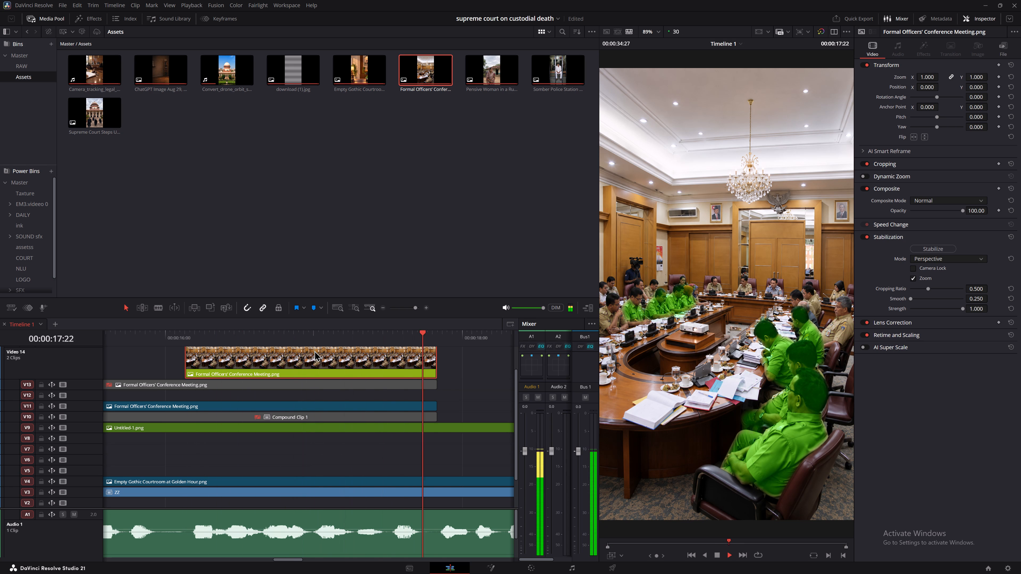
{"action": "key", "text": "space"}
{"action": "left_click_drag", "start_coordinate": [271, 335], "coordinate": [249, 335]}
{"action": "key", "text": "space"}
{"action": "key", "text": "space"}
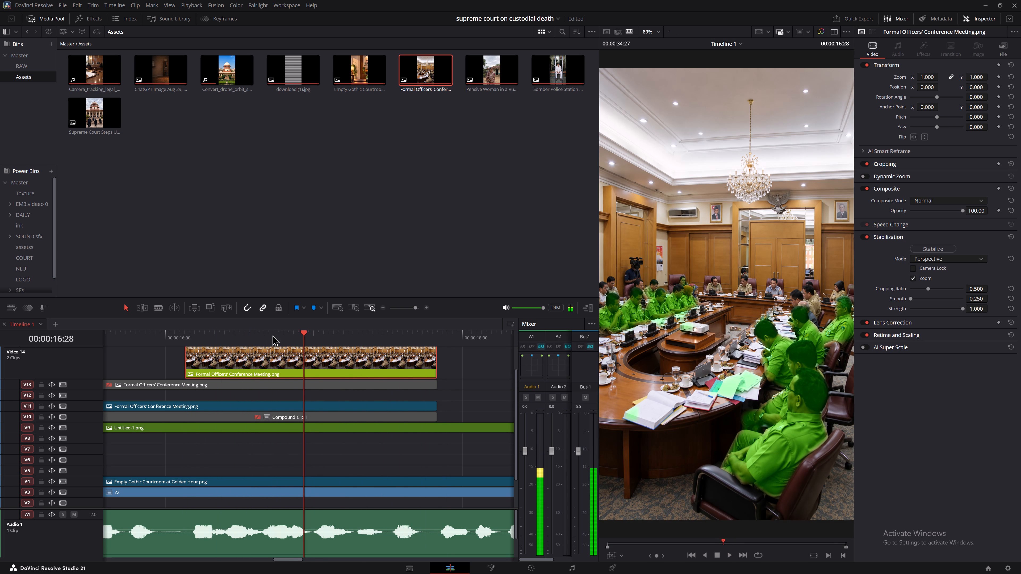
{"action": "left_click_drag", "start_coordinate": [272, 335], "coordinate": [310, 336]}
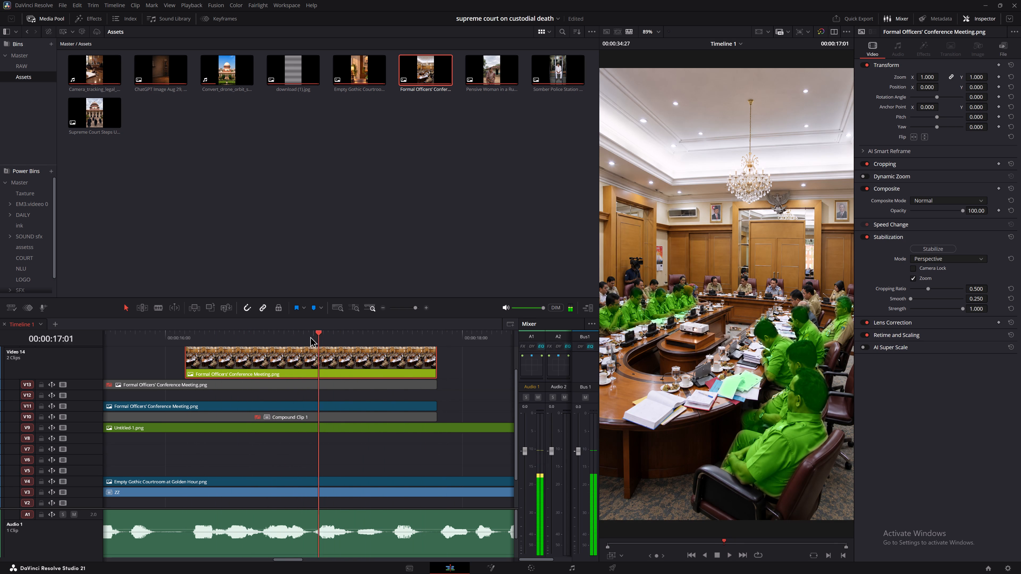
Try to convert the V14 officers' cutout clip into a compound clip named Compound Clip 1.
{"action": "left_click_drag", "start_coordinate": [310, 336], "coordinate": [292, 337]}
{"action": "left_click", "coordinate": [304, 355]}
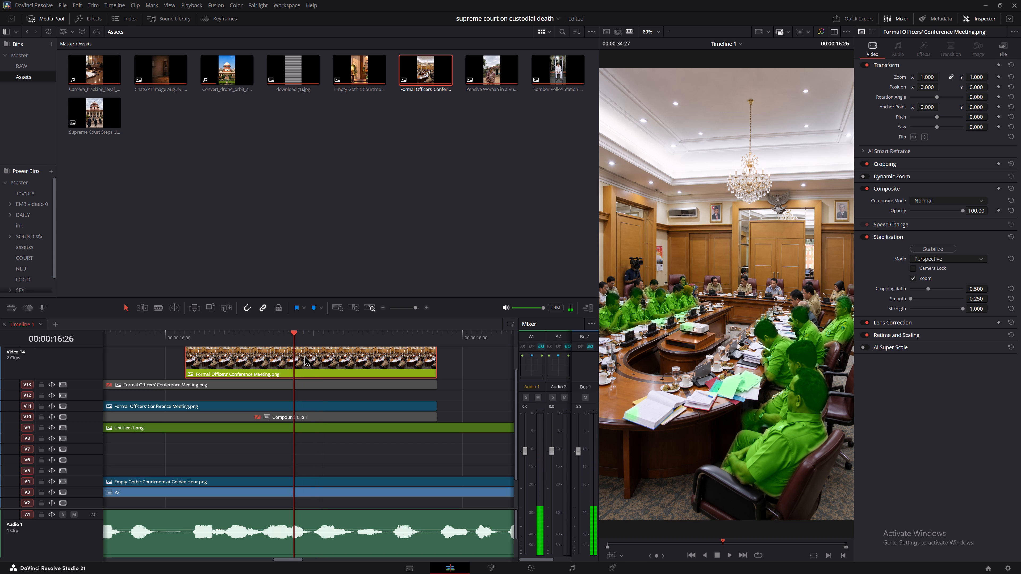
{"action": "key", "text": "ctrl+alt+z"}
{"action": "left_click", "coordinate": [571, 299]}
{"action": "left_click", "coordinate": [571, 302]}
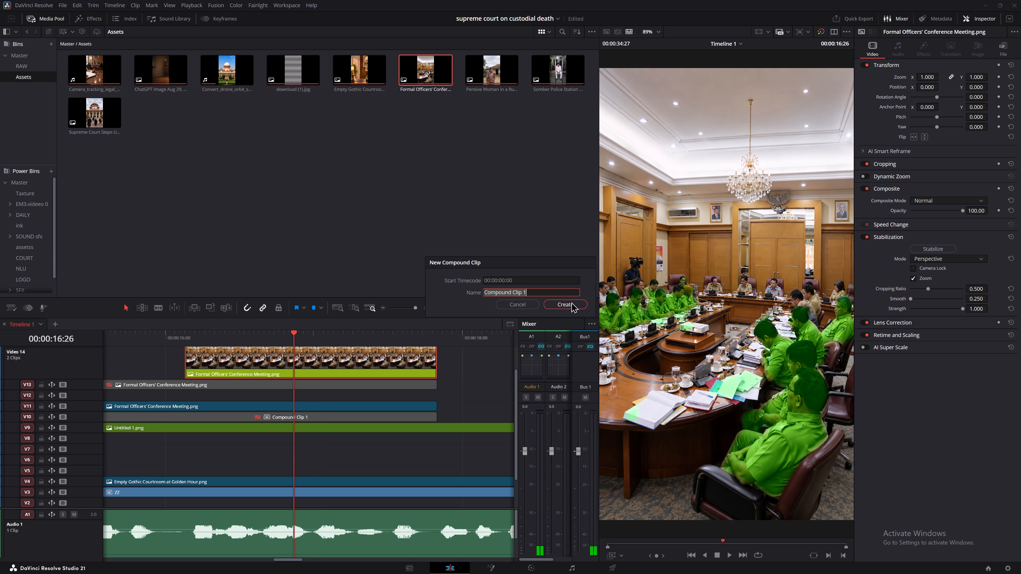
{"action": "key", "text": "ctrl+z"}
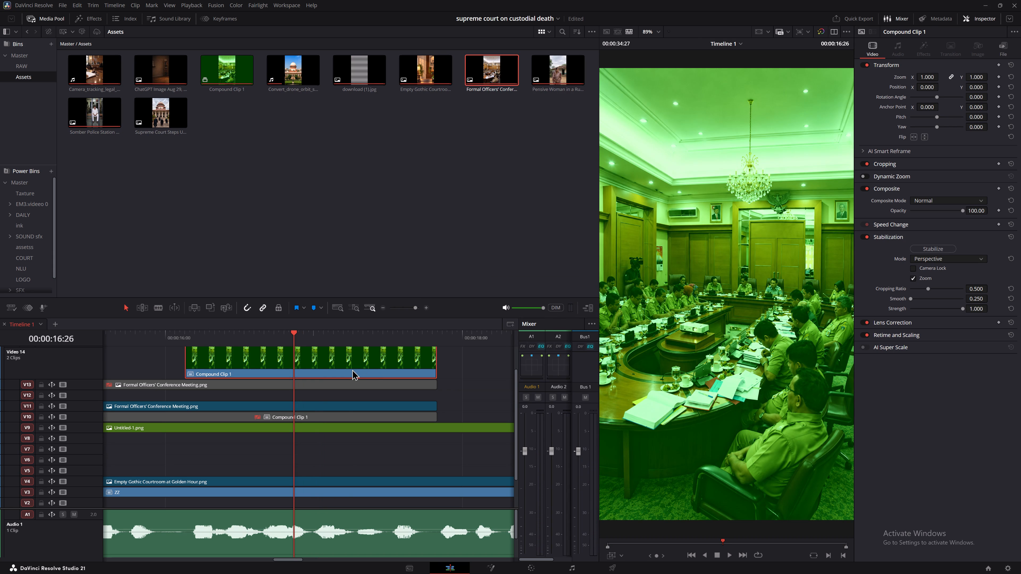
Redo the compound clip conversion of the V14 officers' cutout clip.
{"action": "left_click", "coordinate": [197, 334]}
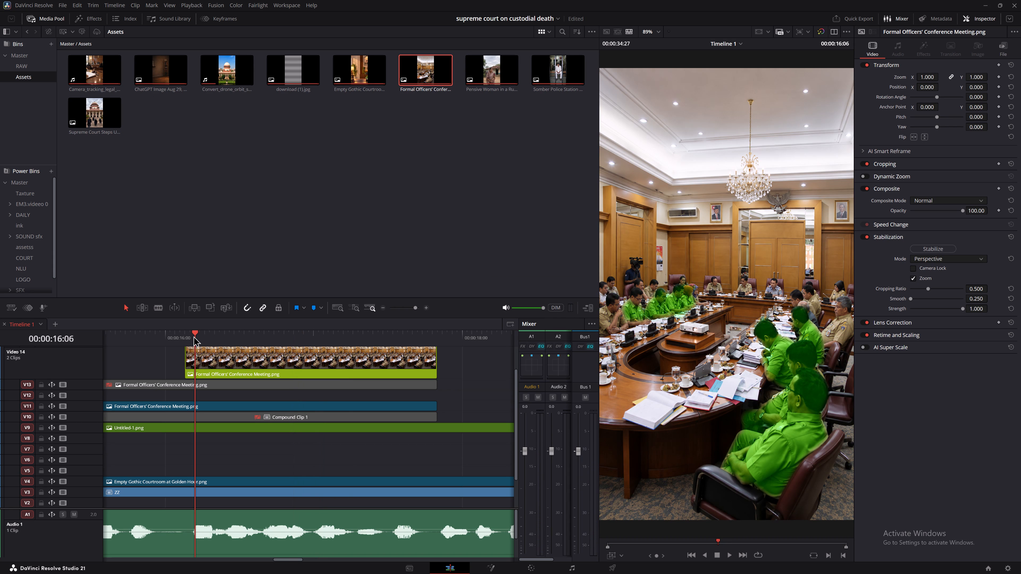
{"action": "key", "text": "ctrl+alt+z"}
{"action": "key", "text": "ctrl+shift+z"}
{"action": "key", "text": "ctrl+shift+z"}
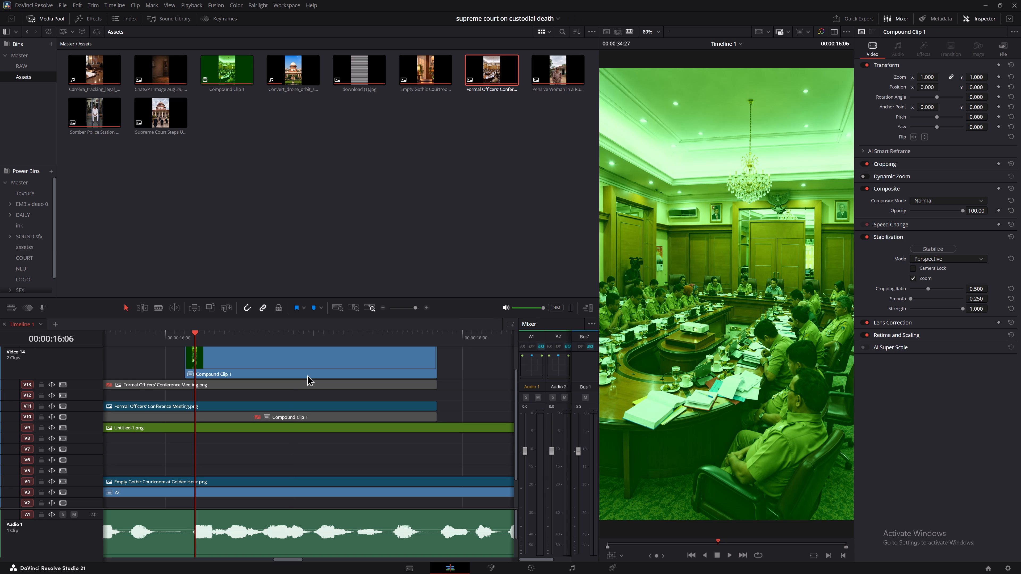
Inspect the V14 compound clip on the Color page, playing back the meeting section to check its green tint.
{"action": "left_click", "coordinate": [340, 356]}
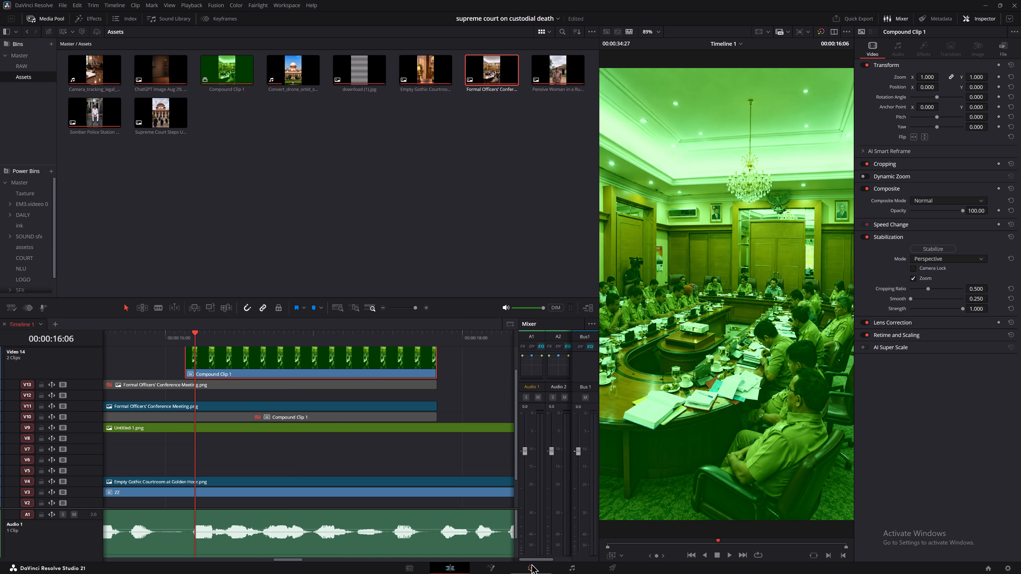
{"action": "left_click", "coordinate": [531, 564]}
{"action": "scroll", "coordinate": [277, 343], "scroll_direction": "up", "scroll_amount": 5}
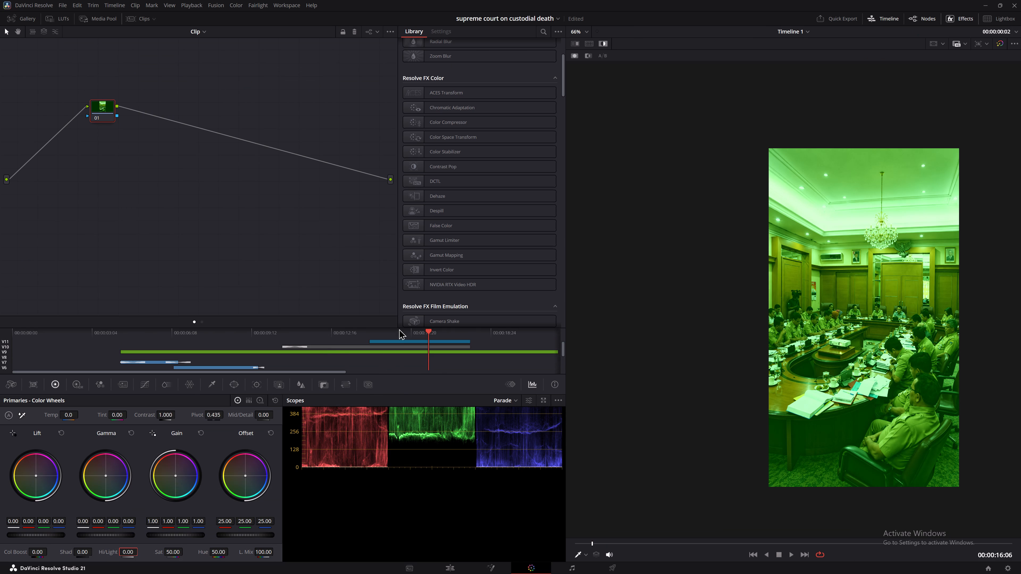
{"action": "left_click", "coordinate": [395, 340]}
{"action": "key", "text": "space"}
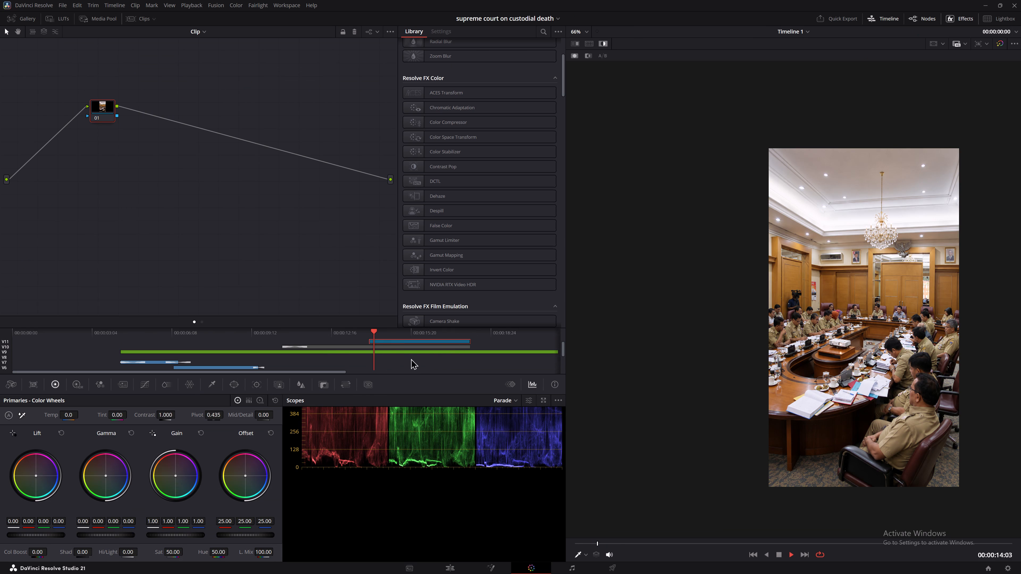
{"action": "key", "text": "space"}
{"action": "scroll", "coordinate": [412, 349], "scroll_direction": "up", "scroll_amount": 6}
{"action": "left_click", "coordinate": [440, 350]}
{"action": "key", "text": "space"}
{"action": "key", "text": "space"}
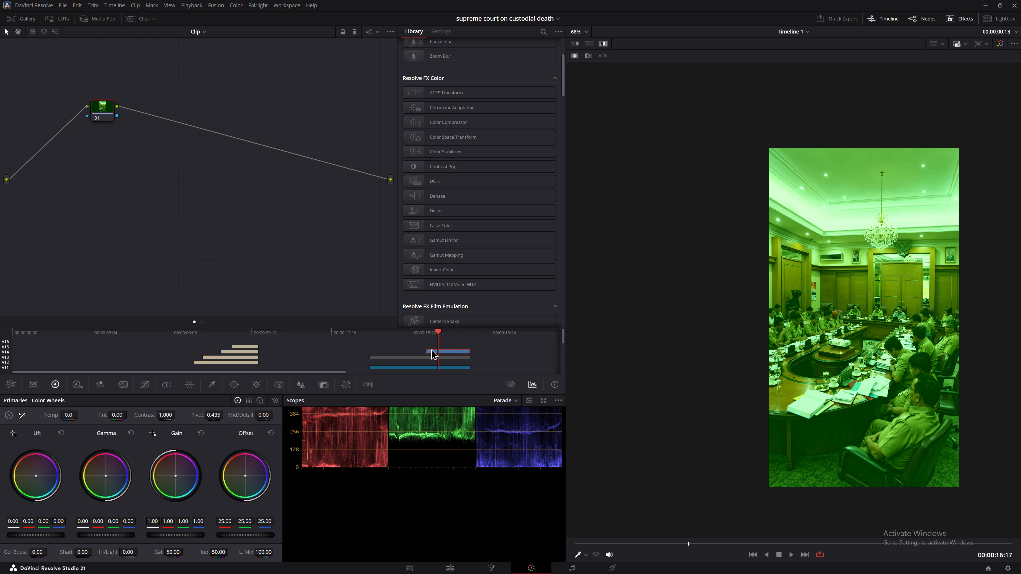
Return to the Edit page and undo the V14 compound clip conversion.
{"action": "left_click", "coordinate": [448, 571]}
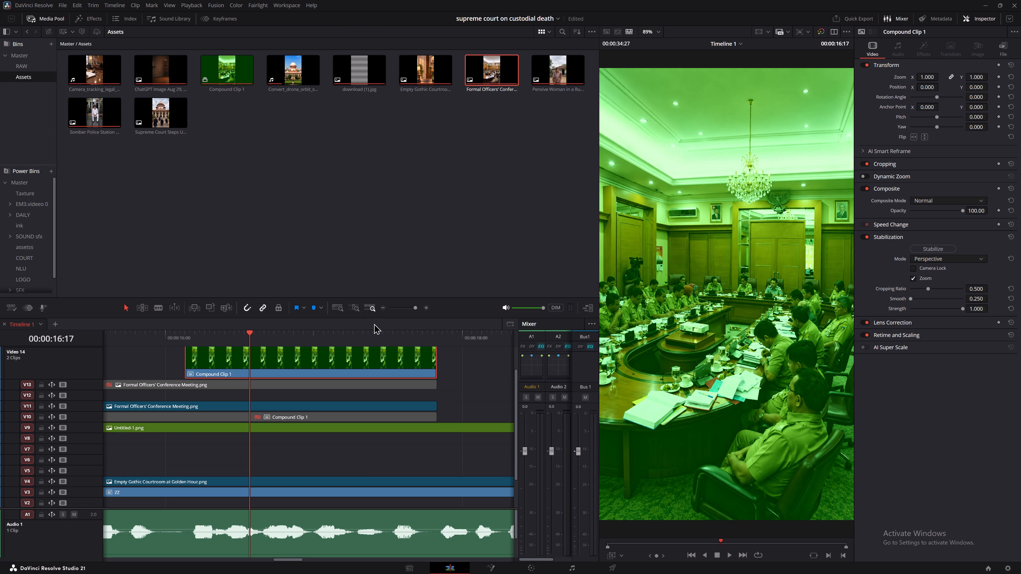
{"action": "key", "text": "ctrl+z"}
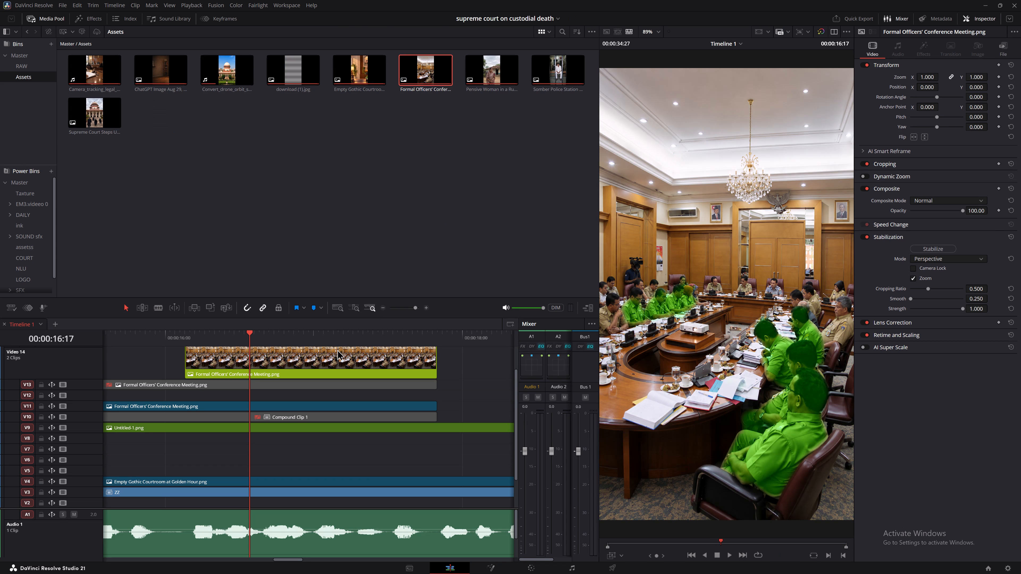
Scrub and play back the V14 green officers' highlight against the voiceover, starting from the clip's beginning at 00:00:16:04.
{"action": "left_click_drag", "start_coordinate": [320, 333], "coordinate": [321, 336]}
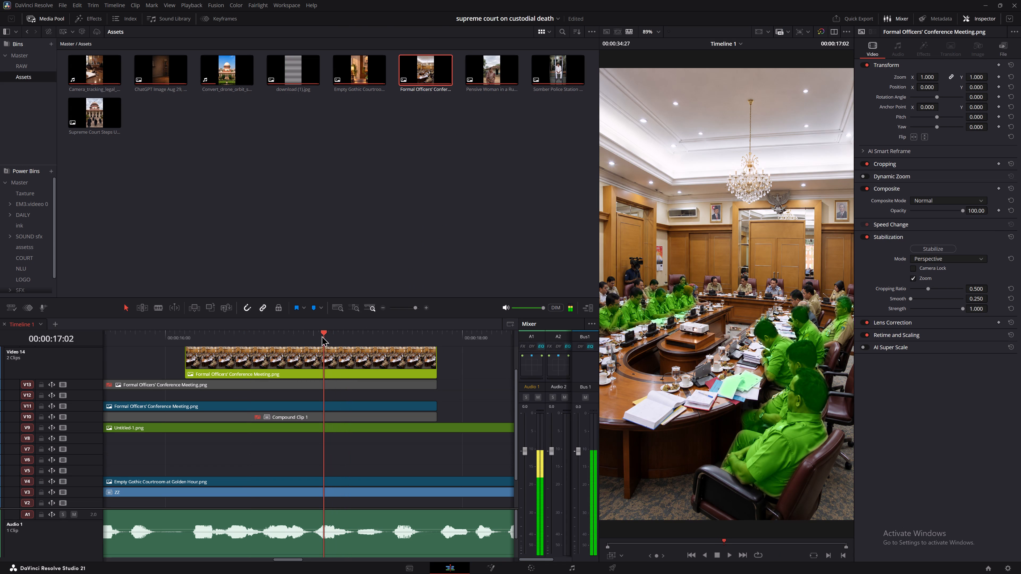
{"action": "left_click_drag", "start_coordinate": [321, 336], "coordinate": [321, 336]}
{"action": "left_click_drag", "start_coordinate": [321, 336], "coordinate": [362, 332]}
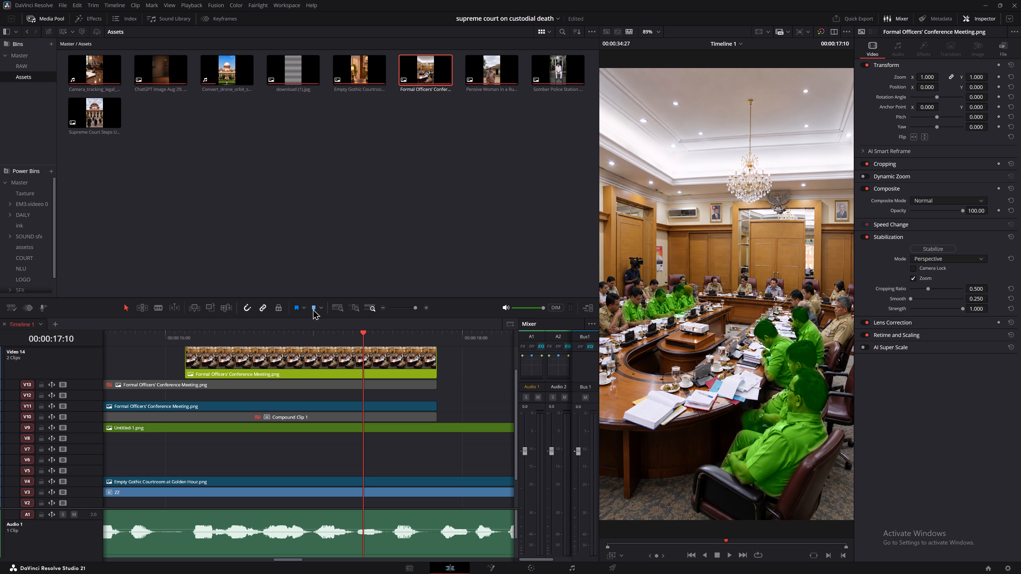
{"action": "left_click_drag", "start_coordinate": [268, 327], "coordinate": [205, 336]}
{"action": "left_click_drag", "start_coordinate": [190, 337], "coordinate": [187, 337]}
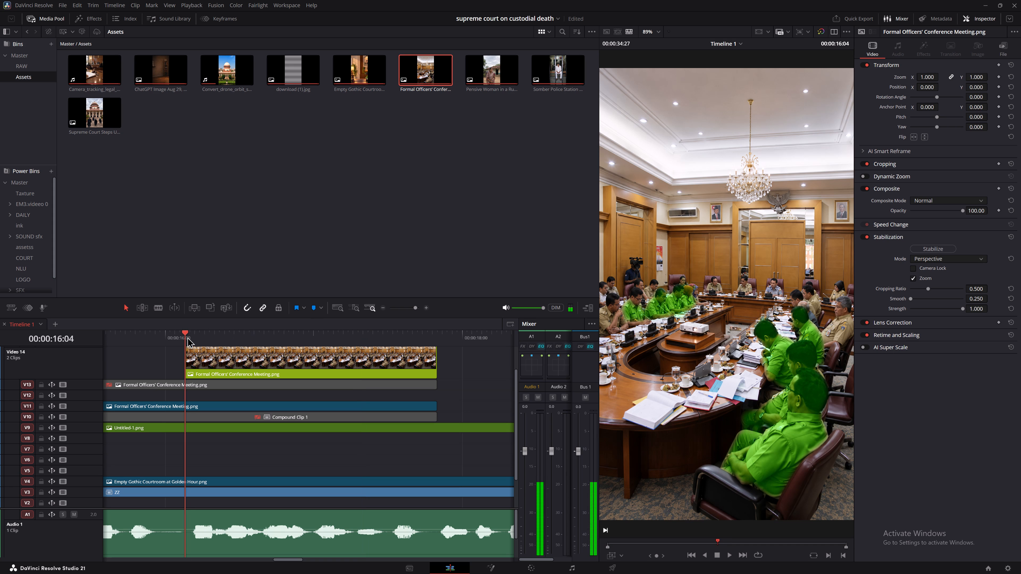
{"action": "left_click_drag", "start_coordinate": [187, 337], "coordinate": [316, 346]}
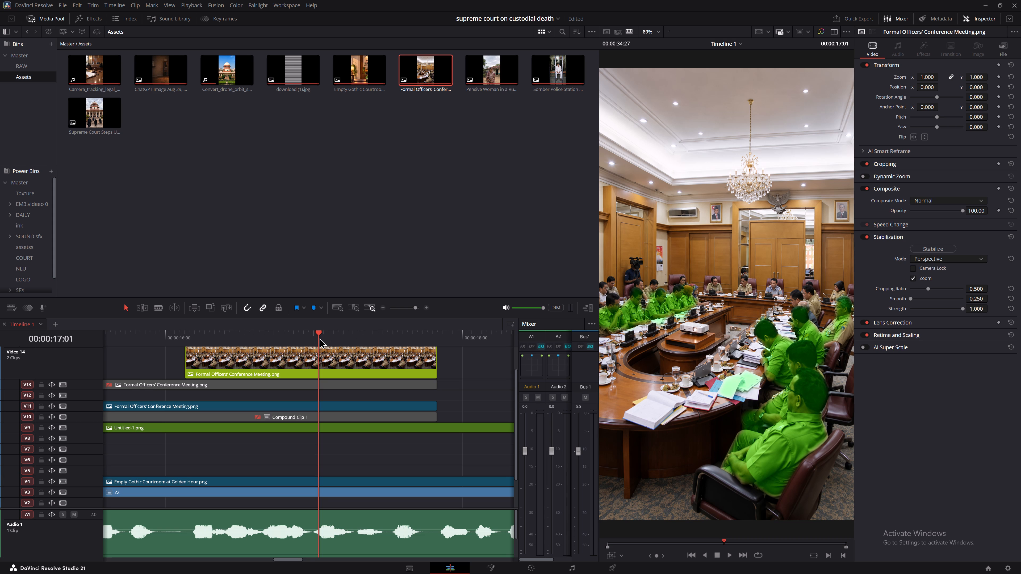
{"action": "left_click_drag", "start_coordinate": [241, 336], "coordinate": [184, 340]}
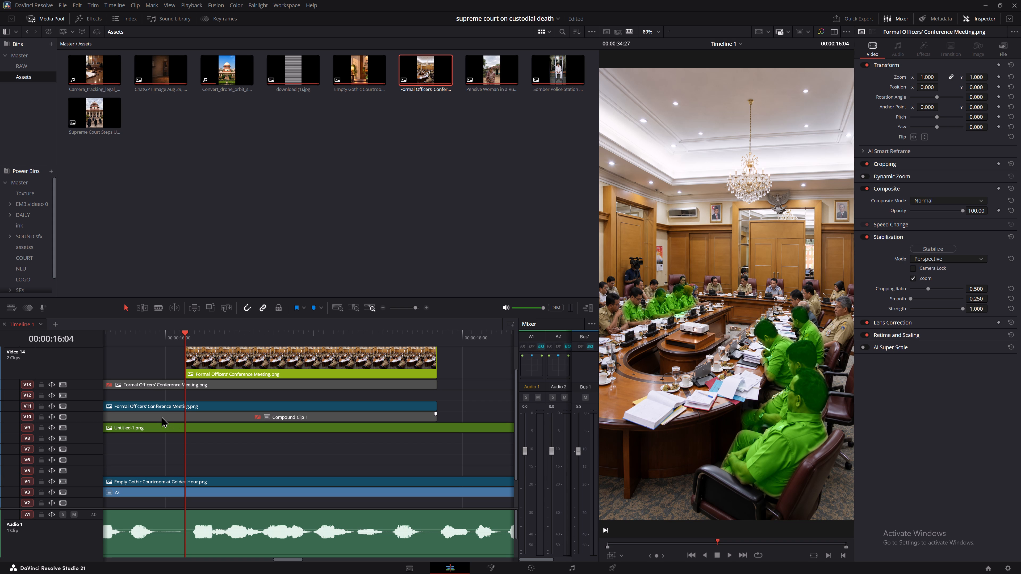
{"action": "left_click", "coordinate": [156, 343]}
{"action": "type", "text": "v"}
{"action": "key", "text": "space"}
{"action": "key", "text": "space"}
{"action": "key", "text": "space"}
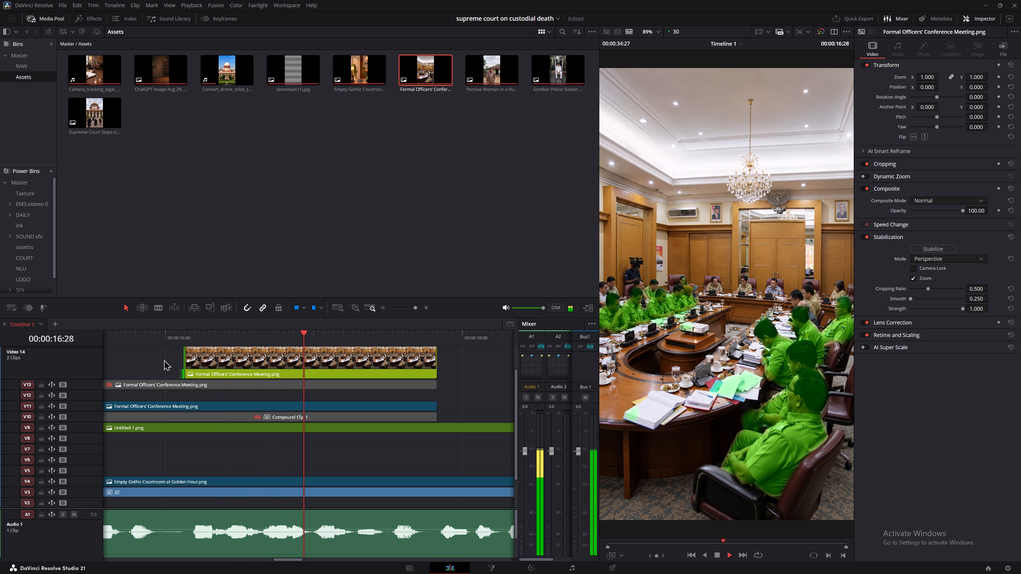
{"action": "key", "text": "space"}
{"action": "key", "text": "space"}
{"action": "key", "text": "space"}
{"action": "key", "text": "space"}
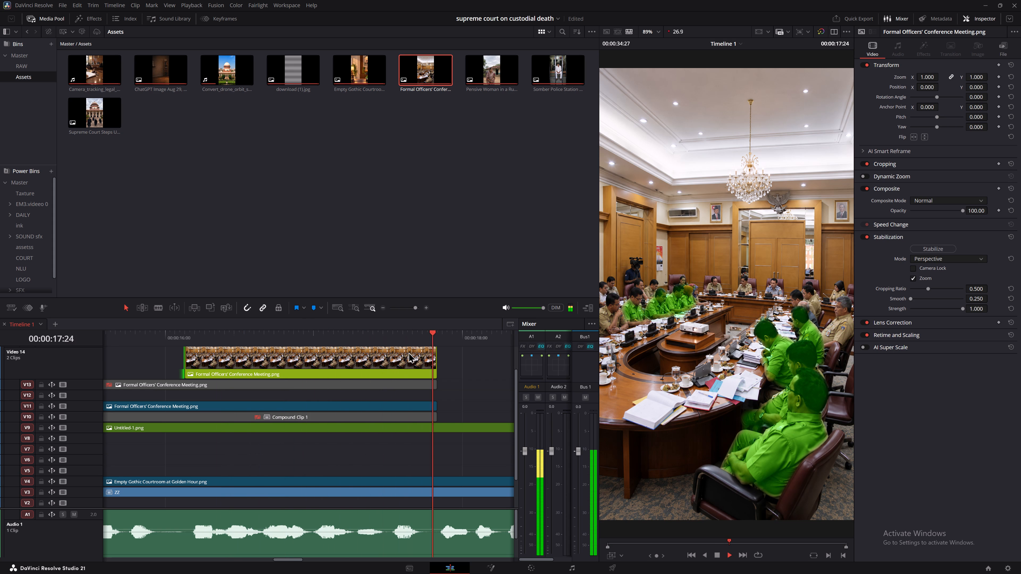
{"action": "key", "text": "space"}
Split the V14 green officers' clip at 00:00:16:27 and delete the part before the cut.
{"action": "left_click_drag", "start_coordinate": [250, 332], "coordinate": [182, 344]}
{"action": "key", "text": "space"}
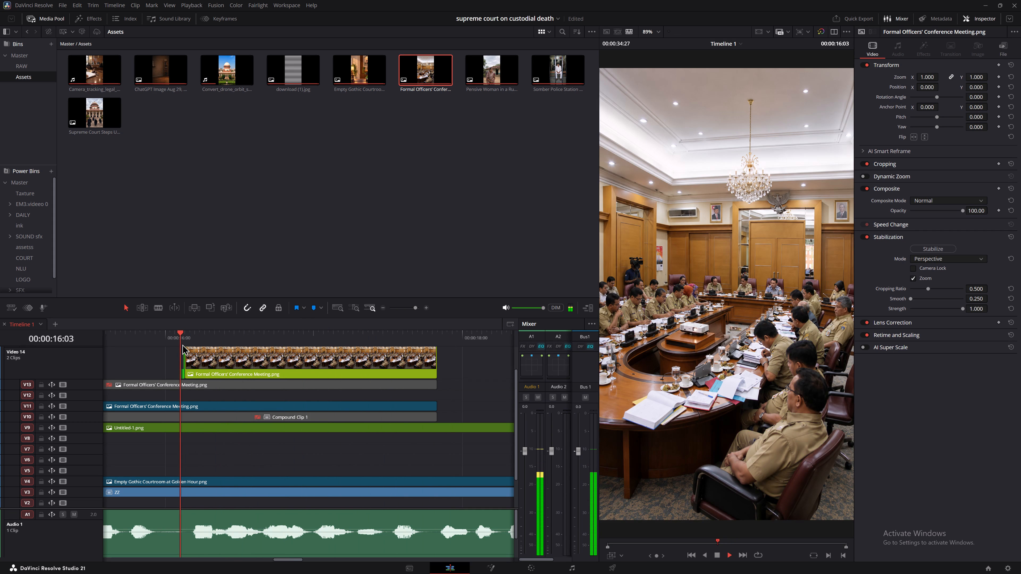
{"action": "key", "text": "space"}
{"action": "key", "text": "space"}
{"action": "key", "text": "space"}
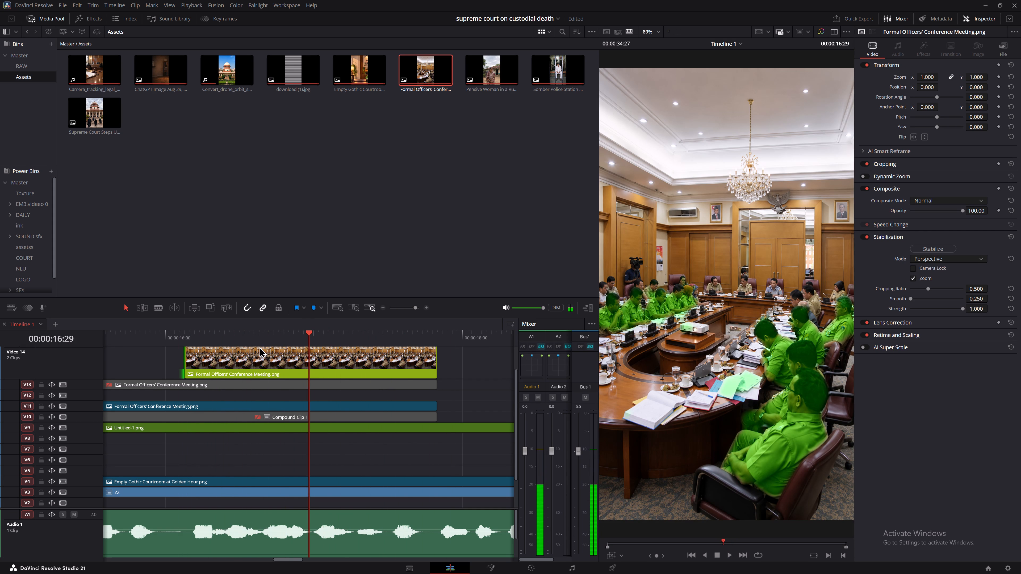
{"action": "key", "text": "Left"}
{"action": "key", "text": "Left"}
{"action": "key", "text": "Left"}
{"action": "key", "text": "Right"}
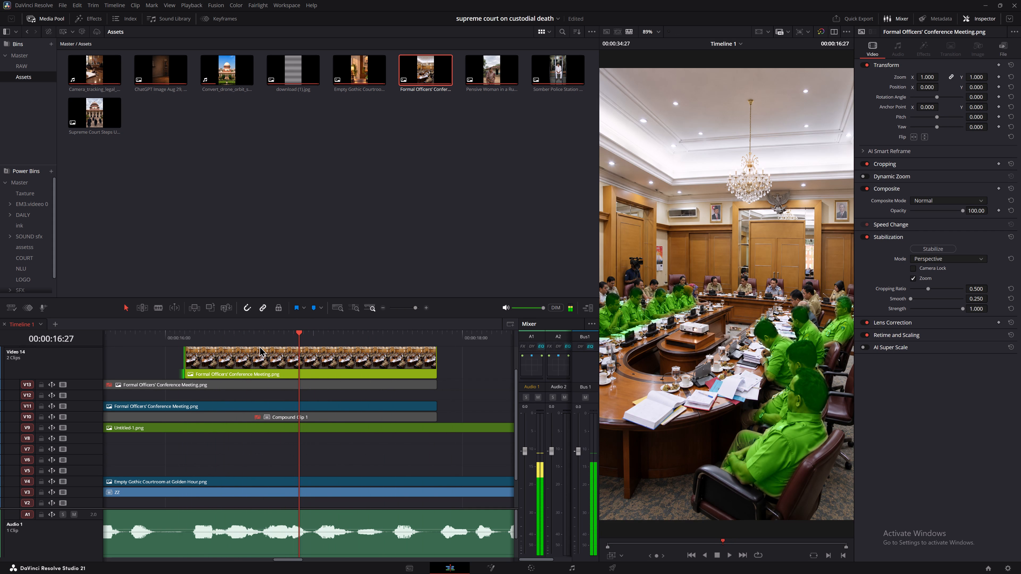
{"action": "left_click", "coordinate": [294, 355]}
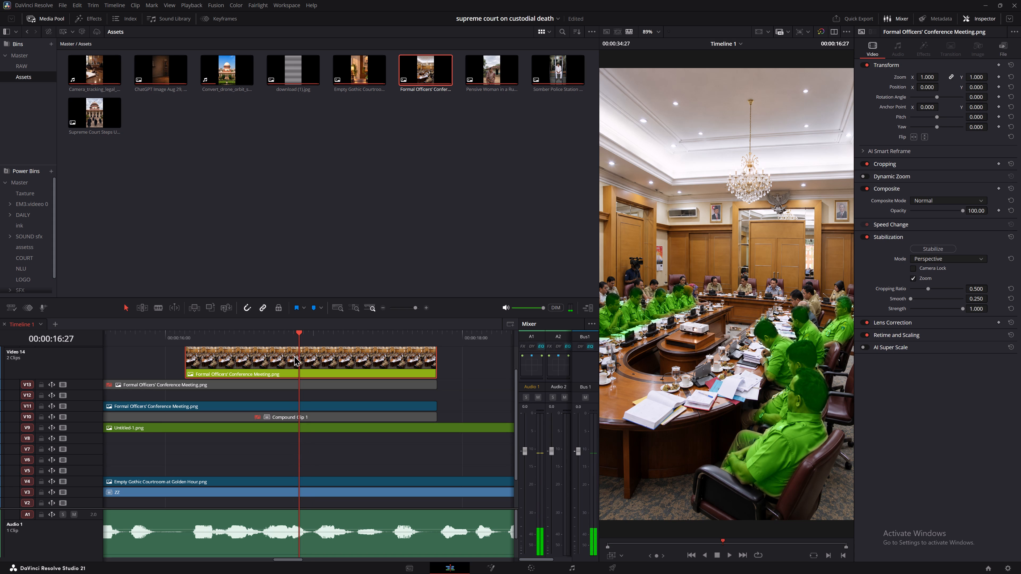
{"action": "key", "text": "b"}
{"action": "left_click", "coordinate": [272, 356]}
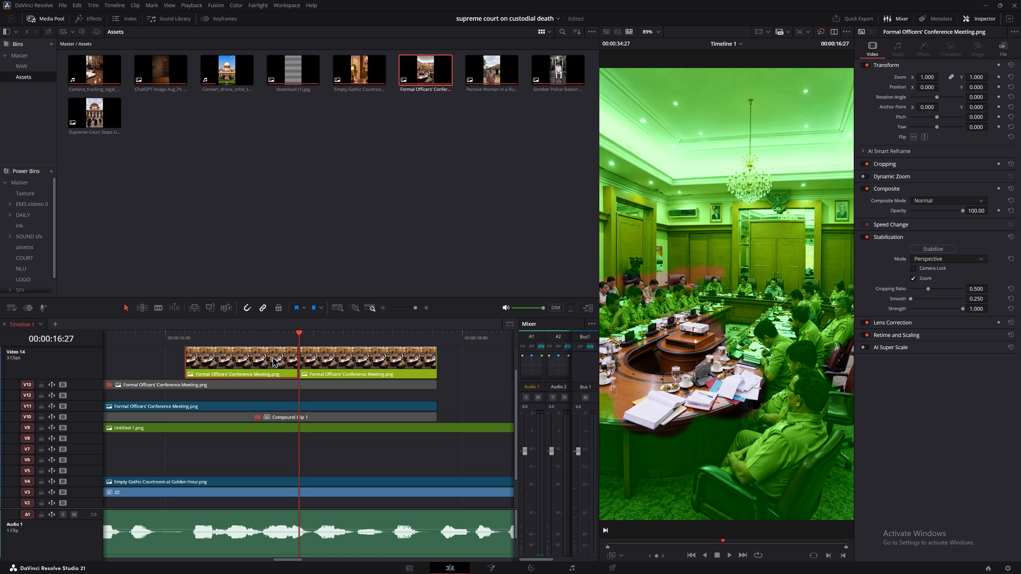
{"action": "key", "text": "BackSpace"}
Play back and scrub the remaining V14 green officers' clip from 00:00:16:27 to check its mask and voiceover timing.
{"action": "left_click", "coordinate": [349, 354]}
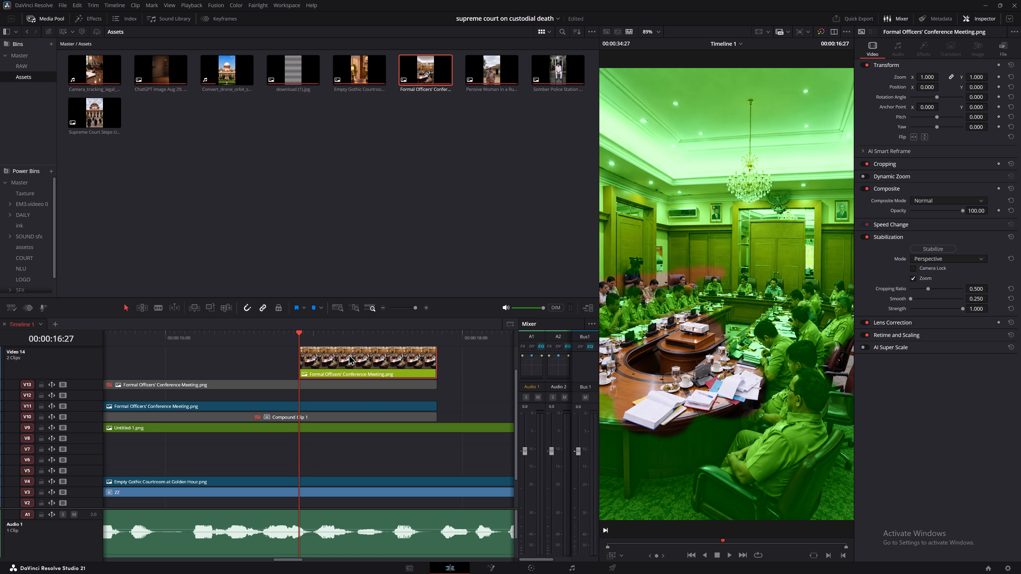
{"action": "key", "text": "space"}
{"action": "key", "text": "space"}
{"action": "key", "text": "space"}
{"action": "key", "text": "space"}
{"action": "left_click", "coordinate": [349, 354]}
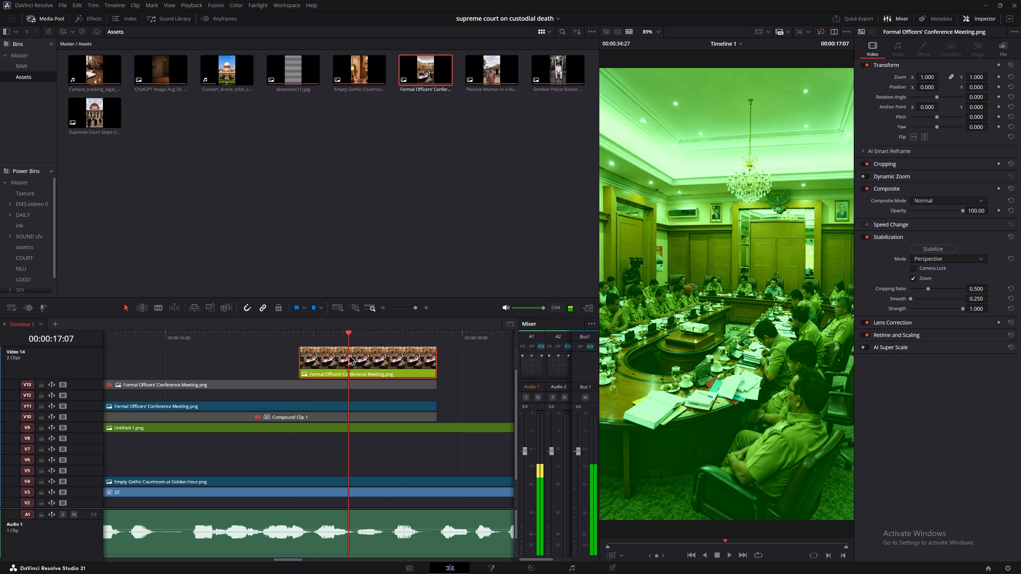
{"action": "key", "text": "space"}
{"action": "key", "text": "space"}
{"action": "left_click_drag", "start_coordinate": [323, 336], "coordinate": [297, 337]}
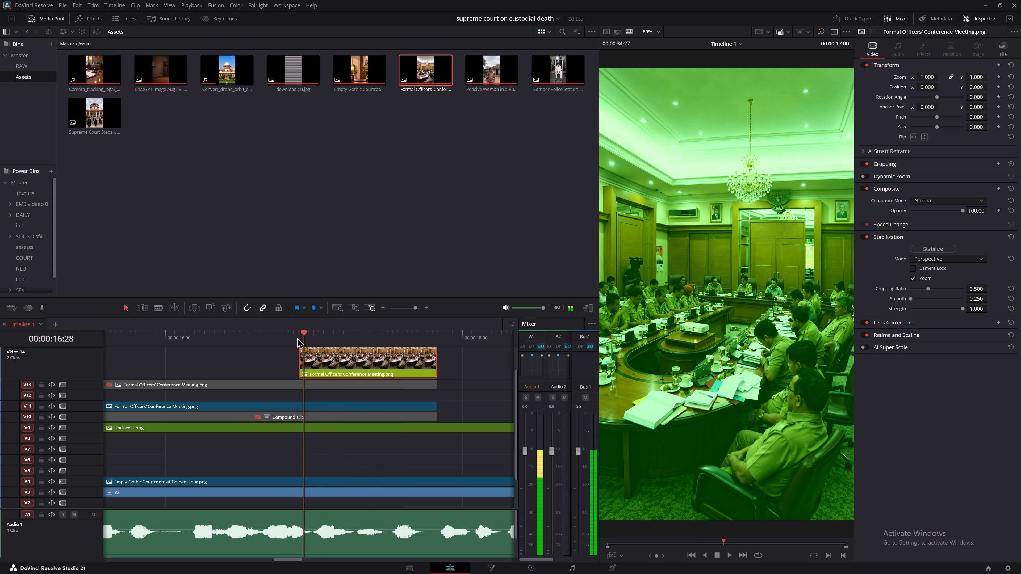
{"action": "left_click_drag", "start_coordinate": [297, 337], "coordinate": [298, 338]}
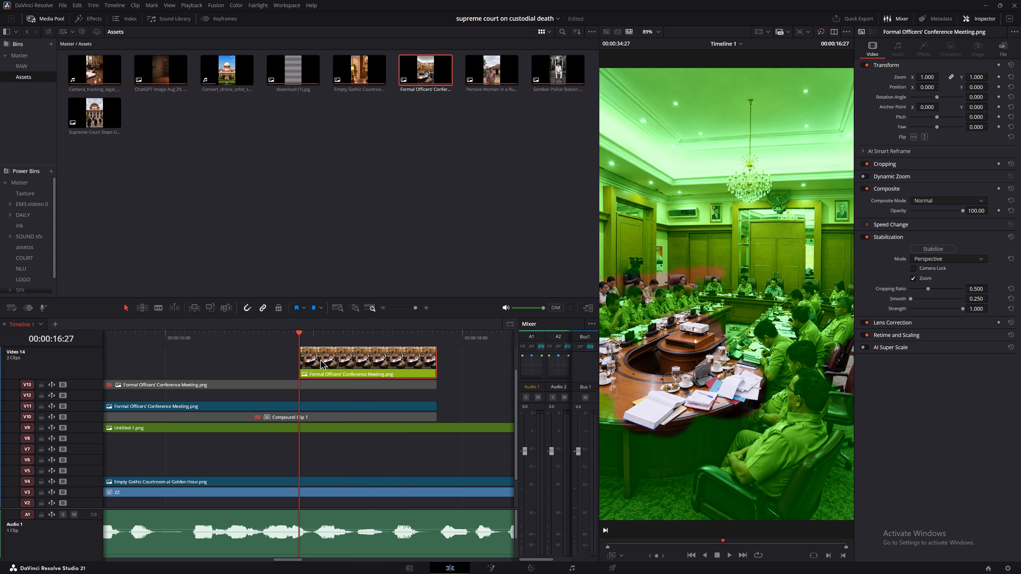
{"action": "left_click", "coordinate": [319, 369]}
{"action": "key", "text": "space"}
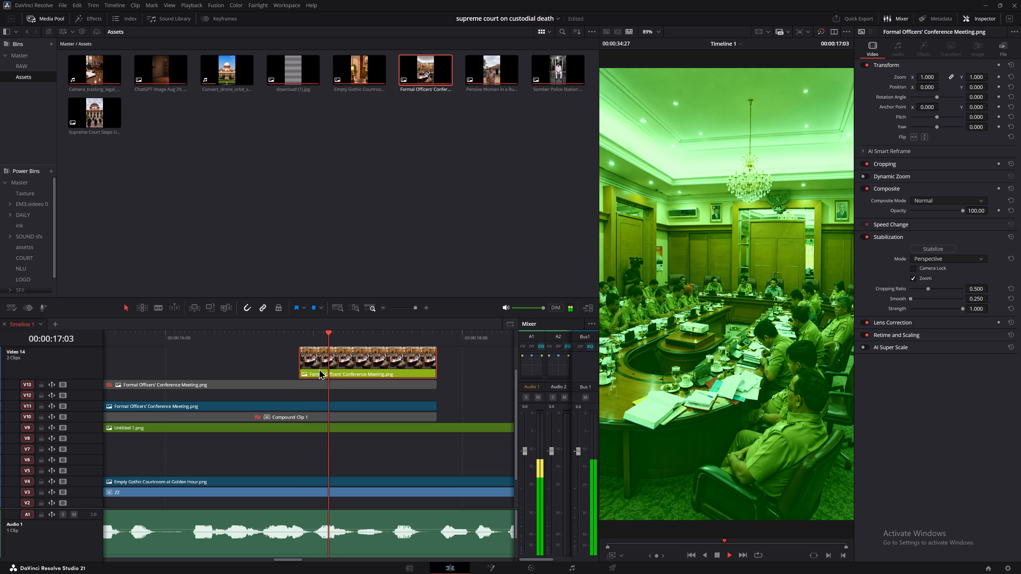
{"action": "key", "text": "space"}
Delete the remaining green officers' clip from V14 above the meeting image.
{"action": "left_click", "coordinate": [344, 363]}
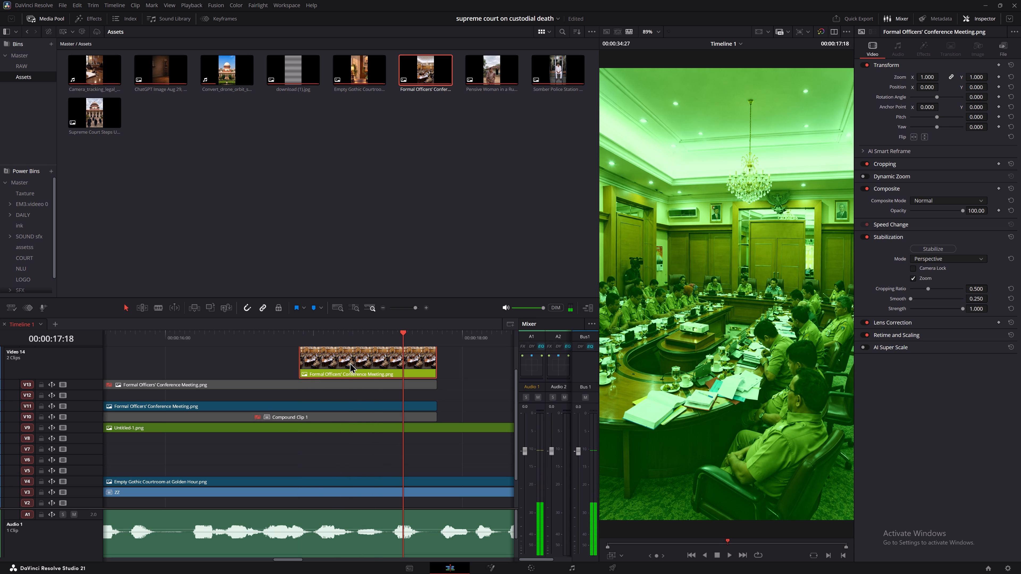
{"action": "key", "text": "BackSpace"}
Enable the disabled V13 officers' clip above the V11 meeting image, toggling it to compare the red highlight.
{"action": "scroll", "coordinate": [296, 383], "scroll_direction": "up", "scroll_amount": 6, "text": "ctrl"}
{"action": "scroll", "coordinate": [252, 359], "scroll_direction": "up", "scroll_amount": 1}
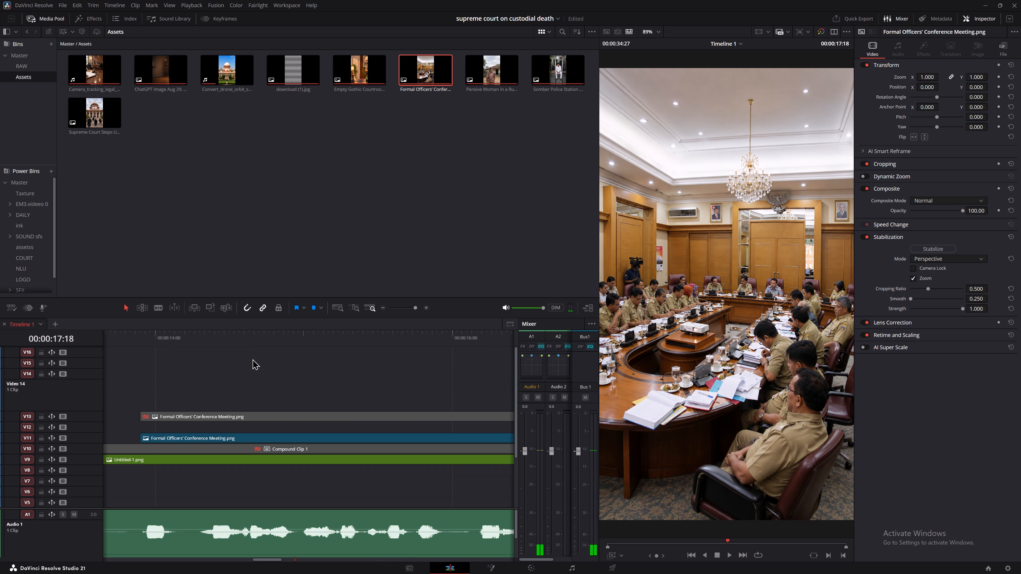
{"action": "left_click", "coordinate": [144, 340]}
{"action": "key", "text": "space"}
{"action": "middle_click_drag", "start_coordinate": [305, 367], "coordinate": [225, 362]}
{"action": "scroll", "coordinate": [225, 362], "scroll_direction": "down", "scroll_amount": 4}
{"action": "key", "text": "space"}
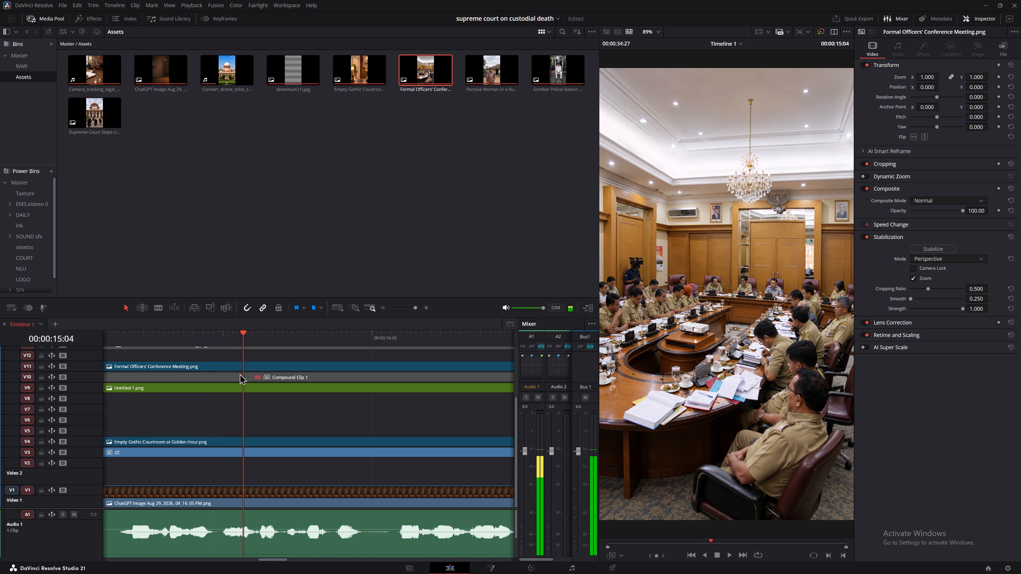
{"action": "scroll", "coordinate": [269, 385], "scroll_direction": "down", "scroll_amount": 9, "text": "alt"}
{"action": "scroll", "coordinate": [281, 400], "scroll_direction": "up", "scroll_amount": 2}
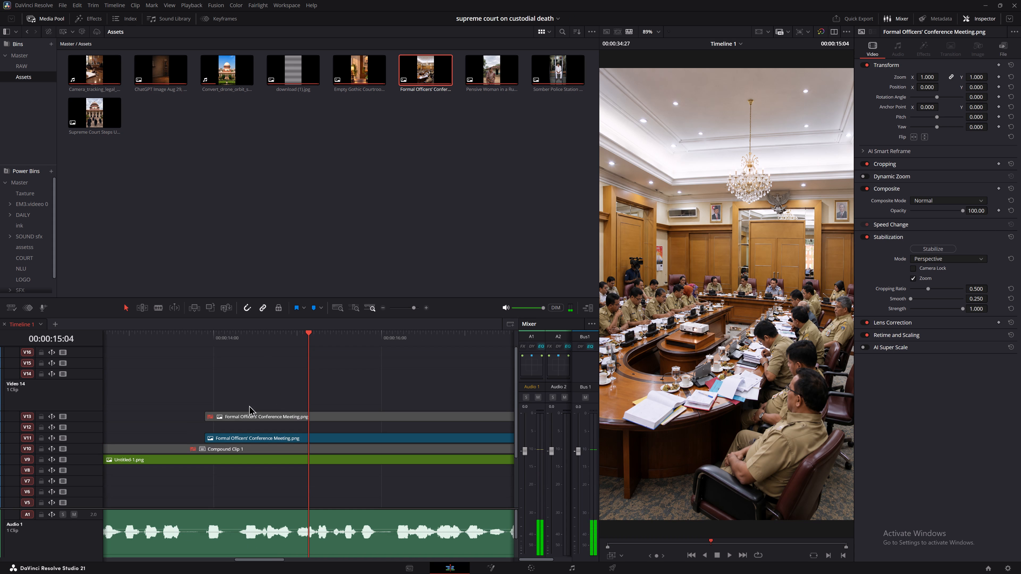
{"action": "left_click", "coordinate": [247, 415]}
{"action": "key", "text": "d"}
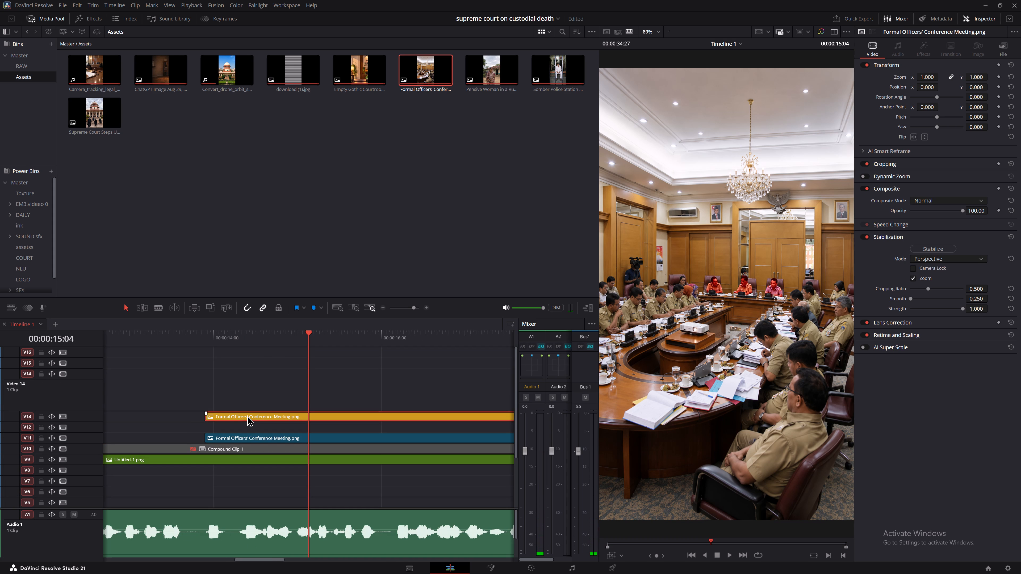
{"action": "key", "text": "d"}
{"action": "key", "text": "d"}
Split only the V13 red officers' clip at 00:00:14:09, timing the cut to the voiceover and leaving the other tracks uncut.
{"action": "left_click_drag", "start_coordinate": [213, 338], "coordinate": [208, 338]}
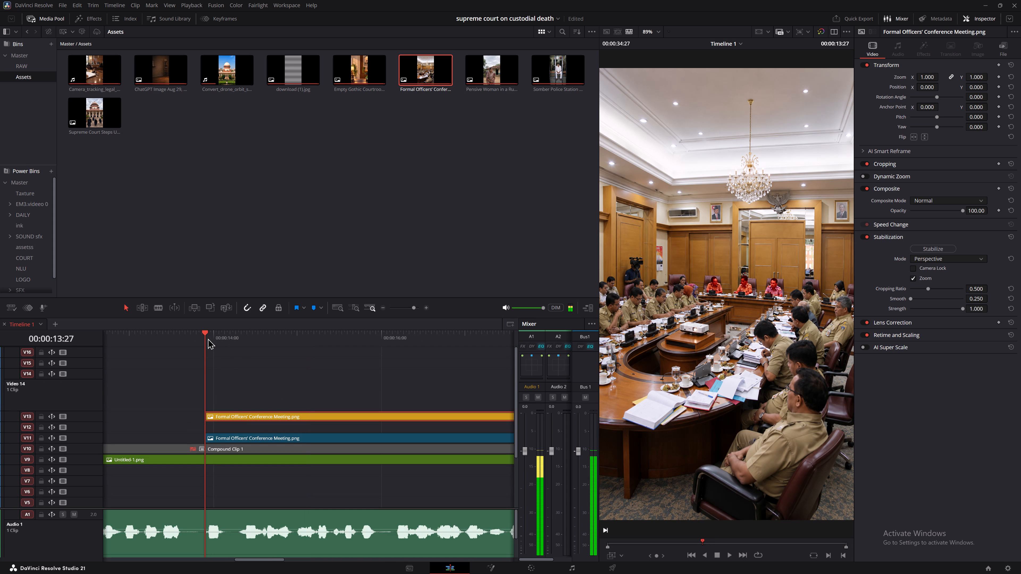
{"action": "key", "text": "space"}
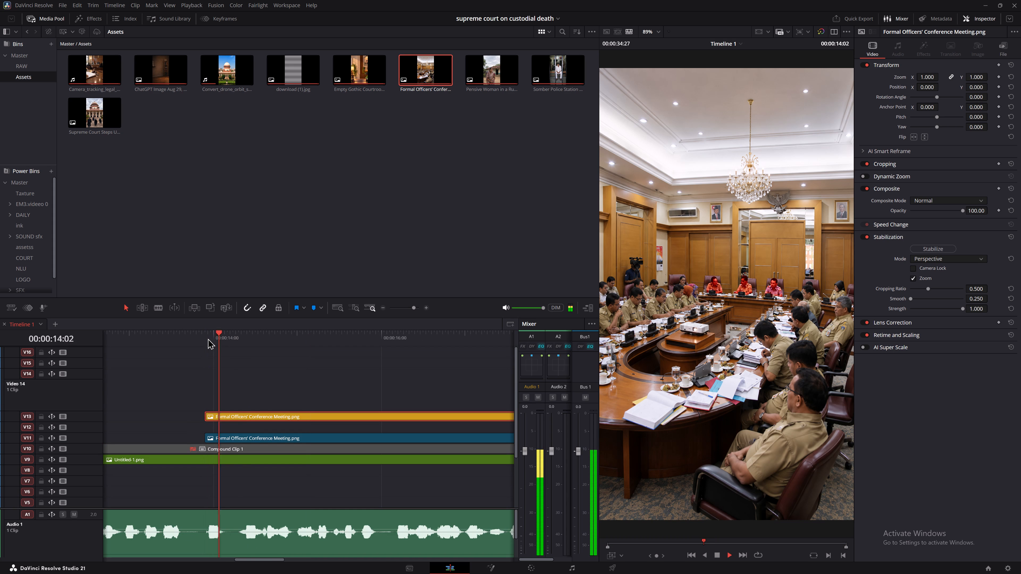
{"action": "key", "text": "space"}
{"action": "key", "text": "space"}
{"action": "key", "text": "space"}
{"action": "key", "text": "space"}
{"action": "key", "text": "space"}
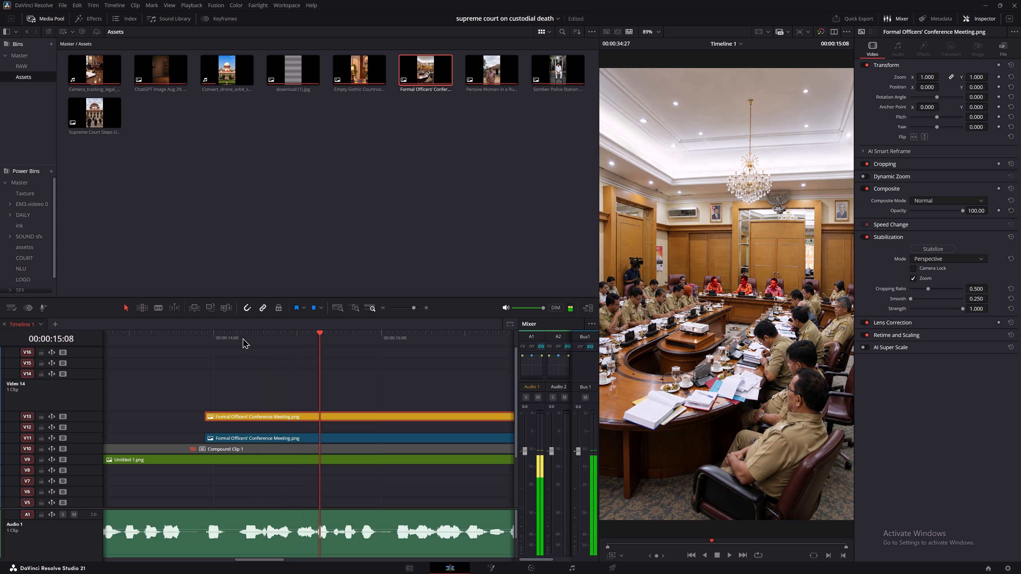
{"action": "left_click_drag", "start_coordinate": [242, 337], "coordinate": [238, 339]}
{"action": "left_click", "coordinate": [261, 415]}
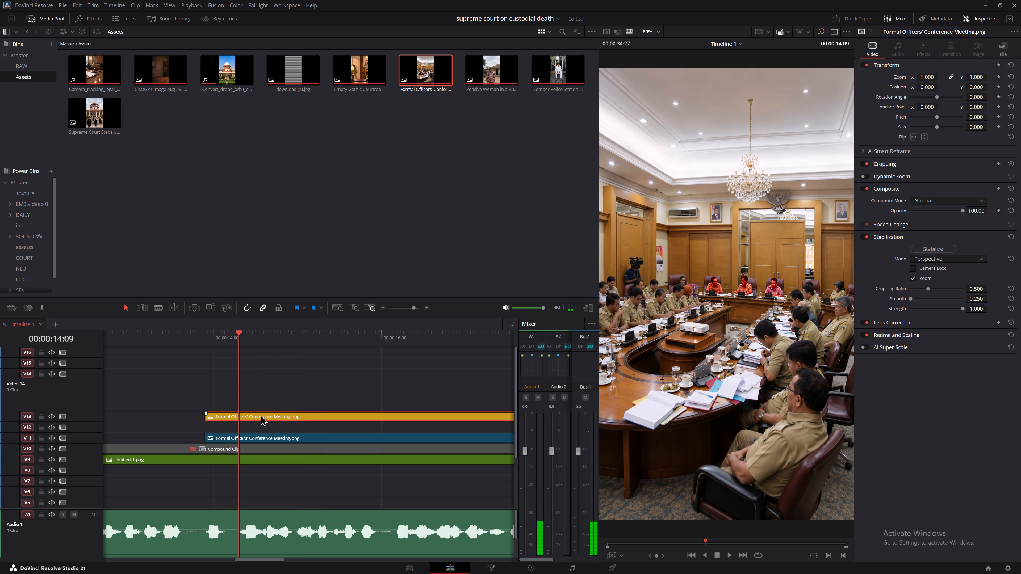
{"action": "type", "text": "bb"}
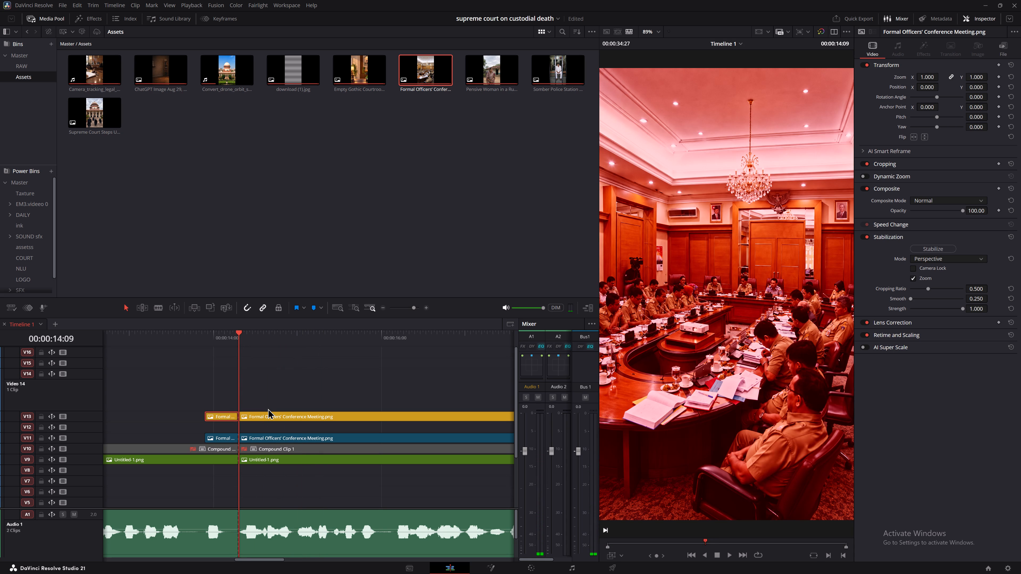
{"action": "key", "text": "ctrl+z"}
{"action": "left_click", "coordinate": [268, 412], "text": "ctrl"}
{"action": "key", "text": "space"}
{"action": "key", "text": "space"}
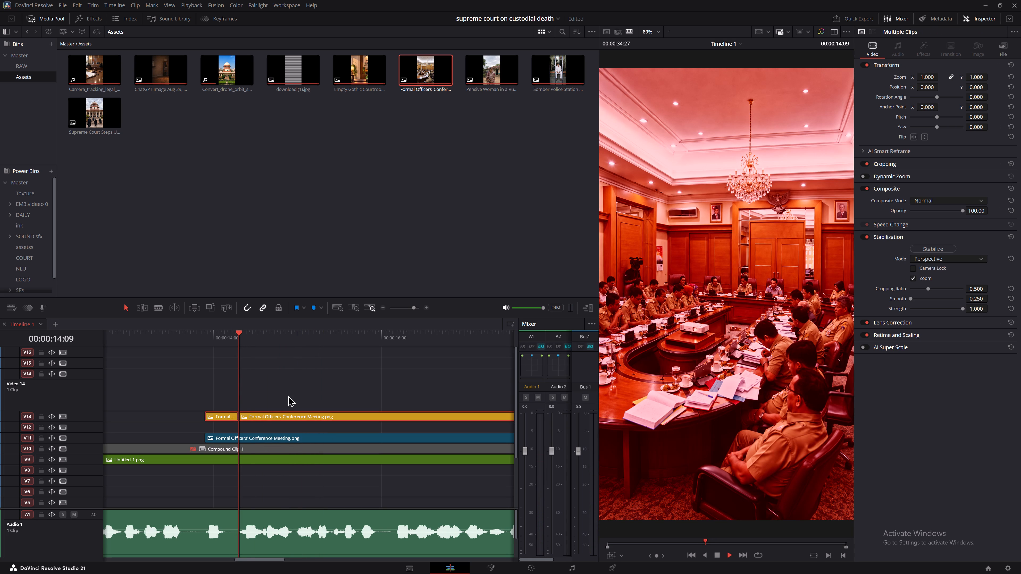
Delete the part of the V13 red officers' clip before the cut at 00:00:14:09.
{"action": "left_click_drag", "start_coordinate": [244, 342], "coordinate": [238, 342]}
{"action": "key", "text": "Right"}
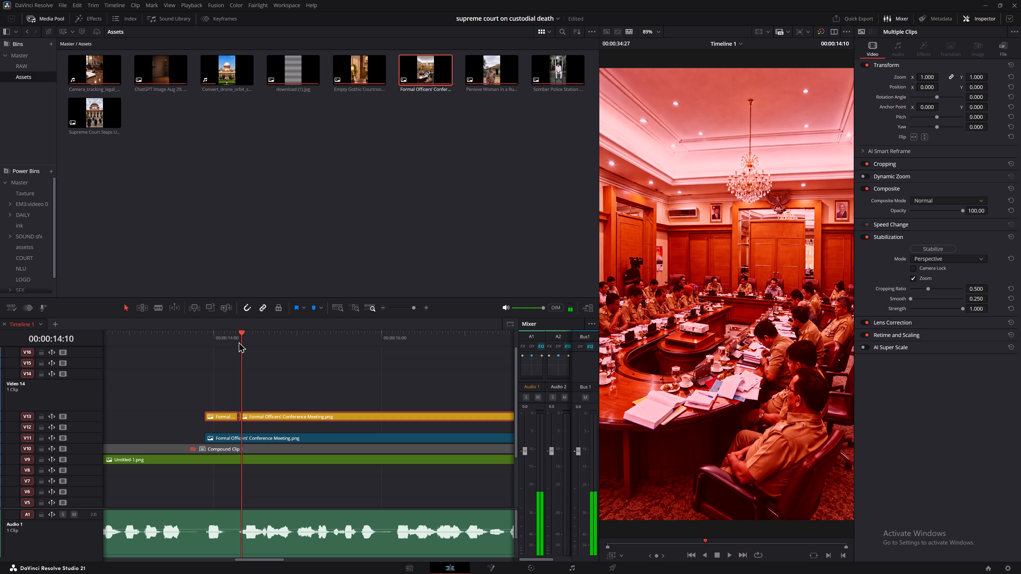
{"action": "key", "text": "Right"}
{"action": "key", "text": "Right"}
{"action": "key", "text": "Right"}
{"action": "key", "text": "Right"}
{"action": "key", "text": "Right"}
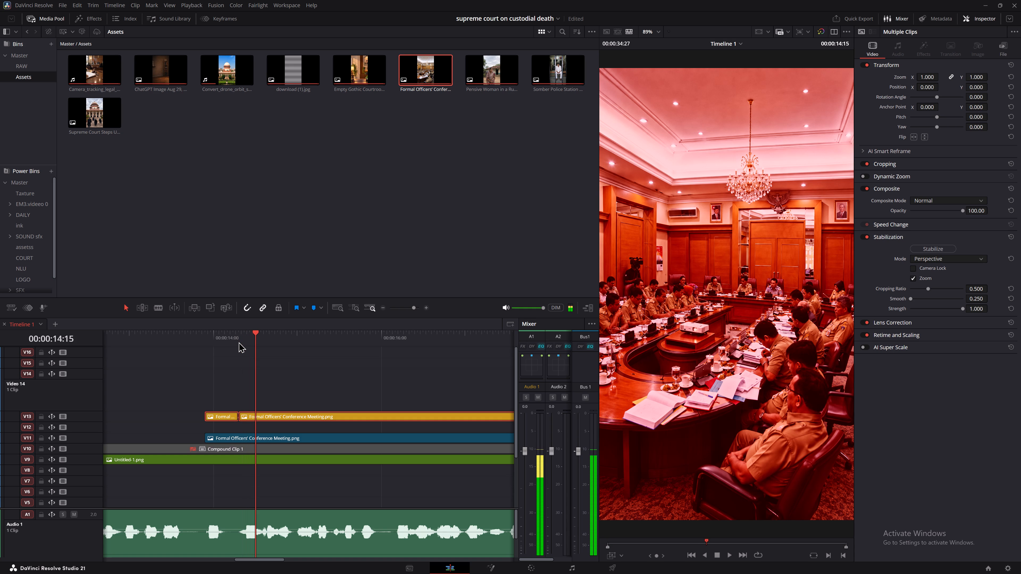
{"action": "left_click", "coordinate": [229, 389]}
{"action": "left_click", "coordinate": [218, 415]}
{"action": "key", "text": "BackSpace"}
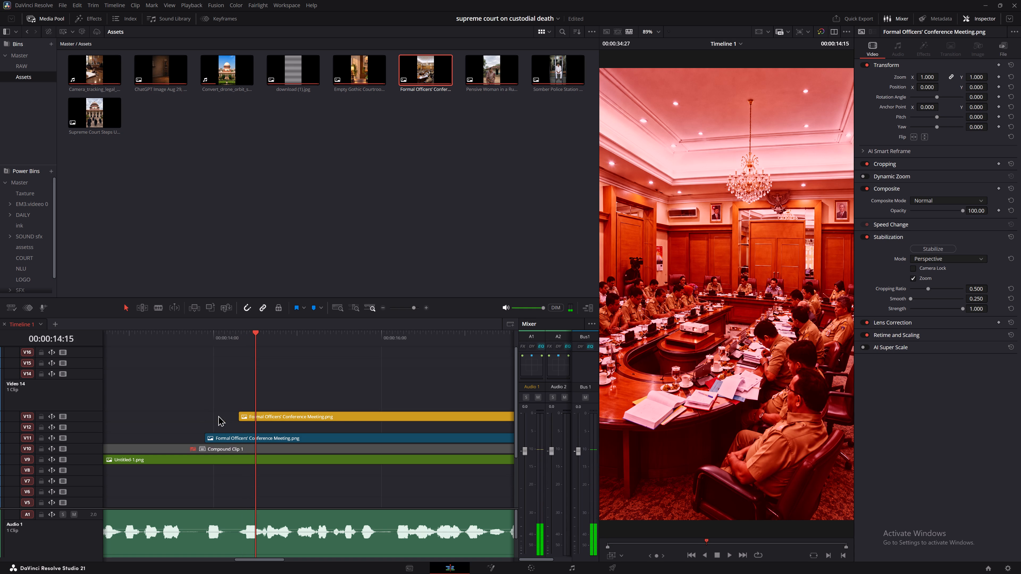
Split the V13 red officers' clip at 00:00:14:11 and again at 00:00:14:13.
{"action": "left_click", "coordinate": [328, 413]}
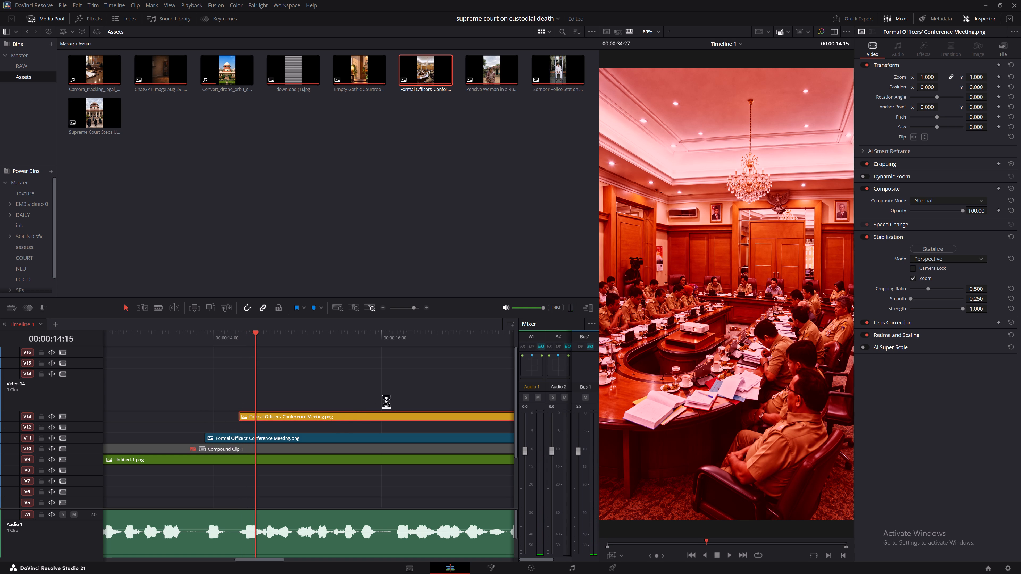
{"action": "left_click_drag", "start_coordinate": [251, 327], "coordinate": [248, 330]}
{"action": "left_click_drag", "start_coordinate": [247, 334], "coordinate": [240, 337]}
{"action": "key", "text": "Right"}
{"action": "key", "text": "Right"}
{"action": "left_click", "coordinate": [321, 417]}
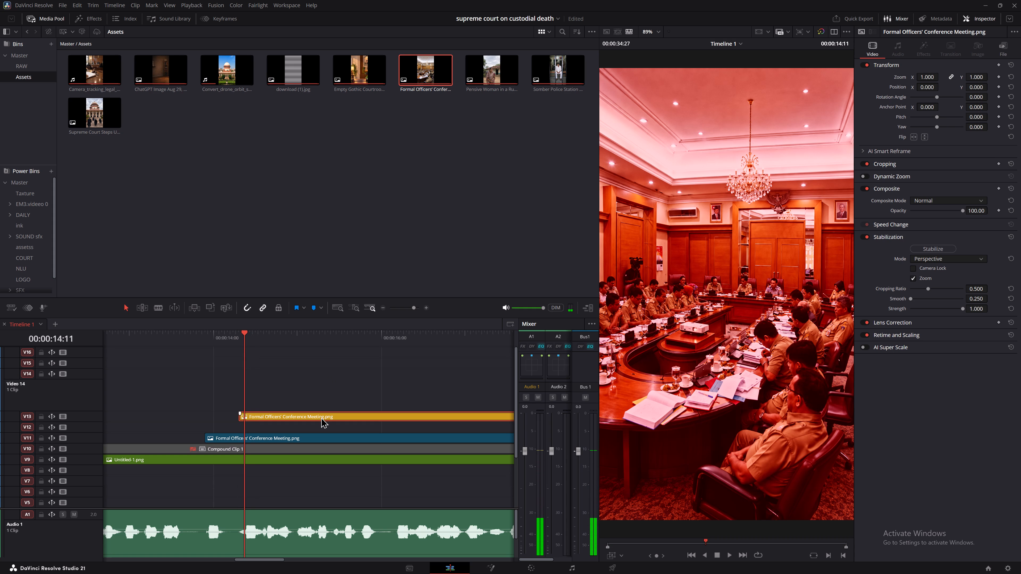
{"action": "key", "text": "b"}
{"action": "key", "text": "Right"}
{"action": "key", "text": "Right"}
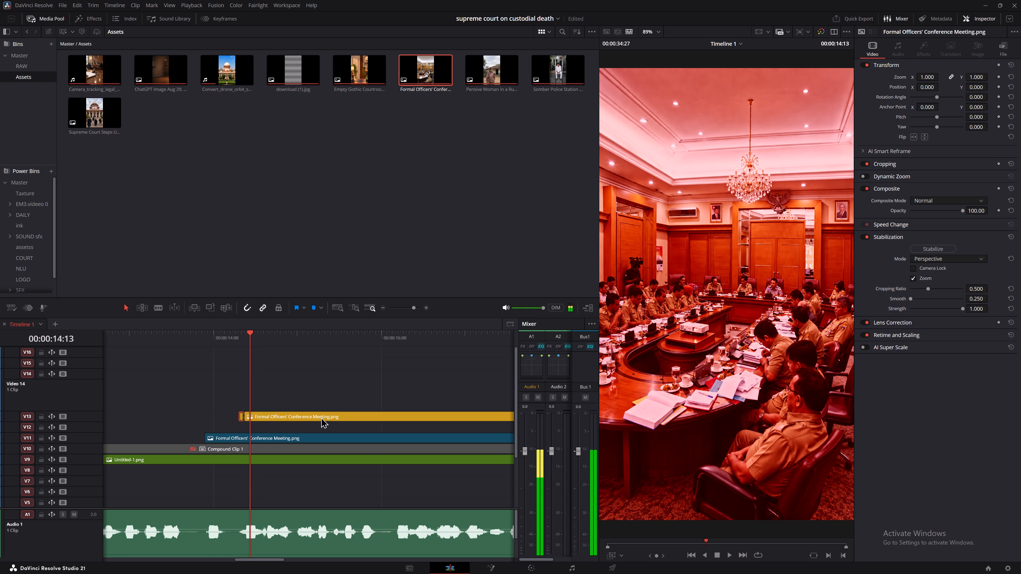
{"action": "left_click", "coordinate": [321, 417]}
{"action": "key", "text": "b"}
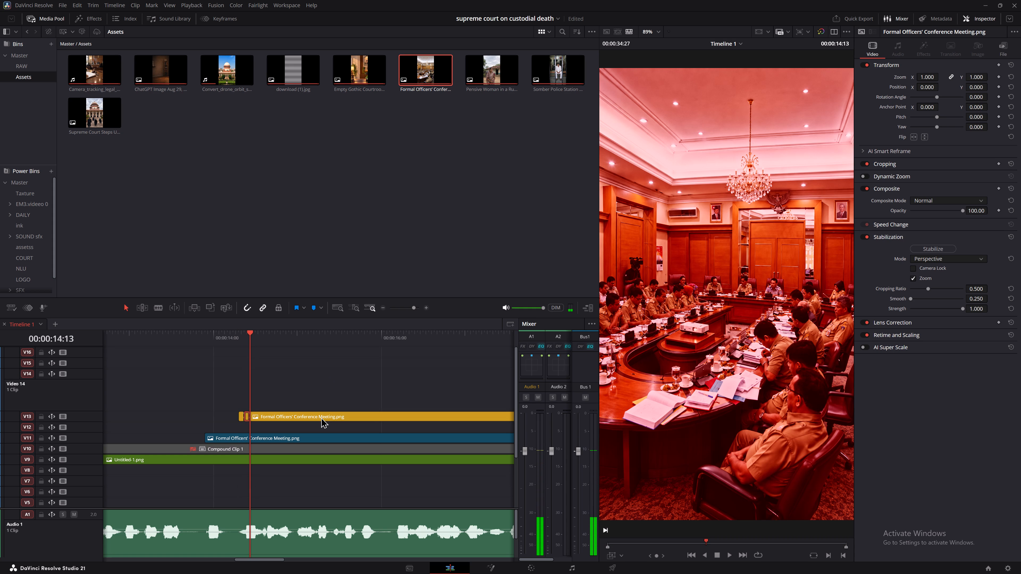
Split the V13 red officers' clip at 00:00:14:16 and 00:00:14:20, keeping the other tracks uncut.
{"action": "key", "text": "Right"}
{"action": "key", "text": "Right"}
{"action": "key", "text": "Right"}
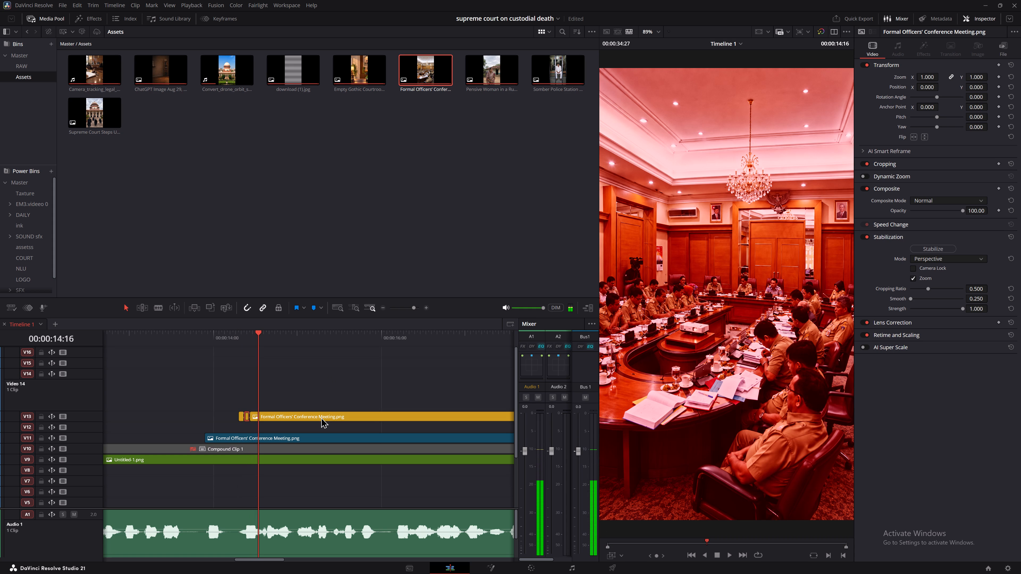
{"action": "left_click", "coordinate": [321, 417]}
{"action": "key", "text": "b"}
{"action": "key", "text": "Right"}
{"action": "key", "text": "Right"}
{"action": "key", "text": "Right"}
{"action": "key", "text": "Right"}
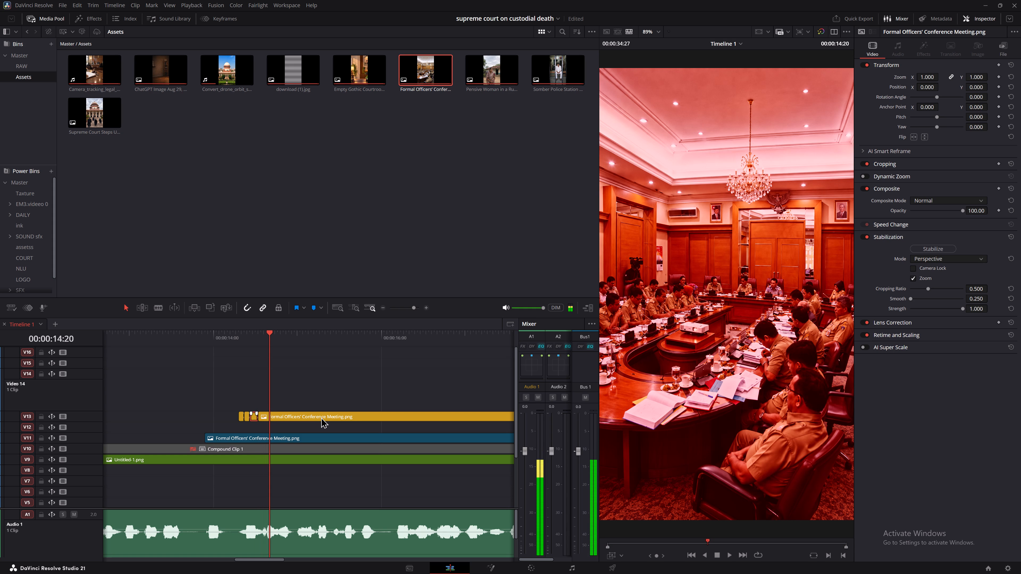
{"action": "key", "text": "b"}
{"action": "key", "text": "ctrl+z"}
{"action": "left_click", "coordinate": [321, 417]}
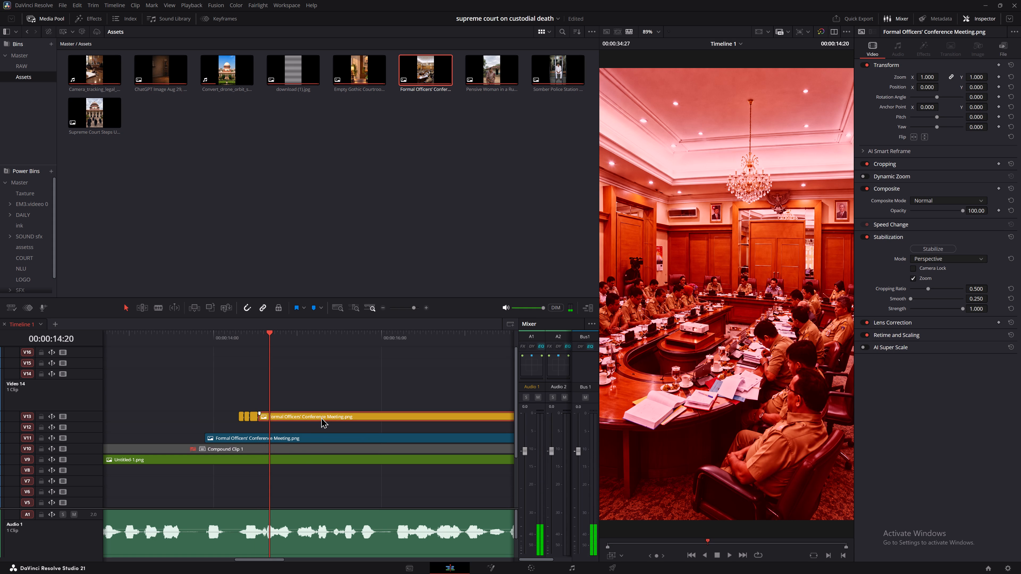
{"action": "key", "text": "b"}
{"action": "left_click", "coordinate": [325, 380]}
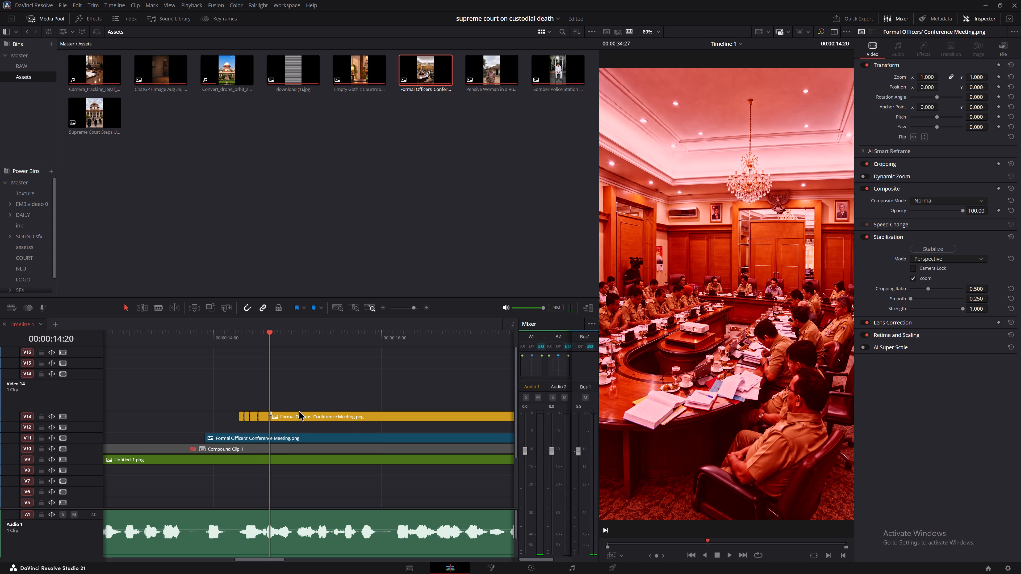
Delete the V13 pieces at 00:00:14:16–00:00:14:20 and 00:00:14:11–00:00:14:13 to leave gaps between the red flashes.
{"action": "left_click", "coordinate": [262, 416]}
{"action": "key", "text": "BackSpace"}
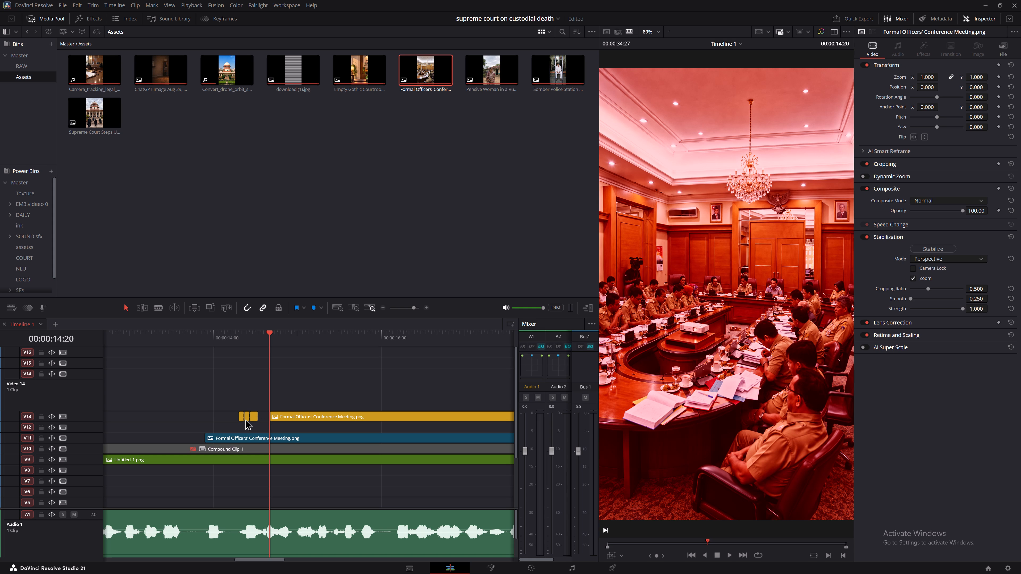
{"action": "left_click", "coordinate": [246, 419]}
{"action": "key", "text": "BackSpace"}
Split the long V13 clip at 00:00:14:22, delete everything after the cut, and play back the three short red flashes.
{"action": "left_click", "coordinate": [234, 334]}
{"action": "key", "text": "space"}
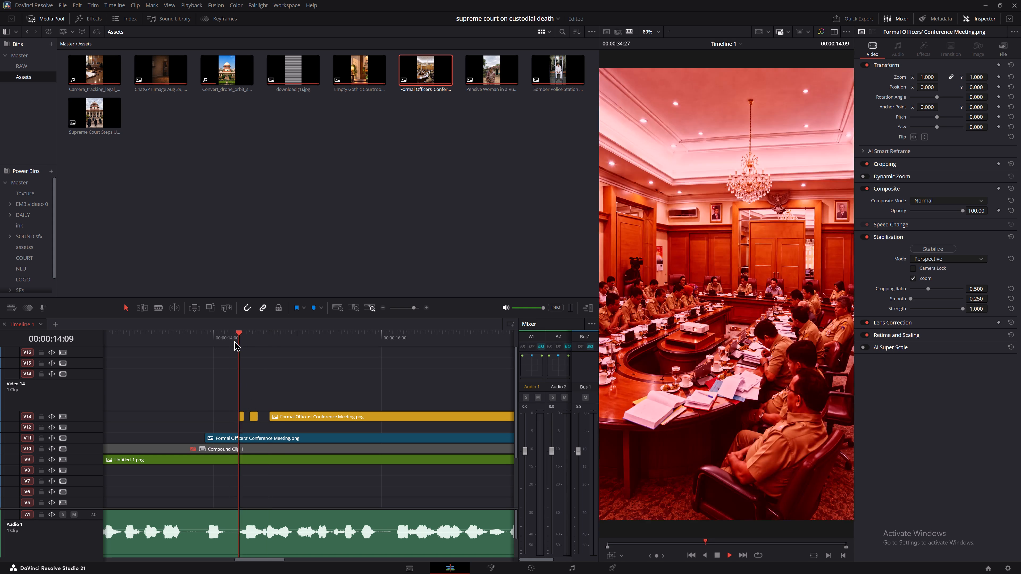
{"action": "key", "text": "space"}
{"action": "left_click_drag", "start_coordinate": [277, 332], "coordinate": [273, 335]}
{"action": "key", "text": "Right"}
{"action": "key", "text": "Right"}
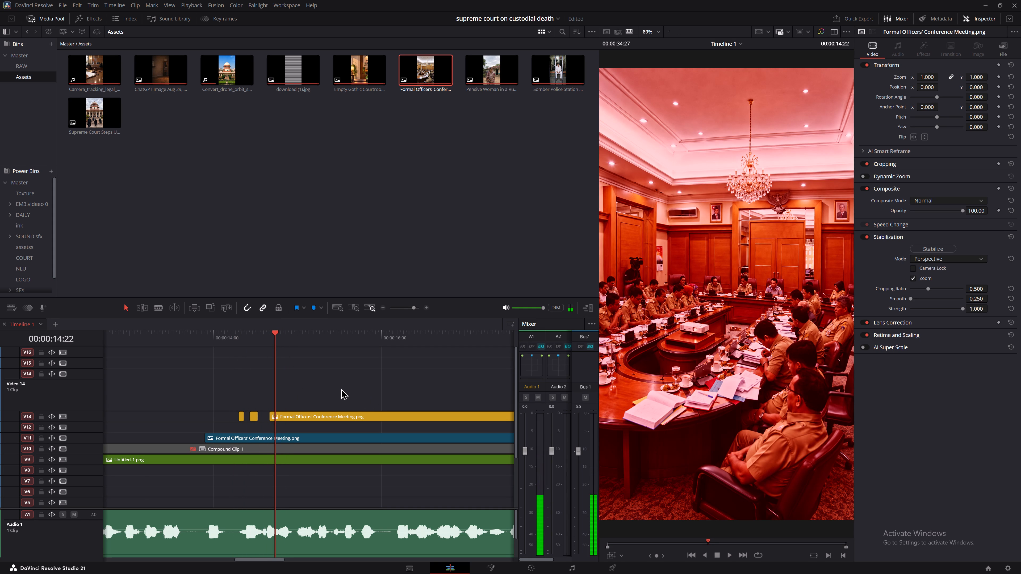
{"action": "left_click", "coordinate": [317, 411]}
{"action": "key", "text": "b"}
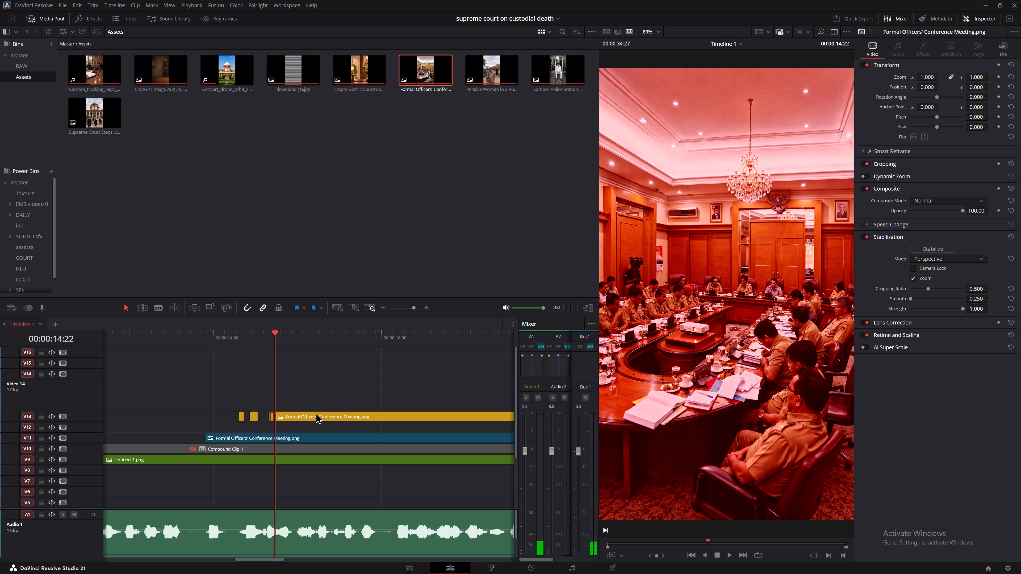
{"action": "left_click", "coordinate": [316, 415]}
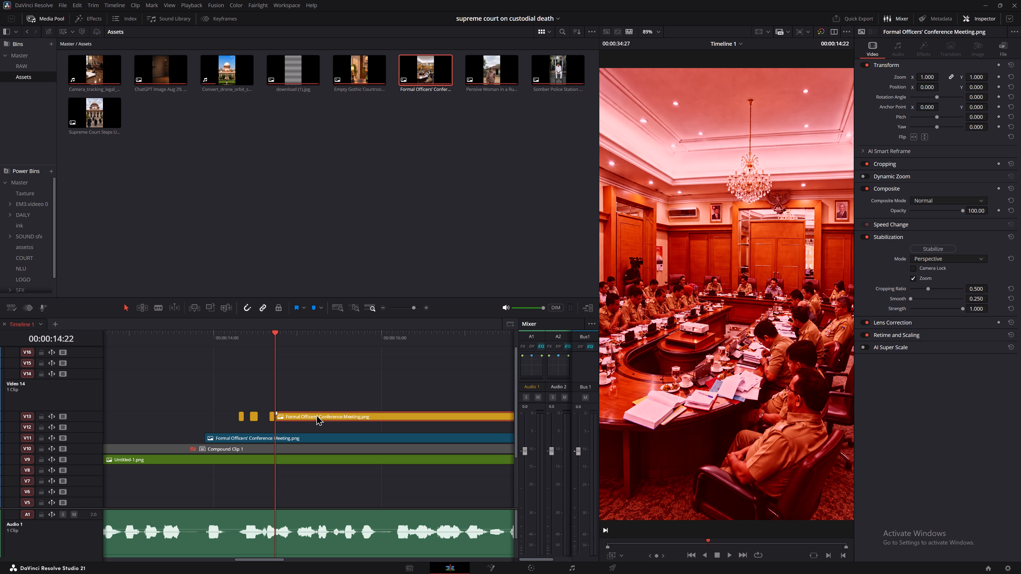
{"action": "key", "text": "BackSpace"}
{"action": "left_click", "coordinate": [229, 336]}
{"action": "key", "text": "space"}
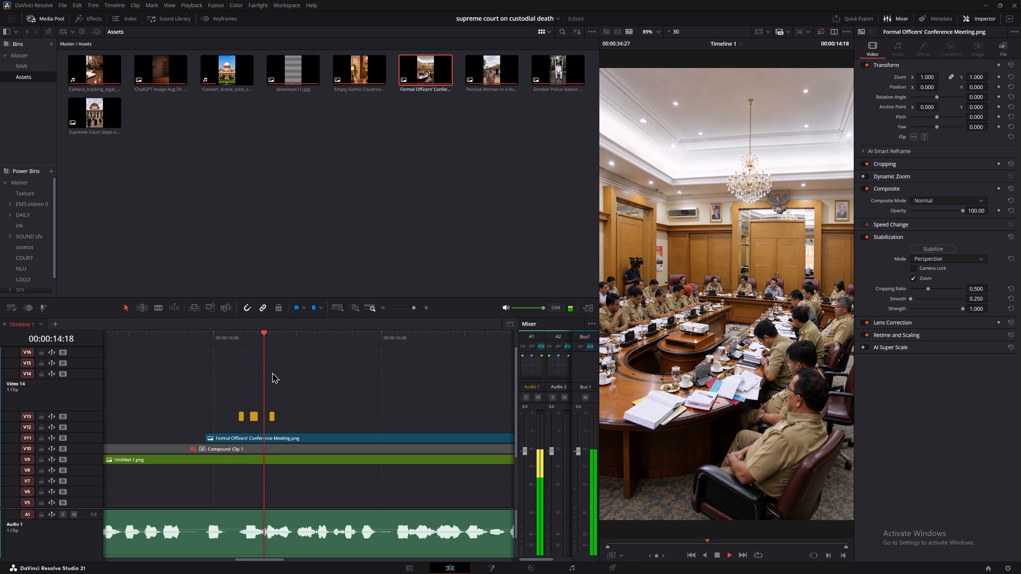
{"action": "key", "text": "space"}
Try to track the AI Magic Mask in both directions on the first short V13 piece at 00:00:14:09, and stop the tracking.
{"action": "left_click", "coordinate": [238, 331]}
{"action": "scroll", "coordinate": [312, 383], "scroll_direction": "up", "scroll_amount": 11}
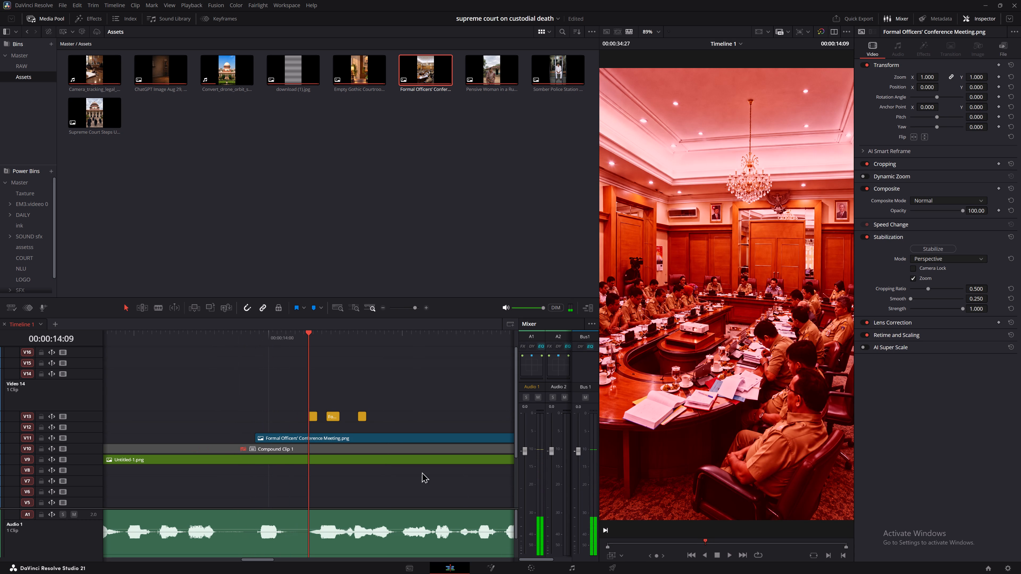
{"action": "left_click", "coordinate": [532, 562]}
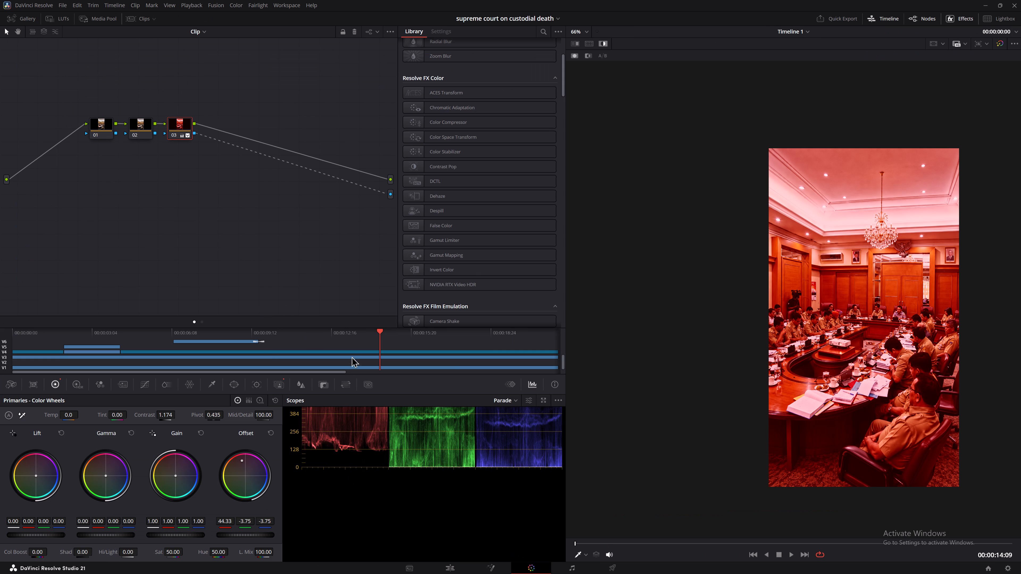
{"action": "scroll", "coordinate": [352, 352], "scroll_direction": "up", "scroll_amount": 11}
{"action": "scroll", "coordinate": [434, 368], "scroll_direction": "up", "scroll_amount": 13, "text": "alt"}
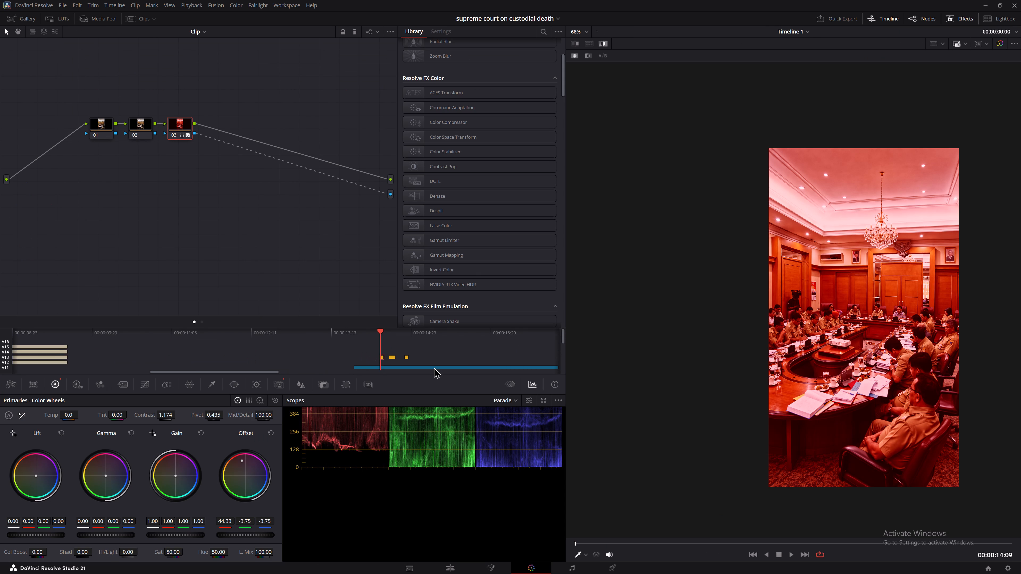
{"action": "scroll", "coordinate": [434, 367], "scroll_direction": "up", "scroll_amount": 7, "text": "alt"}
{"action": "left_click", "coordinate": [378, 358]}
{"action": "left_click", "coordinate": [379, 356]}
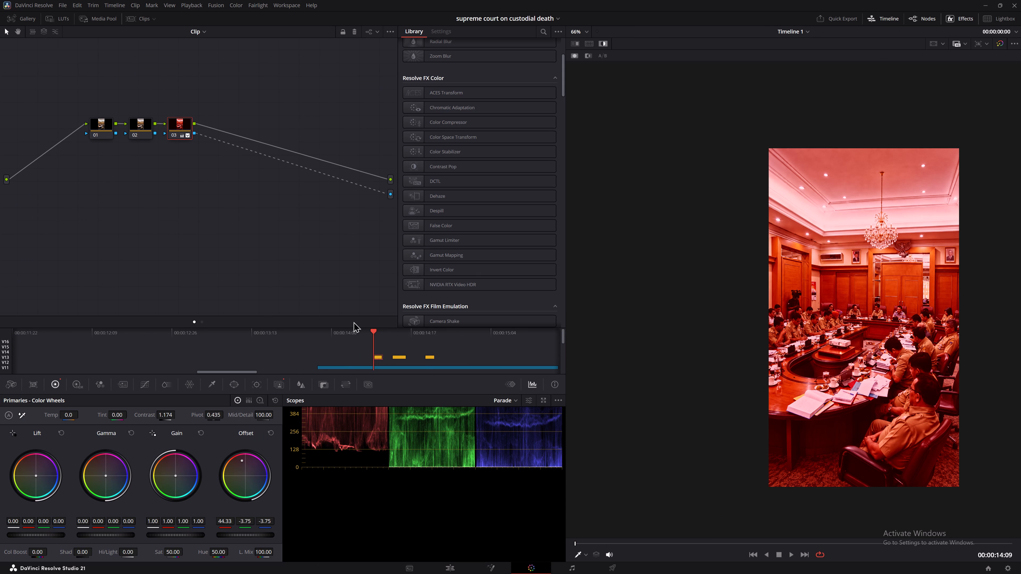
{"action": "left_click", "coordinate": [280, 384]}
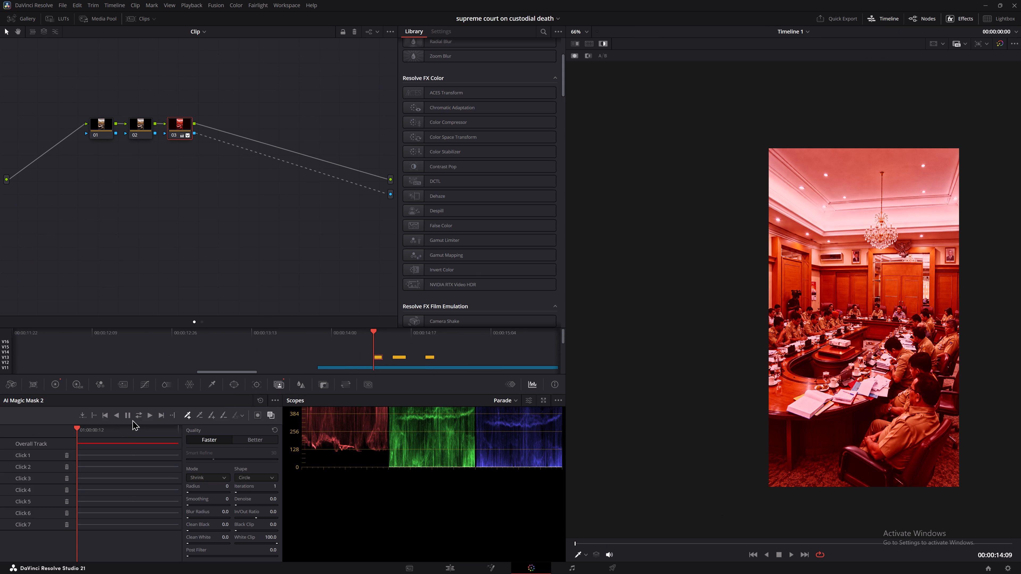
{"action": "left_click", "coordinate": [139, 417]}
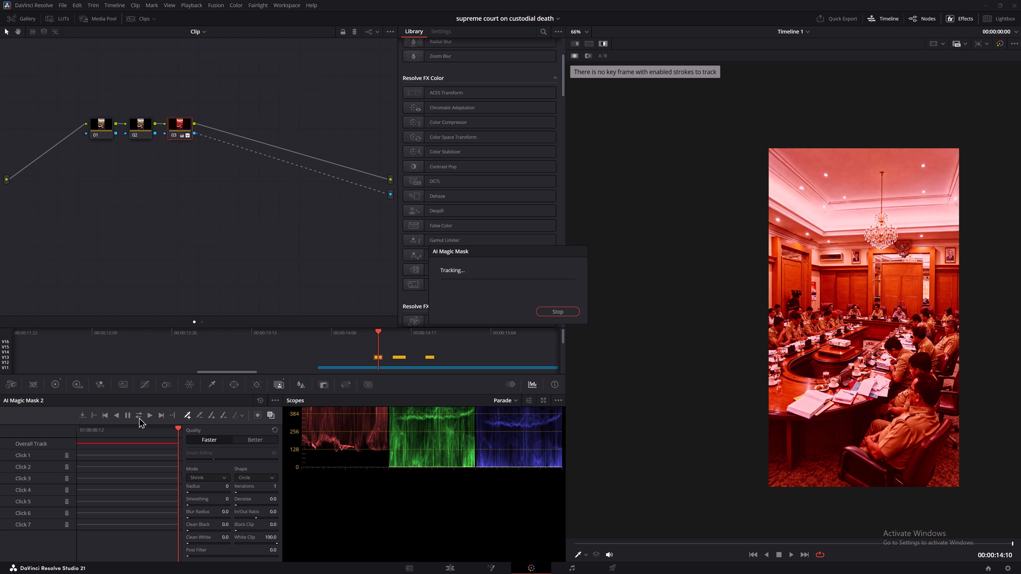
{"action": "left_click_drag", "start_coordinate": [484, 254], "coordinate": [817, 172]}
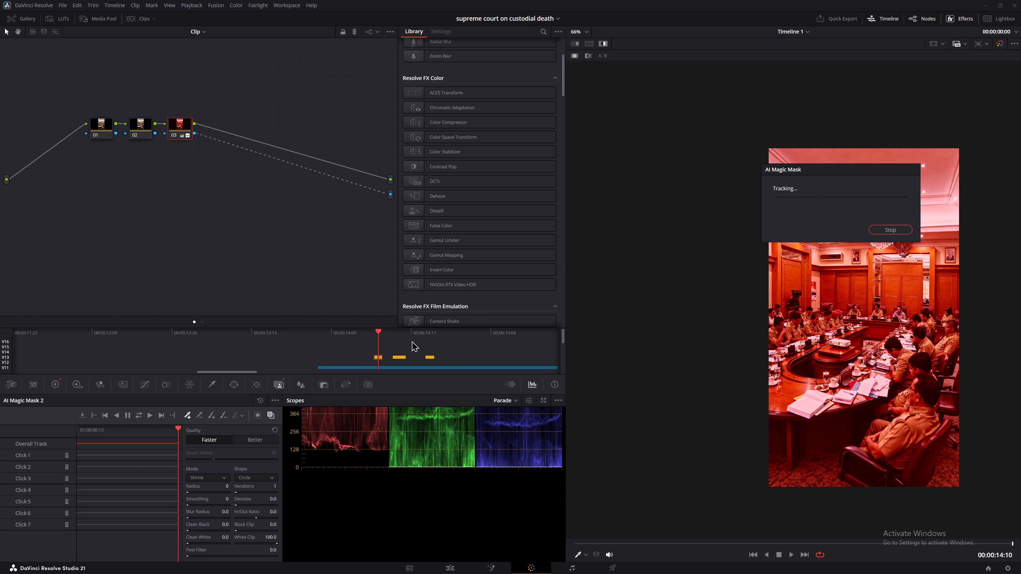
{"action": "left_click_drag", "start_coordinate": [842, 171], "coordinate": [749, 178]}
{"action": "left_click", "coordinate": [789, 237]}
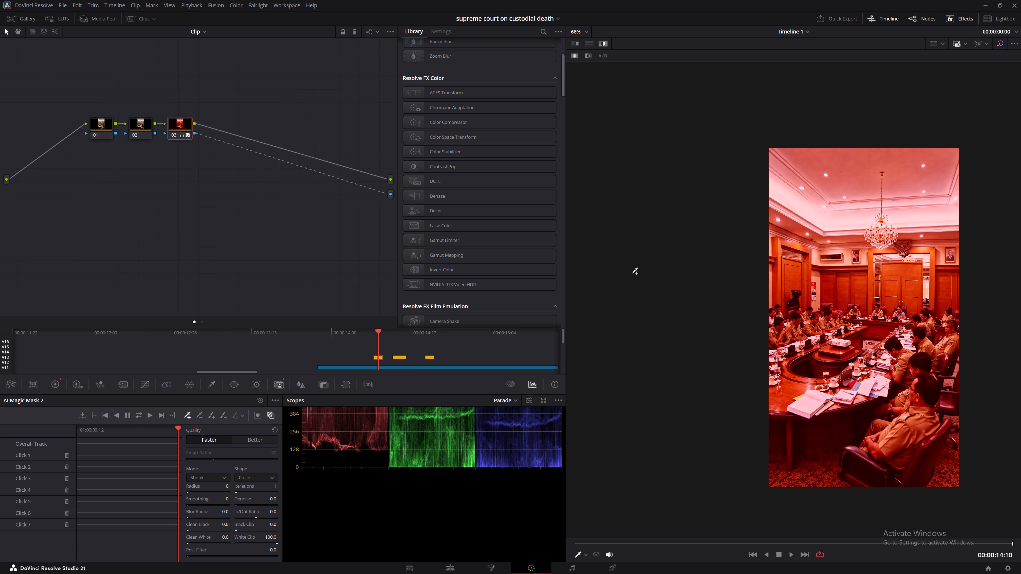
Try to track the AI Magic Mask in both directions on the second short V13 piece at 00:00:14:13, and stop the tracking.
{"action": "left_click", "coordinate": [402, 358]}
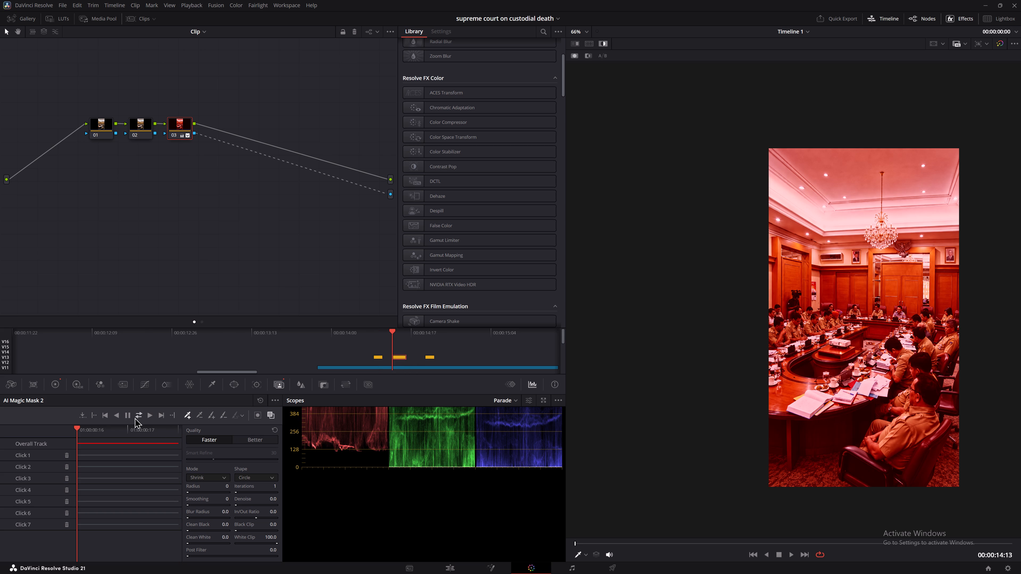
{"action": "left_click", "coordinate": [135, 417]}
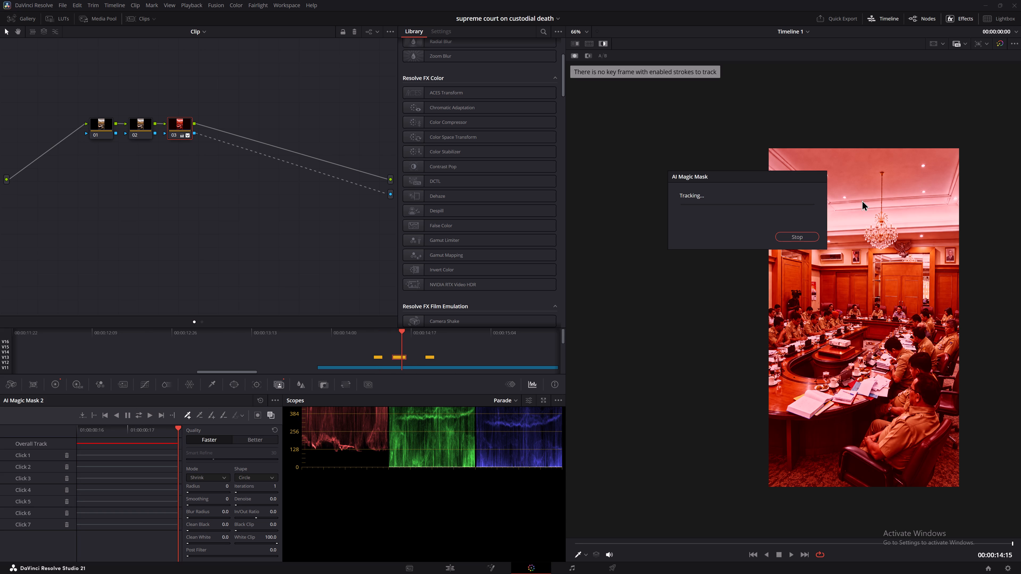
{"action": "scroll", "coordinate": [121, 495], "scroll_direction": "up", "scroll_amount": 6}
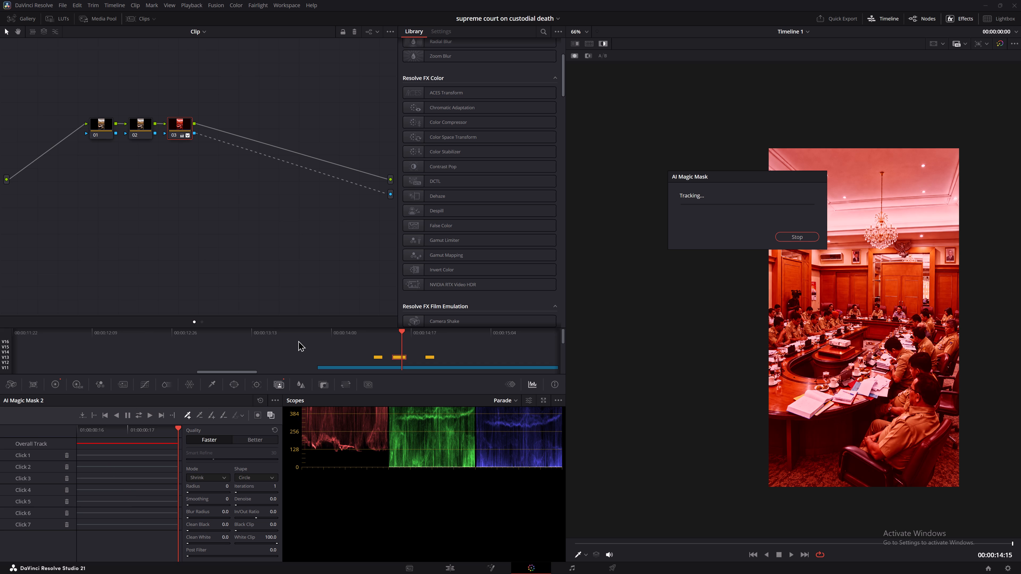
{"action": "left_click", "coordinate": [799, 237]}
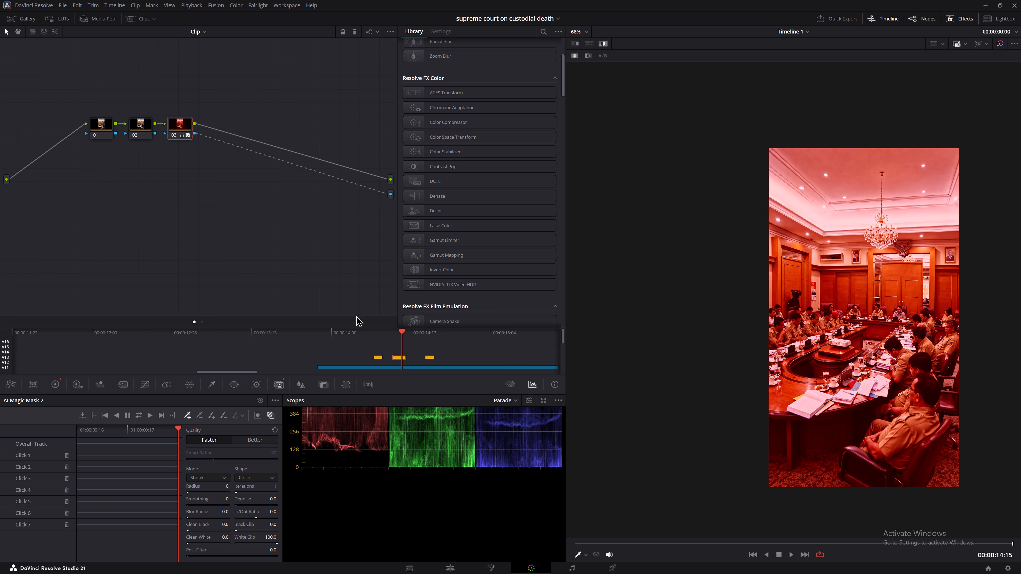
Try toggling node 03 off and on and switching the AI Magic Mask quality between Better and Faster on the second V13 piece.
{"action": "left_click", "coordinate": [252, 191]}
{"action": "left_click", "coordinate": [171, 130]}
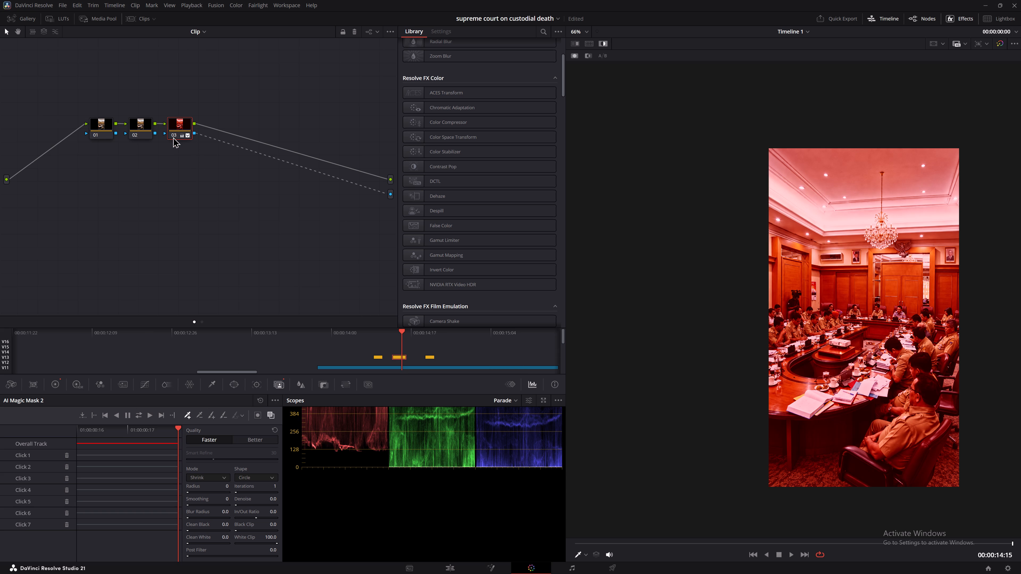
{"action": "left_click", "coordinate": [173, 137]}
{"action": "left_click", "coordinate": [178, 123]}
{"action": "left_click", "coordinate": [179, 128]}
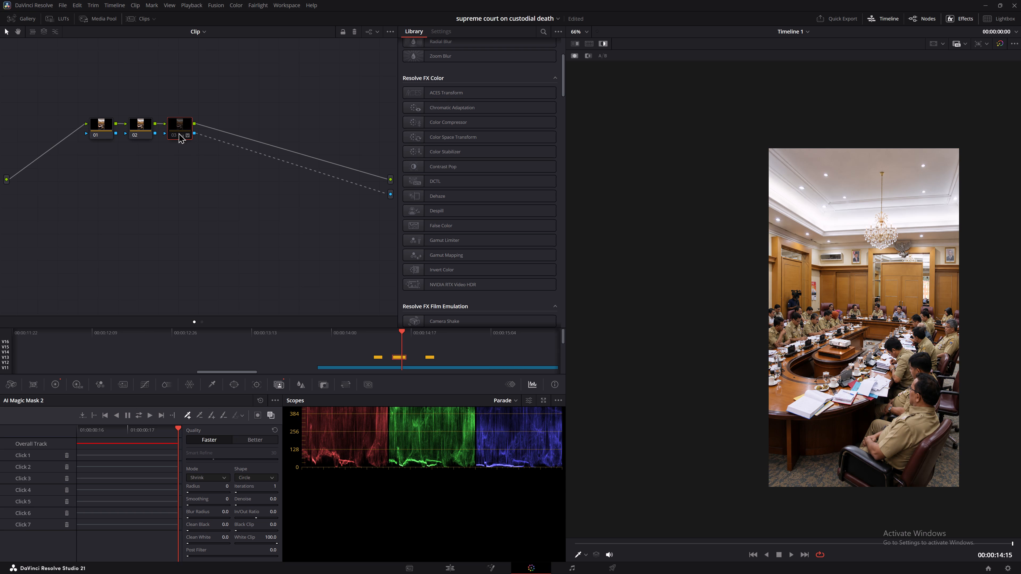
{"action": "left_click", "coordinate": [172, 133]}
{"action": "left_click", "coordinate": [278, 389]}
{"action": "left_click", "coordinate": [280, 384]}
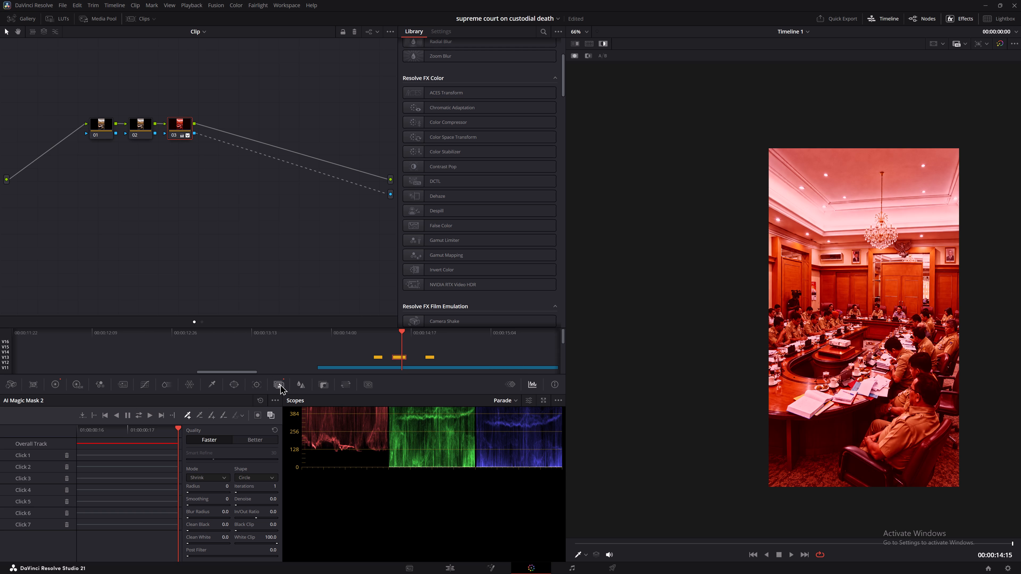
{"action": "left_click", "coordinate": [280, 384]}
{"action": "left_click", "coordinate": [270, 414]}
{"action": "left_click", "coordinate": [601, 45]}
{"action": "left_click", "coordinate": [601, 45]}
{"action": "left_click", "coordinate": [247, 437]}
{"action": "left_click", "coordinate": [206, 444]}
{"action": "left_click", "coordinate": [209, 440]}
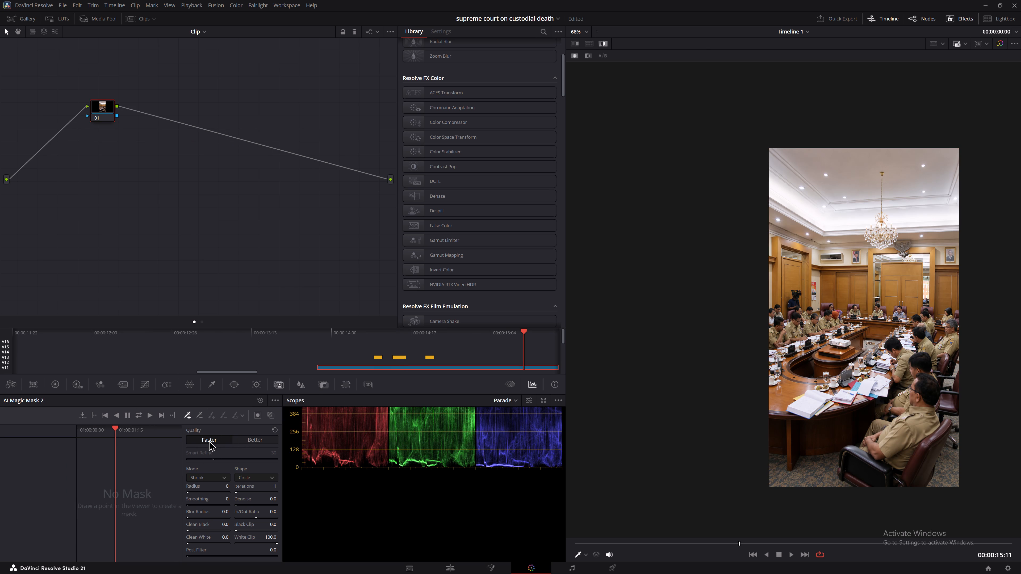
Fit the viewer, return to the Edit page, and delete all three short red officers' pieces from V13.
{"action": "scroll", "coordinate": [762, 288], "scroll_direction": "down", "scroll_amount": 5}
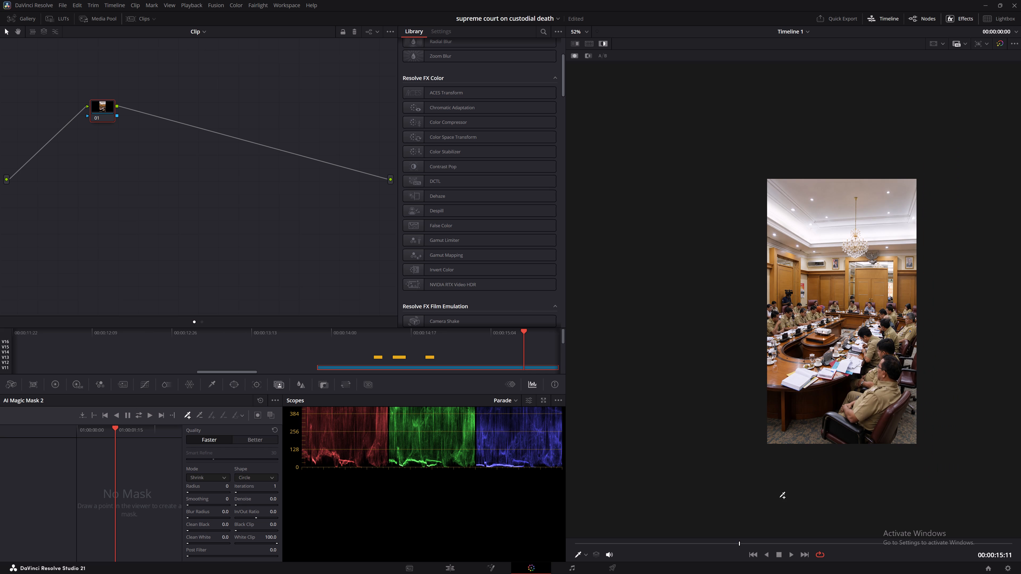
{"action": "scroll", "coordinate": [780, 498], "scroll_direction": "up", "scroll_amount": 7}
{"action": "scroll", "coordinate": [769, 457], "scroll_direction": "down", "scroll_amount": 2}
{"action": "key", "text": "z"}
{"action": "left_click", "coordinate": [459, 568]}
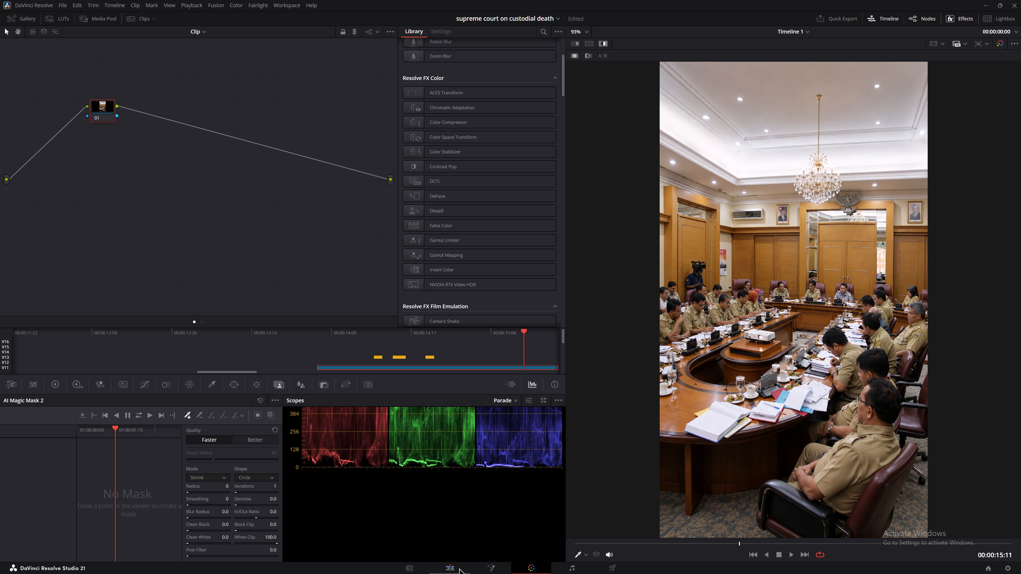
{"action": "left_click_drag", "start_coordinate": [433, 427], "coordinate": [296, 392]}
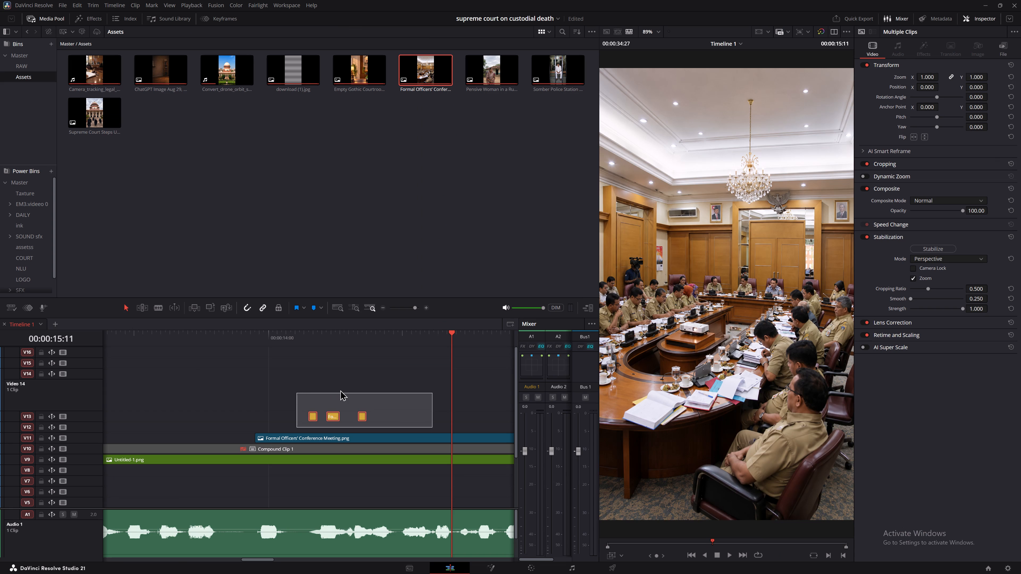
{"action": "key", "text": "BackSpace"}
Play back the section leading into the V11 officers' conference clip to review it with the voiceover.
{"action": "left_click_drag", "start_coordinate": [229, 332], "coordinate": [222, 332]}
{"action": "key", "text": "space"}
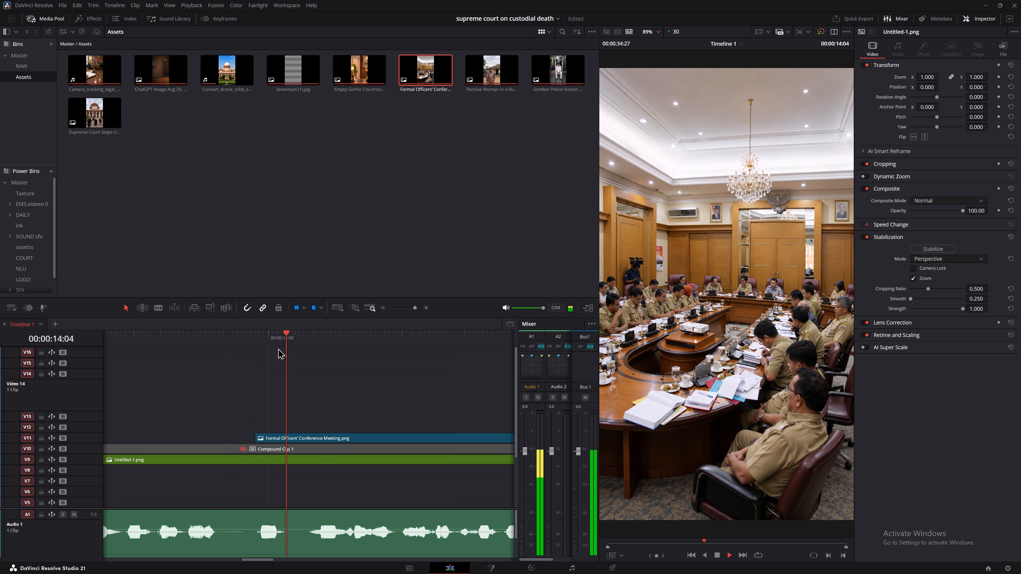
{"action": "key", "text": "space"}
{"action": "left_click", "coordinate": [117, 341]}
{"action": "key", "text": "space"}
{"action": "scroll", "coordinate": [295, 377], "scroll_direction": "down", "scroll_amount": 4, "text": "alt"}
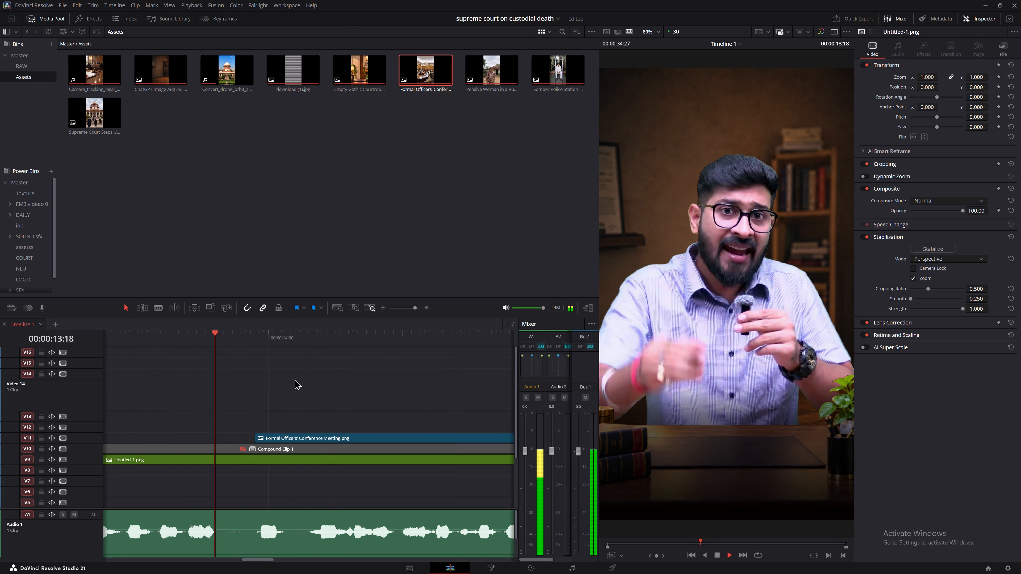
{"action": "scroll", "coordinate": [294, 379], "scroll_direction": "down", "scroll_amount": 2, "text": "alt"}
{"action": "key", "text": "space"}
{"action": "scroll", "coordinate": [294, 379], "scroll_direction": "down", "scroll_amount": 5, "text": "alt"}
{"action": "key", "text": "space"}
{"action": "key", "text": "space"}
{"action": "scroll", "coordinate": [238, 362], "scroll_direction": "down", "scroll_amount": 6, "text": "alt"}
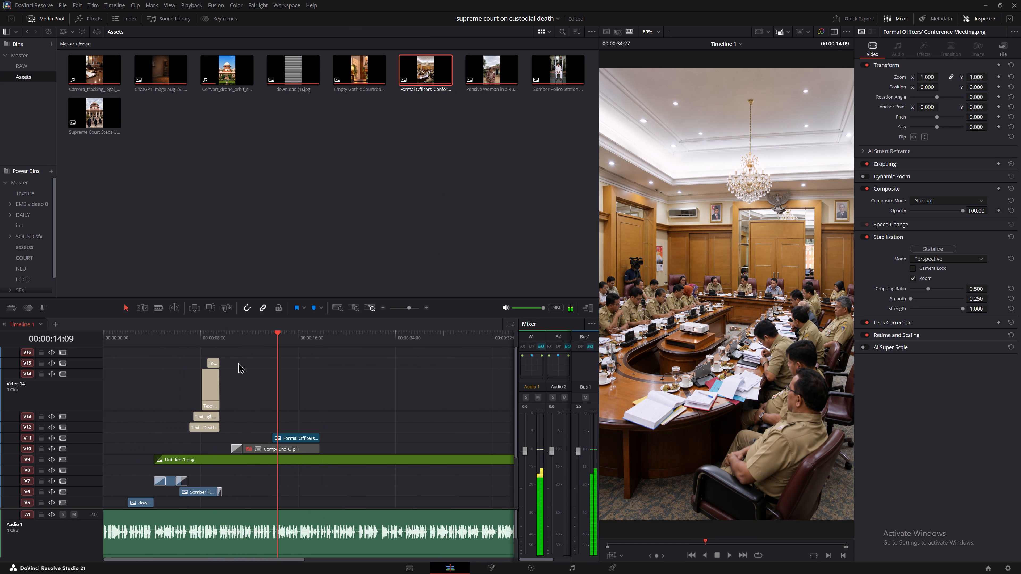
Enable Compound Clip 1 on V10 beneath the officers' conference clip.
{"action": "left_click", "coordinate": [269, 451]}
{"action": "key", "text": "d"}
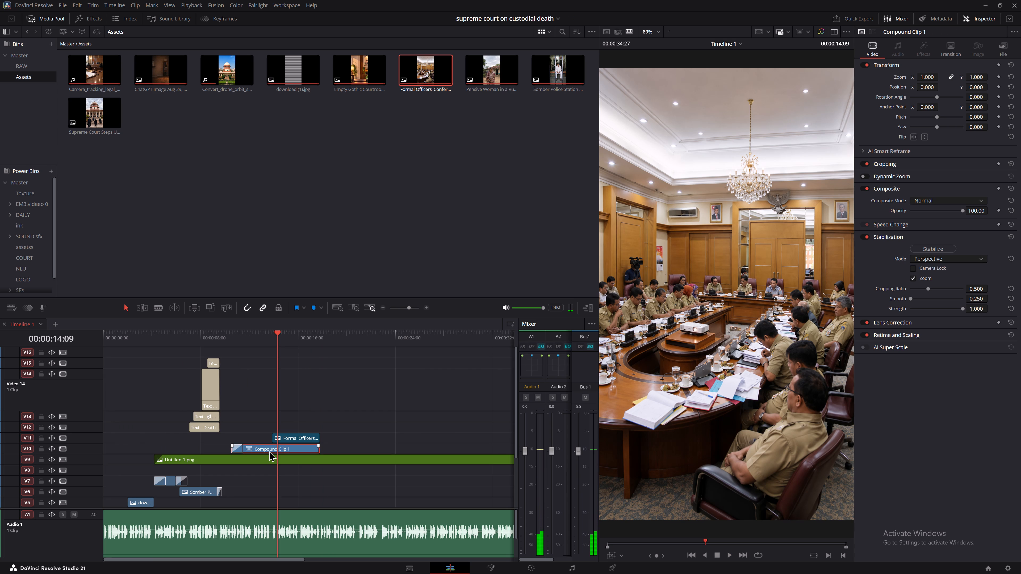
Play back from before Compound Clip 1 into the officers' clip, and examine the voiceover timing around 00:00:14:09.
{"action": "left_click", "coordinate": [226, 339]}
{"action": "key", "text": "space"}
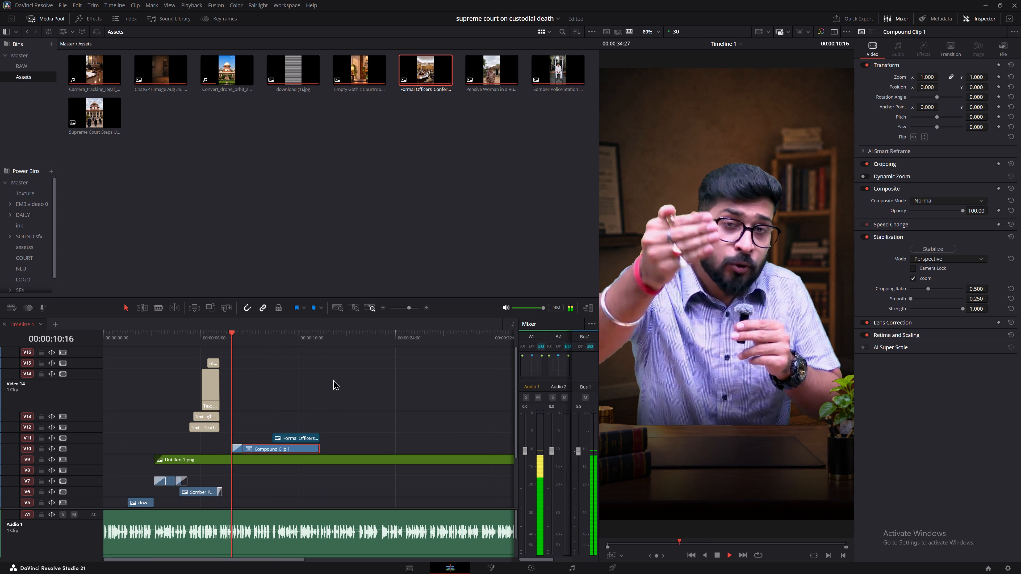
{"action": "middle_click_drag", "start_coordinate": [329, 380], "coordinate": [300, 377]}
{"action": "key", "text": "space"}
{"action": "key", "text": "space"}
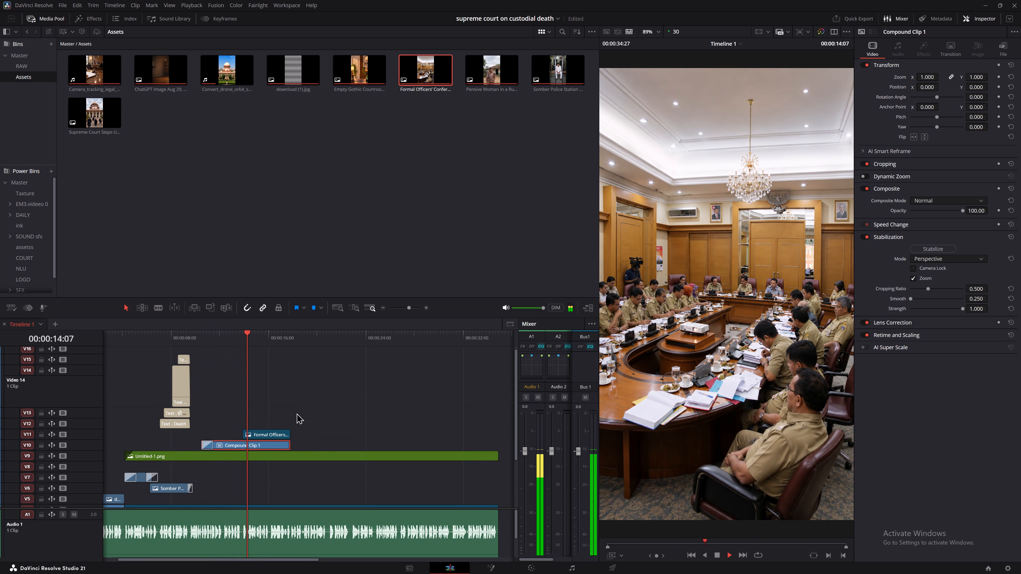
{"action": "key", "text": "space"}
{"action": "scroll", "coordinate": [296, 413], "scroll_direction": "up", "scroll_amount": 13, "text": "alt"}
{"action": "key", "text": "space"}
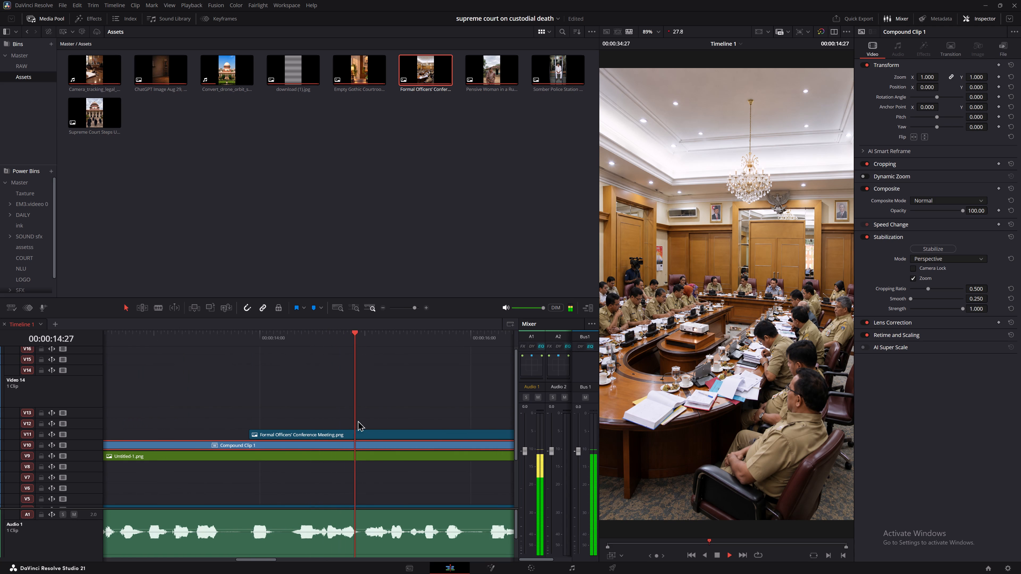
{"action": "key", "text": "space"}
{"action": "middle_click_drag", "start_coordinate": [382, 407], "coordinate": [307, 400]}
{"action": "key", "text": "space"}
{"action": "key", "text": "space"}
{"action": "left_click_drag", "start_coordinate": [212, 339], "coordinate": [206, 339]}
{"action": "key", "text": "space"}
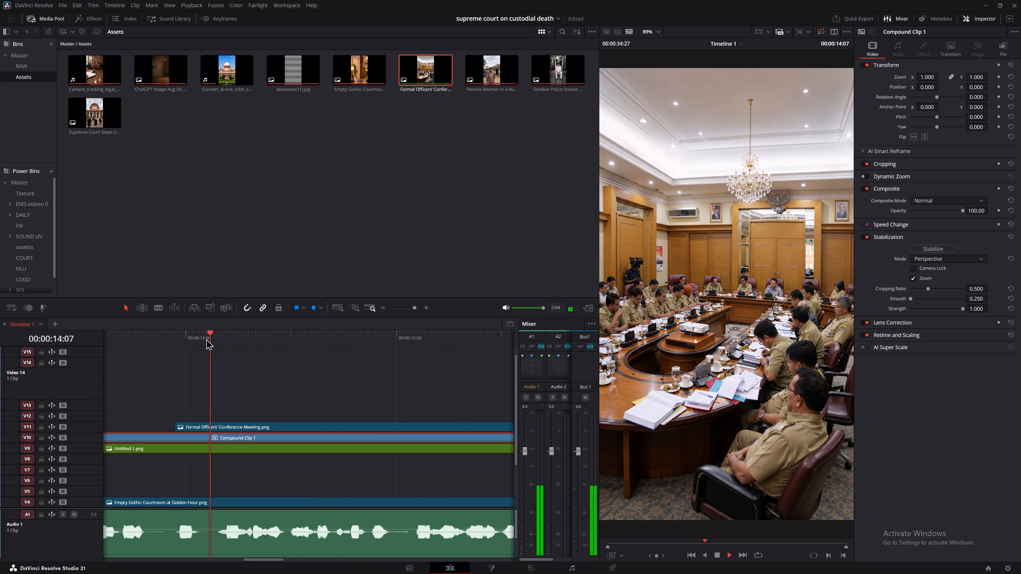
{"action": "key", "text": "space"}
{"action": "left_click", "coordinate": [212, 334]}
{"action": "key", "text": "space"}
{"action": "key", "text": "space"}
{"action": "left_click_drag", "start_coordinate": [212, 334], "coordinate": [217, 334]}
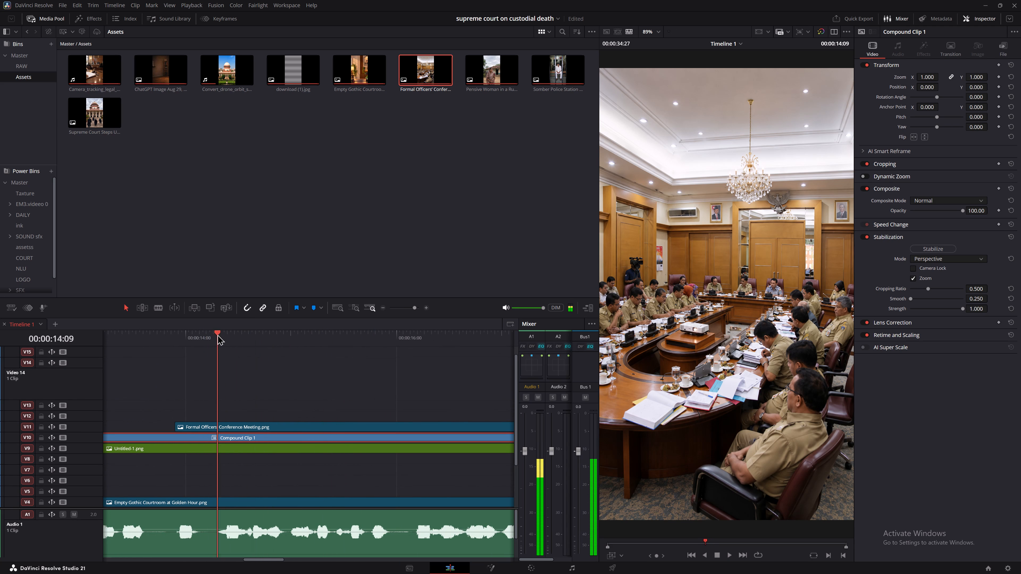
{"action": "left_click_drag", "start_coordinate": [217, 334], "coordinate": [219, 334]}
Add the Line Horizontal Parallax (Bottom to Top) video transition to the start of the V11 officers' conference clip.
{"action": "left_click", "coordinate": [96, 20]}
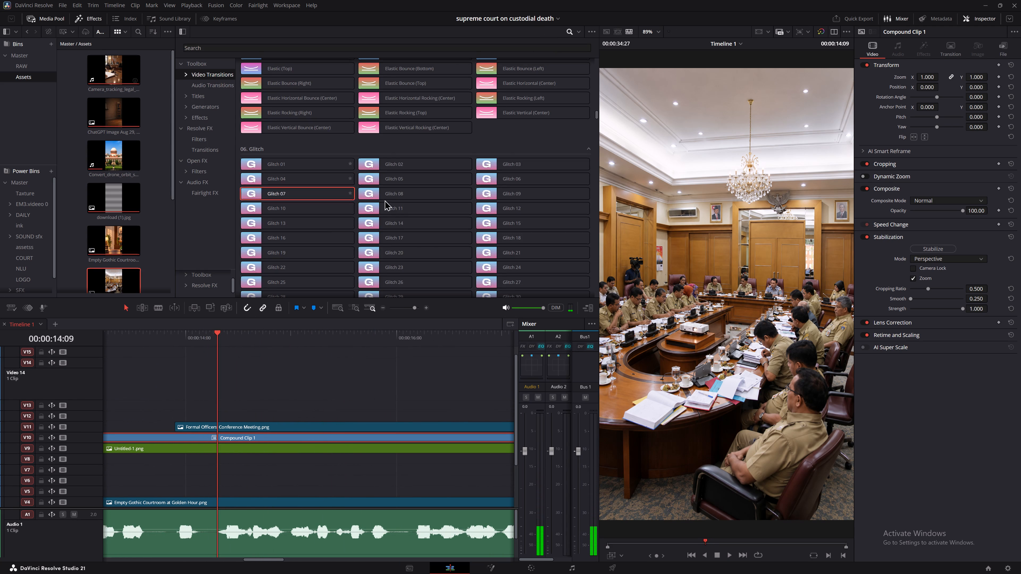
{"action": "scroll", "coordinate": [391, 204], "scroll_direction": "down", "scroll_amount": 8}
{"action": "scroll", "coordinate": [407, 233], "scroll_direction": "up", "scroll_amount": 3}
{"action": "scroll", "coordinate": [408, 233], "scroll_direction": "down", "scroll_amount": 1}
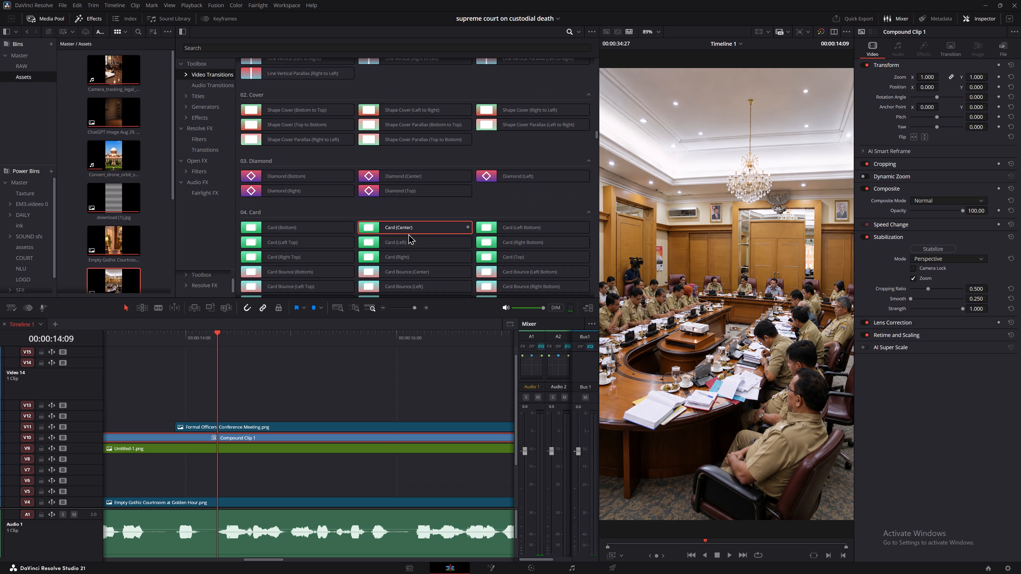
{"action": "scroll", "coordinate": [528, 154], "scroll_direction": "up", "scroll_amount": 1}
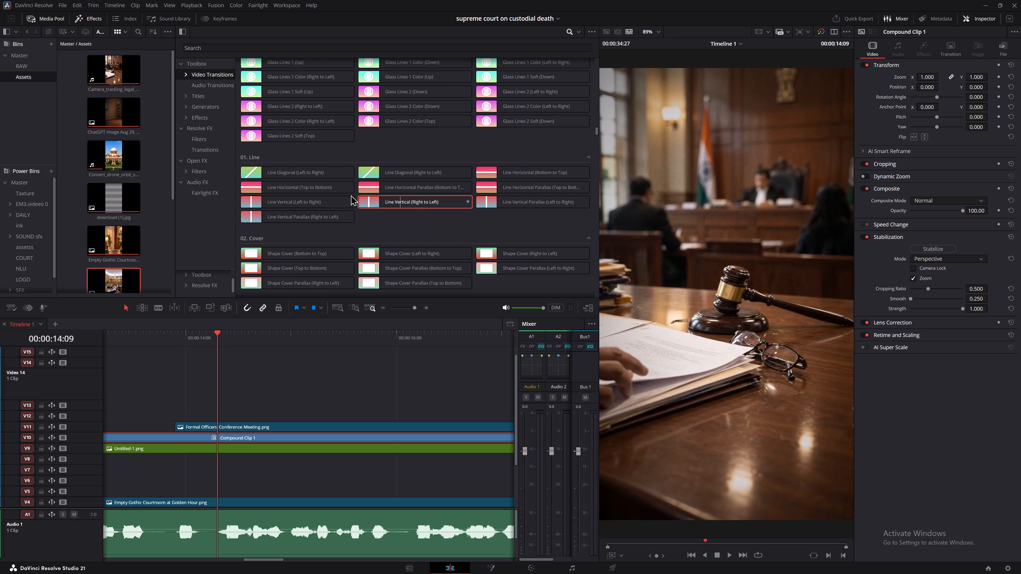
{"action": "left_click", "coordinate": [400, 183]}
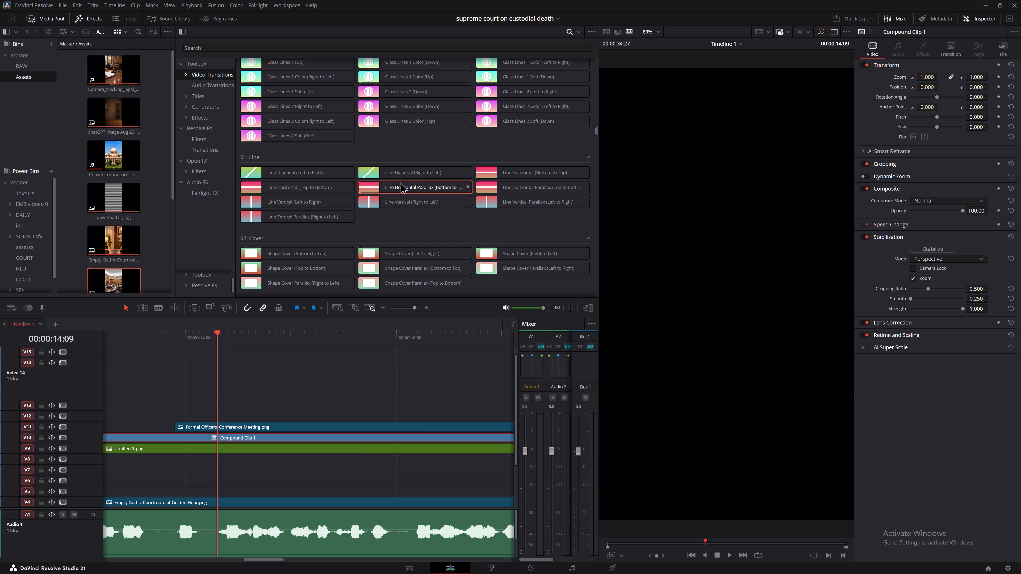
{"action": "left_click_drag", "start_coordinate": [400, 183], "coordinate": [183, 425]}
Set the Line Horizontal Parallax transition's line width to 0.002.
{"action": "left_click", "coordinate": [258, 429]}
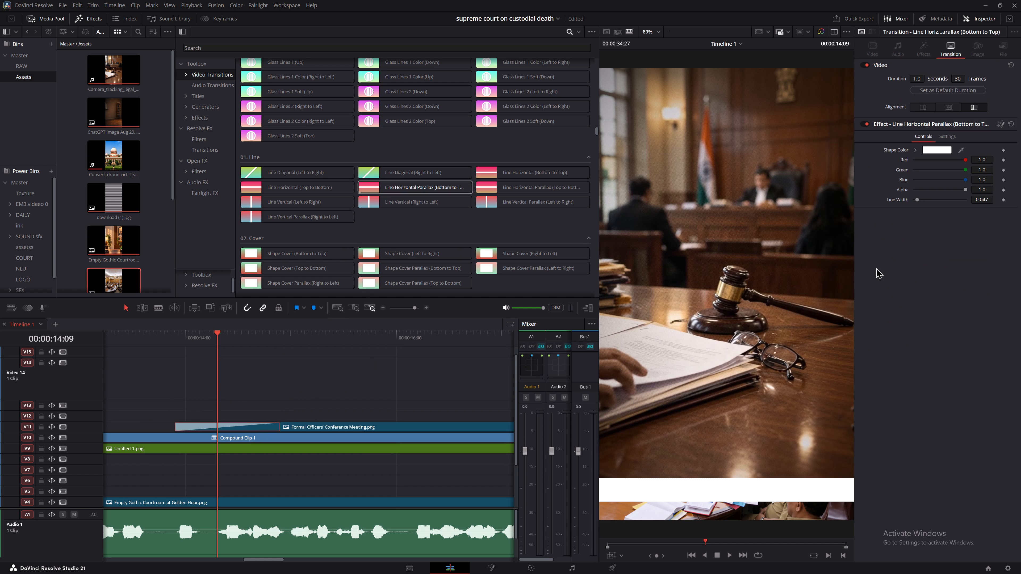
{"action": "left_click_drag", "start_coordinate": [981, 201], "coordinate": [920, 200]}
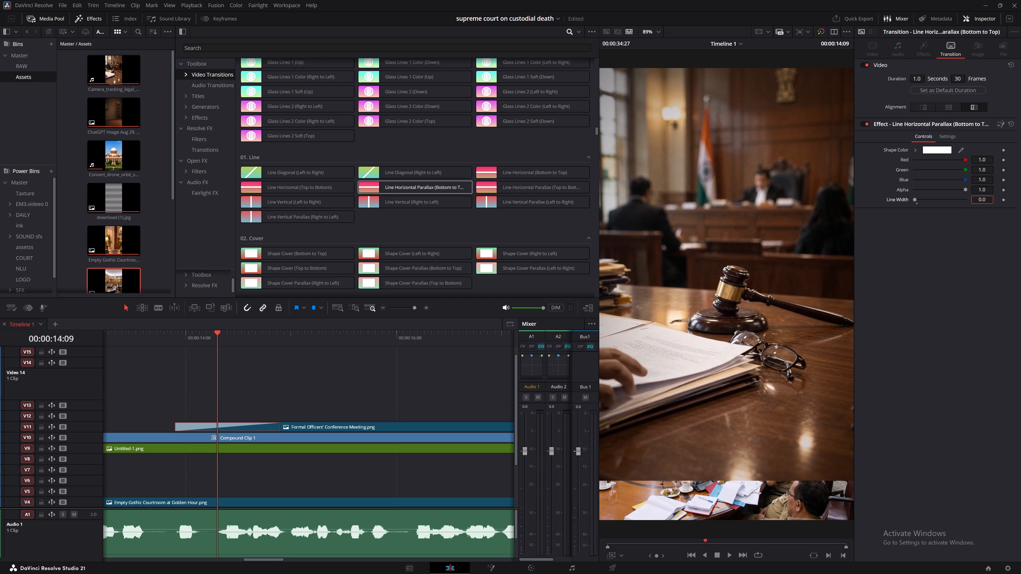
{"action": "left_click_drag", "start_coordinate": [920, 200], "coordinate": [920, 200]}
Play back the transition into the officers' conference clip and the footage right after it.
{"action": "left_click", "coordinate": [184, 341]}
{"action": "key", "text": "space"}
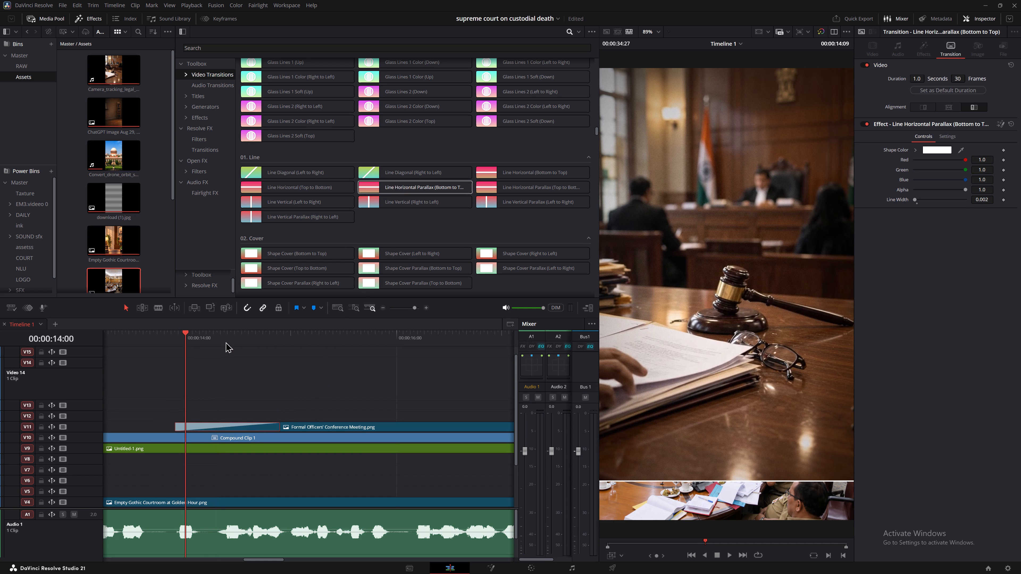
{"action": "key", "text": "space"}
{"action": "left_click", "coordinate": [156, 341]}
{"action": "key", "text": "space"}
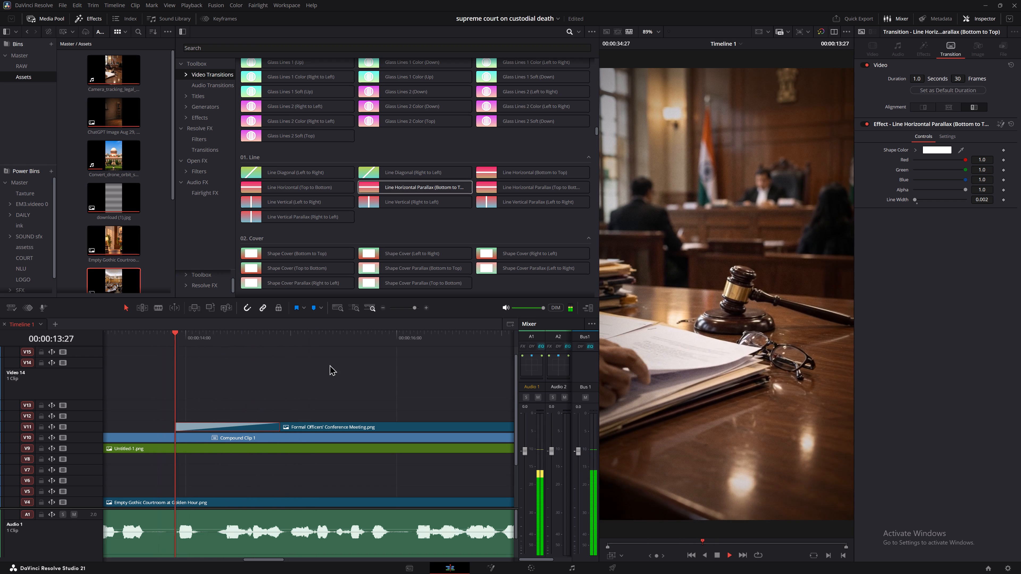
{"action": "key", "text": "space"}
{"action": "middle_click_drag", "start_coordinate": [364, 370], "coordinate": [286, 360]}
{"action": "key", "text": "space"}
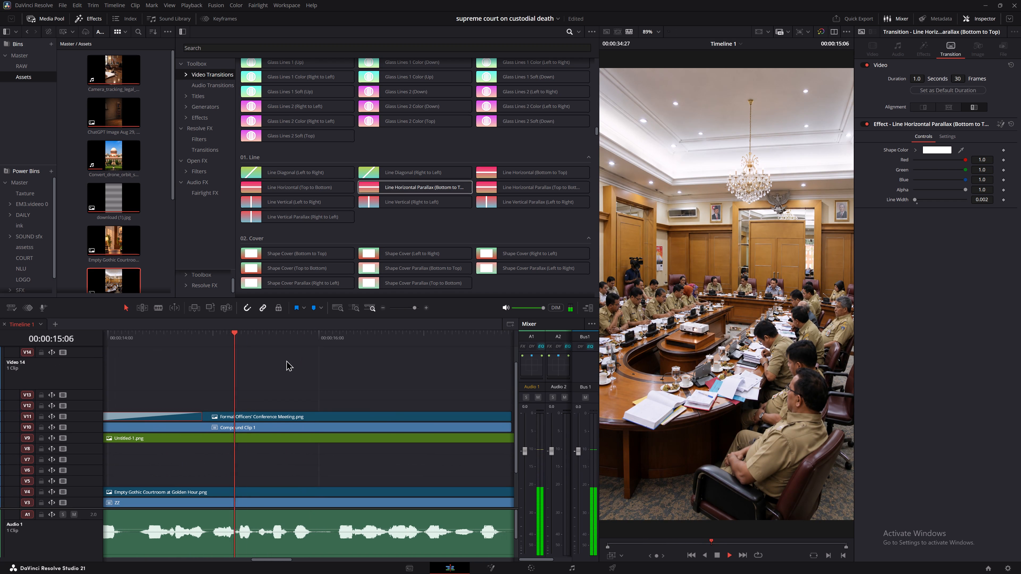
{"action": "key", "text": "space"}
{"action": "left_click_drag", "start_coordinate": [218, 336], "coordinate": [203, 337]}
Turn on Dynamic Zoom for the V11 officers' conference clip with Ease In and Out, and swap its zoom direction.
{"action": "left_click", "coordinate": [236, 413]}
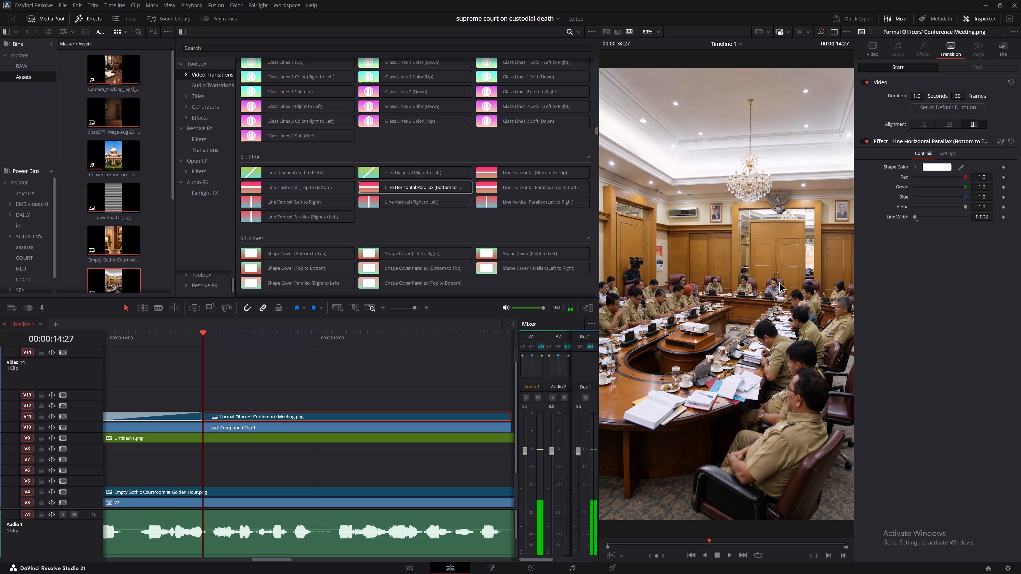
{"action": "left_click", "coordinate": [869, 46]}
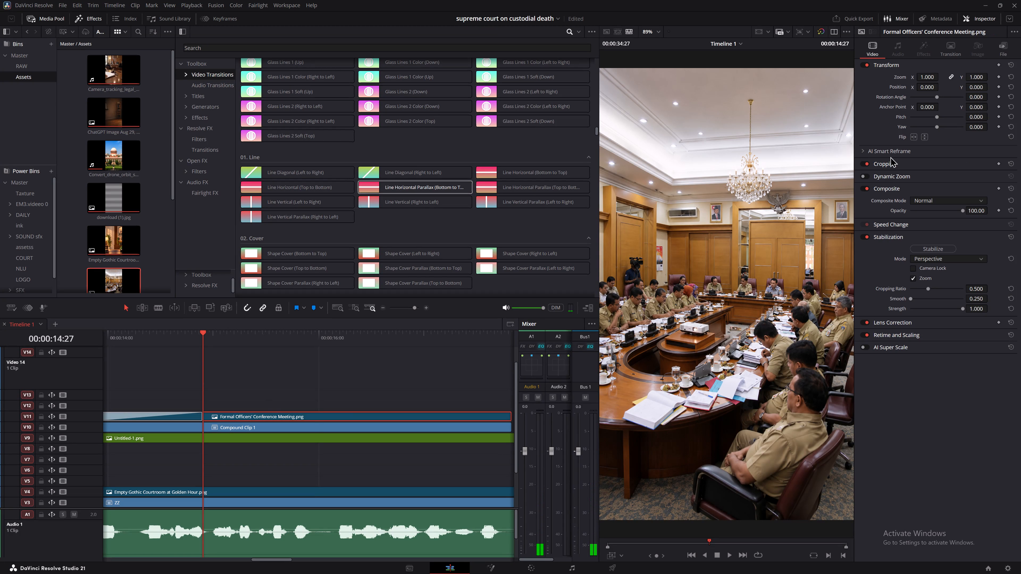
{"action": "left_click", "coordinate": [862, 178]}
{"action": "left_click", "coordinate": [880, 178]}
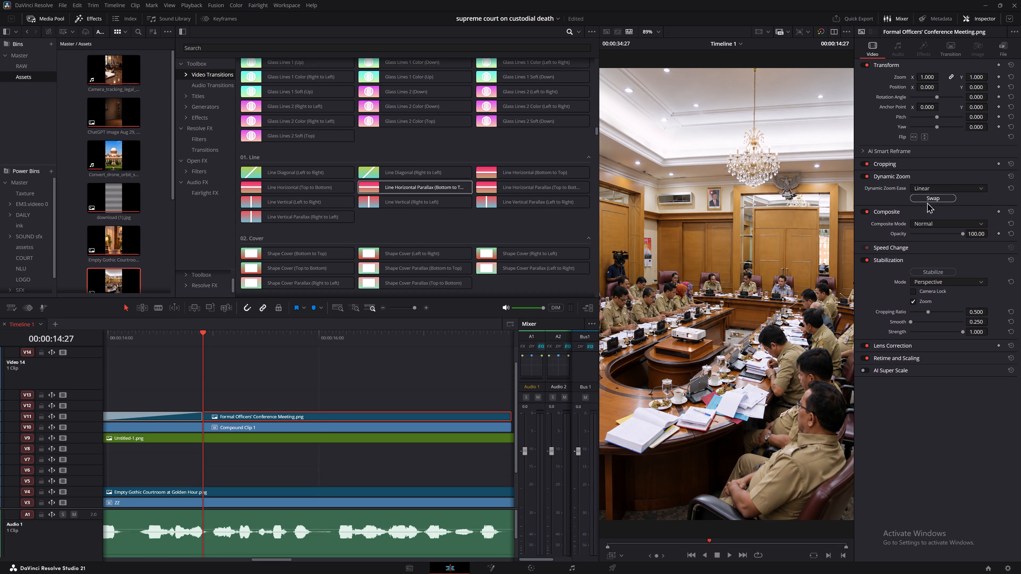
{"action": "left_click", "coordinate": [932, 192]}
{"action": "left_click", "coordinate": [932, 189]}
{"action": "left_click", "coordinate": [932, 222]}
{"action": "left_click", "coordinate": [932, 195]}
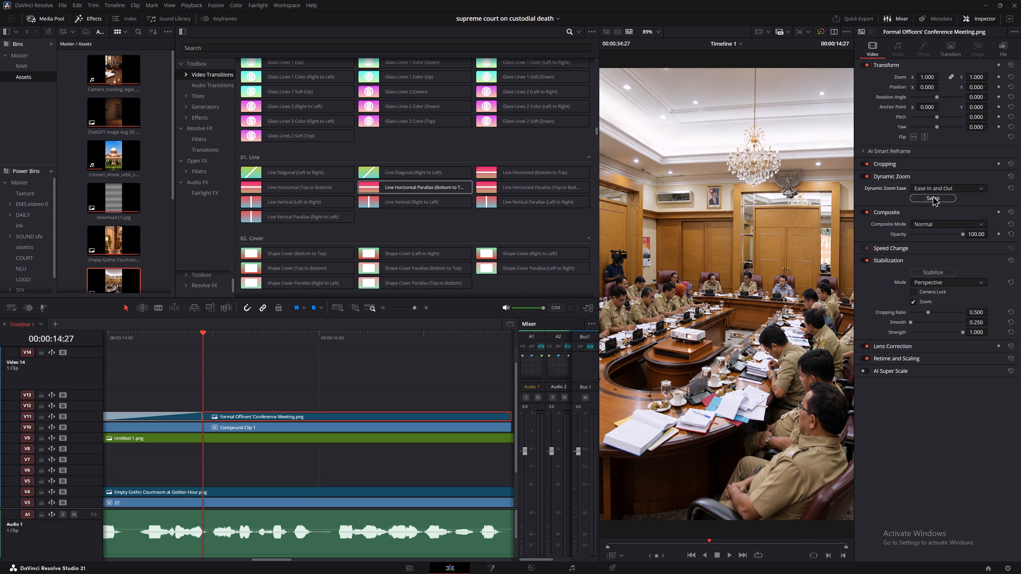
Play back the V11 officers' conference clip with its transition and dynamic zoom, including a replay from just before it.
{"action": "key", "text": "space"}
{"action": "scroll", "coordinate": [360, 383], "scroll_direction": "down", "scroll_amount": 4, "text": "alt"}
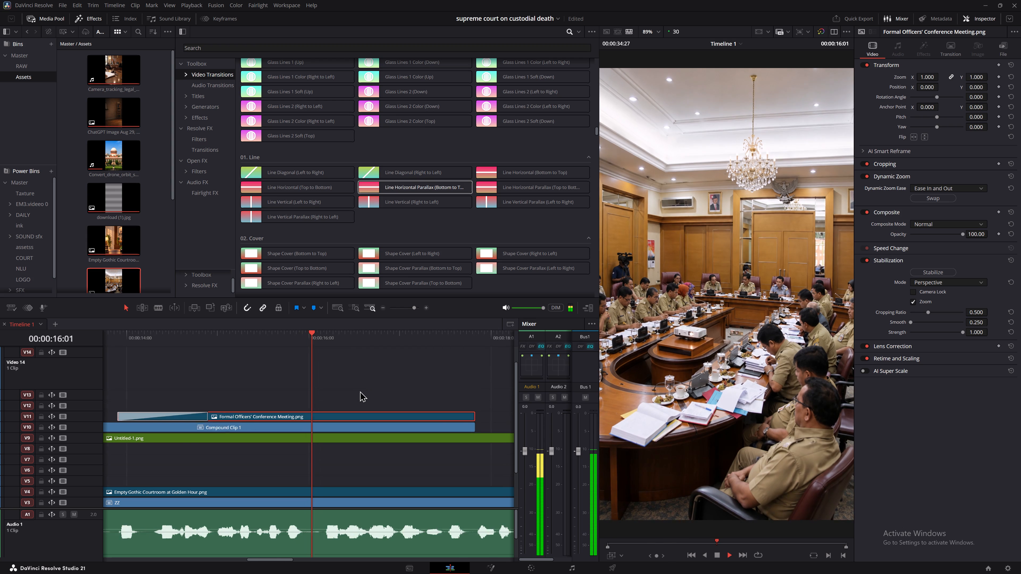
{"action": "scroll", "coordinate": [360, 391], "scroll_direction": "down", "scroll_amount": 5, "text": "alt"}
{"action": "key", "text": "space"}
{"action": "left_click", "coordinate": [193, 333]}
{"action": "key", "text": "space"}
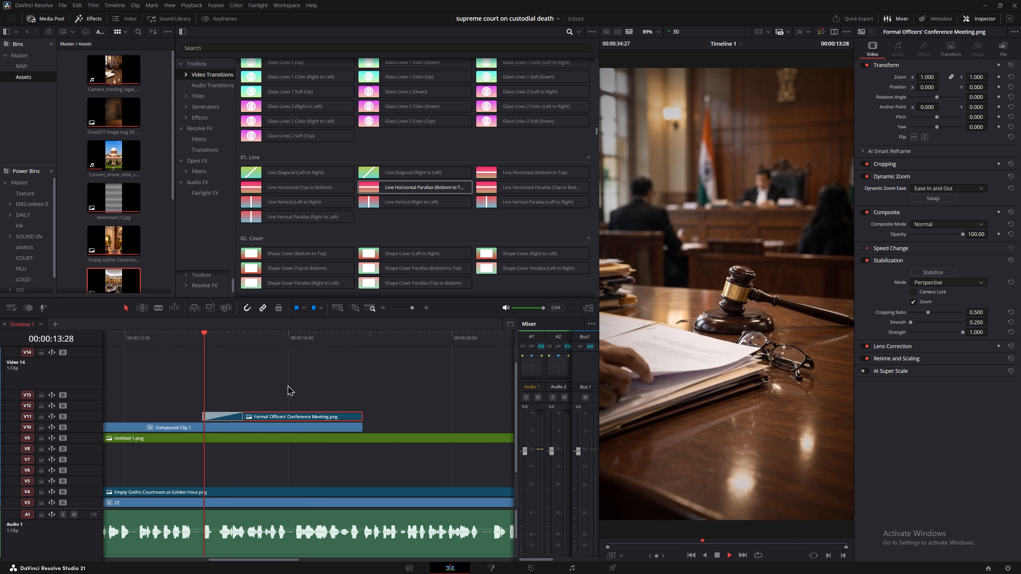
{"action": "key", "text": "space"}
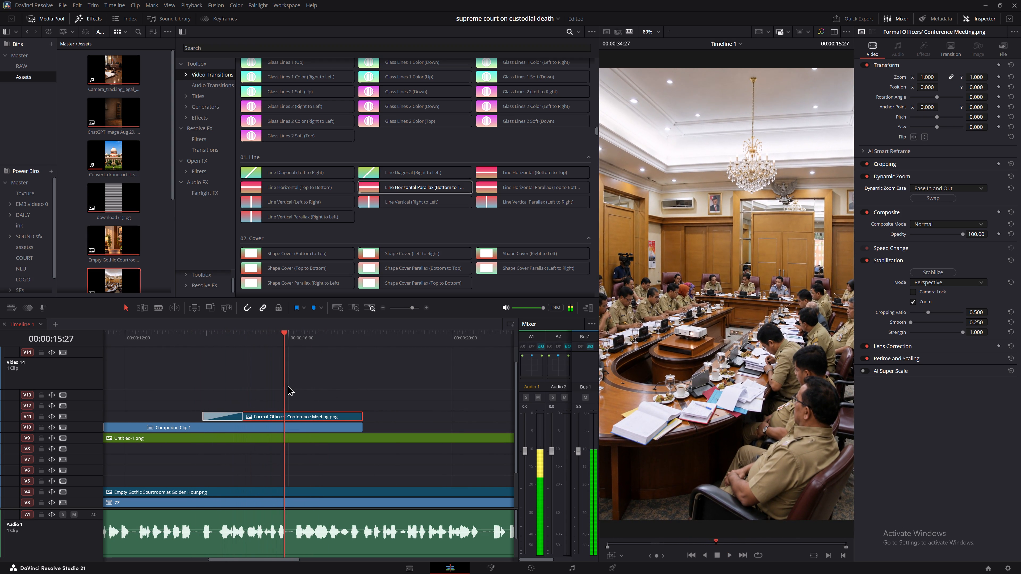
{"action": "key", "text": "space"}
{"action": "key", "text": "space"}
Save the project.
{"action": "key", "text": "ctrl+s"}
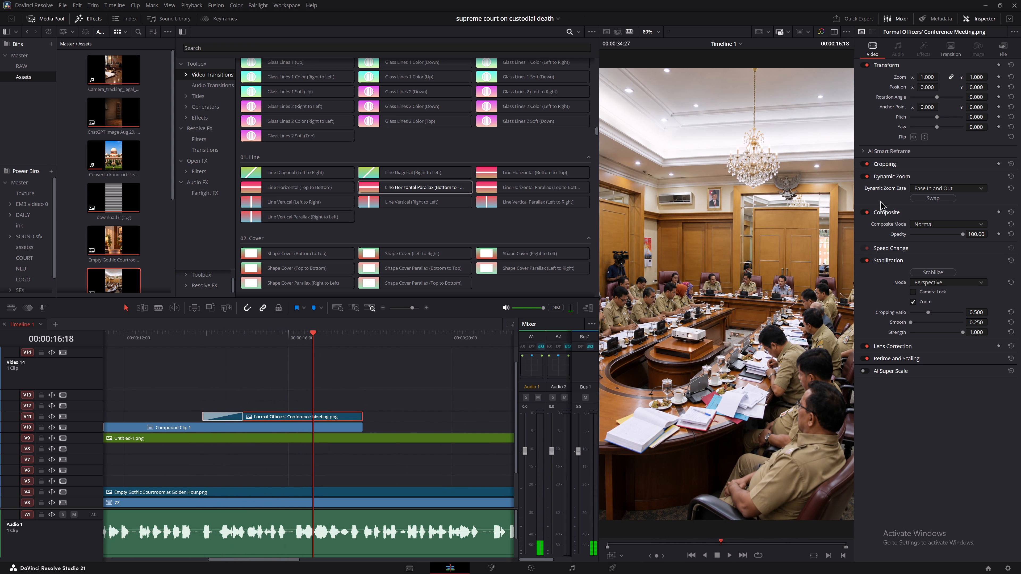
Turn off Dynamic Zoom for the V11 officers' conference clip.
{"action": "left_click", "coordinate": [864, 178]}
{"action": "left_click", "coordinate": [294, 379]}
Delete the Line Horizontal Parallax transition from the start of the V11 officers' conference clip and play back the cut.
{"action": "left_click", "coordinate": [216, 417]}
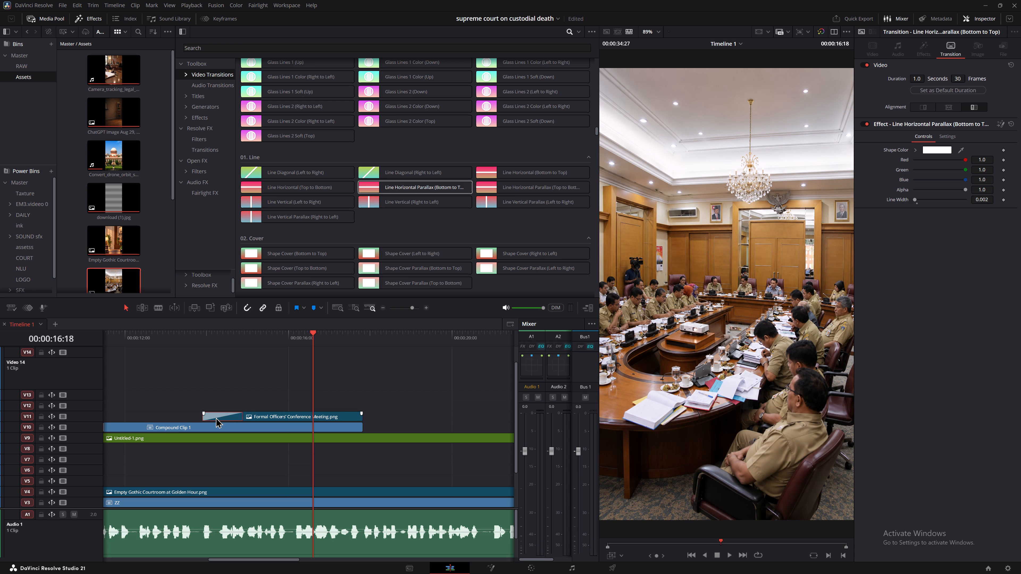
{"action": "key", "text": "BackSpace"}
{"action": "left_click", "coordinate": [202, 340]}
{"action": "key", "text": "space"}
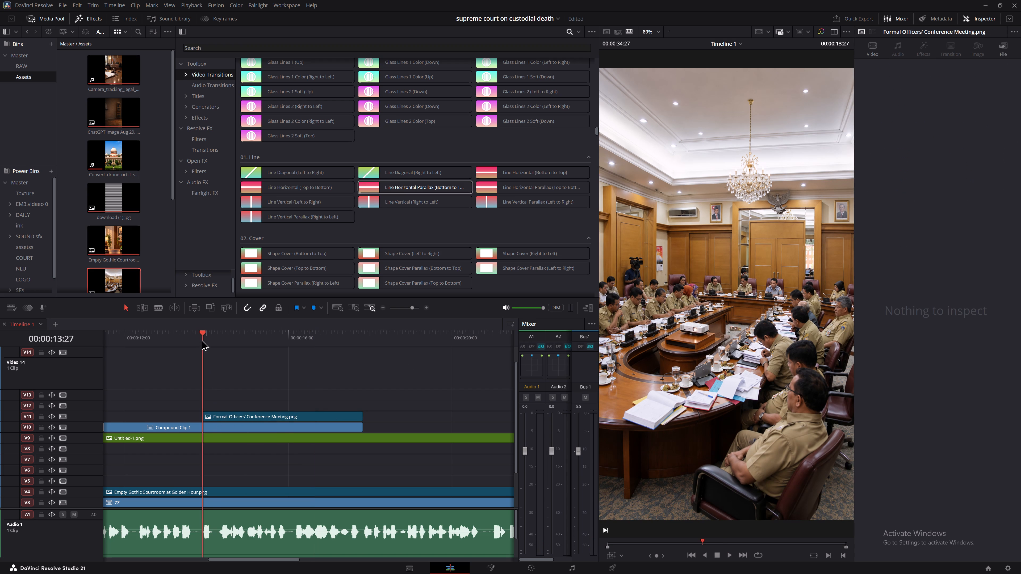
{"action": "key", "text": "space"}
Open Compound Clip 1 in its own timeline and copy the Texturelabs_Grunge_340L.jpg overlay clip from V2.
{"action": "scroll", "coordinate": [250, 411], "scroll_direction": "down", "scroll_amount": 5, "text": "alt"}
{"action": "scroll", "coordinate": [329, 401], "scroll_direction": "up", "scroll_amount": 6, "text": "alt"}
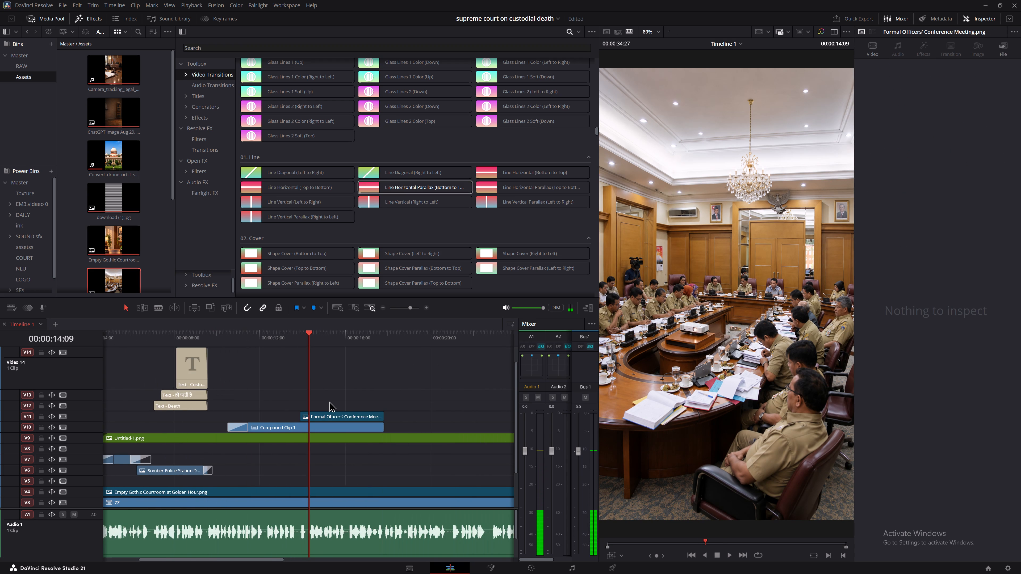
{"action": "scroll", "coordinate": [329, 401], "scroll_direction": "up", "scroll_amount": 3, "text": "alt"}
{"action": "left_click", "coordinate": [257, 429]}
{"action": "right_click", "coordinate": [257, 429]}
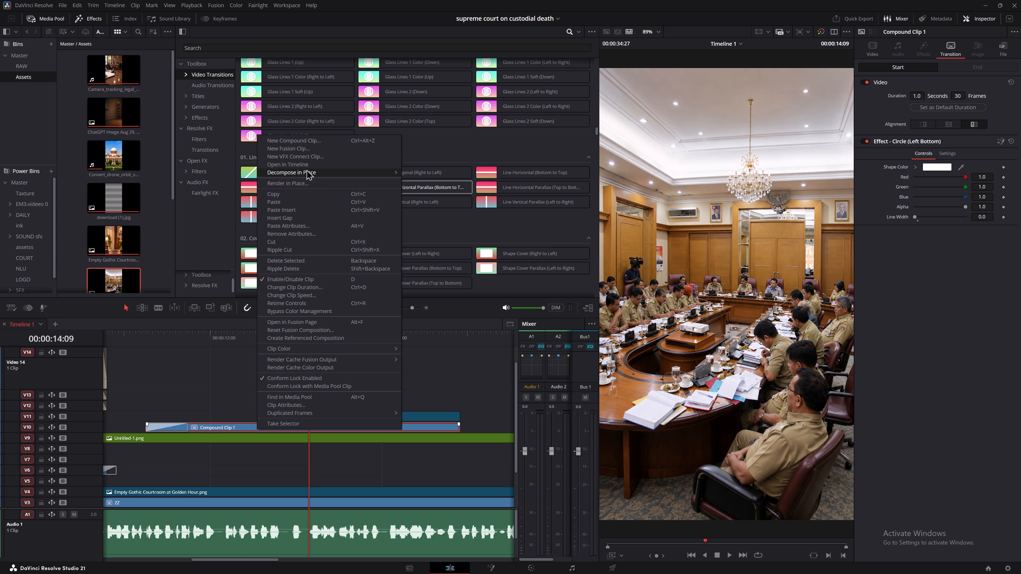
{"action": "left_click", "coordinate": [312, 165]}
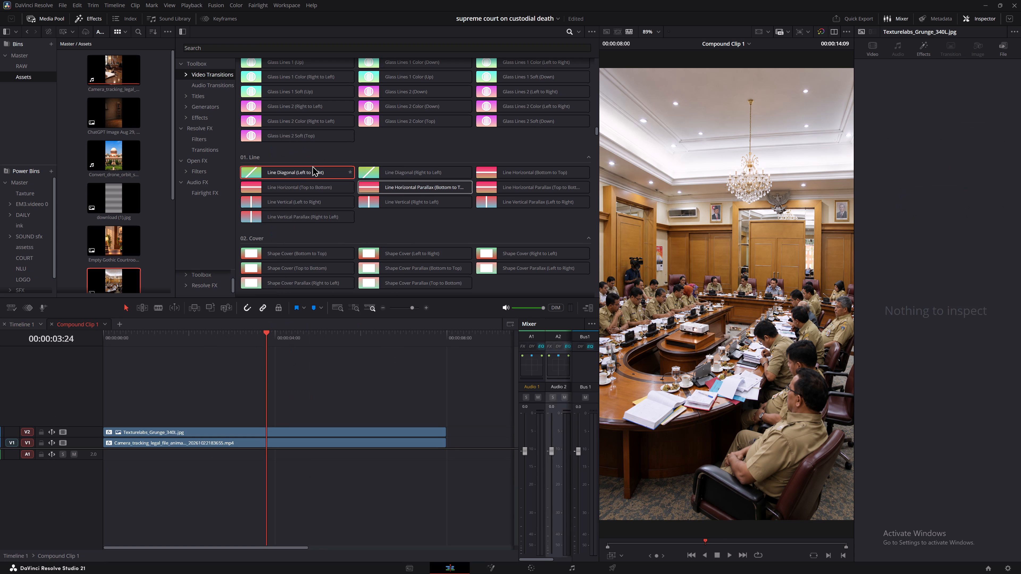
{"action": "scroll", "coordinate": [312, 354], "scroll_direction": "up", "scroll_amount": 6, "text": "ctrl"}
{"action": "left_click_drag", "start_coordinate": [204, 339], "coordinate": [177, 339]}
{"action": "key", "text": "space"}
{"action": "key", "text": "space"}
{"action": "left_click", "coordinate": [174, 432]}
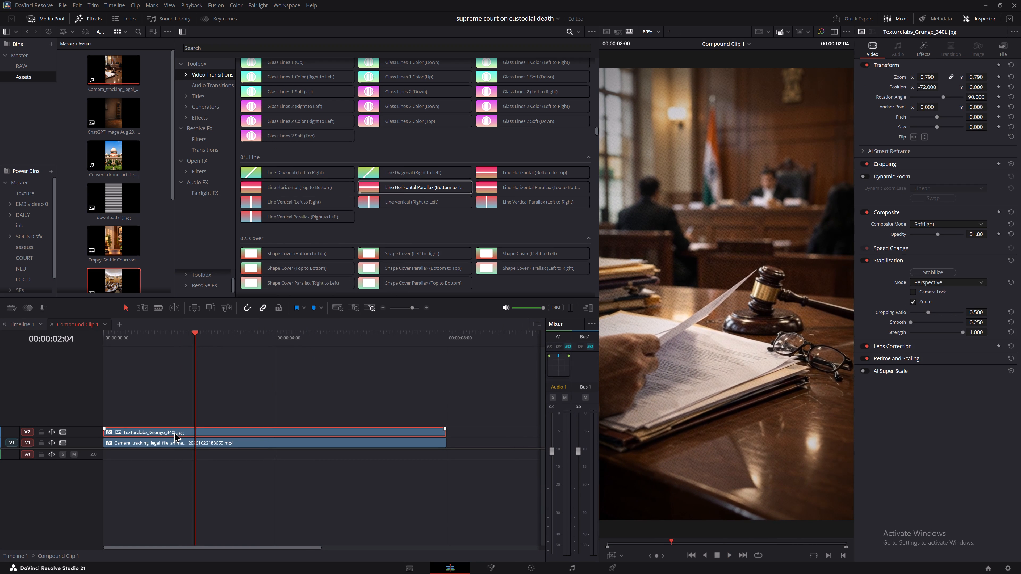
{"action": "type", "text": "dd"}
{"action": "key", "text": "ctrl+c"}
Paste the copied grunge texture clip into Timeline 1, in the empty area past the end of the edit.
{"action": "left_click", "coordinate": [18, 326]}
{"action": "scroll", "coordinate": [169, 400], "scroll_direction": "down", "scroll_amount": 5, "text": "alt"}
{"action": "scroll", "coordinate": [238, 392], "scroll_direction": "down", "scroll_amount": 4, "text": "alt"}
{"action": "left_click", "coordinate": [219, 339]}
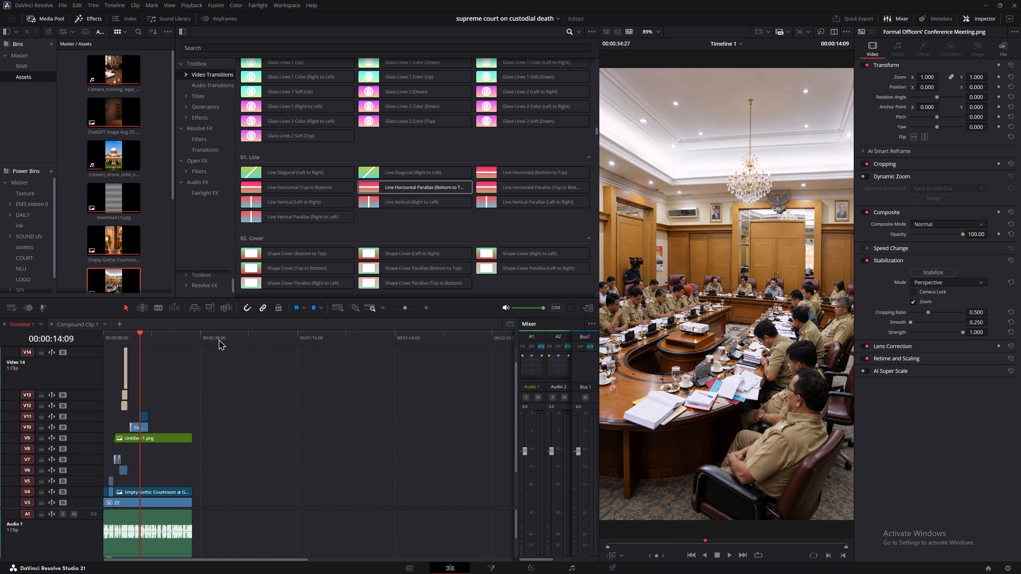
{"action": "left_click", "coordinate": [291, 411]}
{"action": "key", "text": "ctrl+v"}
Move the pasted grunge texture clip to V12, aligning its start with the officers' conference clip.
{"action": "scroll", "coordinate": [270, 427], "scroll_direction": "down", "scroll_amount": 5}
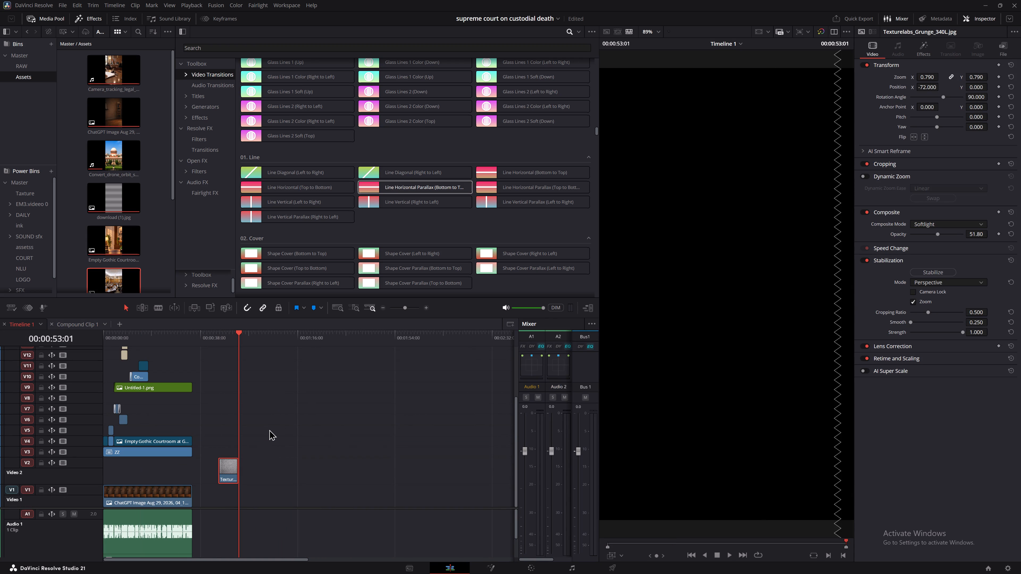
{"action": "left_click_drag", "start_coordinate": [229, 475], "coordinate": [202, 372]}
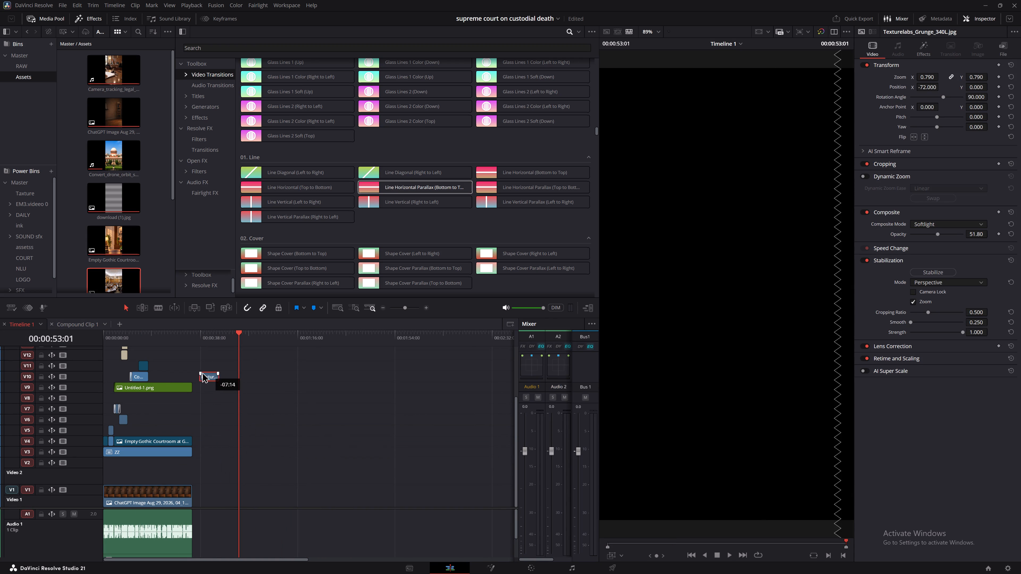
{"action": "left_click_drag", "start_coordinate": [202, 372], "coordinate": [163, 376]}
{"action": "left_click", "coordinate": [132, 336]}
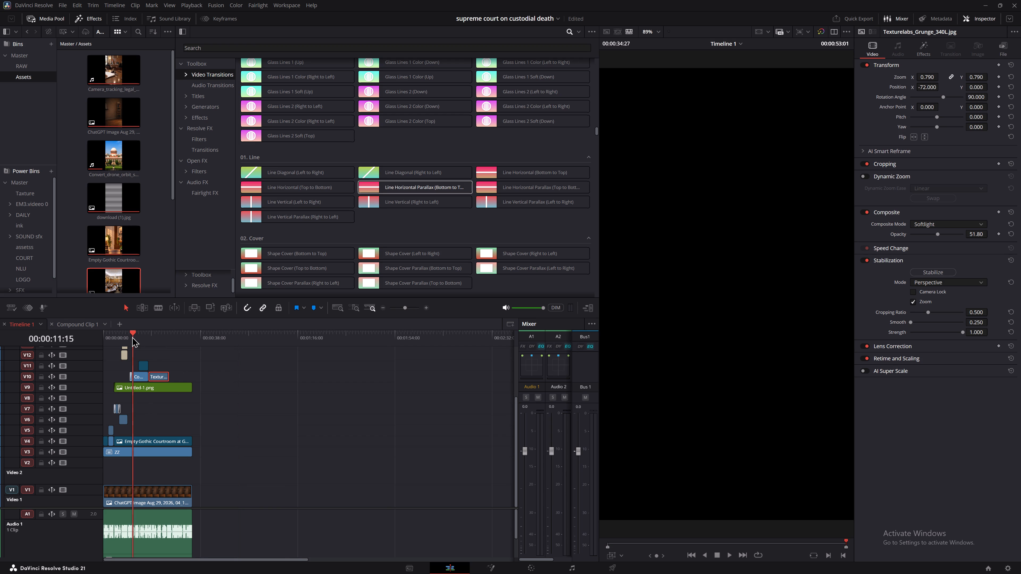
{"action": "scroll", "coordinate": [201, 397], "scroll_direction": "up", "scroll_amount": 5, "text": "alt"}
{"action": "scroll", "coordinate": [291, 396], "scroll_direction": "up", "scroll_amount": 8, "text": "alt"}
{"action": "scroll", "coordinate": [402, 389], "scroll_direction": "down", "scroll_amount": 5, "text": "ctrl"}
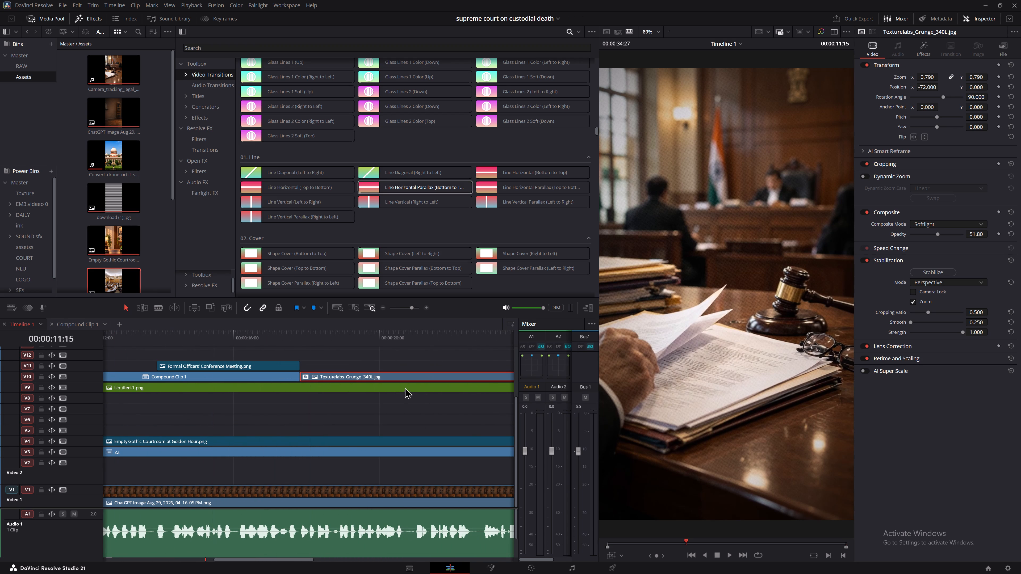
{"action": "left_click_drag", "start_coordinate": [417, 375], "coordinate": [337, 352]}
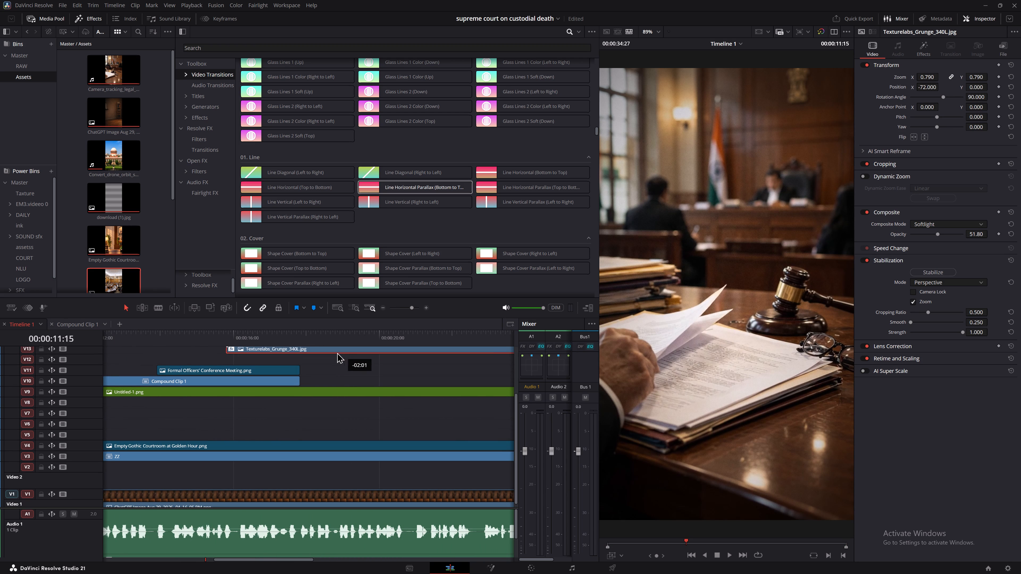
{"action": "left_click_drag", "start_coordinate": [337, 352], "coordinate": [276, 356]}
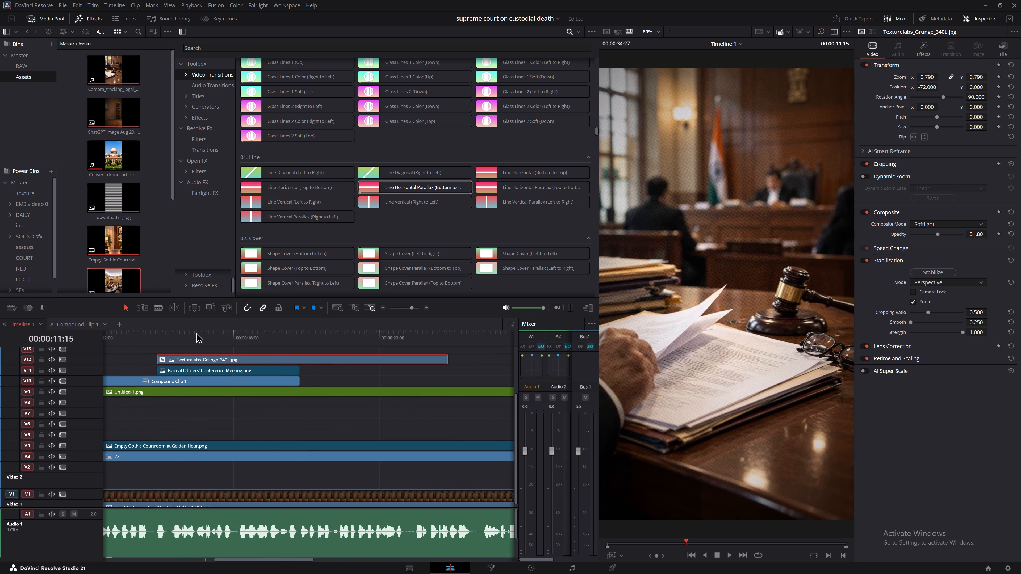
Compare the officers' conference shot with and without the V12 grunge overlay, and set the overlay's Vignette size to 0.334.
{"action": "left_click", "coordinate": [179, 333]}
{"action": "left_click", "coordinate": [202, 359]}
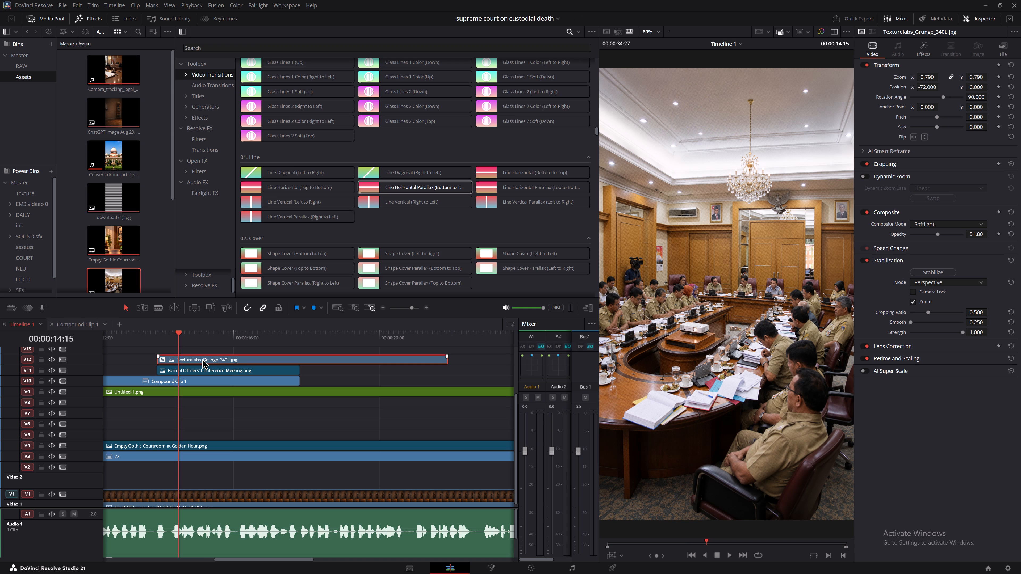
{"action": "type", "text": "dd"}
{"action": "left_click", "coordinate": [202, 358]}
{"action": "left_click", "coordinate": [928, 56]}
{"action": "left_click_drag", "start_coordinate": [979, 115], "coordinate": [983, 115]}
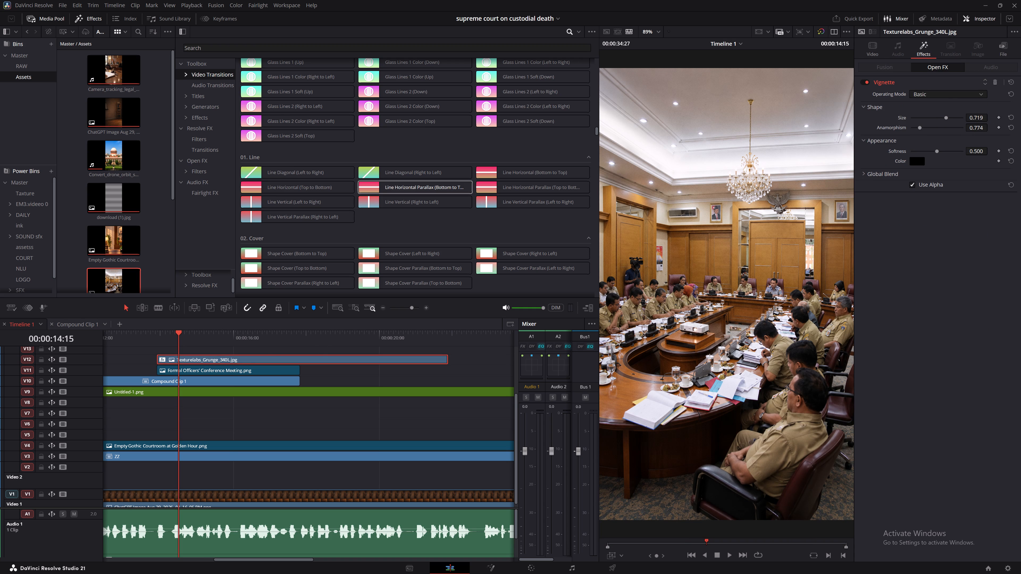
{"action": "left_click_drag", "start_coordinate": [983, 115], "coordinate": [750, 279]}
{"action": "left_click_drag", "start_coordinate": [750, 279], "coordinate": [592, 306]}
{"action": "left_click_drag", "start_coordinate": [592, 306], "coordinate": [433, 325]}
Set the V12 grunge overlay's Vignette anamorphism to 0.960 and softness to 0.419.
{"action": "left_click_drag", "start_coordinate": [976, 132], "coordinate": [1020, 124]}
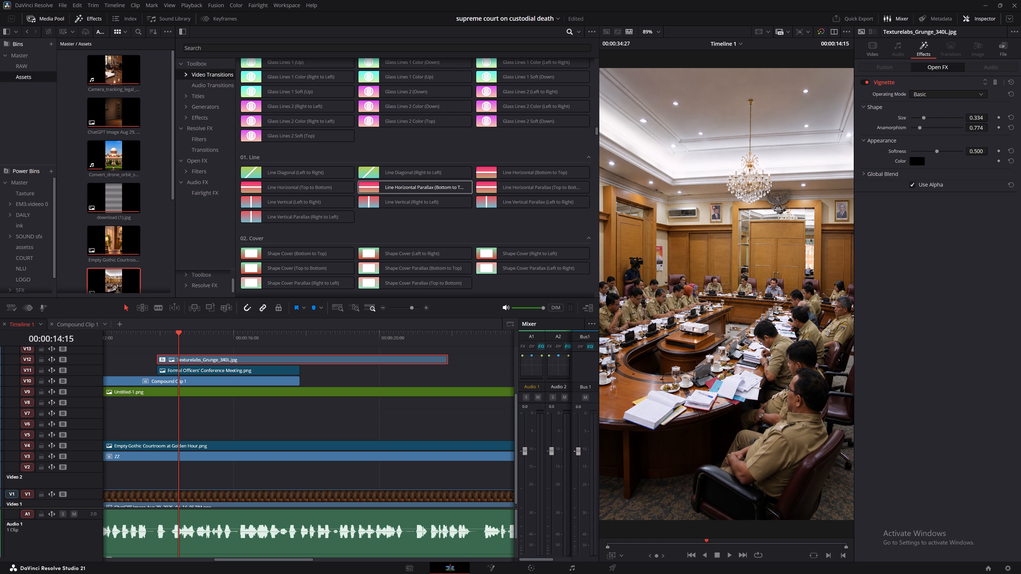
{"action": "left_click_drag", "start_coordinate": [1020, 124], "coordinate": [642, 142]}
{"action": "left_click_drag", "start_coordinate": [979, 130], "coordinate": [465, 281]}
{"action": "left_click_drag", "start_coordinate": [465, 281], "coordinate": [742, 293]}
{"action": "left_click_drag", "start_coordinate": [976, 151], "coordinate": [775, 261]}
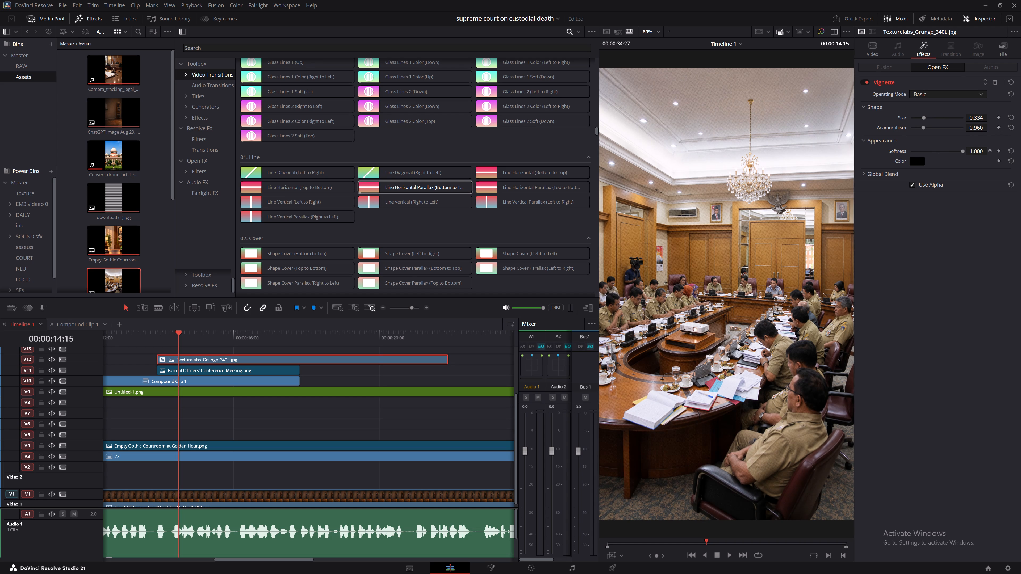
{"action": "left_click_drag", "start_coordinate": [775, 261], "coordinate": [375, 277]}
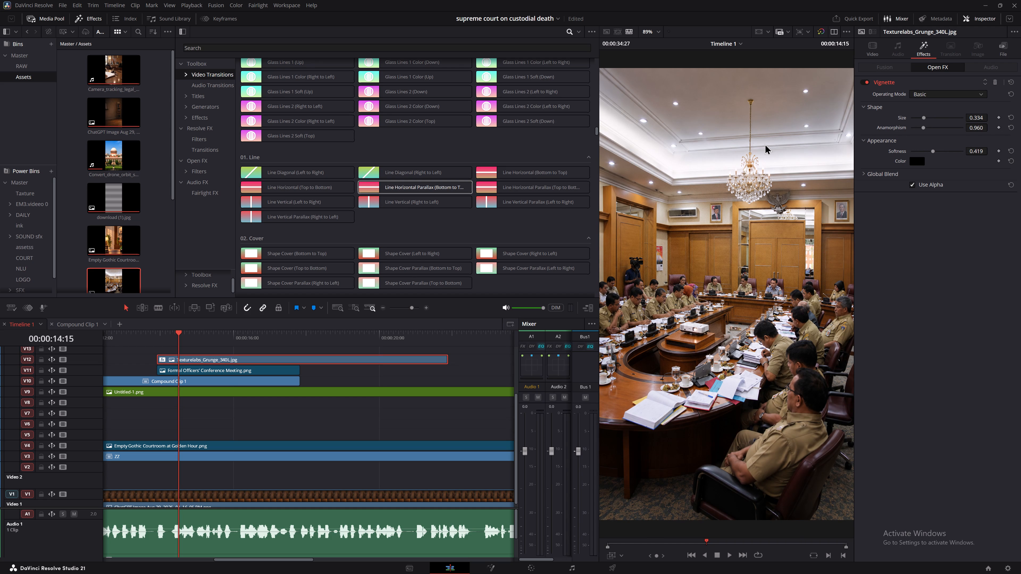
Set the V12 grunge overlay's opacity to 71.00.
{"action": "left_click", "coordinate": [878, 52]}
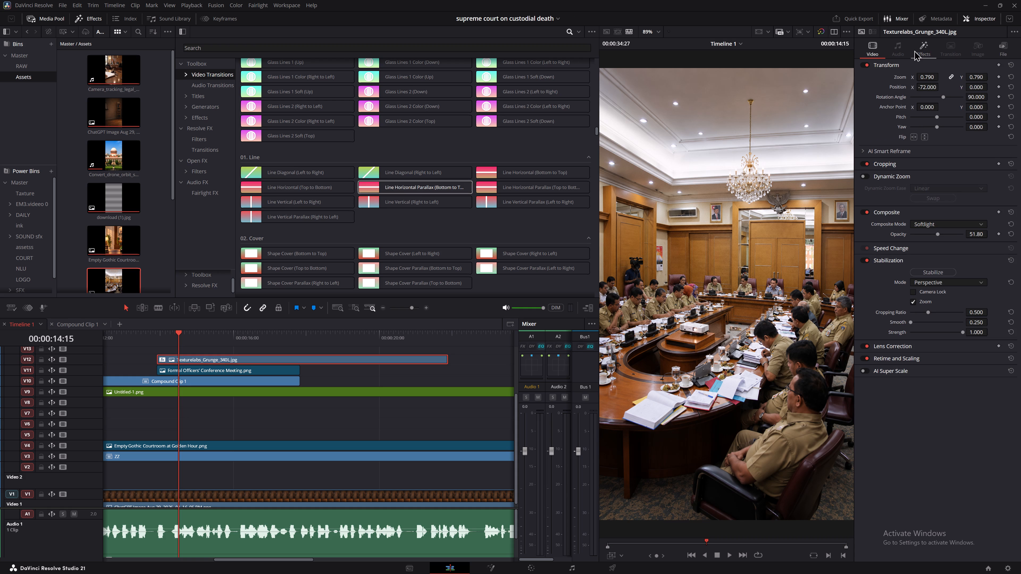
{"action": "left_click", "coordinate": [915, 50]}
{"action": "left_click", "coordinate": [871, 48]}
{"action": "left_click_drag", "start_coordinate": [977, 234], "coordinate": [512, 287]}
{"action": "left_click_drag", "start_coordinate": [512, 287], "coordinate": [509, 288]}
{"action": "left_click_drag", "start_coordinate": [509, 288], "coordinate": [505, 289]}
Play back the speaker footage following the officers' conference clip, and return to that clip's end.
{"action": "left_click_drag", "start_coordinate": [303, 335], "coordinate": [298, 335]}
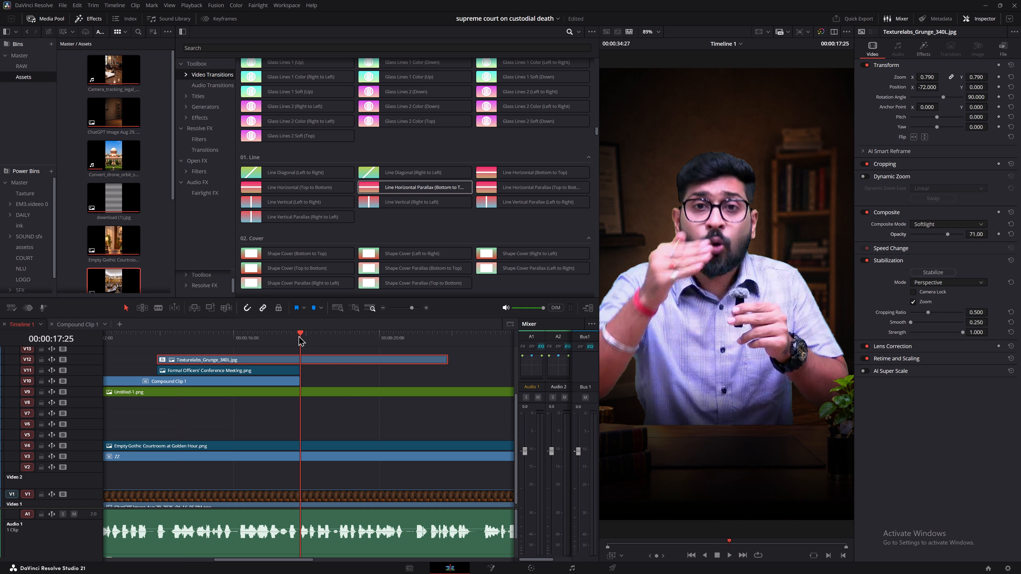
{"action": "key", "text": "space"}
{"action": "key", "text": "space"}
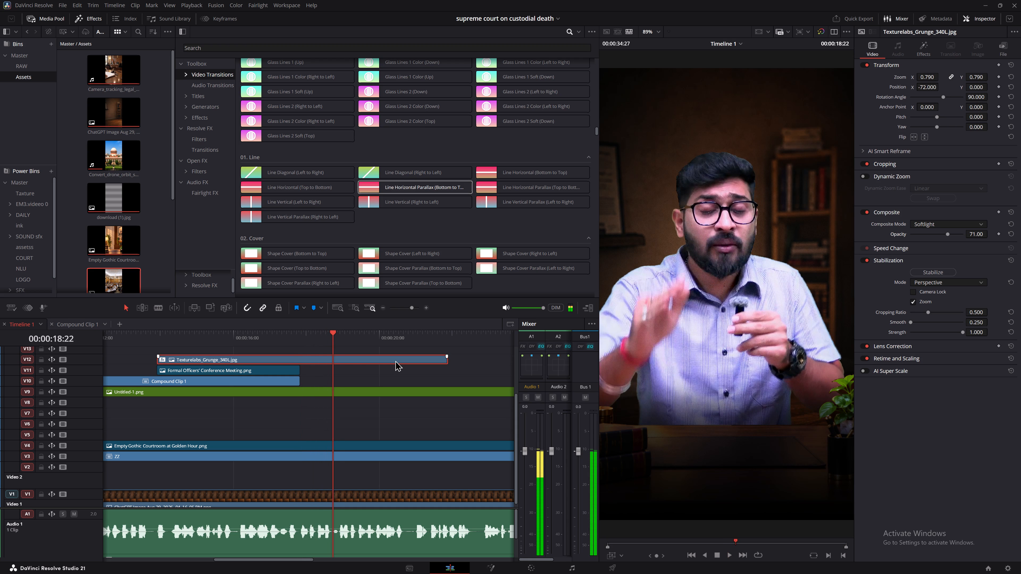
{"action": "key", "text": "space"}
{"action": "key", "text": "space"}
{"action": "key", "text": "space"}
{"action": "key", "text": "space"}
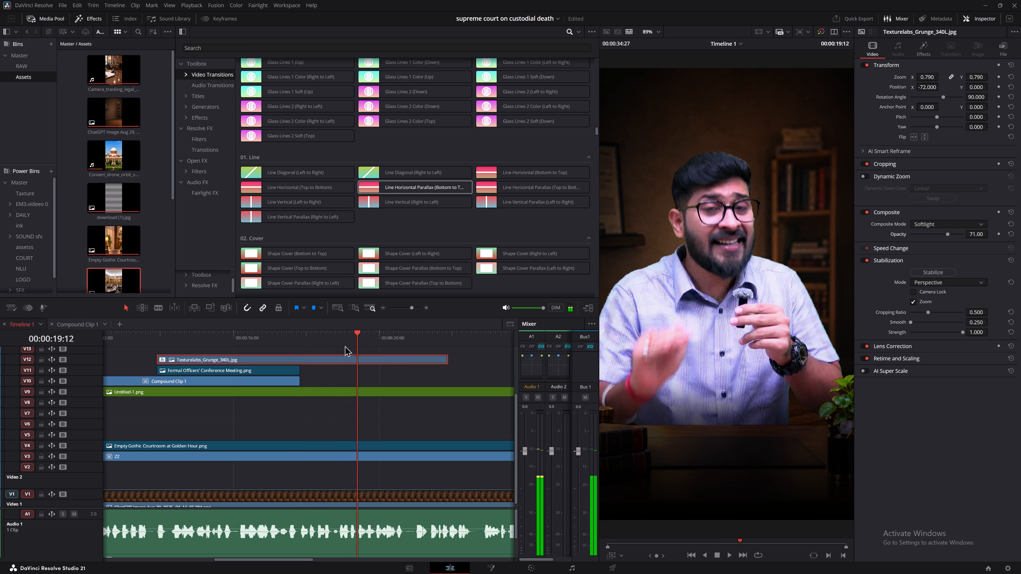
{"action": "left_click_drag", "start_coordinate": [337, 339], "coordinate": [334, 338]}
{"action": "key", "text": "Up"}
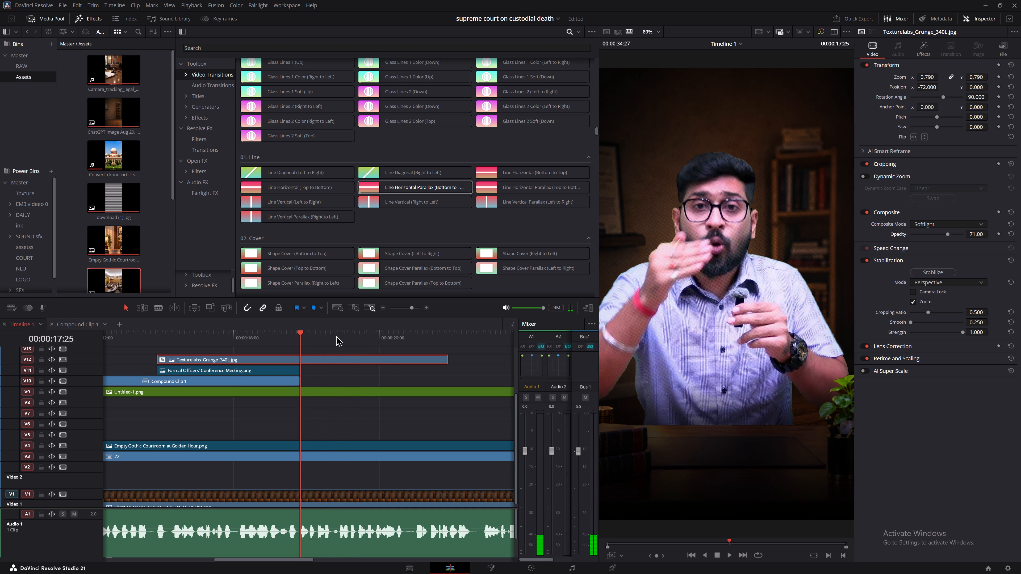
Trim the end of the V12 grunge overlay to 00:00:17:25, where the officers' conference clip ends, and play back the shot.
{"action": "key", "text": "2"}
{"action": "left_click", "coordinate": [327, 356]}
{"action": "left_click", "coordinate": [147, 337]}
{"action": "key", "text": "space"}
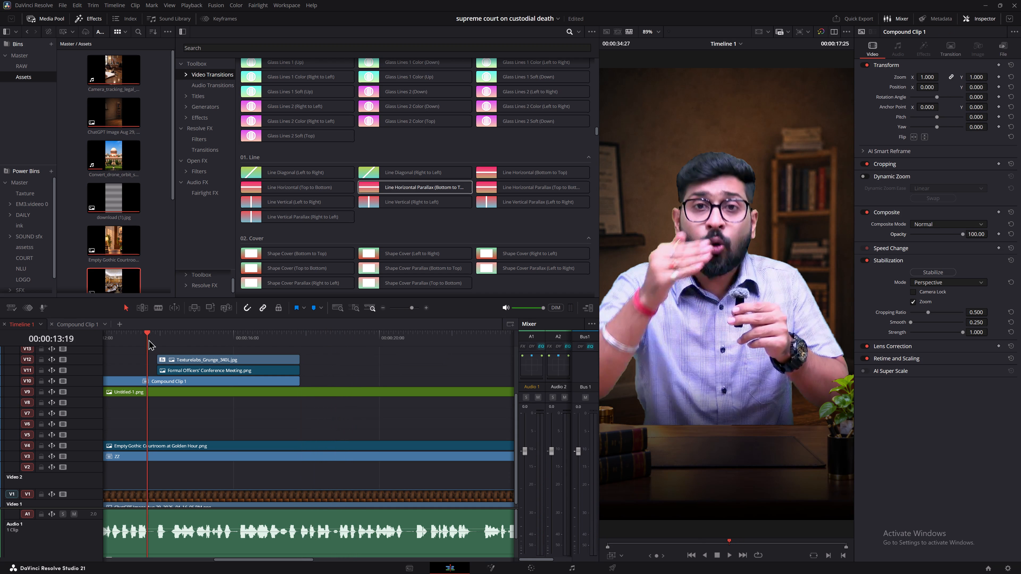
{"action": "key", "text": "space"}
{"action": "key", "text": "space"}
{"action": "key", "text": "space"}
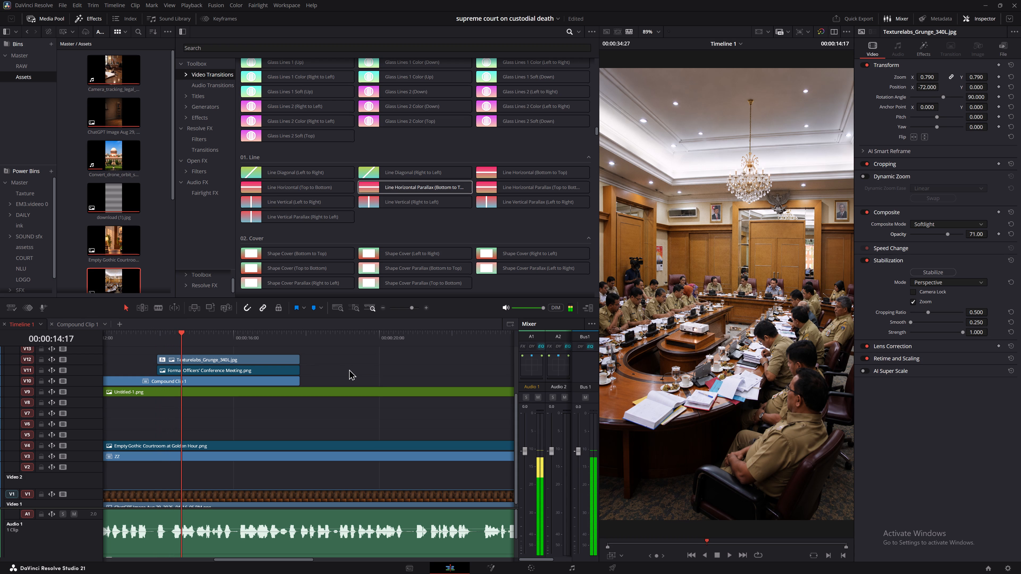
Extend the ends of the V11 officers' conference clip and its V12 grunge overlay together by about 01:09, to a 05:07 duration.
{"action": "left_click_drag", "start_coordinate": [301, 370], "coordinate": [291, 362]}
{"action": "left_click", "coordinate": [323, 370]}
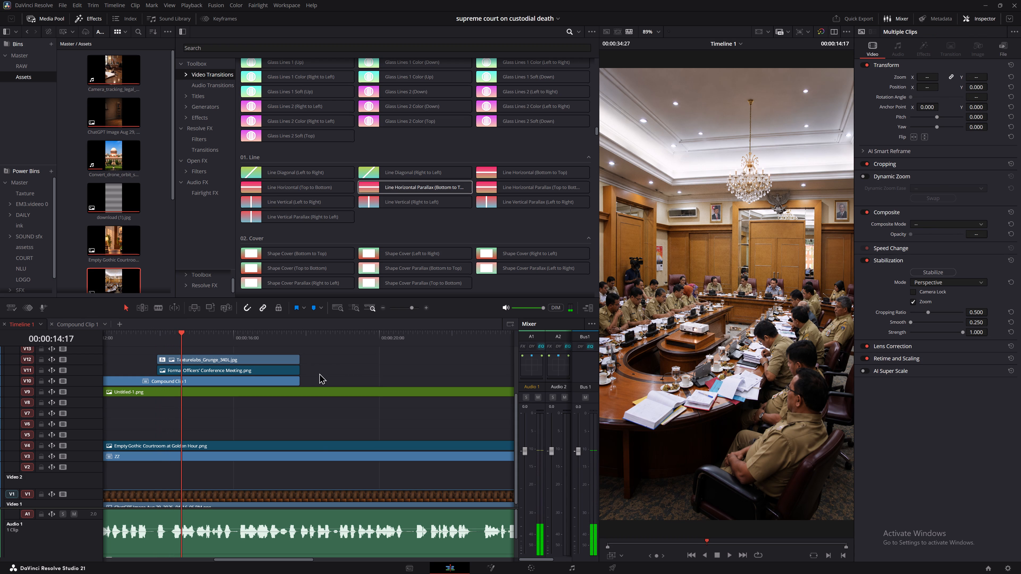
{"action": "left_click_drag", "start_coordinate": [319, 373], "coordinate": [289, 358]}
{"action": "left_click_drag", "start_coordinate": [298, 371], "coordinate": [346, 377]}
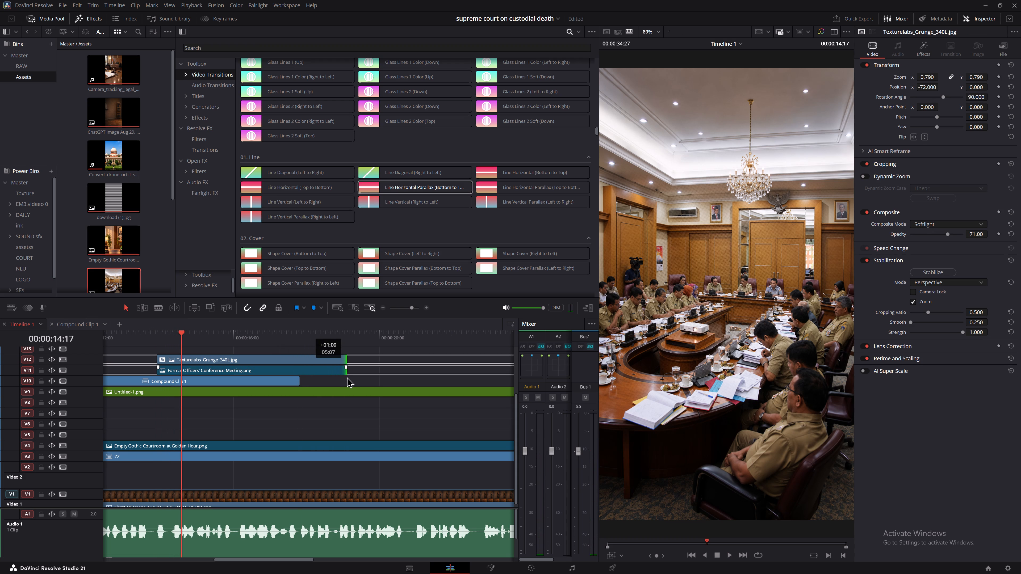
Combine the officers' conference clip and its V12 grunge overlay into a new compound clip.
{"action": "left_click_drag", "start_coordinate": [364, 380], "coordinate": [336, 353]}
{"action": "key", "text": "ctrl+alt+z"}
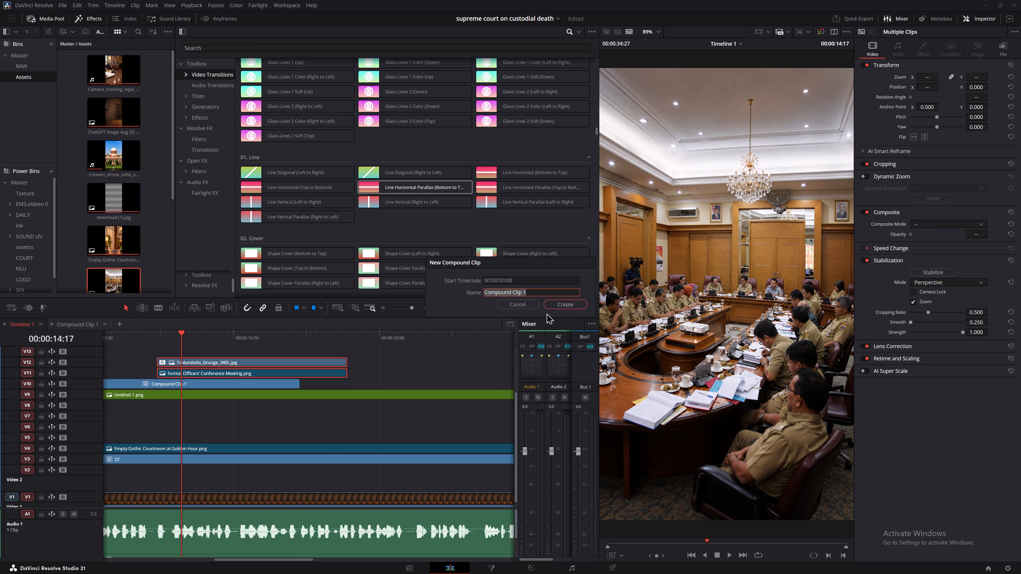
{"action": "left_click", "coordinate": [558, 305]}
Add the Line Horizontal Parallax (Bottom to Top) transition to the start of the V11 compound clip and play it back.
{"action": "left_click_drag", "start_coordinate": [162, 339], "coordinate": [151, 340]}
{"action": "key", "text": "space"}
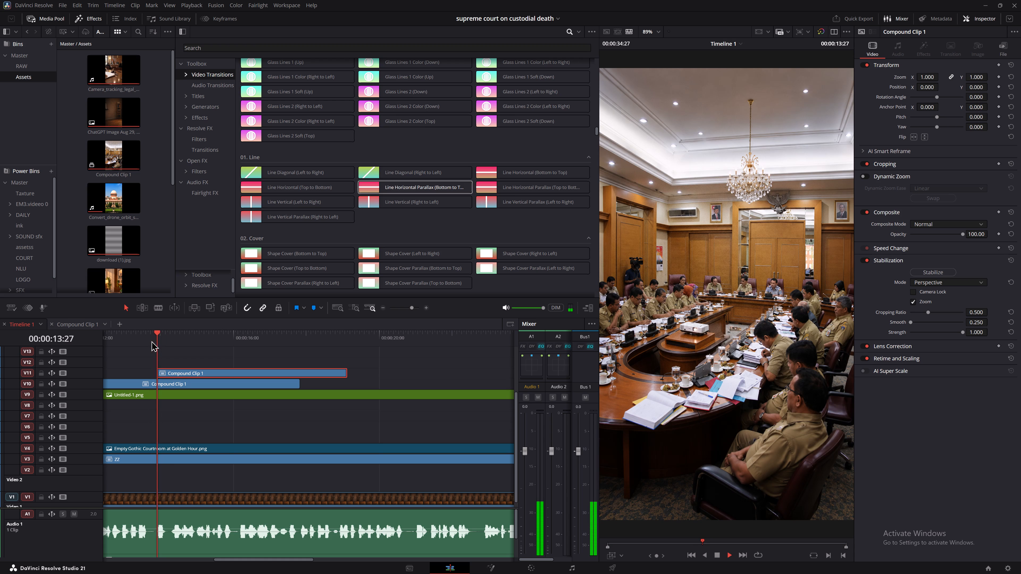
{"action": "key", "text": "space"}
{"action": "left_click", "coordinate": [151, 341]}
{"action": "left_click", "coordinate": [153, 341]}
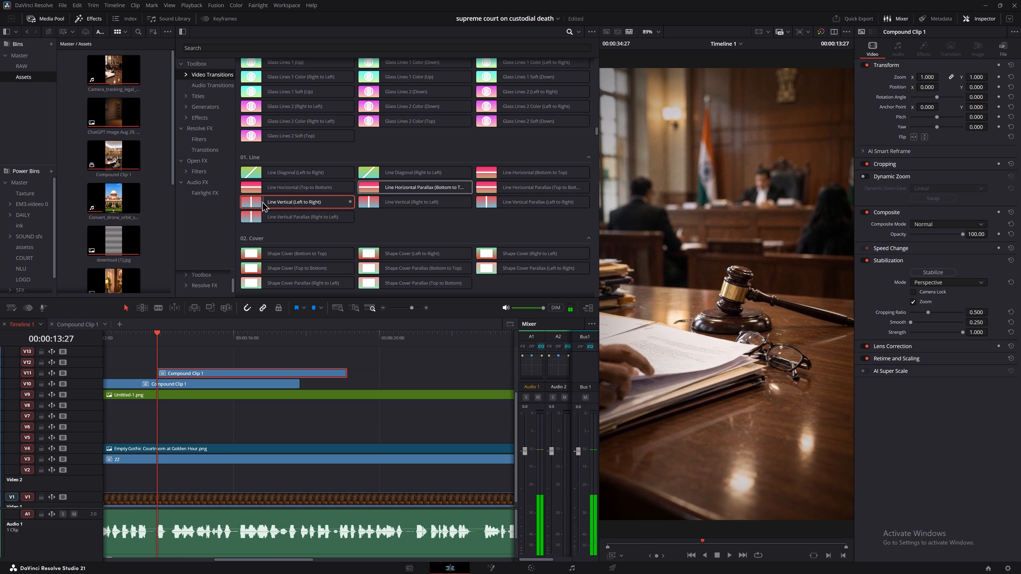
{"action": "left_click_drag", "start_coordinate": [433, 183], "coordinate": [321, 277]}
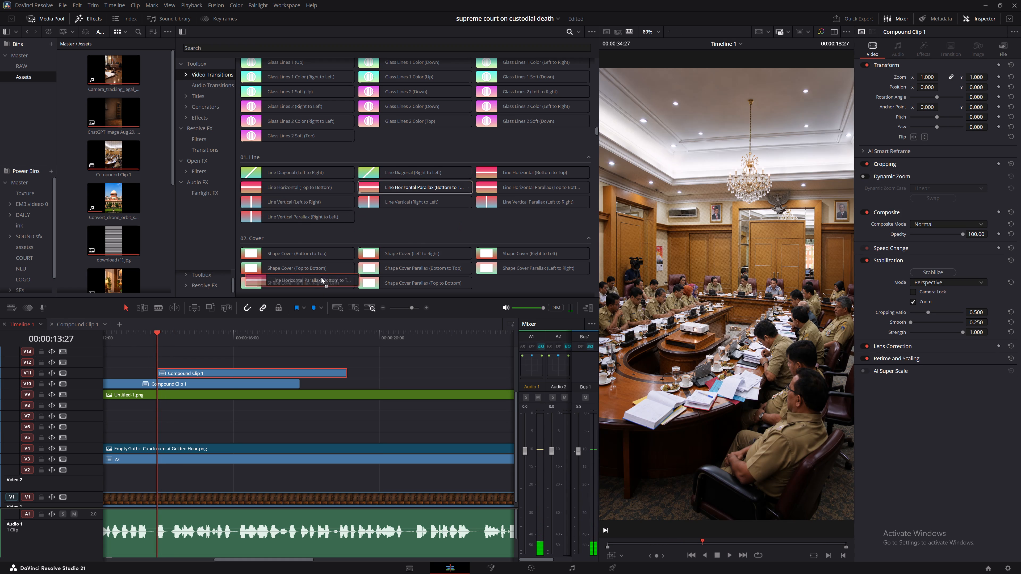
{"action": "left_click_drag", "start_coordinate": [321, 277], "coordinate": [153, 371]}
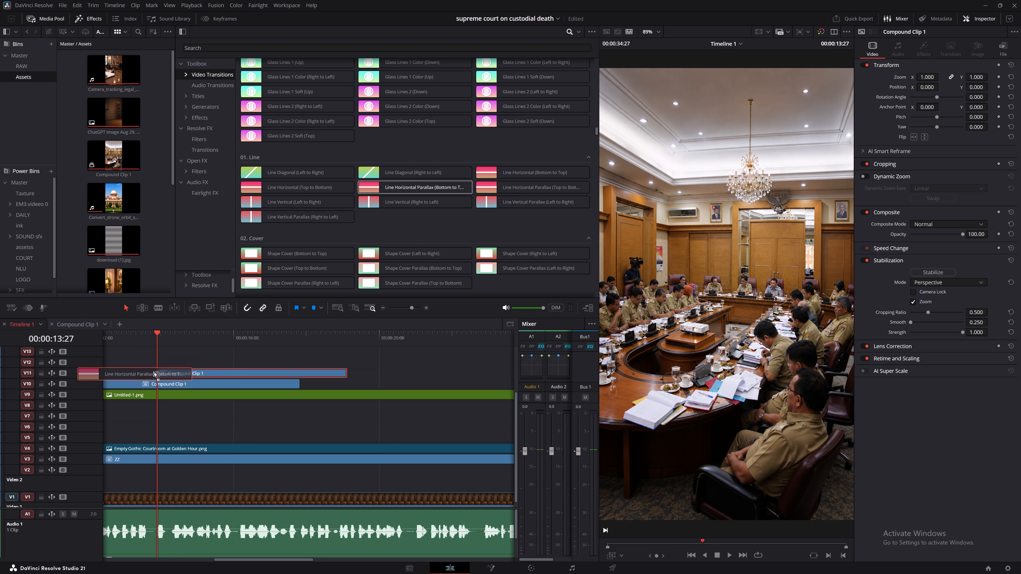
{"action": "left_click_drag", "start_coordinate": [153, 371], "coordinate": [167, 374]}
{"action": "key", "text": "space"}
{"action": "key", "text": "space"}
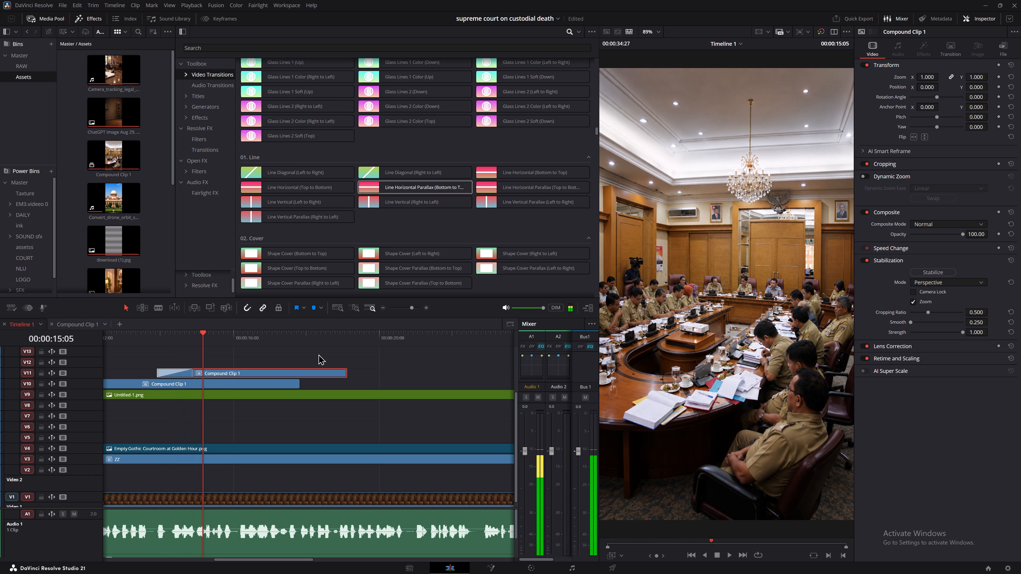
Set the Line Horizontal Parallax transition's Line Width to 0.001 on the V11 compound clip, and play back the transition.
{"action": "left_click_drag", "start_coordinate": [184, 336], "coordinate": [178, 337]}
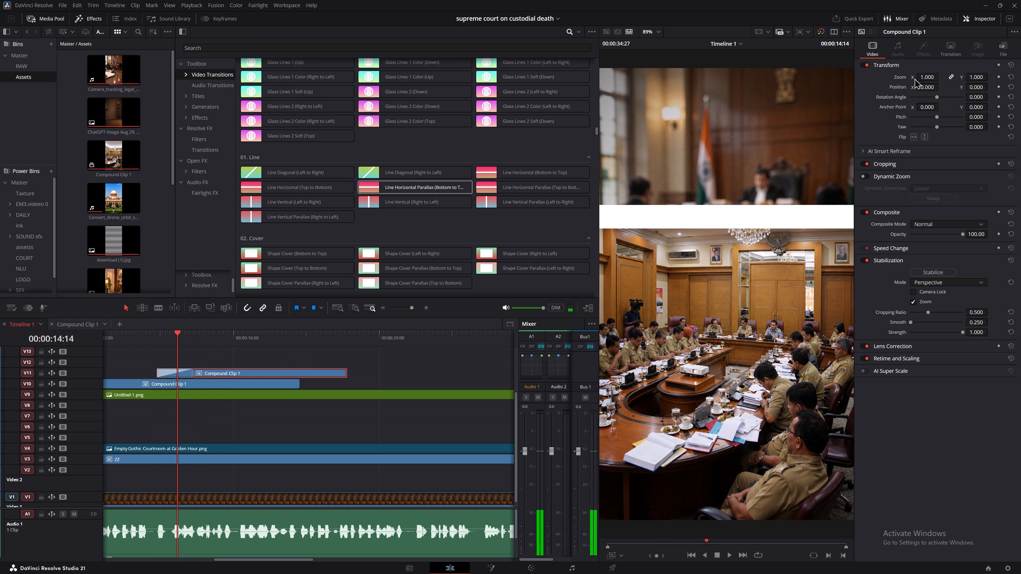
{"action": "left_click", "coordinate": [920, 51]}
{"action": "left_click", "coordinate": [181, 370]}
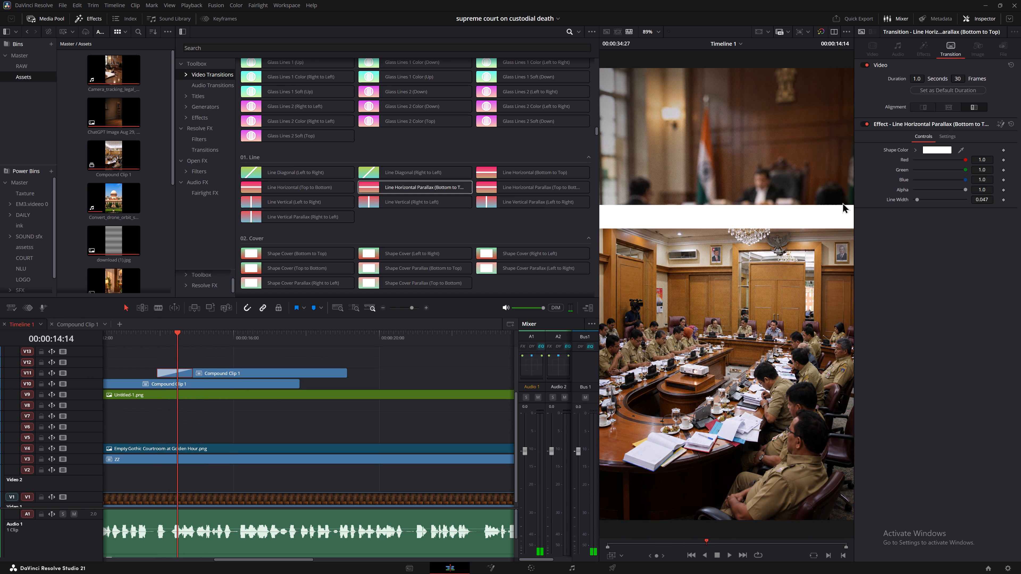
{"action": "left_click_drag", "start_coordinate": [990, 202], "coordinate": [953, 204]}
{"action": "left_click_drag", "start_coordinate": [953, 204], "coordinate": [822, 201]}
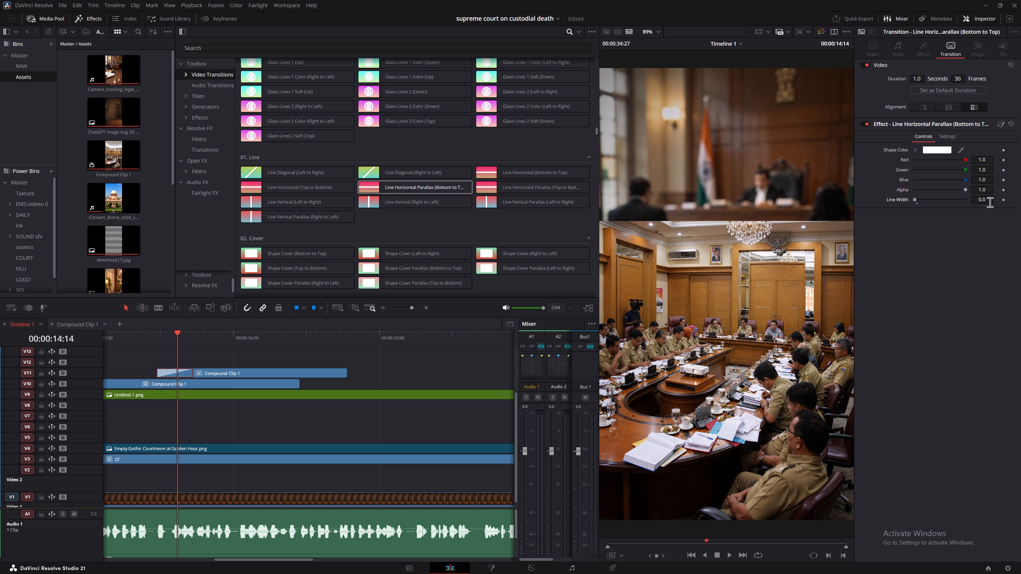
{"action": "left_click", "coordinate": [990, 202]}
{"action": "key", "text": "Up"}
{"action": "key", "text": "Down"}
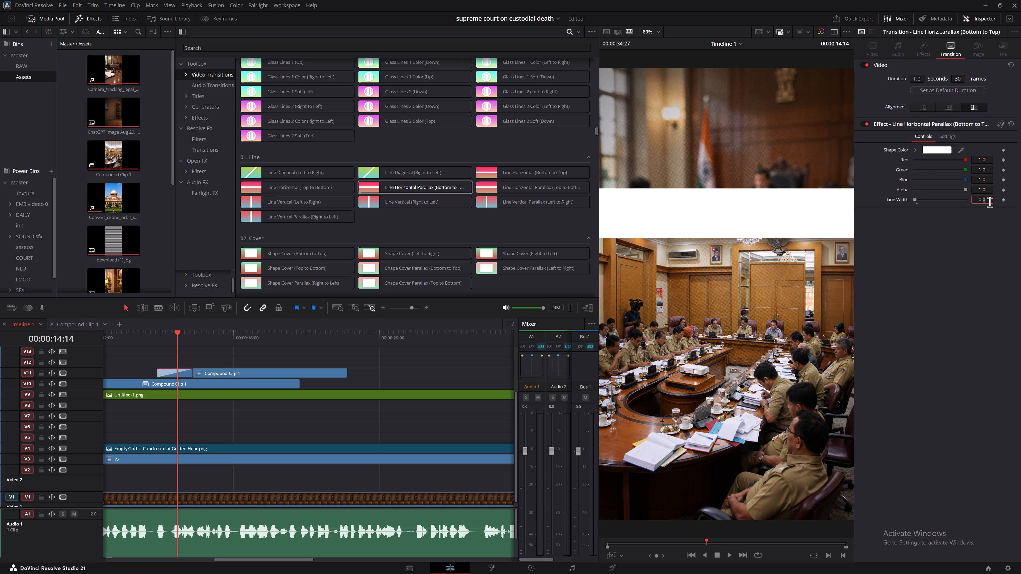
{"action": "key", "text": "Down"}
{"action": "left_click", "coordinate": [974, 261]}
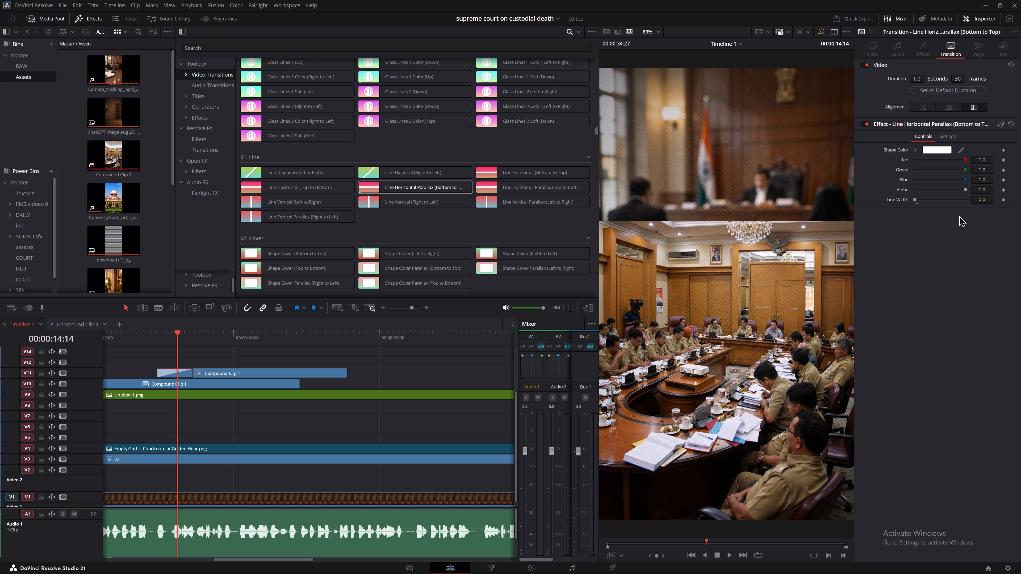
{"action": "left_click", "coordinate": [978, 200]}
{"action": "left_click", "coordinate": [917, 204]}
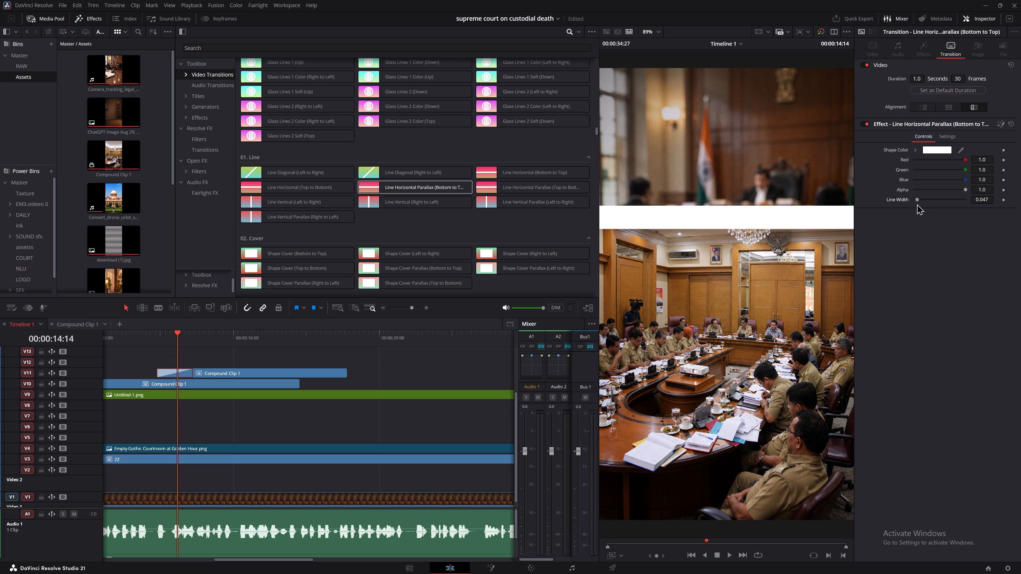
{"action": "left_click_drag", "start_coordinate": [987, 201], "coordinate": [970, 201]}
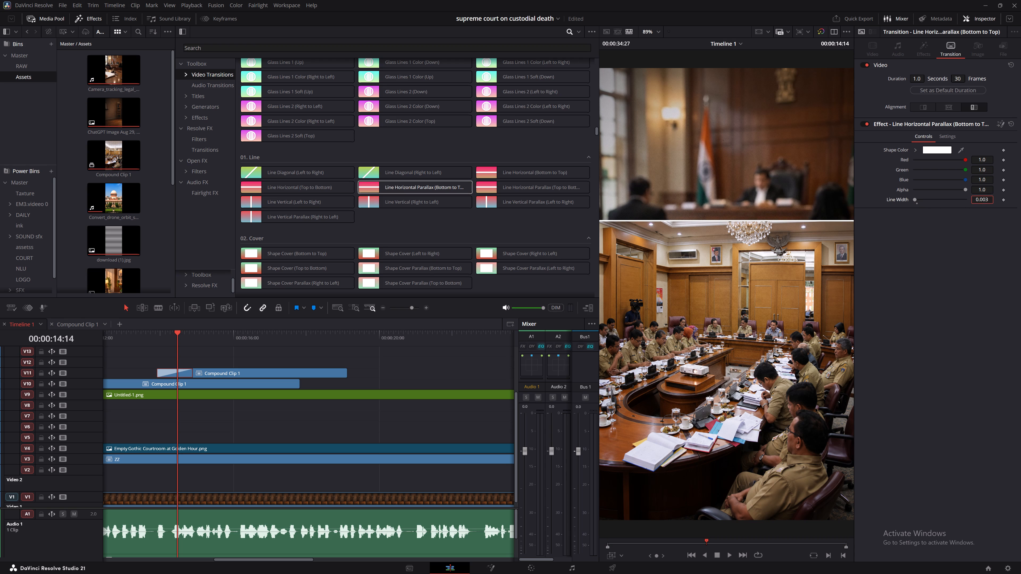
{"action": "left_click_drag", "start_coordinate": [970, 201], "coordinate": [969, 201]}
{"action": "left_click", "coordinate": [149, 335]}
{"action": "key", "text": "space"}
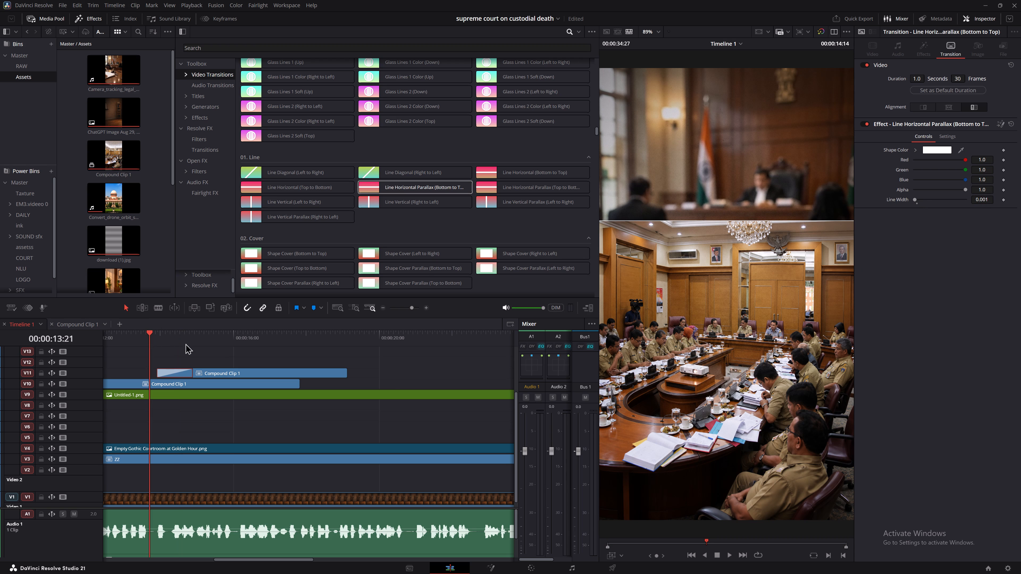
{"action": "key", "text": "space"}
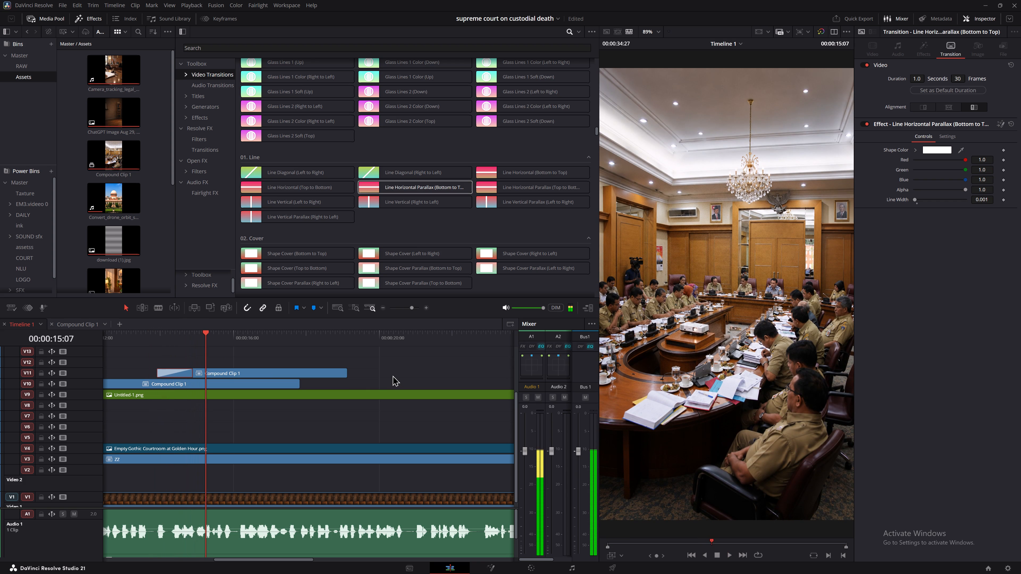
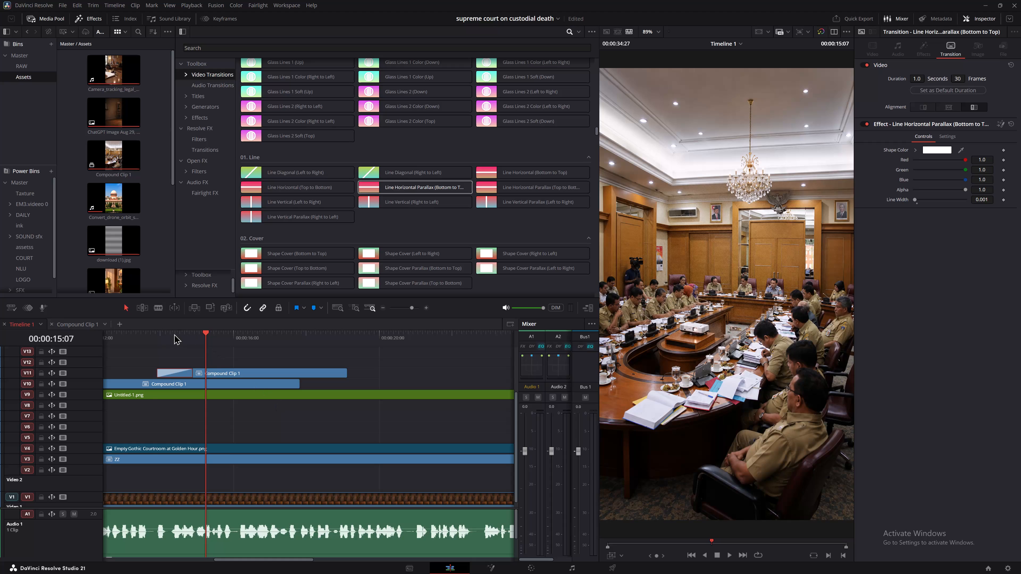
Play back the transition into the conference-room clip on track V11 and add the Vignette effect to that clip.
{"action": "left_click", "coordinate": [152, 337]}
{"action": "key", "text": "space"}
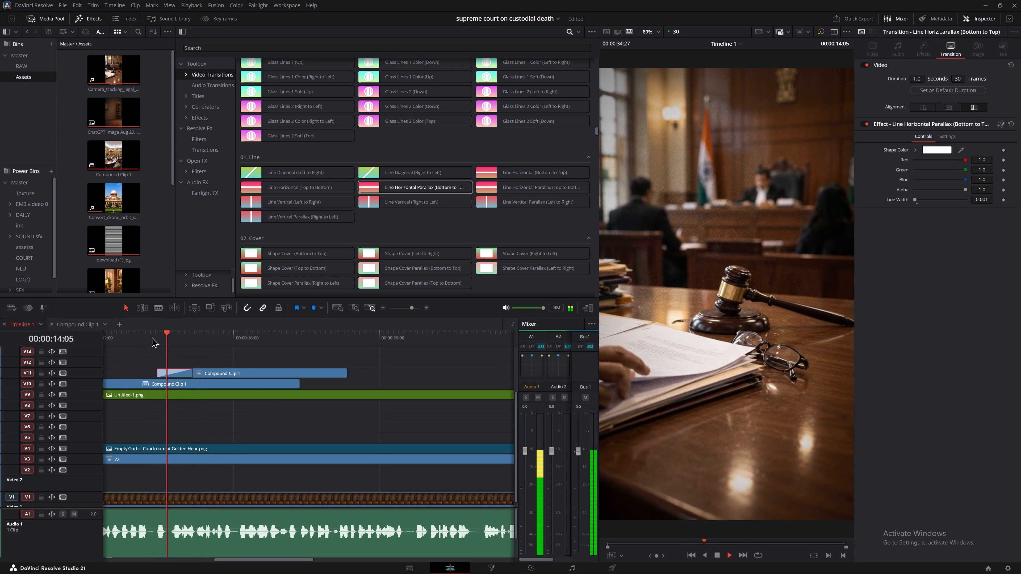
{"action": "key", "text": "space"}
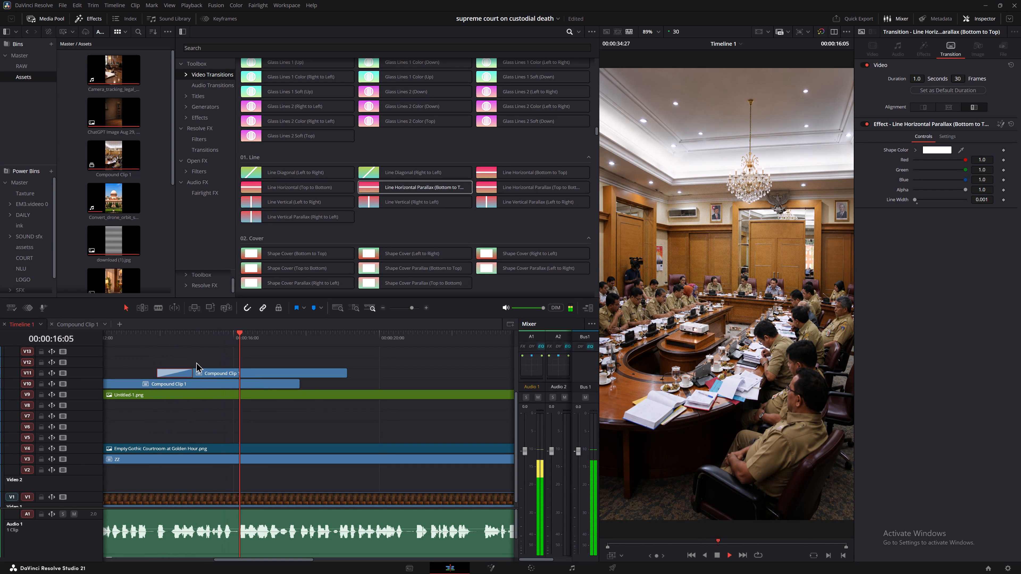
{"action": "key", "text": "space"}
{"action": "key", "text": "space"}
{"action": "left_click", "coordinate": [205, 370]}
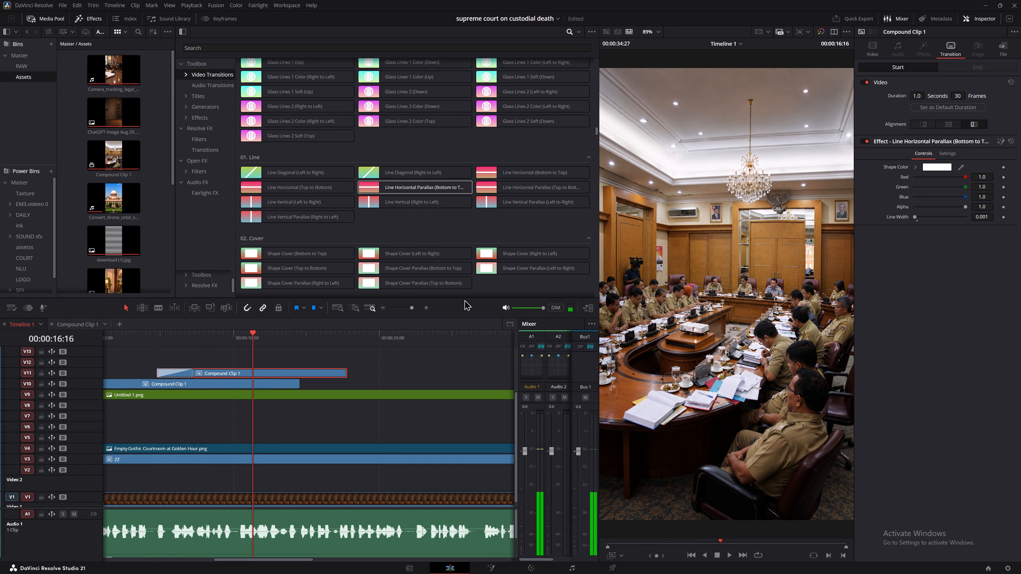
{"action": "key", "text": "space"}
{"action": "key", "text": "space"}
{"action": "key", "text": "space"}
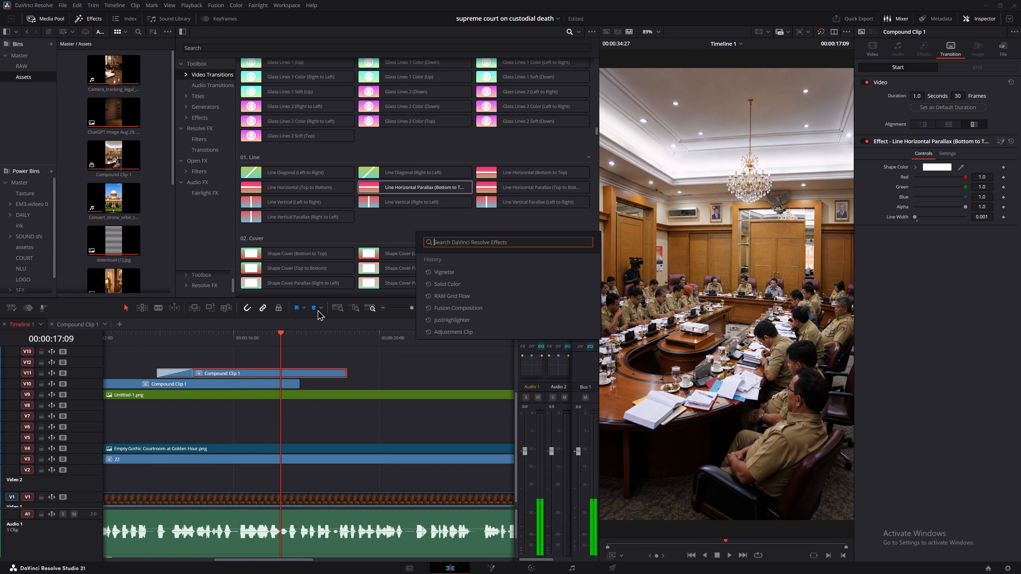
{"action": "key", "text": "Down"}
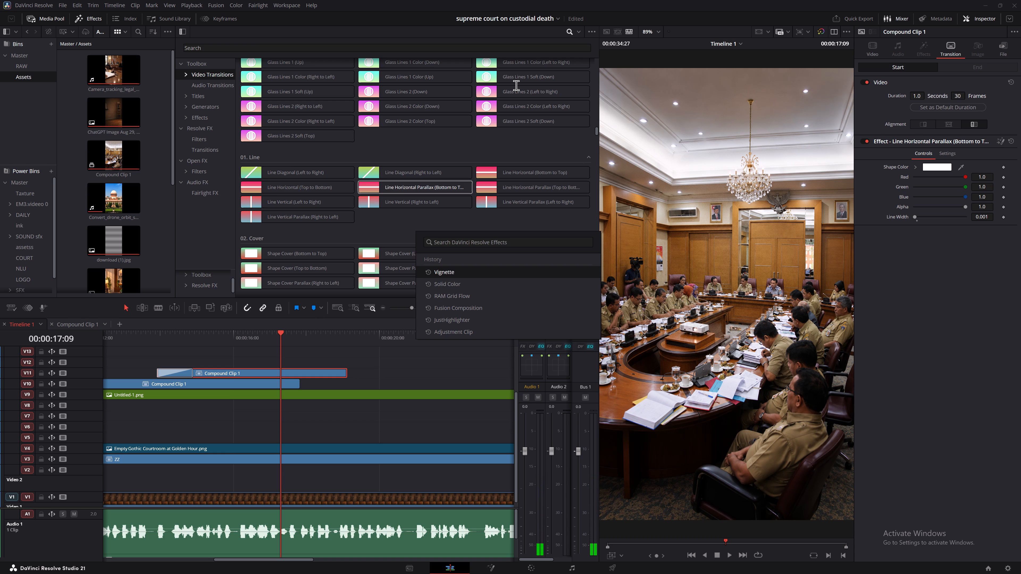
{"action": "key", "text": "Return"}
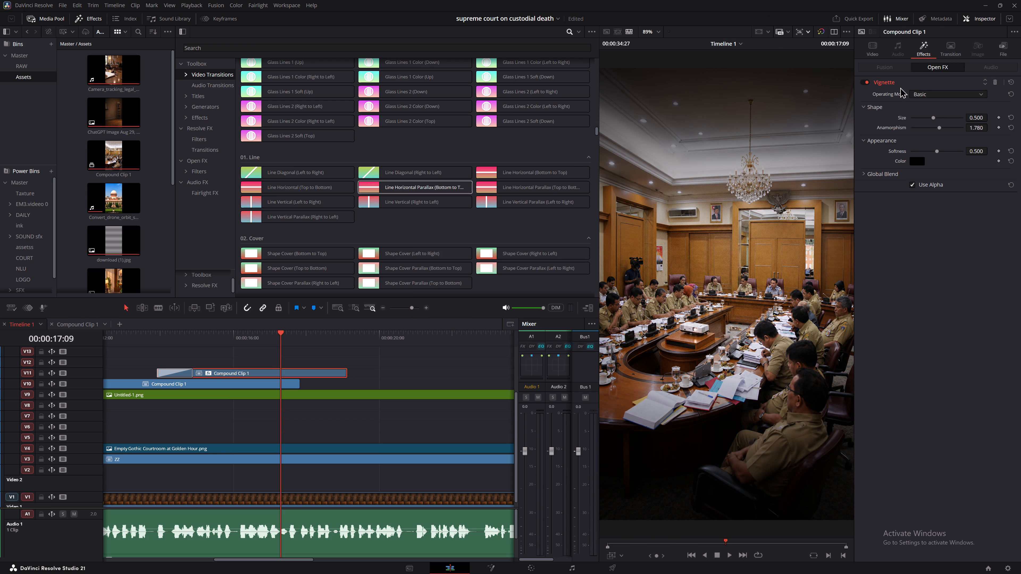
Adjust the Vignette shape to an anamorphism of about 2.02 and a size of about 0.42, and preview the clip.
{"action": "left_click_drag", "start_coordinate": [980, 129], "coordinate": [881, 219]}
{"action": "left_click_drag", "start_coordinate": [881, 219], "coordinate": [236, 185]}
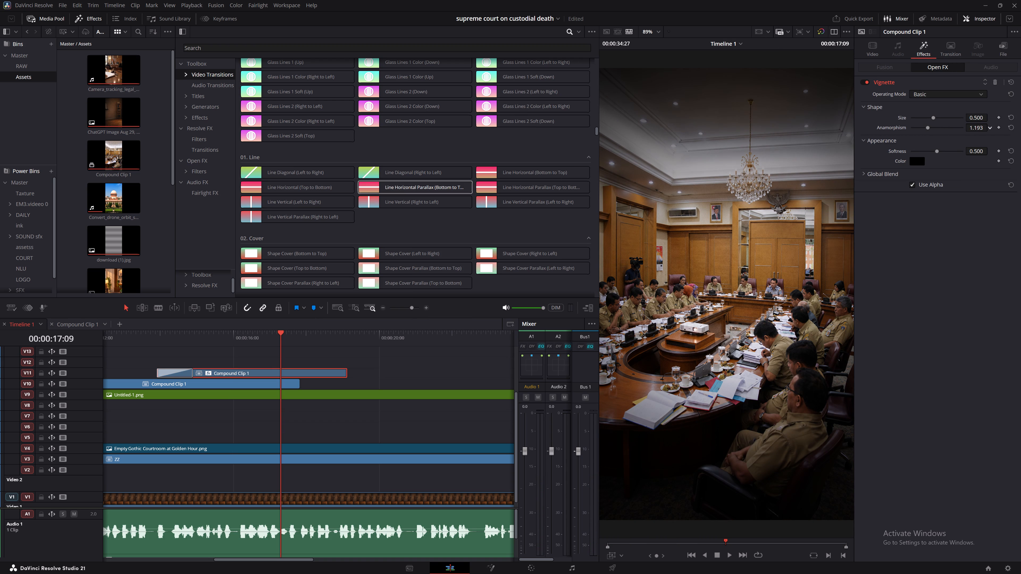
{"action": "left_click_drag", "start_coordinate": [236, 185], "coordinate": [391, 195]}
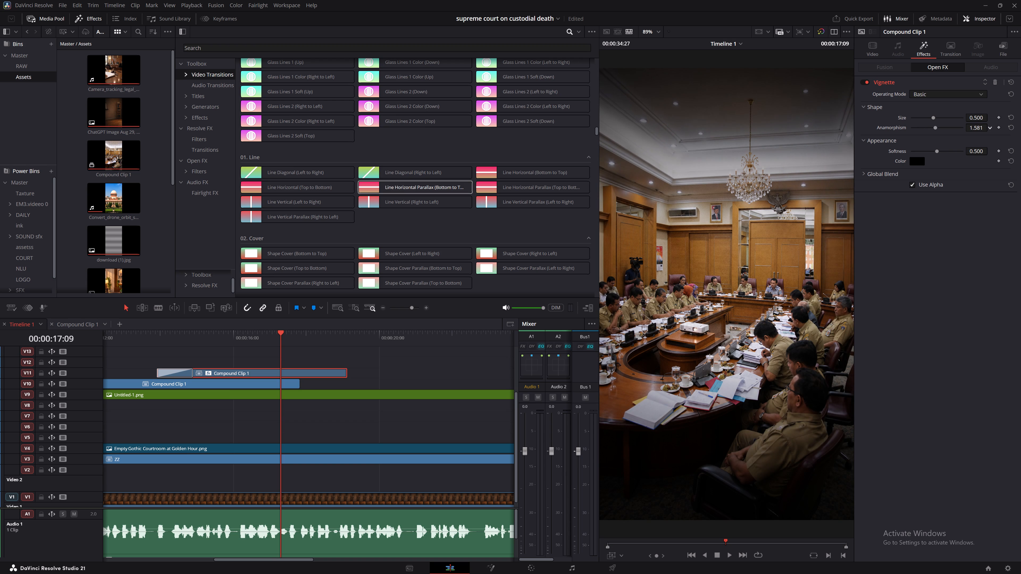
{"action": "left_click_drag", "start_coordinate": [391, 195], "coordinate": [565, 194]}
{"action": "left_click_drag", "start_coordinate": [973, 118], "coordinate": [450, 297]}
{"action": "left_click_drag", "start_coordinate": [450, 297], "coordinate": [226, 294]}
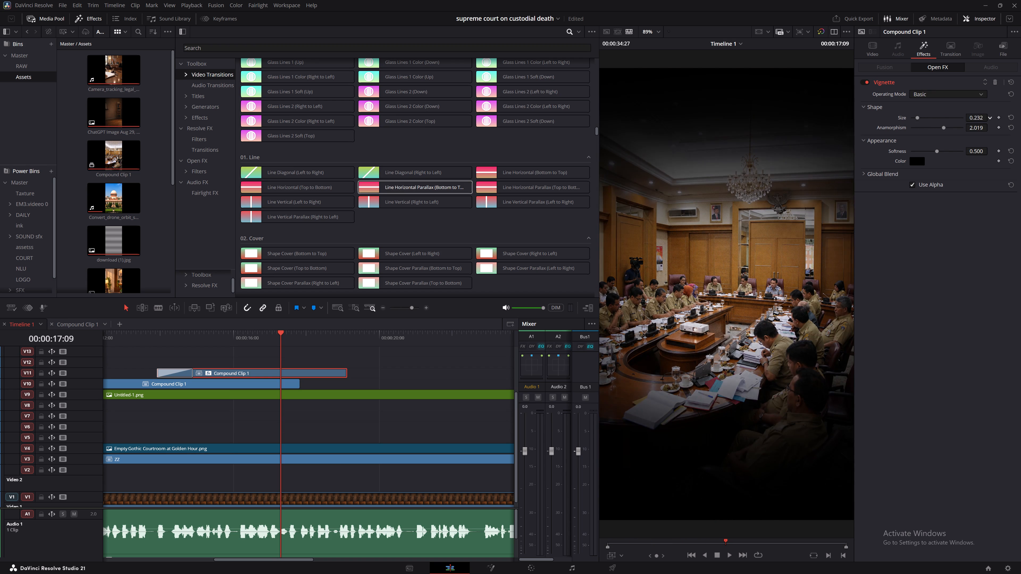
{"action": "left_click_drag", "start_coordinate": [226, 294], "coordinate": [129, 292]}
{"action": "left_click_drag", "start_coordinate": [965, 116], "coordinate": [971, 116]}
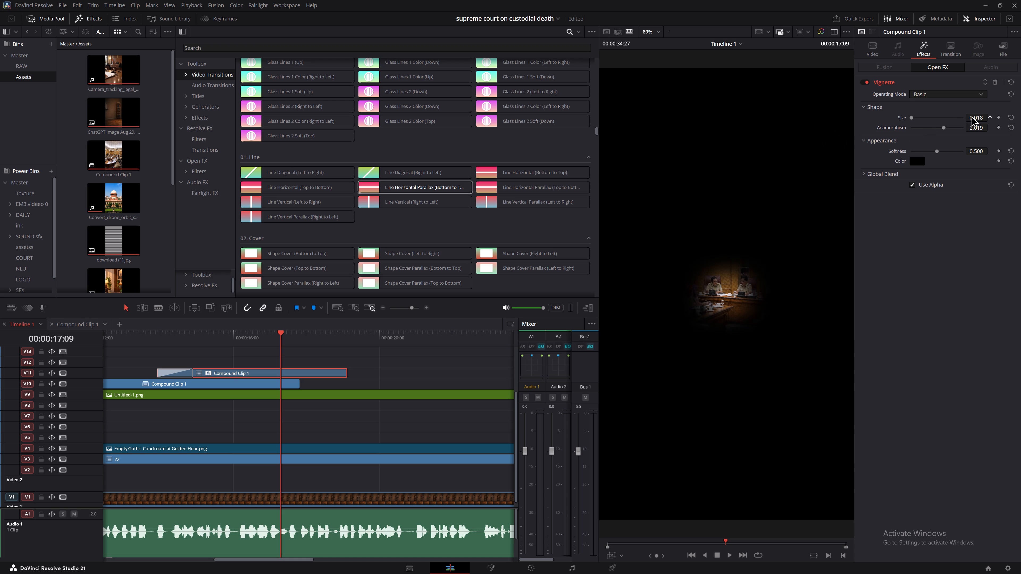
{"action": "left_click_drag", "start_coordinate": [971, 116], "coordinate": [976, 116]}
{"action": "left_click_drag", "start_coordinate": [966, 116], "coordinate": [608, 282]}
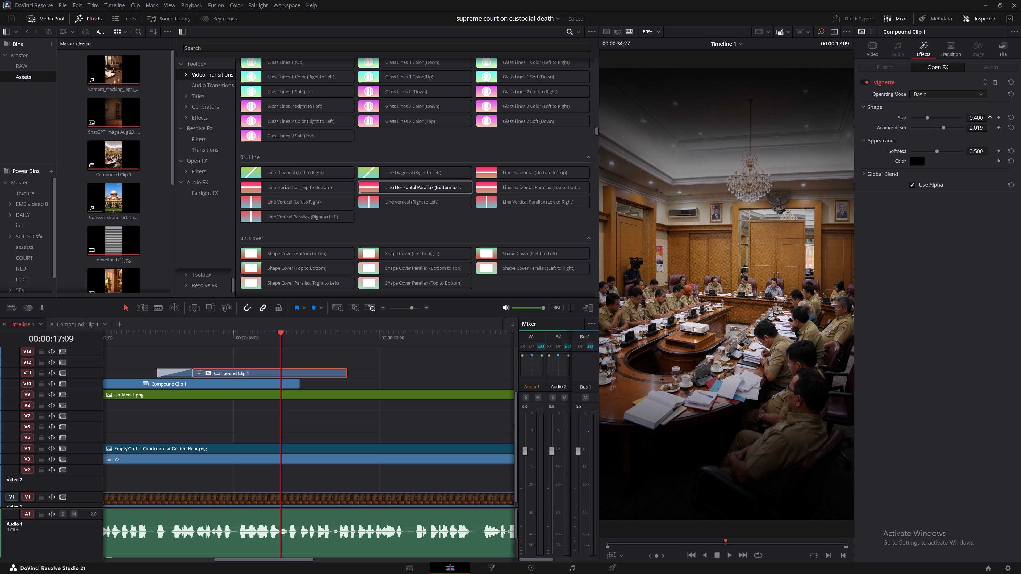
{"action": "left_click_drag", "start_coordinate": [608, 282], "coordinate": [617, 282]}
{"action": "left_click", "coordinate": [123, 344]}
{"action": "key", "text": "space"}
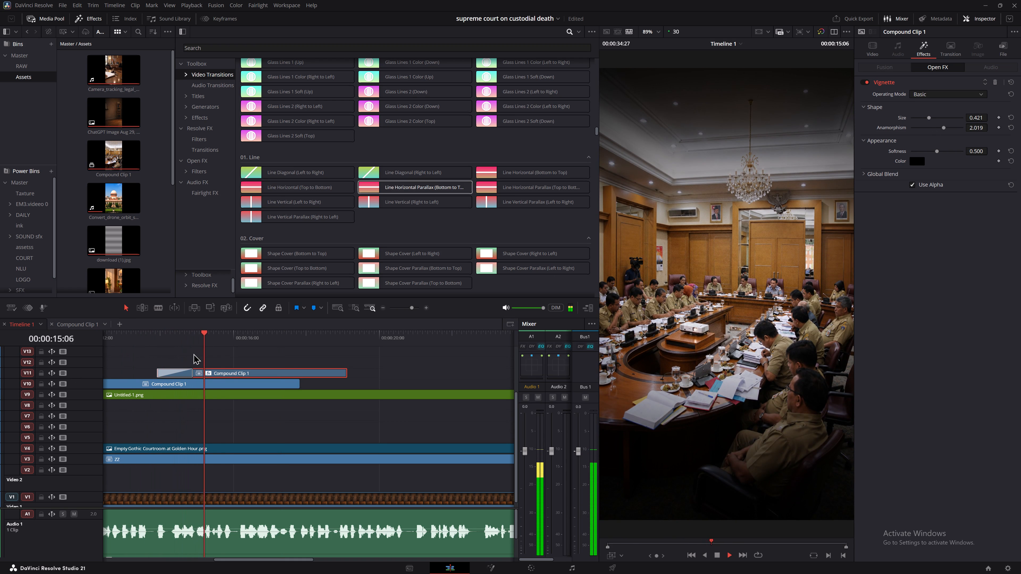
{"action": "key", "text": "space"}
Enable Dynamic Zoom on the V11 compound clip with Ease In and Out easing, and preview it.
{"action": "left_click", "coordinate": [876, 43]}
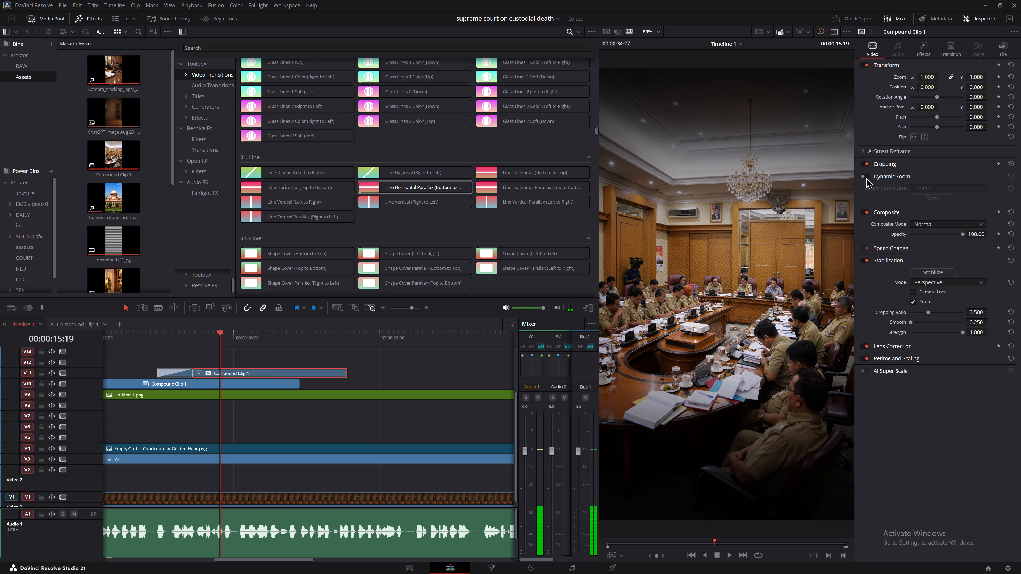
{"action": "left_click", "coordinate": [868, 174]}
{"action": "left_click", "coordinate": [924, 189]}
{"action": "left_click", "coordinate": [930, 222]}
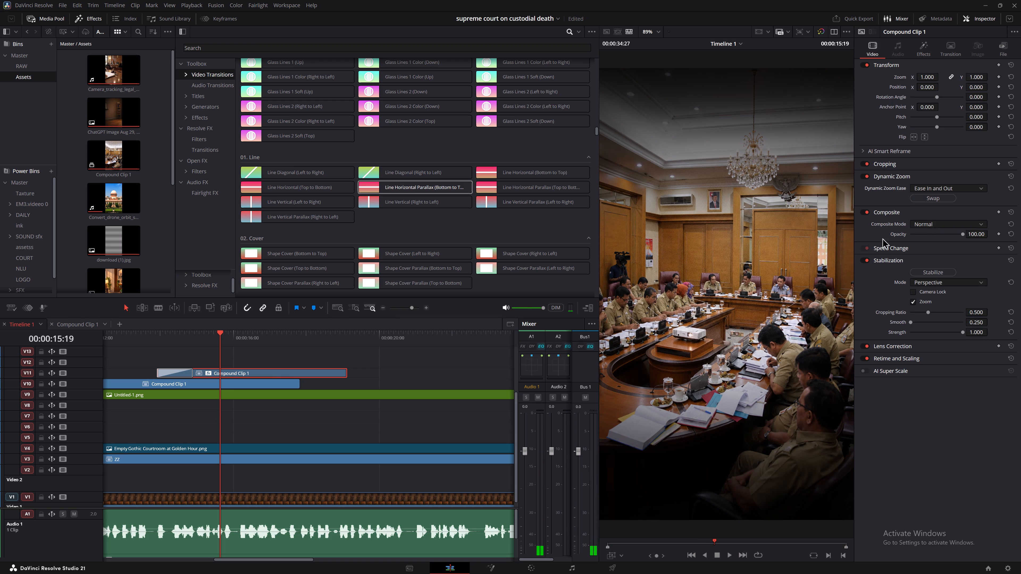
{"action": "left_click", "coordinate": [186, 332]}
{"action": "key", "text": "space"}
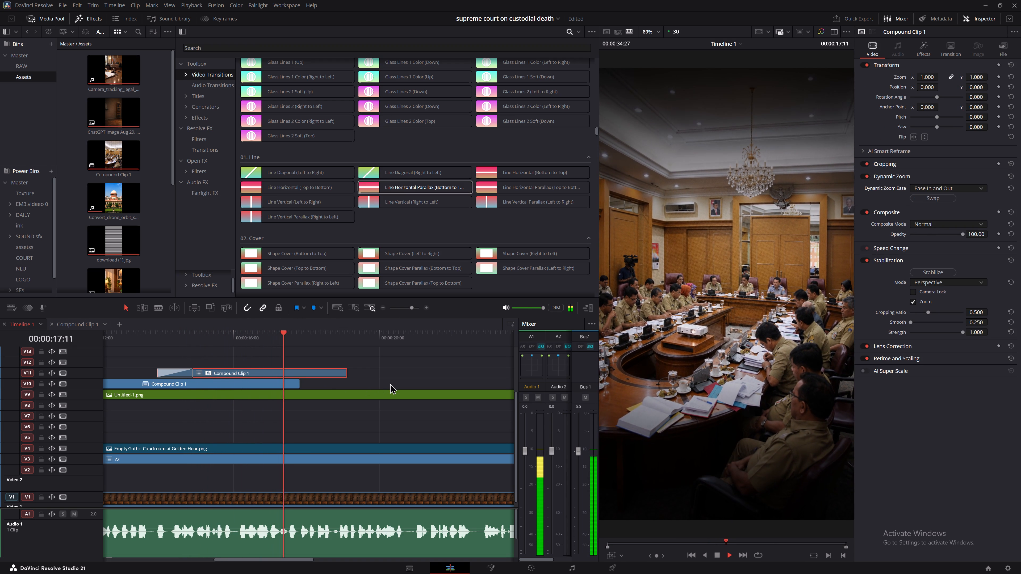
{"action": "key", "text": "space"}
Trim the end of the V11 compound clip to match the end of the V10 clip beneath it.
{"action": "left_click_drag", "start_coordinate": [347, 374], "coordinate": [304, 375]}
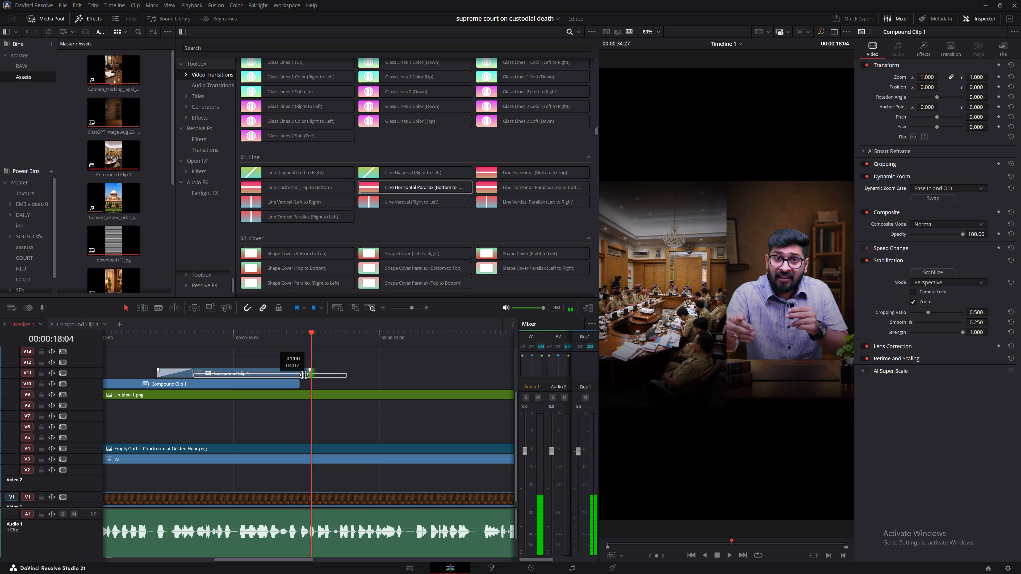
{"action": "left_click_drag", "start_coordinate": [304, 375], "coordinate": [301, 375]}
{"action": "left_click_drag", "start_coordinate": [286, 344], "coordinate": [189, 344]}
{"action": "key", "text": "space"}
{"action": "key", "text": "space"}
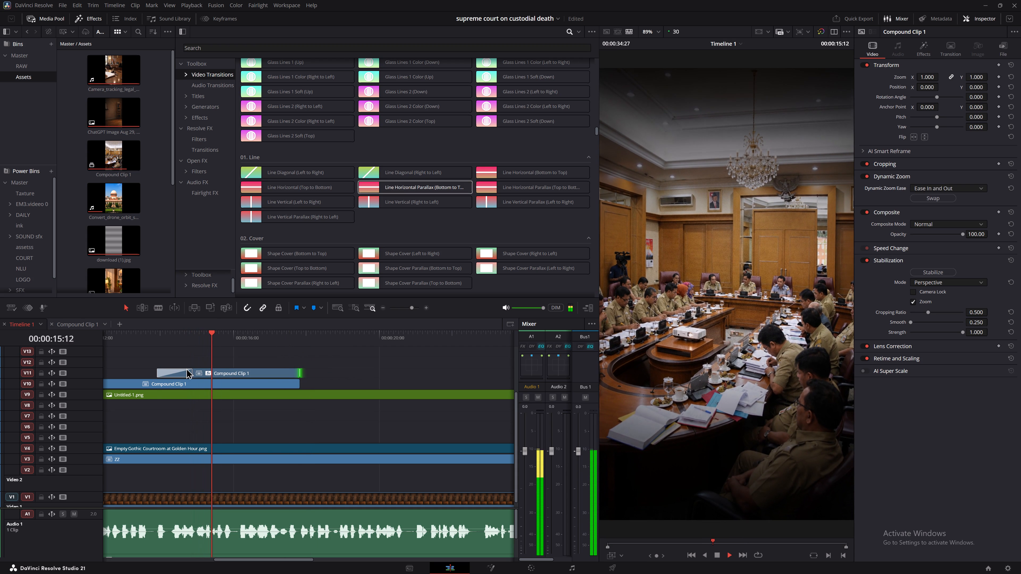
Review the V11 compound clip's zoom, swap its Dynamic Zoom direction, and replay it from before the transition.
{"action": "left_click", "coordinate": [160, 342]}
{"action": "key", "text": "space"}
{"action": "key", "text": "space"}
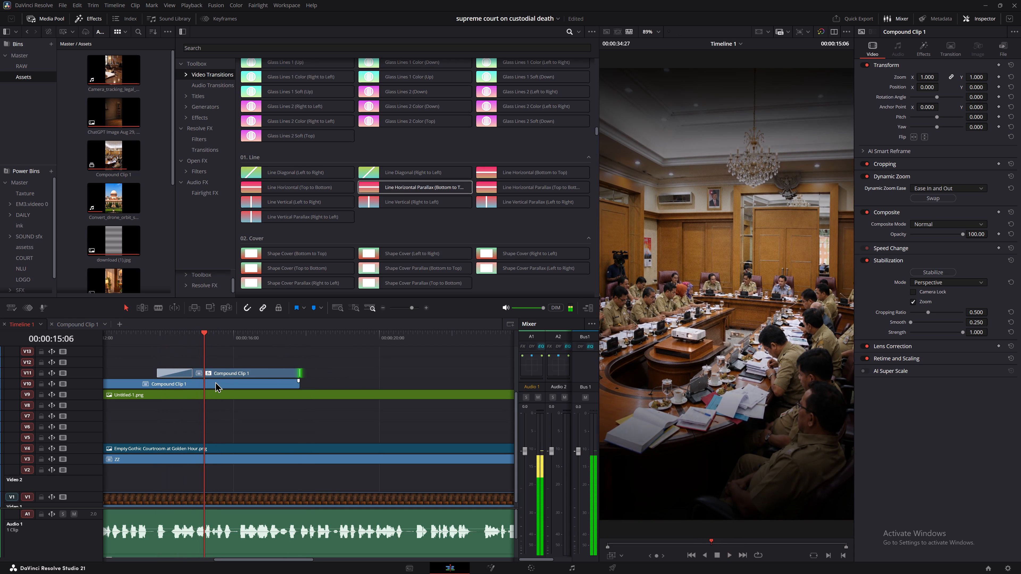
{"action": "left_click", "coordinate": [219, 379]}
{"action": "left_click", "coordinate": [261, 373]}
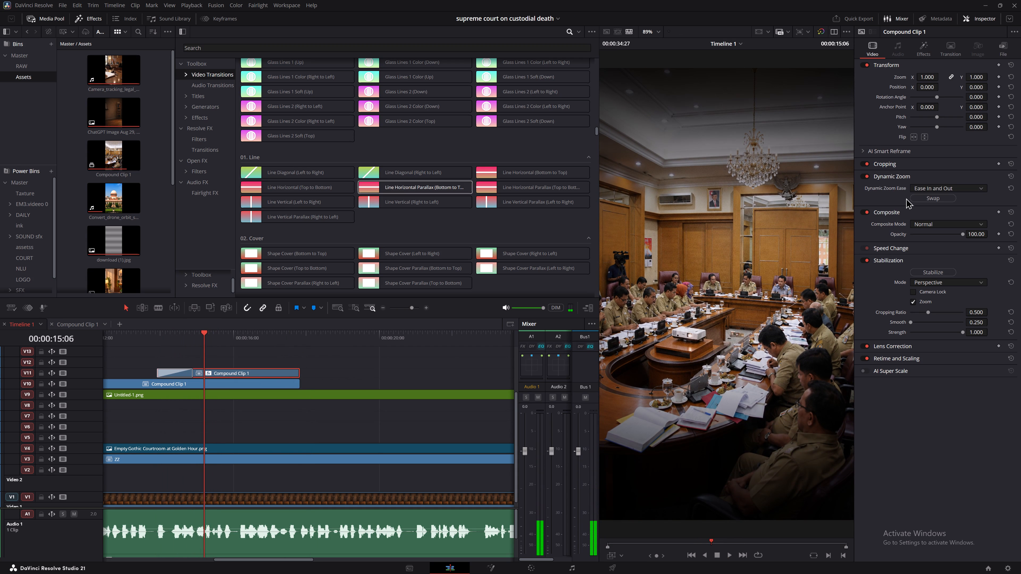
{"action": "left_click", "coordinate": [936, 198]}
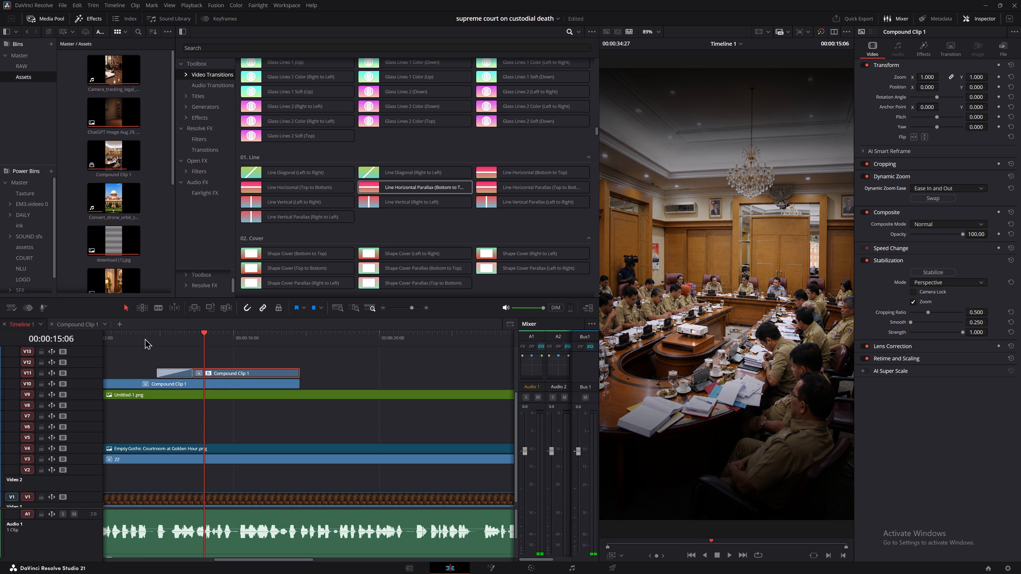
{"action": "left_click", "coordinate": [144, 338]}
{"action": "key", "text": "space"}
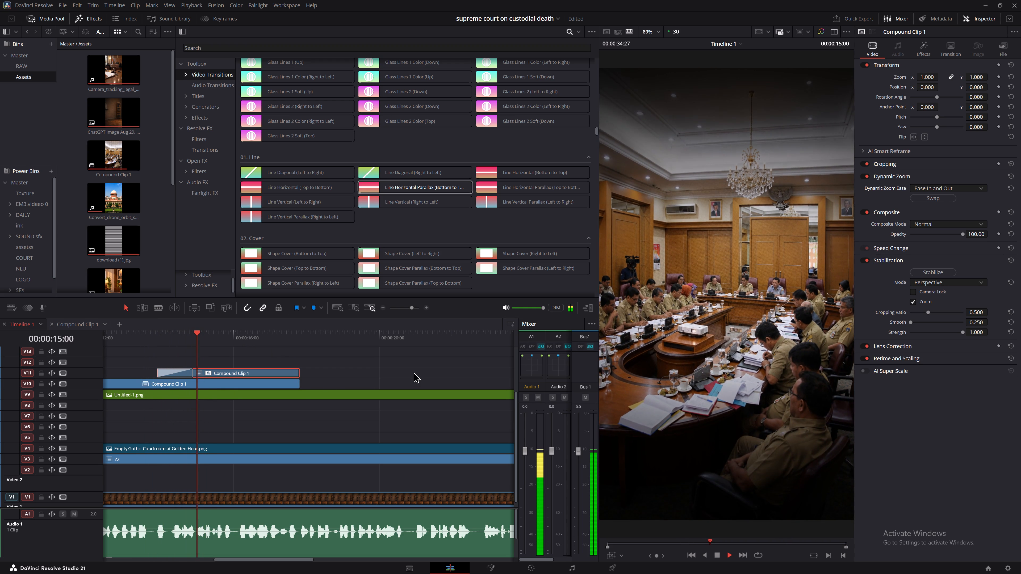
Save the project and play the timeline on past the compound clips to about 00:00:25.
{"action": "key", "text": "ctrl+s"}
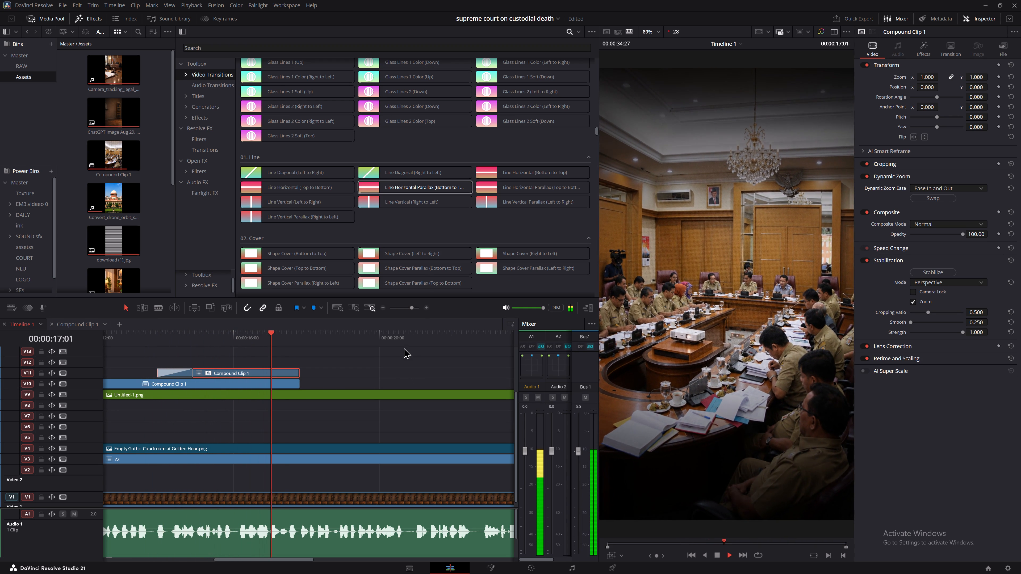
{"action": "left_click", "coordinate": [406, 353]}
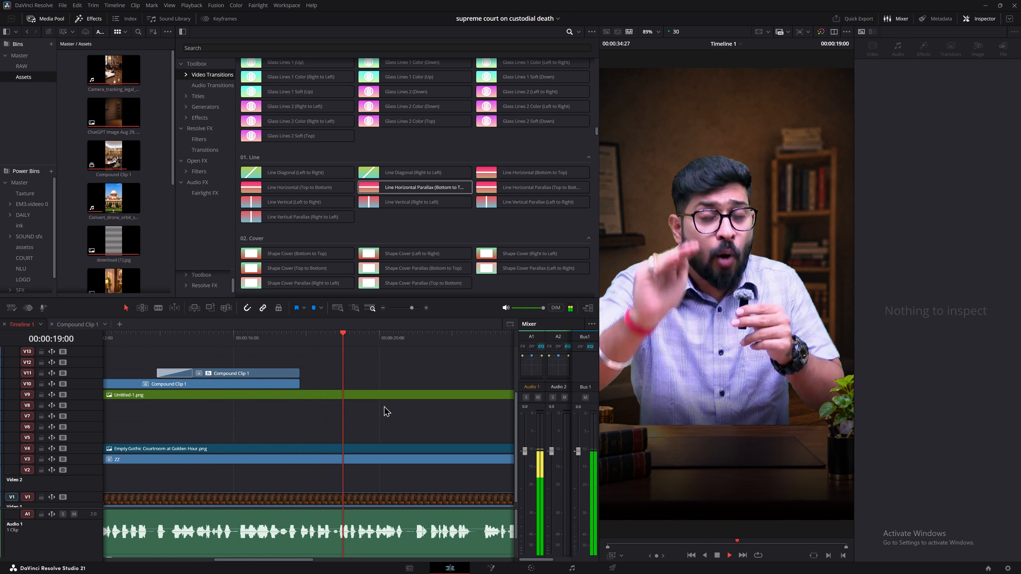
{"action": "middle_click_drag", "start_coordinate": [402, 369], "coordinate": [343, 363]}
{"action": "middle_click_drag", "start_coordinate": [412, 364], "coordinate": [330, 360]}
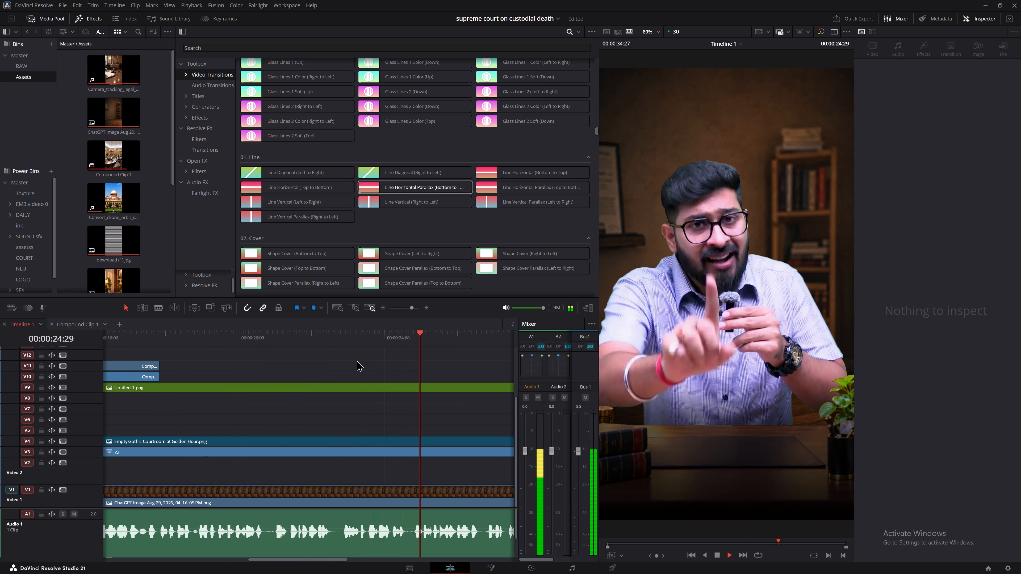
{"action": "key", "text": "space"}
{"action": "key", "text": "ctrl+s"}
Browse the power bins and place the "Preset 1" Text+ title from the DAILY bin on track V10 near 00:00:22.
{"action": "scroll", "coordinate": [378, 359], "scroll_direction": "up", "scroll_amount": 2, "text": "ctrl"}
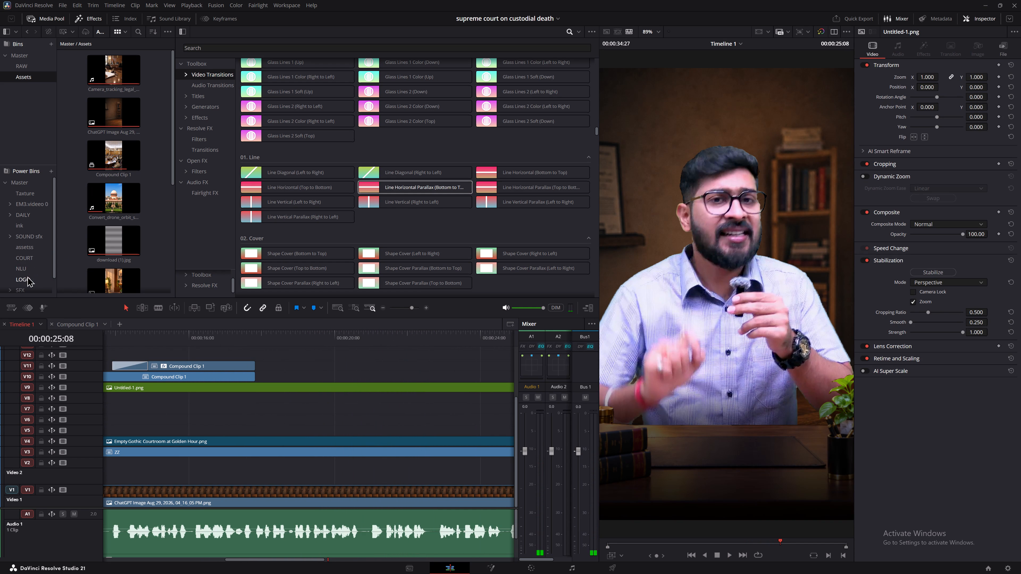
{"action": "scroll", "coordinate": [21, 279], "scroll_direction": "up", "scroll_amount": 5}
{"action": "left_click", "coordinate": [21, 181]}
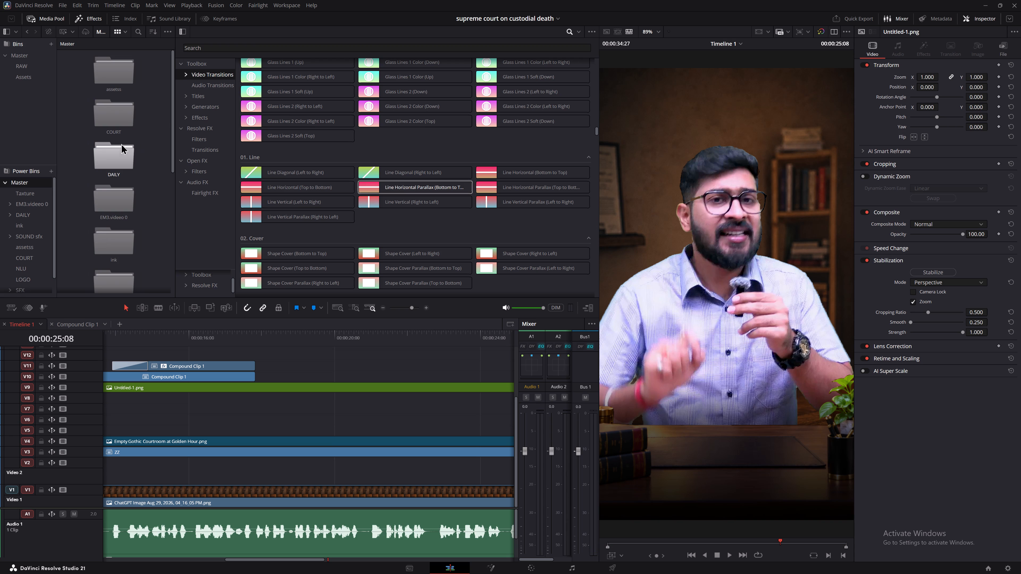
{"action": "scroll", "coordinate": [107, 157], "scroll_direction": "down", "scroll_amount": 1}
{"action": "scroll", "coordinate": [16, 247], "scroll_direction": "down", "scroll_amount": 4}
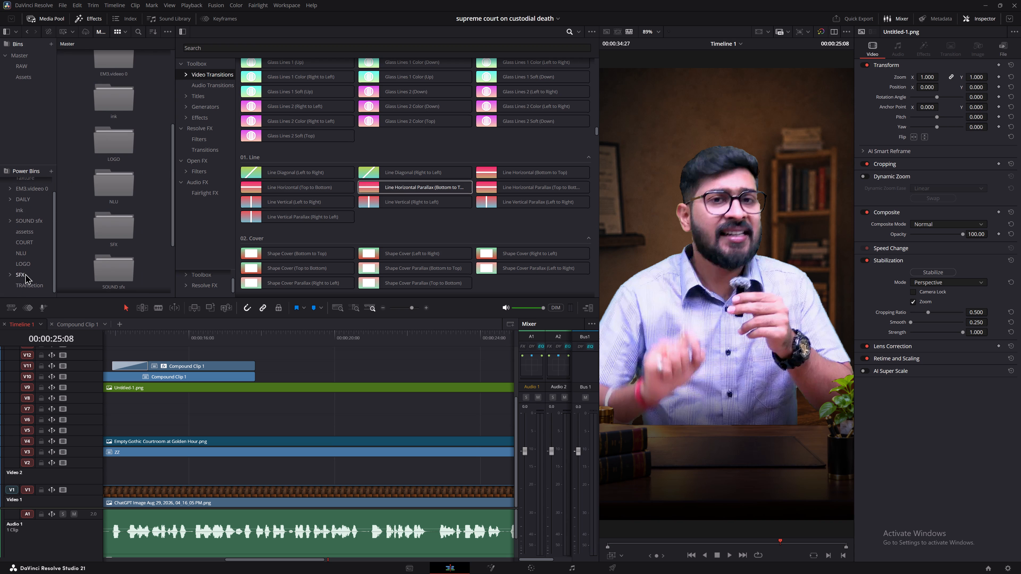
{"action": "left_click", "coordinate": [25, 262]}
{"action": "left_click", "coordinate": [30, 244]}
{"action": "left_click", "coordinate": [31, 233]}
{"action": "left_click", "coordinate": [31, 223]}
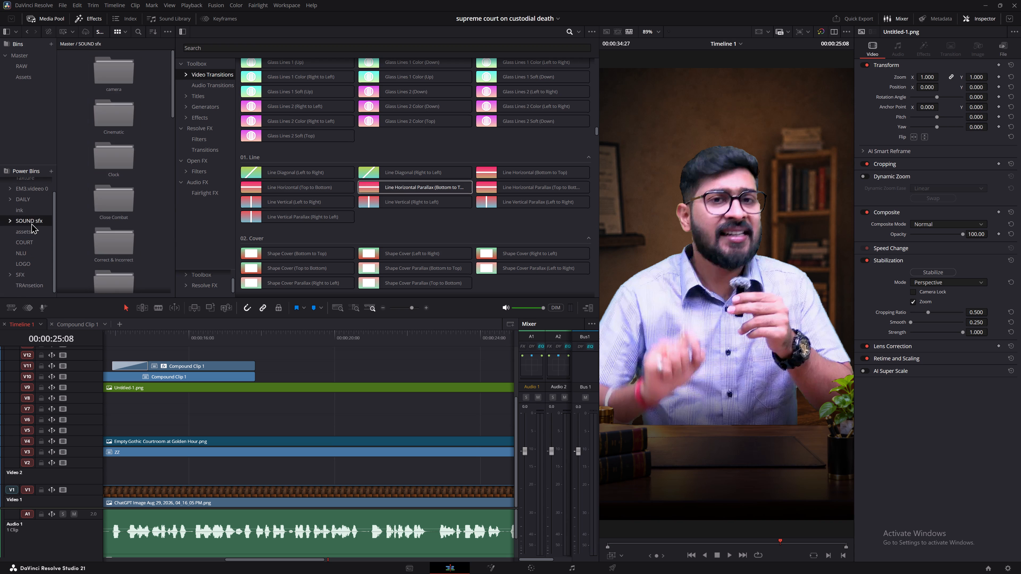
{"action": "left_click", "coordinate": [28, 208]}
{"action": "left_click", "coordinate": [28, 196]}
{"action": "scroll", "coordinate": [123, 273], "scroll_direction": "up", "scroll_amount": 1}
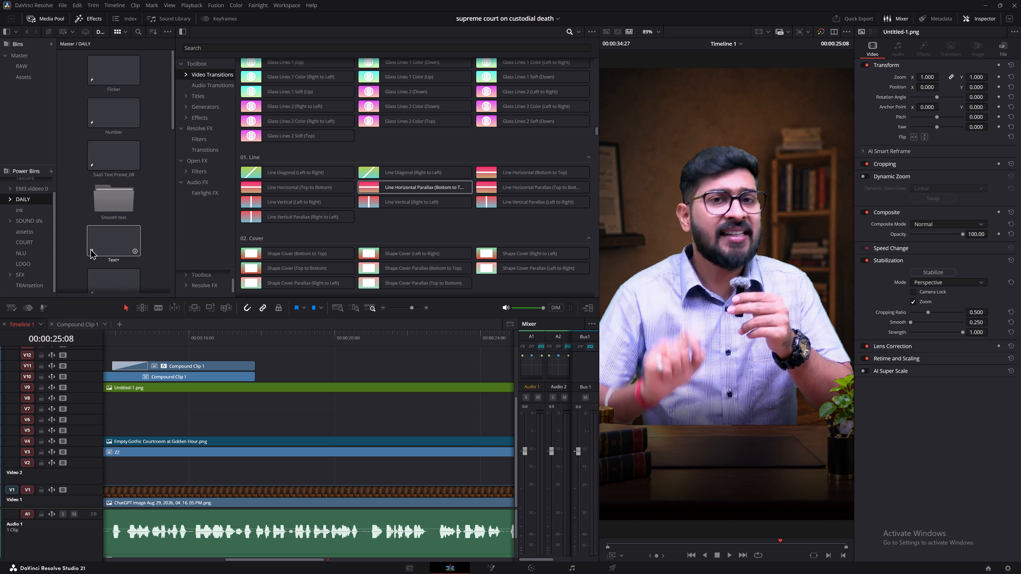
{"action": "scroll", "coordinate": [116, 202], "scroll_direction": "down", "scroll_amount": 5}
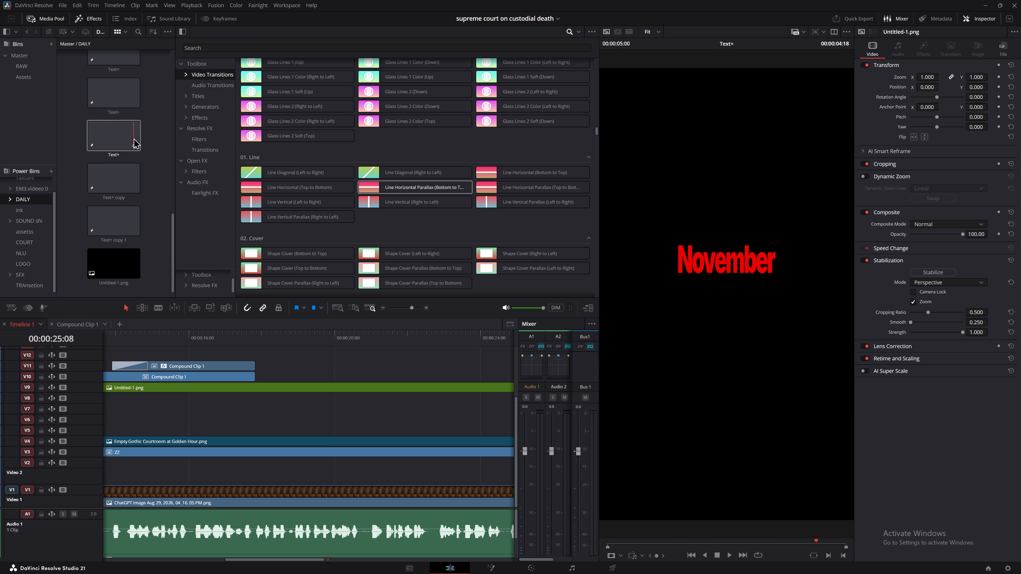
{"action": "scroll", "coordinate": [120, 94], "scroll_direction": "up", "scroll_amount": 1}
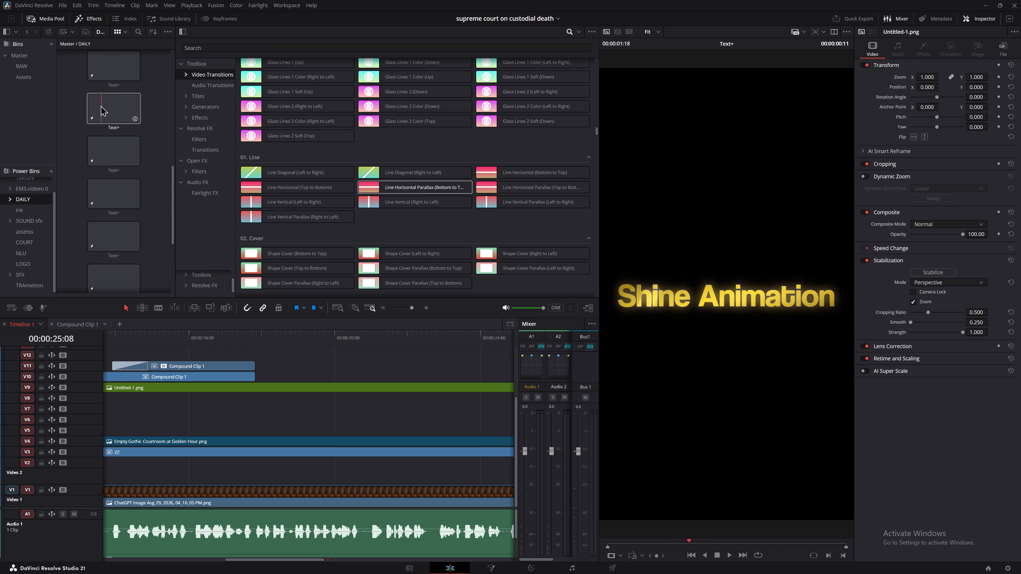
{"action": "left_click_drag", "start_coordinate": [110, 147], "coordinate": [394, 373], "text": "alt"}
{"action": "left_click", "coordinate": [413, 339]}
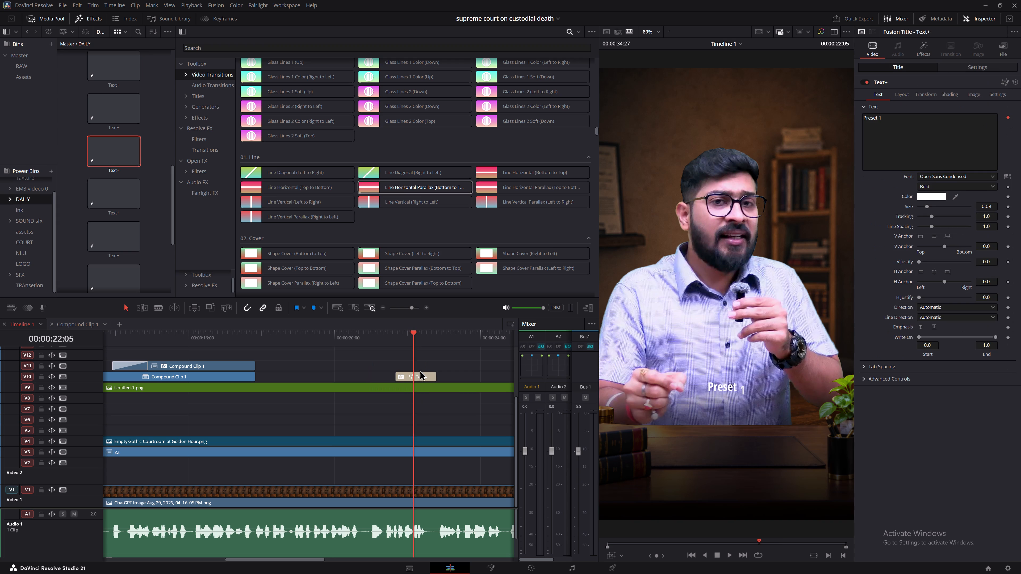
Duplicate the "Preset 1" Text+ title from V10 onto V11 and delete the V10 original.
{"action": "left_click_drag", "start_coordinate": [420, 371], "coordinate": [420, 364], "text": "alt"}
{"action": "left_click", "coordinate": [421, 370]}
{"action": "left_click", "coordinate": [421, 379]}
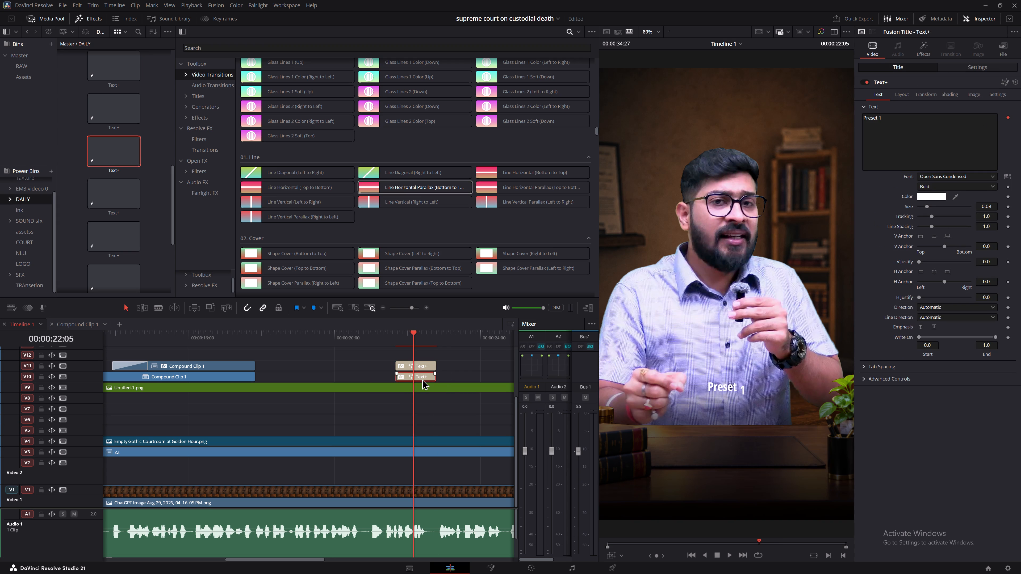
{"action": "key", "text": "BackSpace"}
Play the speech before the V11 title, move the title to start near 00:00:21, and extend its end to about 00:00:23.
{"action": "left_click", "coordinate": [356, 342]}
{"action": "key", "text": "space"}
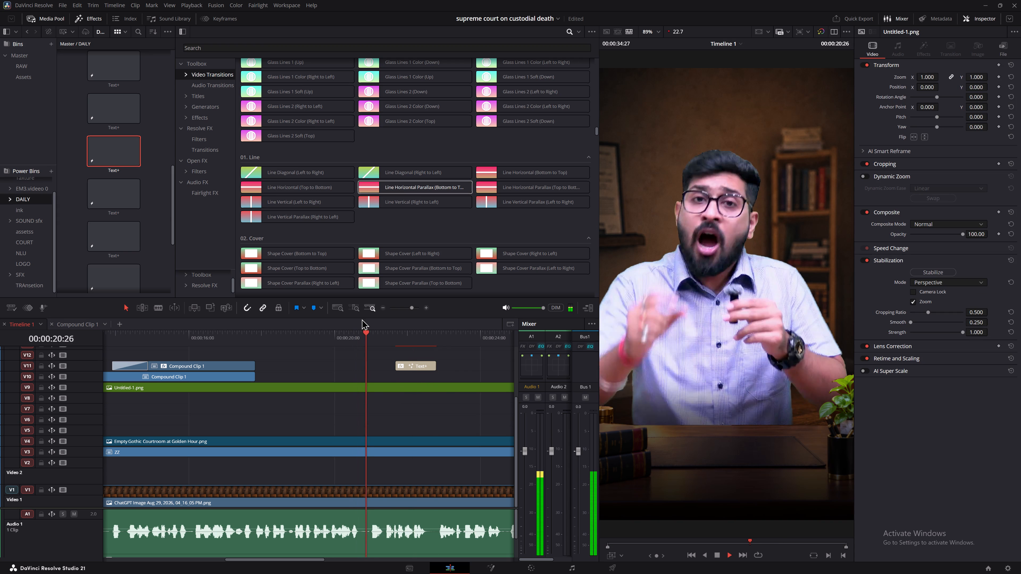
{"action": "key", "text": "space"}
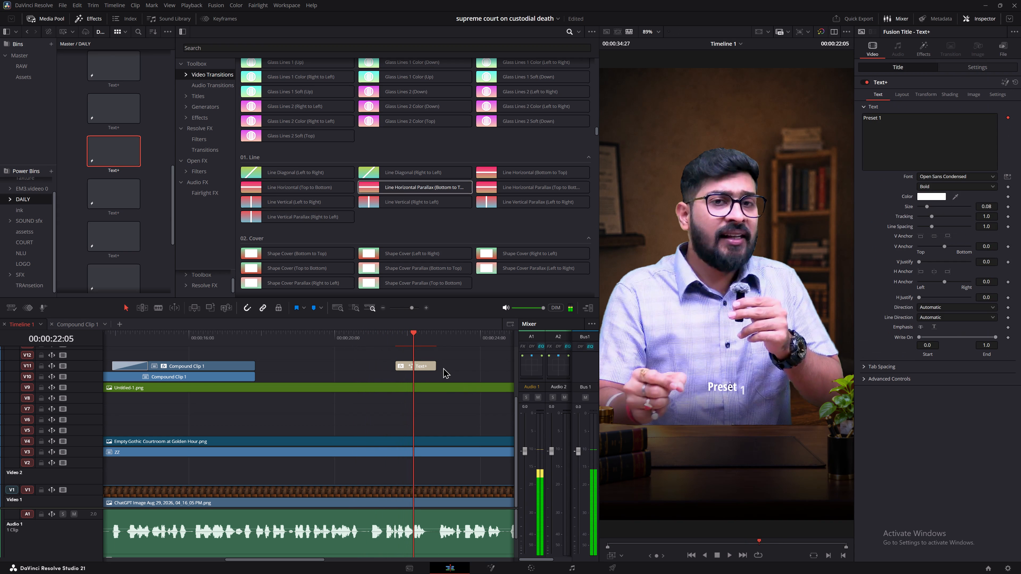
{"action": "left_click_drag", "start_coordinate": [411, 368], "coordinate": [393, 368]}
{"action": "left_click_drag", "start_coordinate": [417, 368], "coordinate": [418, 368]}
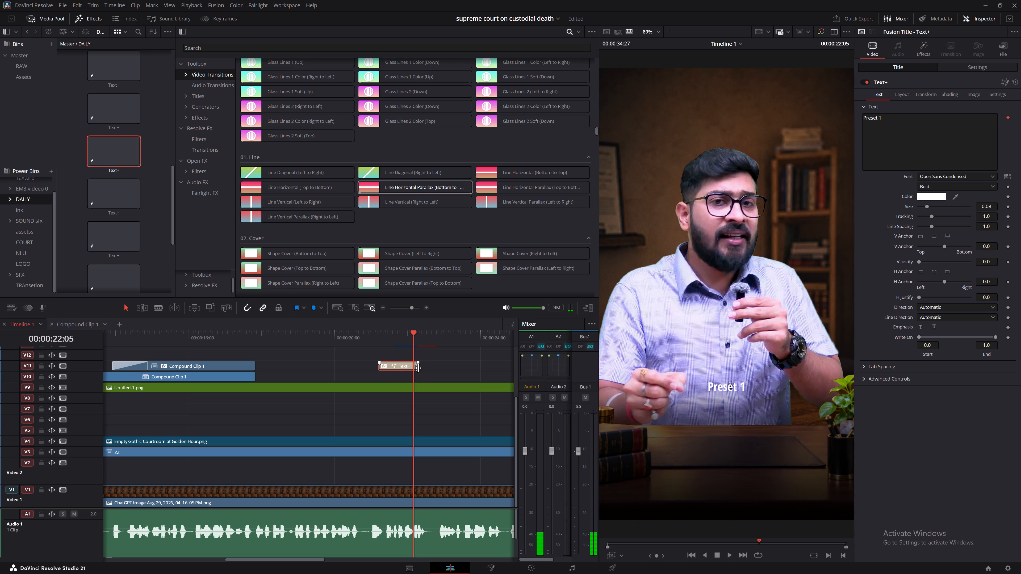
{"action": "left_click_drag", "start_coordinate": [418, 368], "coordinate": [460, 373]}
Play into the V11 Text+ title to about 00:00:22 and clear its "Preset 1" placeholder text.
{"action": "left_click", "coordinate": [351, 343]}
{"action": "key", "text": "space"}
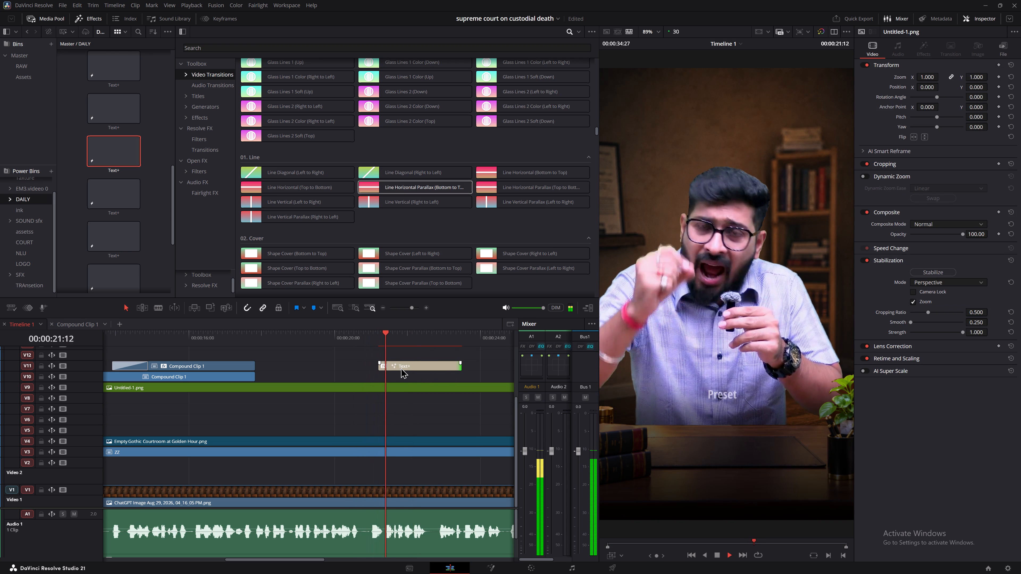
{"action": "key", "text": "space"}
{"action": "left_click", "coordinate": [401, 368]}
{"action": "triple_click", "coordinate": [947, 118]}
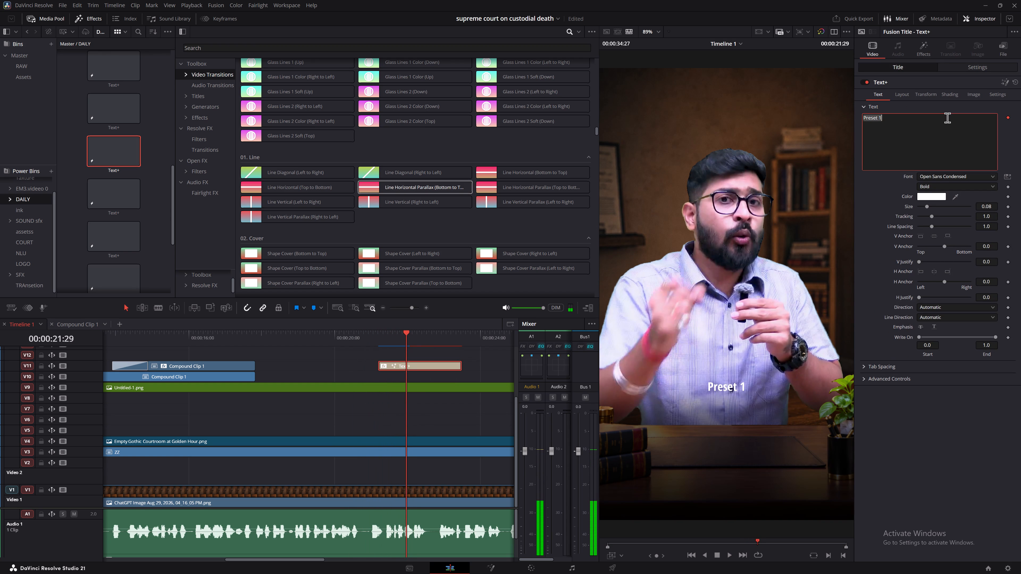
{"action": "key", "text": "BackSpace"}
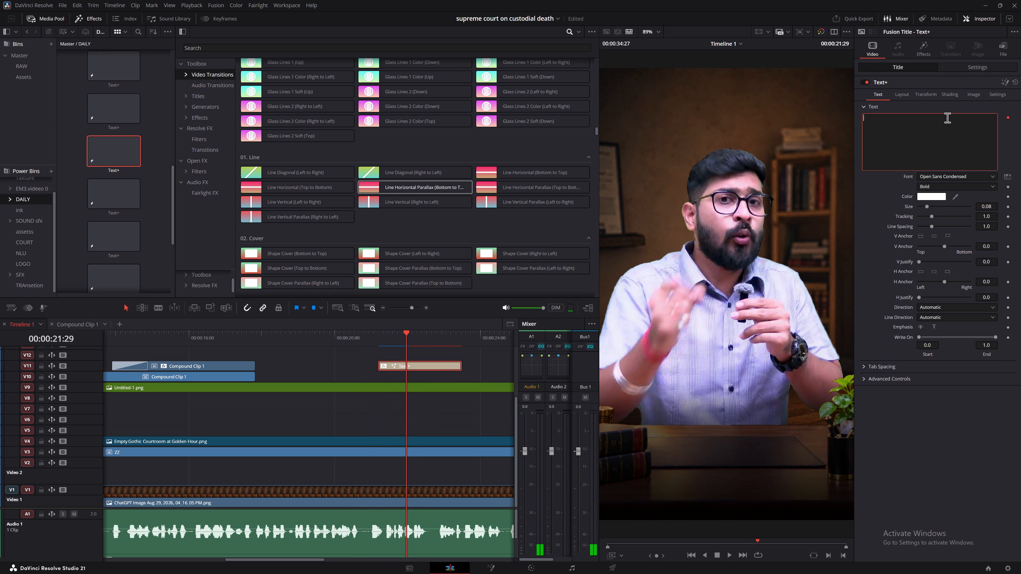
{"action": "key", "text": "super+Tab"}
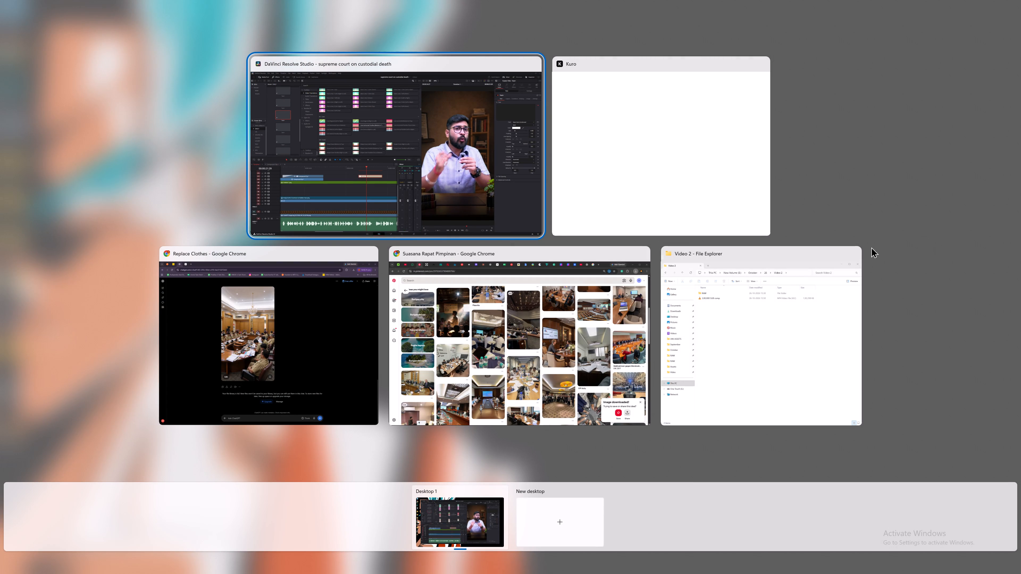
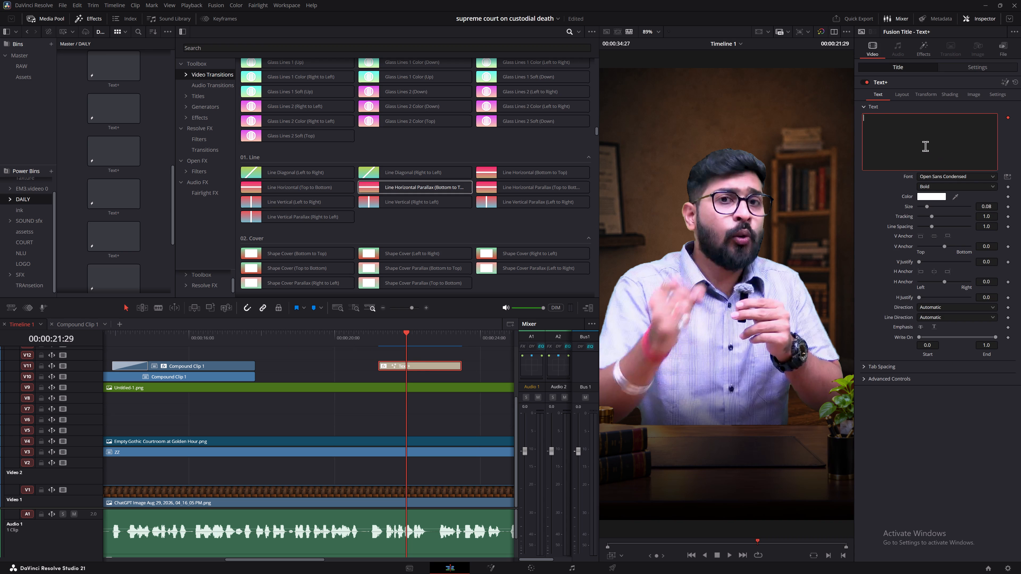
{"action": "key", "text": "ctrl+v"}
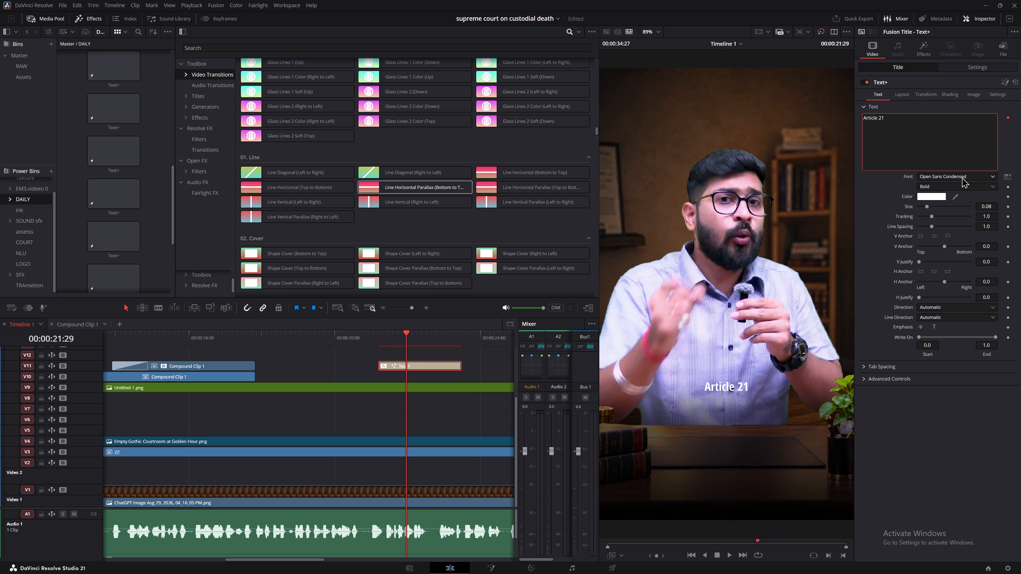
Set the "Article 21" title's font to Impact and enlarge its size to about 0.166.
{"action": "left_click", "coordinate": [961, 177]}
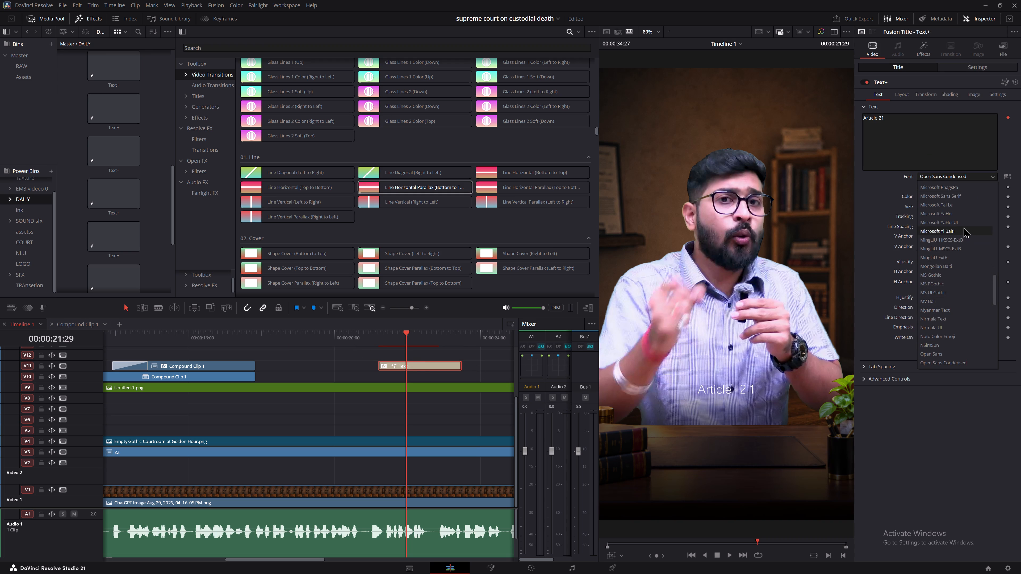
{"action": "scroll", "coordinate": [963, 227], "scroll_direction": "down", "scroll_amount": 5}
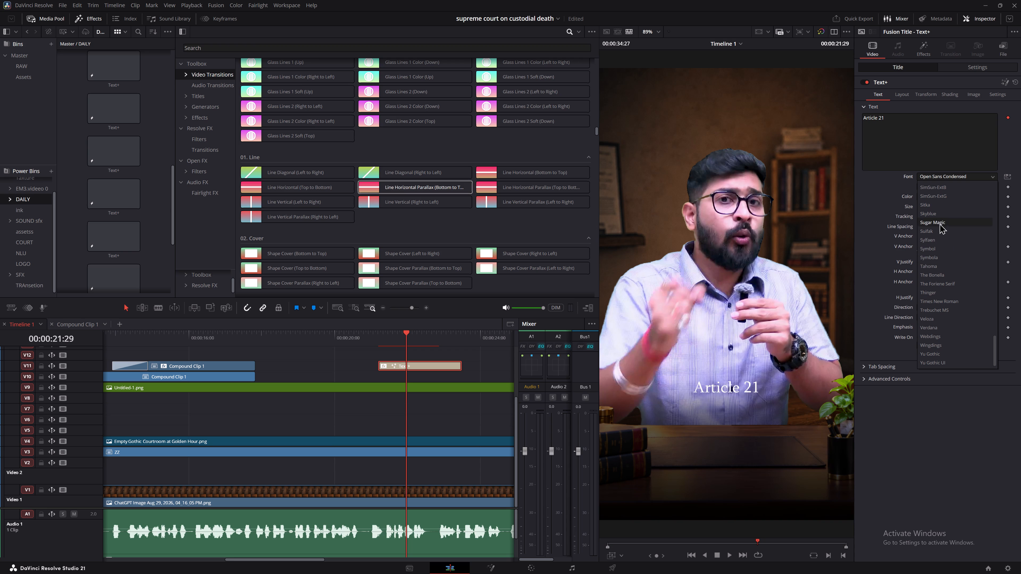
{"action": "scroll", "coordinate": [925, 227], "scroll_direction": "up", "scroll_amount": 3}
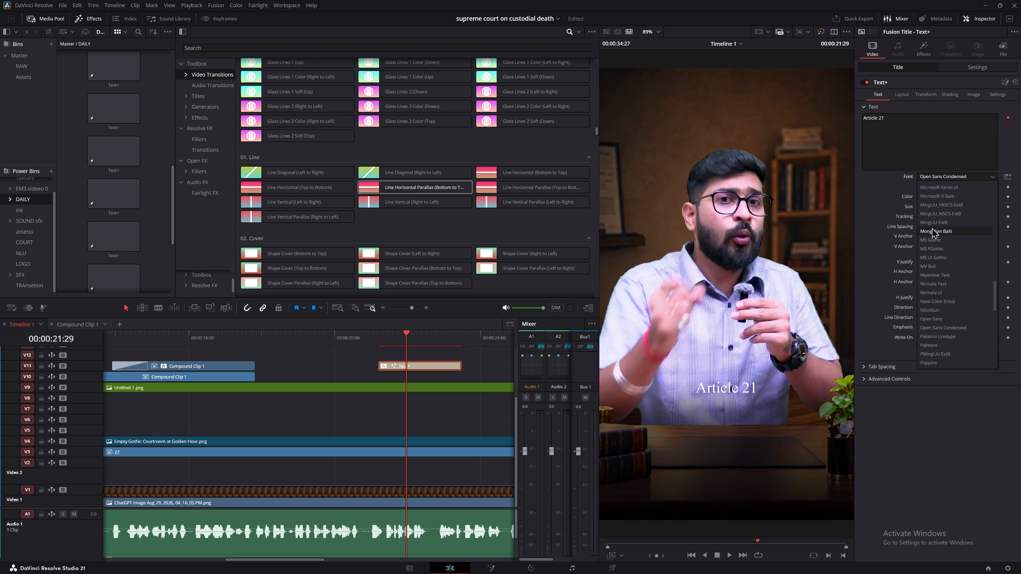
{"action": "scroll", "coordinate": [932, 227], "scroll_direction": "up", "scroll_amount": 3}
{"action": "scroll", "coordinate": [924, 213], "scroll_direction": "down", "scroll_amount": 2}
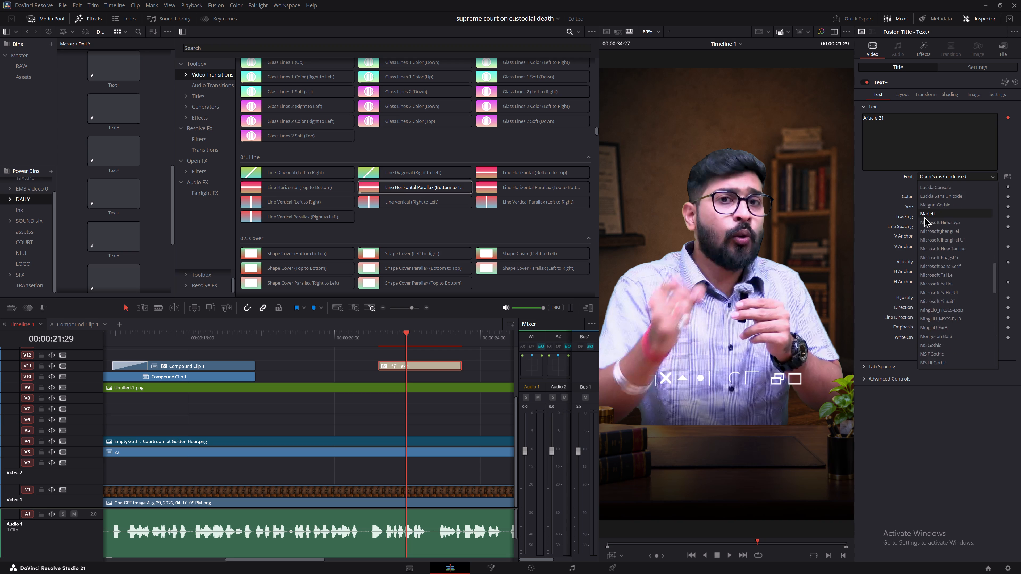
{"action": "scroll", "coordinate": [924, 217], "scroll_direction": "up", "scroll_amount": 2}
{"action": "scroll", "coordinate": [928, 338], "scroll_direction": "up", "scroll_amount": 5}
{"action": "scroll", "coordinate": [945, 288], "scroll_direction": "up", "scroll_amount": 5}
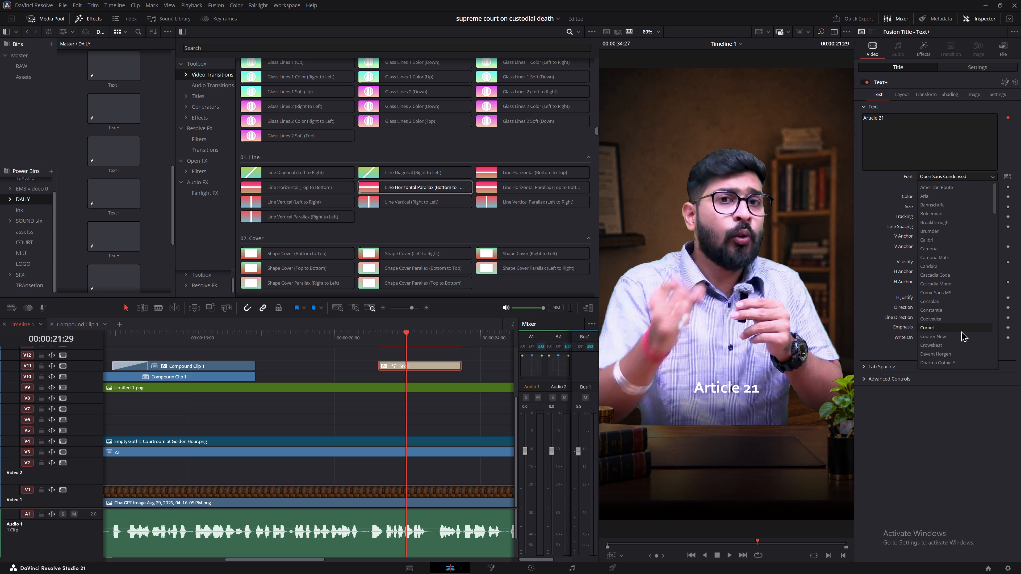
{"action": "double_click", "coordinate": [954, 177]}
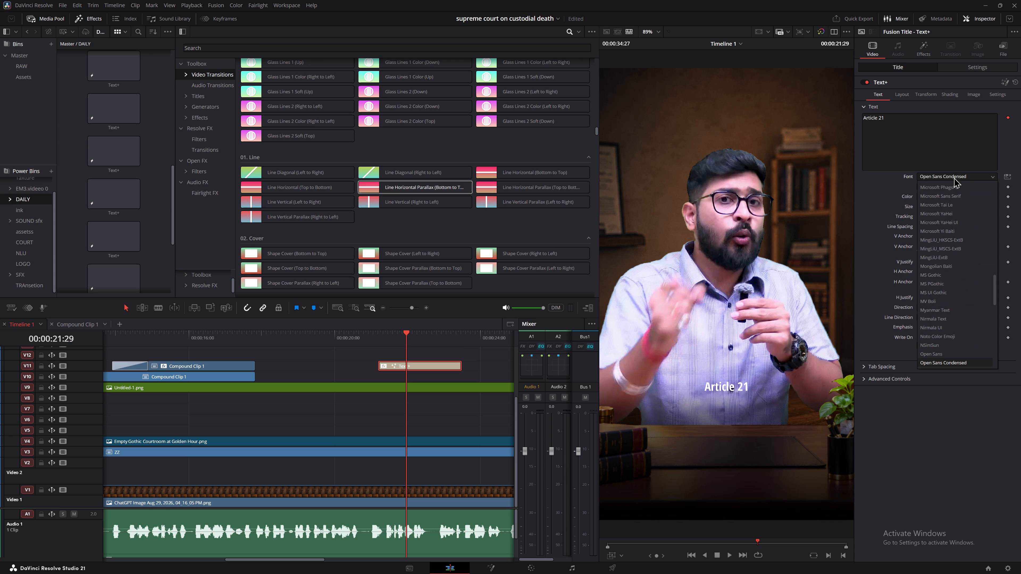
{"action": "key", "text": "i"}
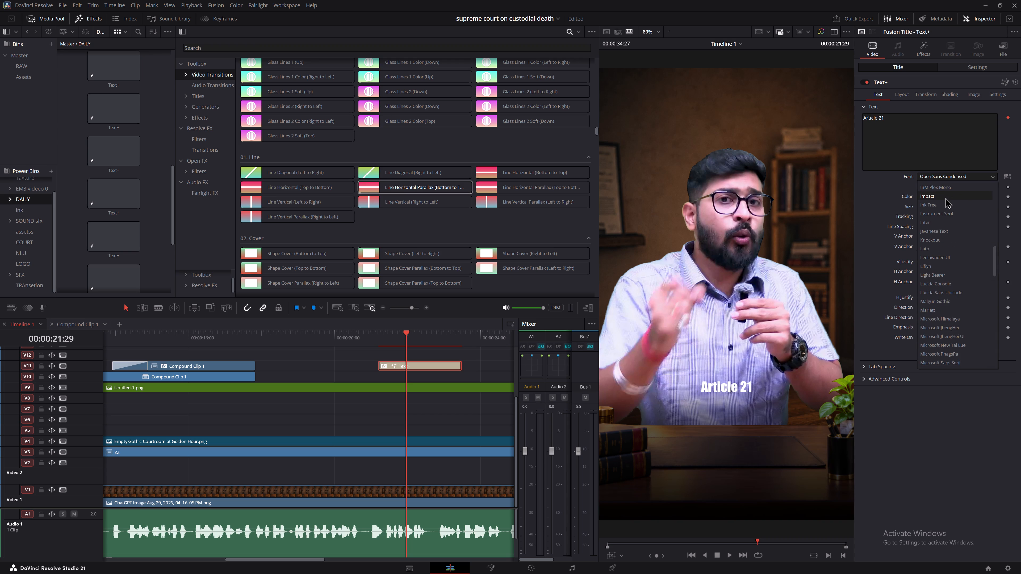
{"action": "left_click", "coordinate": [945, 197]}
{"action": "left_click_drag", "start_coordinate": [987, 206], "coordinate": [831, 156]}
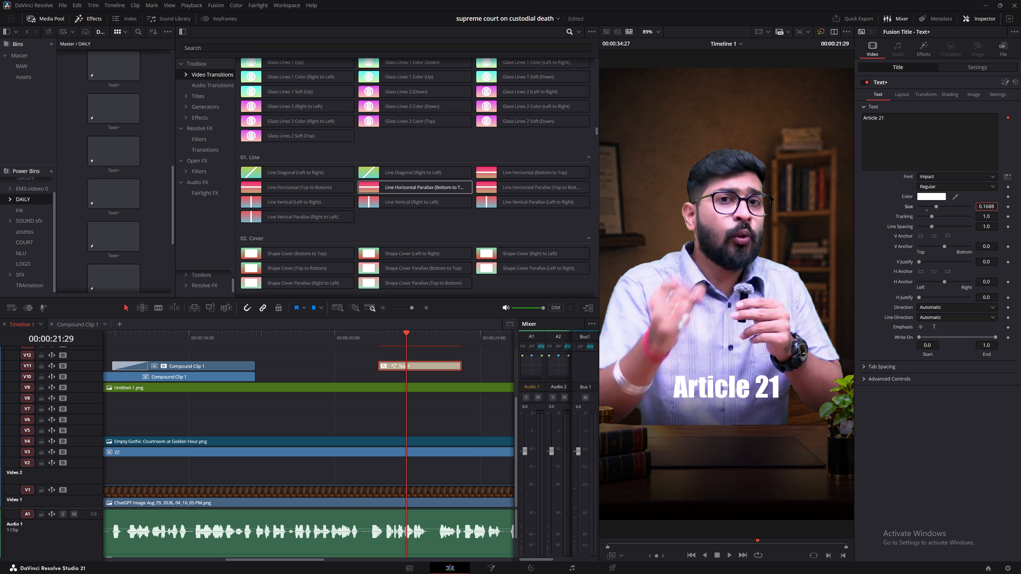
{"action": "left_click_drag", "start_coordinate": [831, 156], "coordinate": [819, 155]}
Duplicate the "Article 21" title from V11 onto V12 and delete the V11 original.
{"action": "left_click_drag", "start_coordinate": [419, 368], "coordinate": [419, 357], "text": "alt"}
{"action": "left_click", "coordinate": [419, 367]}
{"action": "key", "text": "BackSpace"}
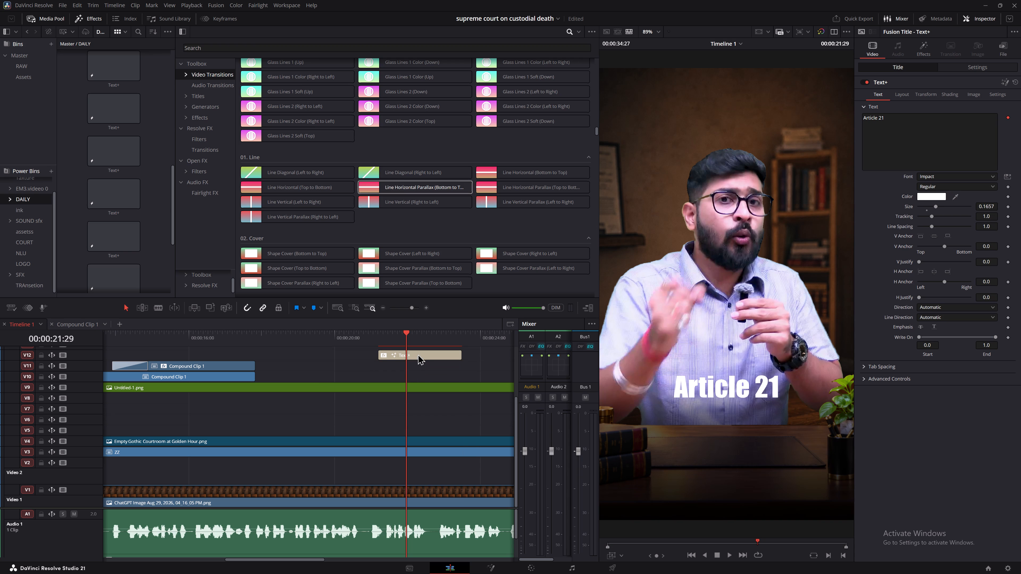
Play the speech around the V12 title and shift the title to start at about 00:00:21:15.
{"action": "left_click", "coordinate": [418, 353]}
{"action": "left_click", "coordinate": [372, 334]}
{"action": "key", "text": "space"}
{"action": "key", "text": "space"}
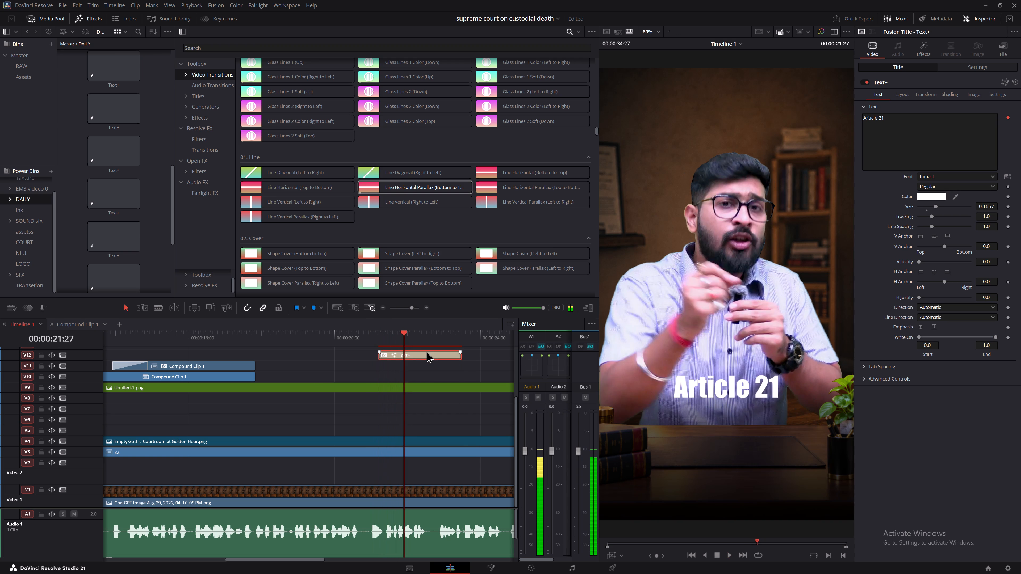
{"action": "left_click", "coordinate": [426, 352]}
{"action": "left_click_drag", "start_coordinate": [428, 353], "coordinate": [439, 353]}
Play the speech through the V12 title and extend the title's end to about 00:00:27.
{"action": "left_click", "coordinate": [376, 343]}
{"action": "key", "text": "space"}
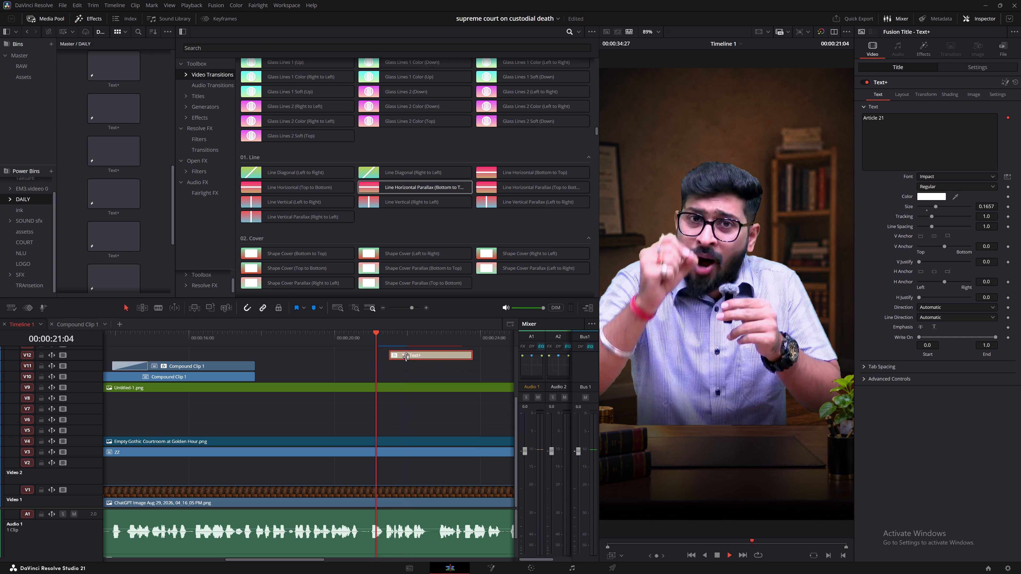
{"action": "key", "text": "space"}
{"action": "left_click", "coordinate": [443, 354]}
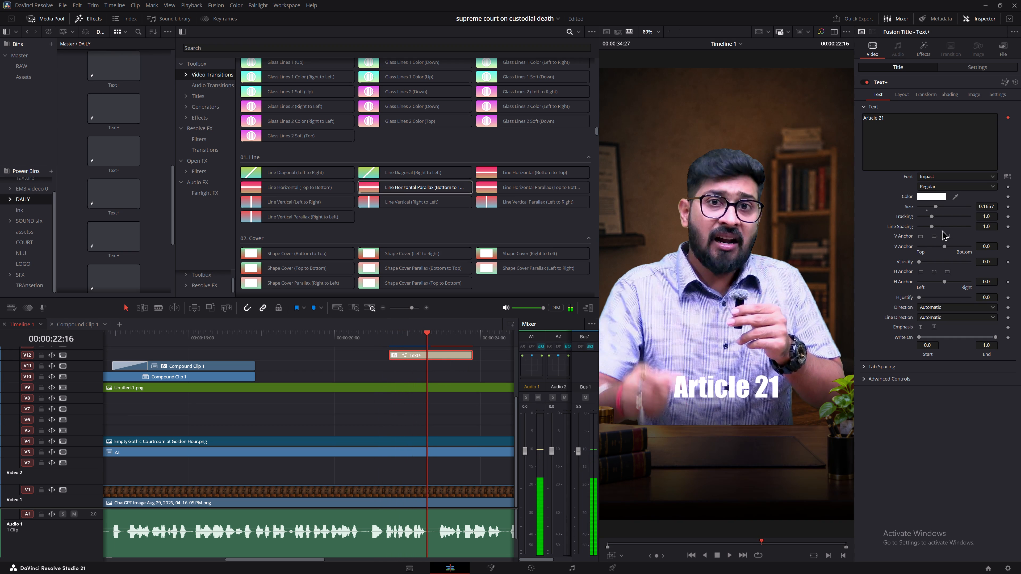
{"action": "key", "text": "space"}
{"action": "key", "text": "space"}
{"action": "key", "text": "space"}
{"action": "key", "text": "space"}
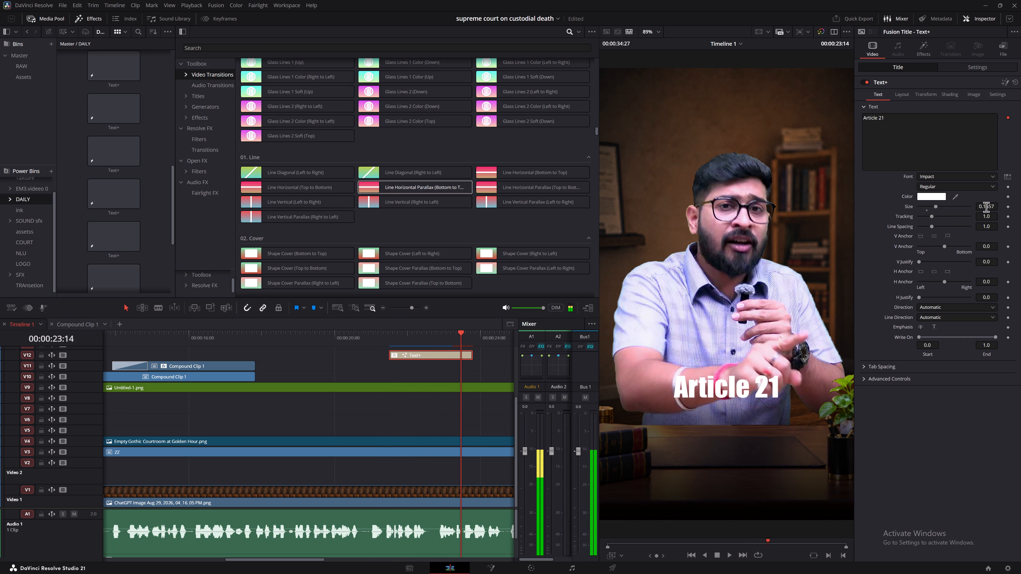
{"action": "key", "text": "space"}
{"action": "key", "text": "space"}
{"action": "left_click", "coordinate": [986, 68]}
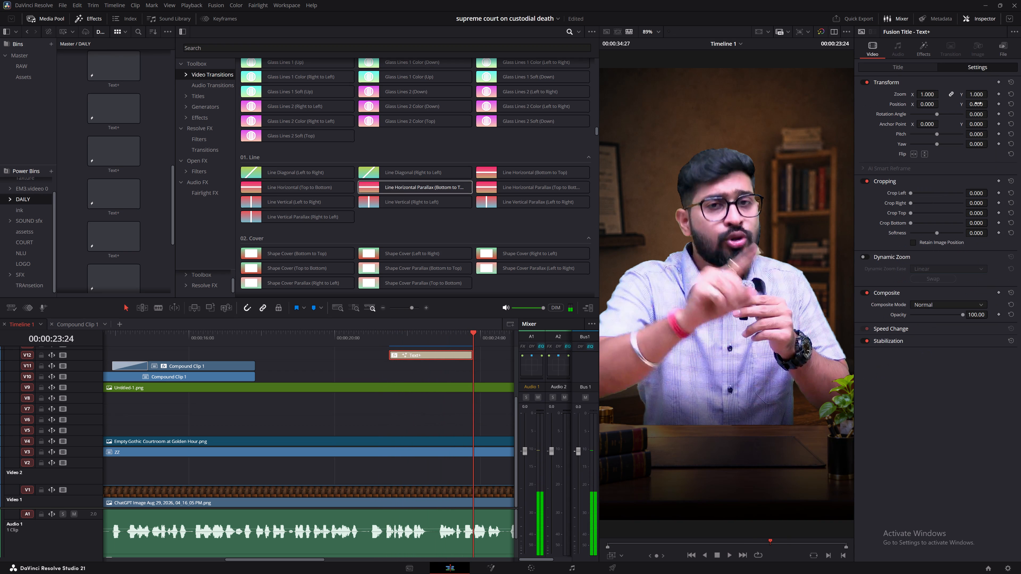
{"action": "scroll", "coordinate": [476, 362], "scroll_direction": "down", "scroll_amount": 4, "text": "ctrl"}
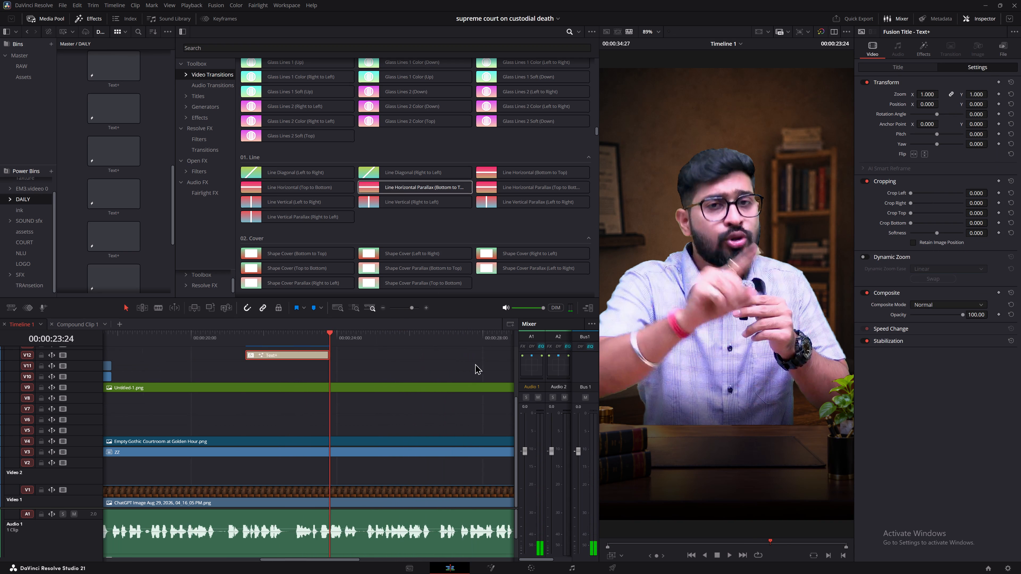
{"action": "left_click_drag", "start_coordinate": [278, 356], "coordinate": [407, 356]}
{"action": "scroll", "coordinate": [459, 371], "scroll_direction": "up", "scroll_amount": 2, "text": "ctrl"}
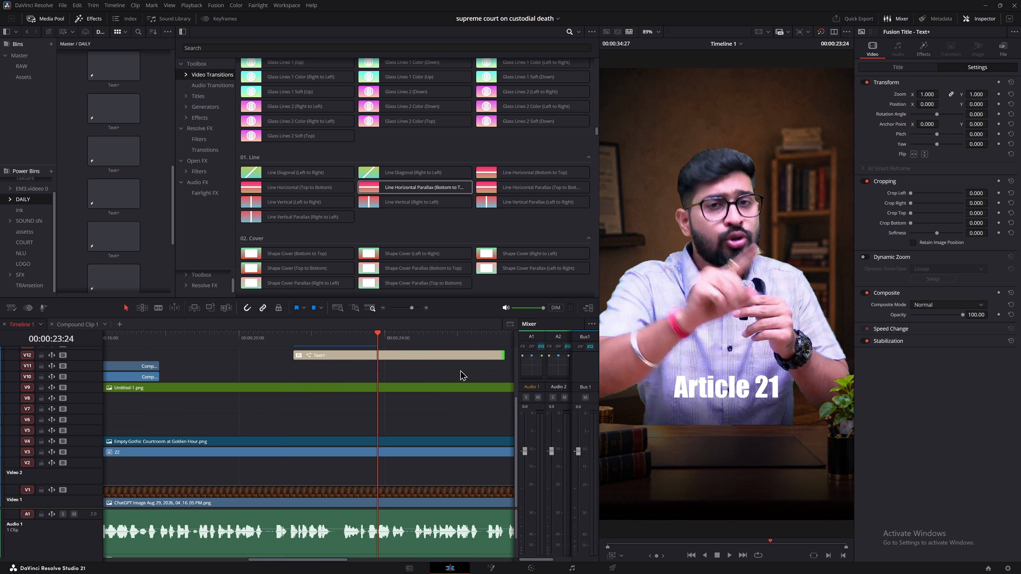
Preview the "Article 21" title and raise it above the speaker's head using its Transform effect's Position Y.
{"action": "left_click", "coordinate": [281, 341]}
{"action": "key", "text": "space"}
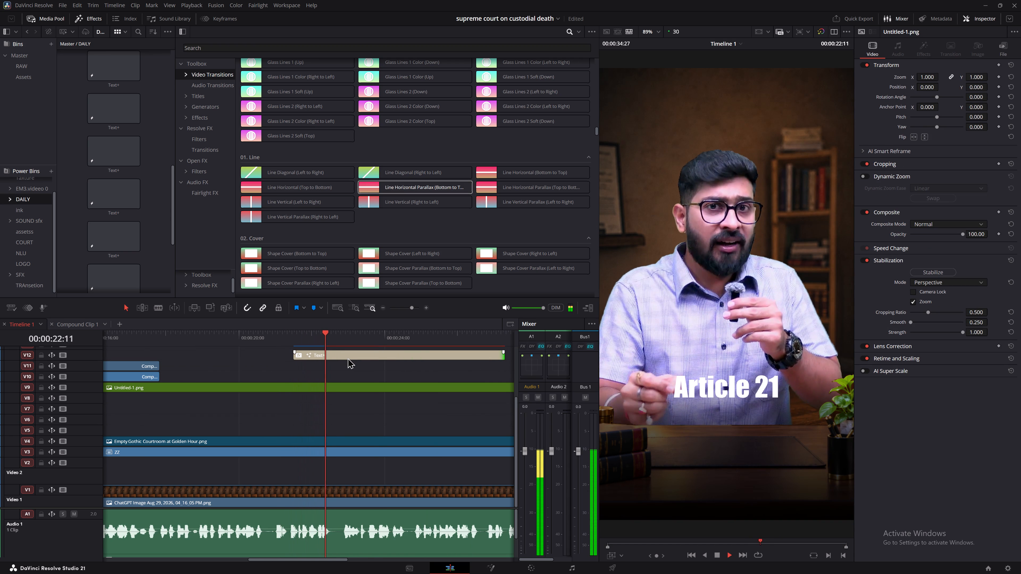
{"action": "key", "text": "space"}
{"action": "left_click", "coordinate": [348, 358]}
{"action": "left_click", "coordinate": [905, 66]}
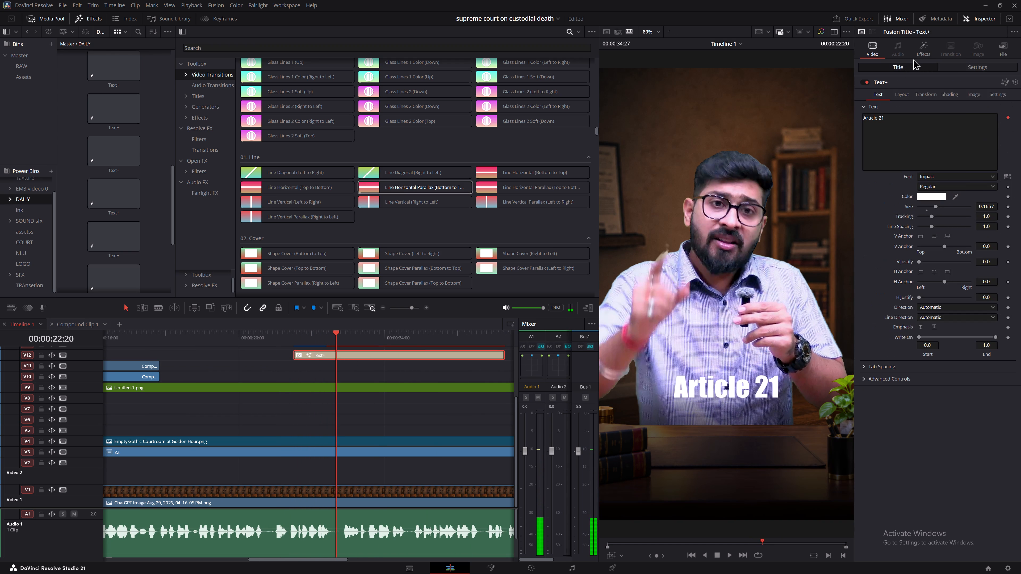
{"action": "left_click", "coordinate": [917, 54]}
{"action": "left_click_drag", "start_coordinate": [977, 127], "coordinate": [725, 270]}
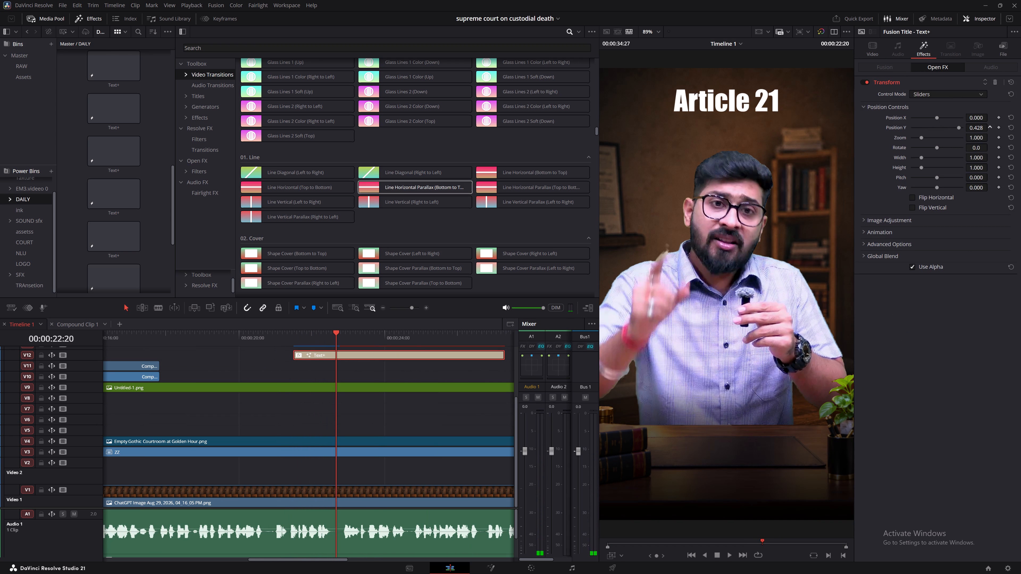
{"action": "left_click_drag", "start_coordinate": [725, 270], "coordinate": [703, 270]}
{"action": "left_click", "coordinate": [873, 54]}
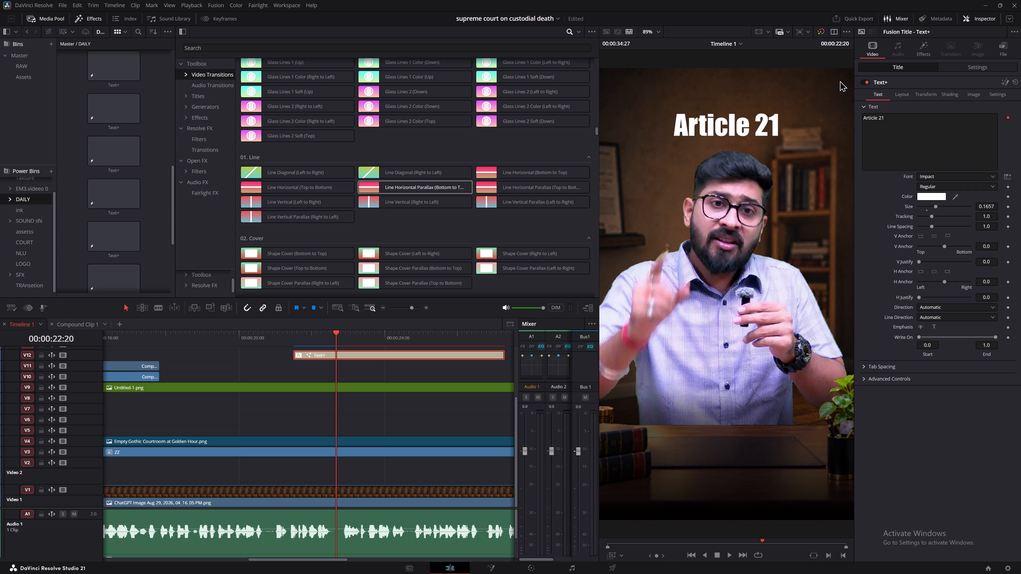
Change the "Article 21" title's colour to yellow #ffff00 and play back its animation.
{"action": "left_click", "coordinate": [225, 335]}
{"action": "key", "text": "space"}
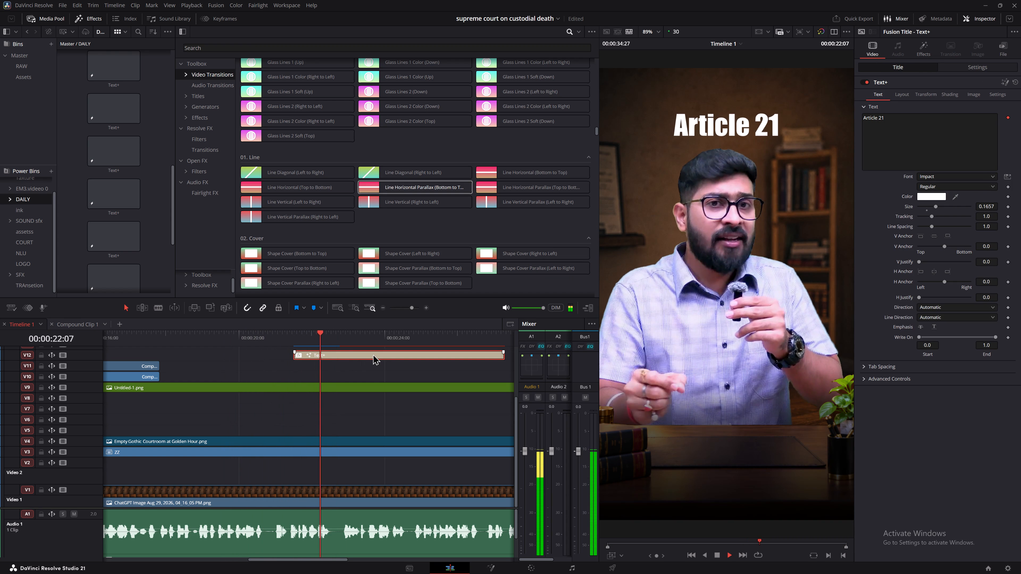
{"action": "key", "text": "space"}
{"action": "left_click", "coordinate": [348, 350]}
{"action": "left_click", "coordinate": [930, 194]}
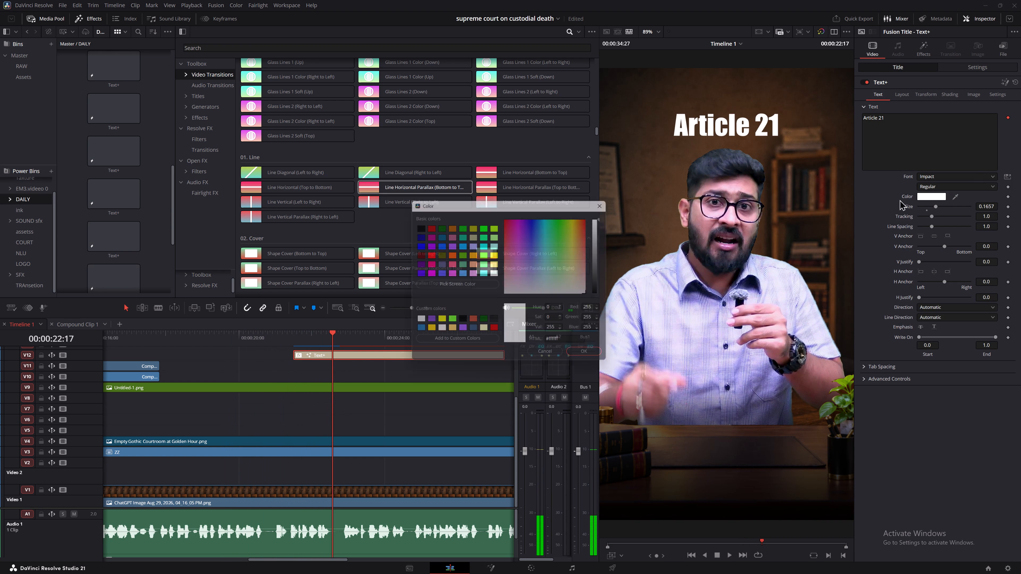
{"action": "left_click", "coordinate": [466, 283]}
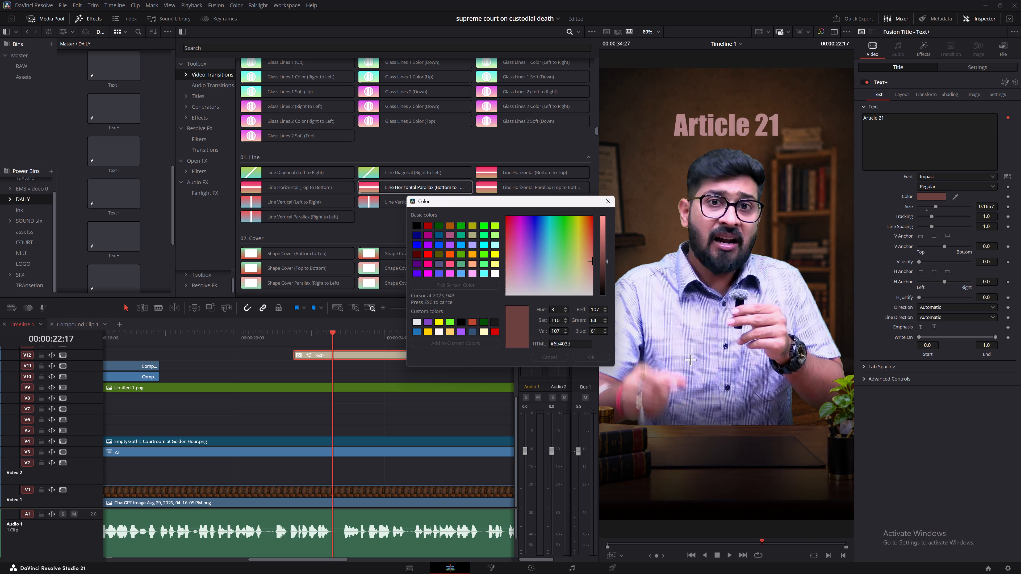
{"action": "left_click", "coordinate": [496, 255]}
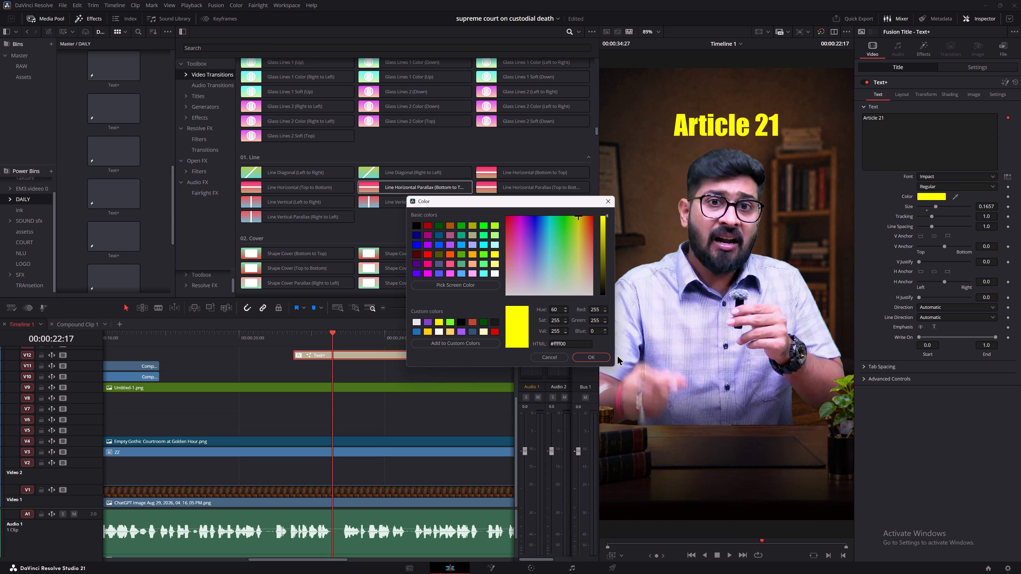
{"action": "left_click", "coordinate": [600, 355]}
{"action": "left_click", "coordinate": [289, 334]}
{"action": "key", "text": "space"}
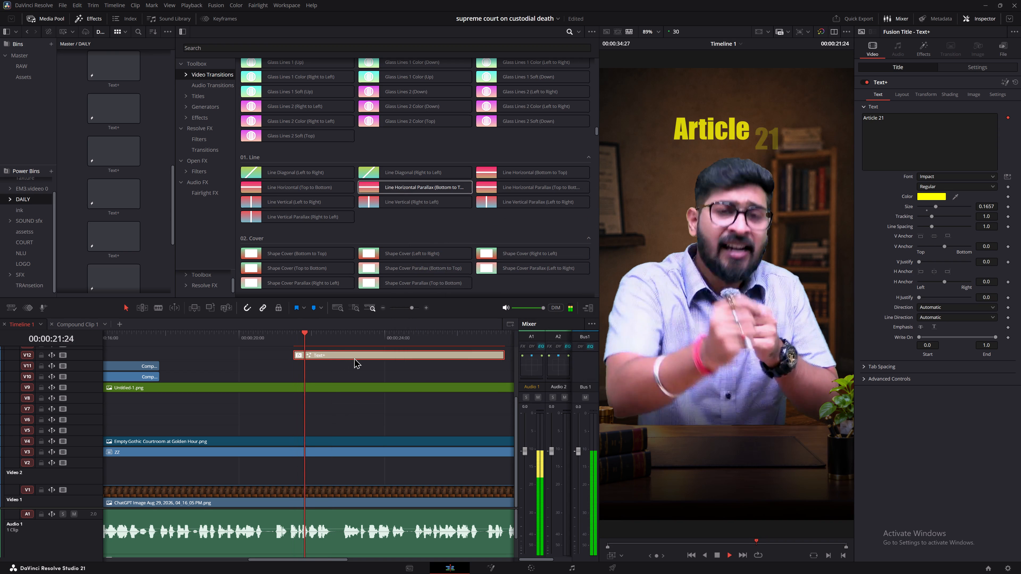
{"action": "key", "text": "space"}
Toggle the V4 and V3 clips off and on to identify them, and apply the Fusion Drop Shadow effect to the V3 clip.
{"action": "scroll", "coordinate": [392, 383], "scroll_direction": "up", "scroll_amount": 7, "text": "ctrl"}
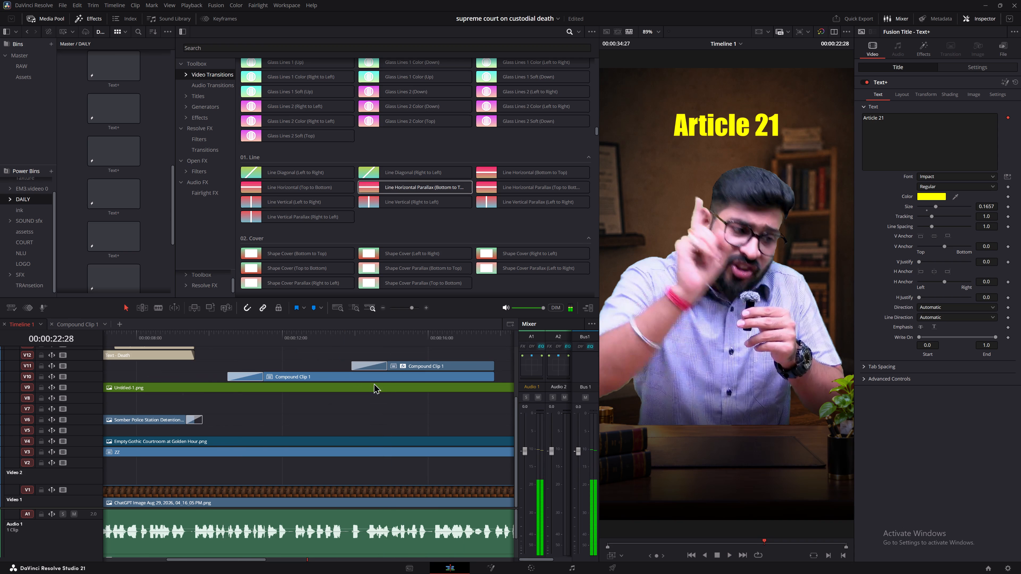
{"action": "left_click", "coordinate": [221, 442]}
{"action": "type", "text": "dd"}
{"action": "left_click", "coordinate": [219, 449]}
{"action": "type", "text": "dd"}
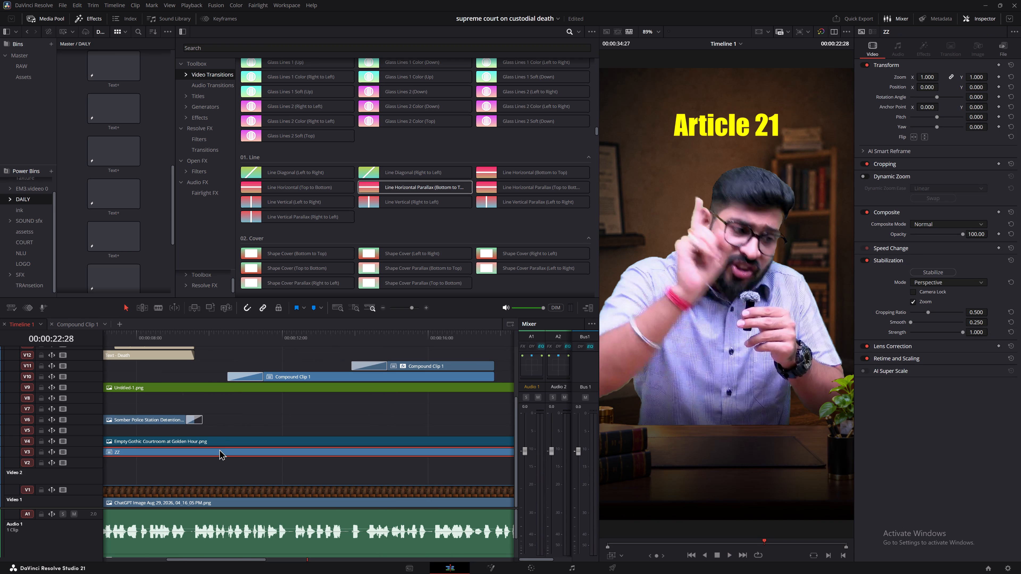
{"action": "key", "text": "shift+space"}
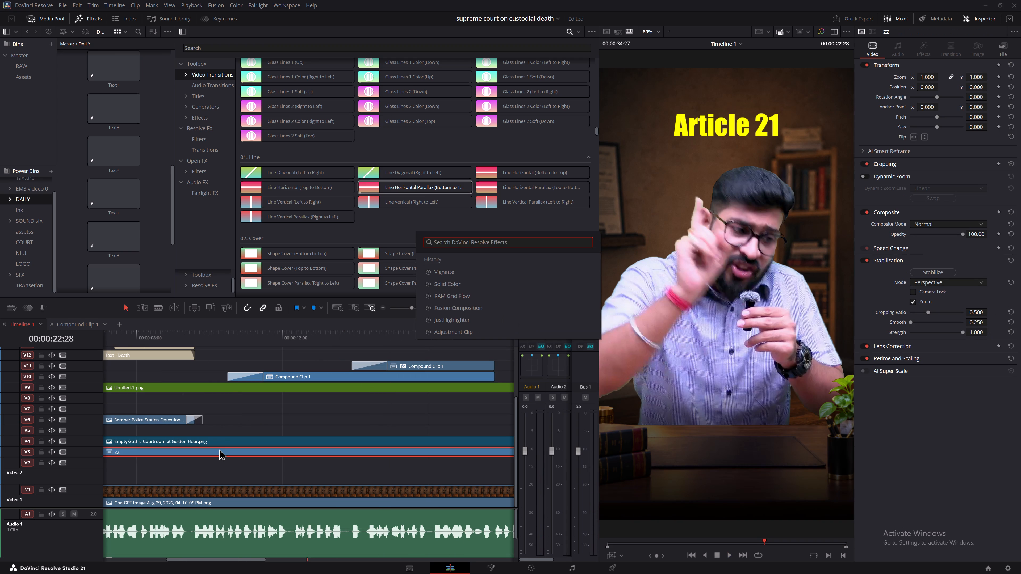
{"action": "type", "text": "drop"}
{"action": "key", "text": "Down"}
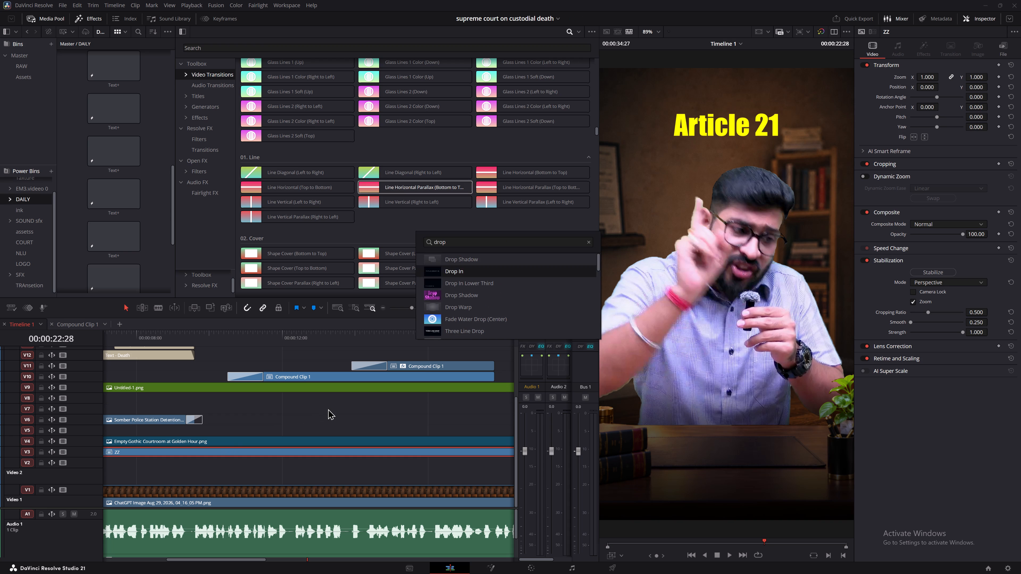
{"action": "key", "text": "Down"}
{"action": "key", "text": "Down"}
{"action": "key", "text": "Return"}
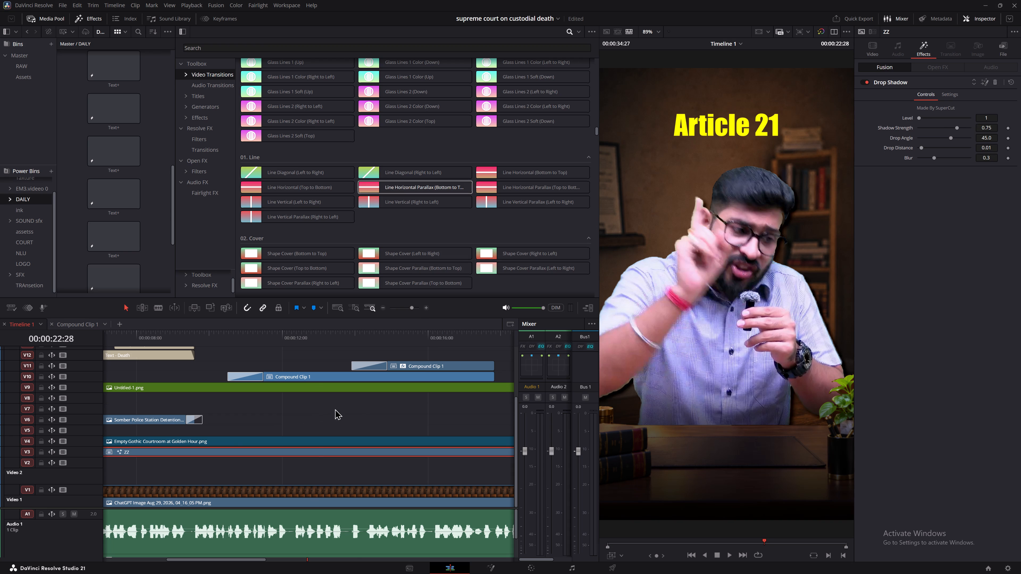
Play to about 00:00:23:22, try adjusting the Drop Shadow's Level, and lower its Shadow Strength to about 0.226.
{"action": "key", "text": "space"}
{"action": "key", "text": "space"}
{"action": "left_click_drag", "start_coordinate": [983, 118], "coordinate": [525, 121]}
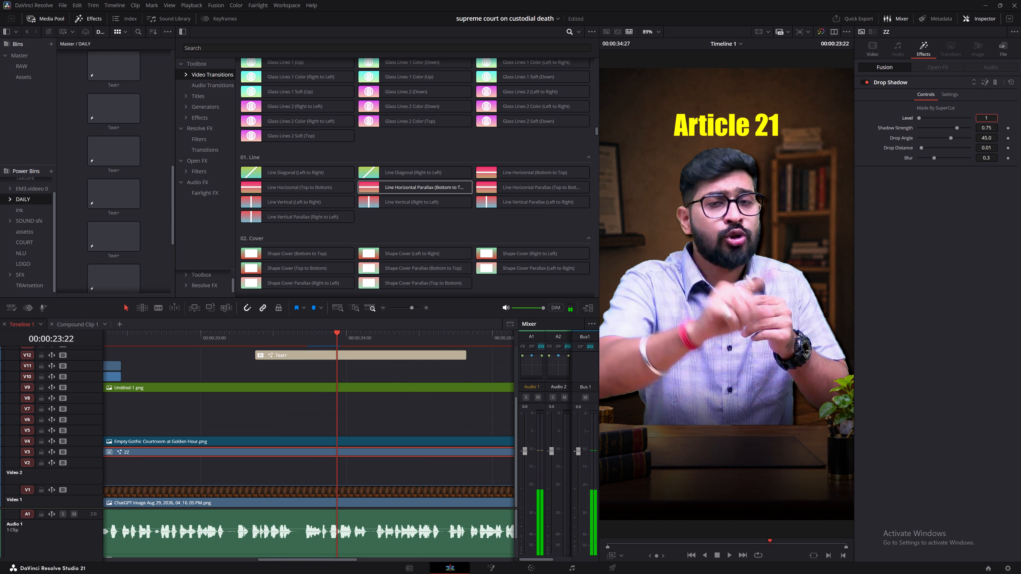
{"action": "left_click_drag", "start_coordinate": [525, 121], "coordinate": [424, 90]}
{"action": "left_click_drag", "start_coordinate": [992, 127], "coordinate": [993, 127]}
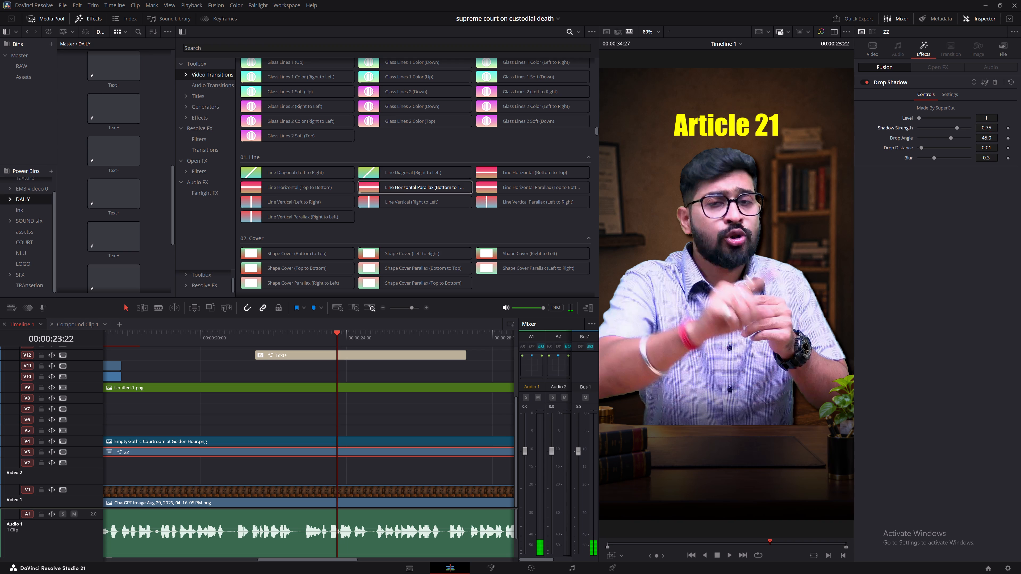
{"action": "left_click_drag", "start_coordinate": [993, 127], "coordinate": [311, 157]}
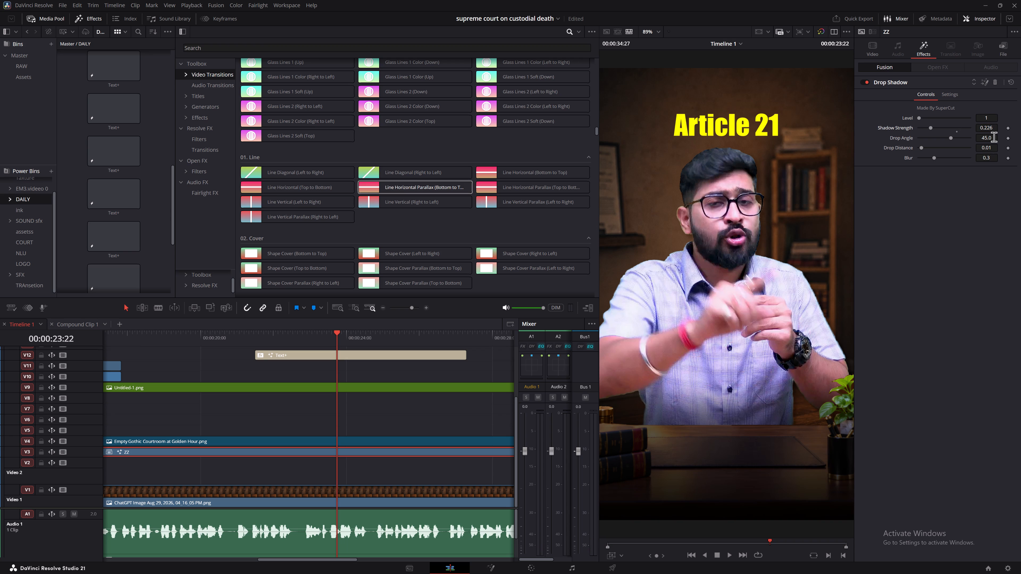
Set the V3 clip's Drop Shadow to a Shadow Strength of about 0.396 and a Drop Angle of about 28.2.
{"action": "left_click_drag", "start_coordinate": [990, 129], "coordinate": [509, 162]}
{"action": "left_click_drag", "start_coordinate": [986, 129], "coordinate": [514, 130]}
{"action": "left_click_drag", "start_coordinate": [514, 130], "coordinate": [528, 130]}
{"action": "left_click_drag", "start_coordinate": [990, 136], "coordinate": [464, 125]}
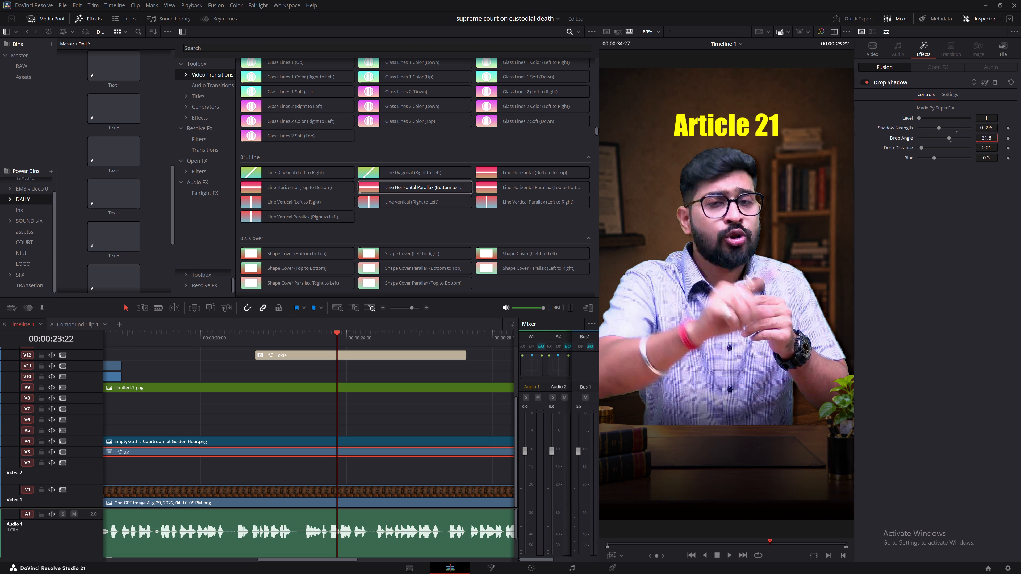
{"action": "left_click_drag", "start_coordinate": [464, 125], "coordinate": [418, 114]}
Adjust the Drop Shadow's Drop Distance to about 0.0309, playing short stretches of the video to check the shadow.
{"action": "left_click_drag", "start_coordinate": [984, 150], "coordinate": [503, 127]}
{"action": "key", "text": "space"}
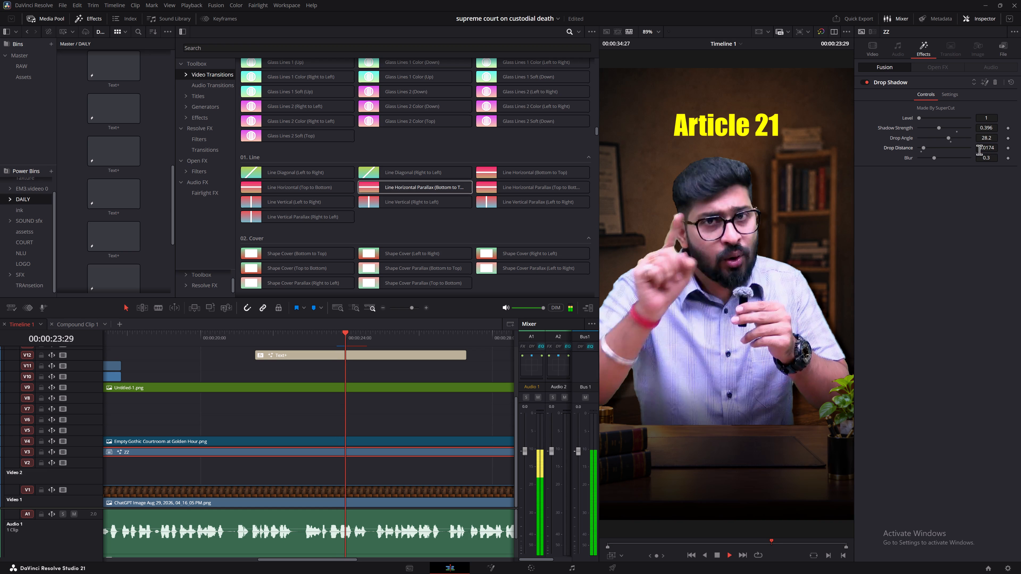
{"action": "key", "text": "space"}
{"action": "left_click_drag", "start_coordinate": [984, 150], "coordinate": [976, 150]}
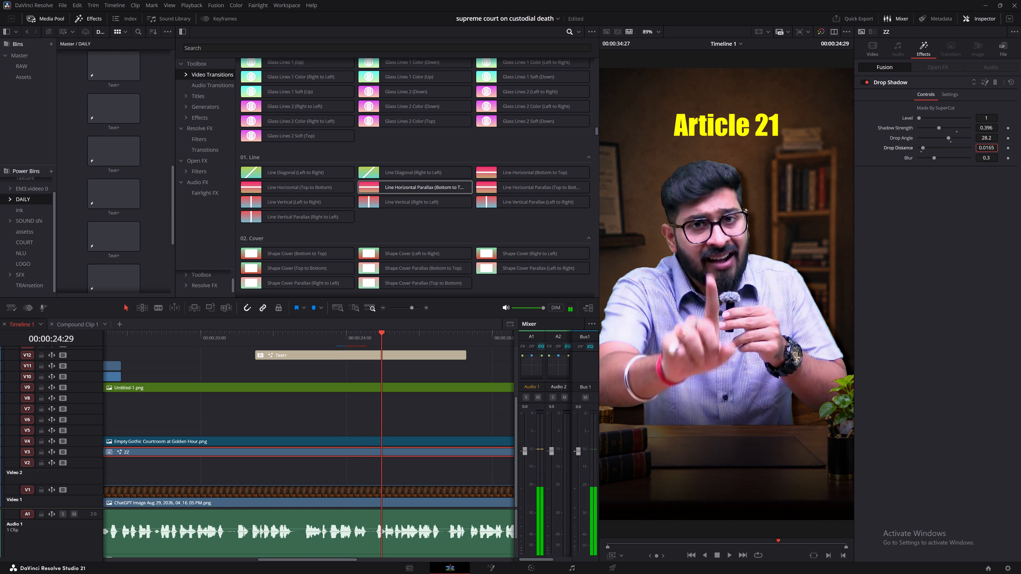
{"action": "left_click_drag", "start_coordinate": [976, 150], "coordinate": [1020, 186]}
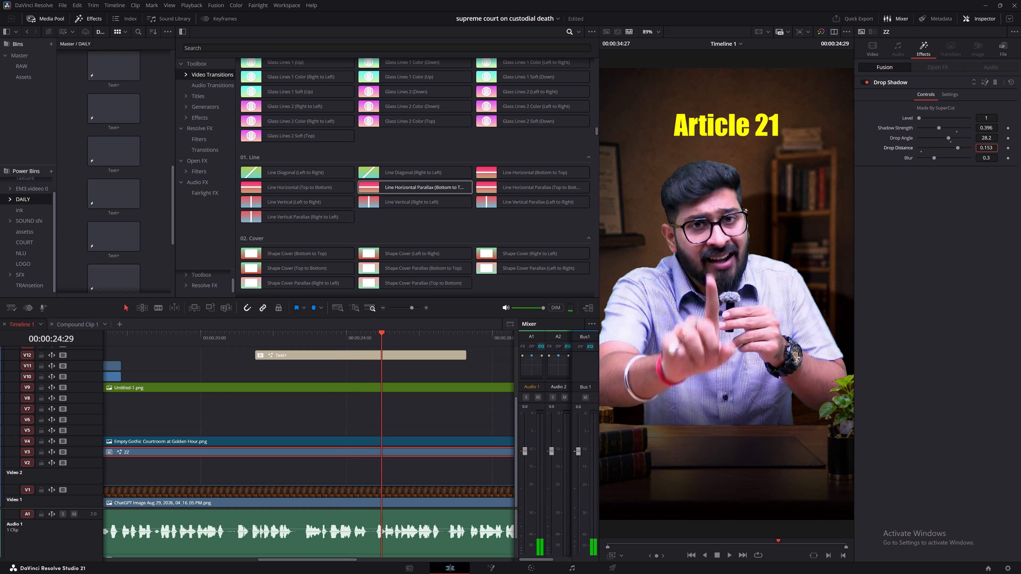
{"action": "left_click_drag", "start_coordinate": [1020, 186], "coordinate": [53, 170]}
{"action": "key", "text": "space"}
{"action": "key", "text": "space"}
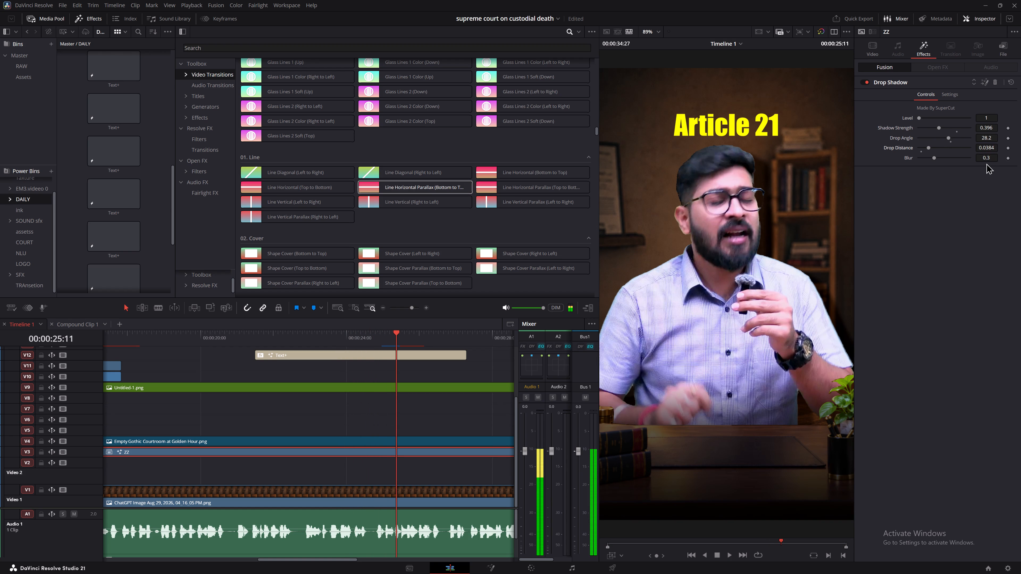
{"action": "left_click_drag", "start_coordinate": [988, 150], "coordinate": [958, 146]}
Set the Drop Shadow's Blur to about 0.345 and its Shadow Strength to about 0.334, and deselect the clip.
{"action": "left_click_drag", "start_coordinate": [985, 160], "coordinate": [572, 157]}
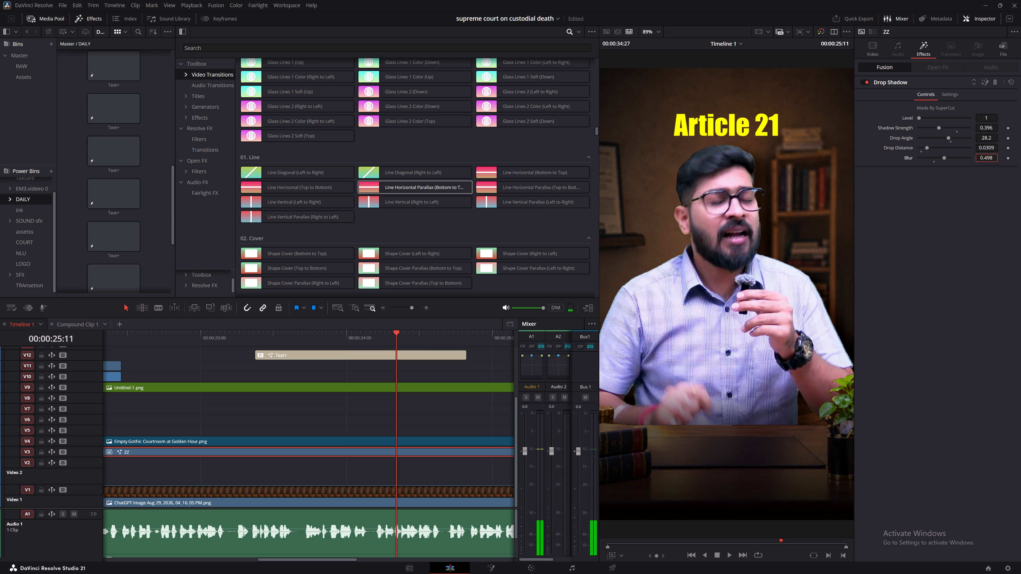
{"action": "left_click_drag", "start_coordinate": [572, 157], "coordinate": [497, 156]}
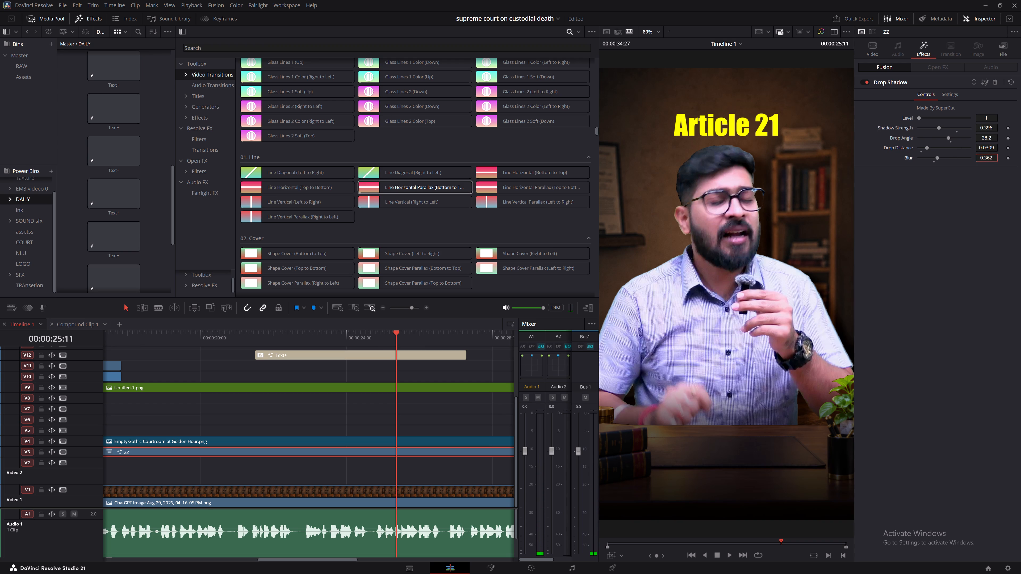
{"action": "left_click_drag", "start_coordinate": [497, 156], "coordinate": [492, 156]}
{"action": "left_click_drag", "start_coordinate": [986, 129], "coordinate": [402, 126]}
{"action": "left_click_drag", "start_coordinate": [402, 126], "coordinate": [451, 144]}
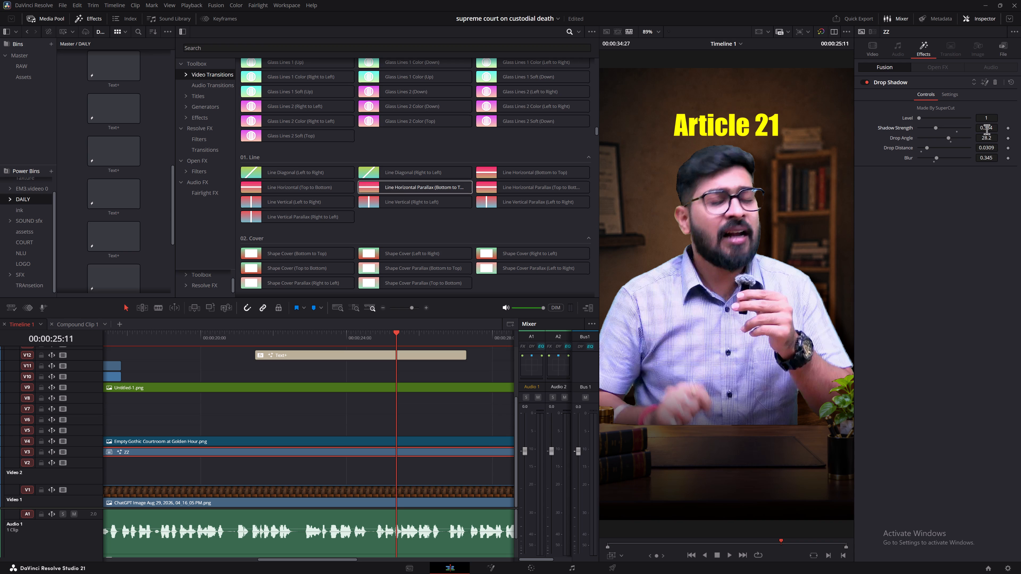
{"action": "left_click", "coordinate": [430, 379]}
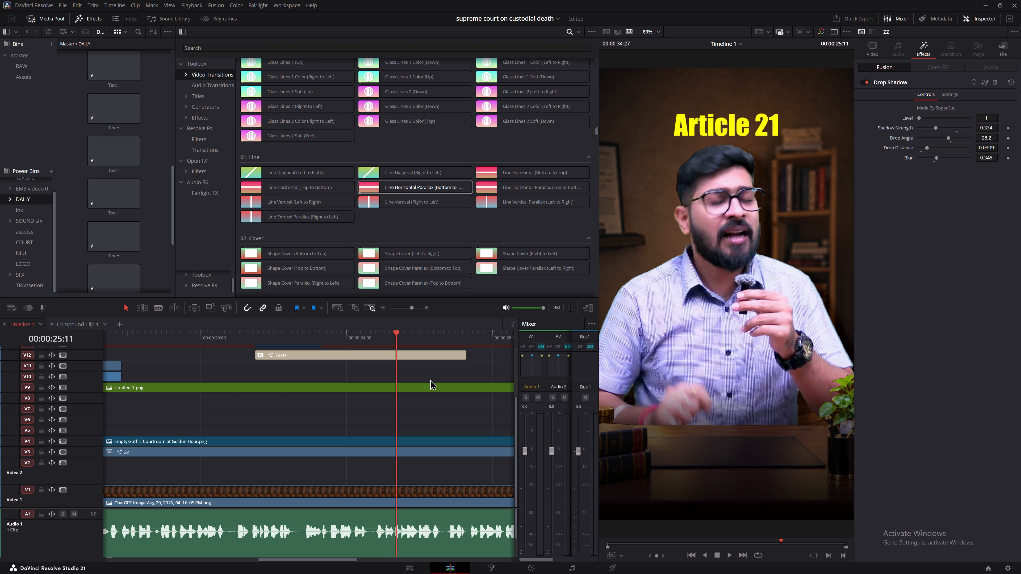
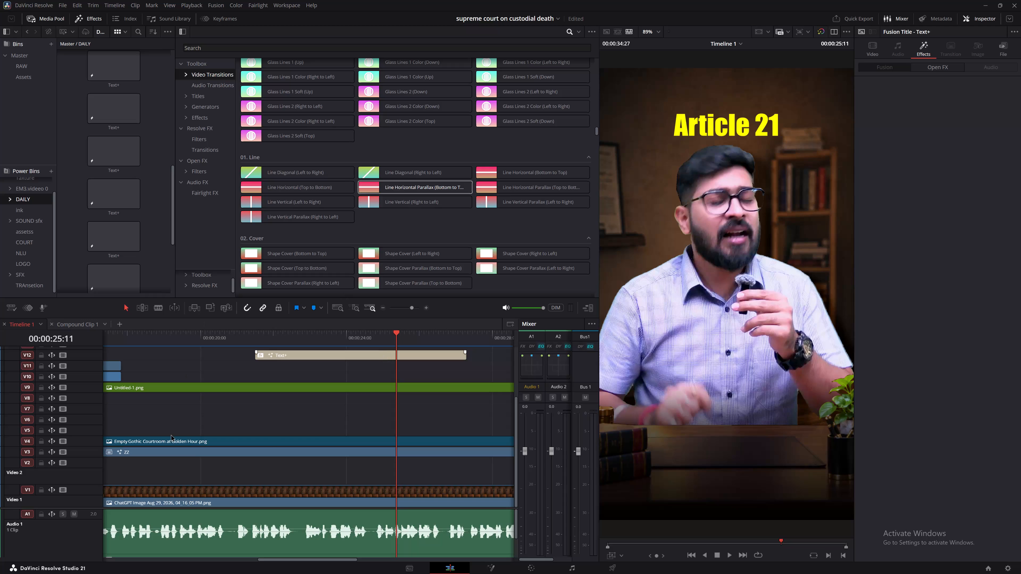
Play the timeline from about 00:00:25:11 to 00:00:29:28, past the end of the Article 21 title, and save the project.
{"action": "left_click", "coordinate": [326, 408]}
{"action": "key", "text": "space"}
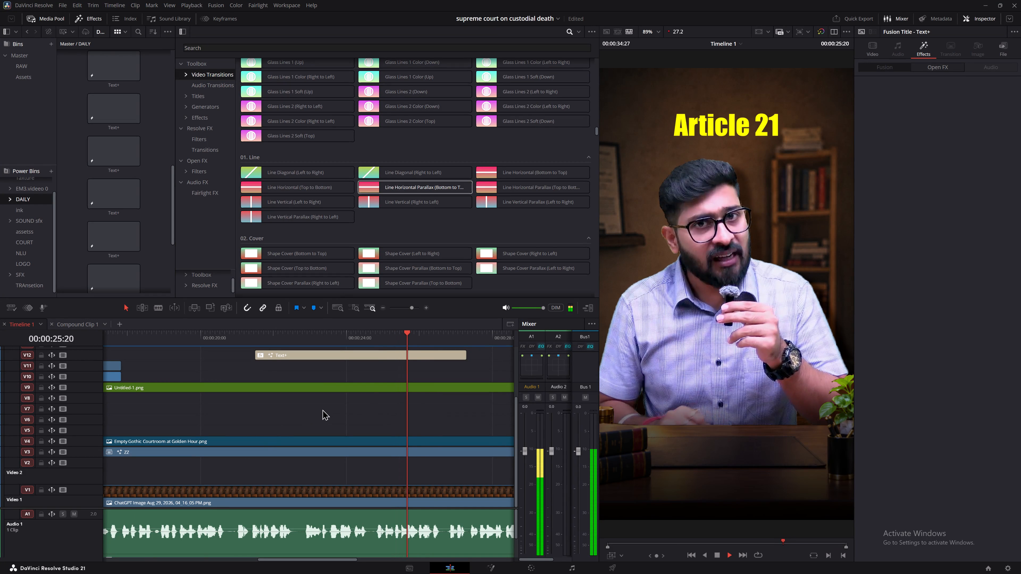
{"action": "key", "text": "space"}
{"action": "middle_click_drag", "start_coordinate": [410, 394], "coordinate": [378, 396]}
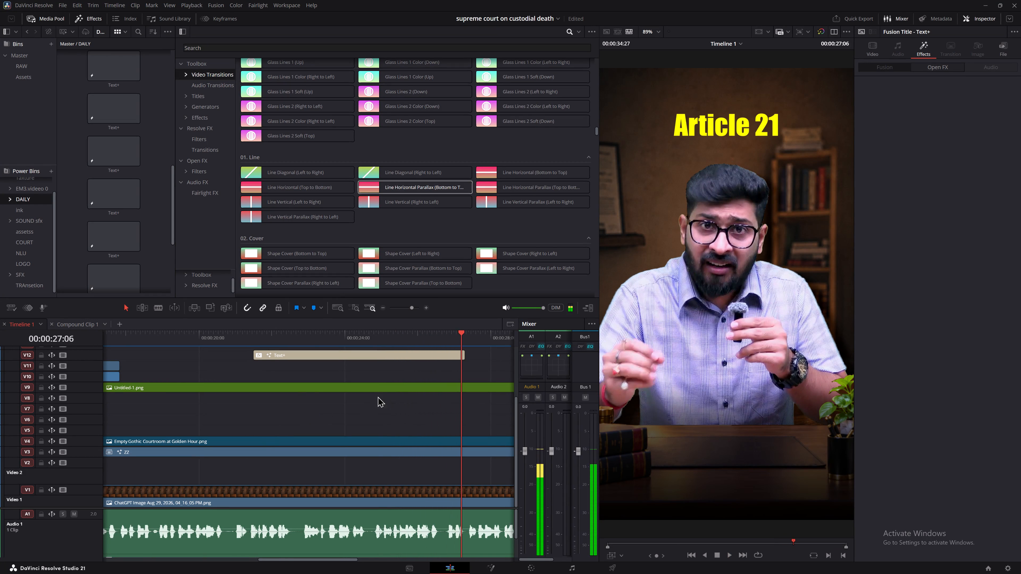
{"action": "middle_click_drag", "start_coordinate": [378, 396], "coordinate": [285, 389]}
{"action": "key", "text": "space"}
{"action": "key", "text": "ctrl+s"}
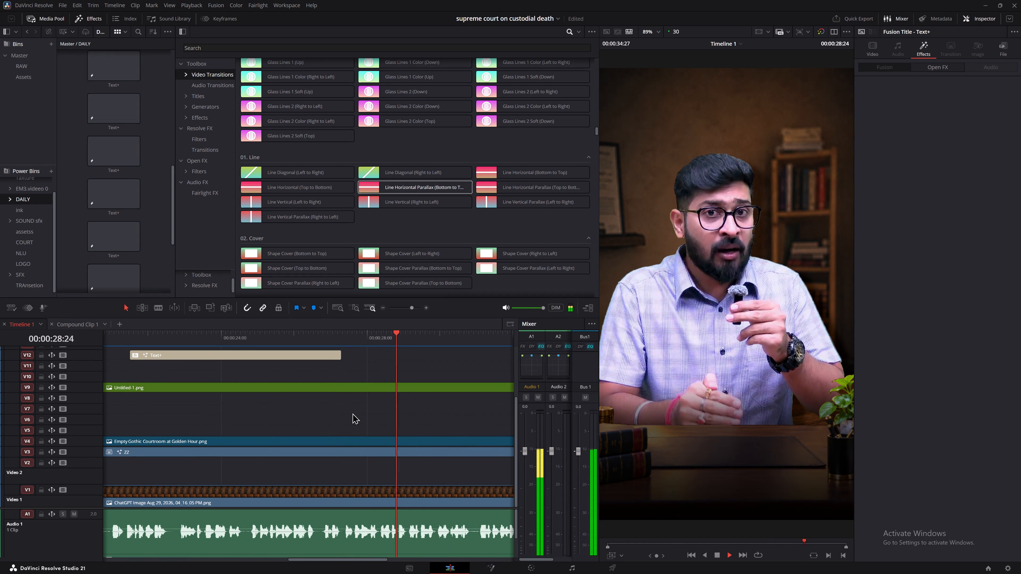
{"action": "scroll", "coordinate": [349, 428], "scroll_direction": "up", "scroll_amount": 3, "text": "ctrl"}
{"action": "key", "text": "space"}
Play to about 00:00:22:18, insert an Adjustment Clip, and place it on V11 beneath the Article 21 title, ending level with it.
{"action": "scroll", "coordinate": [365, 400], "scroll_direction": "up", "scroll_amount": 5, "text": "ctrl"}
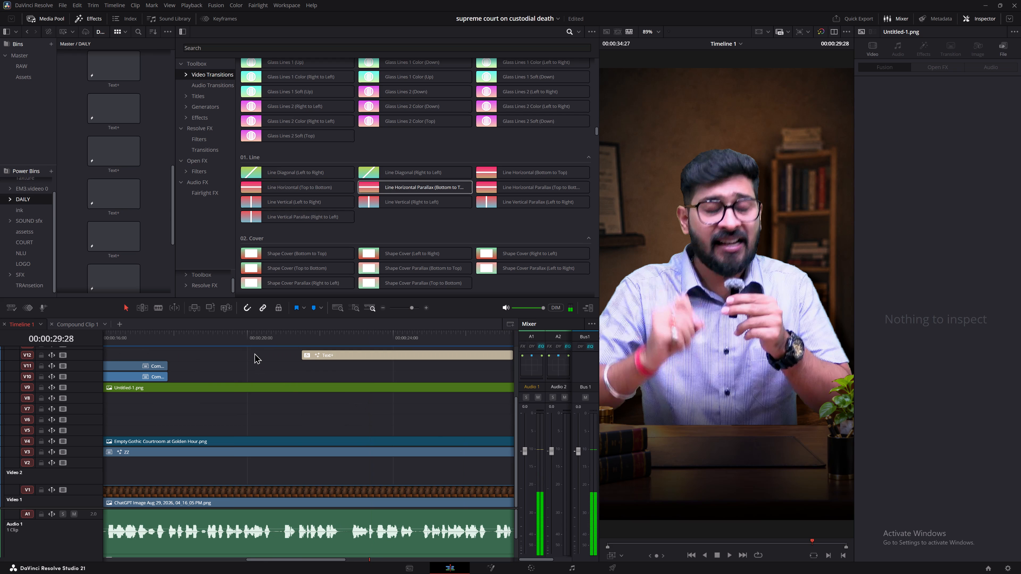
{"action": "left_click", "coordinate": [232, 337]}
{"action": "key", "text": "space"}
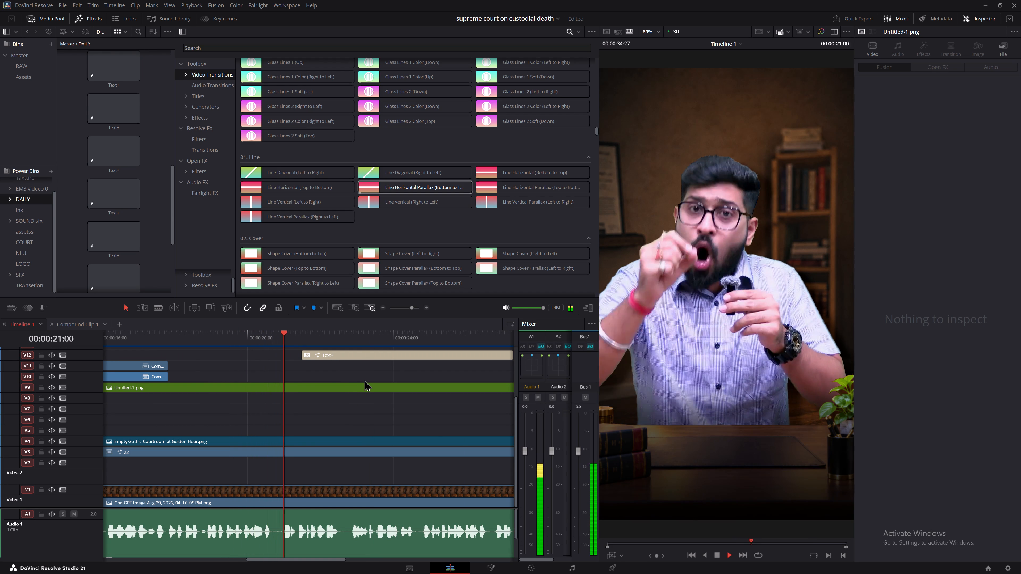
{"action": "key", "text": "space"}
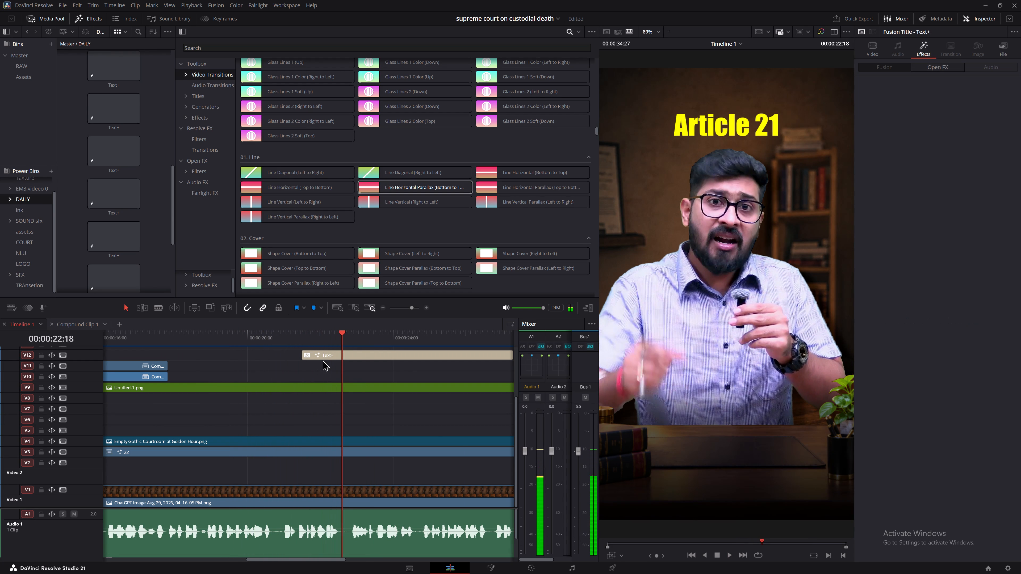
{"action": "key", "text": "shift+space"}
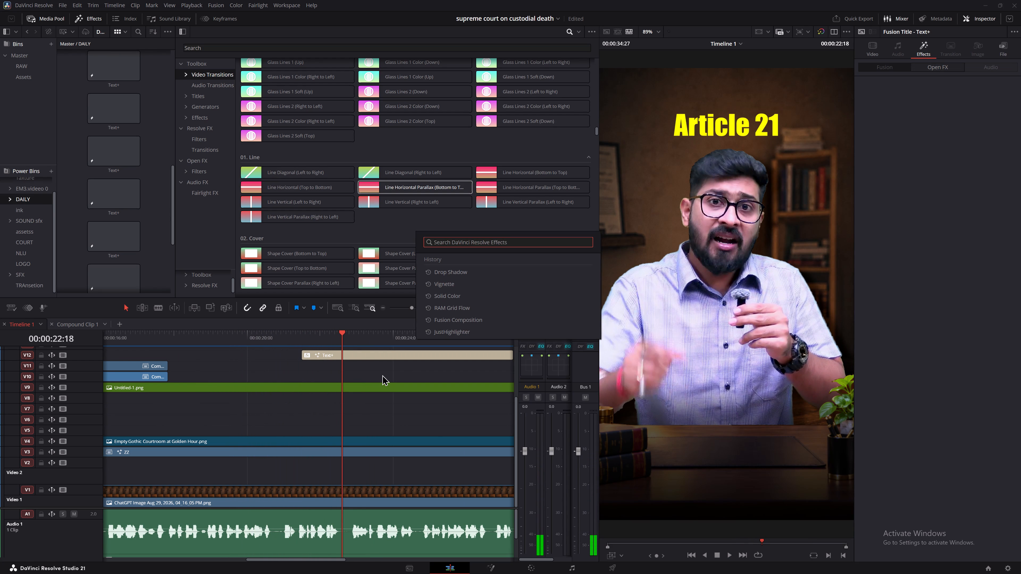
{"action": "key", "text": "a"}
{"action": "type", "text": "dj"}
{"action": "key", "text": "Return"}
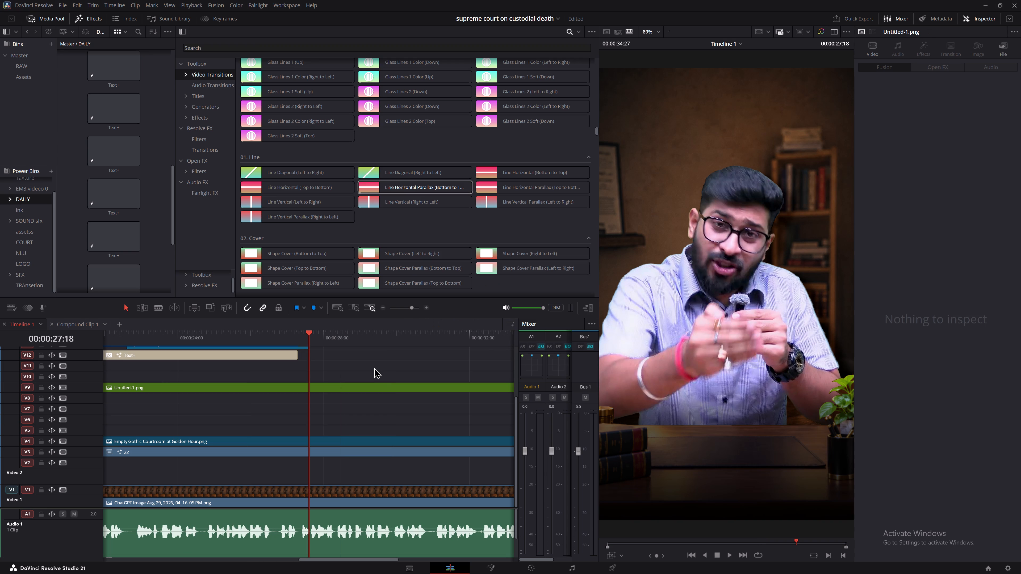
{"action": "scroll", "coordinate": [374, 368], "scroll_direction": "up", "scroll_amount": 7, "text": "ctrl"}
{"action": "scroll", "coordinate": [397, 366], "scroll_direction": "down", "scroll_amount": 3, "text": "ctrl"}
{"action": "left_click_drag", "start_coordinate": [401, 347], "coordinate": [388, 360]}
Apply the JustHighlighter effect to the V11 adjustment clip and play the title's start to about 00:00:23:11 to check it.
{"action": "key", "text": "shift+space"}
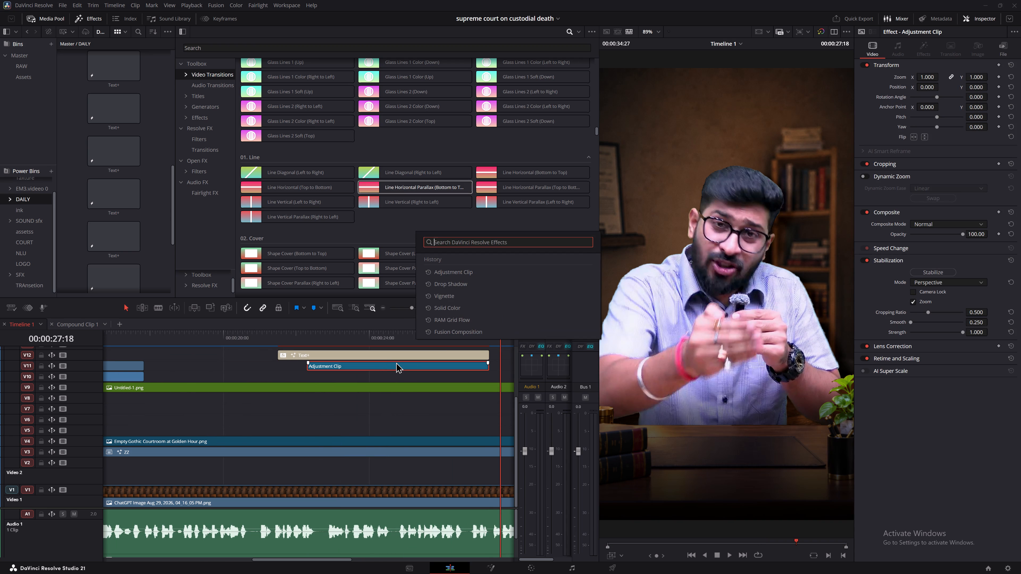
{"action": "type", "text": "just"}
{"action": "key", "text": "Down"}
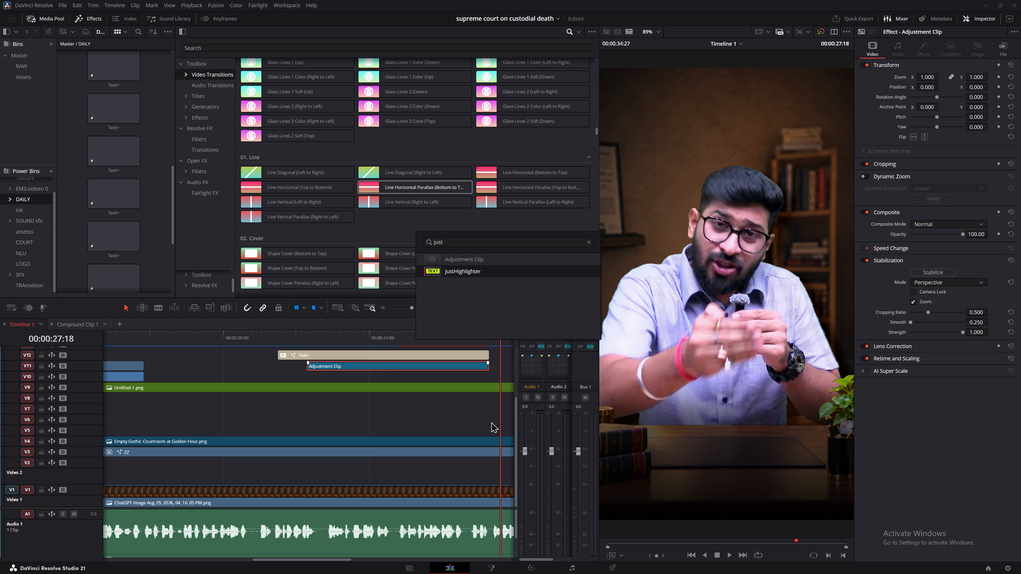
{"action": "key", "text": "Return"}
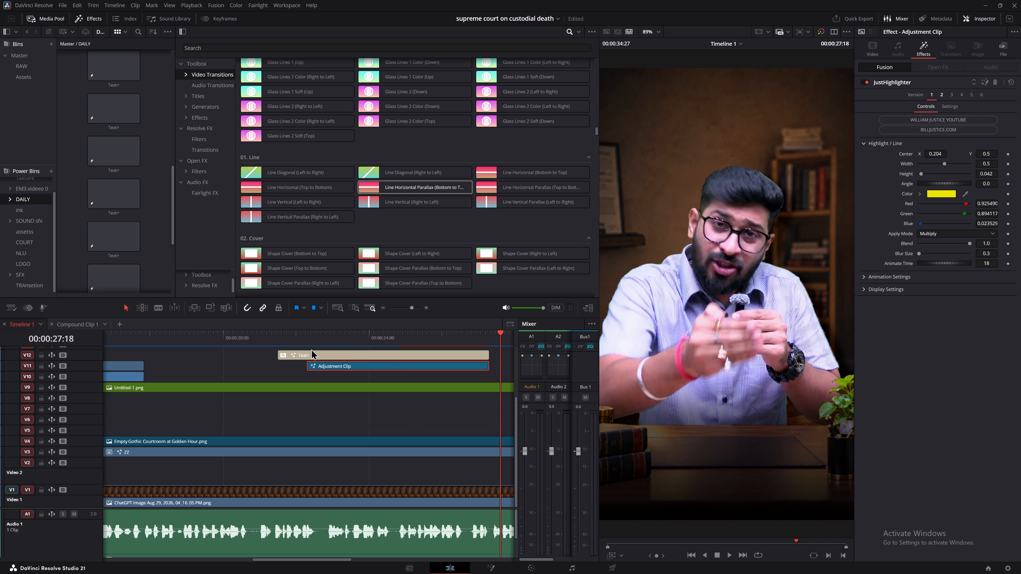
{"action": "left_click", "coordinate": [279, 343]}
{"action": "key", "text": "space"}
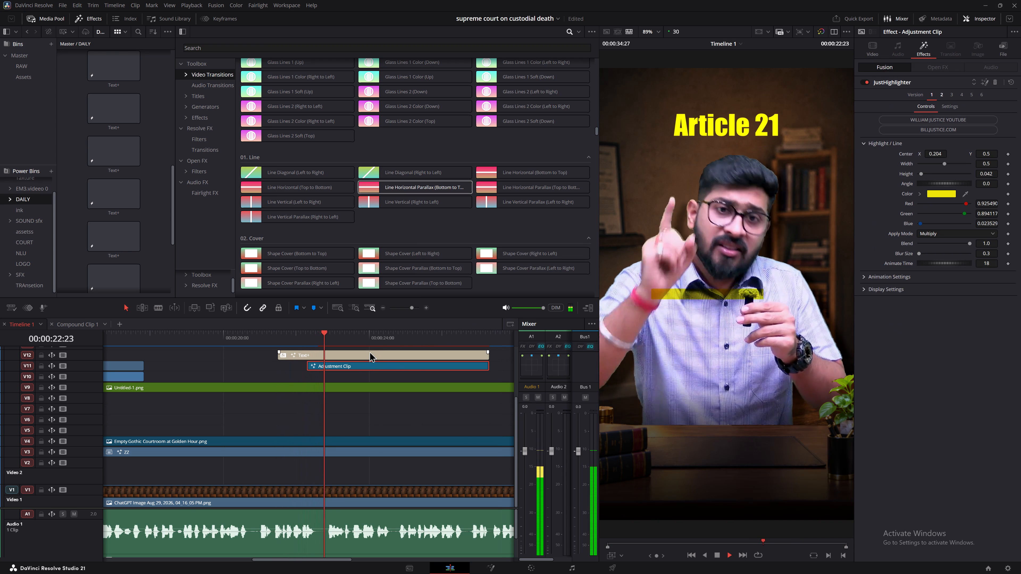
{"action": "key", "text": "space"}
{"action": "key", "text": "space"}
{"action": "key", "text": "space"}
{"action": "left_click", "coordinate": [381, 365]}
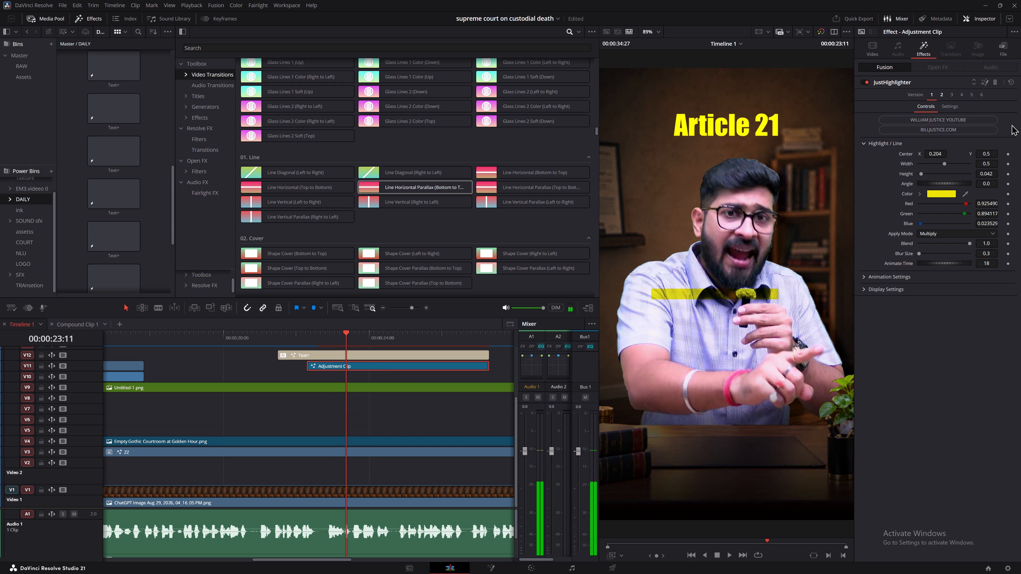
Change the JustHighlighter line color to the saved custom red.
{"action": "left_click", "coordinate": [945, 193]}
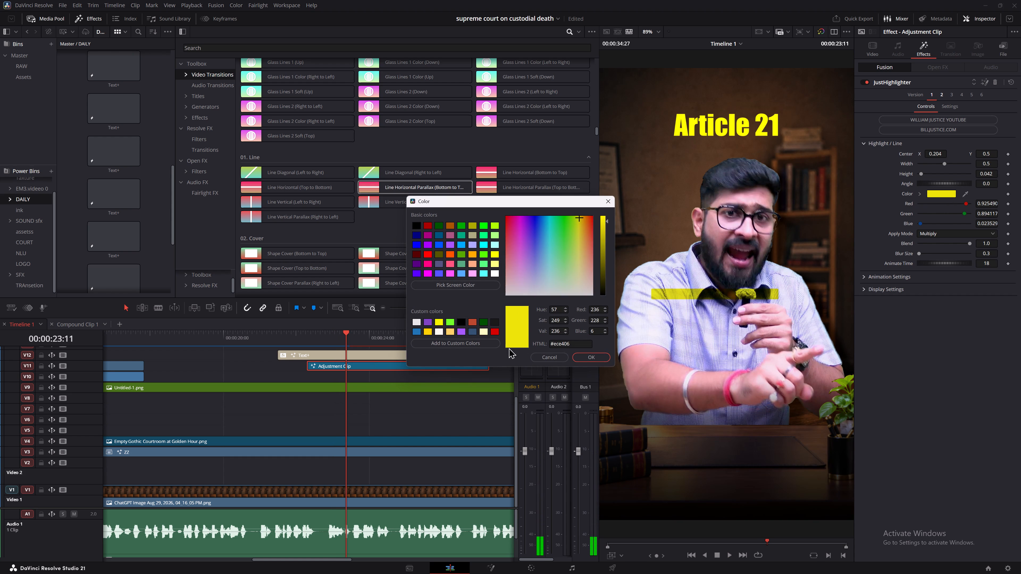
{"action": "left_click", "coordinate": [497, 332]}
{"action": "left_click", "coordinate": [590, 357]}
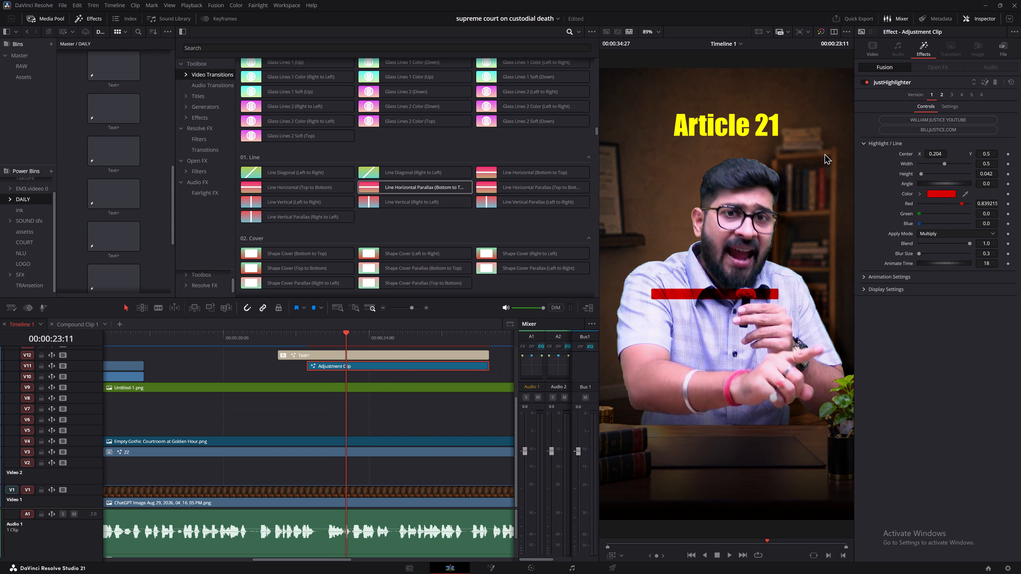
Move the highlight behind the Article 21 text with Center X about 0.286 and Y about 0.866.
{"action": "left_click_drag", "start_coordinate": [927, 154], "coordinate": [948, 154]}
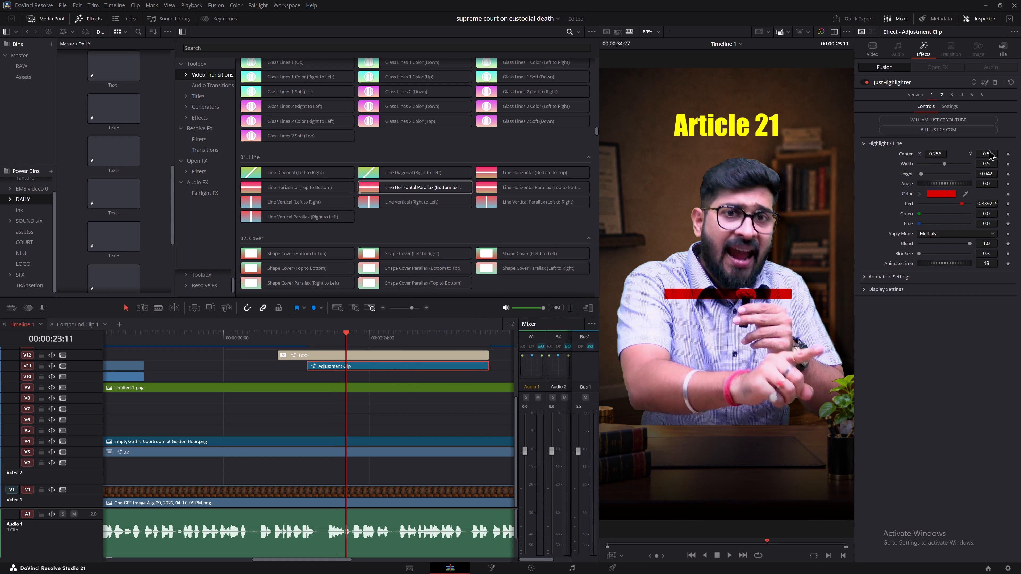
{"action": "left_click_drag", "start_coordinate": [990, 155], "coordinate": [626, 154]}
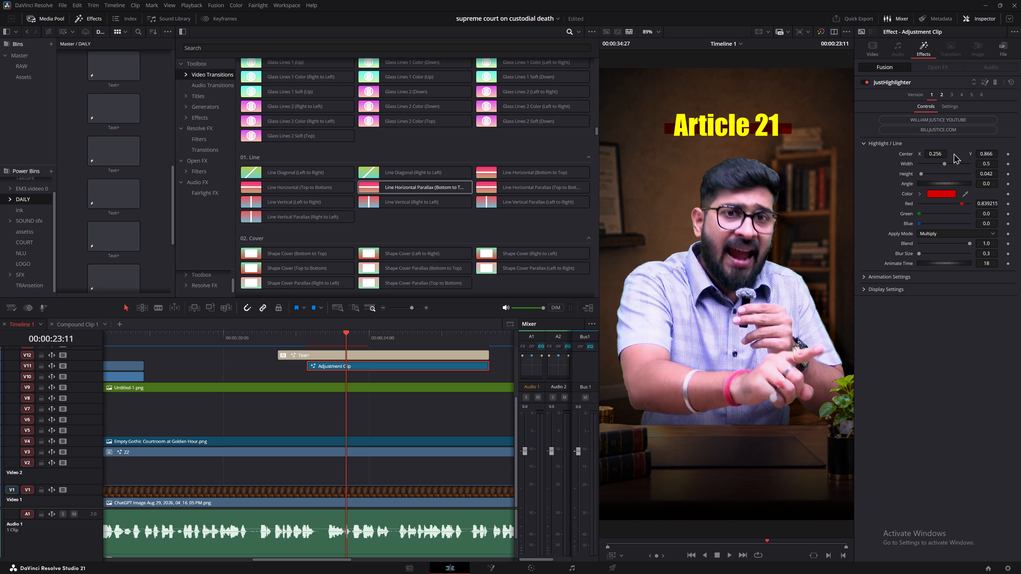
{"action": "left_click_drag", "start_coordinate": [933, 154], "coordinate": [948, 154]}
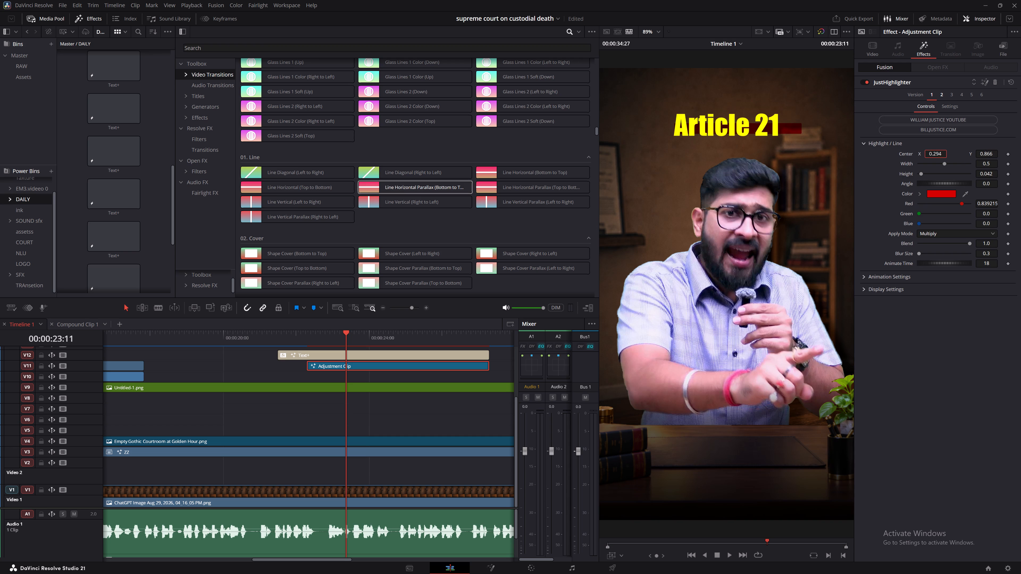
{"action": "left_click_drag", "start_coordinate": [948, 154], "coordinate": [945, 154]}
Fit the highlight to the Article 21 text with Width about 0.421, Height about 0.116 and Center Y about 0.872.
{"action": "left_click_drag", "start_coordinate": [981, 163], "coordinate": [994, 162]}
{"action": "left_click_drag", "start_coordinate": [994, 162], "coordinate": [960, 163]}
{"action": "key", "text": "space"}
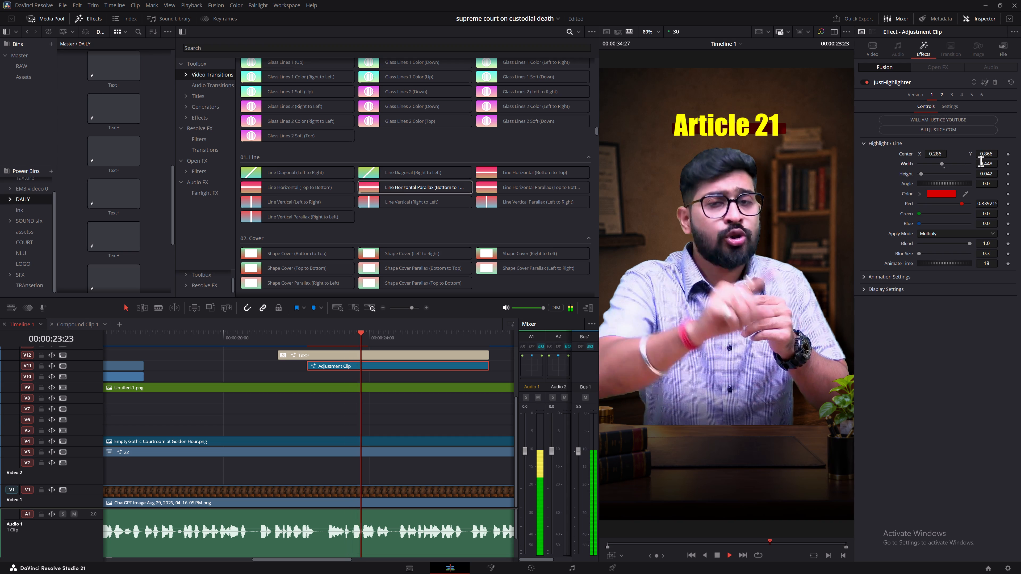
{"action": "key", "text": "space"}
{"action": "left_click_drag", "start_coordinate": [990, 164], "coordinate": [980, 164]}
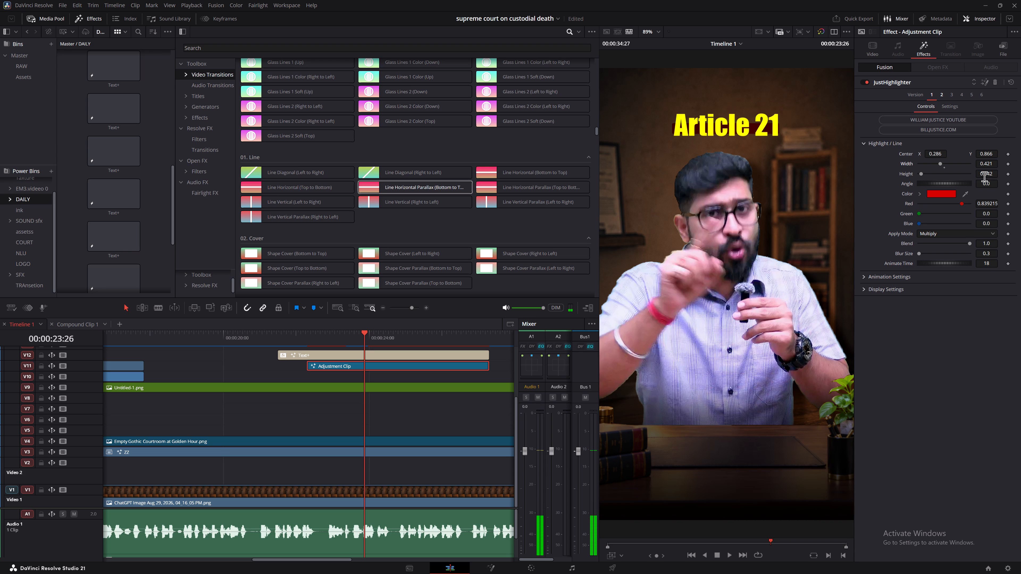
{"action": "left_click_drag", "start_coordinate": [984, 176], "coordinate": [511, 176]}
{"action": "left_click_drag", "start_coordinate": [992, 156], "coordinate": [995, 156]}
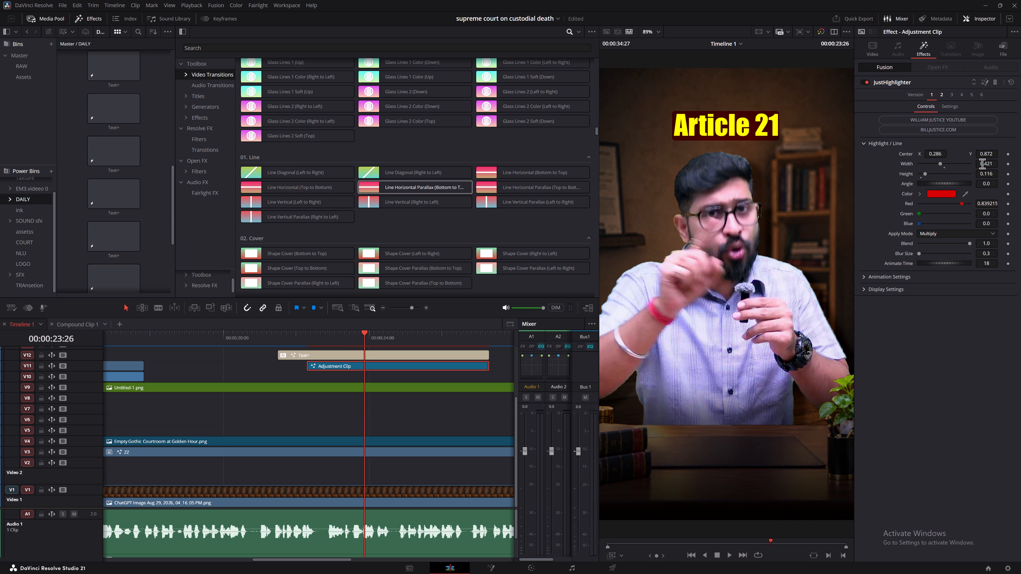
Brighten the highlight color to pure red, #ff0000, with a Red value of 1.0.
{"action": "left_click_drag", "start_coordinate": [990, 205], "coordinate": [220, 180]}
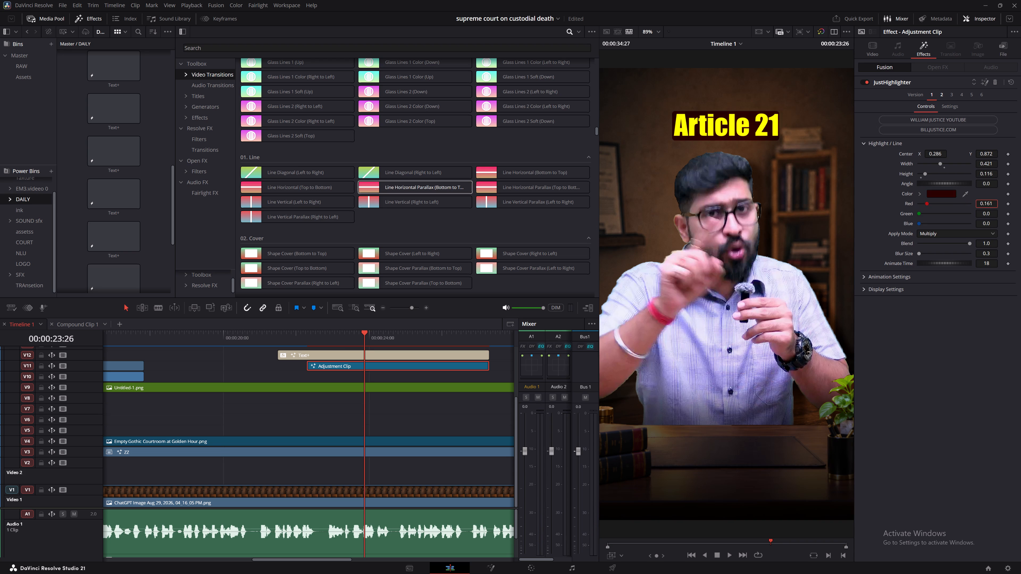
{"action": "left_click_drag", "start_coordinate": [220, 180], "coordinate": [790, 136]}
{"action": "left_click", "coordinate": [940, 194]}
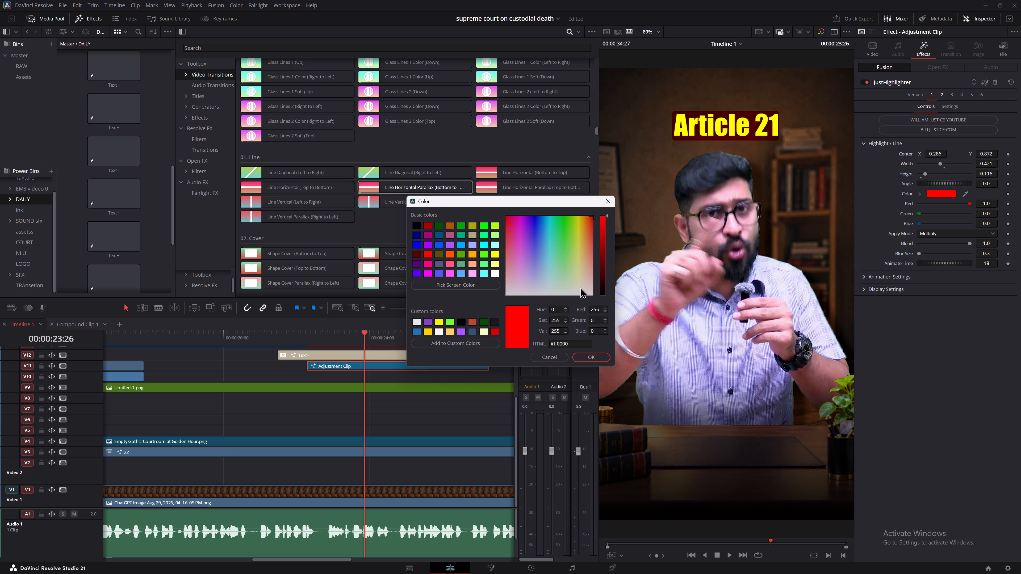
{"action": "left_click", "coordinate": [581, 358]}
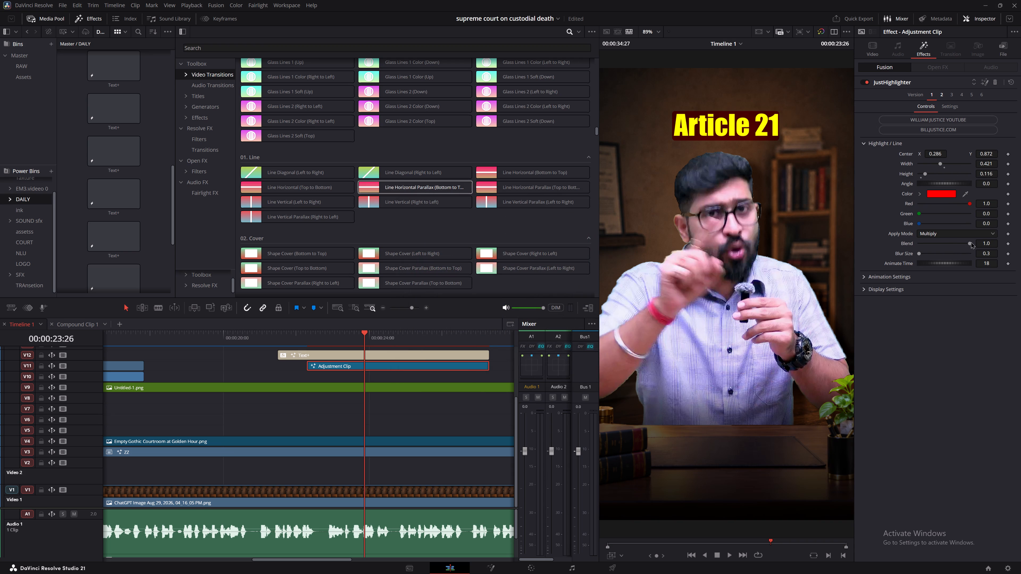
Set the highlight's Apply Mode to Screen.
{"action": "left_click", "coordinate": [972, 231]}
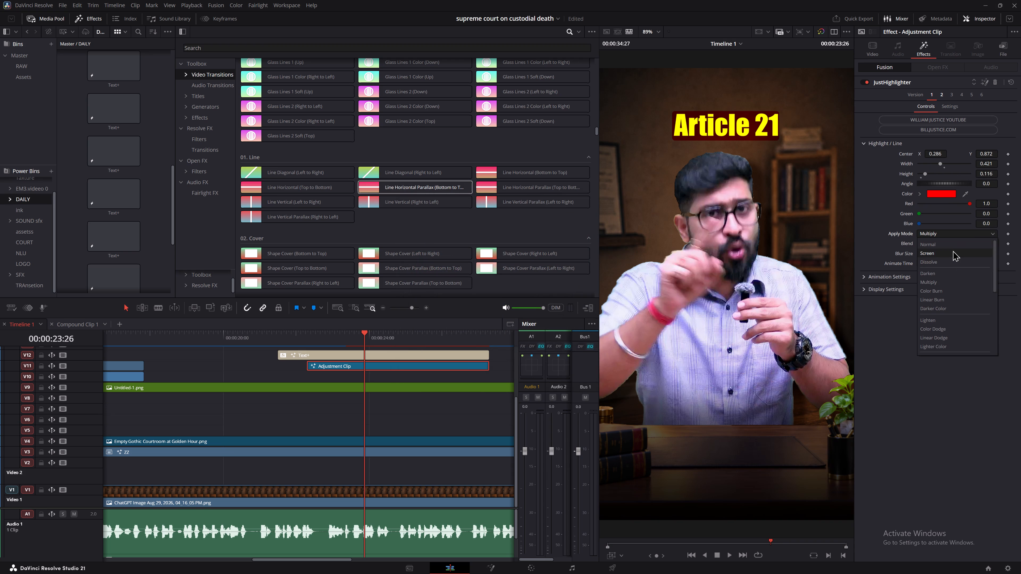
{"action": "left_click", "coordinate": [953, 249]}
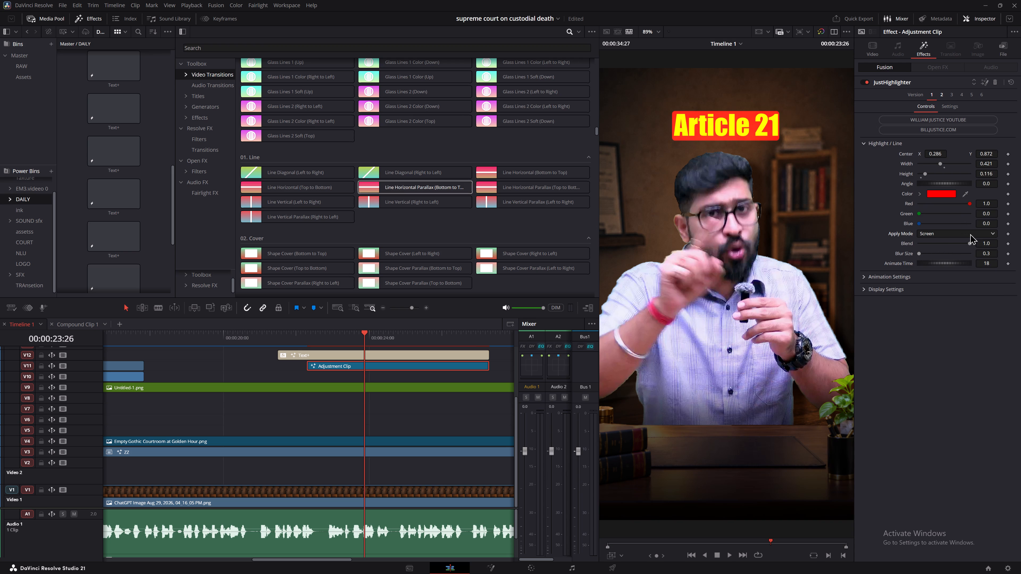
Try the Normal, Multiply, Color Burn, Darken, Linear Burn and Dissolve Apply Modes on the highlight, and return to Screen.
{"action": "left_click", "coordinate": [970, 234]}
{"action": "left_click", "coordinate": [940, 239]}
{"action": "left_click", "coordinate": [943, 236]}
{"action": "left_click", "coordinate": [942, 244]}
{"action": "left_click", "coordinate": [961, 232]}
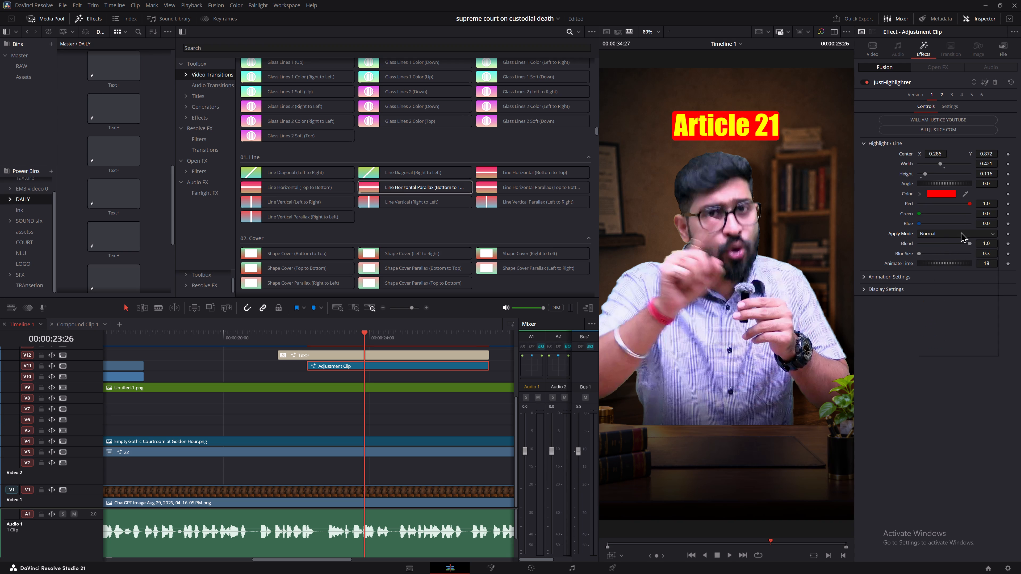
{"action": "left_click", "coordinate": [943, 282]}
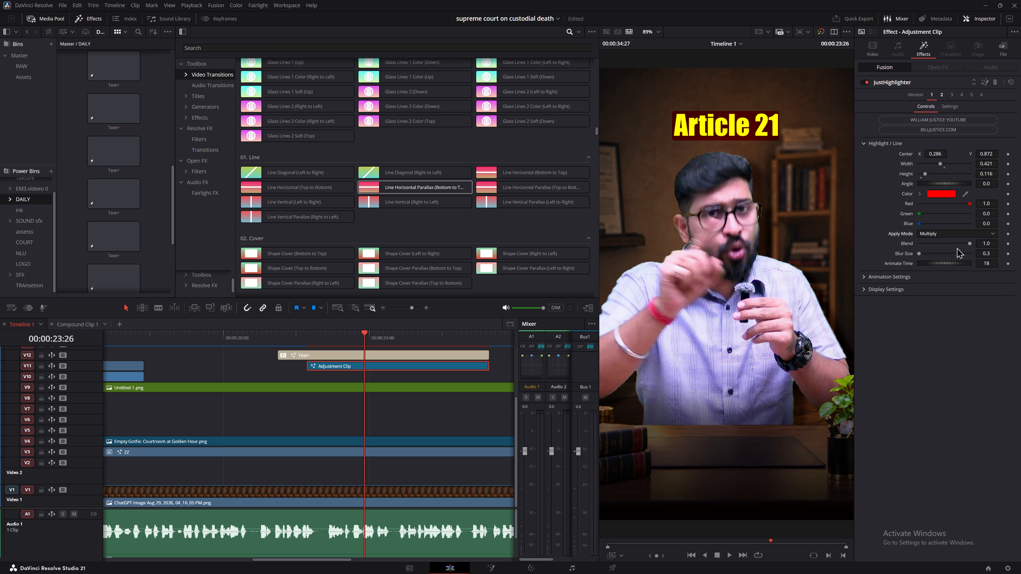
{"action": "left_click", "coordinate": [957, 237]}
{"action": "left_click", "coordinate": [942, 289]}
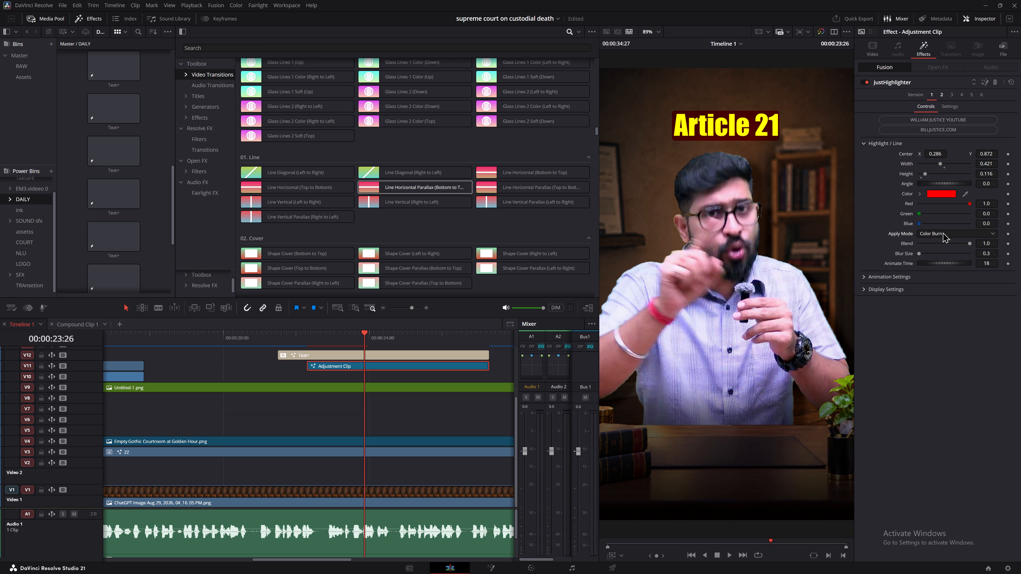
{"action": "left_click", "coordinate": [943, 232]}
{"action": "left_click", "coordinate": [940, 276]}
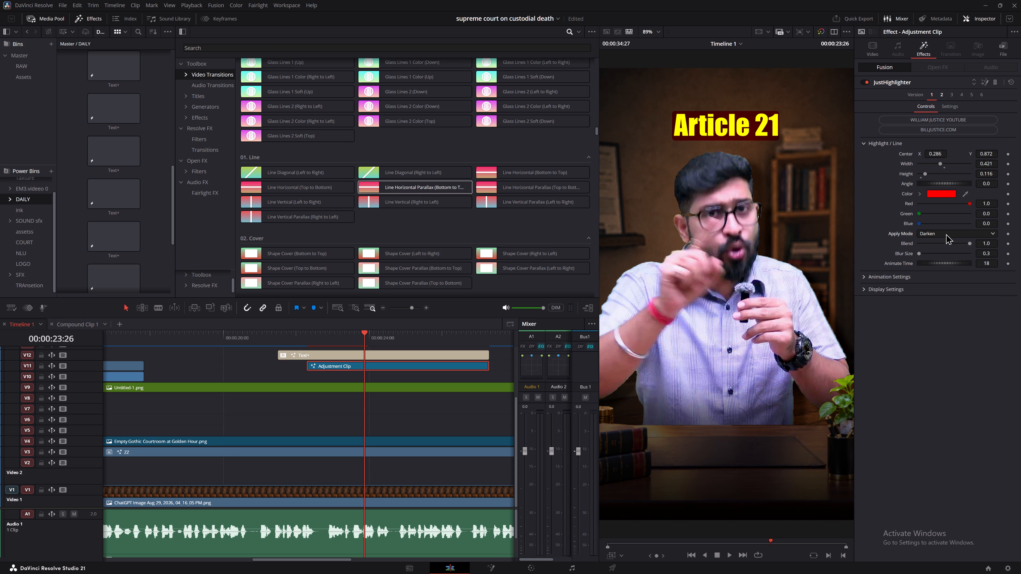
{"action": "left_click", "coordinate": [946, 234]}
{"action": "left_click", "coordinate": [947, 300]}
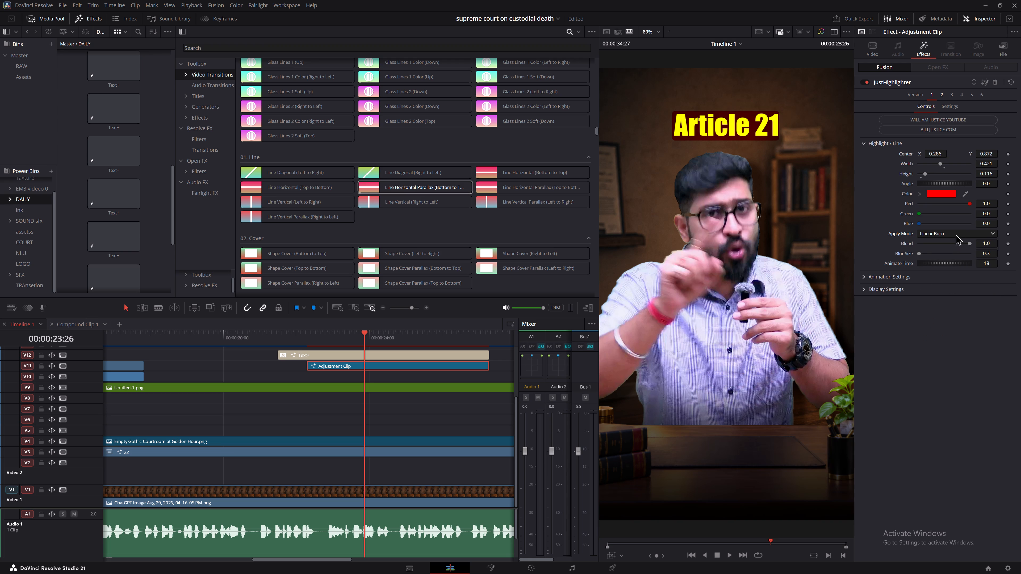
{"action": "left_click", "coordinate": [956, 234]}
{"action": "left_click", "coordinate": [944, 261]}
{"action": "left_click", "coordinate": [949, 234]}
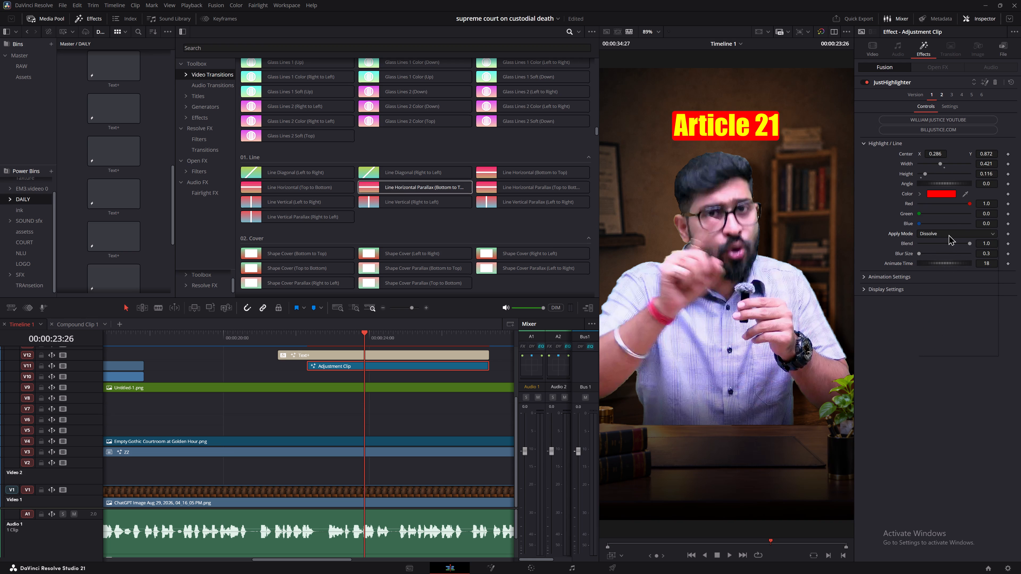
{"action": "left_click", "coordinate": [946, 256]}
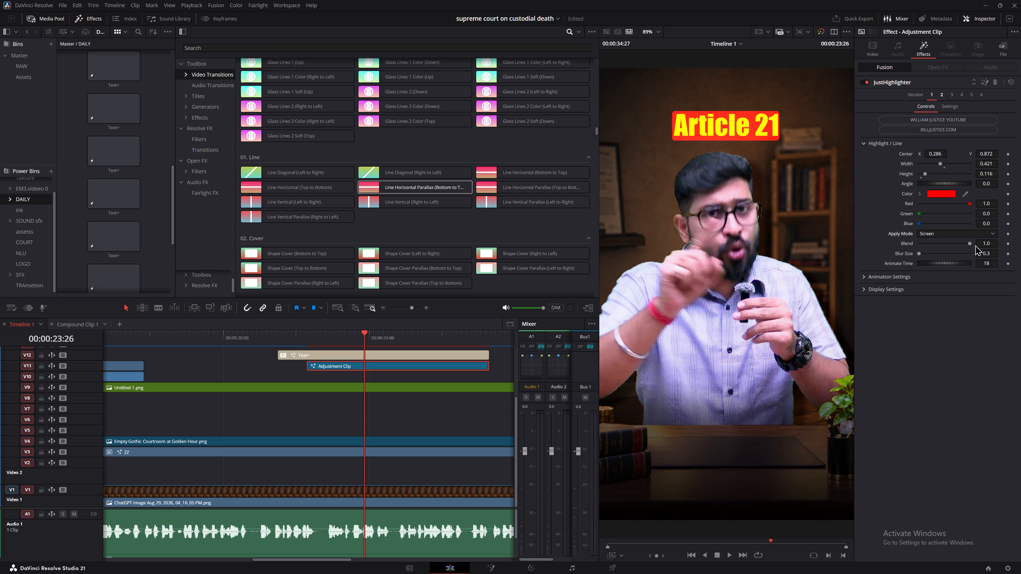
Lower the highlight's Blend to about 0.484 and play back the Article 21 section.
{"action": "left_click_drag", "start_coordinate": [982, 244], "coordinate": [776, 231]}
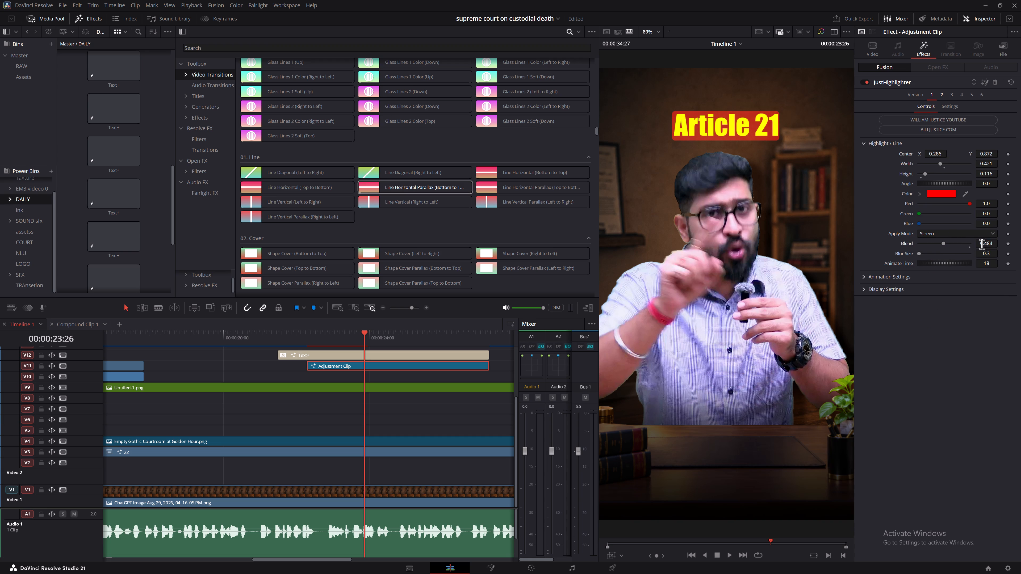
{"action": "left_click", "coordinate": [279, 339]}
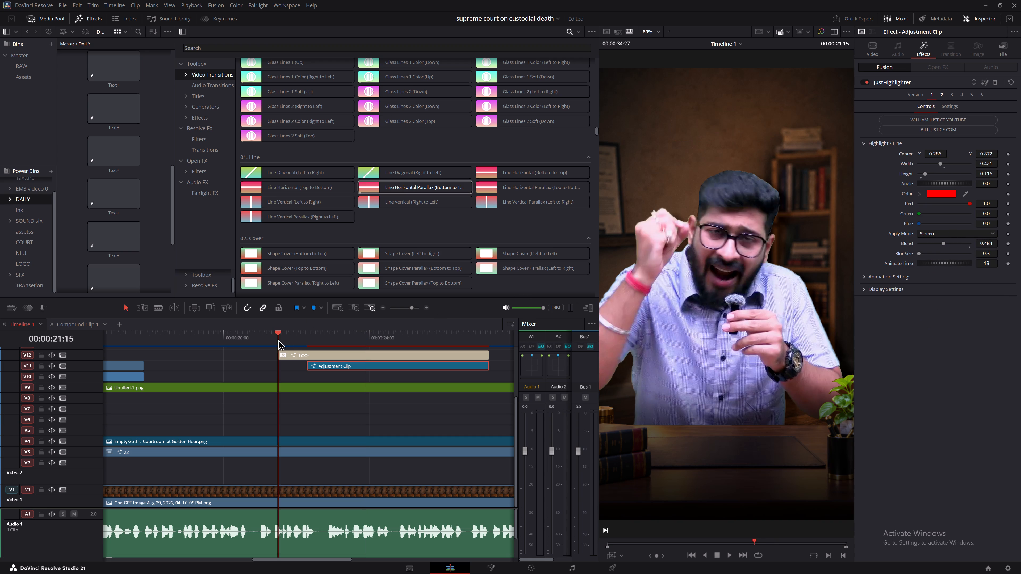
{"action": "key", "text": "space"}
{"action": "key", "text": "space"}
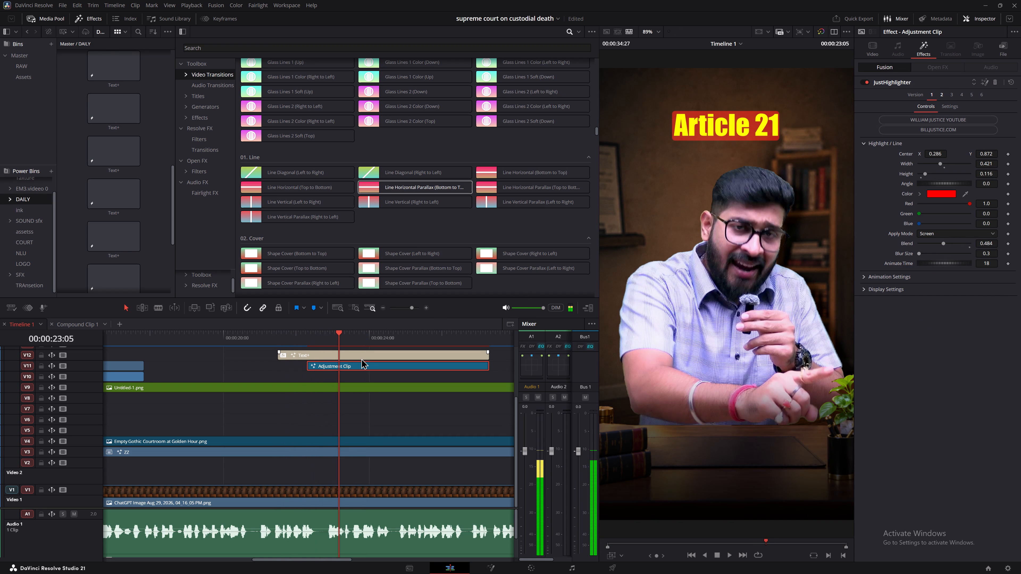
{"action": "key", "text": "space"}
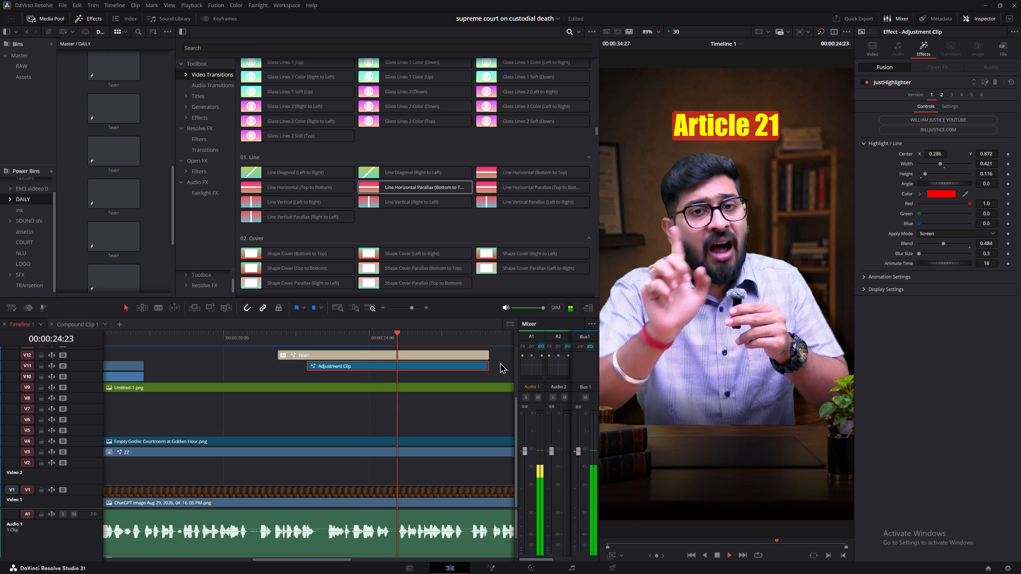
{"action": "key", "text": "space"}
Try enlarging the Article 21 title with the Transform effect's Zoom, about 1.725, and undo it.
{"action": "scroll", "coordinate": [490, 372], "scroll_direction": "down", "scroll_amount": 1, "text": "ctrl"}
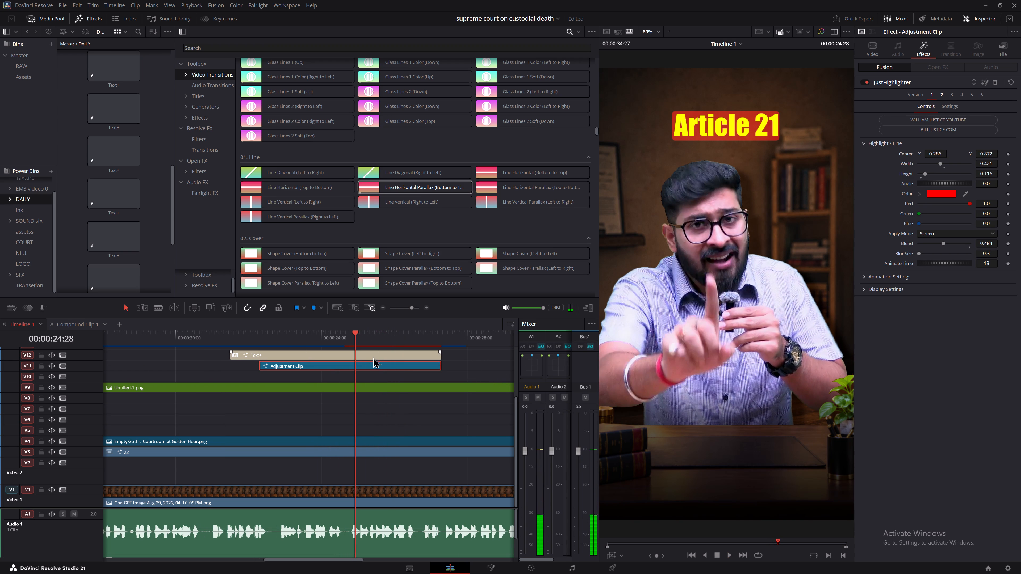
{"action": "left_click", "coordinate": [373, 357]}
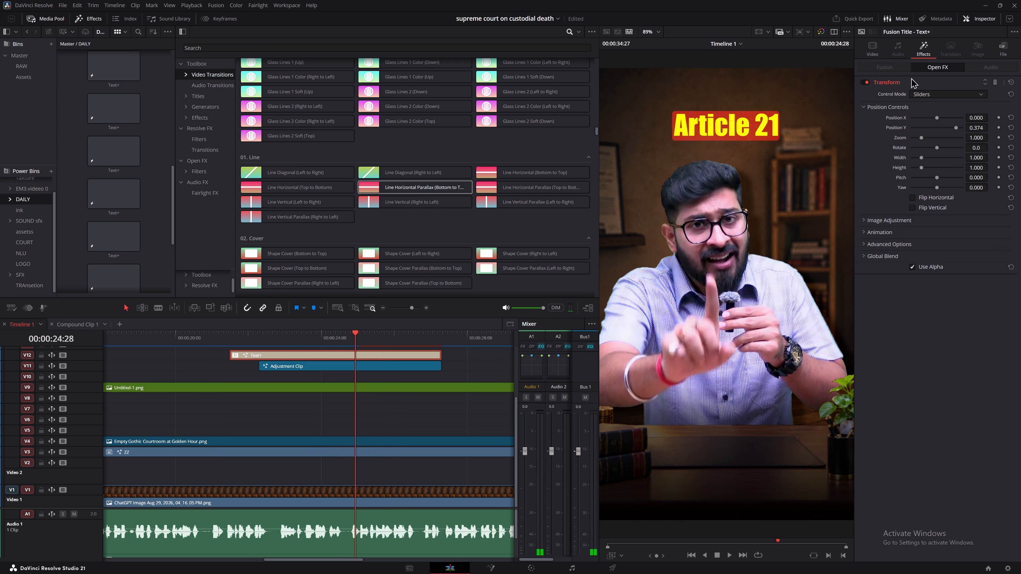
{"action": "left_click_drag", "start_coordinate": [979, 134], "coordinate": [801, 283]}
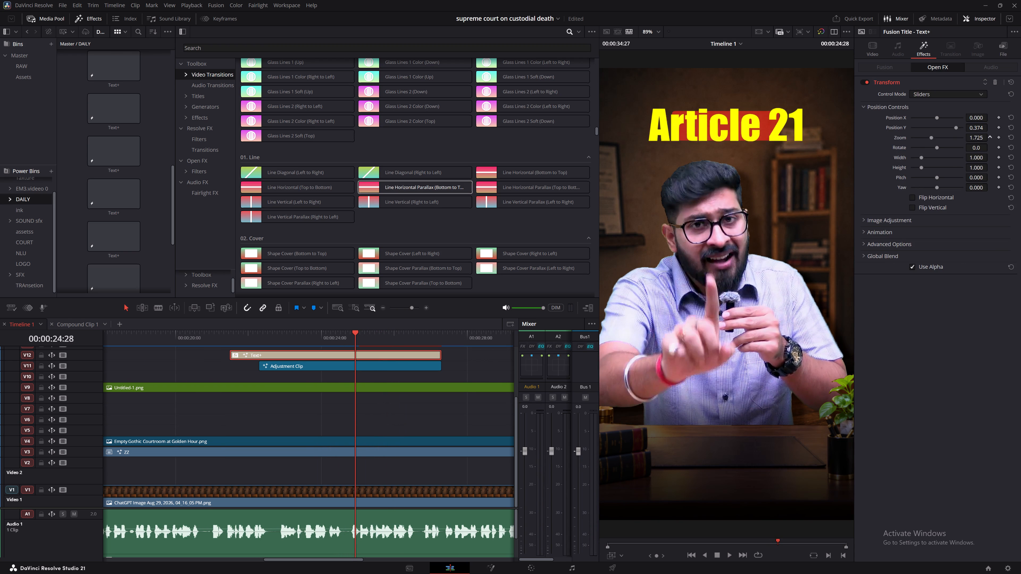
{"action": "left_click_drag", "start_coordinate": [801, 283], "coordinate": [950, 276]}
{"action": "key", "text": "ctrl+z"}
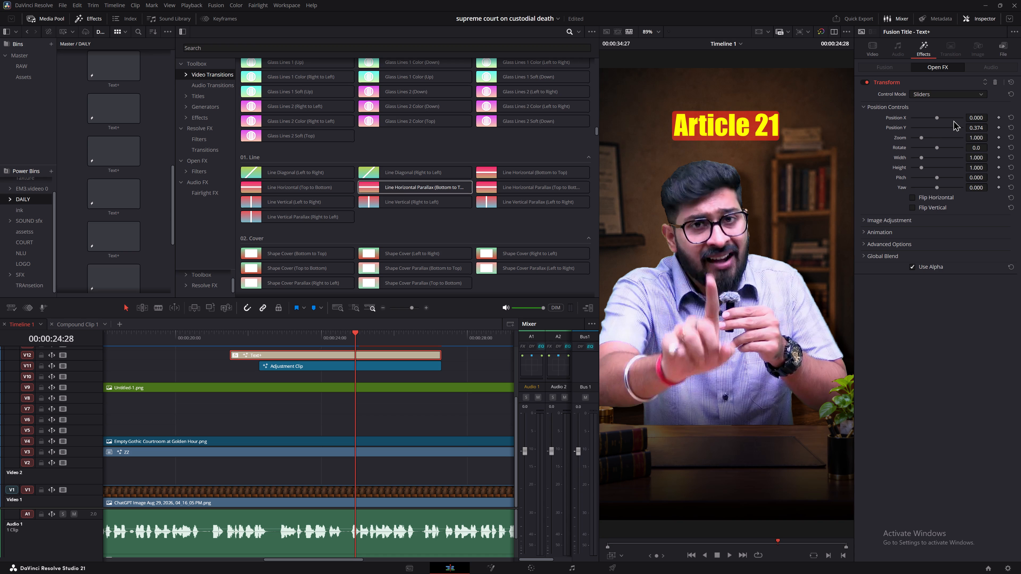
Increase the Article 21 title's text Size to about 0.2463.
{"action": "left_click", "coordinate": [870, 44]}
{"action": "left_click_drag", "start_coordinate": [985, 202], "coordinate": [1020, 200]}
{"action": "left_click", "coordinate": [981, 199]}
{"action": "left_click_drag", "start_coordinate": [984, 205], "coordinate": [627, 210]}
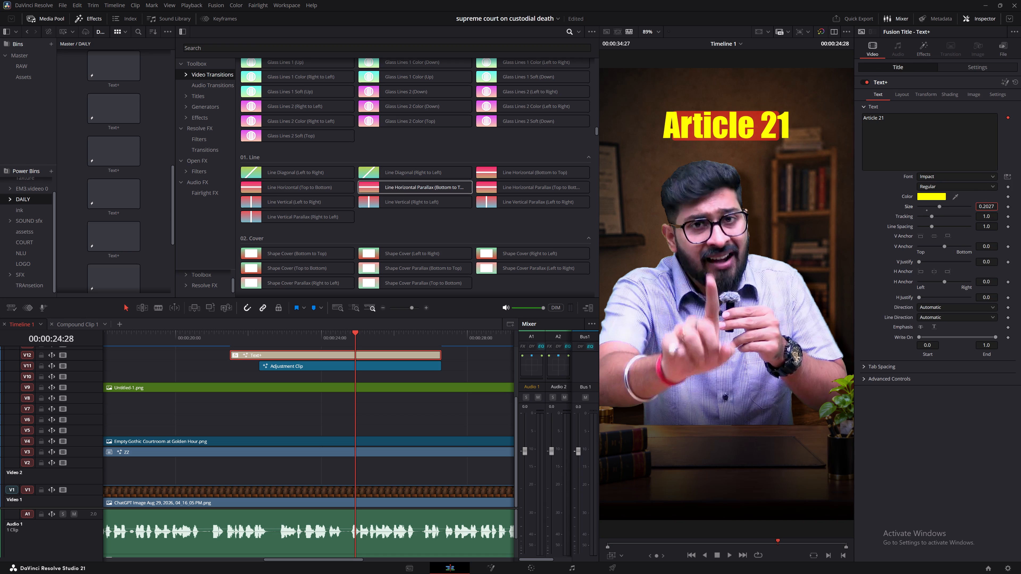
{"action": "left_click_drag", "start_coordinate": [627, 210], "coordinate": [793, 201]}
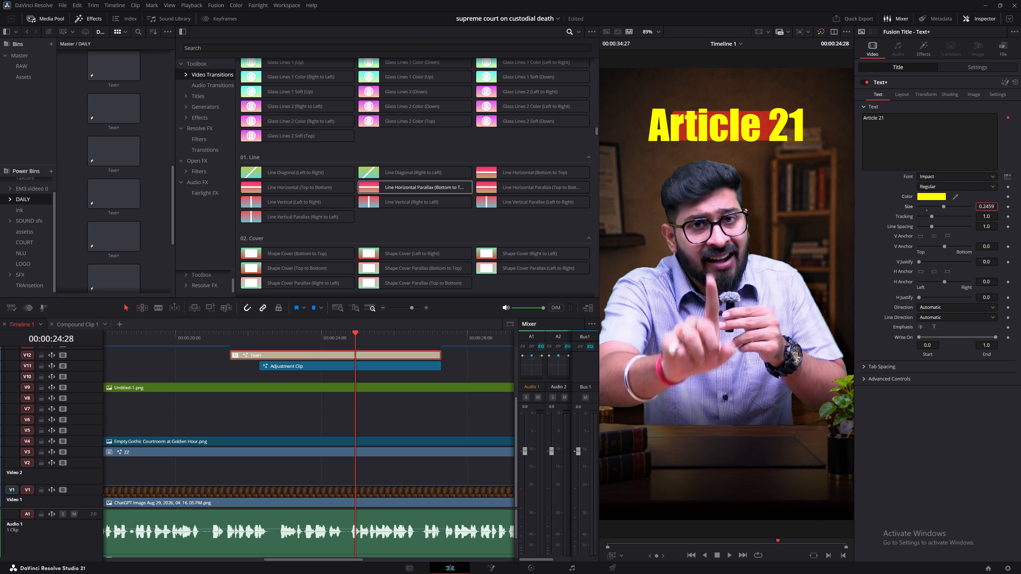
{"action": "left_click_drag", "start_coordinate": [793, 201], "coordinate": [795, 204]}
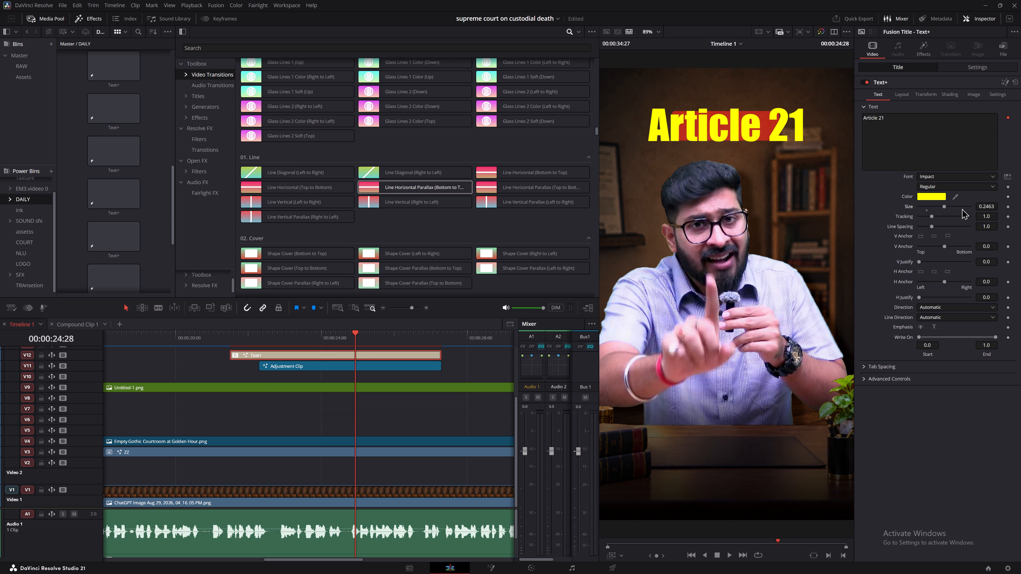
Refit the adjustment clip's highlight to the enlarged text with Center X about 0.207, Width about 0.587 and Height about 0.128.
{"action": "left_click", "coordinate": [276, 368]}
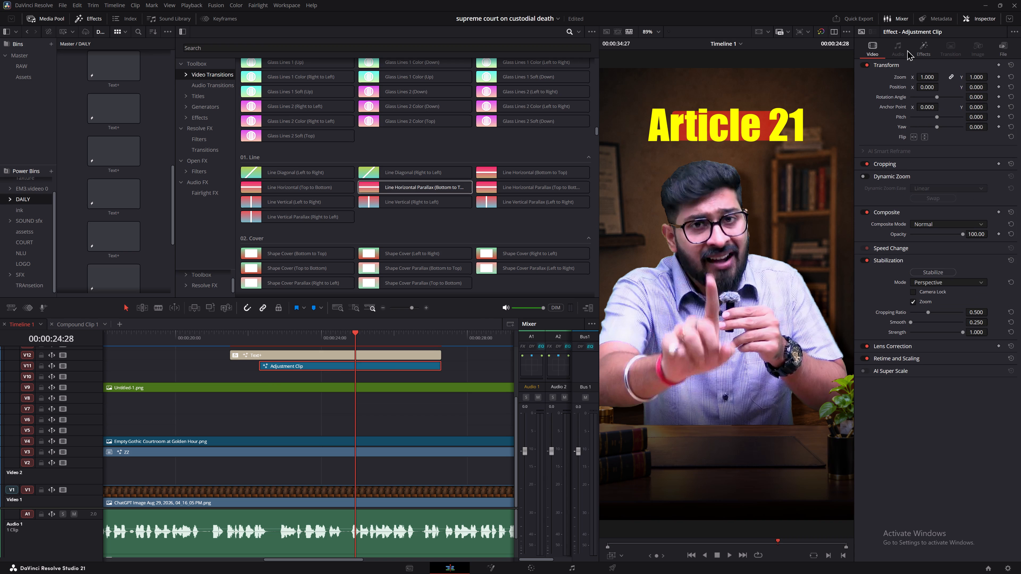
{"action": "left_click", "coordinate": [917, 47]}
{"action": "left_click_drag", "start_coordinate": [939, 155], "coordinate": [931, 155]}
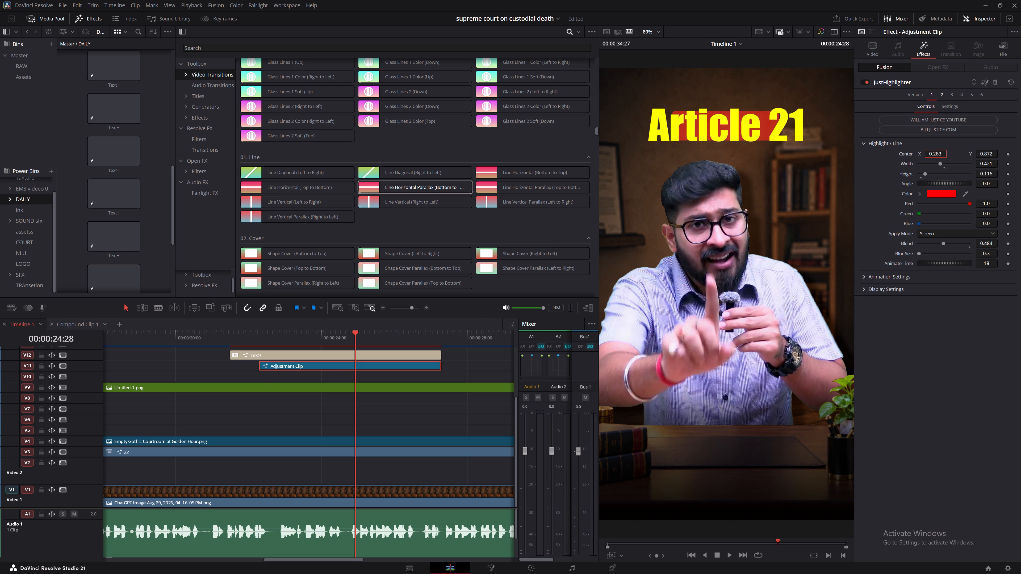
{"action": "left_click_drag", "start_coordinate": [931, 155], "coordinate": [907, 157]}
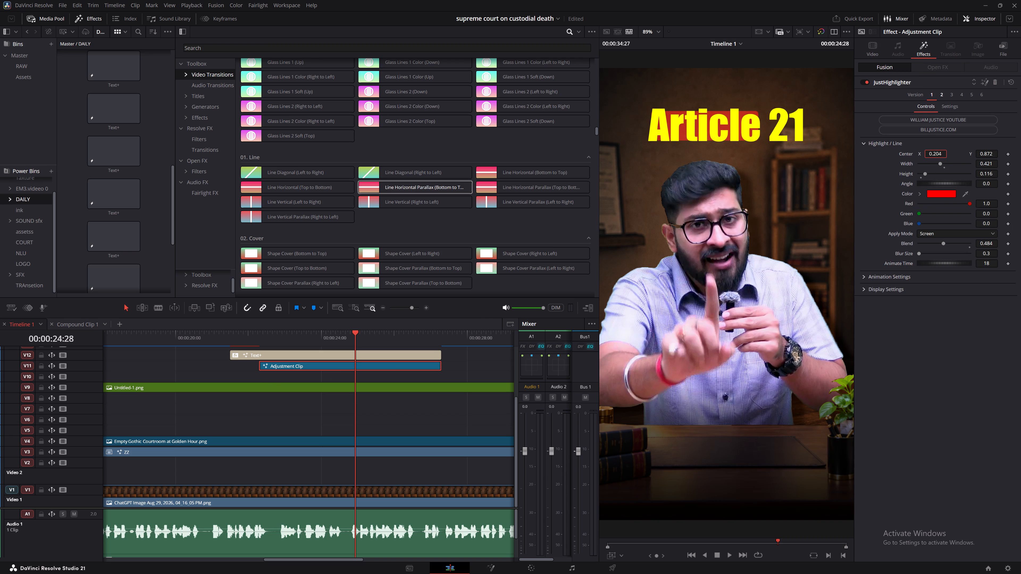
{"action": "left_click_drag", "start_coordinate": [907, 157], "coordinate": [904, 157]}
{"action": "left_click_drag", "start_coordinate": [985, 166], "coordinate": [987, 166]}
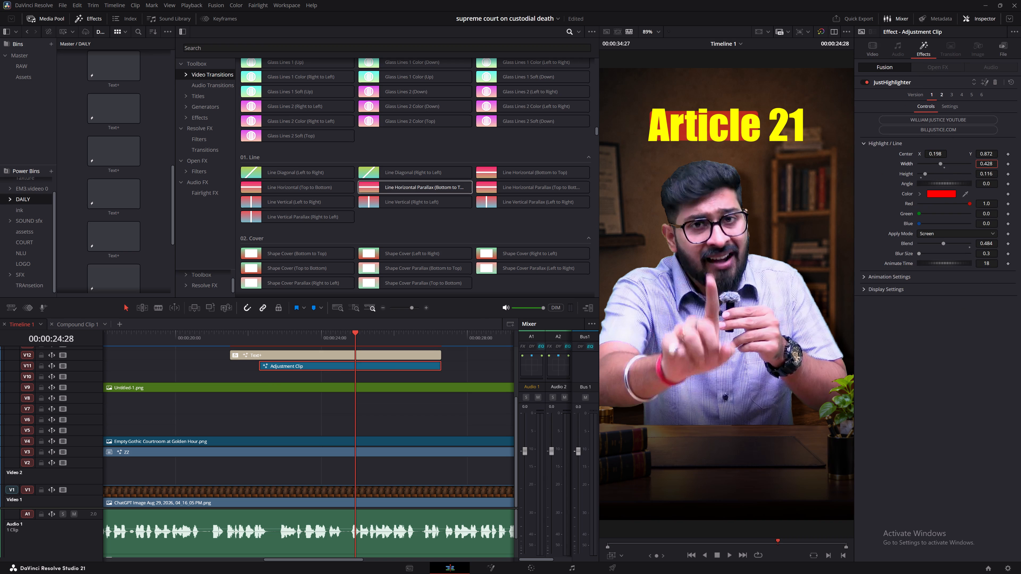
{"action": "left_click_drag", "start_coordinate": [987, 166], "coordinate": [551, 162]}
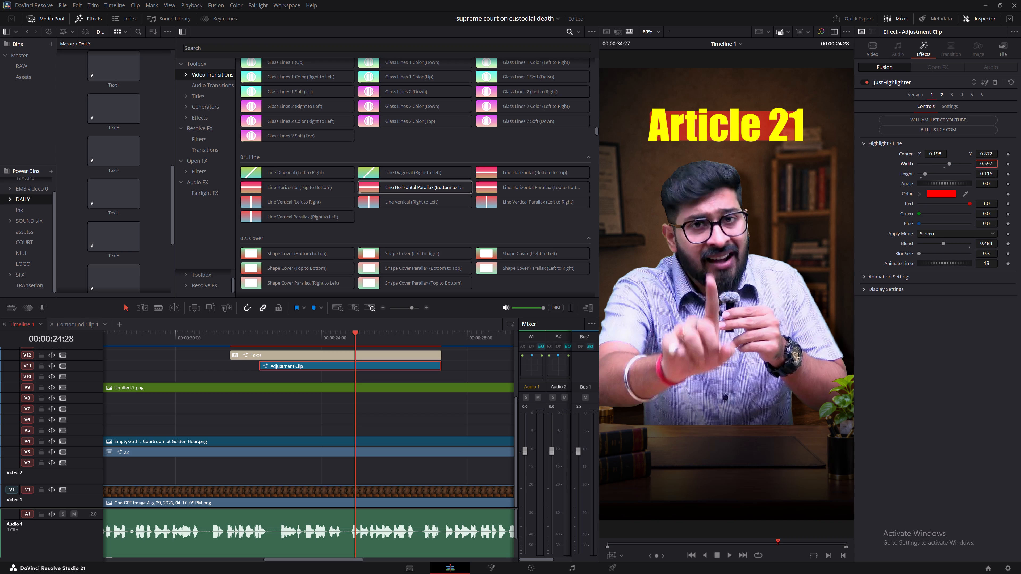
{"action": "left_click_drag", "start_coordinate": [551, 162], "coordinate": [554, 162]}
{"action": "left_click_drag", "start_coordinate": [934, 153], "coordinate": [938, 153]}
{"action": "left_click_drag", "start_coordinate": [979, 163], "coordinate": [973, 163]}
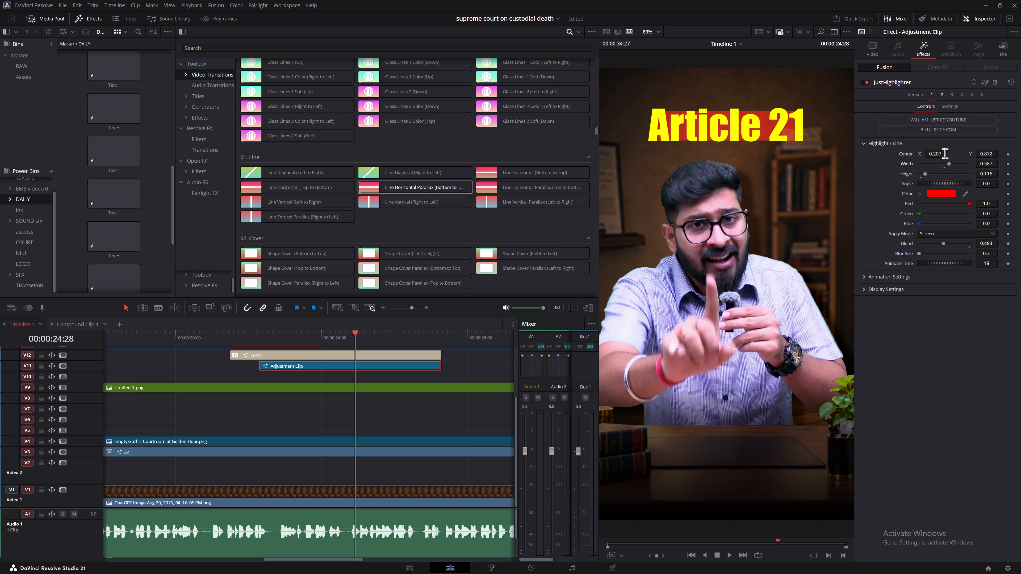
{"action": "left_click_drag", "start_coordinate": [985, 173], "coordinate": [990, 173]}
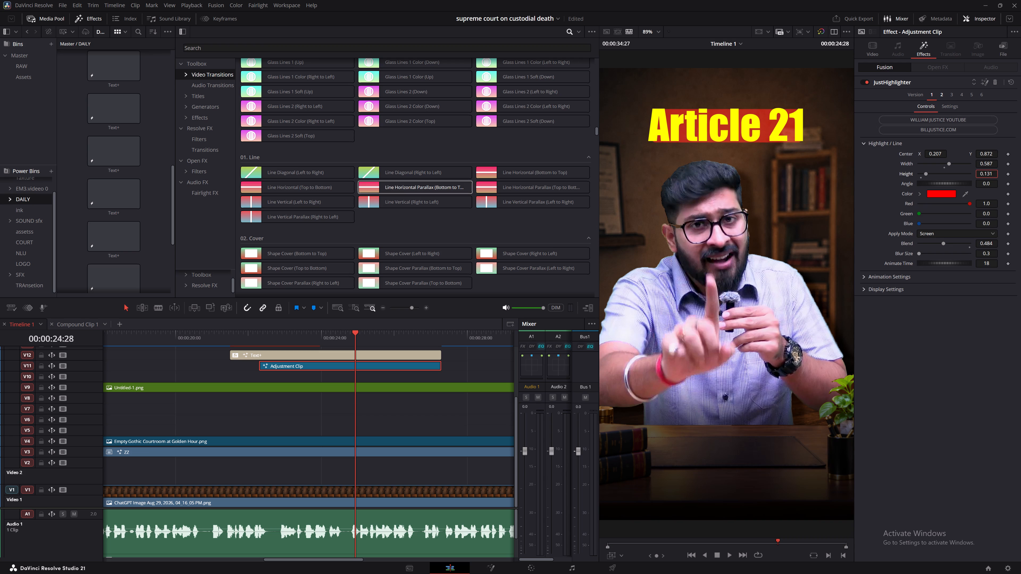
{"action": "left_click_drag", "start_coordinate": [990, 173], "coordinate": [989, 173]}
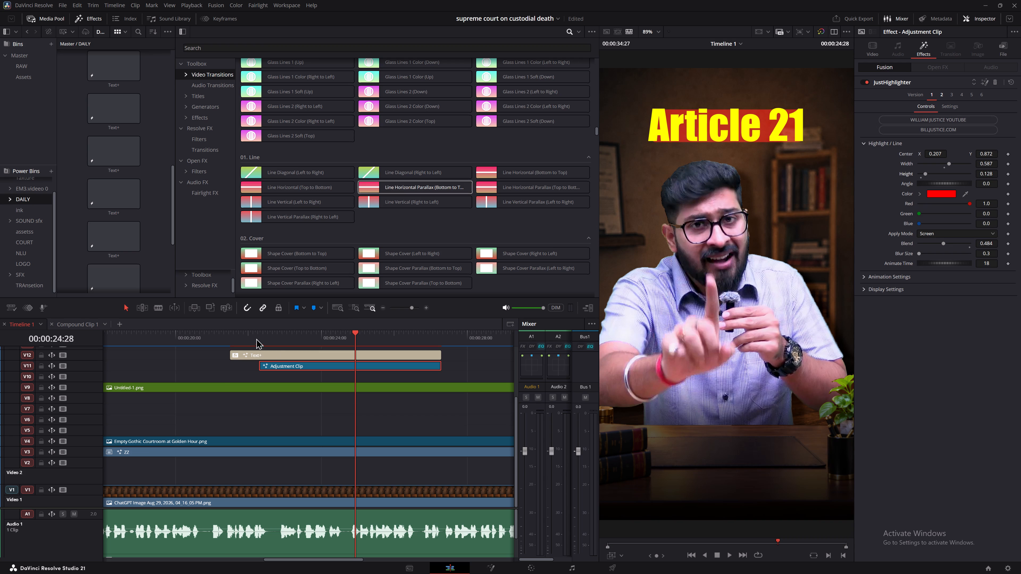
Play back the Article 21 section to check the enlarged title against its animated highlight.
{"action": "left_click", "coordinate": [224, 335]}
{"action": "key", "text": "space"}
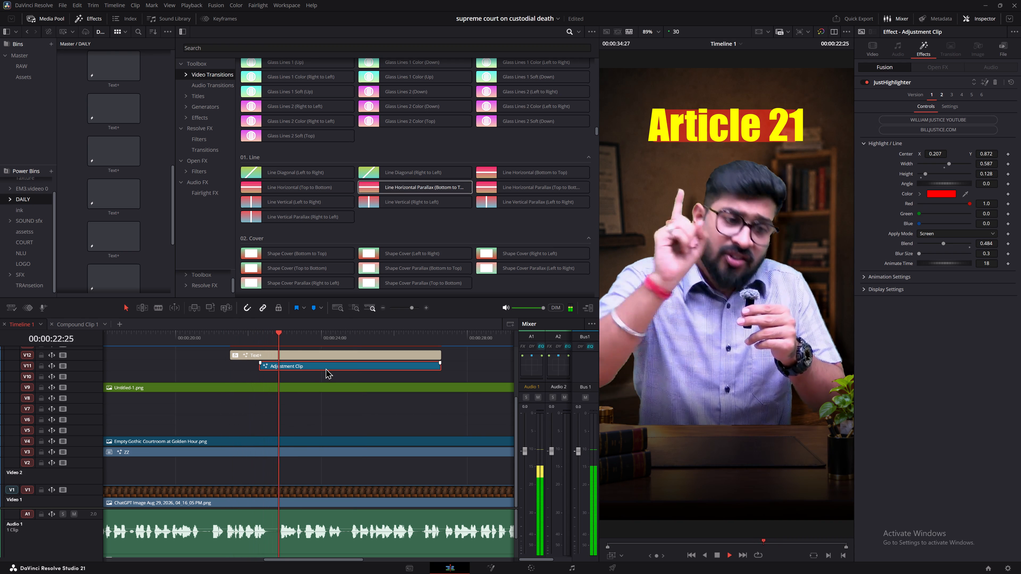
{"action": "key", "text": "space"}
{"action": "key", "text": "space"}
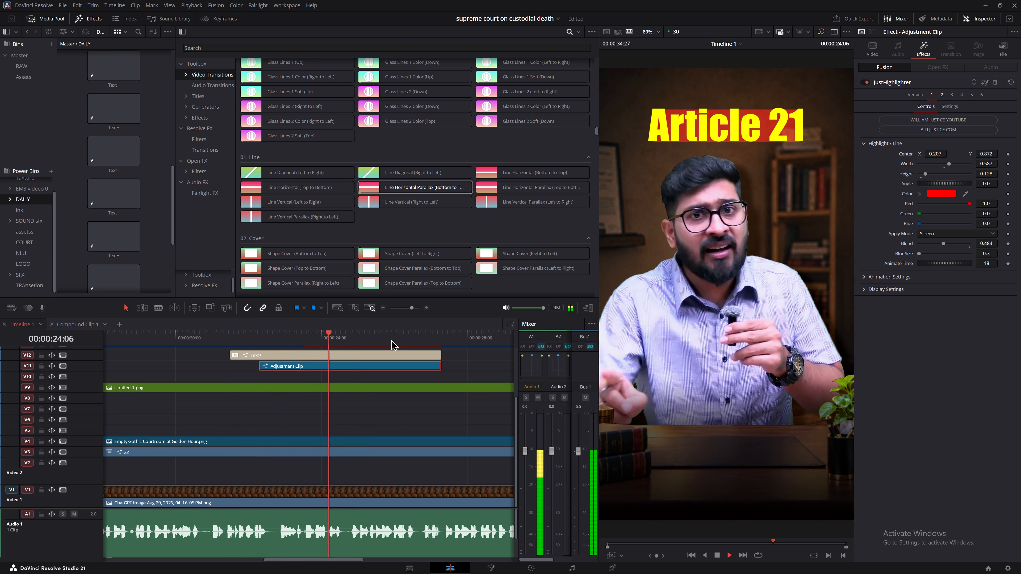
{"action": "key", "text": "space"}
{"action": "left_click", "coordinate": [229, 333]}
{"action": "key", "text": "space"}
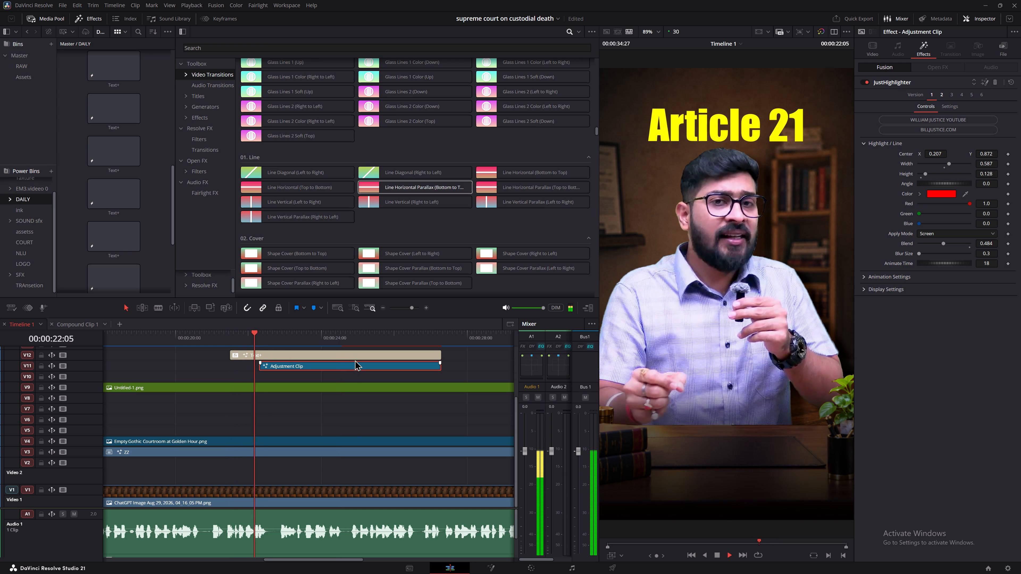
{"action": "key", "text": "space"}
Enable the Black Shadow shading element on the Article 21 title and lower its Opacity to about 0.617.
{"action": "left_click", "coordinate": [341, 360]}
{"action": "left_click_drag", "start_coordinate": [346, 355], "coordinate": [350, 355]}
{"action": "key", "text": "space"}
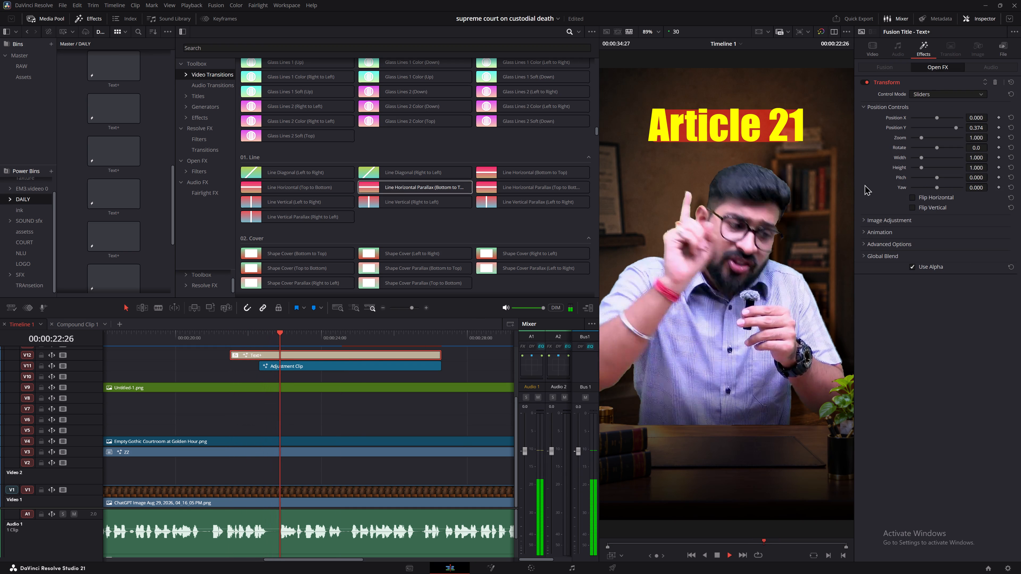
{"action": "key", "text": "space"}
{"action": "left_click", "coordinate": [873, 50]}
{"action": "left_click", "coordinate": [881, 67]}
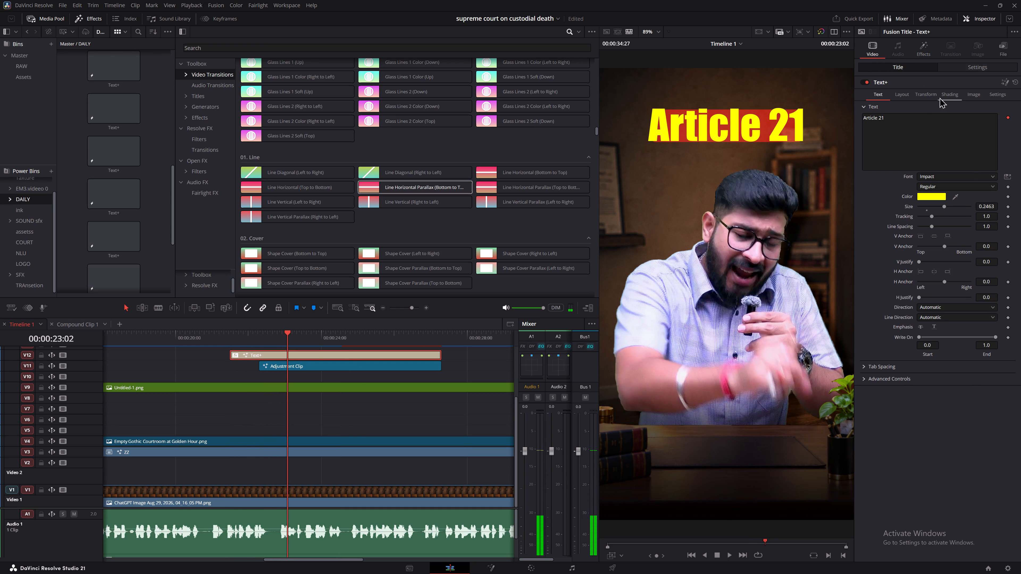
{"action": "left_click", "coordinate": [939, 100]}
{"action": "left_click", "coordinate": [940, 118]}
{"action": "left_click", "coordinate": [919, 136]}
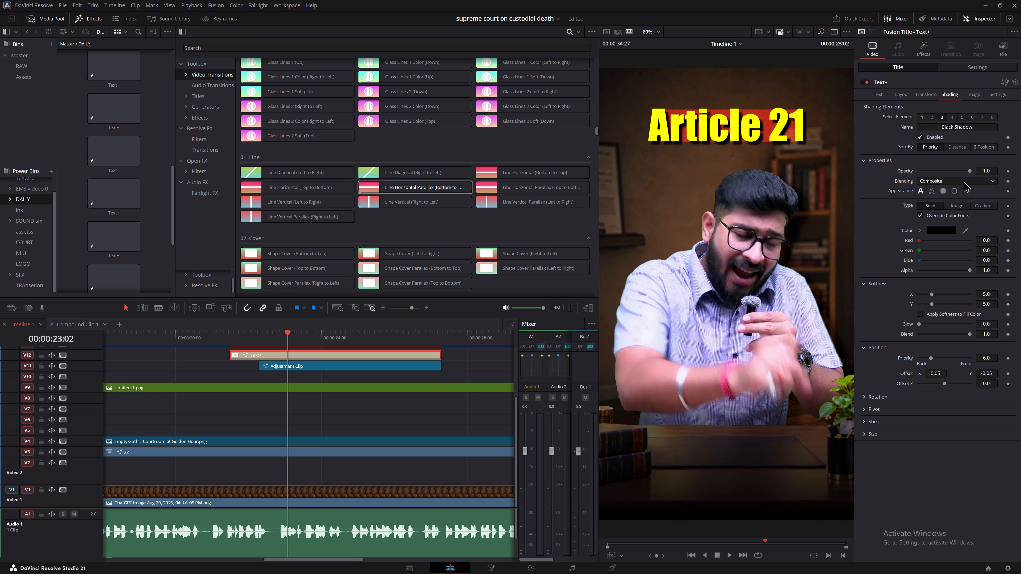
{"action": "left_click_drag", "start_coordinate": [977, 172], "coordinate": [790, 183]}
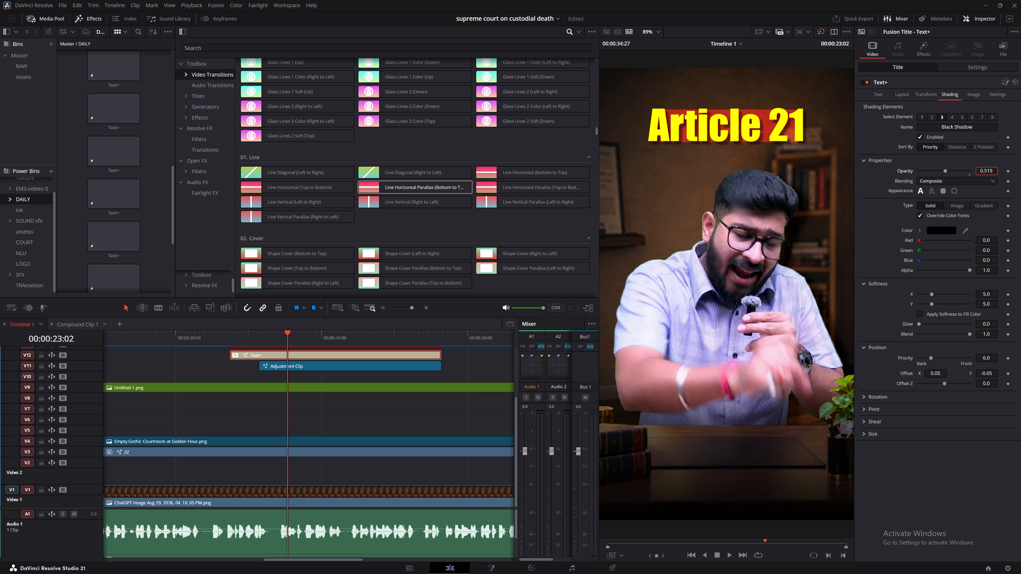
{"action": "left_click_drag", "start_coordinate": [790, 183], "coordinate": [825, 188]}
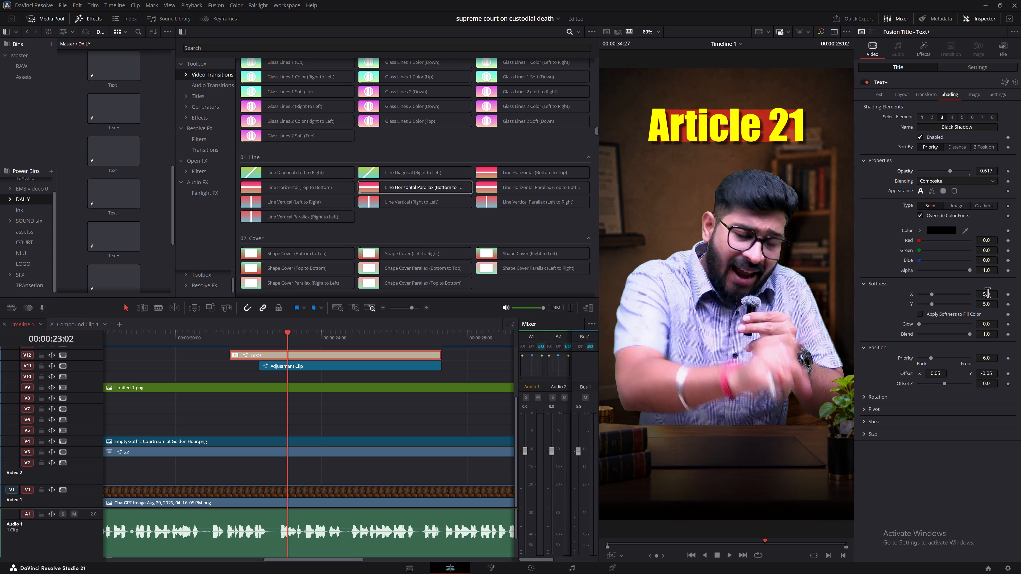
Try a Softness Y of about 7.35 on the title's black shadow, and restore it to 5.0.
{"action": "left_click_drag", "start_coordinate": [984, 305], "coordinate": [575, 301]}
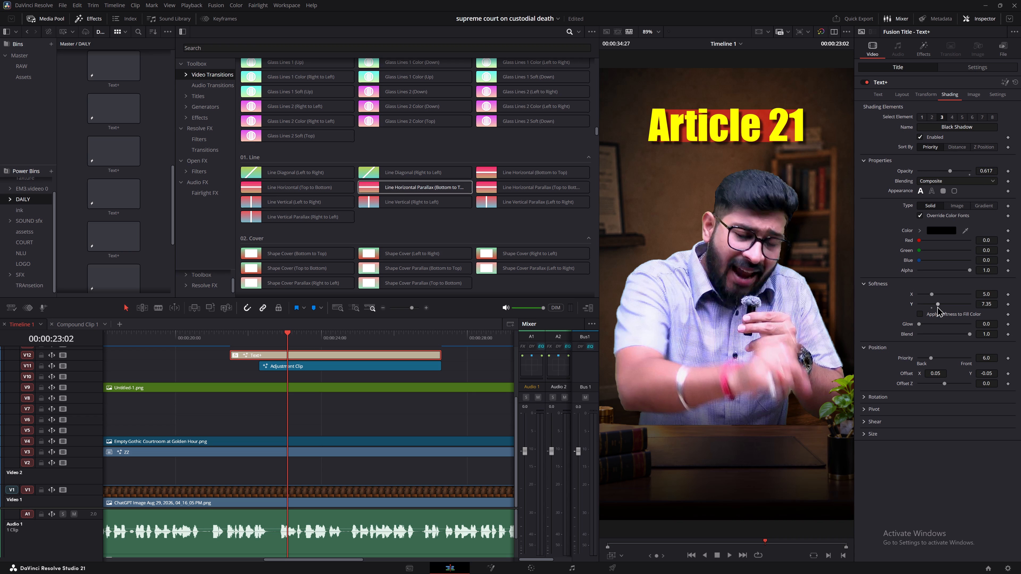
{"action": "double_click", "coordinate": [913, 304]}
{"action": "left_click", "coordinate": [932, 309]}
Reduce the black shadow's Offset to about X 0.043 and Y -0.031, and play back the title.
{"action": "left_click_drag", "start_coordinate": [988, 370], "coordinate": [995, 370]}
{"action": "left_click_drag", "start_coordinate": [995, 370], "coordinate": [996, 370]}
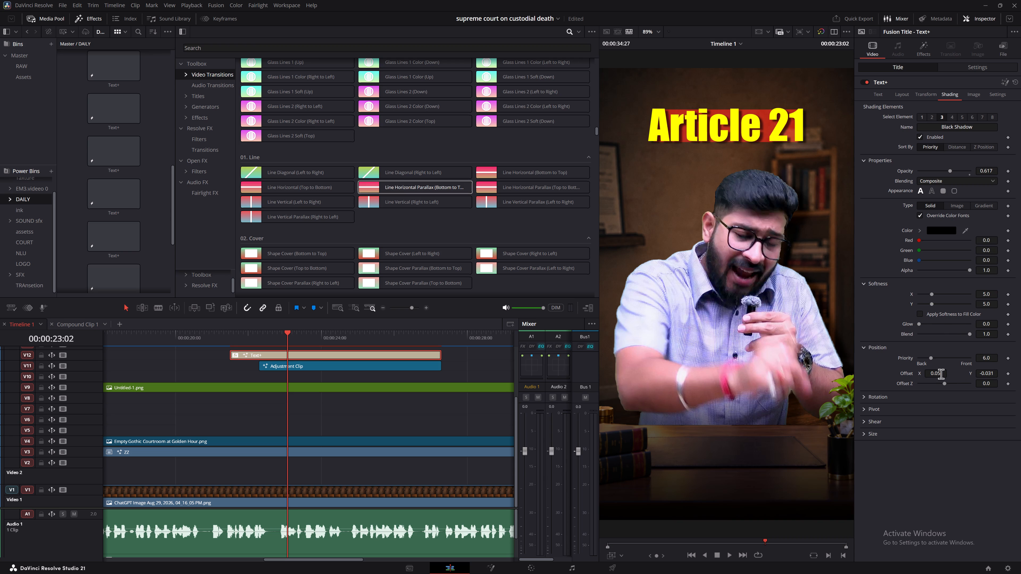
{"action": "left_click_drag", "start_coordinate": [941, 374], "coordinate": [938, 374]}
{"action": "left_click", "coordinate": [225, 340]}
{"action": "key", "text": "space"}
{"action": "left_click", "coordinate": [313, 378]}
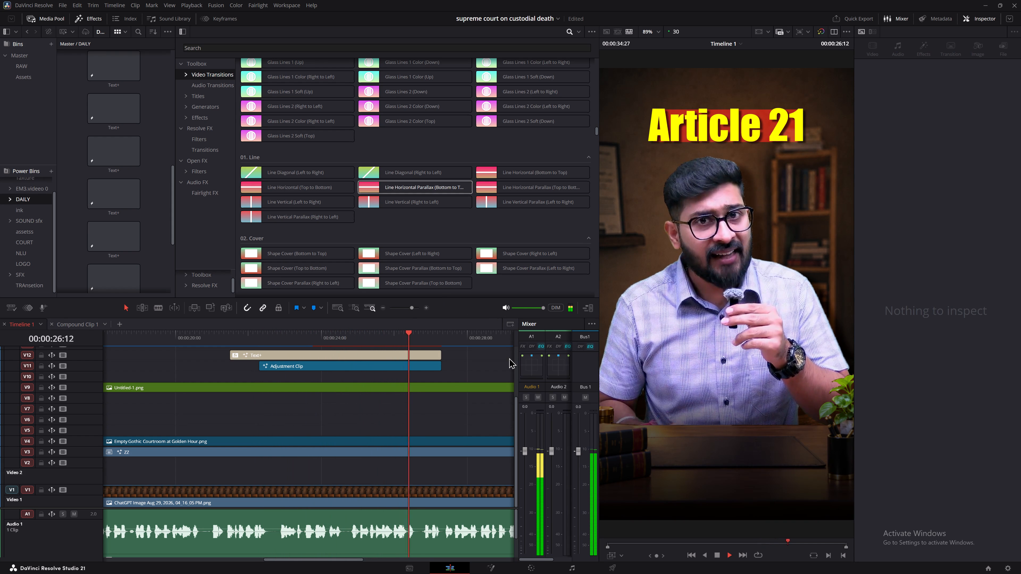
{"action": "key", "text": "space"}
{"action": "left_click", "coordinate": [451, 374]}
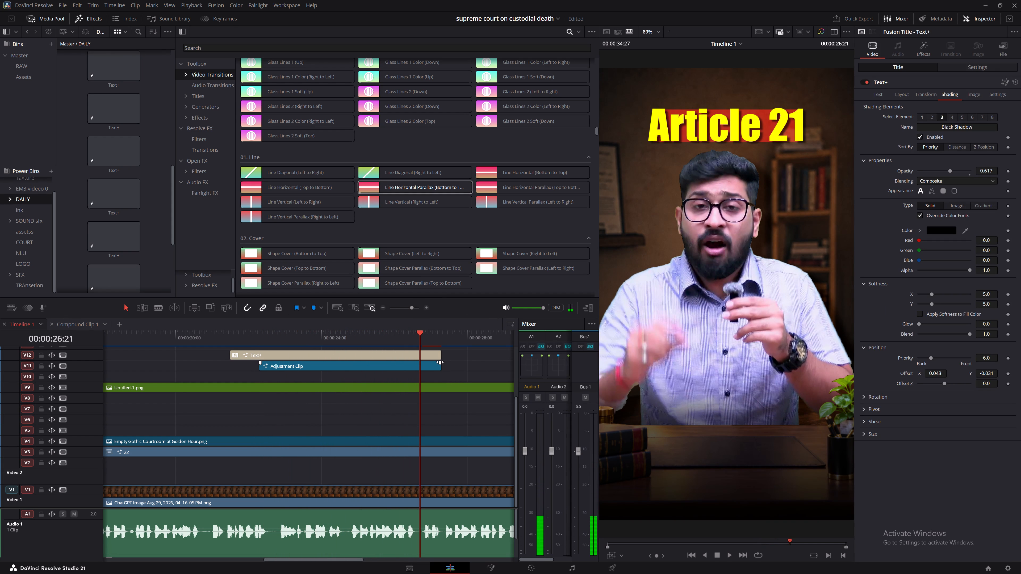
Trim the adjustment clip under the Article 21 title to end at about 00:00:27, add a short fade-out, and play it back.
{"action": "left_click_drag", "start_coordinate": [436, 364], "coordinate": [428, 365]}
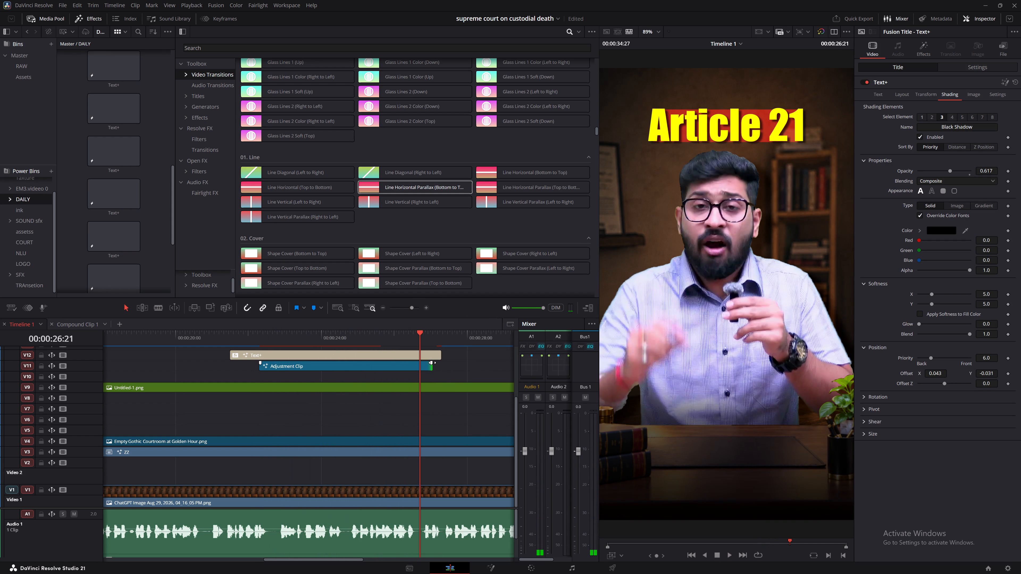
{"action": "left_click_drag", "start_coordinate": [431, 362], "coordinate": [415, 366]}
{"action": "key", "text": "space"}
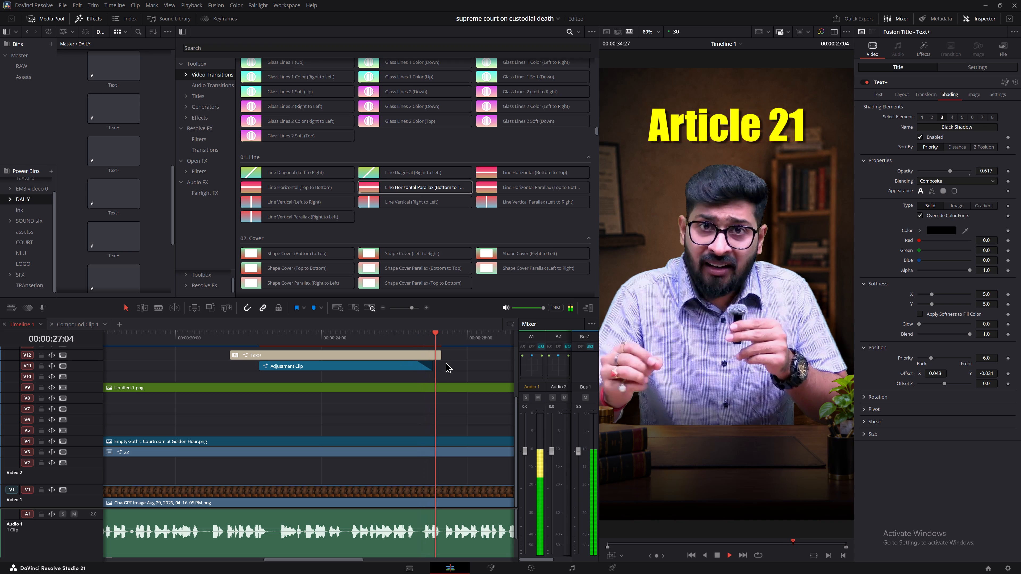
{"action": "key", "text": "space"}
Add a short fade-out to the Article 21 title and trim its end to match the adjustment clip below.
{"action": "left_click", "coordinate": [433, 342]}
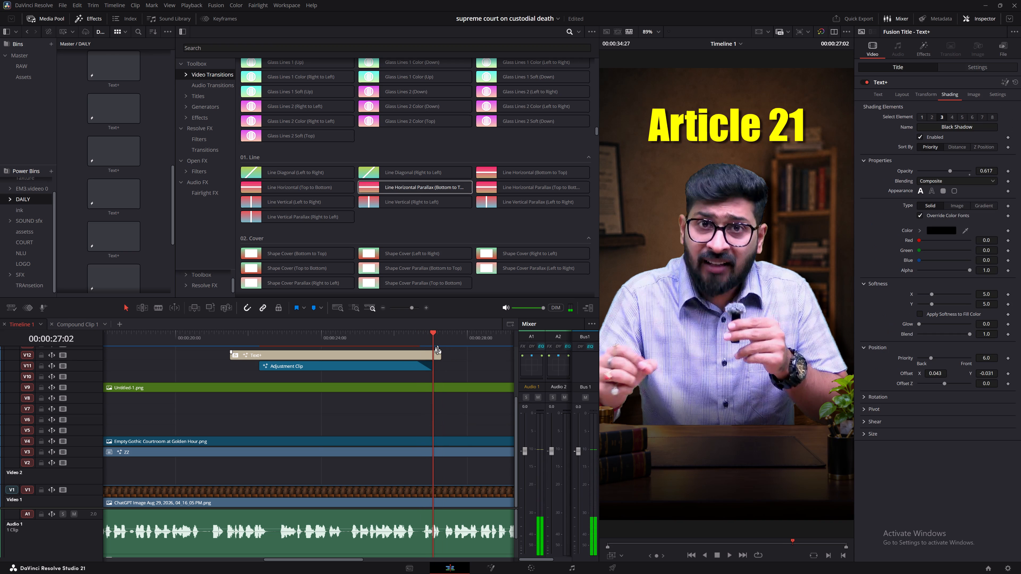
{"action": "left_click_drag", "start_coordinate": [441, 351], "coordinate": [417, 354]}
{"action": "left_click_drag", "start_coordinate": [441, 356], "coordinate": [439, 356]}
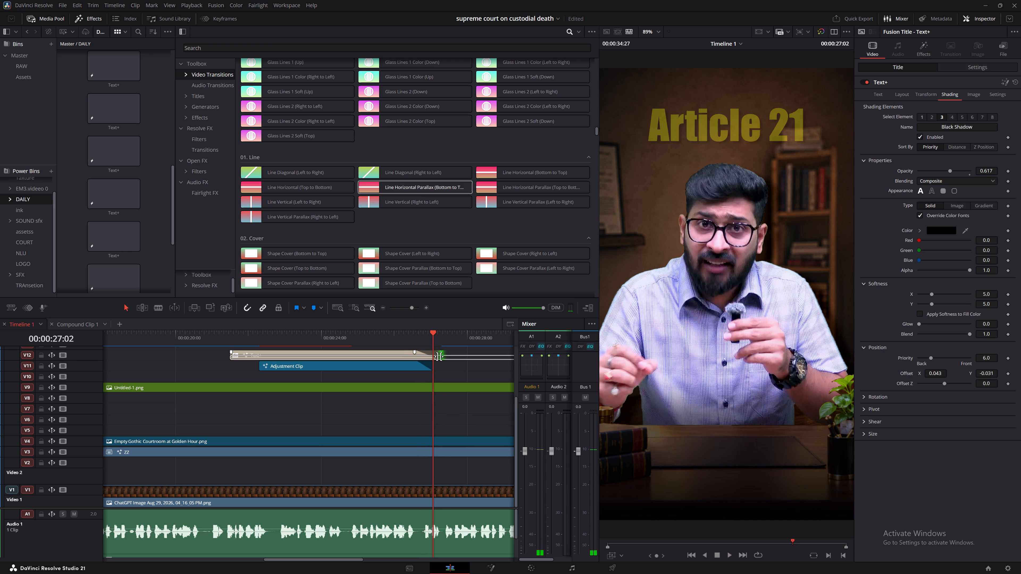
{"action": "left_click_drag", "start_coordinate": [439, 356], "coordinate": [430, 357]}
Play back the end of the Article 21 section to check the fade-outs of the title and its highlight.
{"action": "left_click", "coordinate": [392, 335]}
{"action": "key", "text": "space"}
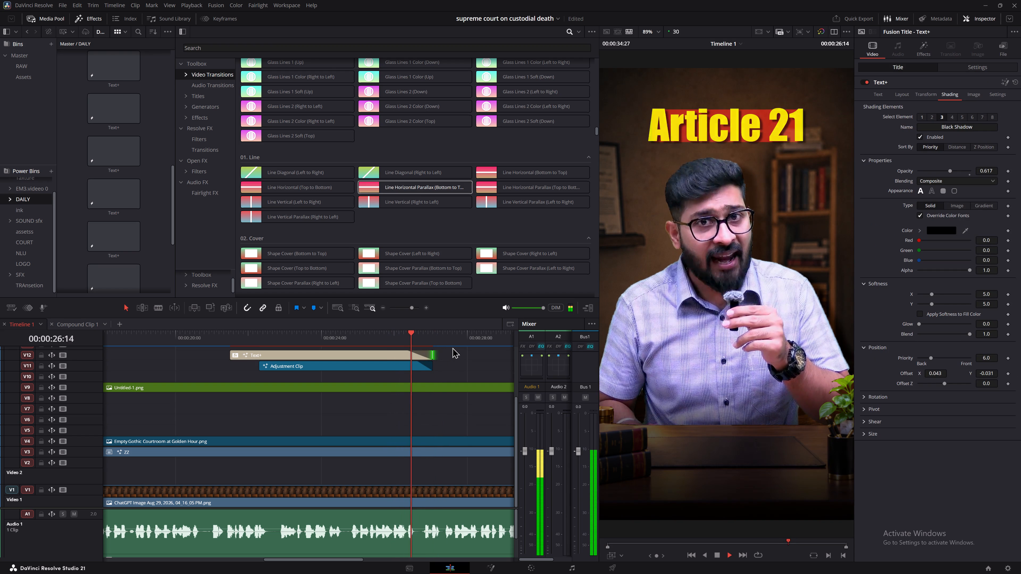
{"action": "key", "text": "space"}
{"action": "key", "text": "space"}
{"action": "key", "text": "space"}
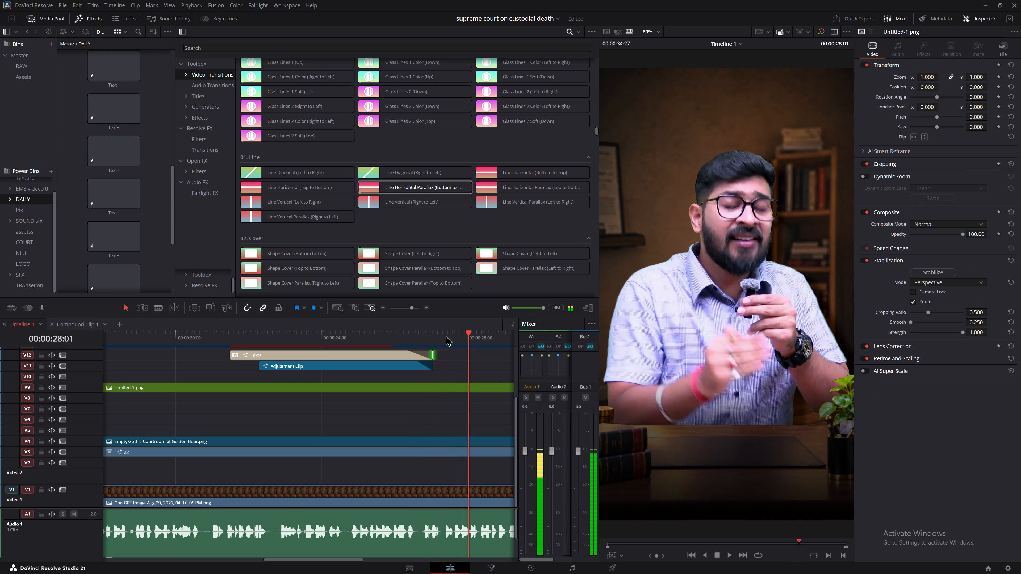
{"action": "left_click_drag", "start_coordinate": [444, 335], "coordinate": [425, 340]}
{"action": "key", "text": "space"}
{"action": "key", "text": "space"}
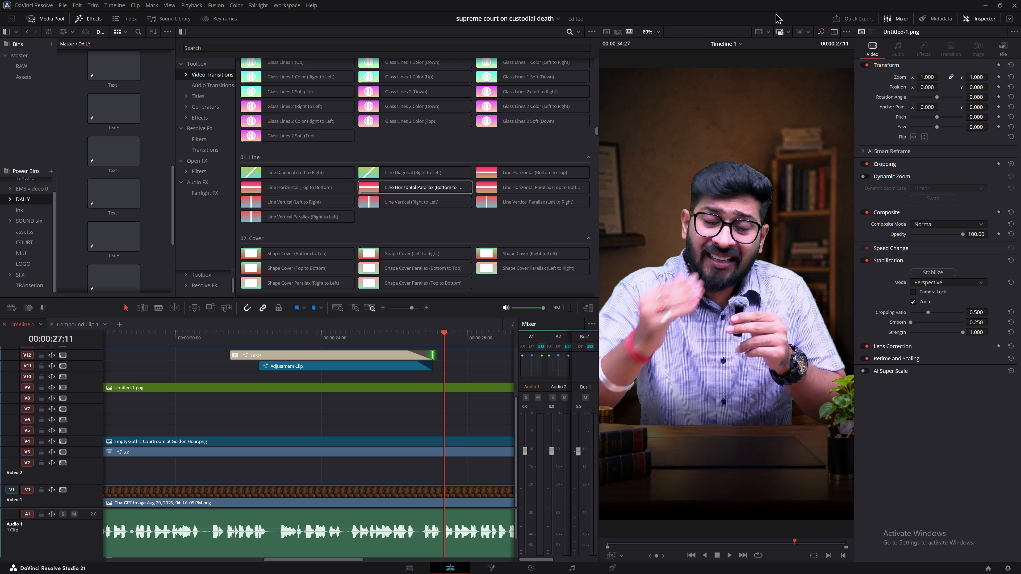
Play through the footage after the Article 21 title up to the timeline's end, and replay from the title's closing part.
{"action": "left_click", "coordinate": [402, 420]}
{"action": "scroll", "coordinate": [404, 414], "scroll_direction": "down", "scroll_amount": 3, "text": "ctrl"}
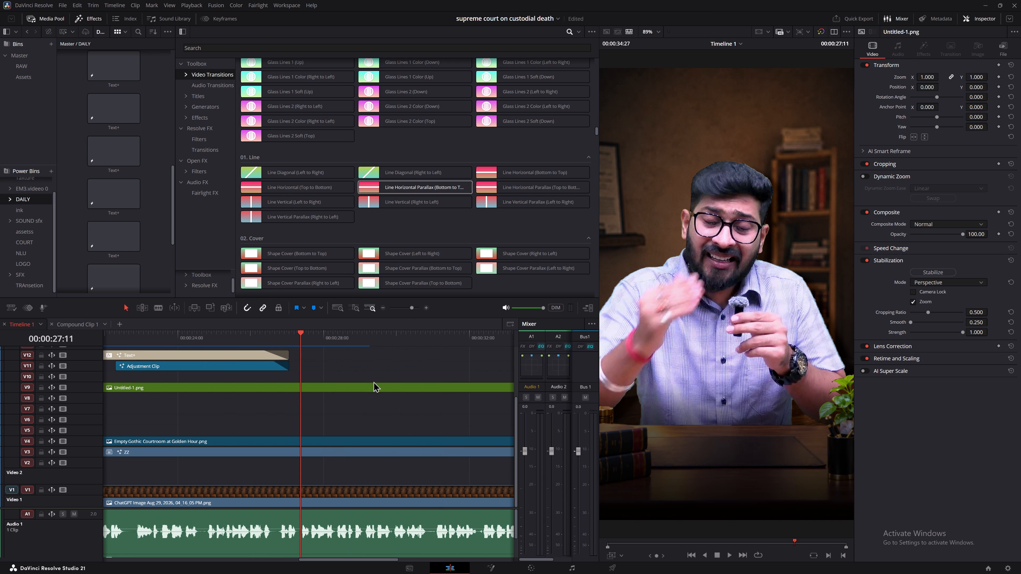
{"action": "type", "text": "c"}
{"action": "key", "text": "space"}
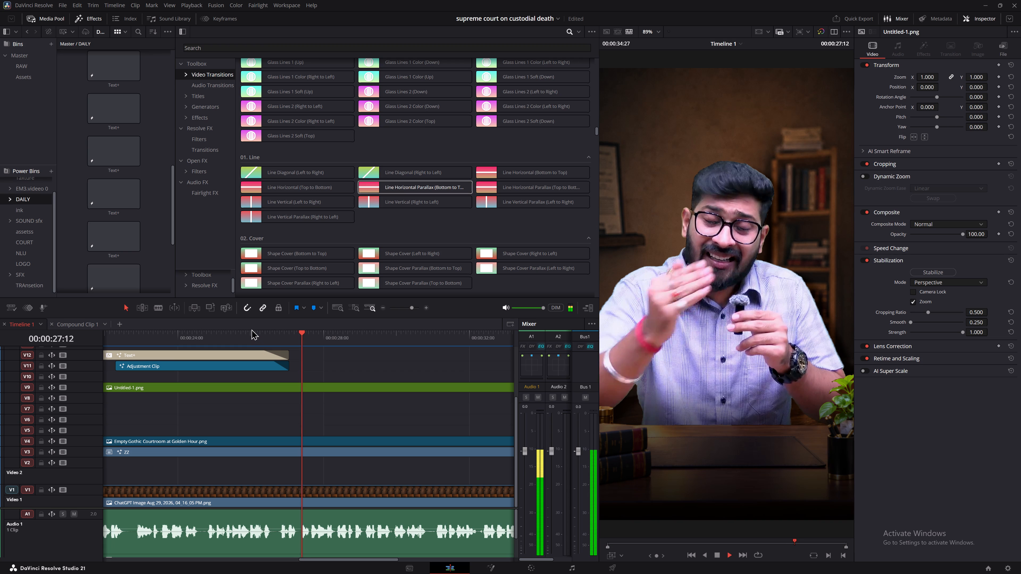
{"action": "key", "text": "space"}
{"action": "key", "text": "c"}
{"action": "key", "text": "space"}
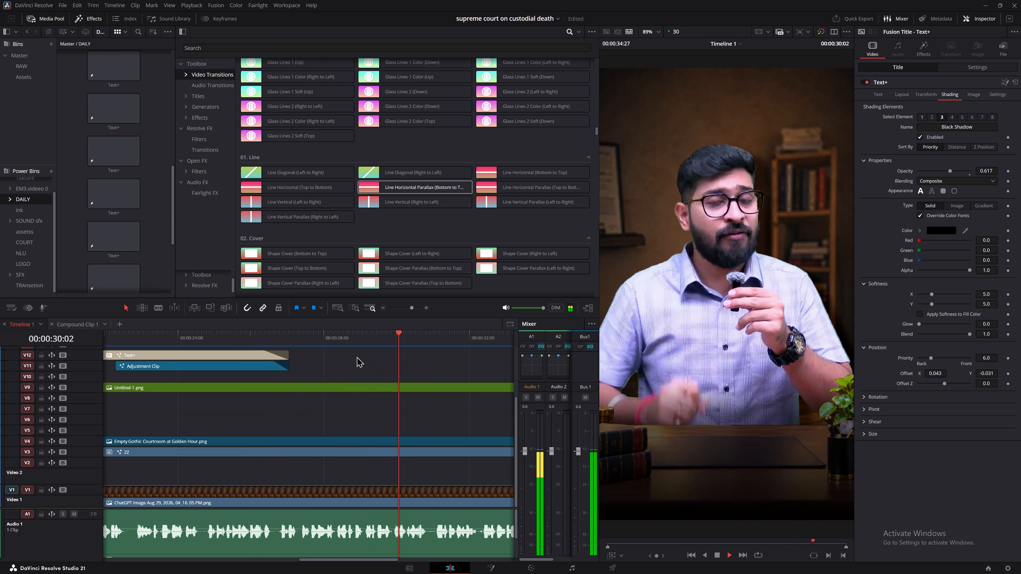
{"action": "scroll", "coordinate": [361, 378], "scroll_direction": "down", "scroll_amount": 3, "text": "alt"}
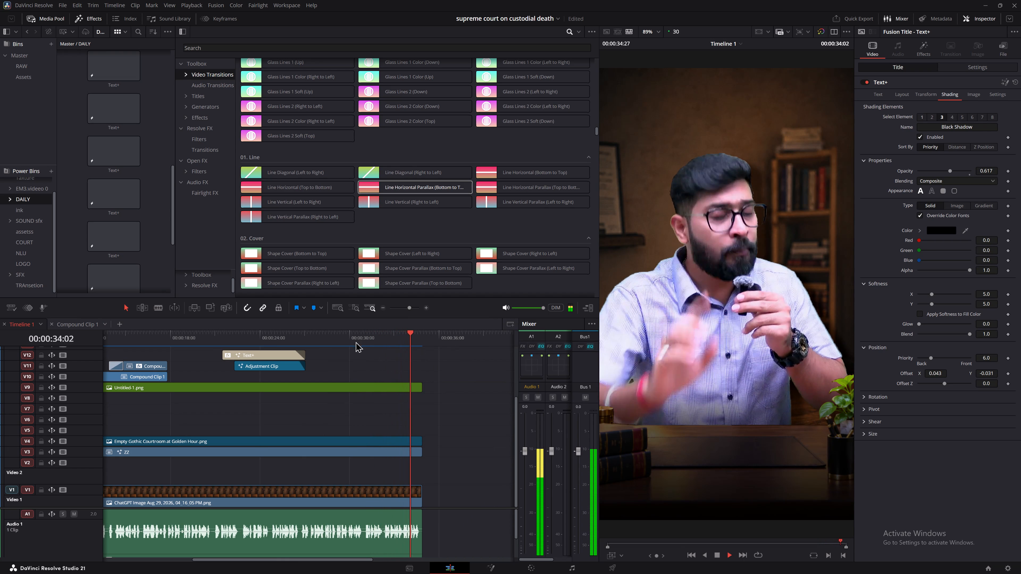
{"action": "key", "text": "space"}
{"action": "left_click", "coordinate": [278, 335]}
{"action": "key", "text": "space"}
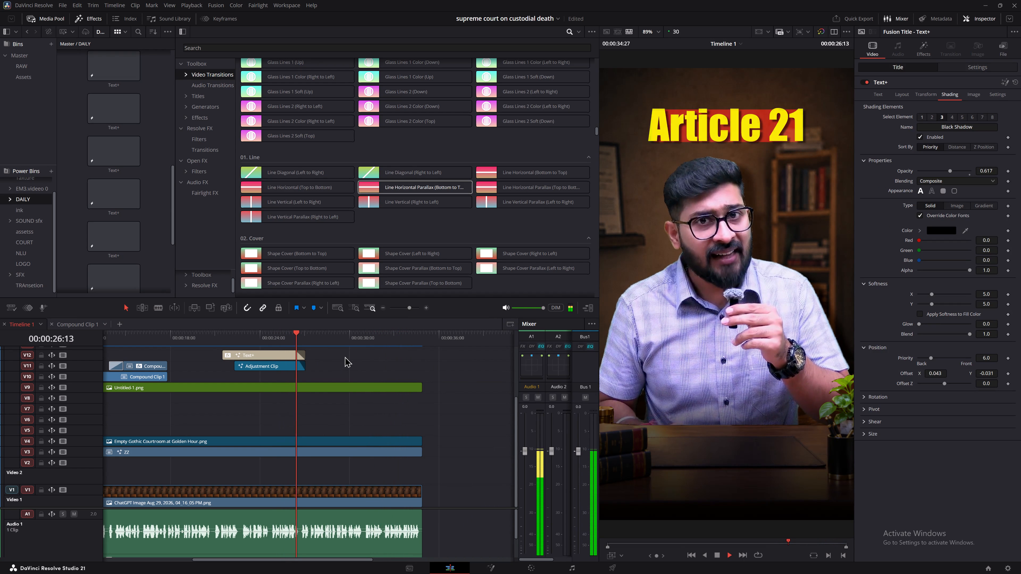
Save the project.
{"action": "key", "text": "ctrl+s"}
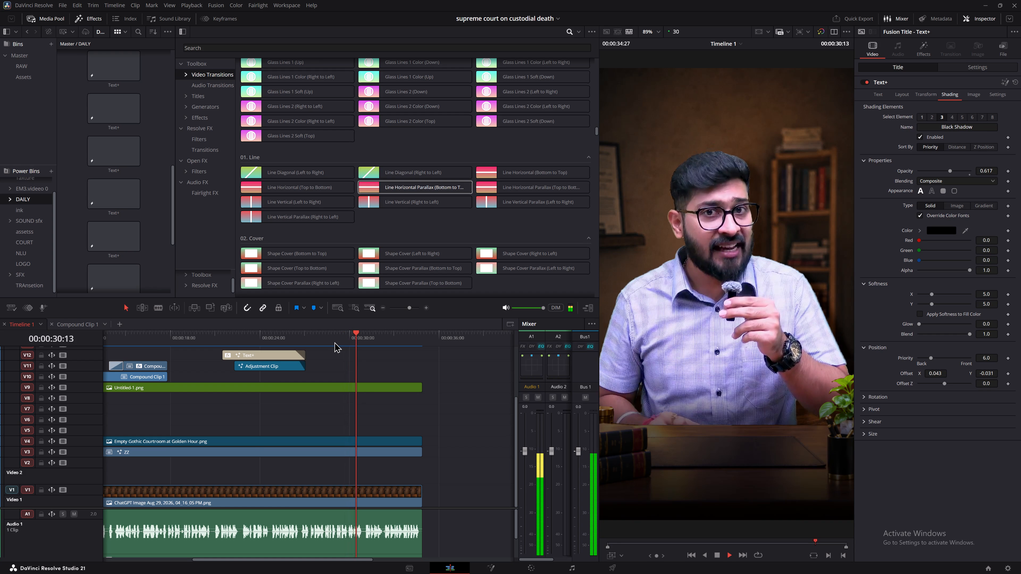
Replay the stretch from about 00:00:17 through the Article 21 title to review the pacing of the titles.
{"action": "key", "text": "space"}
{"action": "key", "text": "space"}
{"action": "key", "text": "space"}
{"action": "left_click", "coordinate": [251, 330]}
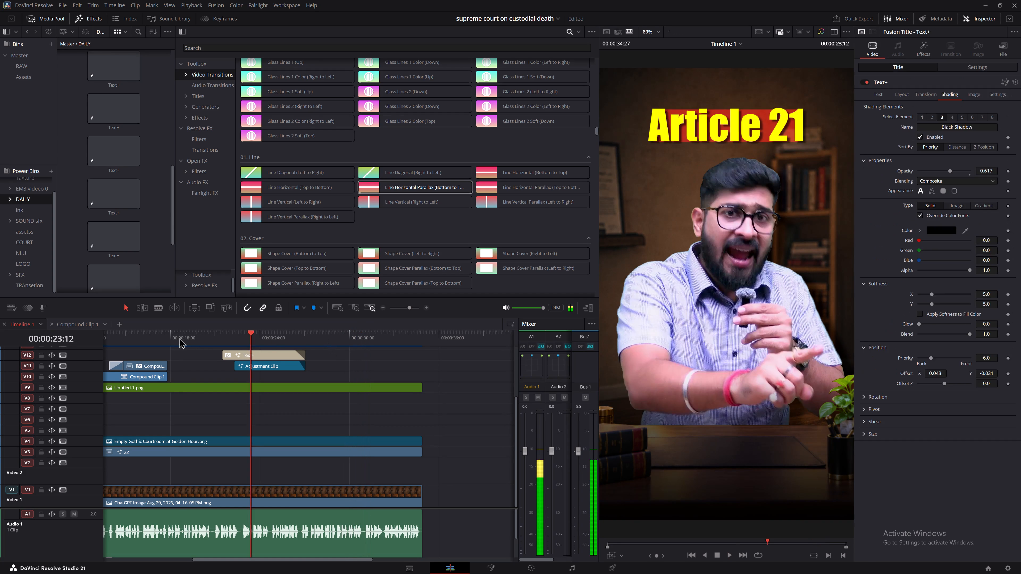
{"action": "left_click", "coordinate": [179, 337]}
{"action": "key", "text": "space"}
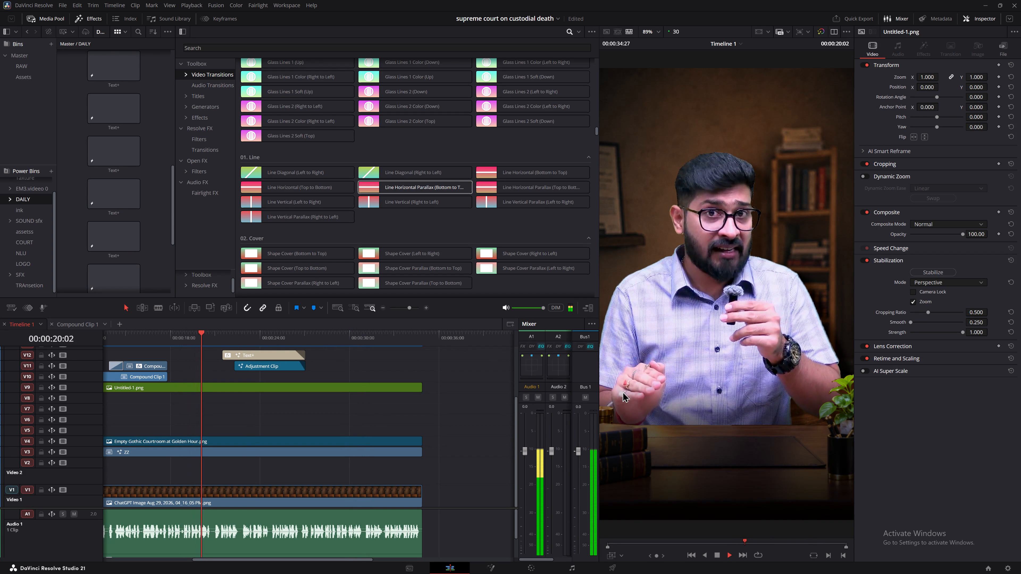
{"action": "left_click", "coordinate": [308, 339]}
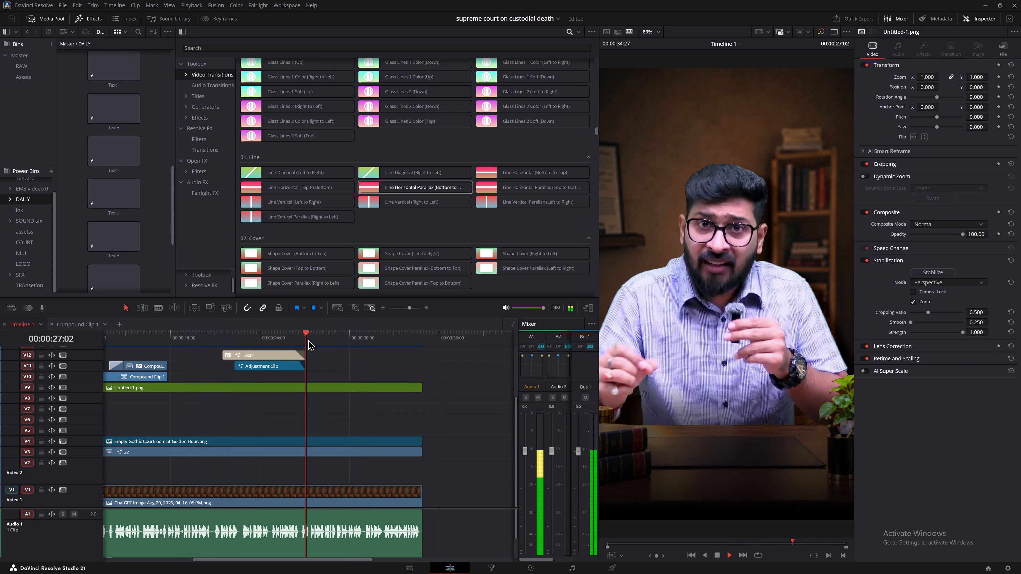
{"action": "key", "text": "space"}
{"action": "key", "text": "space"}
{"action": "key", "text": "space"}
{"action": "left_click", "coordinate": [166, 336]}
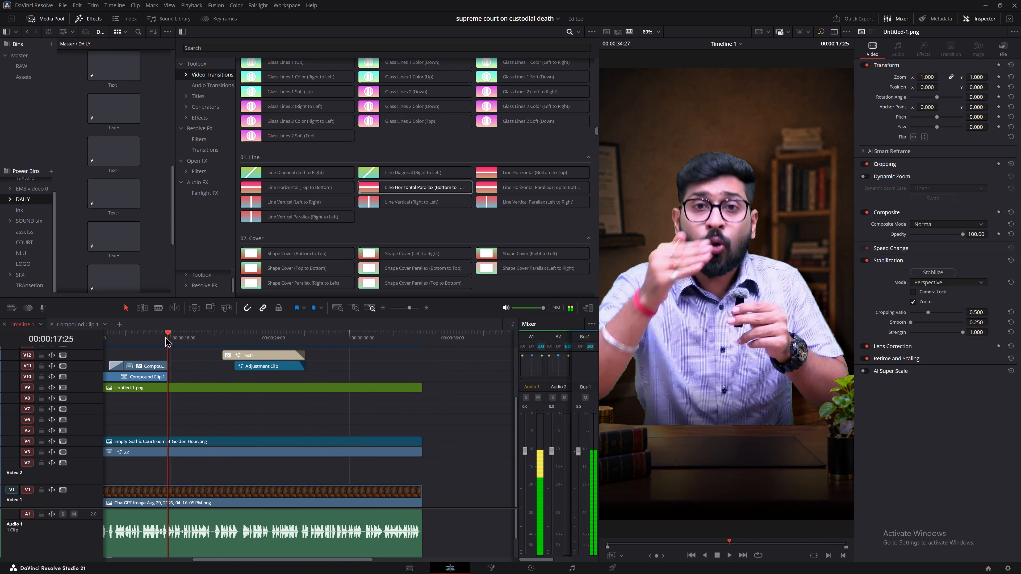
{"action": "key", "text": "space"}
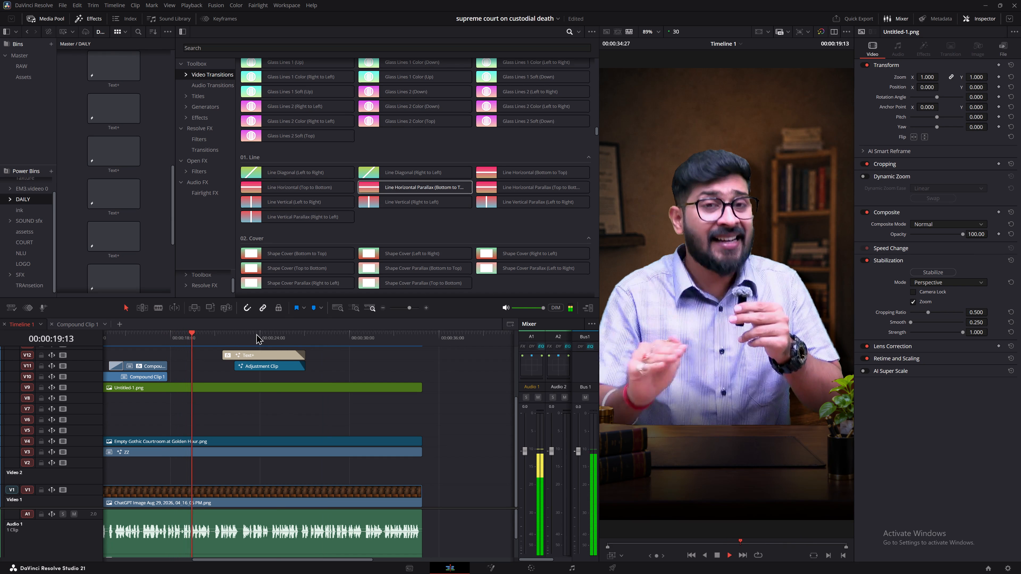
{"action": "left_click", "coordinate": [277, 335]}
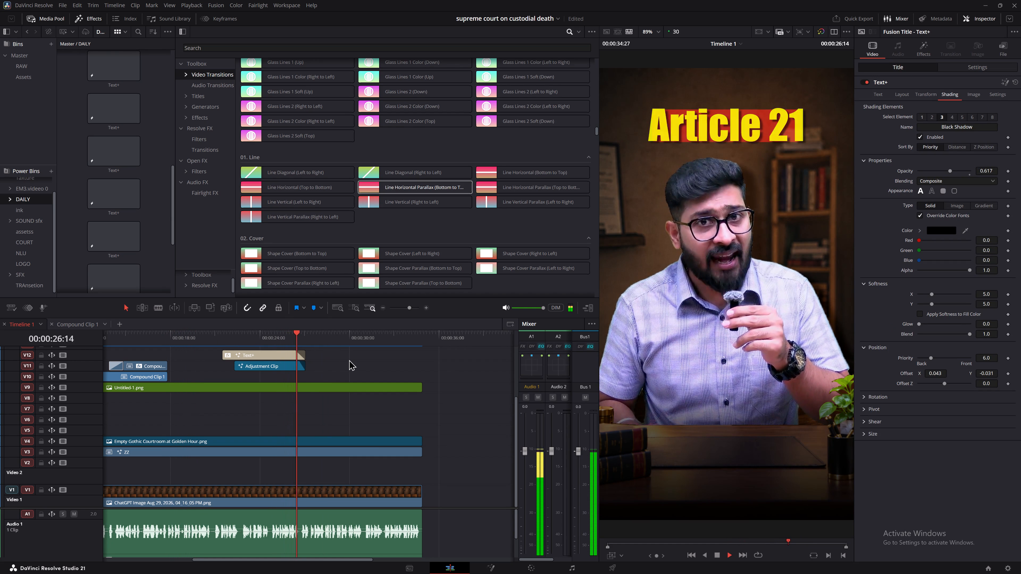
{"action": "key", "text": "space"}
Play the speech after the Article 21 title repeatedly to locate where the next title should start.
{"action": "key", "text": "space"}
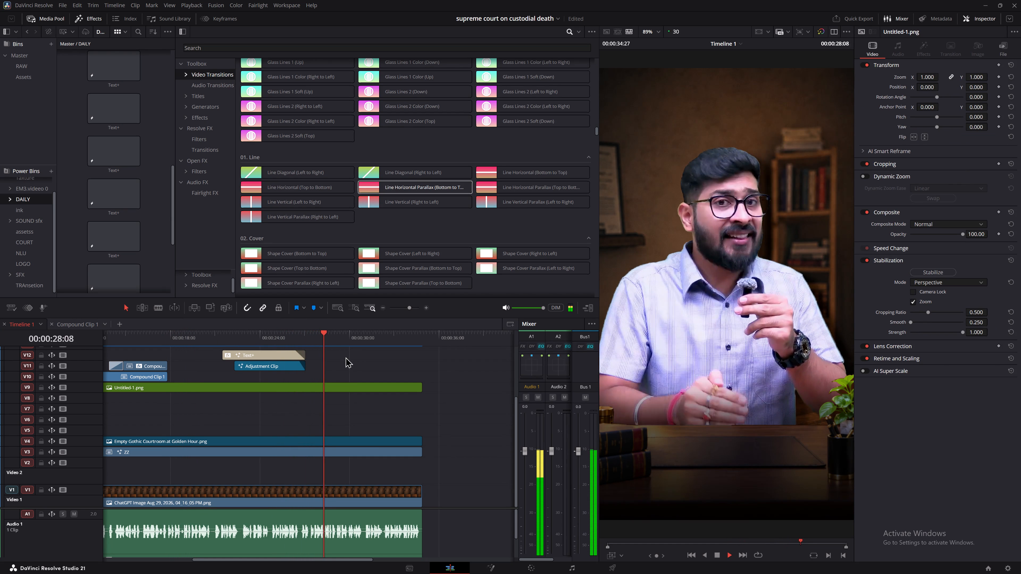
{"action": "key", "text": "space"}
{"action": "key", "text": "space"}
{"action": "key", "text": "space"}
{"action": "key", "text": "space"}
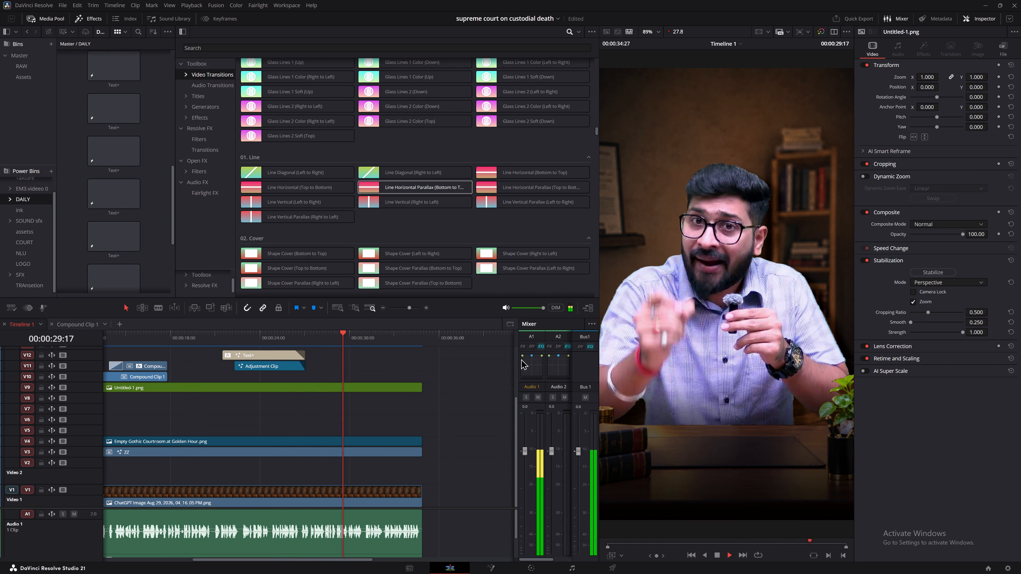
{"action": "key", "text": "space"}
{"action": "key", "text": "space"}
{"action": "key", "text": "space"}
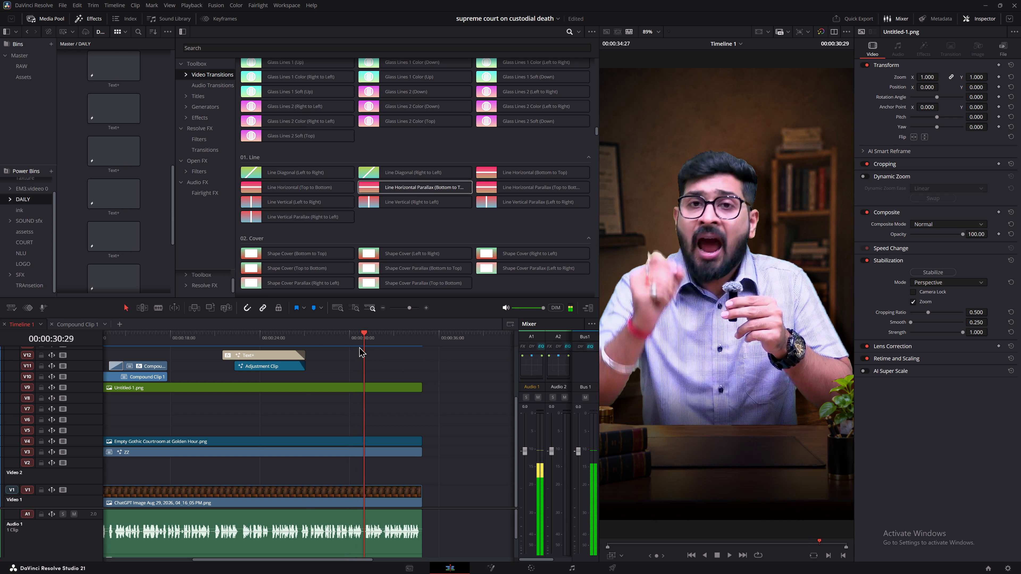
{"action": "left_click", "coordinate": [305, 336]}
{"action": "key", "text": "space"}
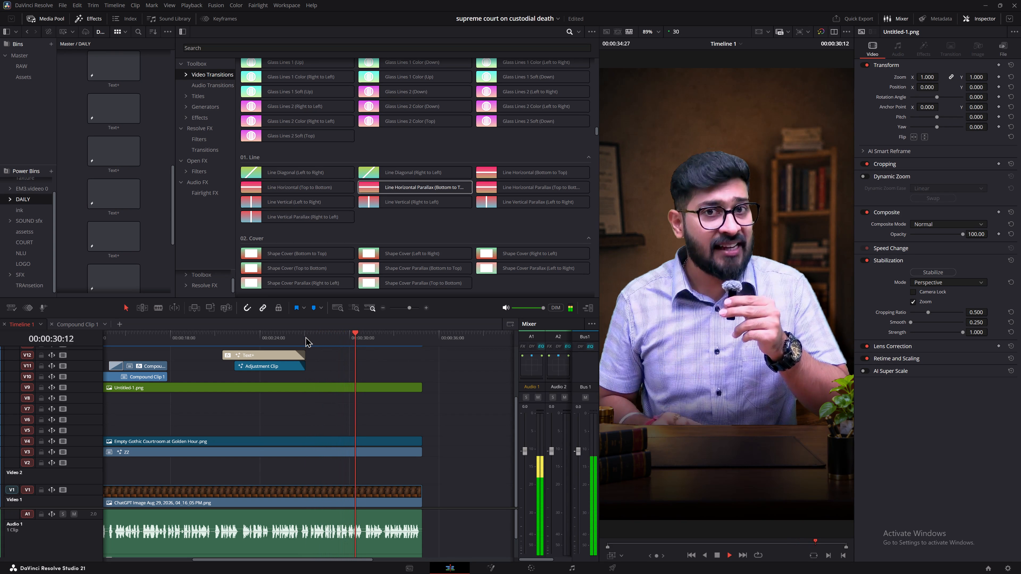
{"action": "key", "text": "space"}
{"action": "left_click", "coordinate": [368, 355]}
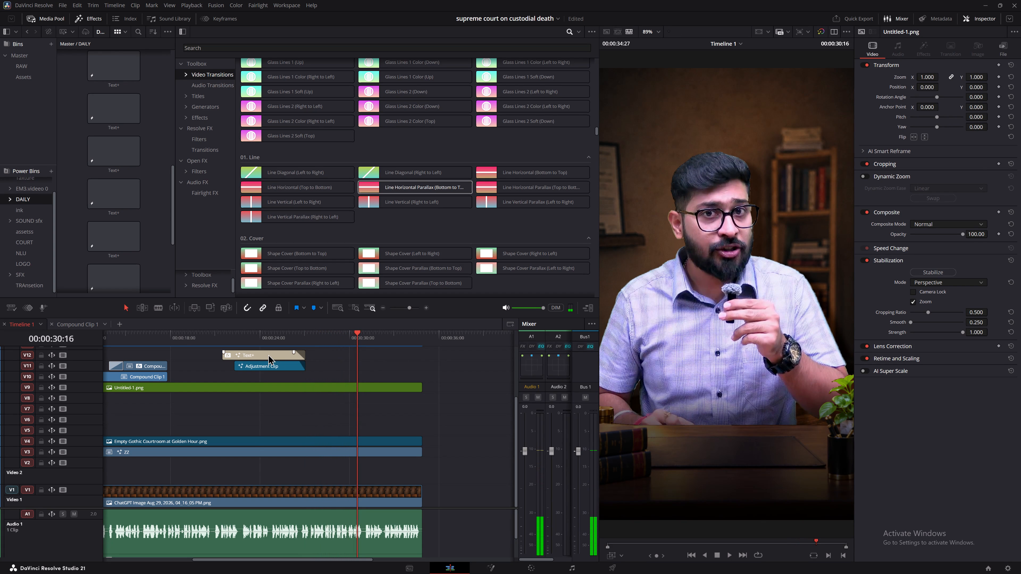
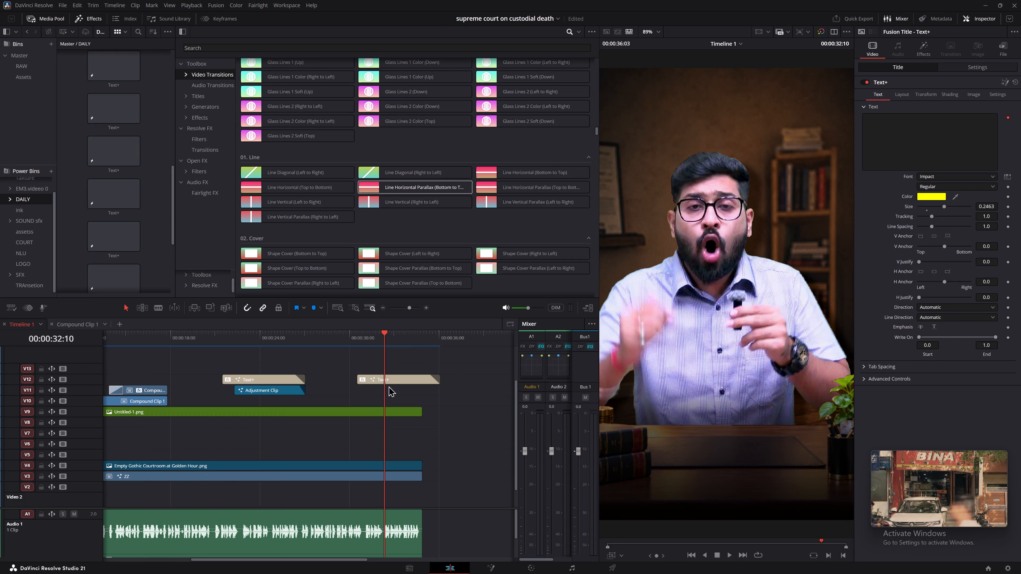
Replace the second V12 title's text with "Independent Investigation", split over two lines with one word each.
{"action": "left_click", "coordinate": [391, 376]}
{"action": "left_click", "coordinate": [908, 129]}
{"action": "key", "text": "ctrl+v"}
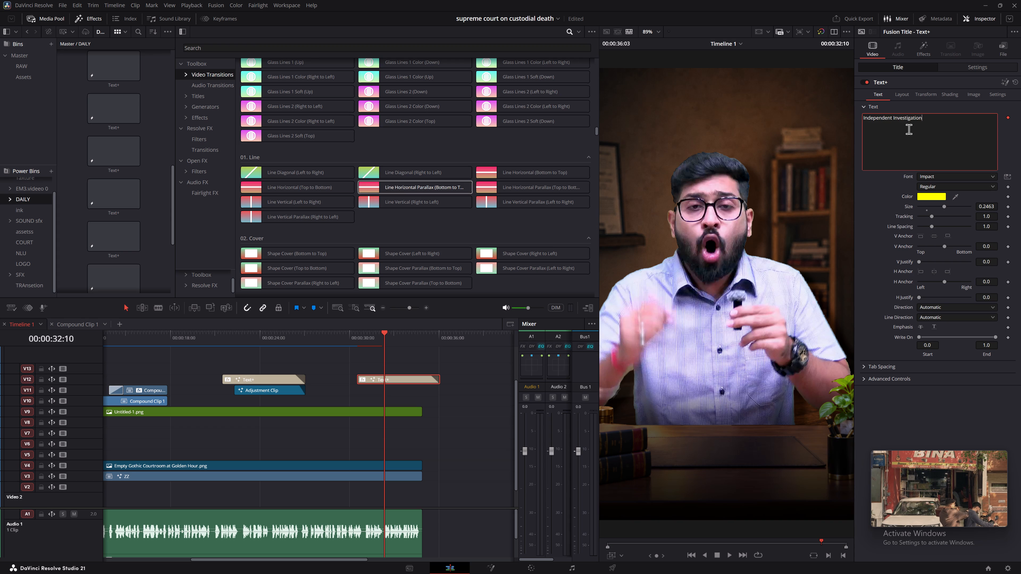
{"action": "left_click", "coordinate": [892, 116]}
{"action": "key", "text": "Right"}
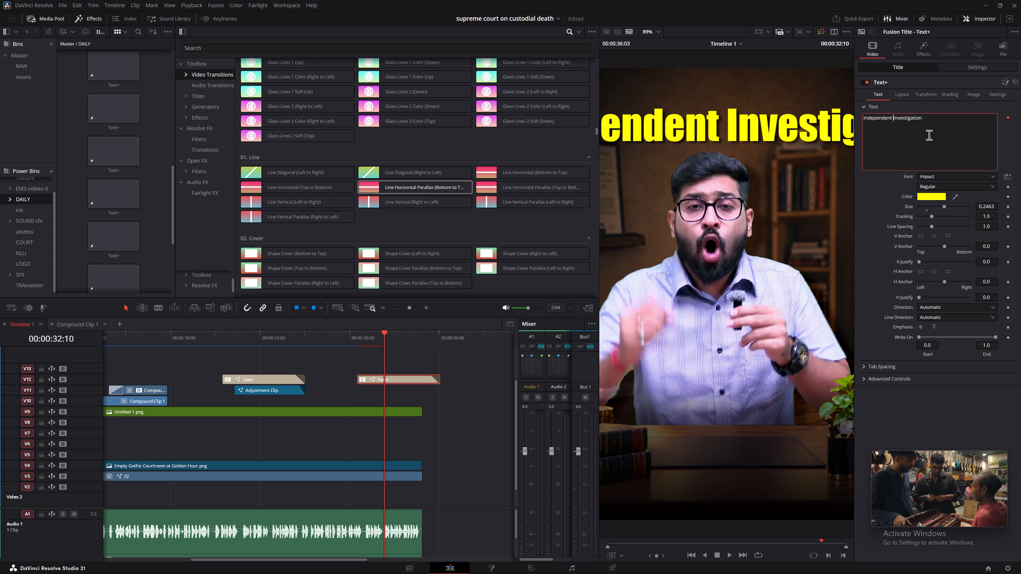
{"action": "key", "text": "Return"}
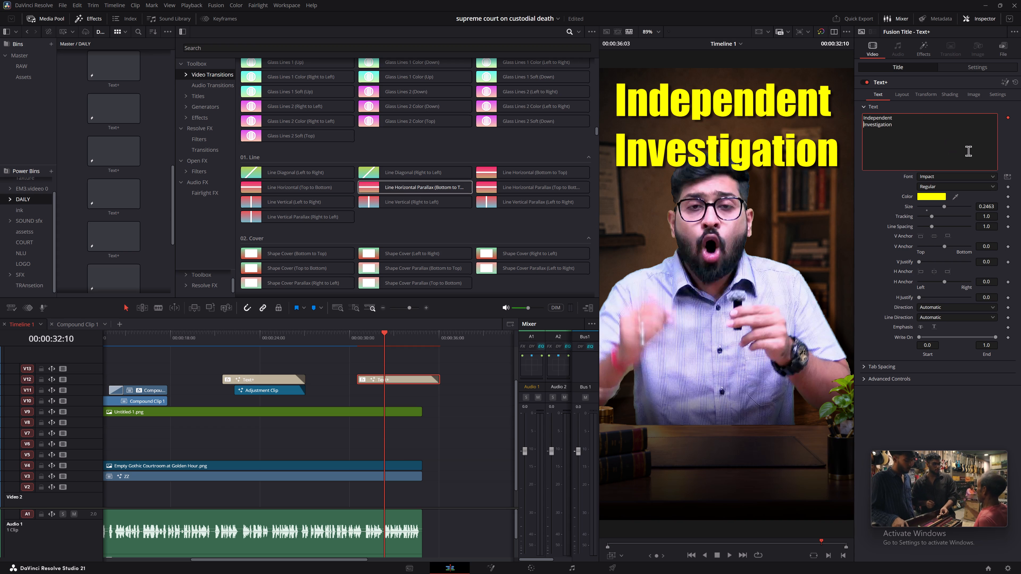
Set the Independent Investigation title's size to 0.1262 and its text colour to white.
{"action": "double_click", "coordinate": [912, 207]}
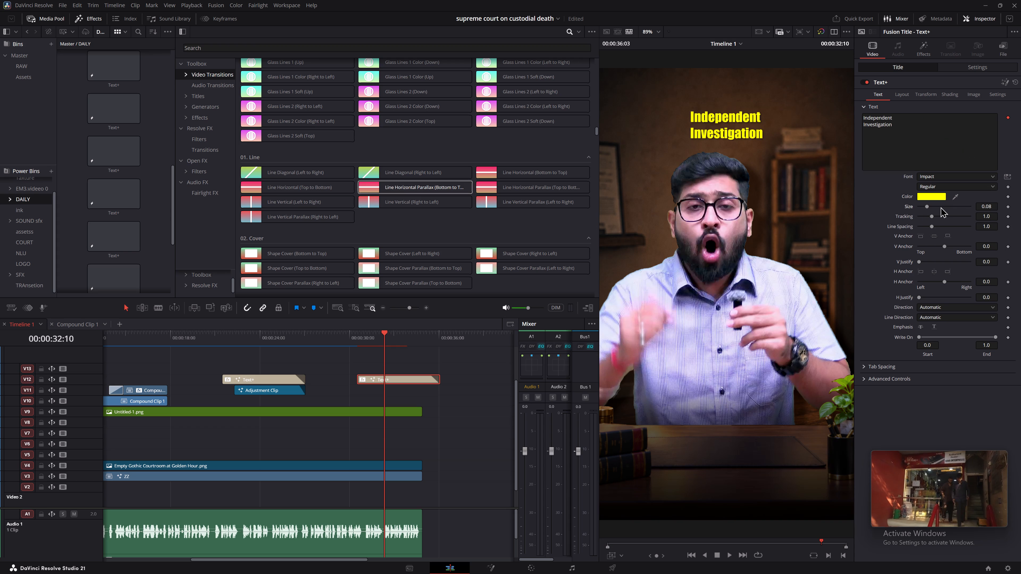
{"action": "left_click_drag", "start_coordinate": [979, 206], "coordinate": [652, 200]}
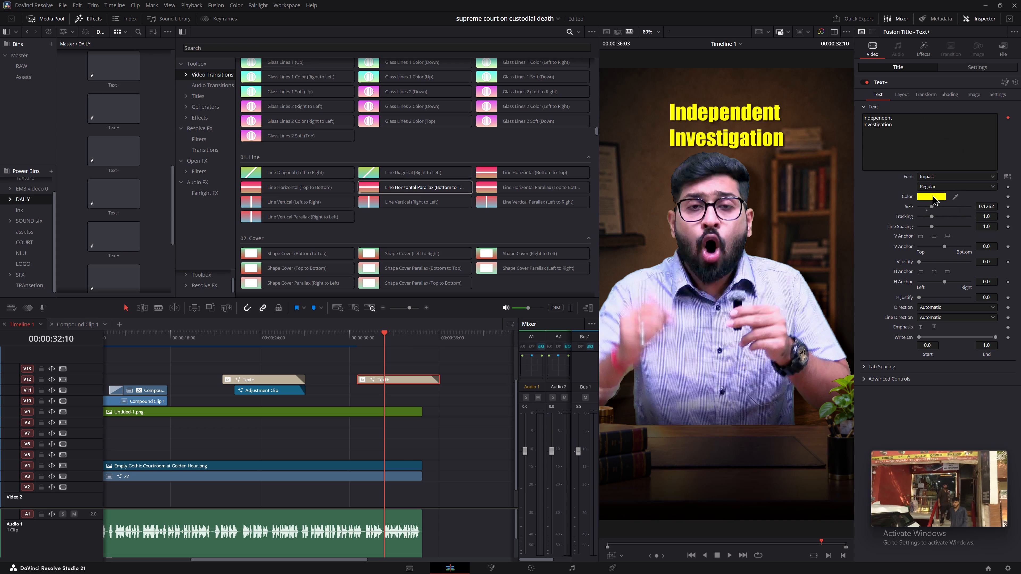
{"action": "left_click", "coordinate": [932, 195]}
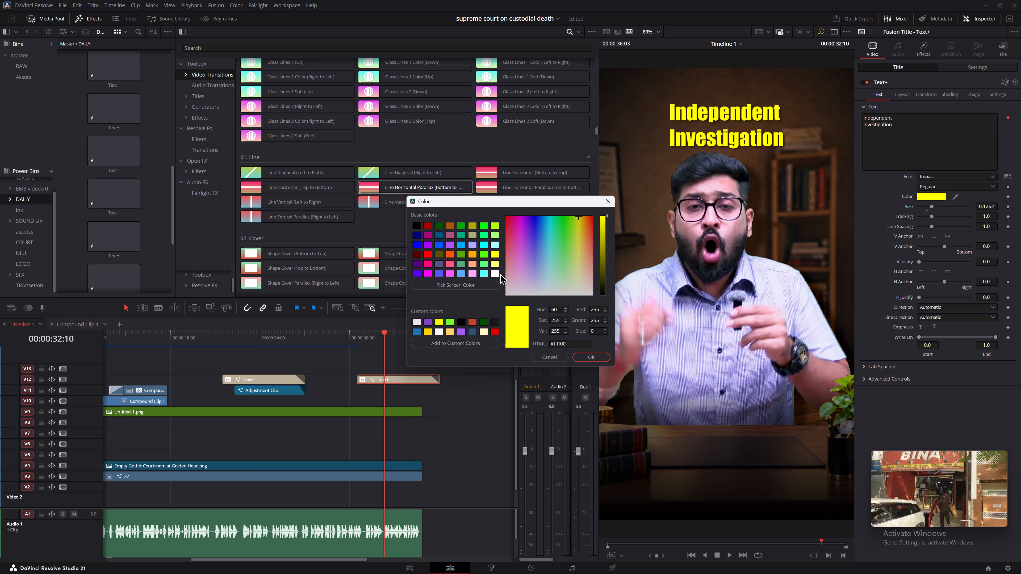
{"action": "left_click", "coordinate": [495, 273]}
{"action": "left_click", "coordinate": [586, 357]}
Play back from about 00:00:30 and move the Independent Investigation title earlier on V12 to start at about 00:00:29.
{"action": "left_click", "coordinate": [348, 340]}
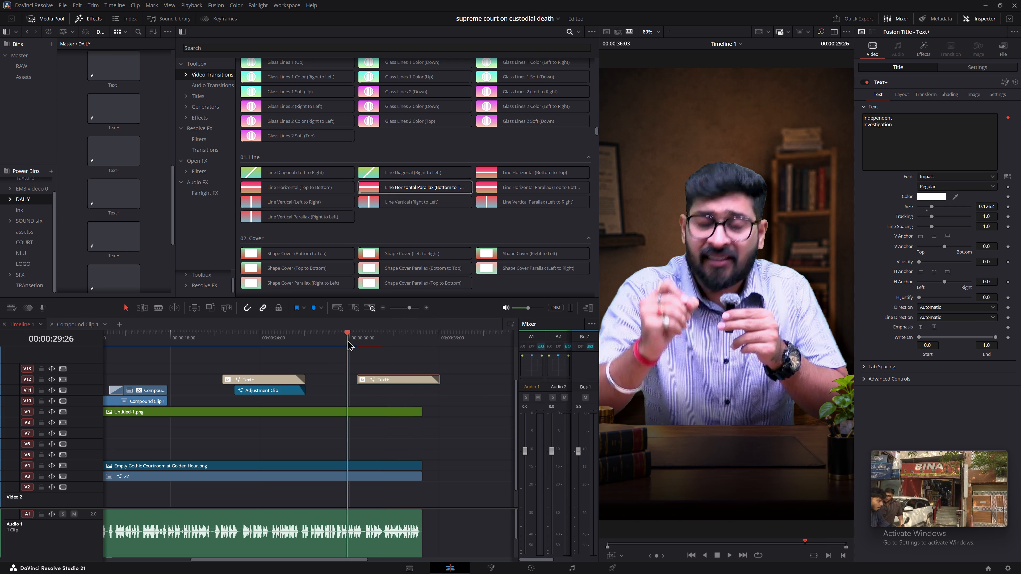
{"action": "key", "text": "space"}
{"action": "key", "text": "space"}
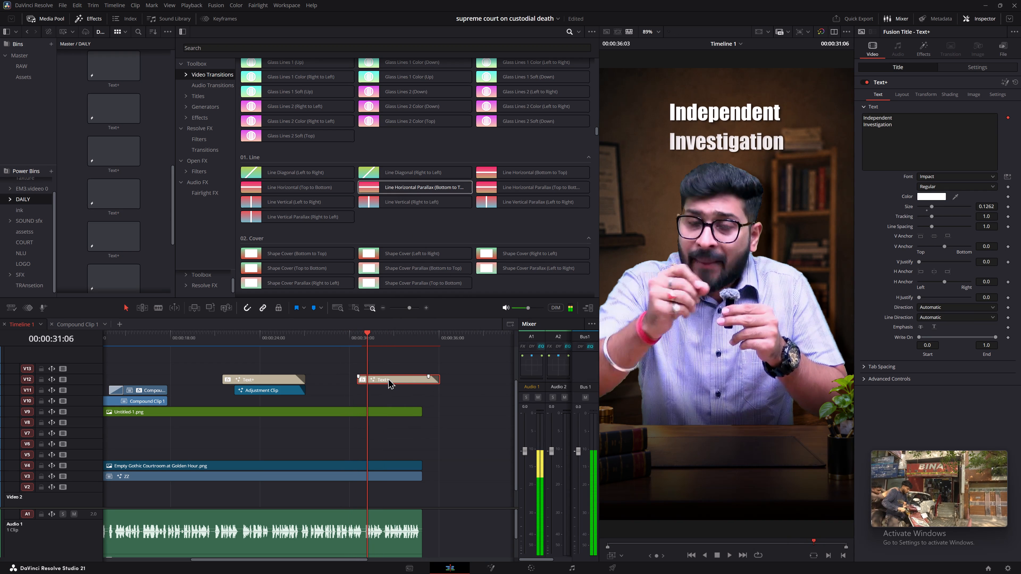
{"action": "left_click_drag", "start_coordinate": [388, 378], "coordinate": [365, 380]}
Play back the speech from about 00:00:27 into the Independent Investigation title to check its timing.
{"action": "left_click", "coordinate": [310, 337]}
{"action": "key", "text": "space"}
{"action": "key", "text": "space"}
{"action": "key", "text": "space"}
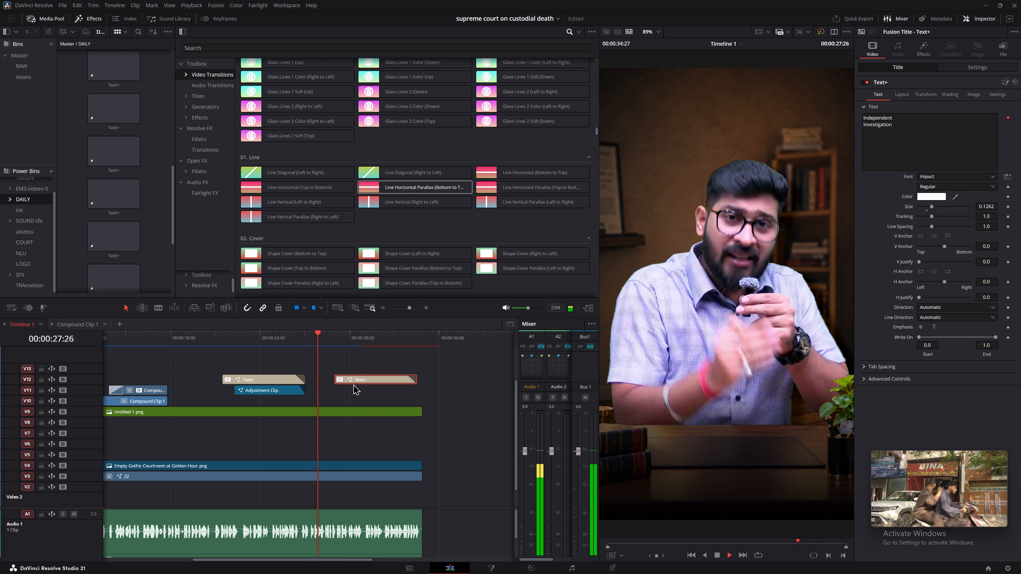
{"action": "key", "text": "space"}
{"action": "key", "text": "space"}
{"action": "key", "text": "space"}
{"action": "key", "text": "space"}
{"action": "key", "text": "space"}
{"action": "key", "text": "space"}
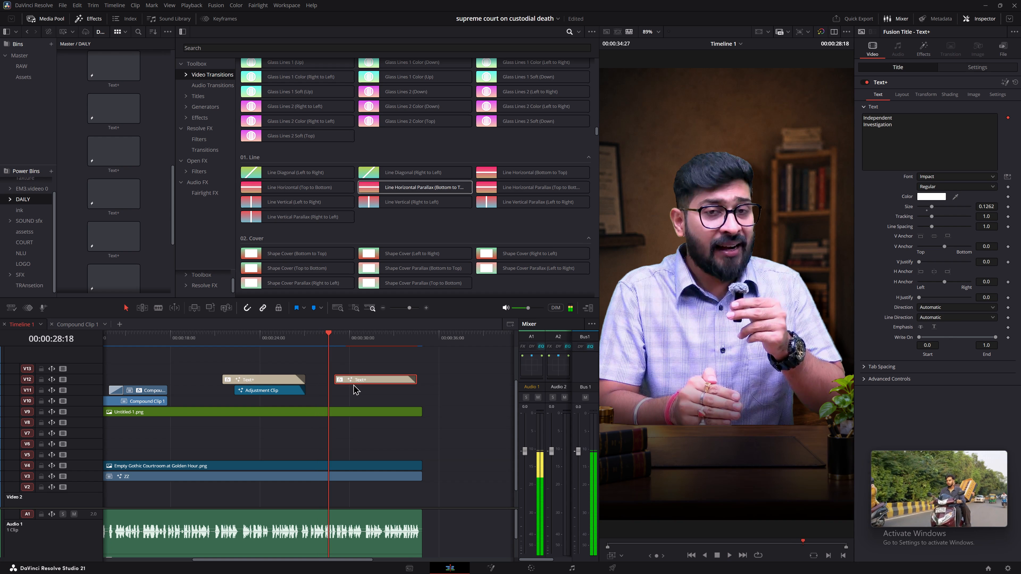
{"action": "key", "text": "space"}
{"action": "key", "text": "space"}
{"action": "key", "text": "space"}
{"action": "key", "text": "space"}
{"action": "key", "text": "space"}
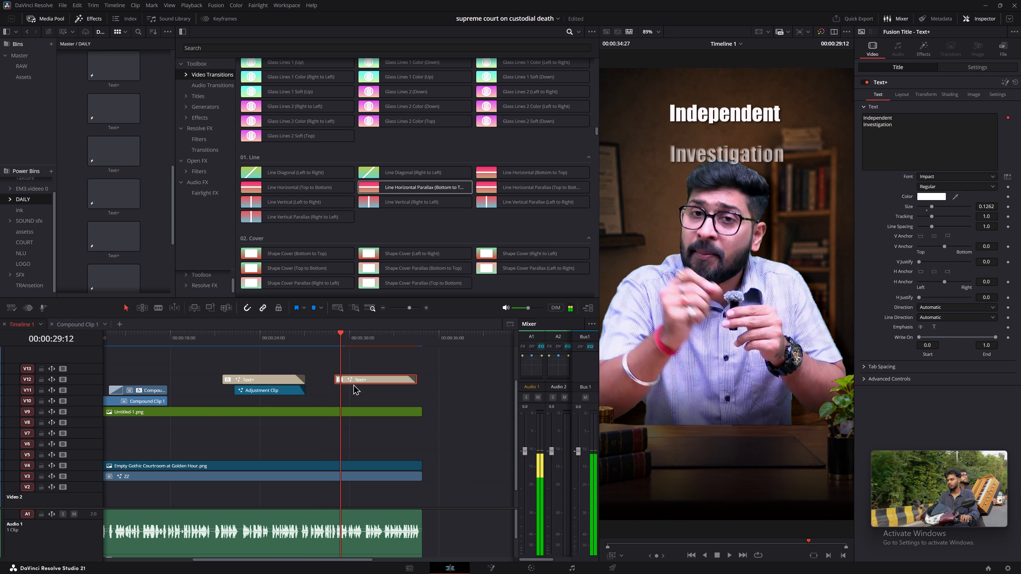
Move the Independent Investigation title on V12 past the end of the background clips, to start at about 00:00:35.
{"action": "left_click_drag", "start_coordinate": [357, 377], "coordinate": [445, 375]}
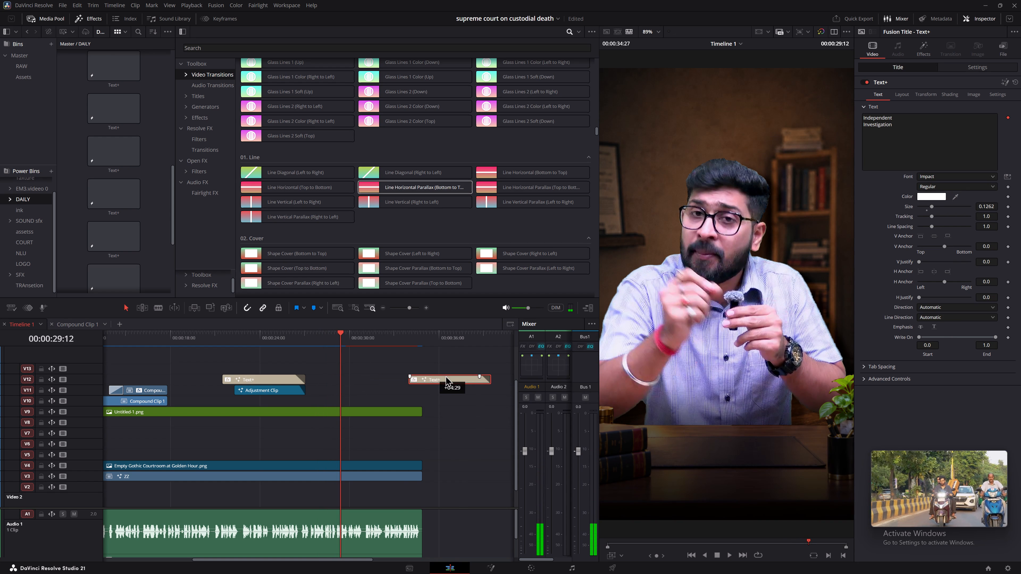
{"action": "left_click_drag", "start_coordinate": [445, 375], "coordinate": [447, 375]}
{"action": "left_click", "coordinate": [413, 358]}
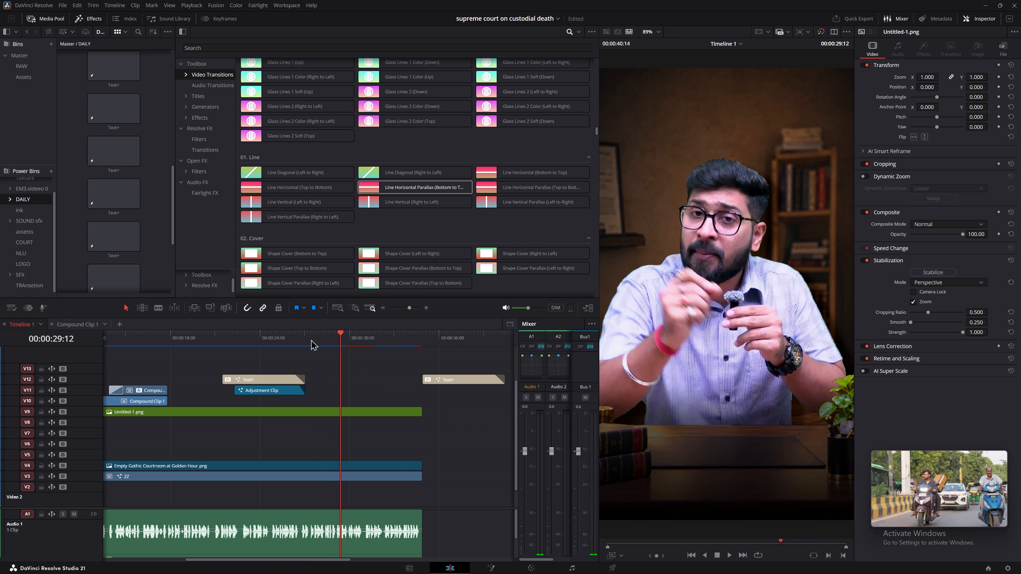
Add an Adjustment Clip on track V10 starting at 00:00:27:11.
{"action": "left_click", "coordinate": [311, 339]}
{"action": "left_click", "coordinate": [310, 339]}
{"action": "key", "text": "shift+space"}
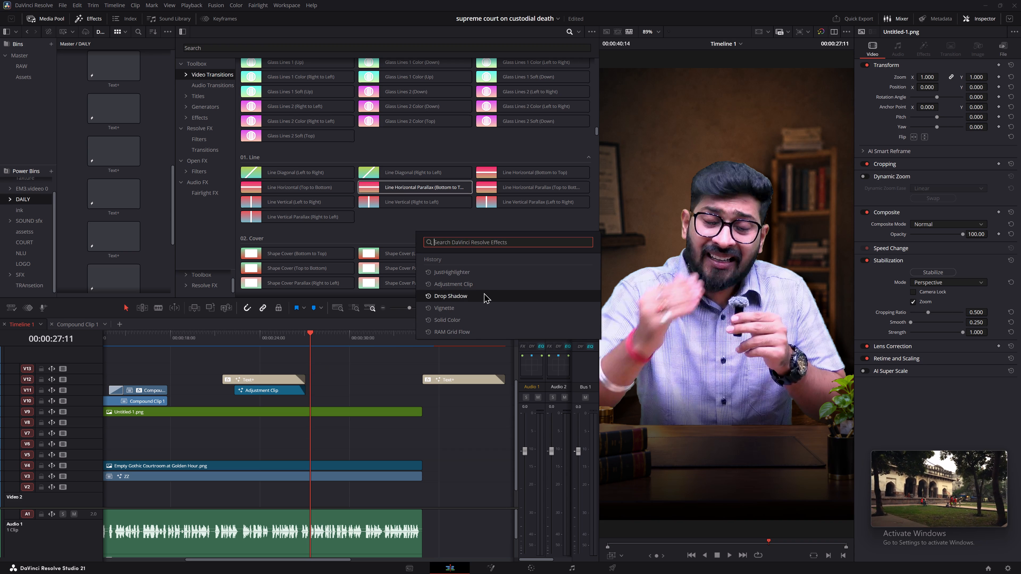
{"action": "left_click", "coordinate": [482, 287]}
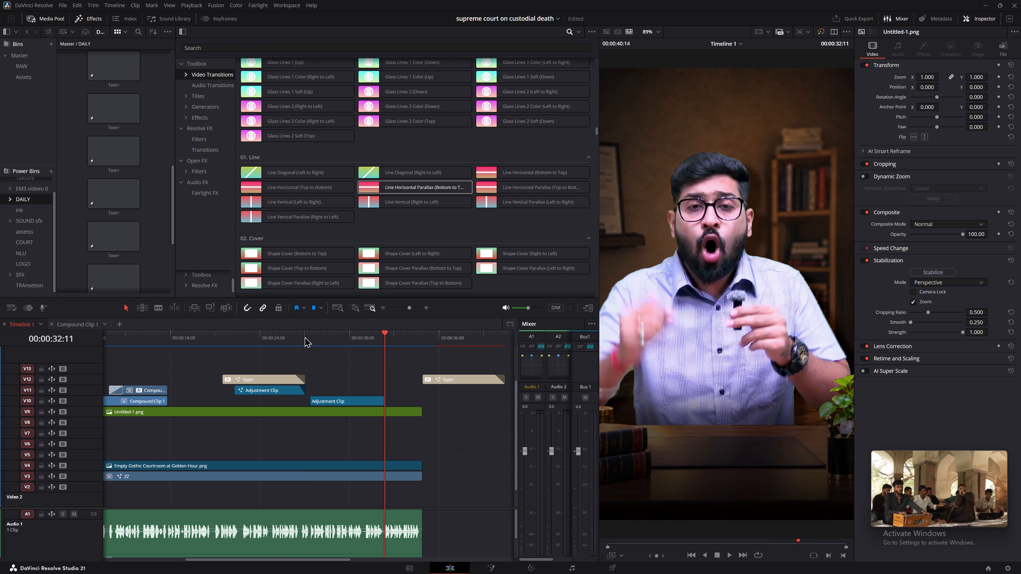
Move the new adjustment clip earlier on V10 so that it starts at 00:00:26:26.
{"action": "left_click_drag", "start_coordinate": [304, 336], "coordinate": [301, 336]}
{"action": "key", "text": "space"}
{"action": "key", "text": "space"}
{"action": "key", "text": "space"}
{"action": "key", "text": "space"}
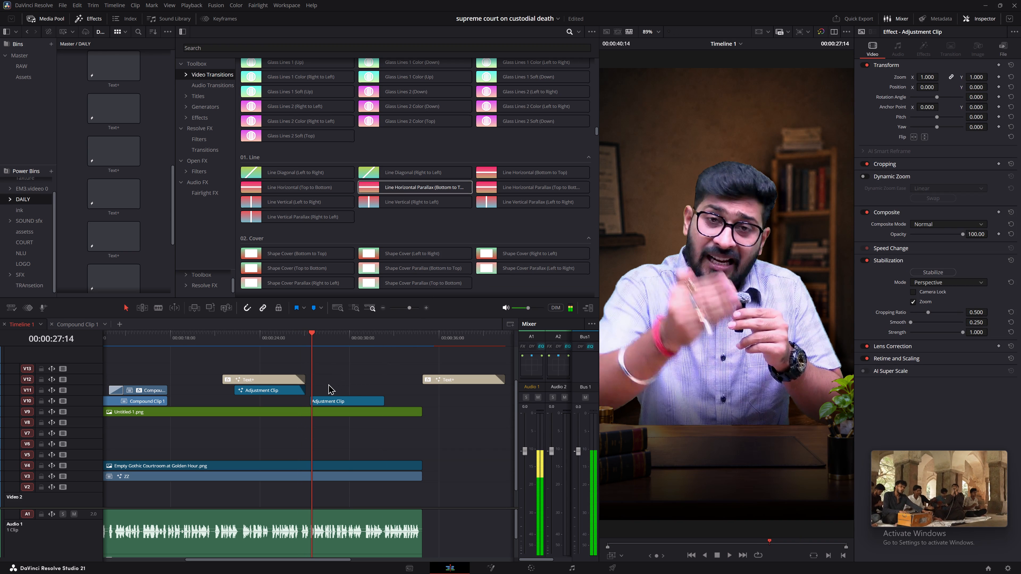
{"action": "scroll", "coordinate": [352, 390], "scroll_direction": "up", "scroll_amount": 11, "text": "alt"}
{"action": "left_click", "coordinate": [203, 333]}
{"action": "key", "text": "space"}
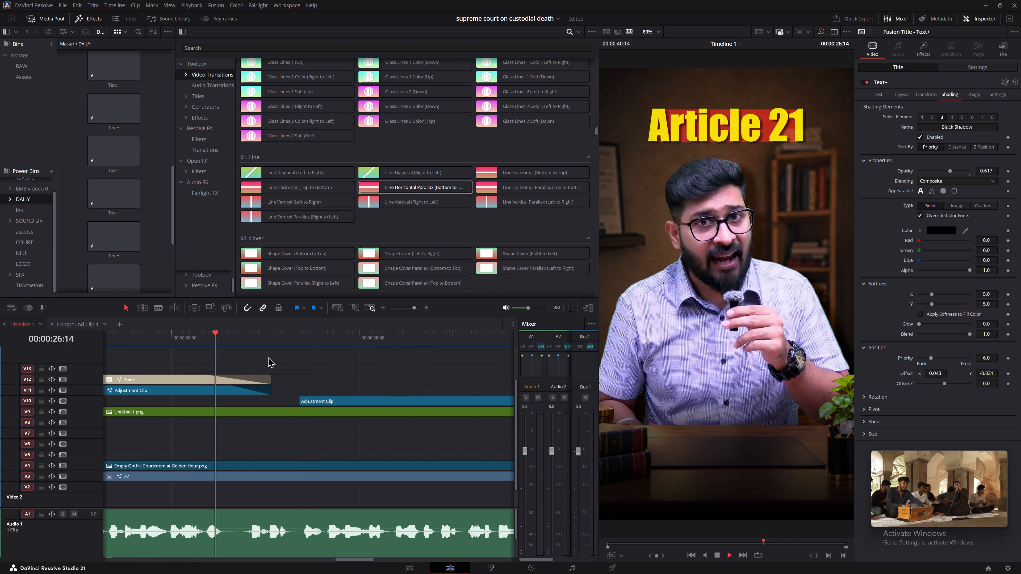
{"action": "key", "text": "space"}
{"action": "left_click_drag", "start_coordinate": [225, 331], "coordinate": [246, 336]}
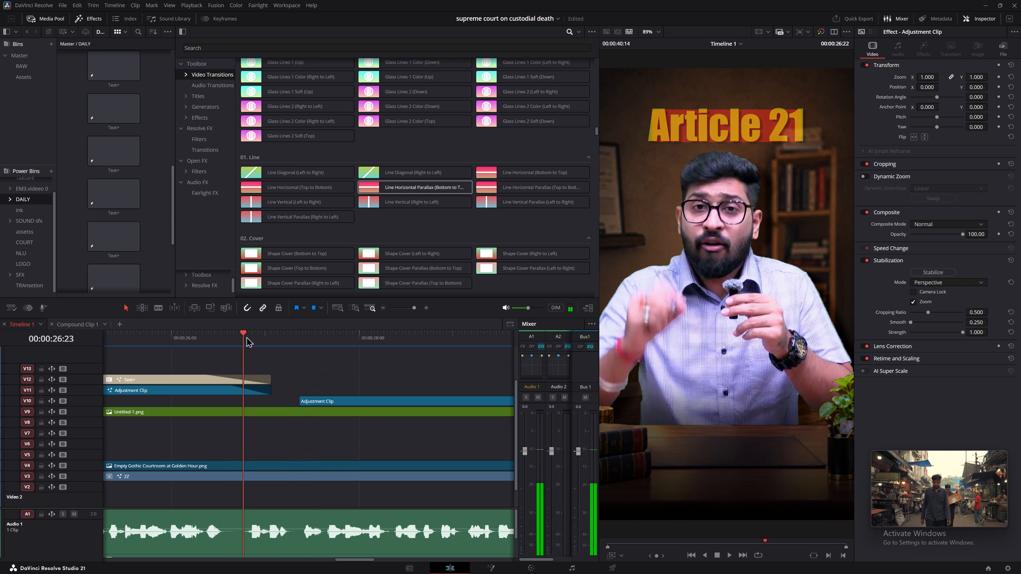
{"action": "left_click_drag", "start_coordinate": [246, 336], "coordinate": [254, 337]}
{"action": "left_click_drag", "start_coordinate": [354, 397], "coordinate": [305, 398]}
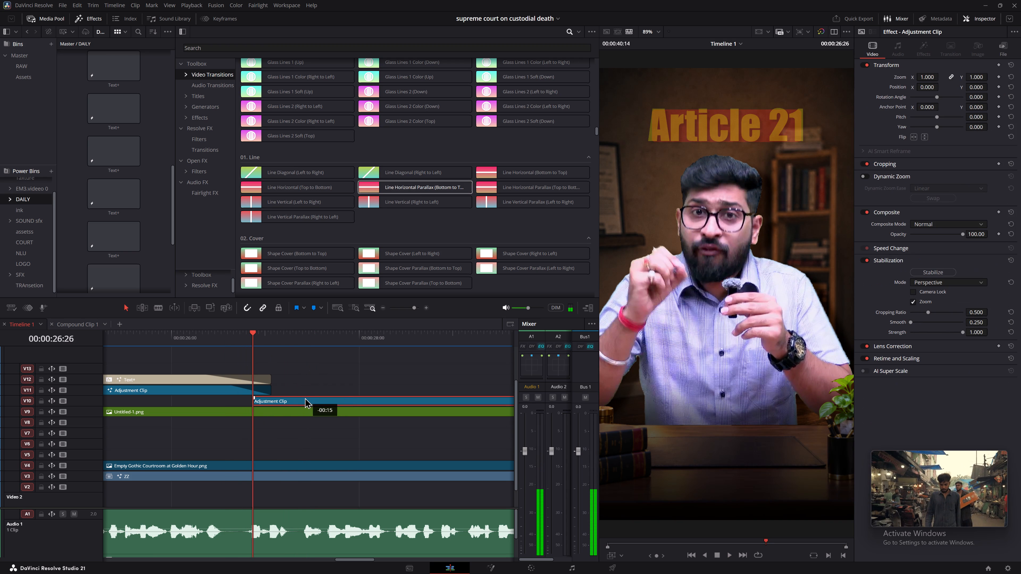
{"action": "left_click_drag", "start_coordinate": [305, 398], "coordinate": [303, 398]}
Trim the ends of the Article 21 title on V12 and its adjustment clip on V11 back to 00:00:26:26.
{"action": "left_click_drag", "start_coordinate": [290, 392], "coordinate": [263, 373]}
{"action": "left_click_drag", "start_coordinate": [271, 392], "coordinate": [258, 392]}
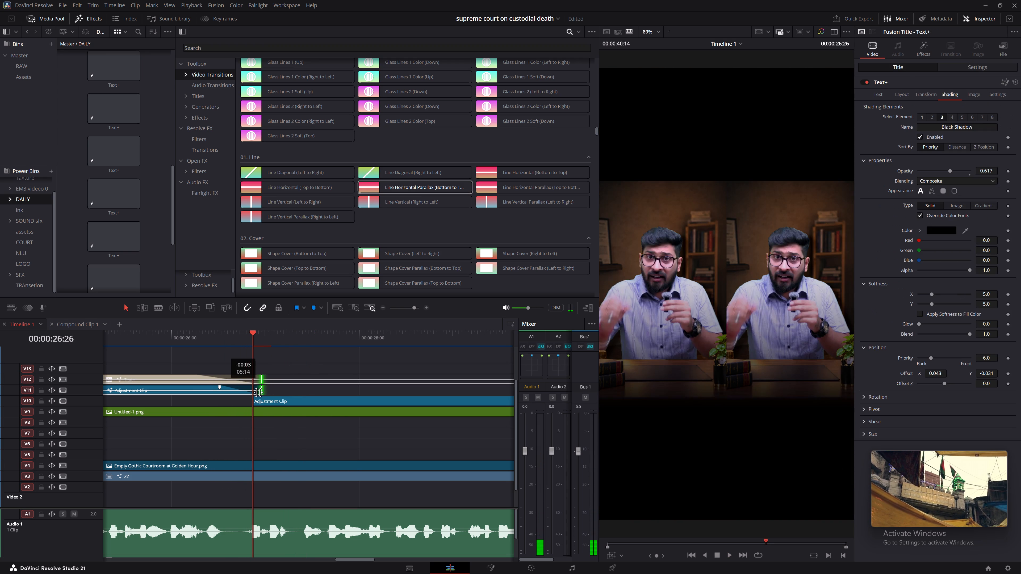
{"action": "left_click_drag", "start_coordinate": [258, 392], "coordinate": [254, 393]}
Play back the speech from about 00:00:26 to 00:00:28 to find where the zoom on the adjustment clip should end.
{"action": "left_click", "coordinate": [174, 334]}
{"action": "key", "text": "space"}
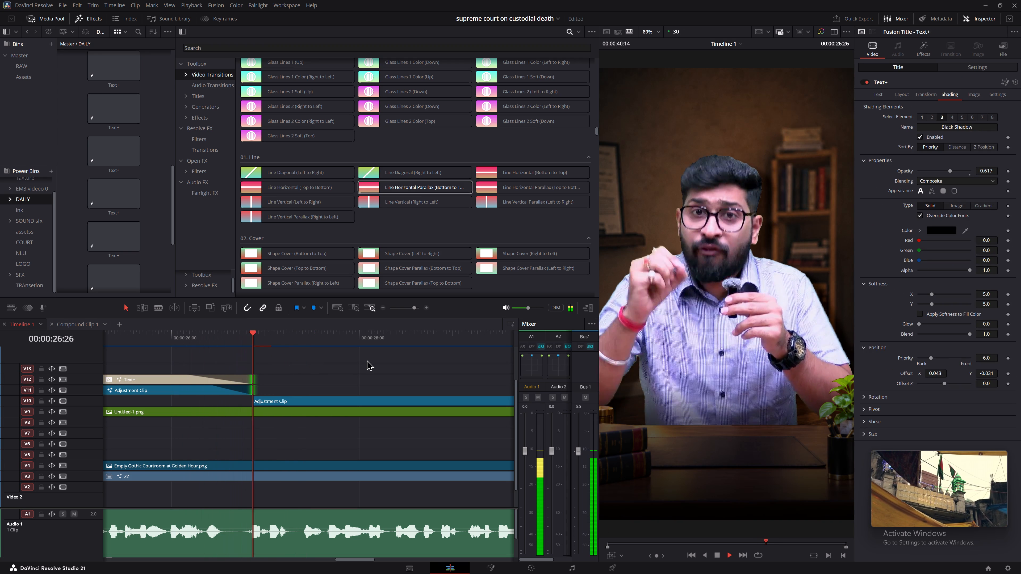
{"action": "key", "text": "space"}
{"action": "middle_click_drag", "start_coordinate": [421, 365], "coordinate": [366, 361]}
{"action": "key", "text": "space"}
{"action": "key", "text": "space"}
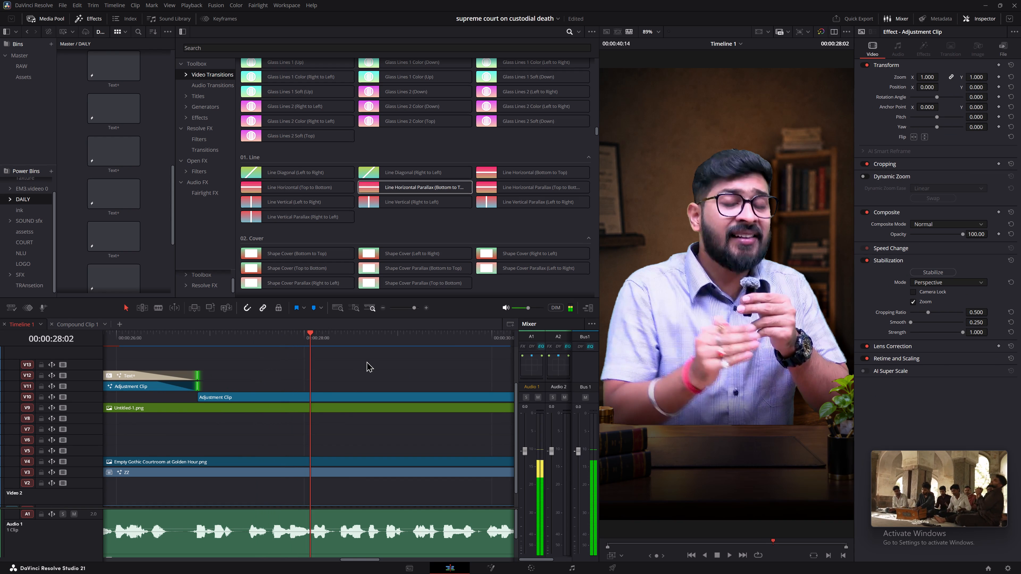
{"action": "key", "text": "space"}
{"action": "scroll", "coordinate": [366, 361], "scroll_direction": "down", "scroll_amount": 1}
{"action": "key", "text": "space"}
{"action": "key", "text": "space"}
{"action": "key", "text": "space"}
{"action": "left_click_drag", "start_coordinate": [336, 335], "coordinate": [318, 335]}
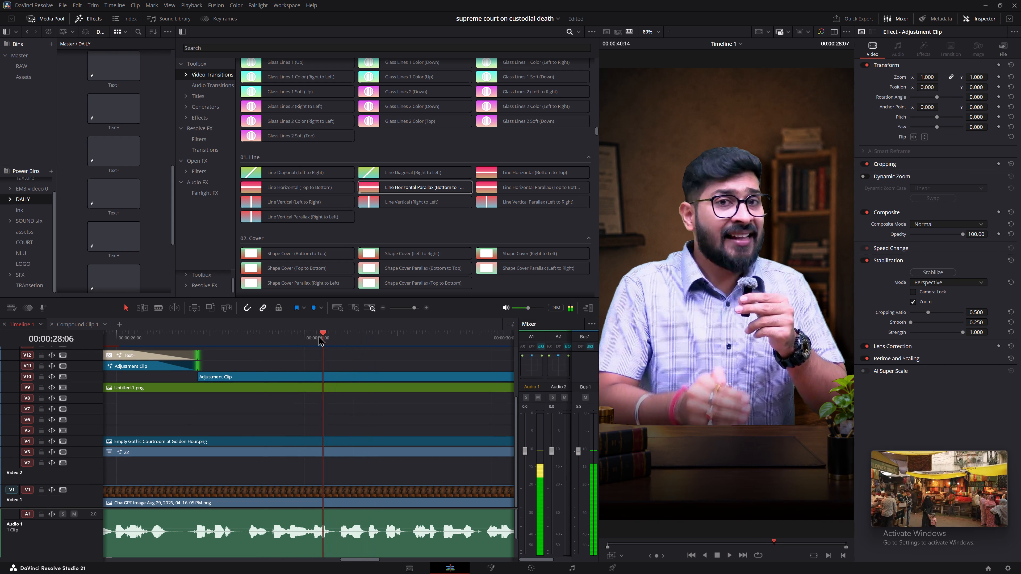
{"action": "left_click_drag", "start_coordinate": [318, 335], "coordinate": [196, 354]}
{"action": "key", "text": "space"}
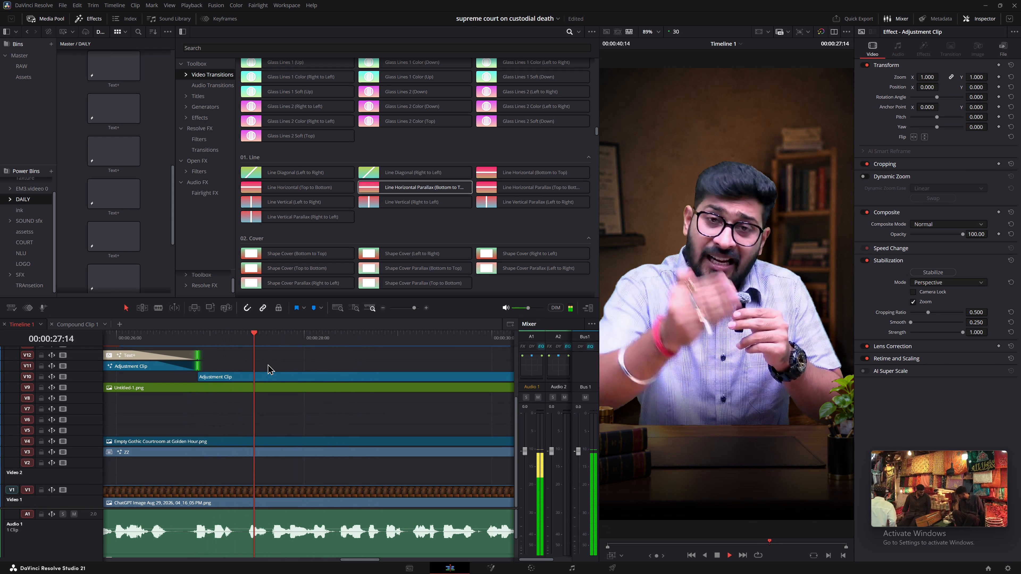
{"action": "key", "text": "space"}
Add Position and Zoom keyframes to the V10 adjustment clip at 00:00:27:18.
{"action": "left_click", "coordinate": [265, 335]}
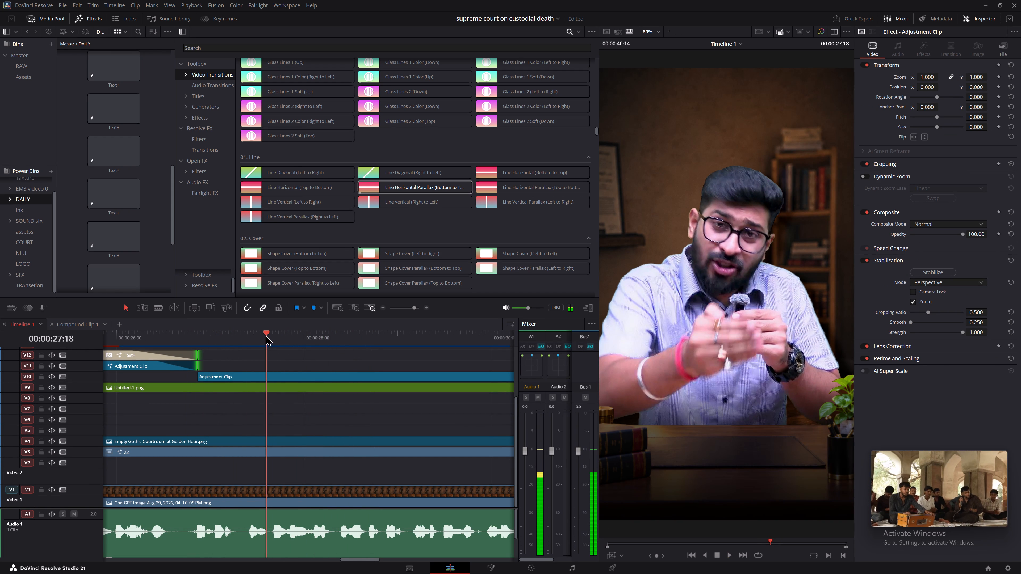
{"action": "left_click", "coordinate": [284, 373]}
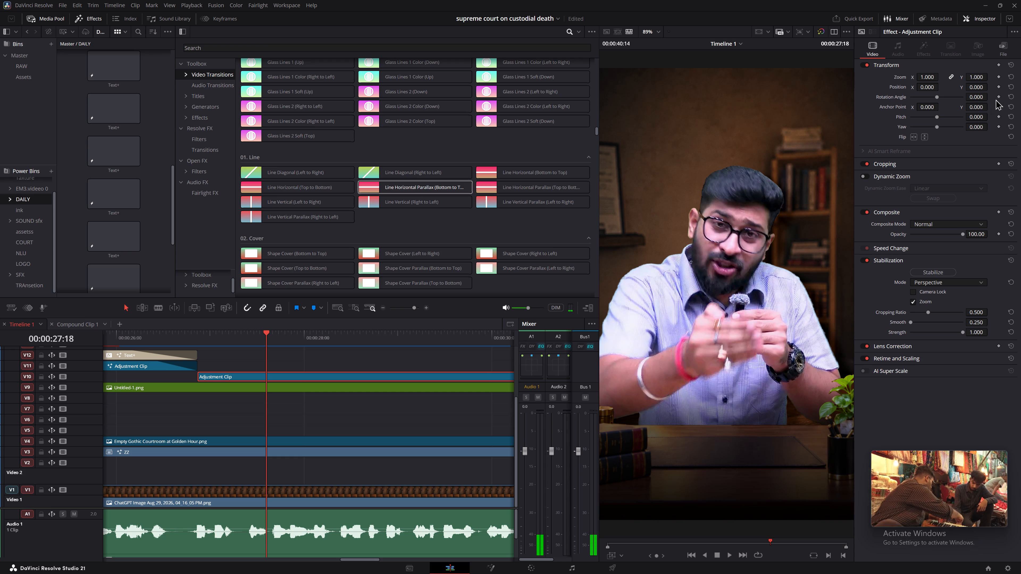
{"action": "left_click", "coordinate": [997, 86]}
{"action": "left_click", "coordinate": [1000, 78]}
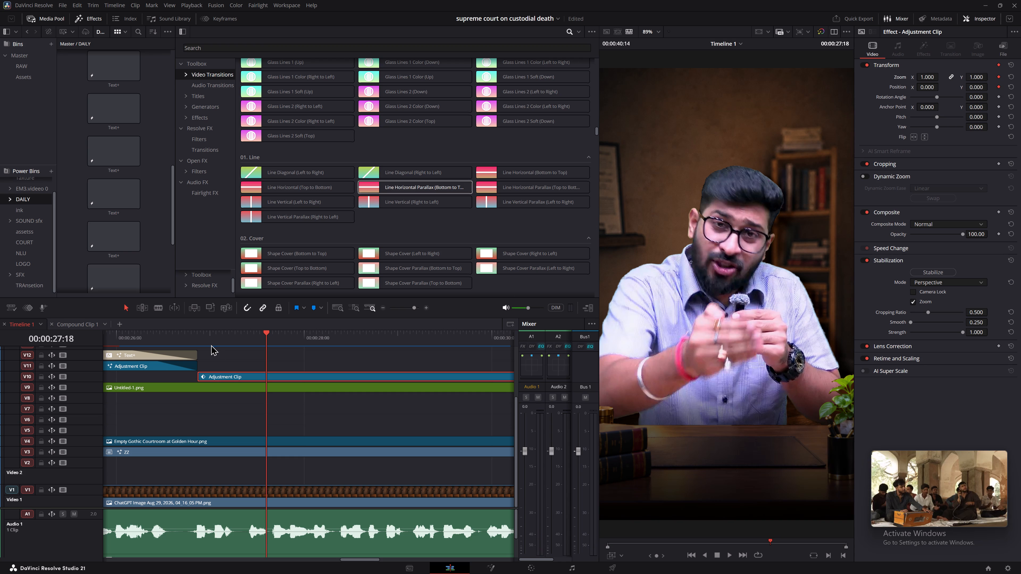
Add Position and Zoom keyframes at the start of the V10 adjustment clip, 00:00:26:26.
{"action": "key", "text": "Up"}
{"action": "key", "text": "Up"}
{"action": "key", "text": "Down"}
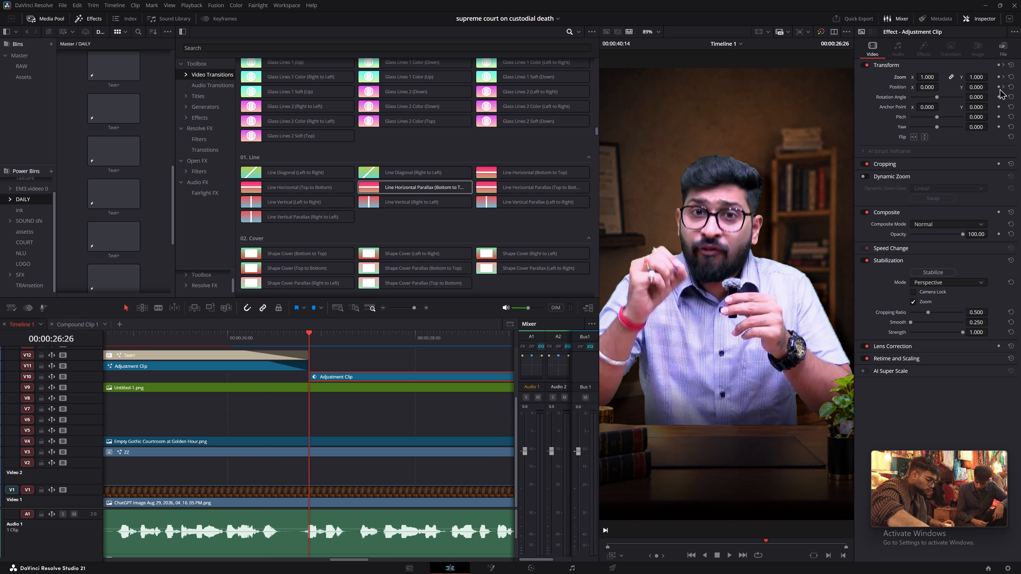
{"action": "left_click", "coordinate": [999, 87]}
{"action": "left_click", "coordinate": [999, 77]}
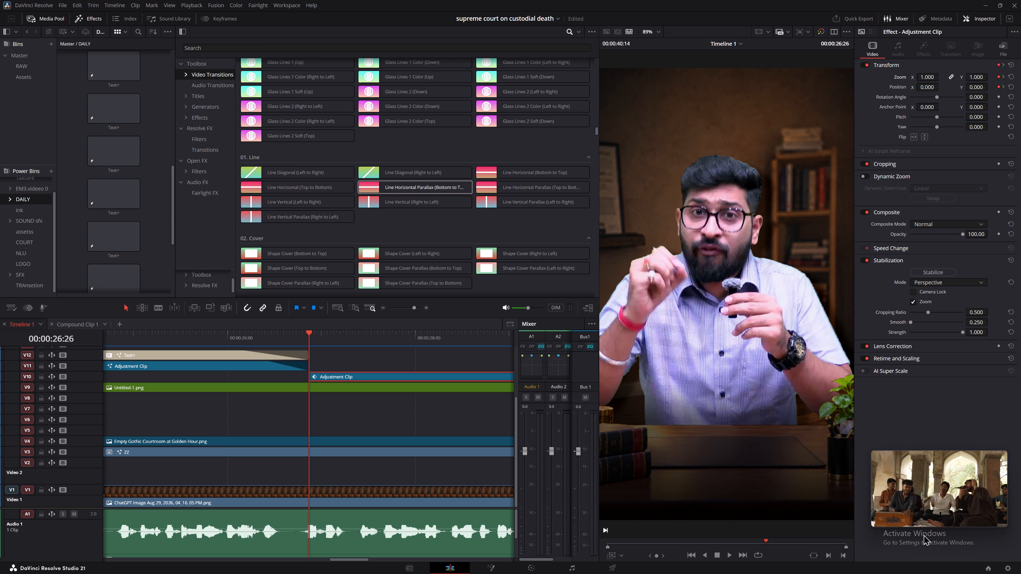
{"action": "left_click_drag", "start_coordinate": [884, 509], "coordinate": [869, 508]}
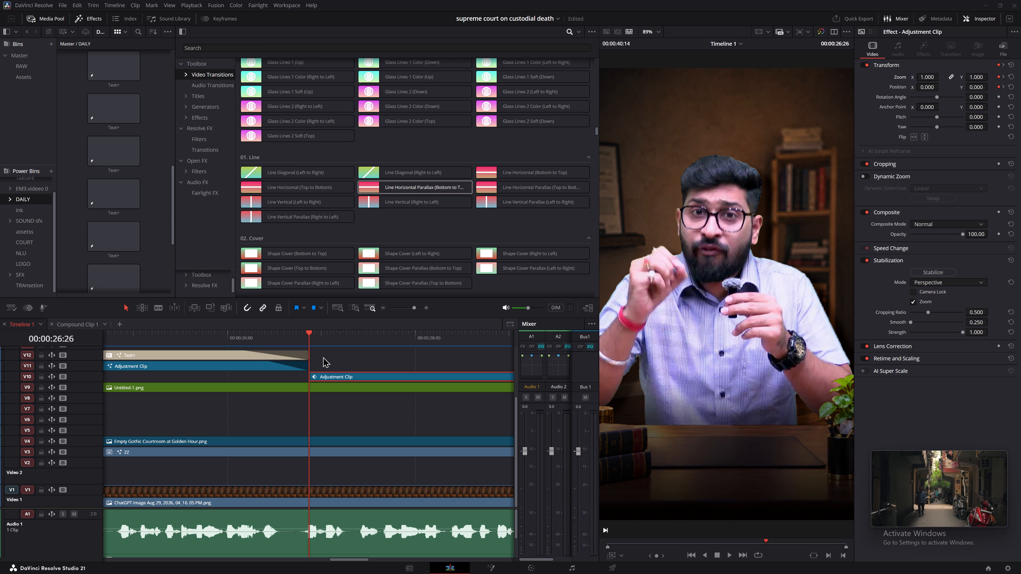
At the 00:00:27:18 keyframe, set the V10 adjustment clip's Zoom to 1.260 and Position Y to 142, and play it back.
{"action": "left_click", "coordinate": [336, 377]}
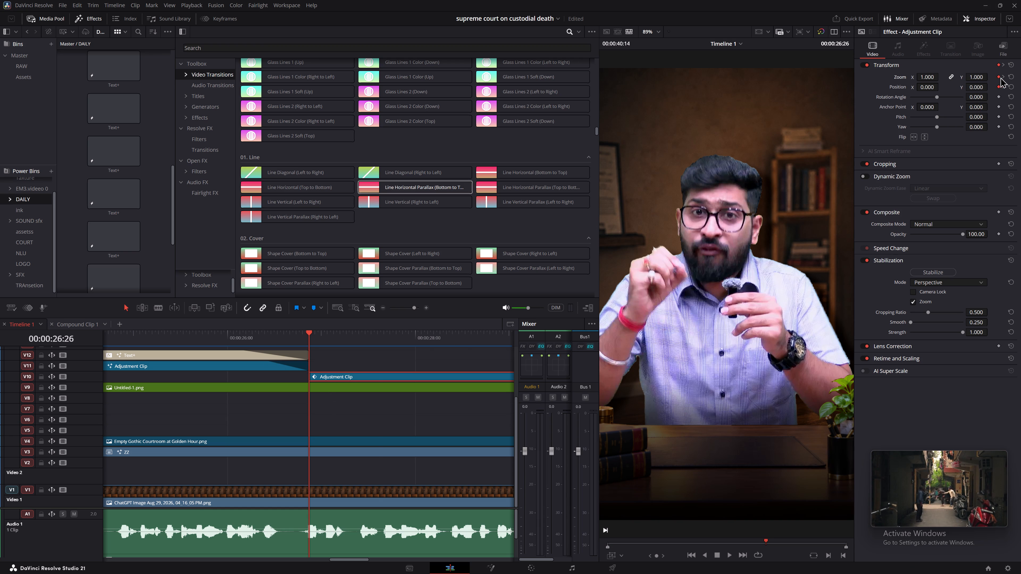
{"action": "left_click", "coordinate": [1003, 77]}
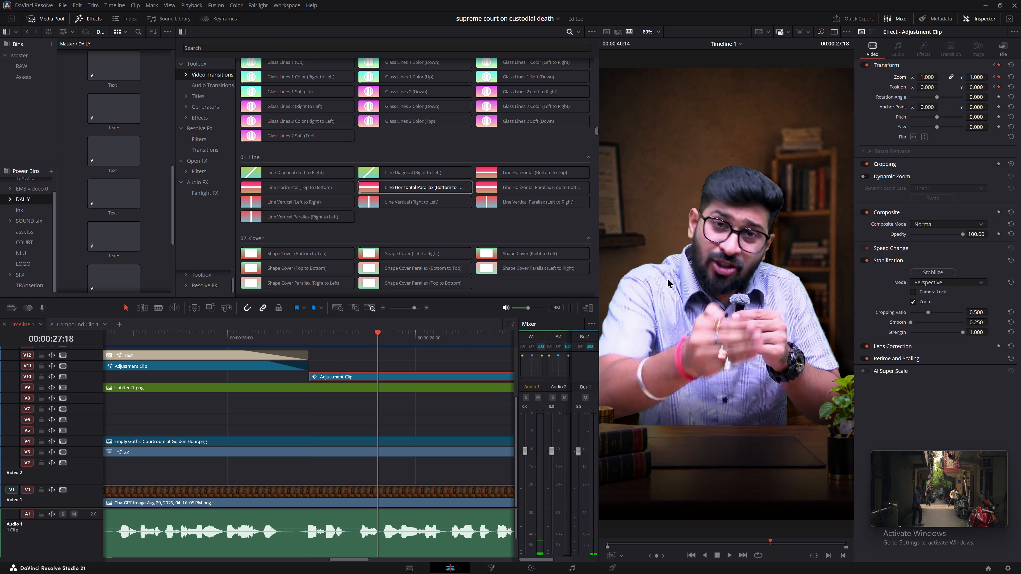
{"action": "left_click_drag", "start_coordinate": [974, 80], "coordinate": [983, 80]}
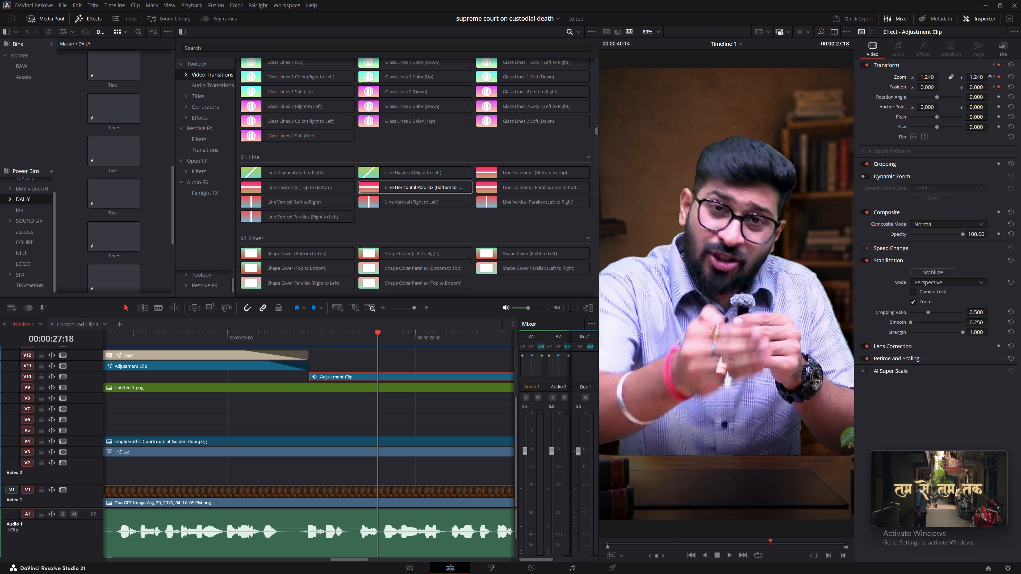
{"action": "left_click_drag", "start_coordinate": [983, 80], "coordinate": [984, 81]}
{"action": "left_click_drag", "start_coordinate": [978, 86], "coordinate": [540, 287]}
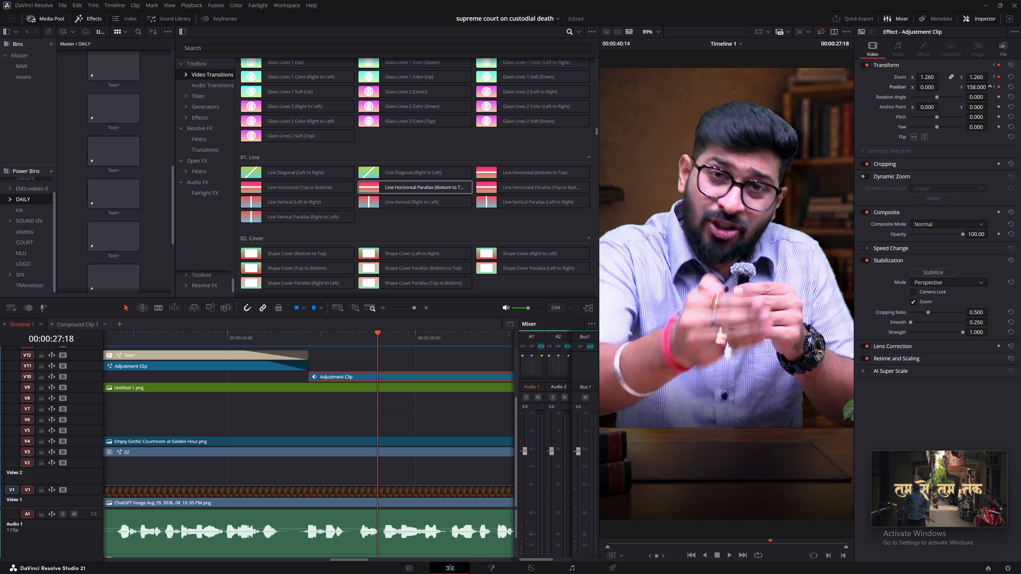
{"action": "left_click_drag", "start_coordinate": [540, 287], "coordinate": [529, 287]}
{"action": "key", "text": "space"}
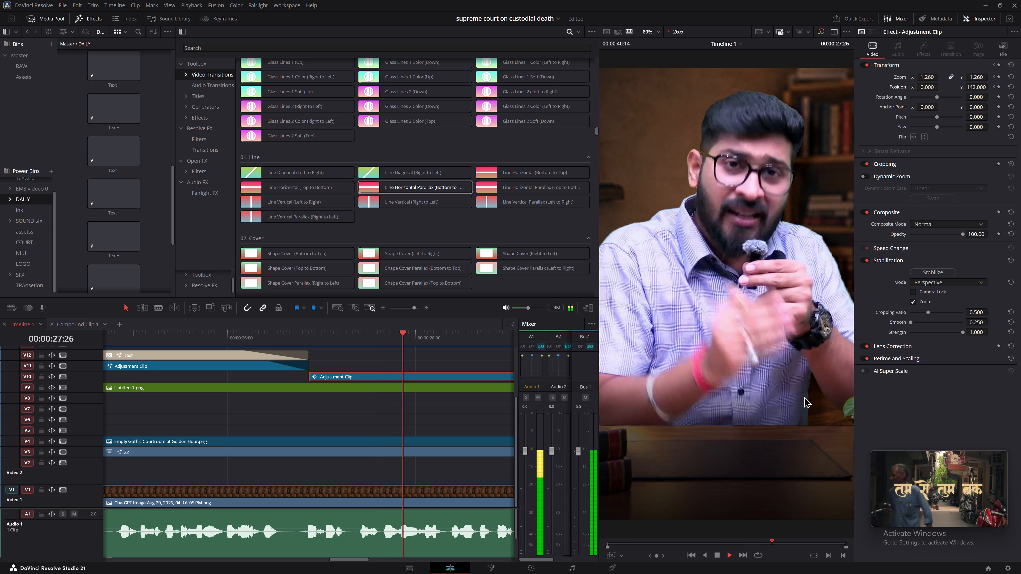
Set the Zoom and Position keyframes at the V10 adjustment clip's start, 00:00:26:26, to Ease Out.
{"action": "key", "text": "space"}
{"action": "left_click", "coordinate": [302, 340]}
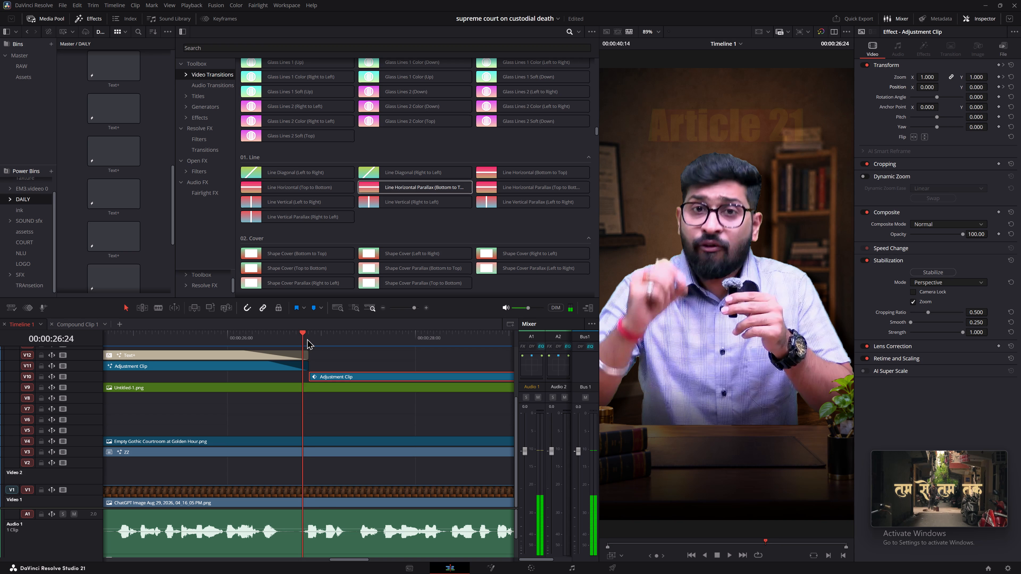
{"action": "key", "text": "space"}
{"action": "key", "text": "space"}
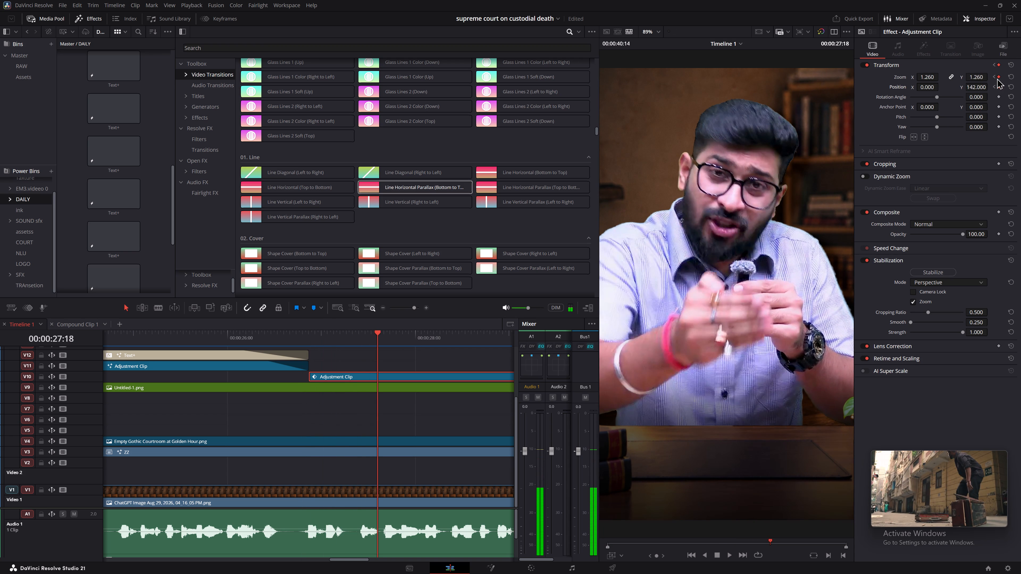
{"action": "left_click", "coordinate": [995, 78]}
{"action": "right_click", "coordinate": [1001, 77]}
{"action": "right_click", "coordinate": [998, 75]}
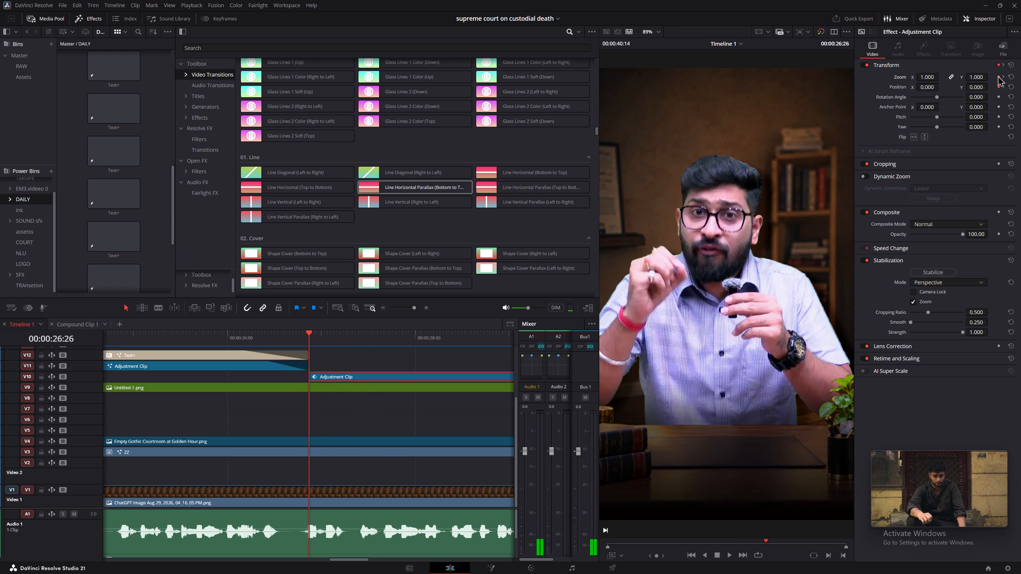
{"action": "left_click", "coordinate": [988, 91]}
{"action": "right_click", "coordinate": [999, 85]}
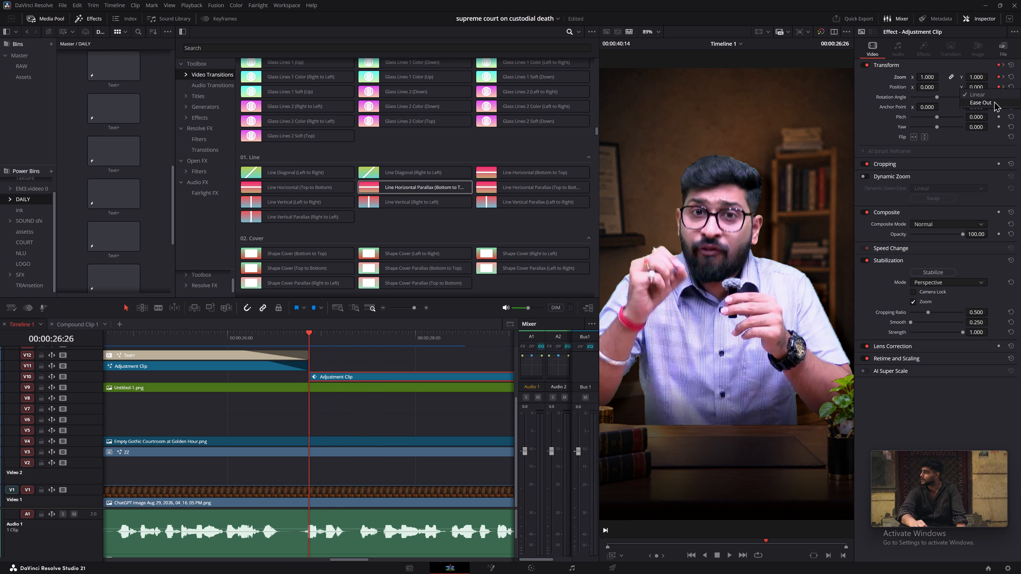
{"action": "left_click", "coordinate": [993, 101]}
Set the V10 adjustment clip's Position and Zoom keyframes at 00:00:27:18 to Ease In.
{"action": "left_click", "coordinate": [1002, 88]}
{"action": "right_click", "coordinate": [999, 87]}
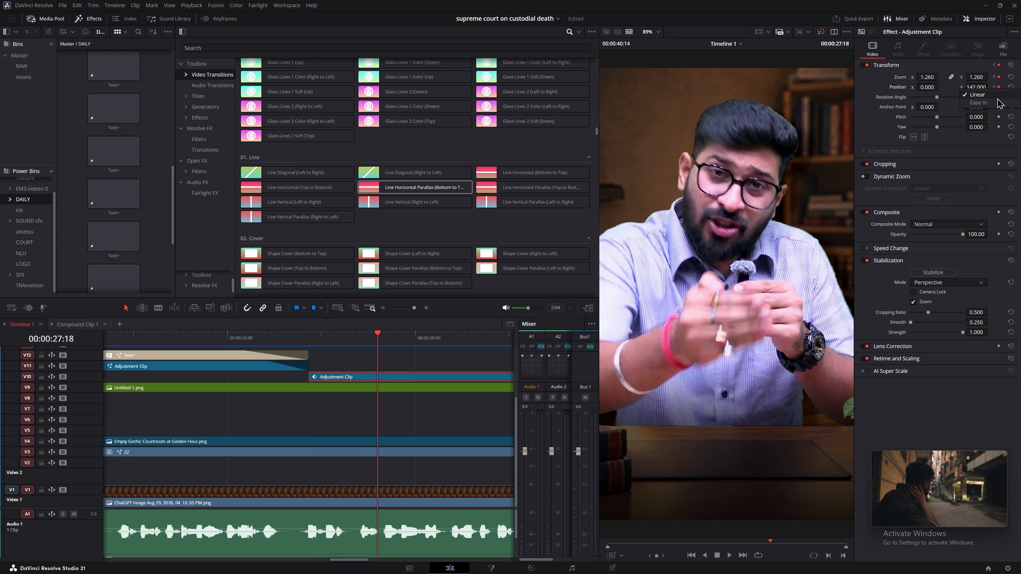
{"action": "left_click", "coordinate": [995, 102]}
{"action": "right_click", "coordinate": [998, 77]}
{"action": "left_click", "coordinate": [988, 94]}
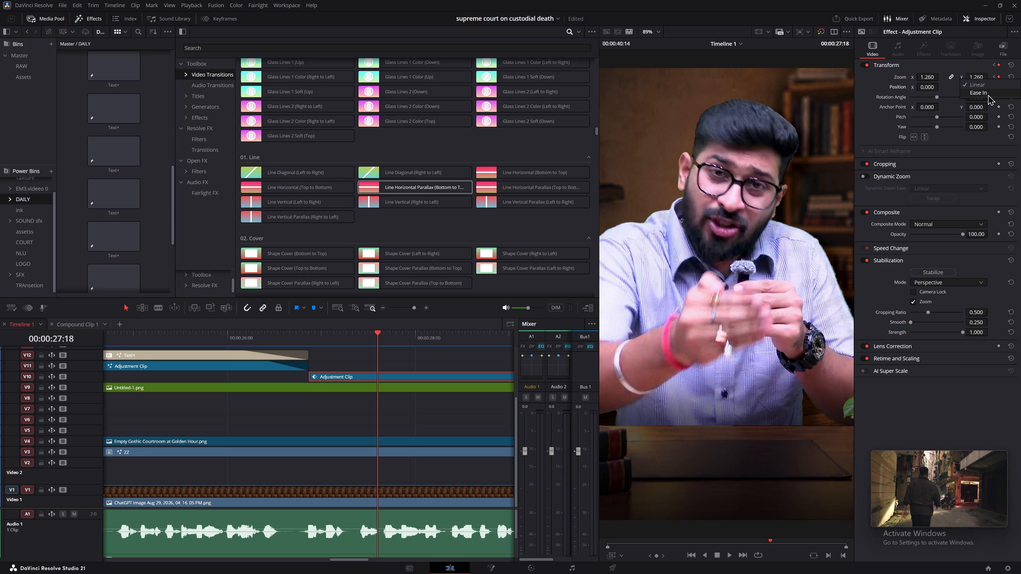
Play back the eased zoom from just before the V10 adjustment clip to judge its timing and framing.
{"action": "left_click", "coordinate": [303, 333]}
{"action": "key", "text": "space"}
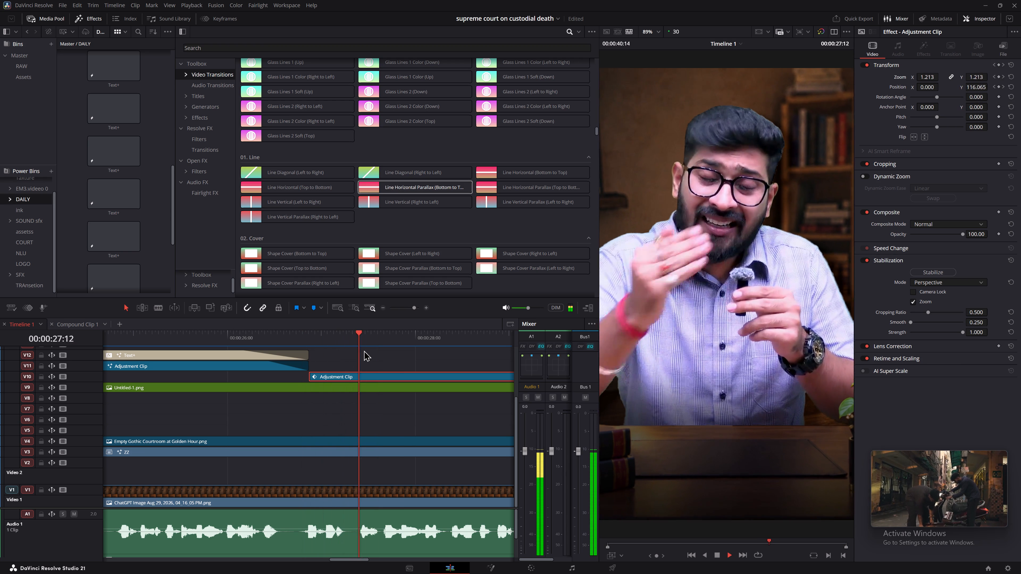
{"action": "key", "text": "space"}
{"action": "key", "text": "space"}
{"action": "key", "text": "space"}
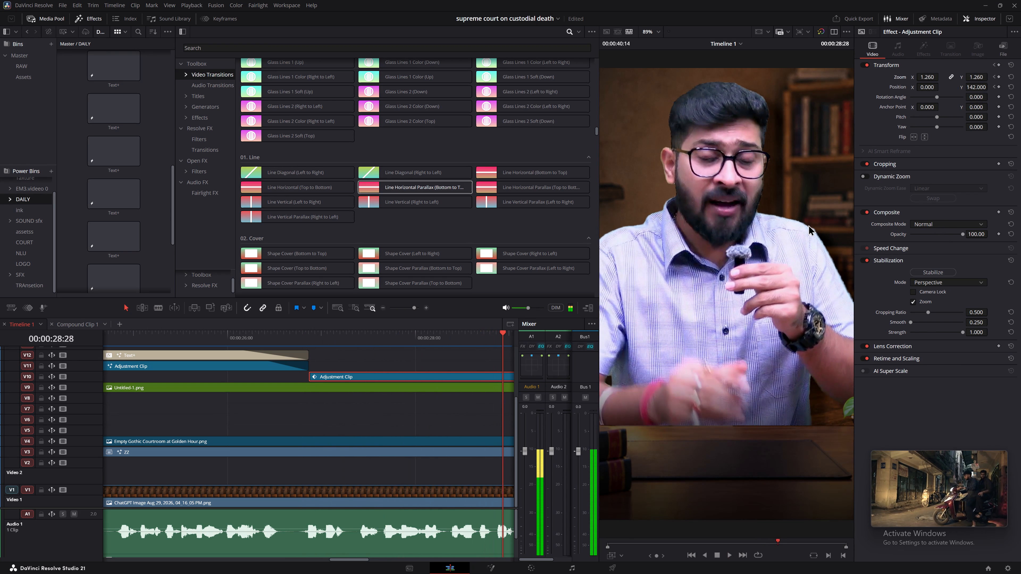
{"action": "key", "text": "space"}
{"action": "key", "text": "space"}
{"action": "key", "text": "space"}
{"action": "key", "text": "space"}
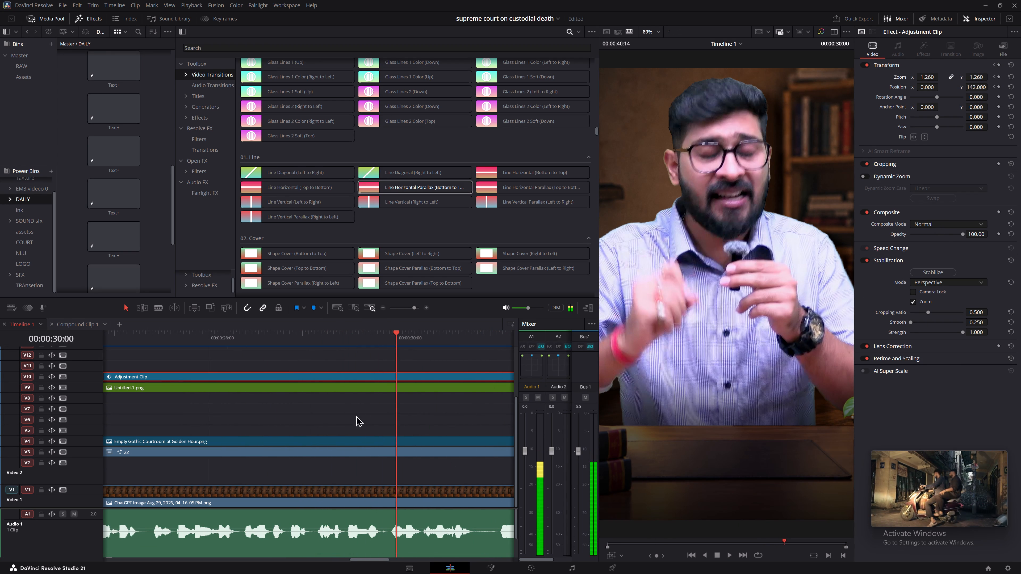
{"action": "scroll", "coordinate": [440, 429], "scroll_direction": "up", "scroll_amount": 6, "text": "ctrl"}
{"action": "left_click", "coordinate": [339, 333]}
{"action": "key", "text": "space"}
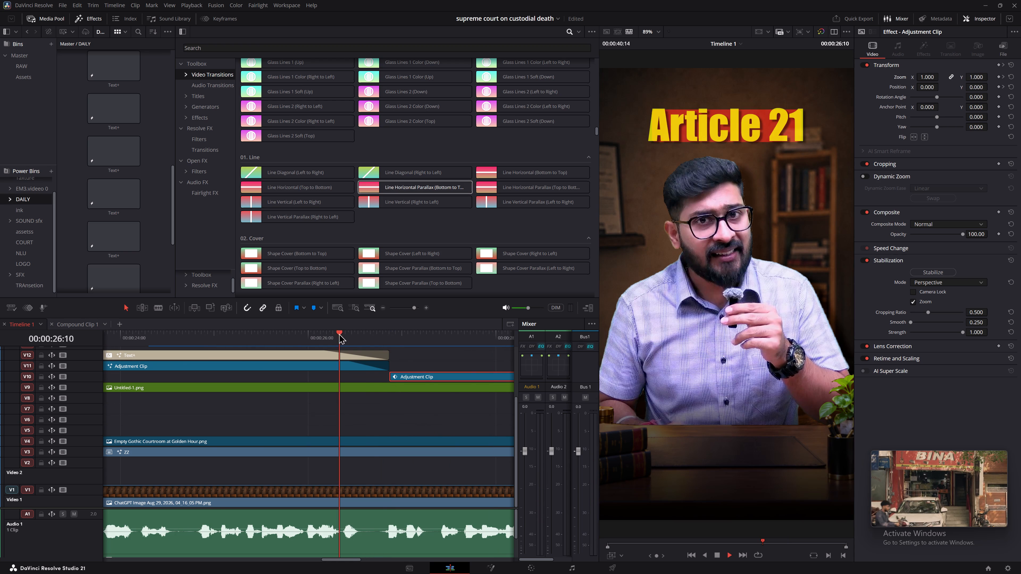
{"action": "key", "text": "space"}
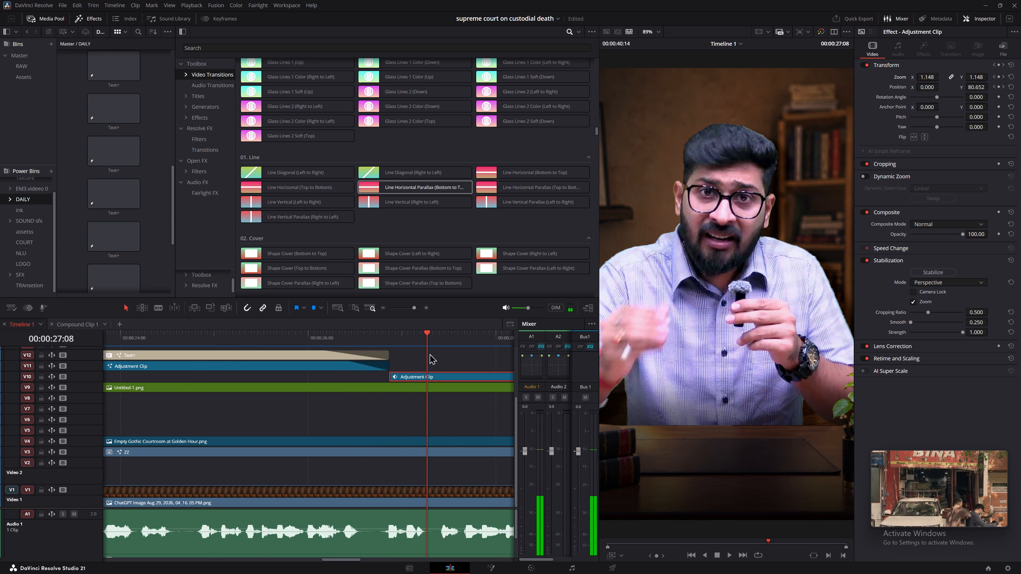
Delete the V10 adjustment clip's Zoom and Position keyframes at 00:00:27:18 and recreate its starting Zoom keyframe at 00:00:26:26.
{"action": "left_click", "coordinate": [440, 377]}
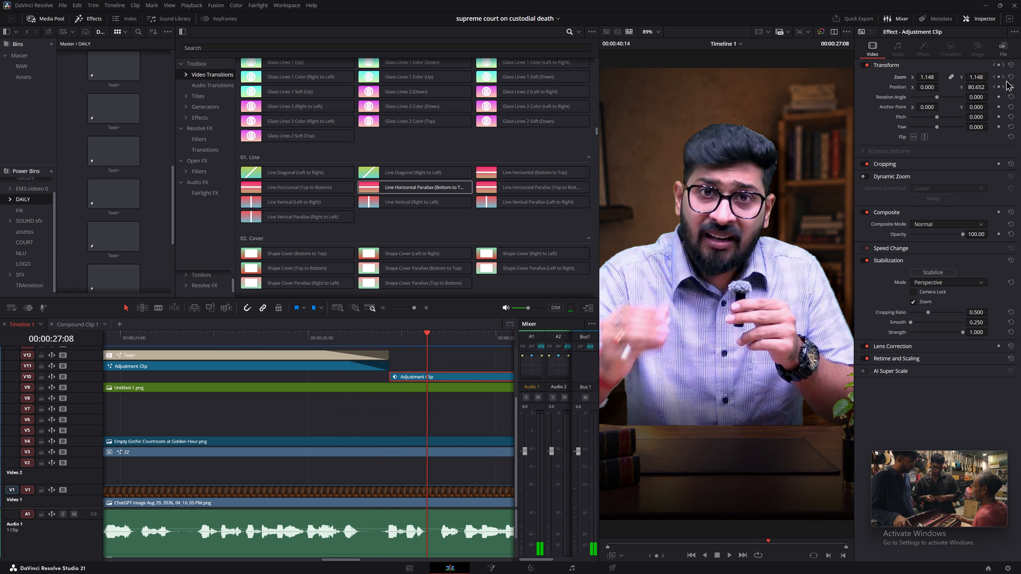
{"action": "left_click", "coordinate": [1005, 77]}
{"action": "left_click", "coordinate": [999, 76]}
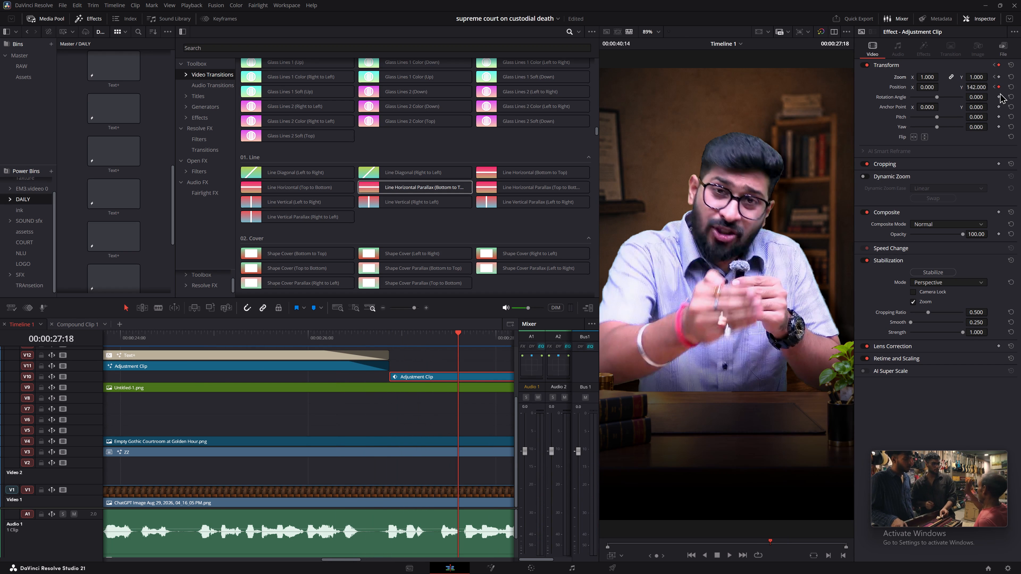
{"action": "left_click", "coordinate": [999, 88]}
{"action": "left_click", "coordinate": [992, 78]}
{"action": "left_click", "coordinate": [999, 77]}
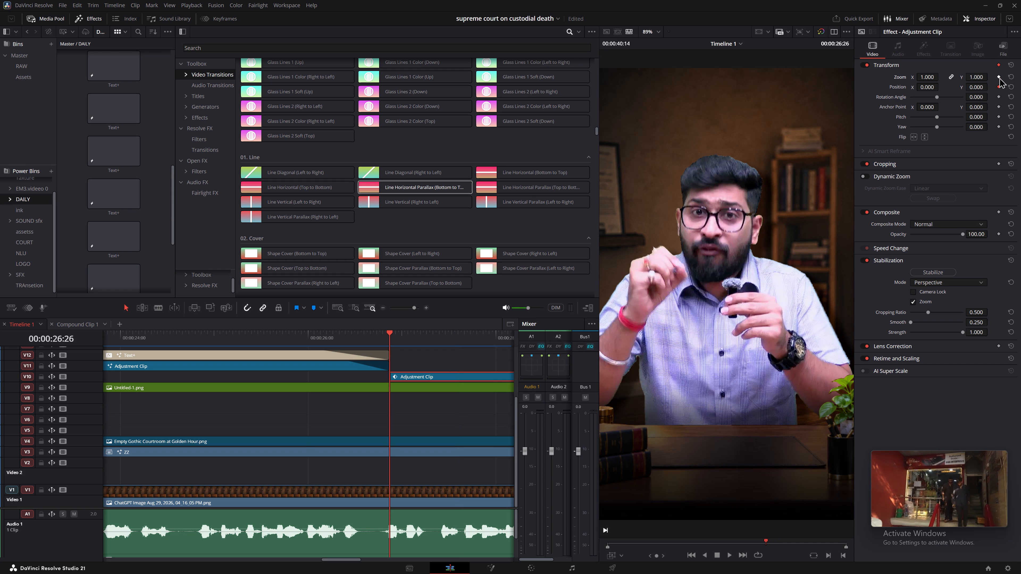
{"action": "left_click", "coordinate": [999, 77]}
Add Position and Zoom keyframes to the V10 adjustment clip at 00:00:27:08.
{"action": "key", "text": "space"}
{"action": "key", "text": "space"}
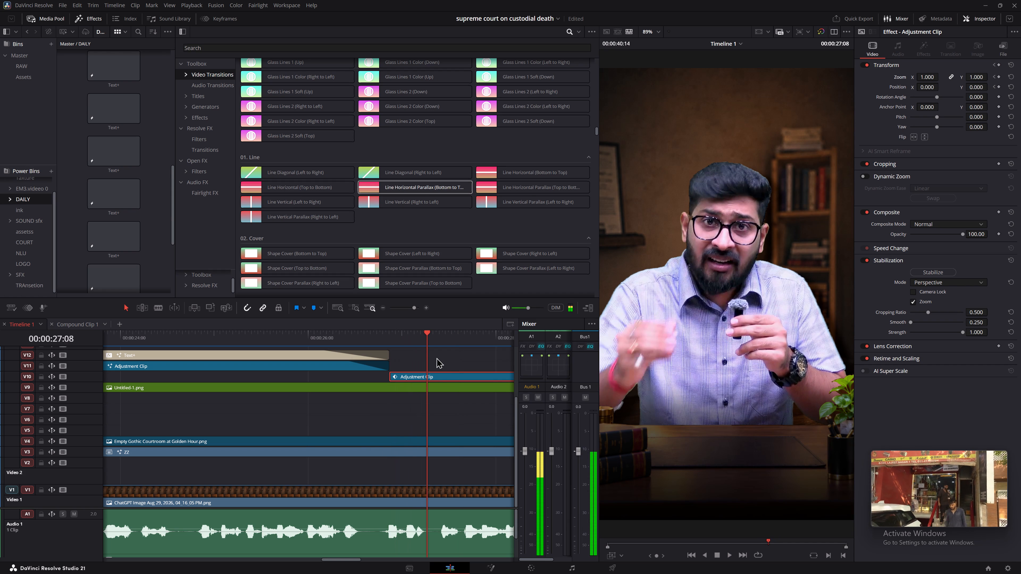
{"action": "left_click", "coordinate": [999, 87]}
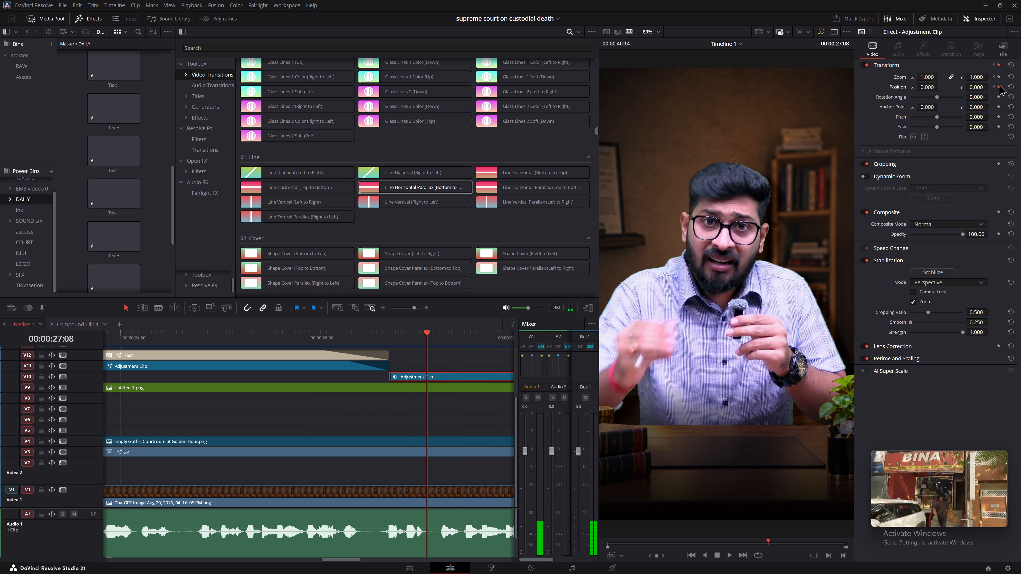
{"action": "left_click", "coordinate": [1000, 79]}
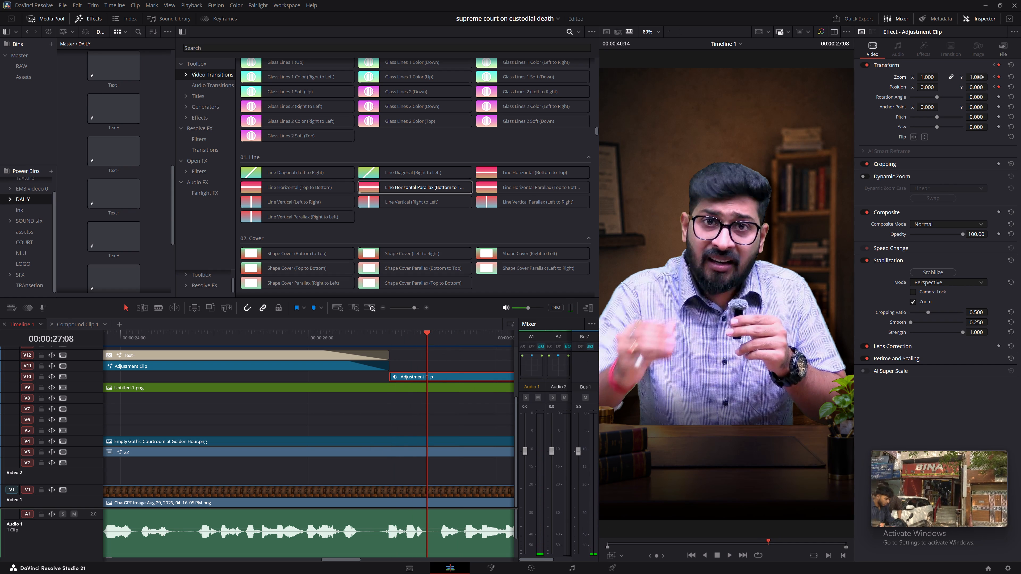
Show the viewer's rulers and guides and move both red horizontal guides to the speaker's eye line, at about 321.
{"action": "left_click", "coordinate": [760, 32]}
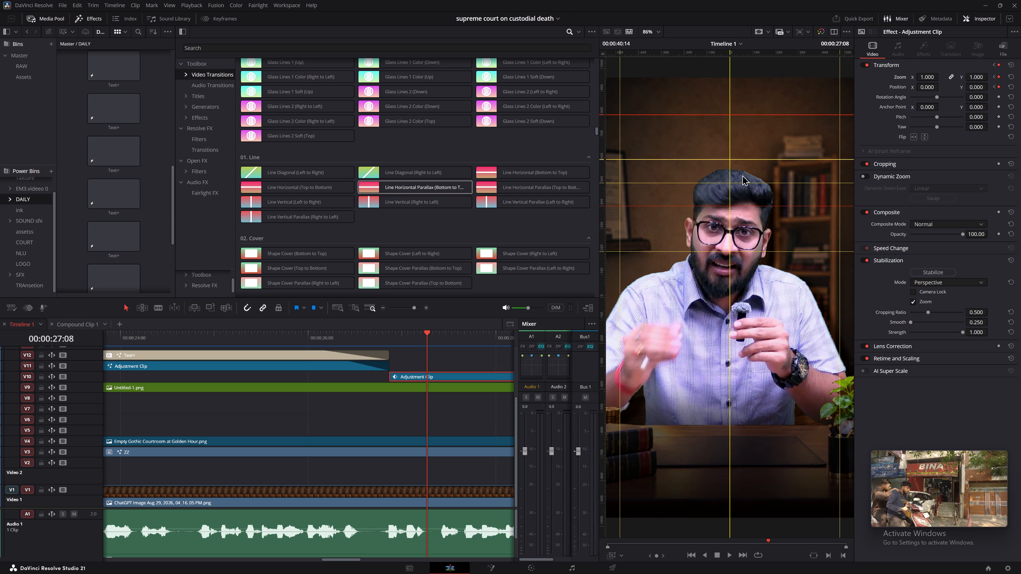
{"action": "left_click_drag", "start_coordinate": [760, 205], "coordinate": [765, 219]}
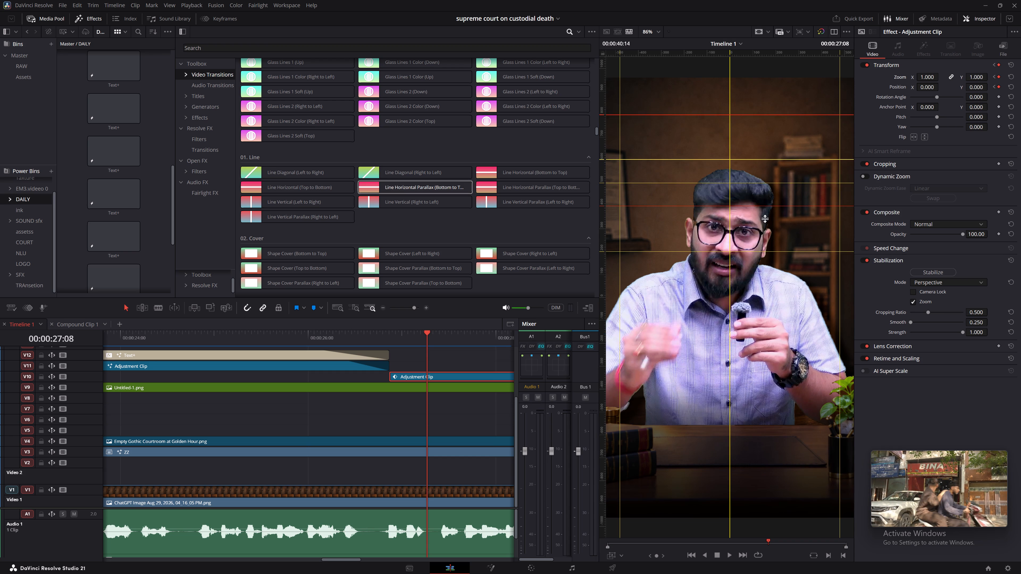
{"action": "left_click_drag", "start_coordinate": [765, 219], "coordinate": [769, 226]}
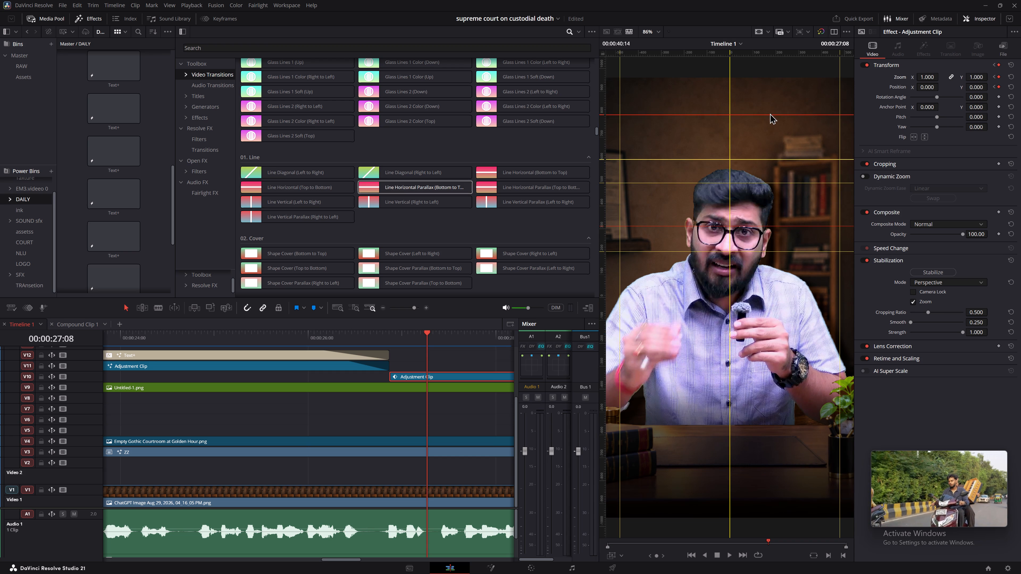
{"action": "left_click_drag", "start_coordinate": [774, 114], "coordinate": [771, 195]}
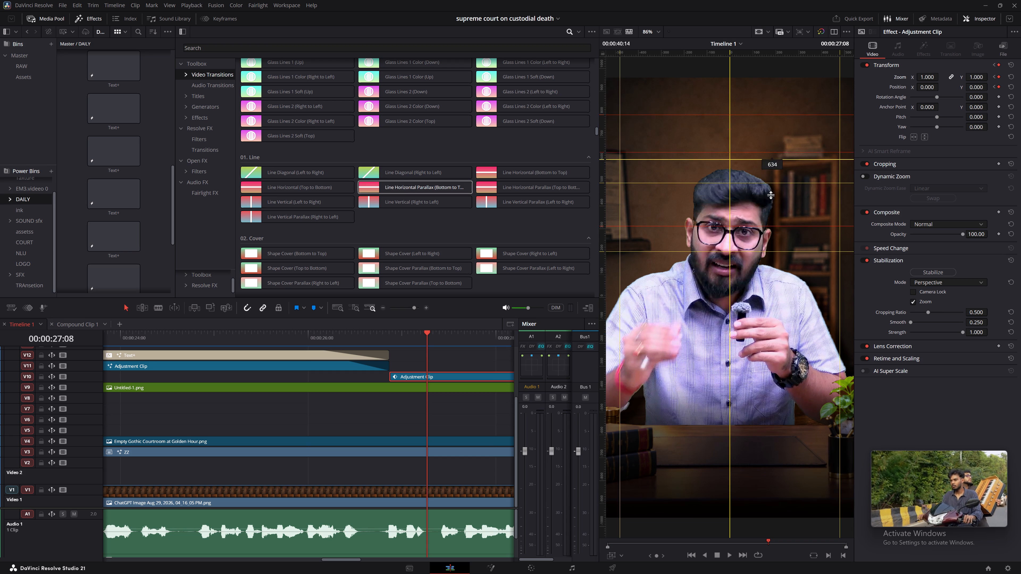
{"action": "left_click_drag", "start_coordinate": [771, 195], "coordinate": [772, 236]}
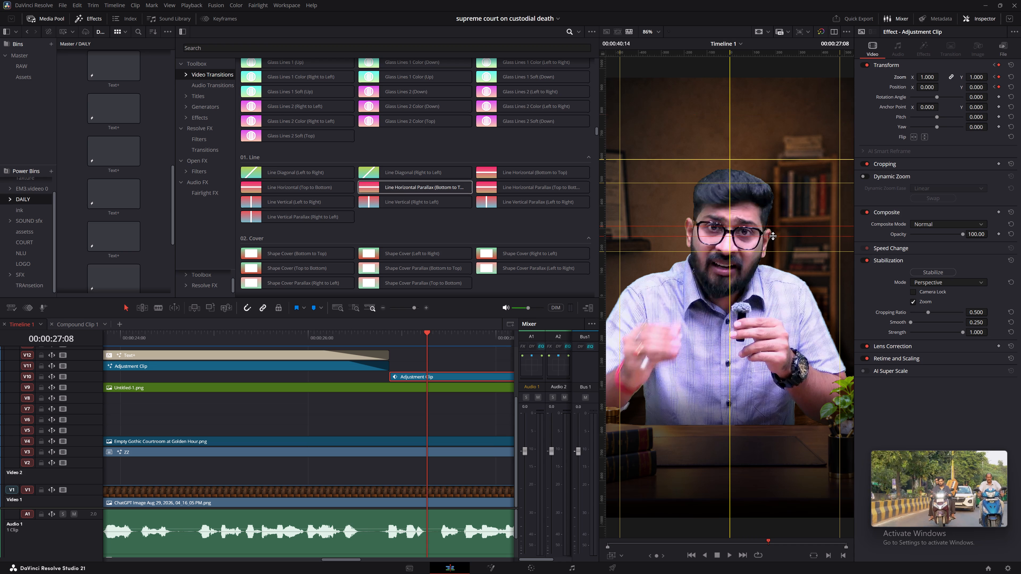
{"action": "left_click", "coordinate": [762, 225]}
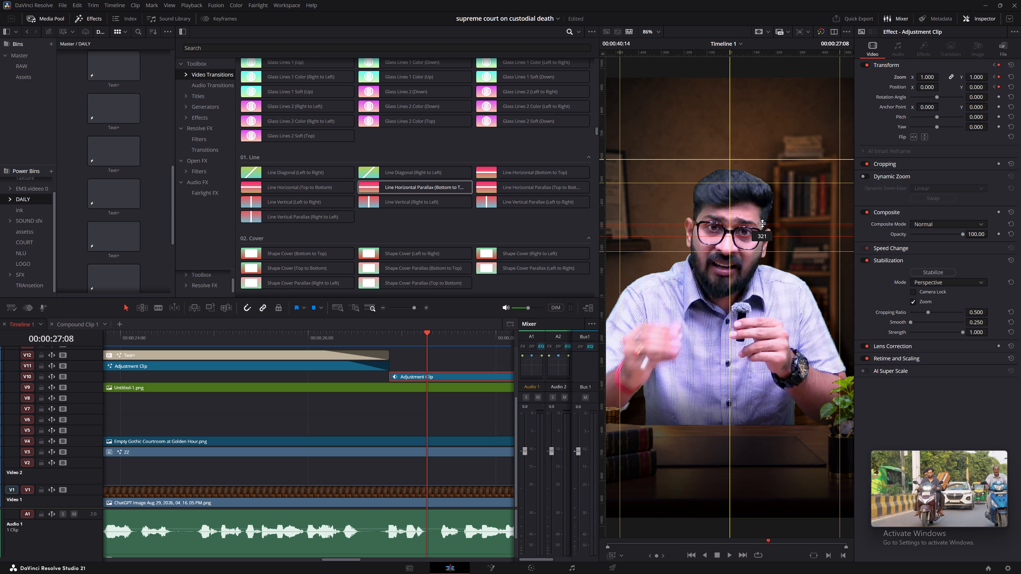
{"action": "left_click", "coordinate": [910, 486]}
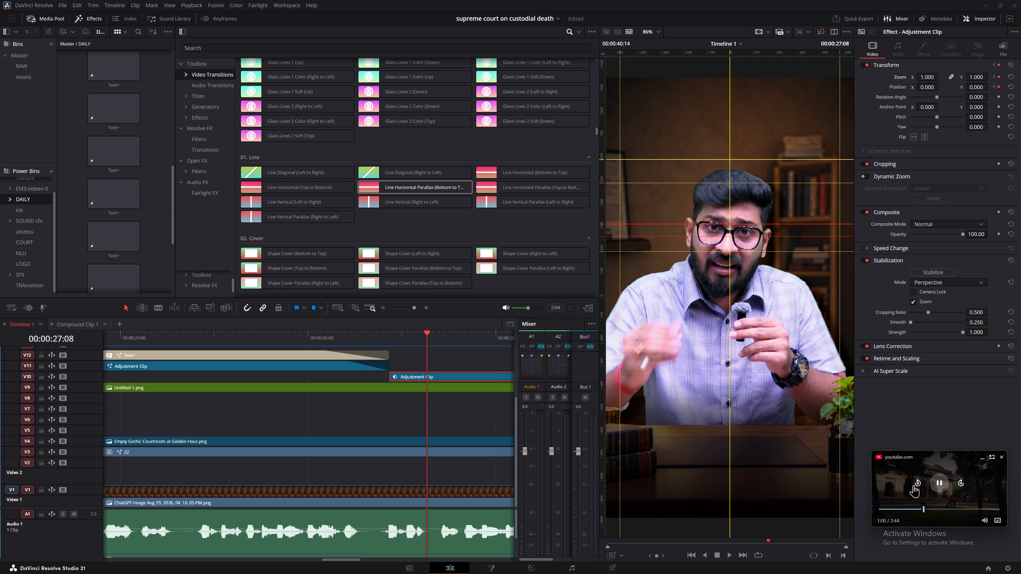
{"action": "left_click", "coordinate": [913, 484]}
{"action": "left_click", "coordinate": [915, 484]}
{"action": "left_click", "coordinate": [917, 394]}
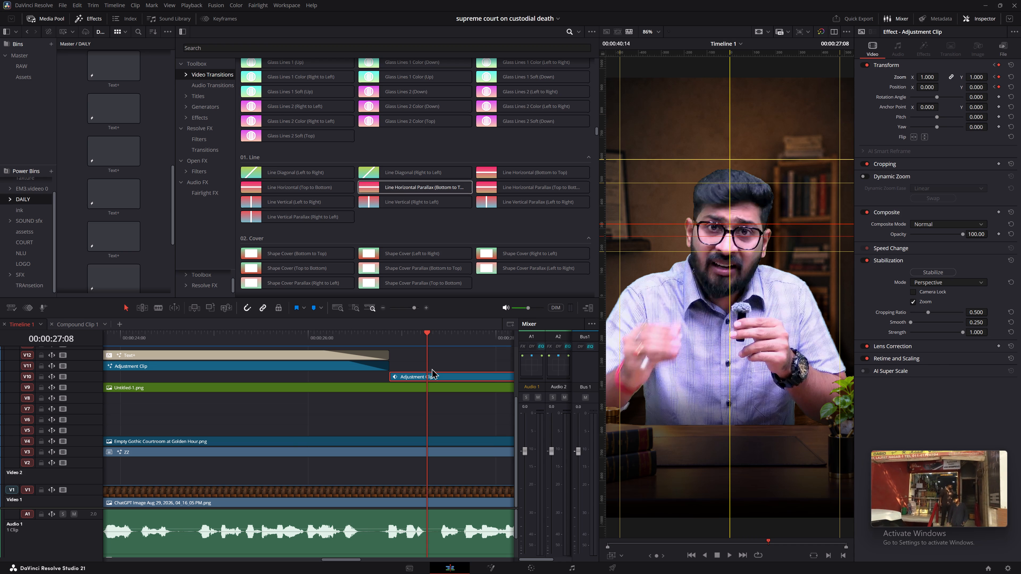
At the 00:00:27:08 keyframe, set the V10 adjustment clip's Zoom to 1.200 and Position Y to -50.
{"action": "left_click_drag", "start_coordinate": [981, 75], "coordinate": [982, 75]}
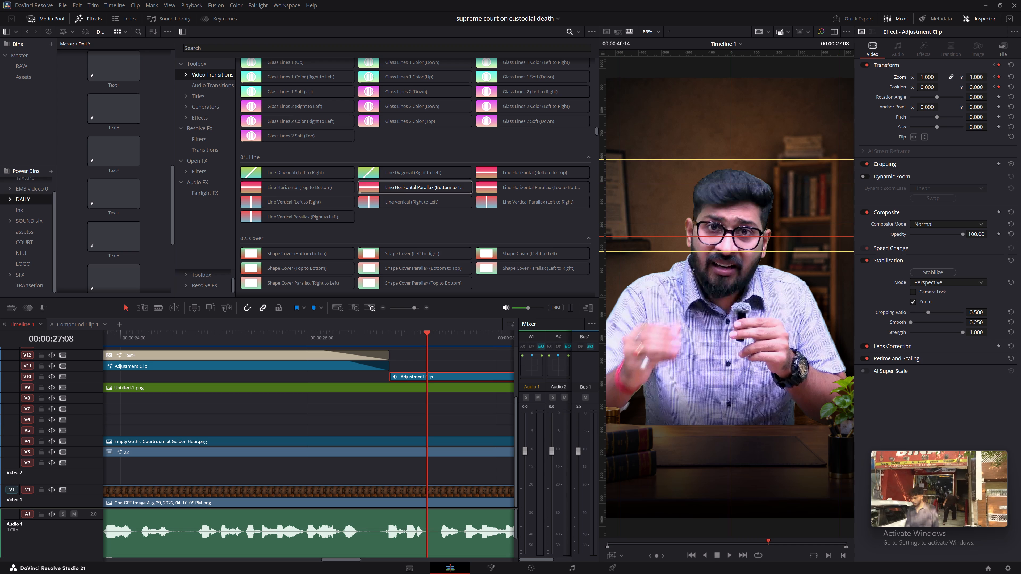
{"action": "left_click_drag", "start_coordinate": [982, 75], "coordinate": [989, 75]}
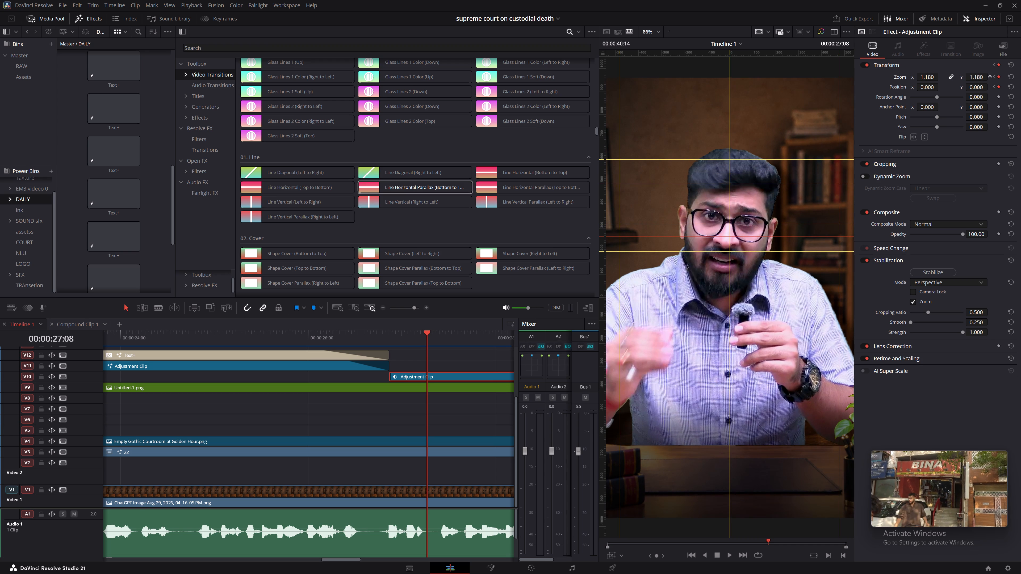
{"action": "left_click_drag", "start_coordinate": [989, 75], "coordinate": [989, 77]}
{"action": "left_click_drag", "start_coordinate": [981, 89], "coordinate": [967, 89]}
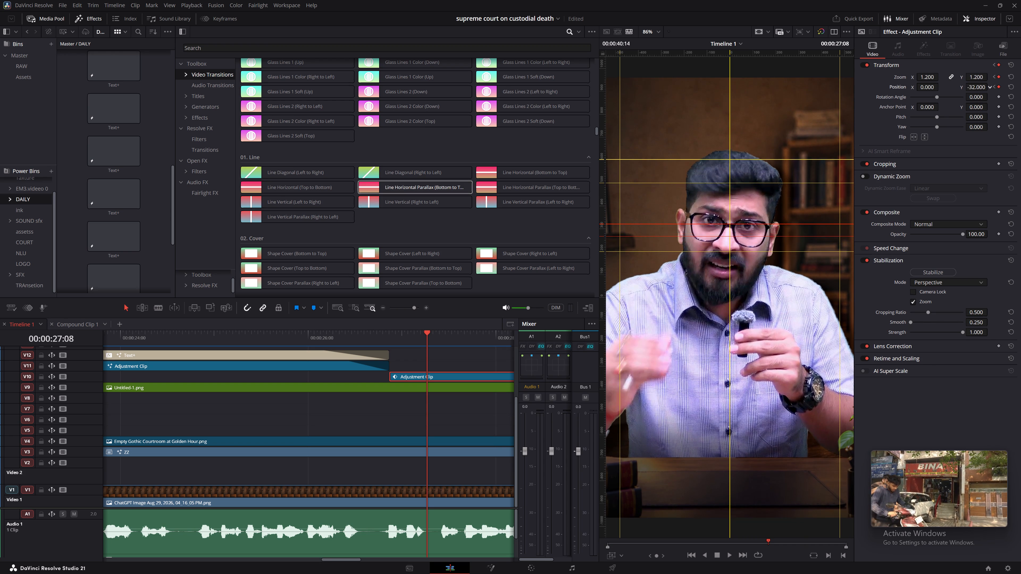
{"action": "left_click_drag", "start_coordinate": [967, 89], "coordinate": [961, 89]}
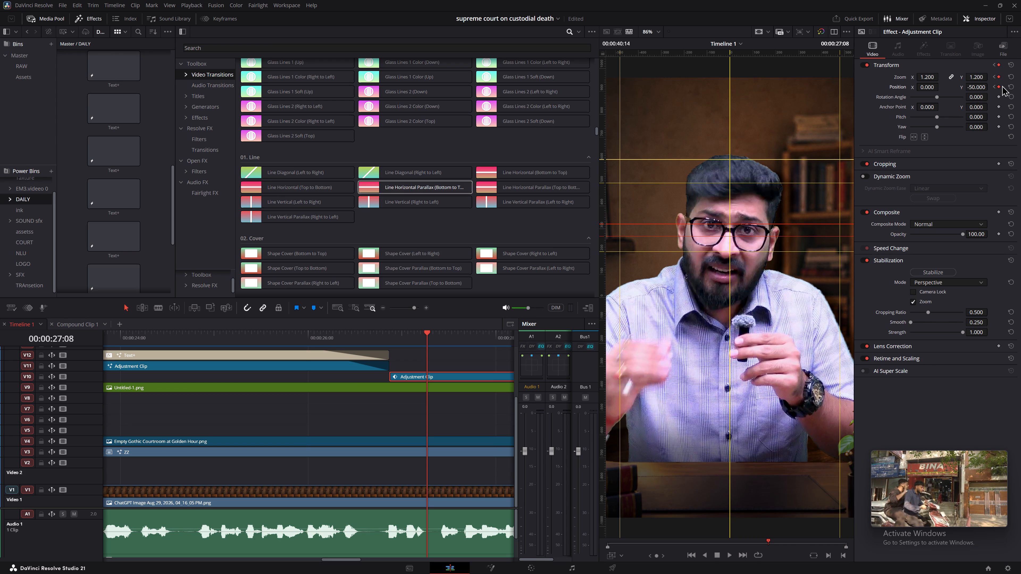
Set the Position and Zoom keyframes at 00:00:27:08 to Ease In and play back the zoom.
{"action": "right_click", "coordinate": [999, 86]}
{"action": "left_click", "coordinate": [993, 101]}
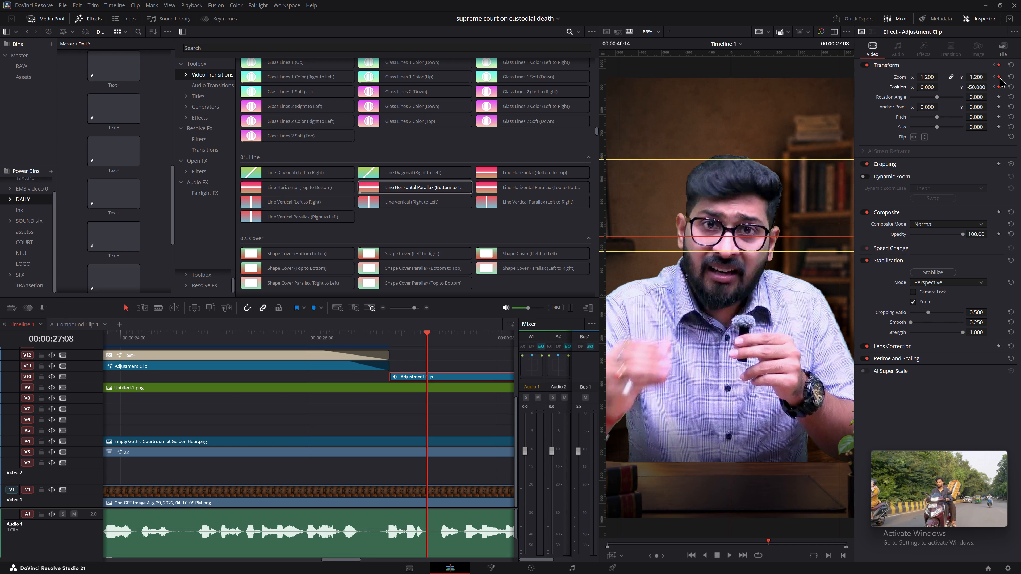
{"action": "right_click", "coordinate": [999, 77]}
{"action": "left_click", "coordinate": [1000, 95]}
{"action": "left_click", "coordinate": [372, 335]}
{"action": "key", "text": "space"}
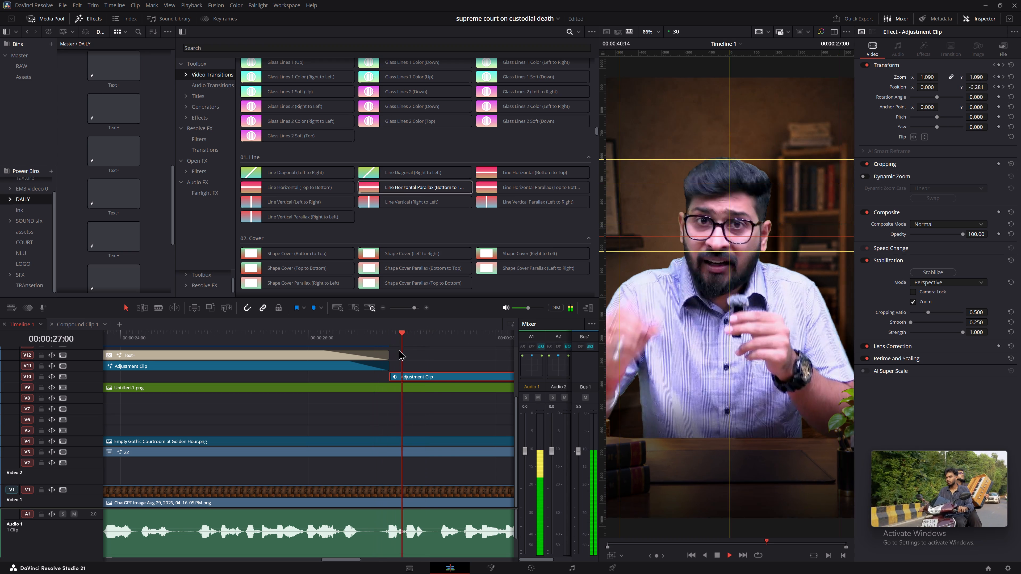
{"action": "key", "text": "space"}
{"action": "left_click", "coordinate": [369, 344]}
{"action": "key", "text": "space"}
{"action": "key", "text": "space"}
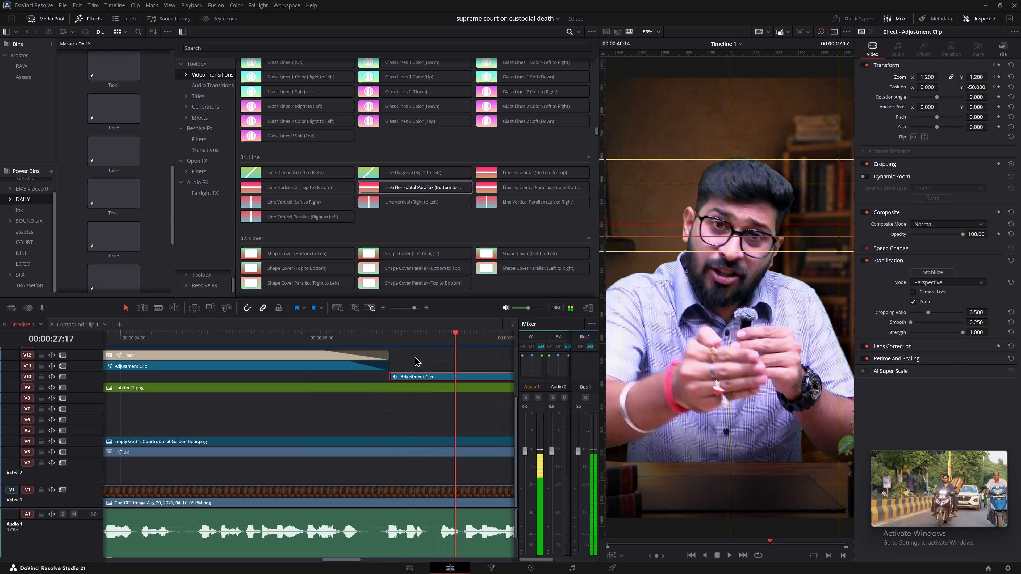
Set the V10 adjustment clip's starting Position keyframe at 00:00:26:26 to Linear and play back the move.
{"action": "left_click_drag", "start_coordinate": [413, 338], "coordinate": [390, 341]}
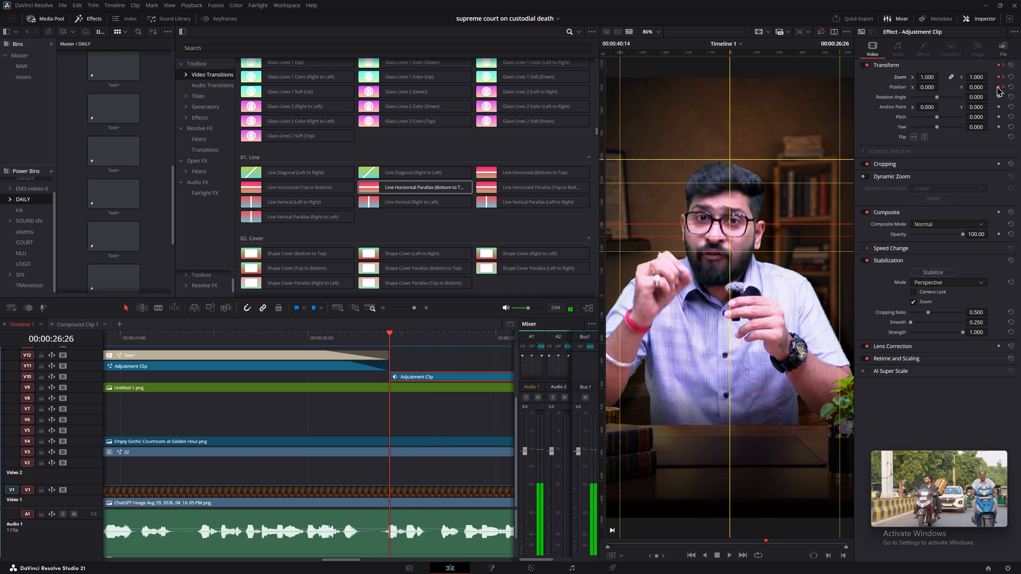
{"action": "right_click", "coordinate": [997, 86]}
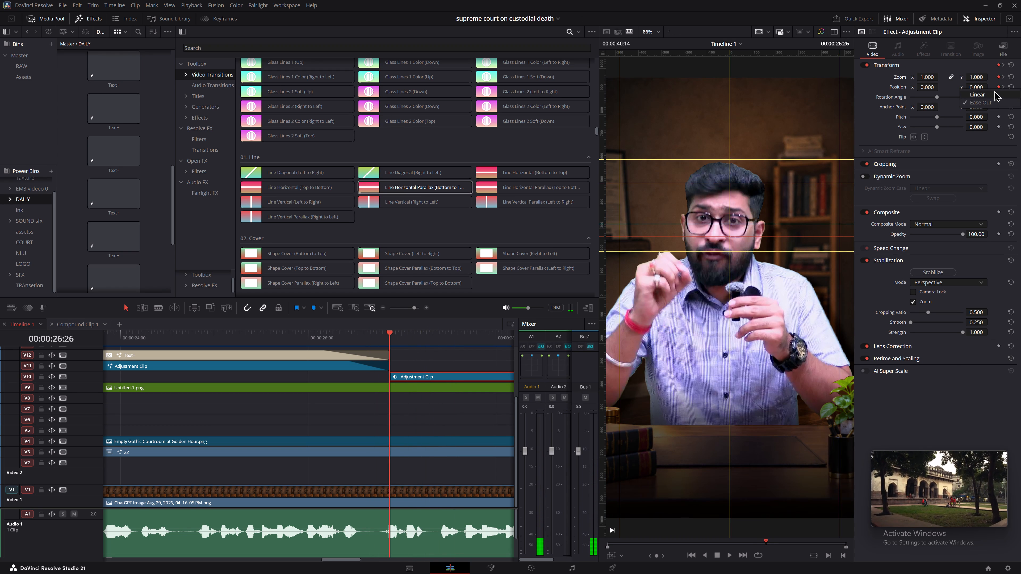
{"action": "left_click", "coordinate": [994, 91]}
{"action": "key", "text": "space"}
{"action": "key", "text": "space"}
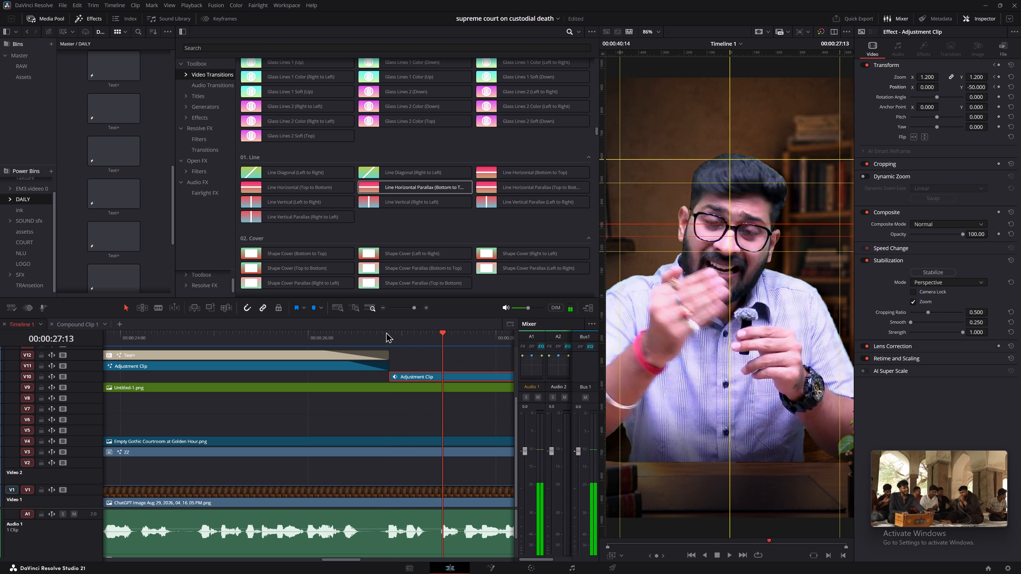
Play back the V10 adjustment clip's zoomed section between about 00:00:26 and 00:00:29 to judge how long the zoom should hold.
{"action": "left_click", "coordinate": [380, 336]}
{"action": "key", "text": "space"}
{"action": "key", "text": "space"}
{"action": "key", "text": "space"}
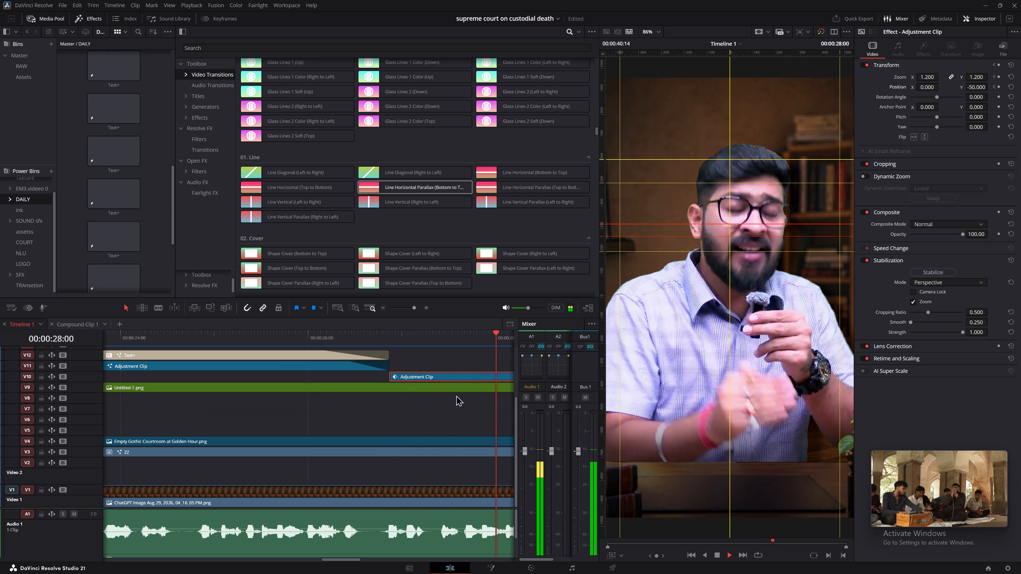
{"action": "key", "text": "space"}
{"action": "key", "text": "space"}
{"action": "key", "text": "space"}
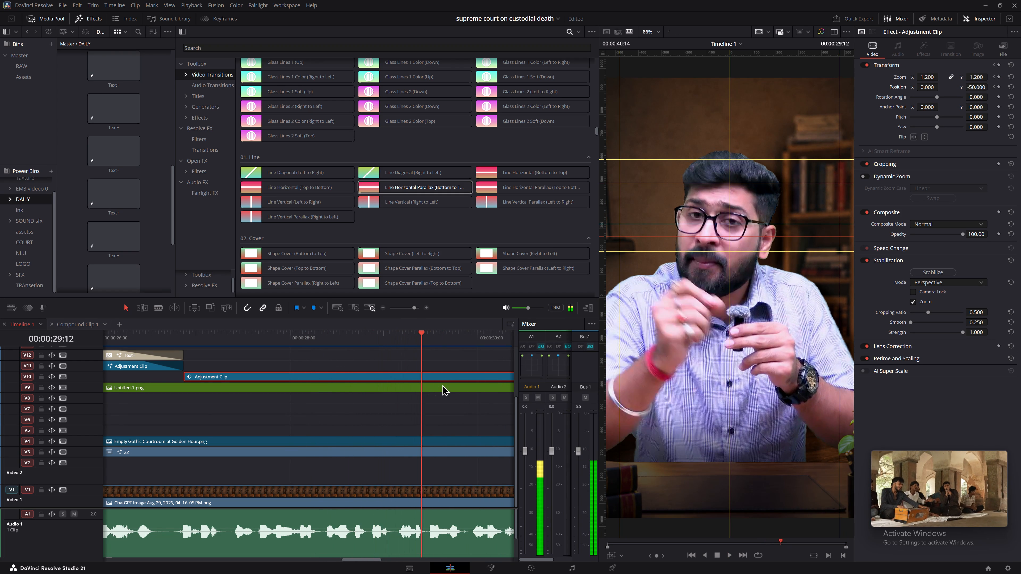
{"action": "scroll", "coordinate": [447, 385], "scroll_direction": "down", "scroll_amount": 5, "text": "alt"}
{"action": "scroll", "coordinate": [418, 380], "scroll_direction": "up", "scroll_amount": 6, "text": "alt"}
{"action": "scroll", "coordinate": [425, 386], "scroll_direction": "up", "scroll_amount": 3, "text": "ctrl"}
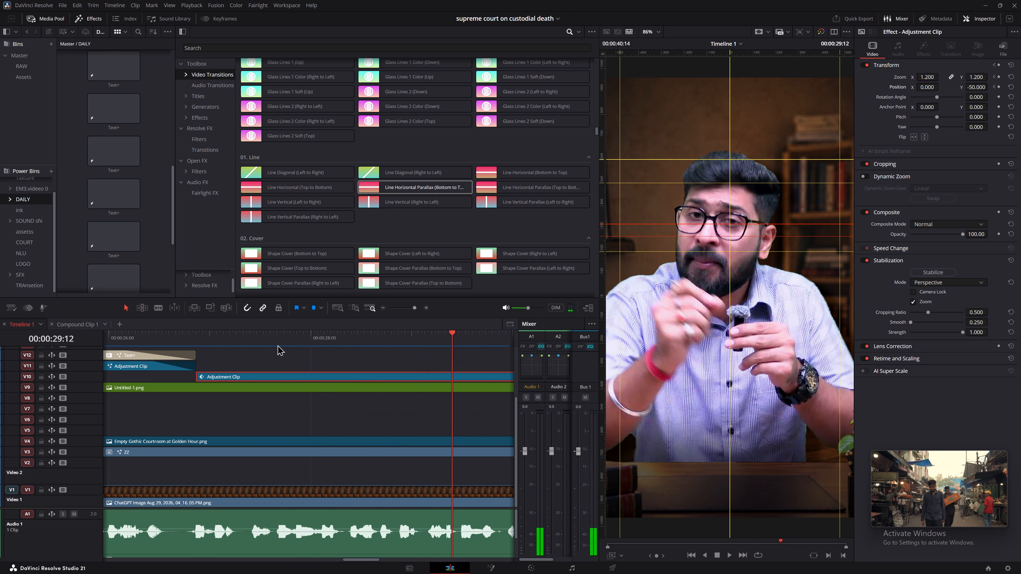
{"action": "left_click", "coordinate": [253, 340]}
{"action": "key", "text": "space"}
{"action": "key", "text": "space"}
{"action": "key", "text": "space"}
{"action": "key", "text": "space"}
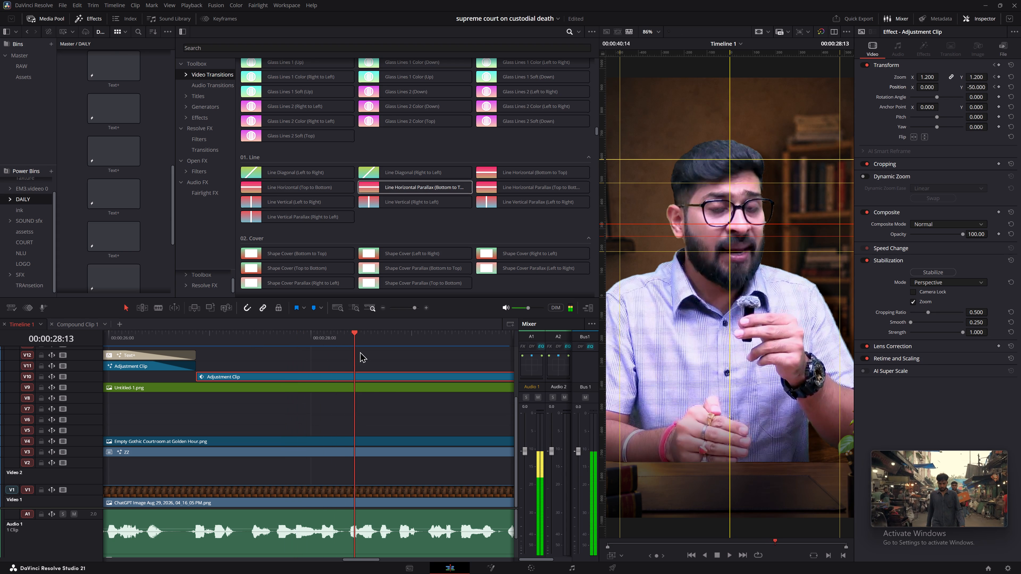
{"action": "key", "text": "space"}
{"action": "key", "text": "space"}
Add Position and Zoom keyframes on the V10 adjustment clip at 00:00:28:11 with Zoom held at 1.200 and Position Y at -50.
{"action": "left_click_drag", "start_coordinate": [343, 341], "coordinate": [299, 343]}
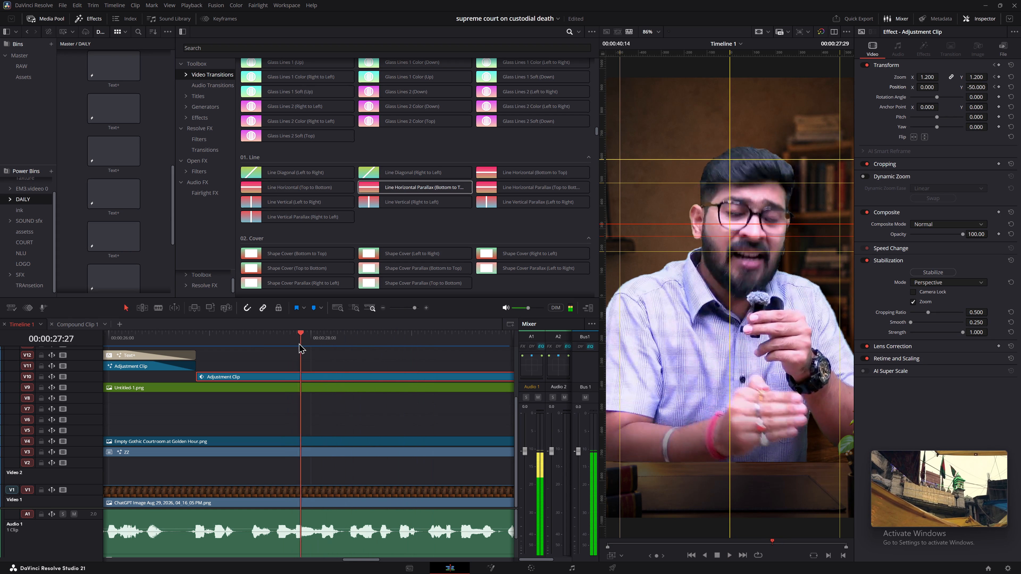
{"action": "left_click_drag", "start_coordinate": [299, 343], "coordinate": [298, 343]}
{"action": "key", "text": "space"}
{"action": "key", "text": "space"}
{"action": "key", "text": "space"}
{"action": "key", "text": "space"}
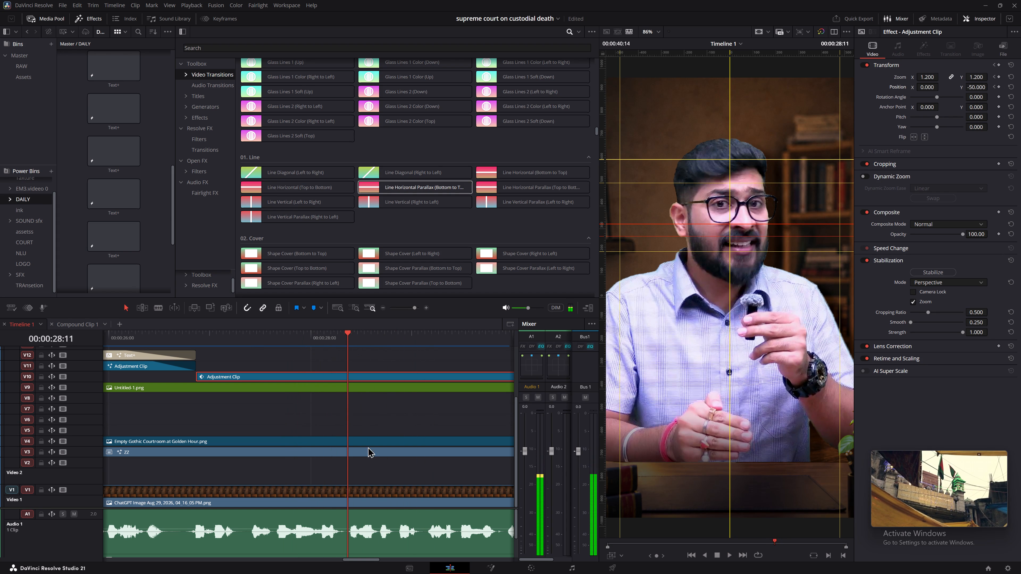
{"action": "left_click", "coordinate": [363, 377]}
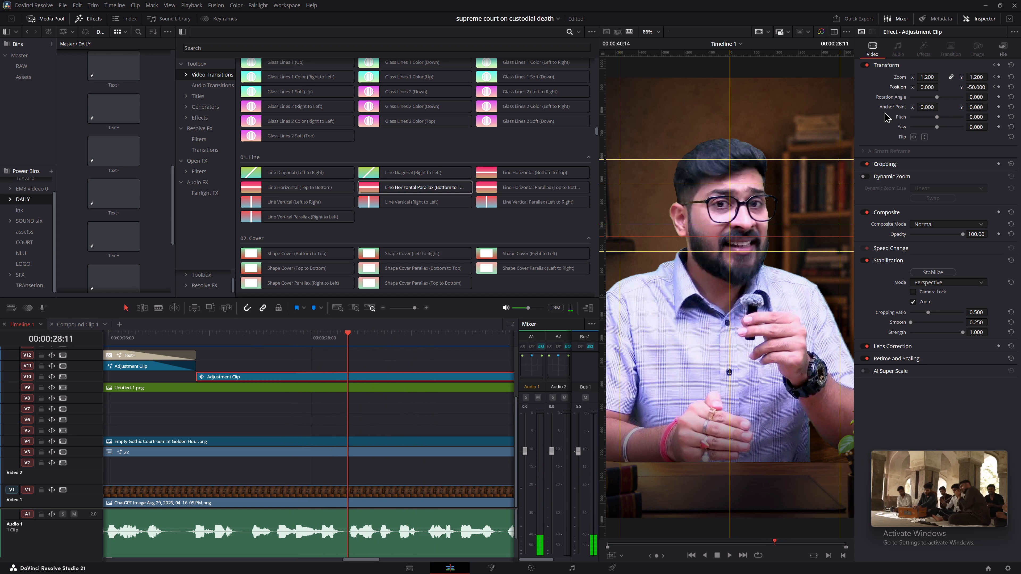
{"action": "left_click", "coordinate": [1000, 87]}
{"action": "left_click", "coordinate": [999, 76]}
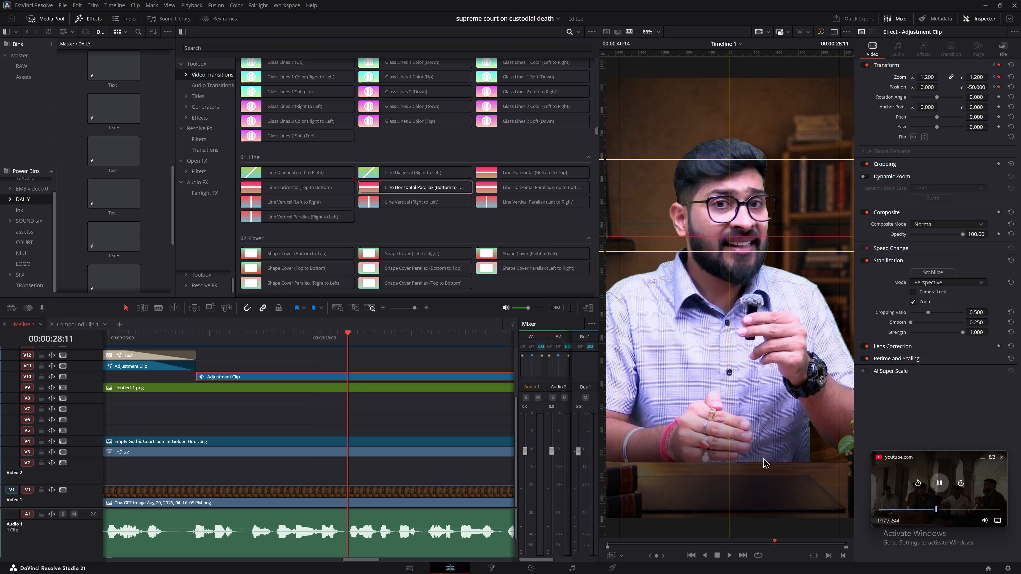
At 00:00:29:04, keyframe the V10 adjustment clip's Zoom and Position and reset them to 1.000 and 0.000.
{"action": "key", "text": "space"}
{"action": "key", "text": "space"}
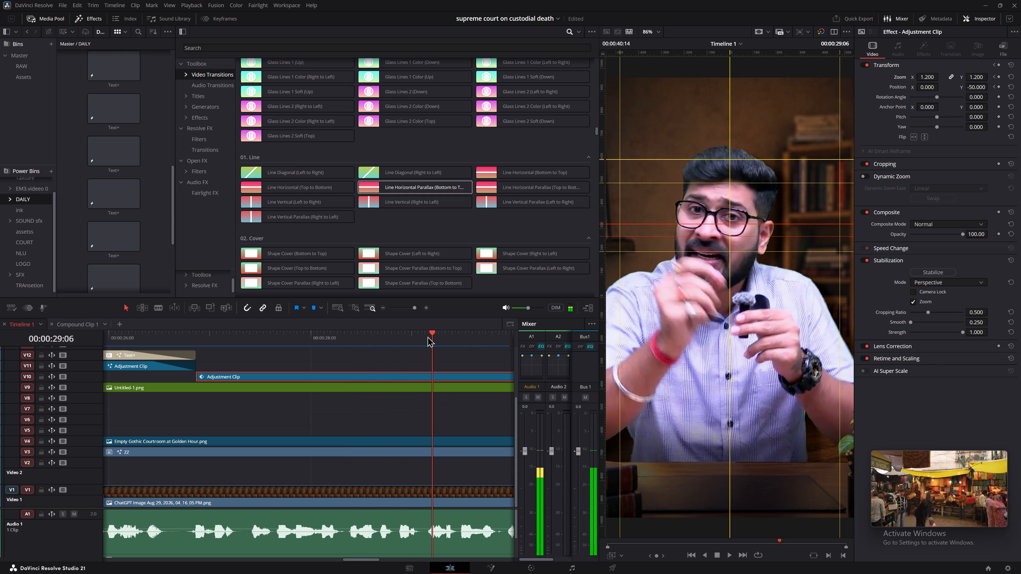
{"action": "left_click_drag", "start_coordinate": [426, 337], "coordinate": [422, 338]}
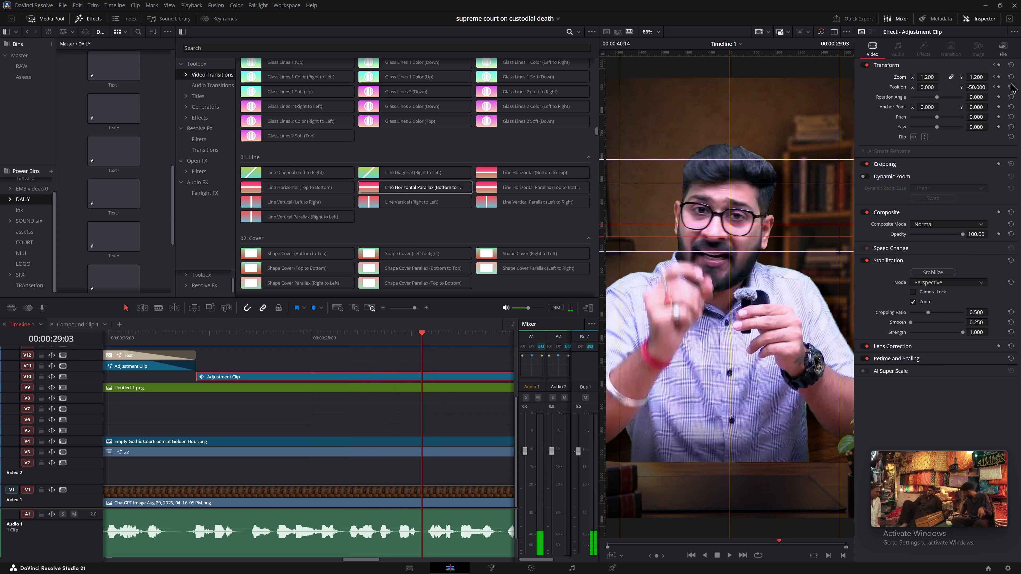
{"action": "key", "text": "Right"}
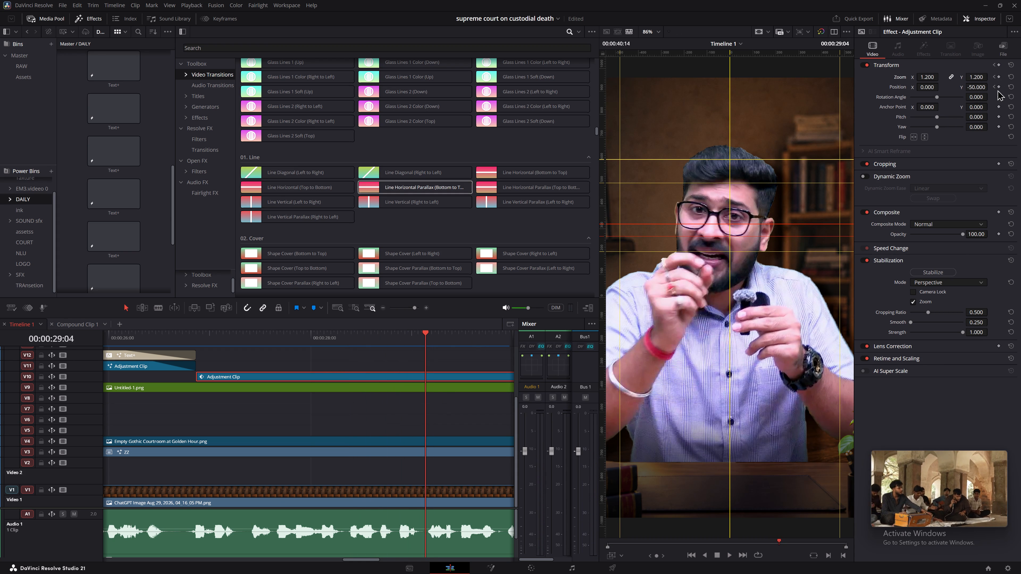
{"action": "left_click", "coordinate": [997, 87]}
{"action": "left_click", "coordinate": [998, 77]}
{"action": "double_click", "coordinate": [898, 77]}
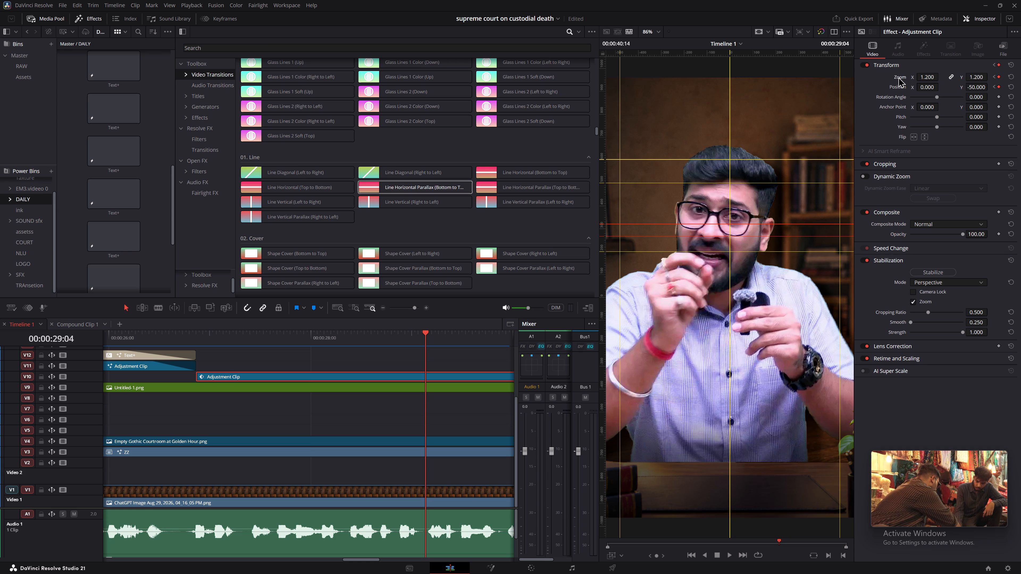
{"action": "double_click", "coordinate": [894, 89]}
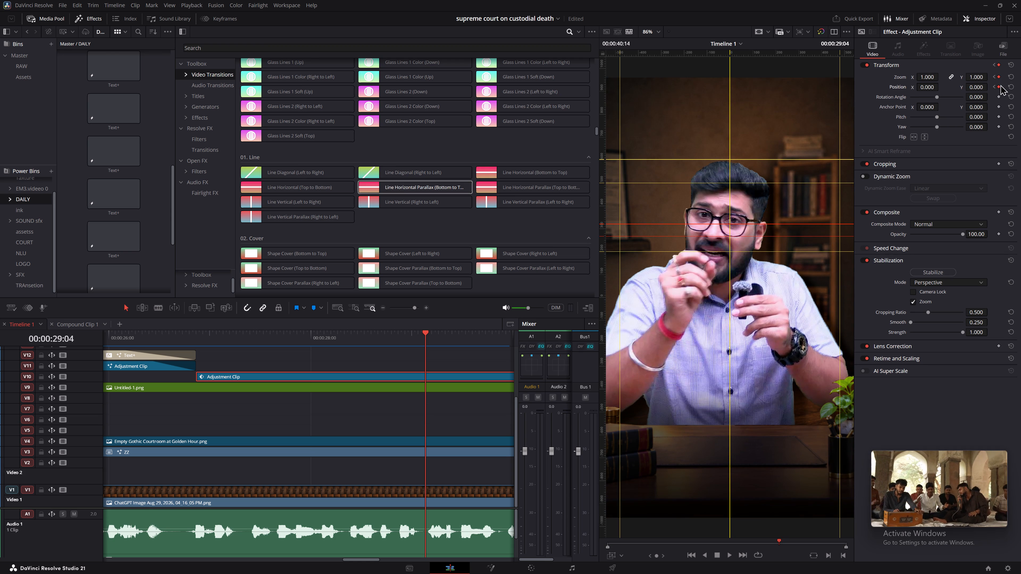
Add a timeline marker near 00:00:27:02 and move it to the start of the V10 adjustment clip.
{"action": "left_click_drag", "start_coordinate": [256, 339], "coordinate": [188, 344]}
{"action": "key", "text": "space"}
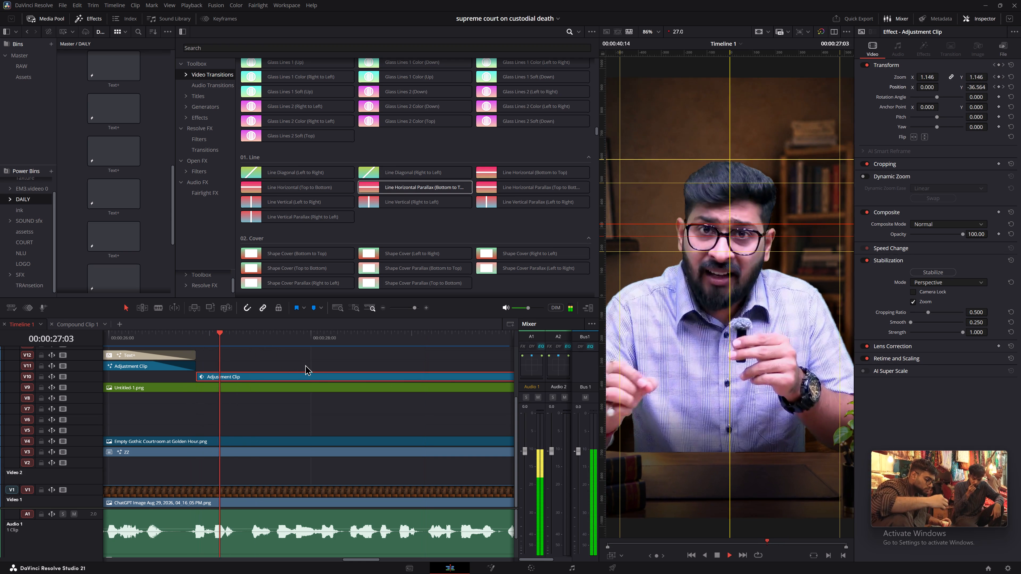
{"action": "key", "text": "space"}
{"action": "left_click_drag", "start_coordinate": [226, 335], "coordinate": [216, 335]}
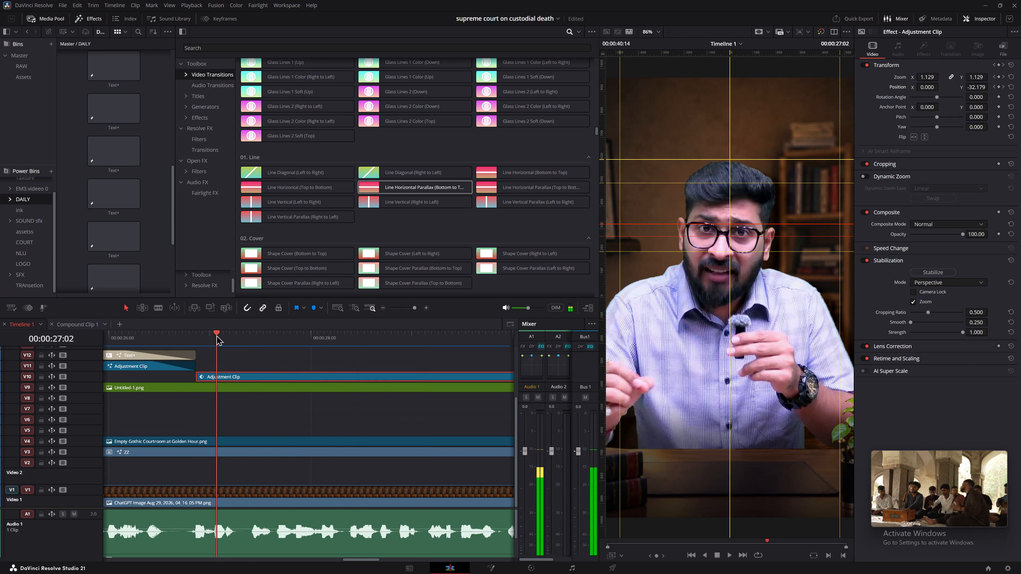
{"action": "left_click_drag", "start_coordinate": [216, 335], "coordinate": [215, 335]}
{"action": "left_click", "coordinate": [231, 355]}
{"action": "key", "text": "m"}
{"action": "left_click_drag", "start_coordinate": [217, 342], "coordinate": [197, 344]}
Play through the zoom-out and trim the end of the V10 adjustment clip back to about 00:00:30:20.
{"action": "key", "text": "space"}
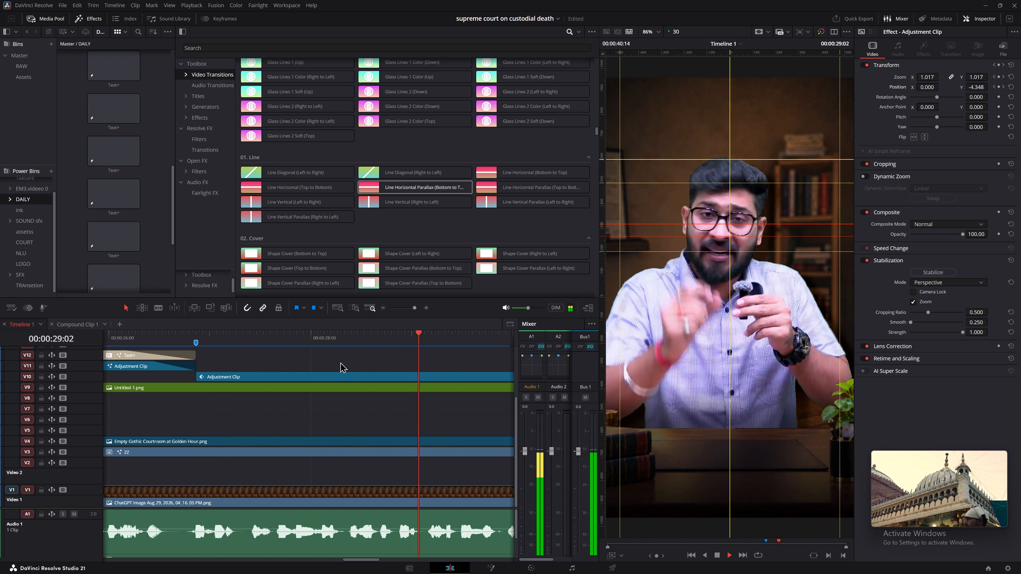
{"action": "key", "text": "space"}
{"action": "key", "text": "space"}
{"action": "key", "text": "space"}
{"action": "key", "text": "space"}
{"action": "key", "text": "space"}
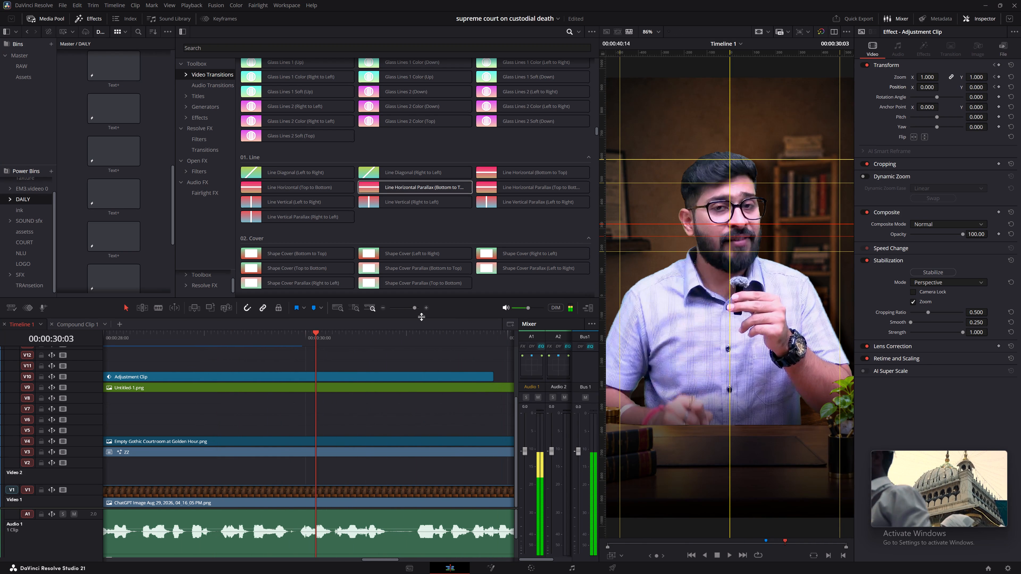
{"action": "left_click", "coordinate": [395, 364]}
{"action": "scroll", "coordinate": [394, 364], "scroll_direction": "down", "scroll_amount": 2, "text": "ctrl"}
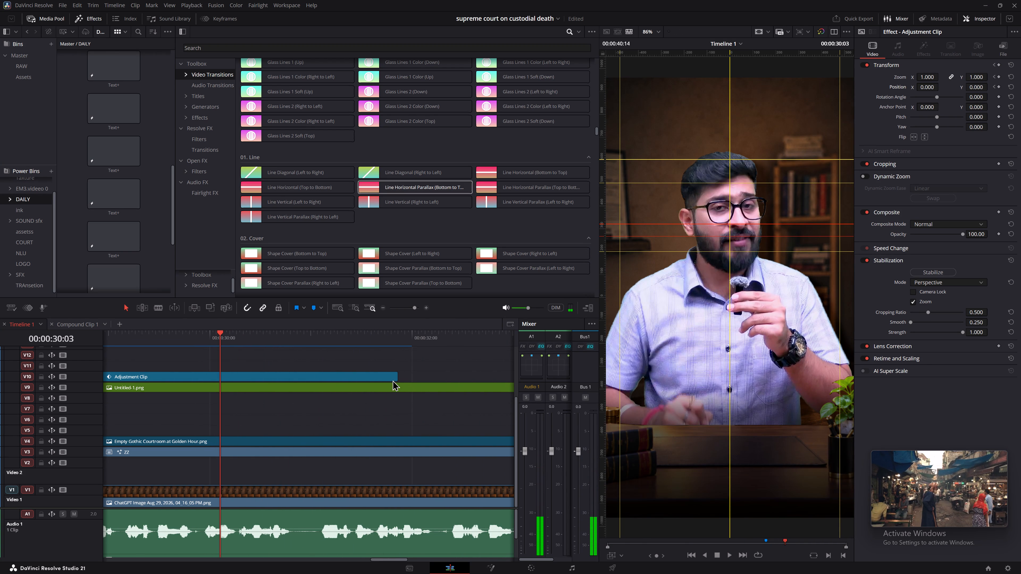
{"action": "left_click_drag", "start_coordinate": [395, 379], "coordinate": [275, 391]}
{"action": "key", "text": "space"}
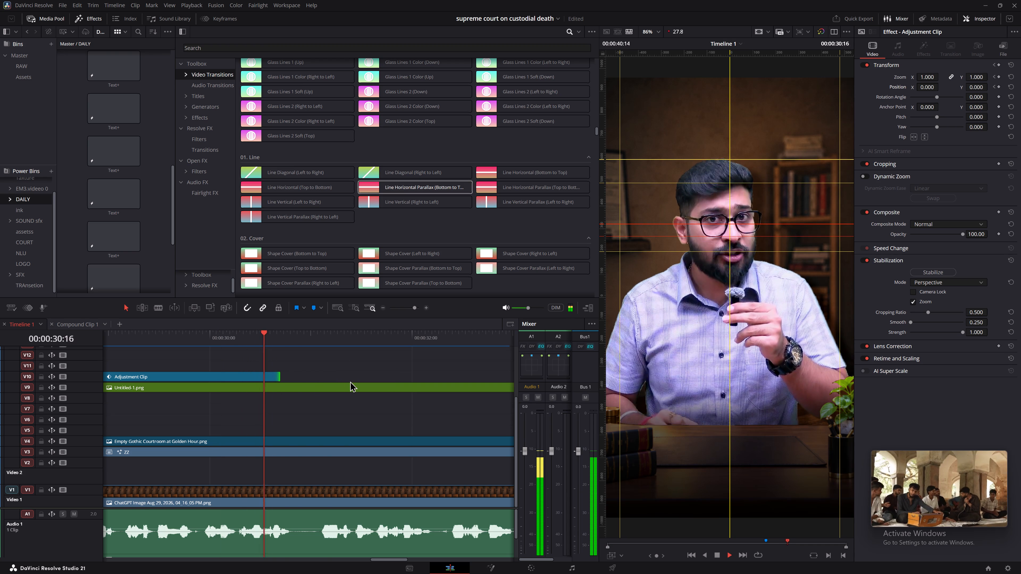
{"action": "key", "text": "space"}
Move the Independent Investigation title on V12 earlier, starting at about 00:00:29:10, and save the project.
{"action": "scroll", "coordinate": [350, 381], "scroll_direction": "down", "scroll_amount": 4, "text": "alt"}
{"action": "scroll", "coordinate": [359, 376], "scroll_direction": "up", "scroll_amount": 6, "text": "ctrl"}
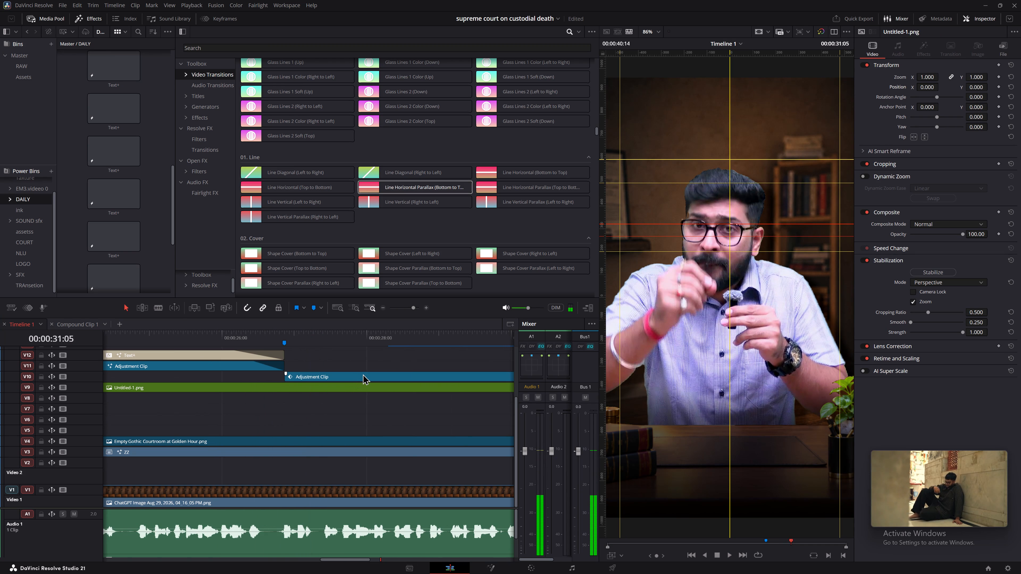
{"action": "scroll", "coordinate": [363, 374], "scroll_direction": "down", "scroll_amount": 6, "text": "alt"}
{"action": "scroll", "coordinate": [417, 364], "scroll_direction": "down", "scroll_amount": 4, "text": "alt"}
{"action": "left_click_drag", "start_coordinate": [320, 353], "coordinate": [292, 358]}
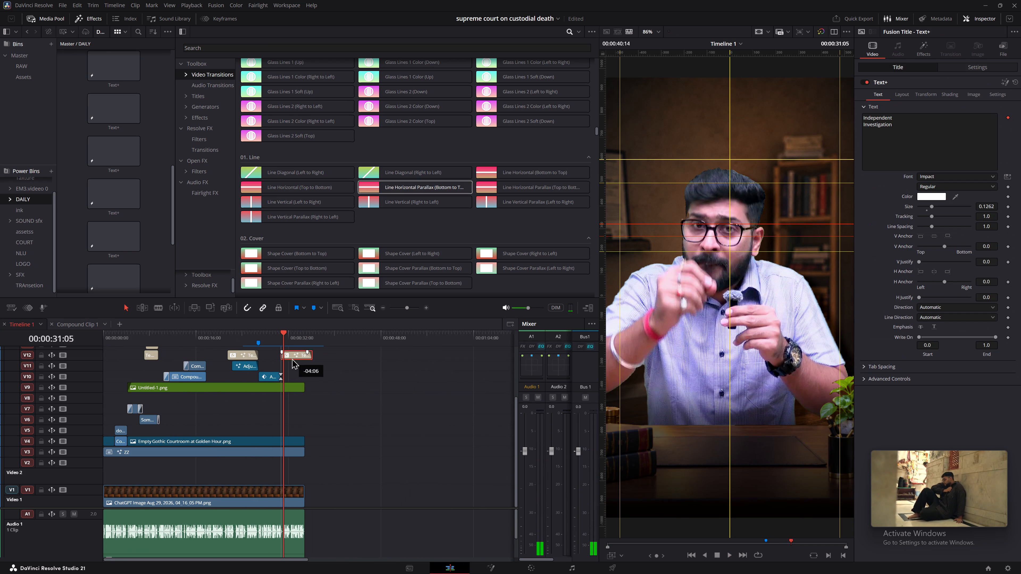
{"action": "left_click_drag", "start_coordinate": [292, 358], "coordinate": [284, 359]}
{"action": "left_click", "coordinate": [273, 340]}
{"action": "scroll", "coordinate": [363, 380], "scroll_direction": "up", "scroll_amount": 10, "text": "alt"}
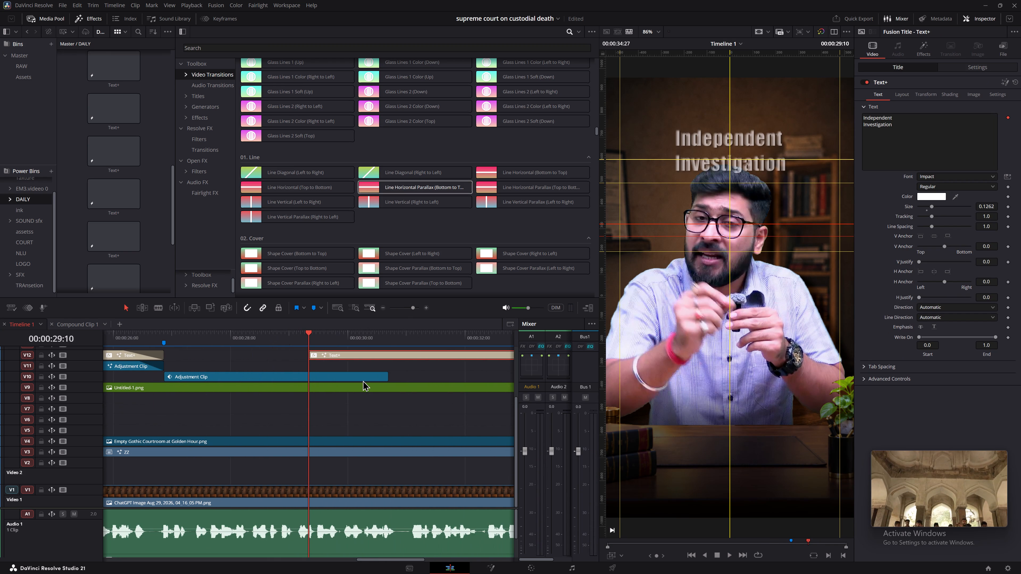
{"action": "key", "text": "ctrl+s"}
{"action": "left_click", "coordinate": [405, 375]}
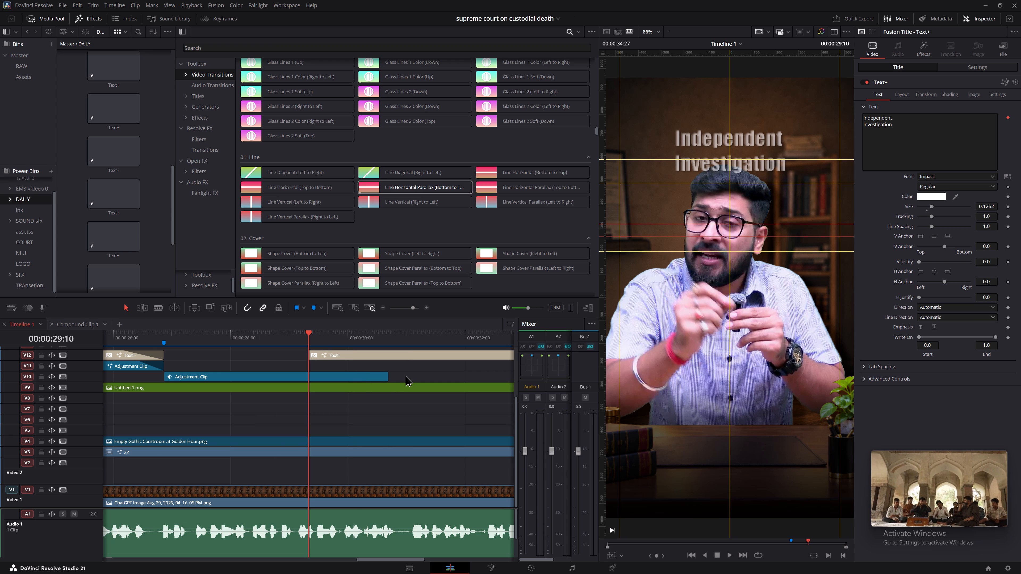
{"action": "scroll", "coordinate": [405, 375], "scroll_direction": "up", "scroll_amount": 2, "text": "ctrl"}
{"action": "left_click", "coordinate": [263, 333]}
{"action": "key", "text": "space"}
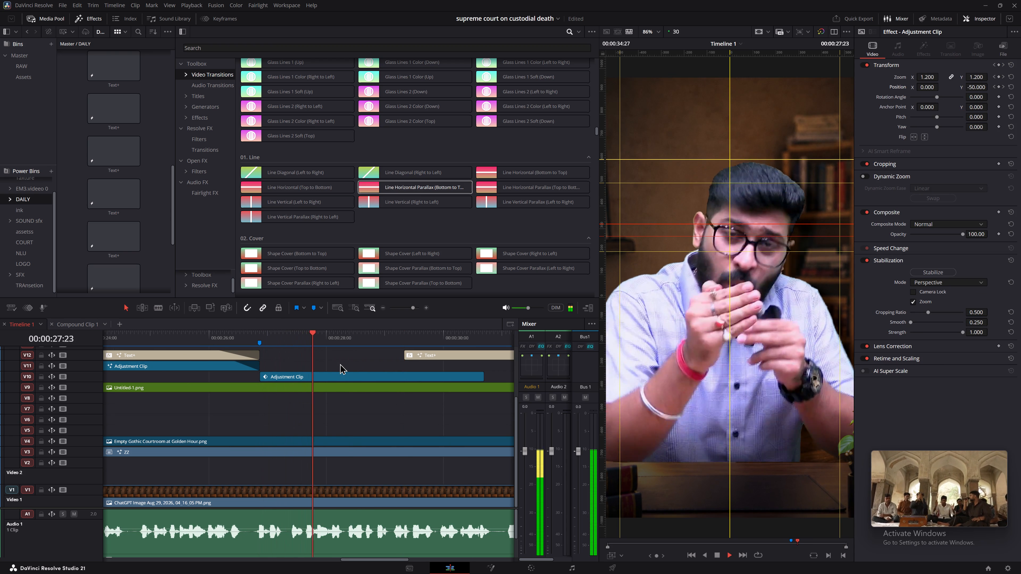
{"action": "key", "text": "space"}
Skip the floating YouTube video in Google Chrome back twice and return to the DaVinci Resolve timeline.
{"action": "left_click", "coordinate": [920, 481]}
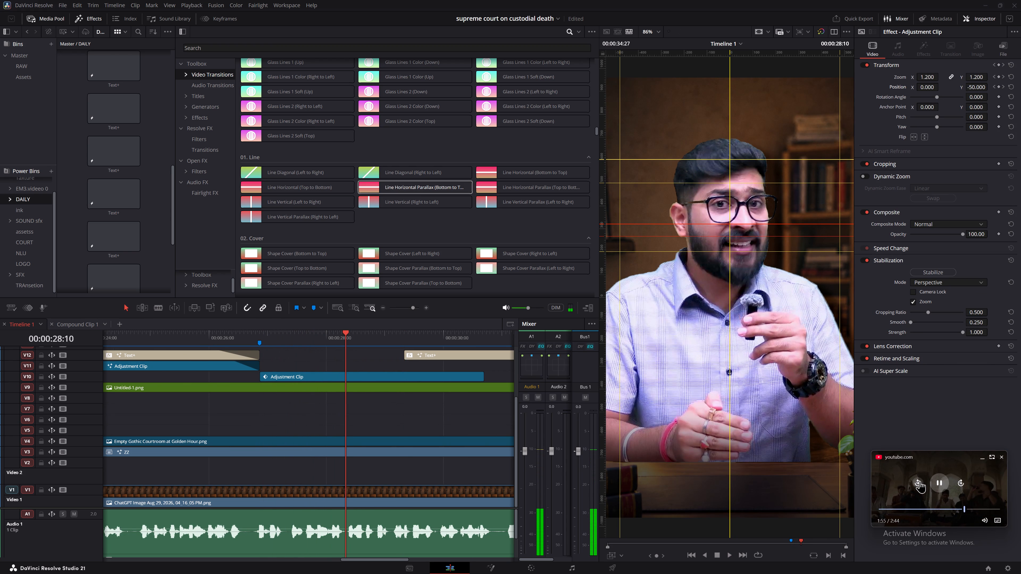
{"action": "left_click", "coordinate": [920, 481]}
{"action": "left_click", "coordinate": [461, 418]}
Move the Independent Investigation title on V12 to start at 00:00:29:04 and play it back.
{"action": "middle_click_drag", "start_coordinate": [465, 416], "coordinate": [411, 406]}
{"action": "key", "text": "space"}
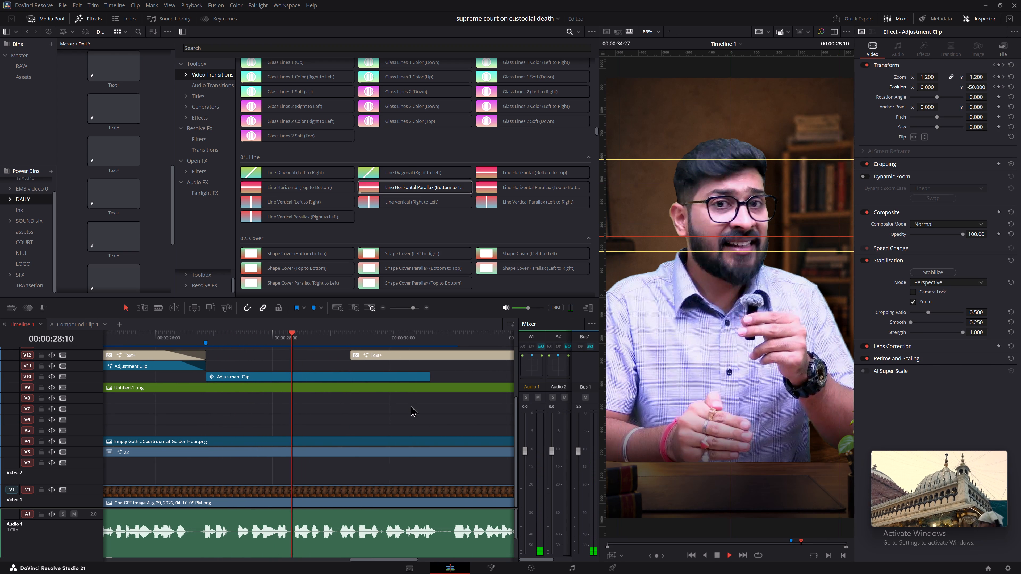
{"action": "key", "text": "space"}
{"action": "key", "text": "space"}
{"action": "key", "text": "space"}
{"action": "left_click_drag", "start_coordinate": [378, 353], "coordinate": [374, 353]}
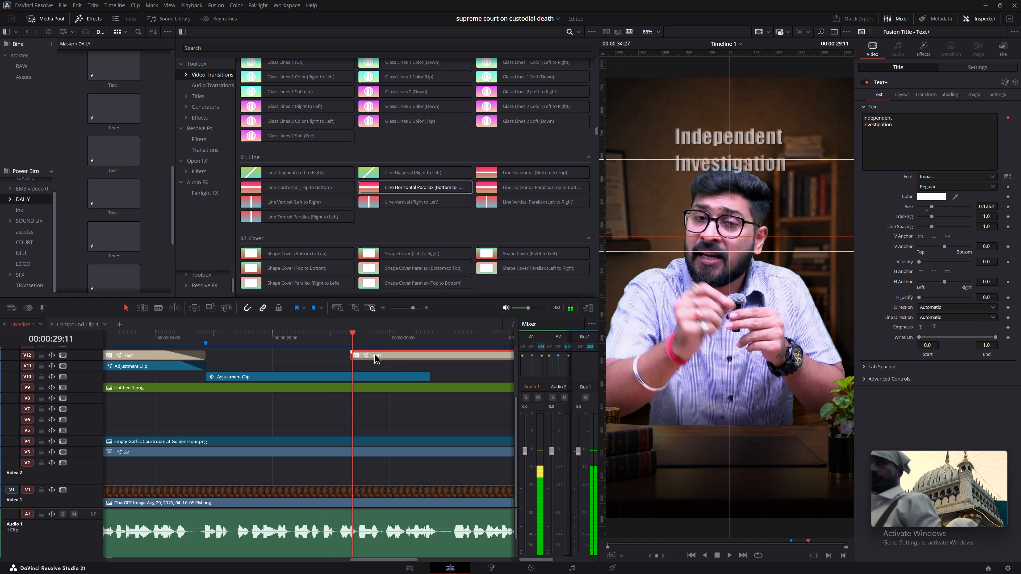
{"action": "left_click_drag", "start_coordinate": [374, 353], "coordinate": [372, 353]}
{"action": "left_click_drag", "start_coordinate": [345, 339], "coordinate": [338, 339]}
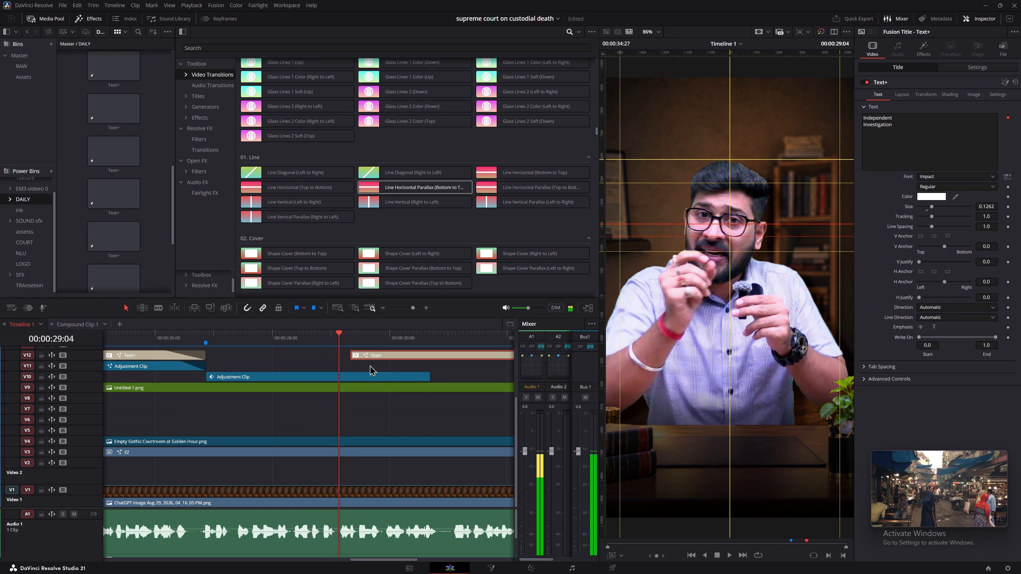
{"action": "left_click_drag", "start_coordinate": [367, 356], "coordinate": [356, 356]}
{"action": "key", "text": "space"}
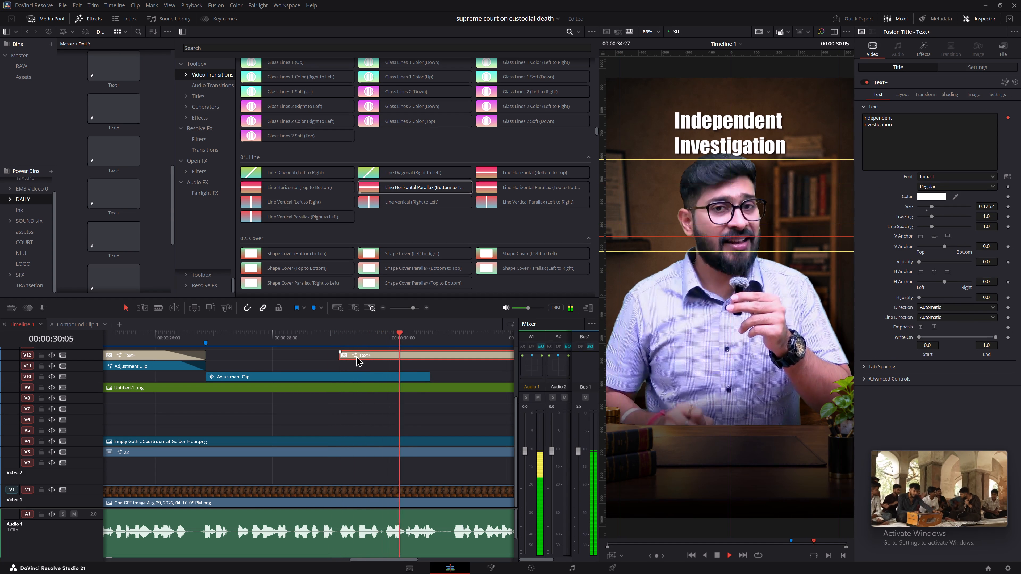
{"action": "key", "text": "space"}
Set the Independent Investigation title's text Size to 0.1537.
{"action": "left_click", "coordinate": [356, 356]}
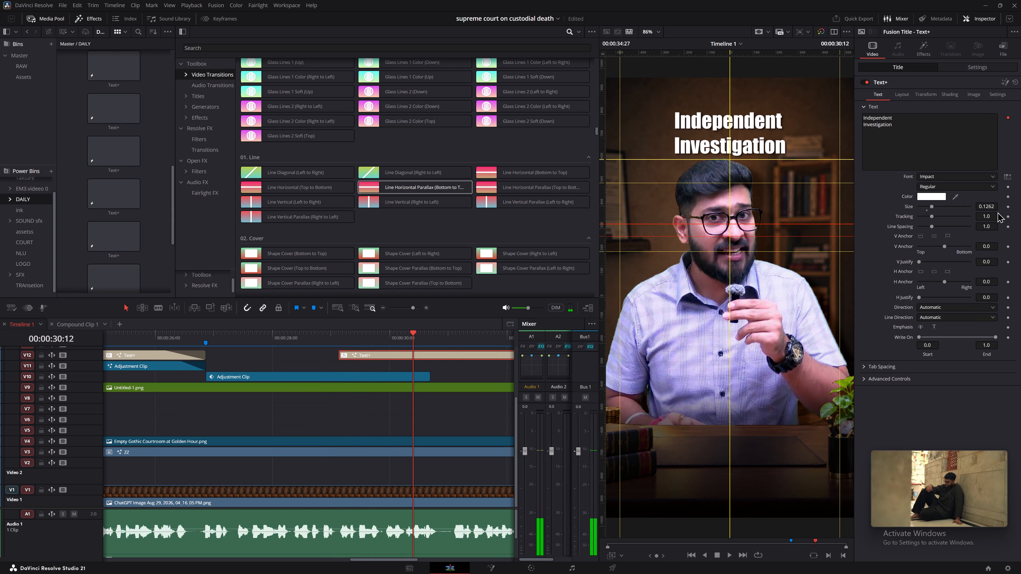
{"action": "left_click_drag", "start_coordinate": [980, 208], "coordinate": [581, 200]}
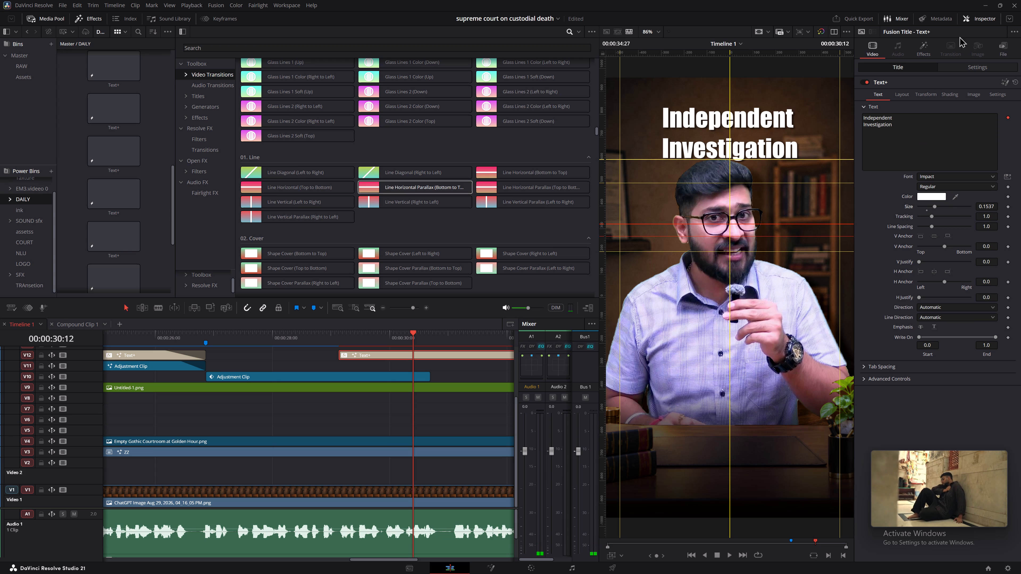
In the title's Transform effect, set Position Y to -0.361, placing the text below the speaker.
{"action": "left_click", "coordinate": [921, 50]}
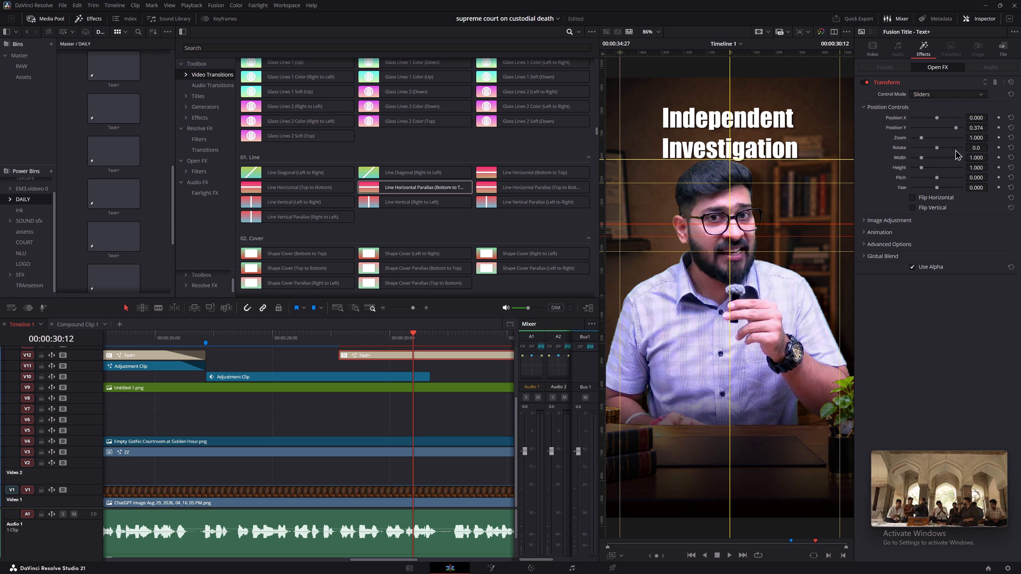
{"action": "left_click_drag", "start_coordinate": [977, 129], "coordinate": [740, 117]}
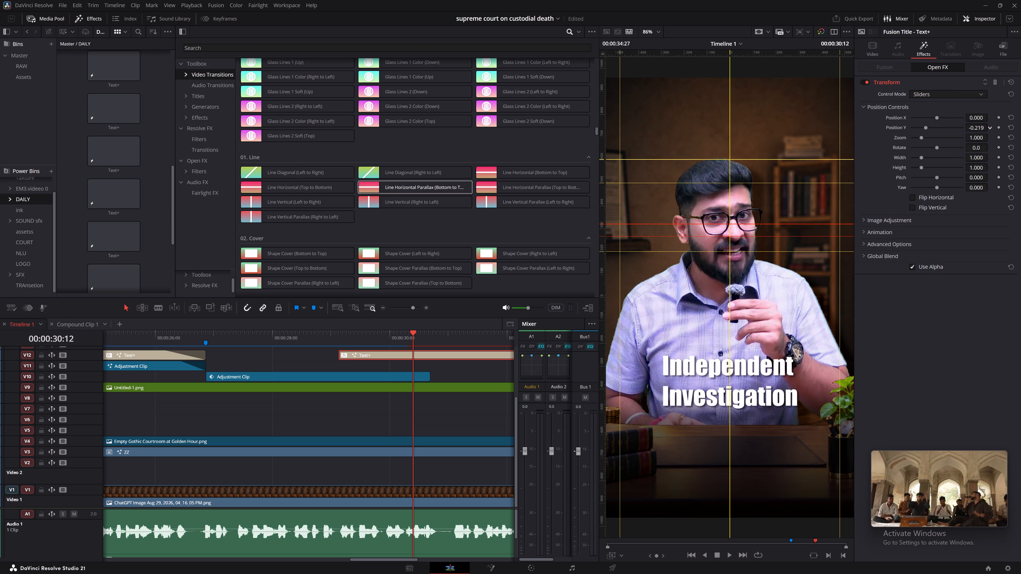
{"action": "left_click_drag", "start_coordinate": [740, 117], "coordinate": [684, 114]}
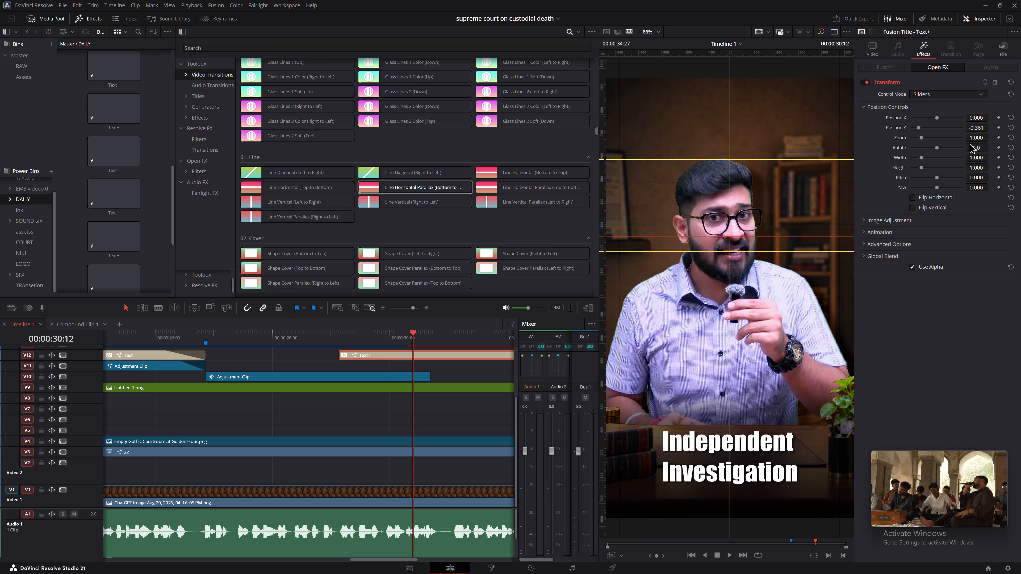
{"action": "left_click_drag", "start_coordinate": [973, 185], "coordinate": [976, 185]}
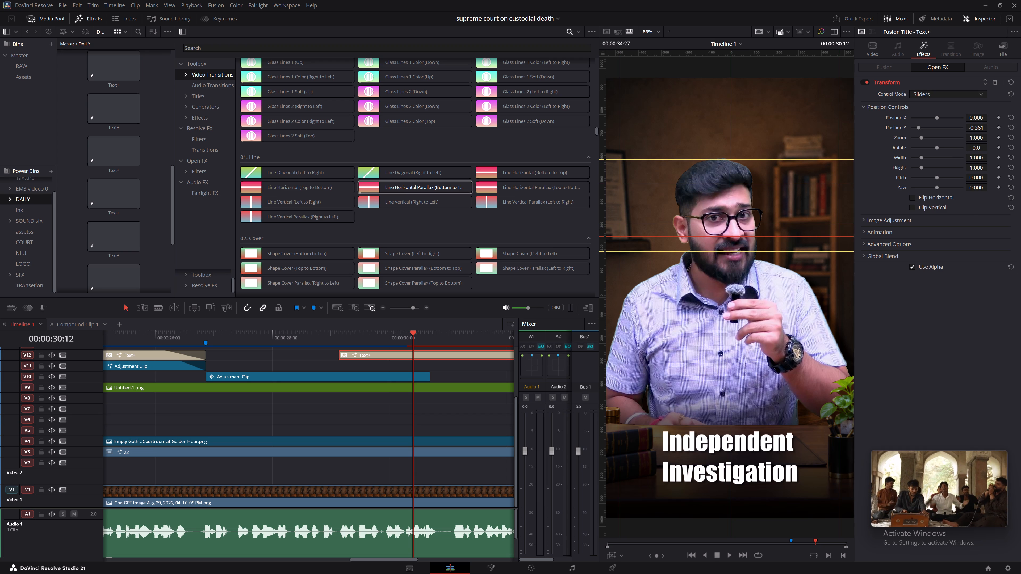
In the Independent Investigation title's Transform effect, undo a Yaw change and set Pitch to 1.201 to tilt the text.
{"action": "left_click_drag", "start_coordinate": [976, 185], "coordinate": [484, 280]}
{"action": "key", "text": "ctrl+z"}
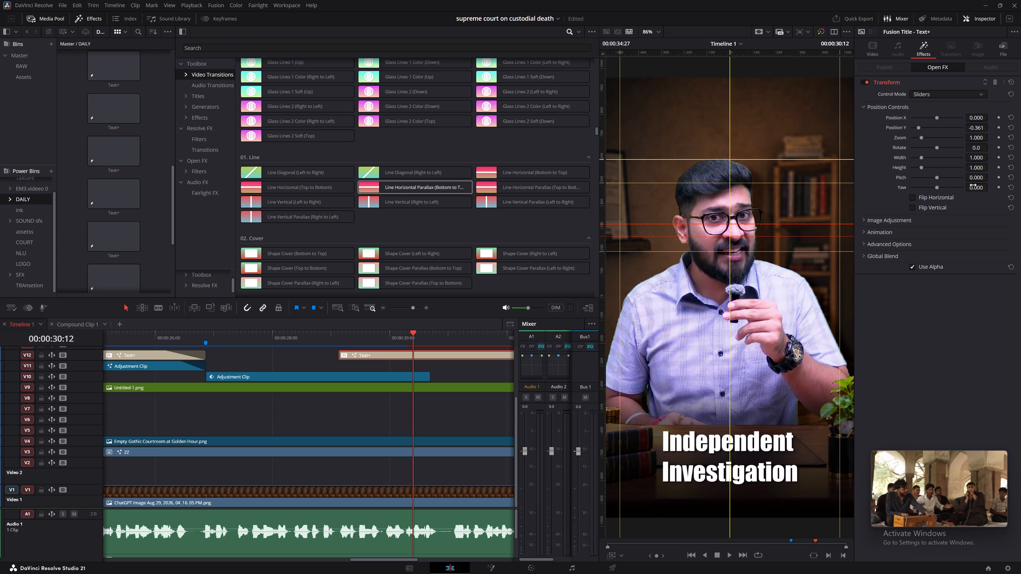
{"action": "left_click_drag", "start_coordinate": [974, 178], "coordinate": [1012, 279]}
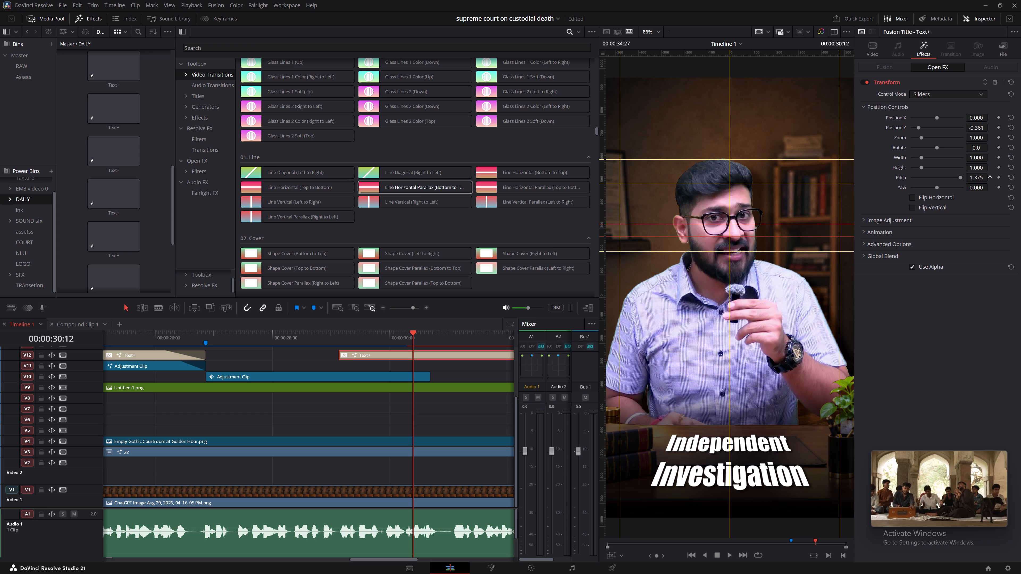
{"action": "left_click_drag", "start_coordinate": [1012, 279], "coordinate": [943, 281]}
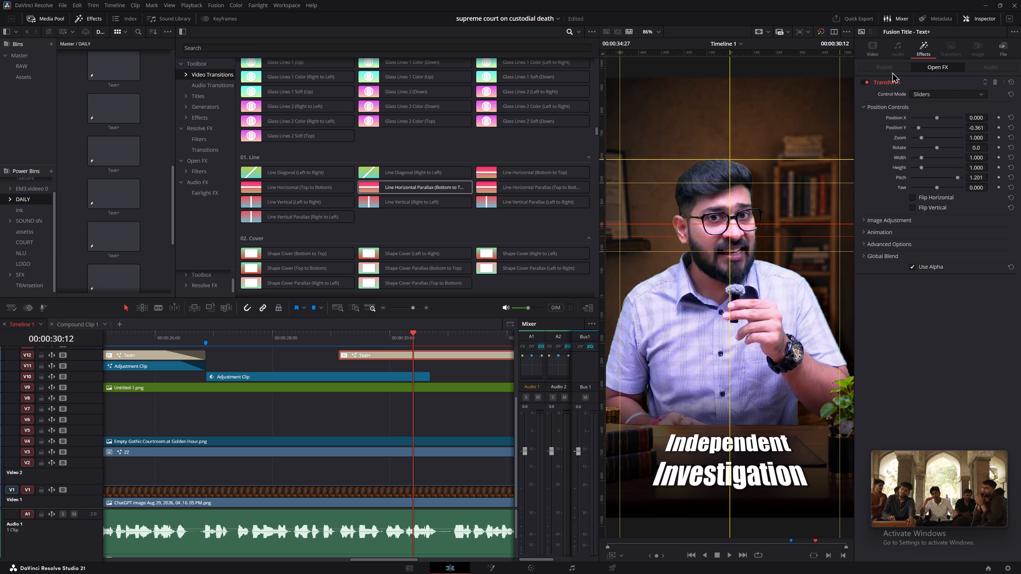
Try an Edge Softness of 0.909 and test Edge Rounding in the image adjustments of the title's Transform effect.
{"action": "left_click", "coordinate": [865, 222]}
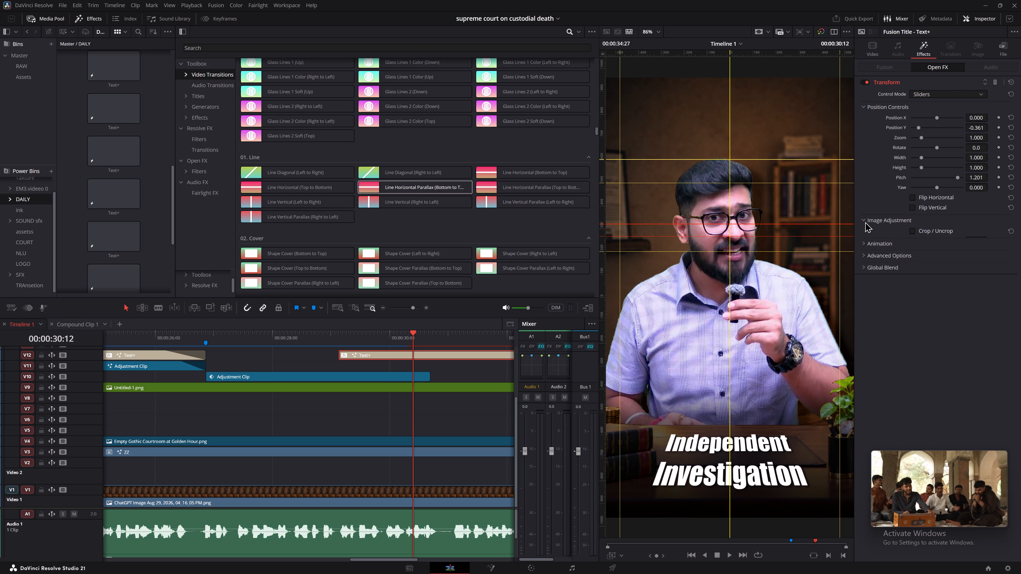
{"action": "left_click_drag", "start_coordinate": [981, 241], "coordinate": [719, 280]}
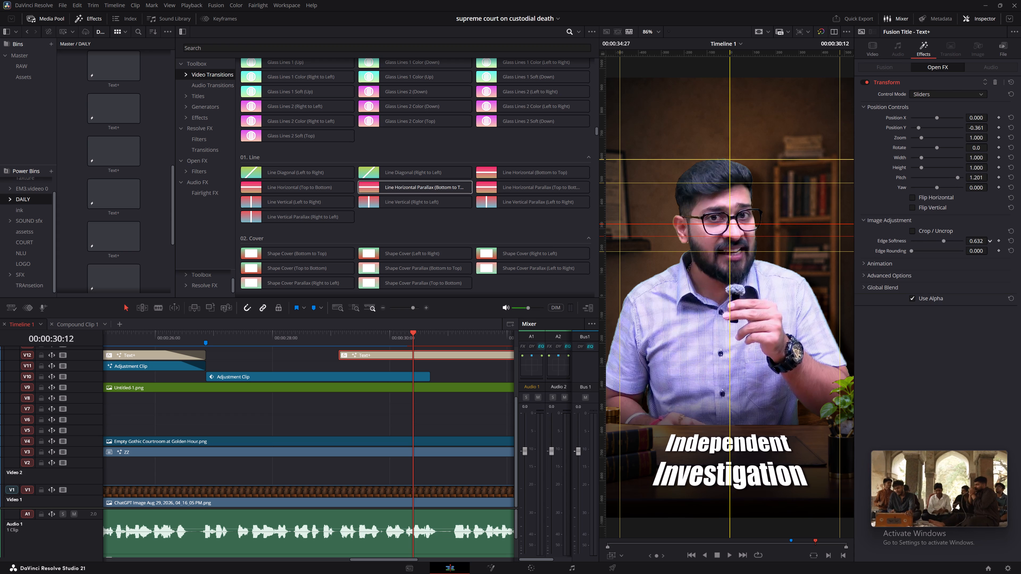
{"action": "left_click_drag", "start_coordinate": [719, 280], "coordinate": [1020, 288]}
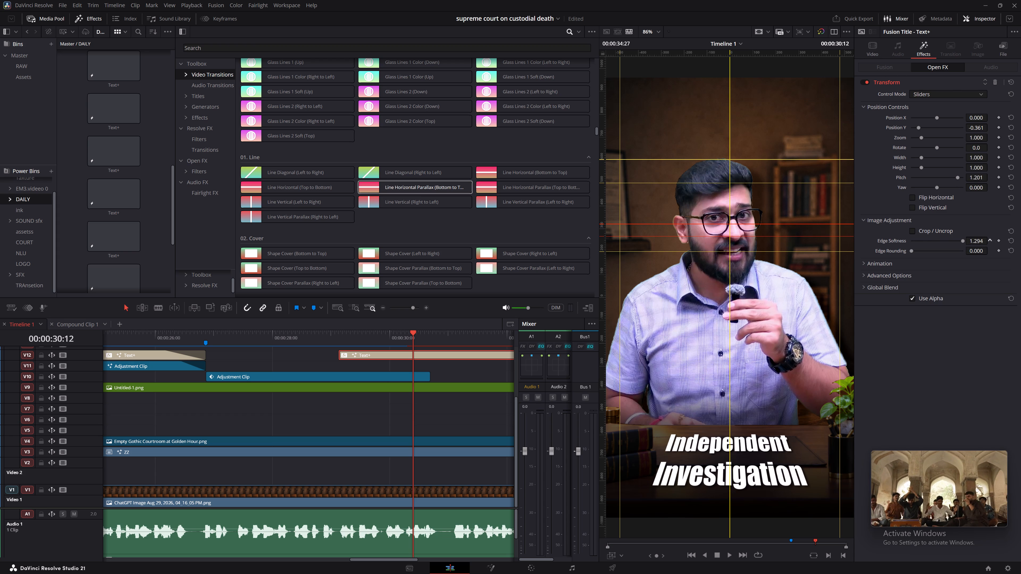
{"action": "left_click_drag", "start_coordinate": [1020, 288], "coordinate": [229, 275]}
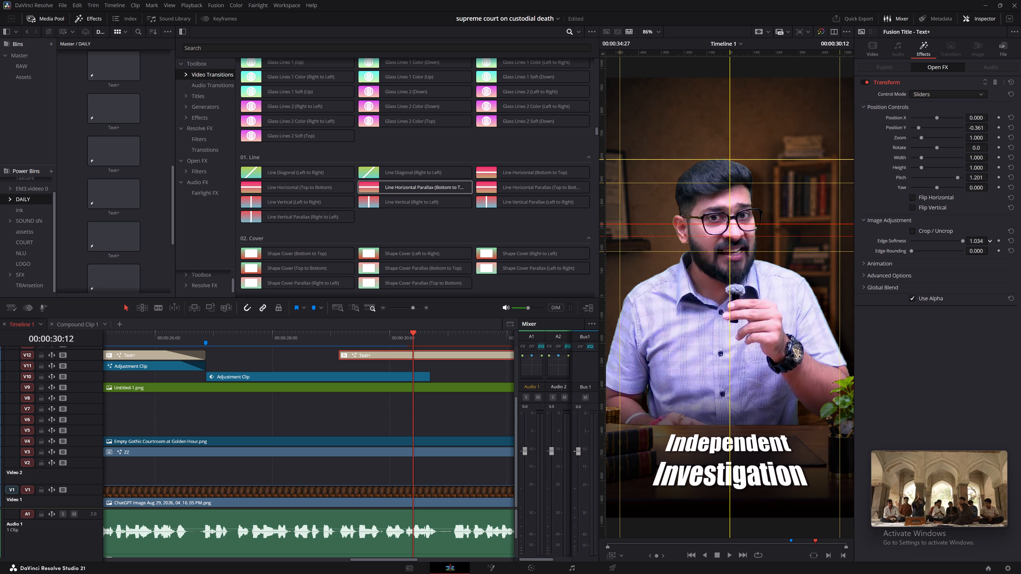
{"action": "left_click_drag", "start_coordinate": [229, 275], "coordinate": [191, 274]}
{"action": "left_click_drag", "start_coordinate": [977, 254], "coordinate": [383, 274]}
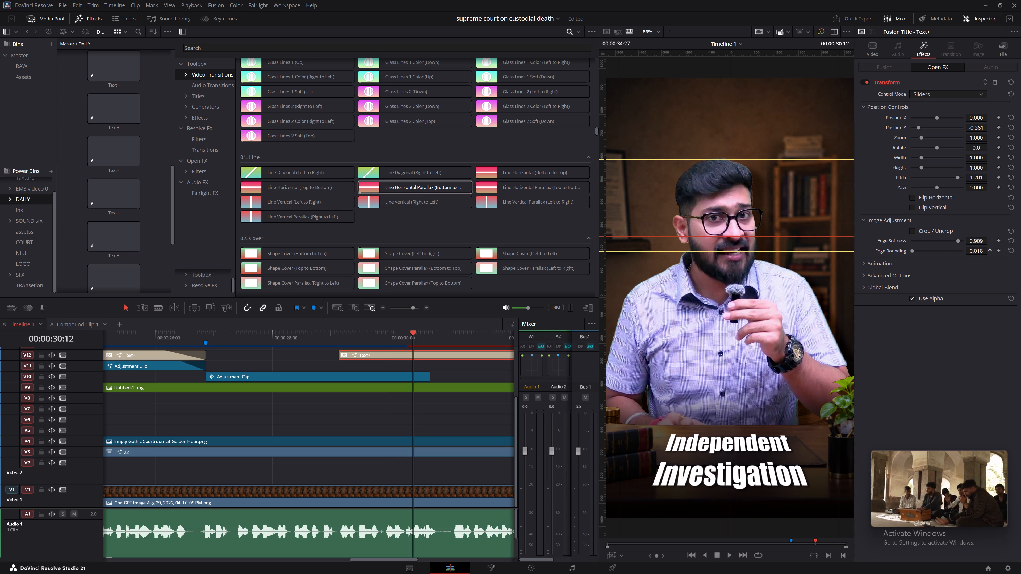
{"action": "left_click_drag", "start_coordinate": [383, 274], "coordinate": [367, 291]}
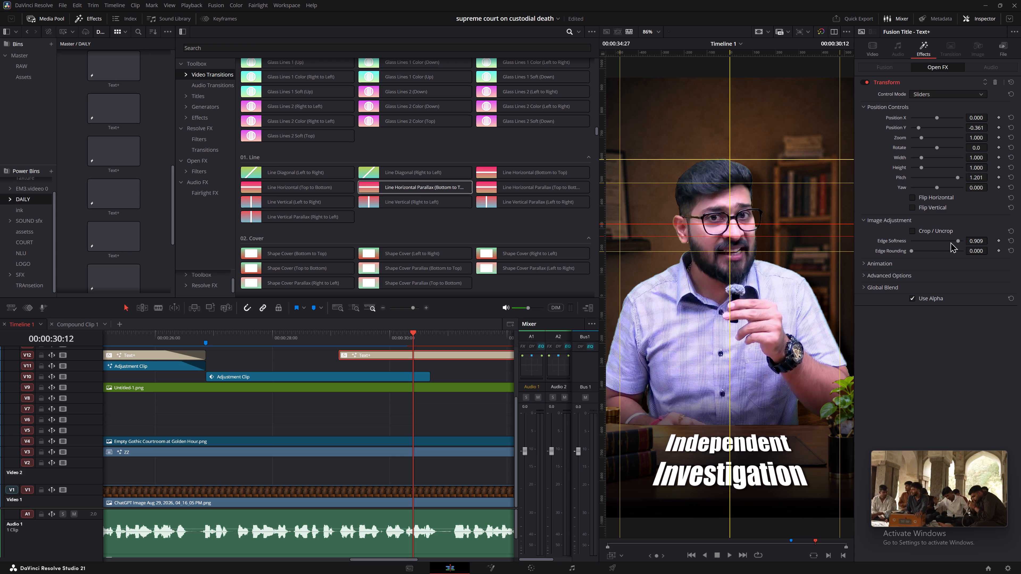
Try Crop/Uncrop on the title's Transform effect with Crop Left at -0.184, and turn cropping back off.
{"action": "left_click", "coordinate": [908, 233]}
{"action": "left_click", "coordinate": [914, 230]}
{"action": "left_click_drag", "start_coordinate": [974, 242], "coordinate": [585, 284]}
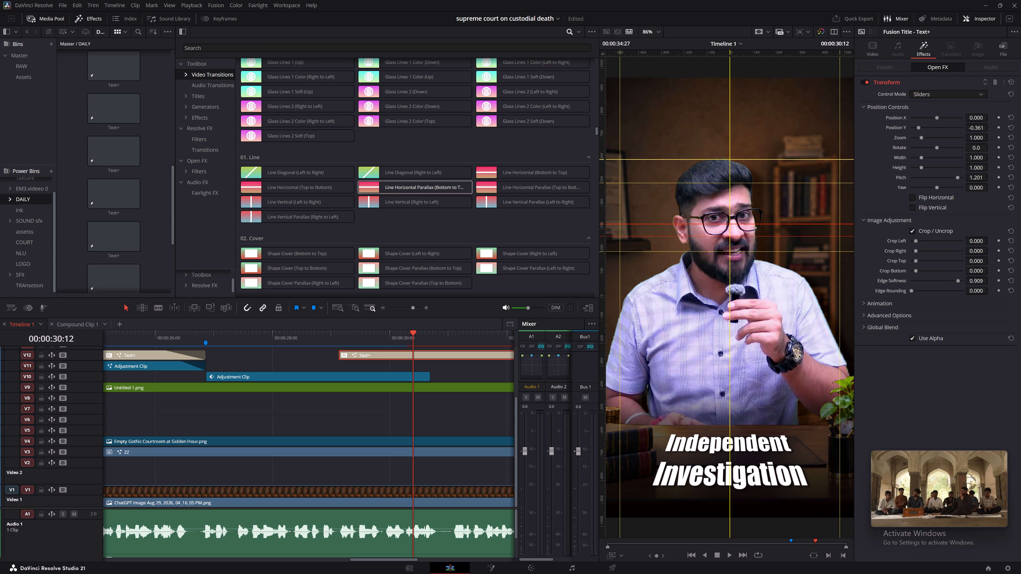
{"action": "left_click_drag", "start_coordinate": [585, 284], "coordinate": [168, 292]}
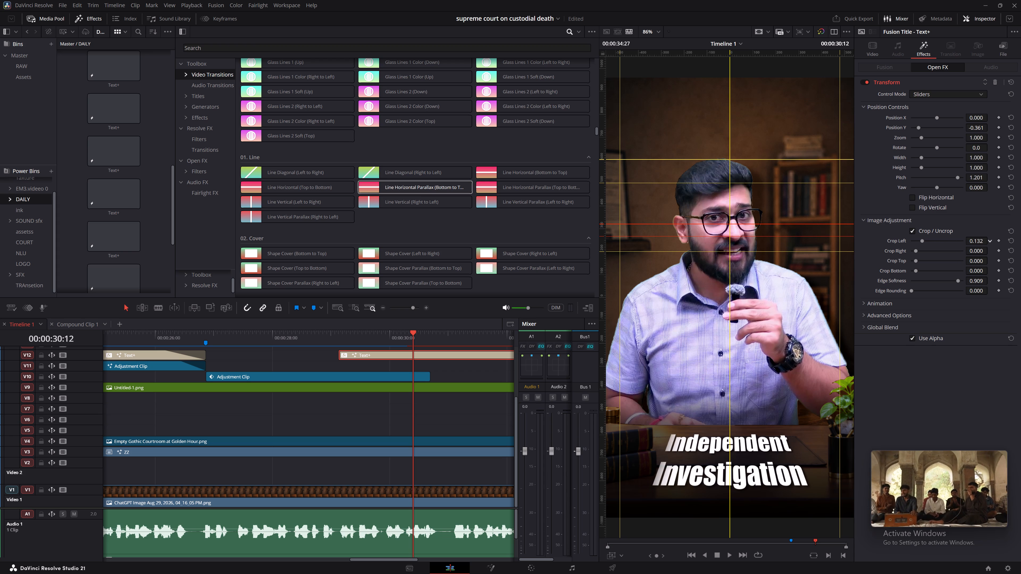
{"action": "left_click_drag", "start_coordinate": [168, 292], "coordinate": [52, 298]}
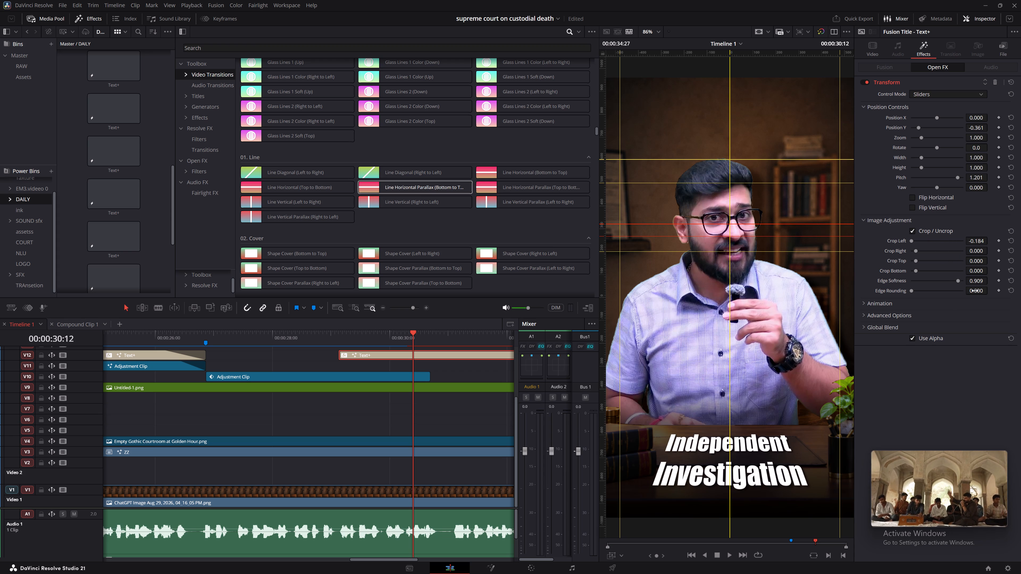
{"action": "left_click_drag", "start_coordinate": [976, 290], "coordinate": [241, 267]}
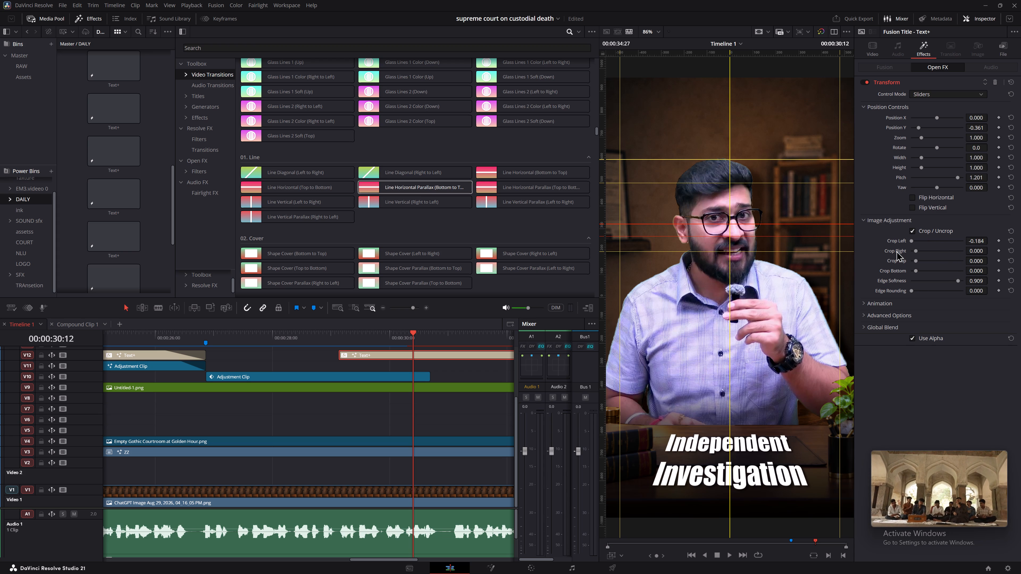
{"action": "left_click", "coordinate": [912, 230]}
Set the title's Transform effect to Edge Rounding 0.461 and Edge Softness 0.000.
{"action": "left_click_drag", "start_coordinate": [974, 248], "coordinate": [959, 242]}
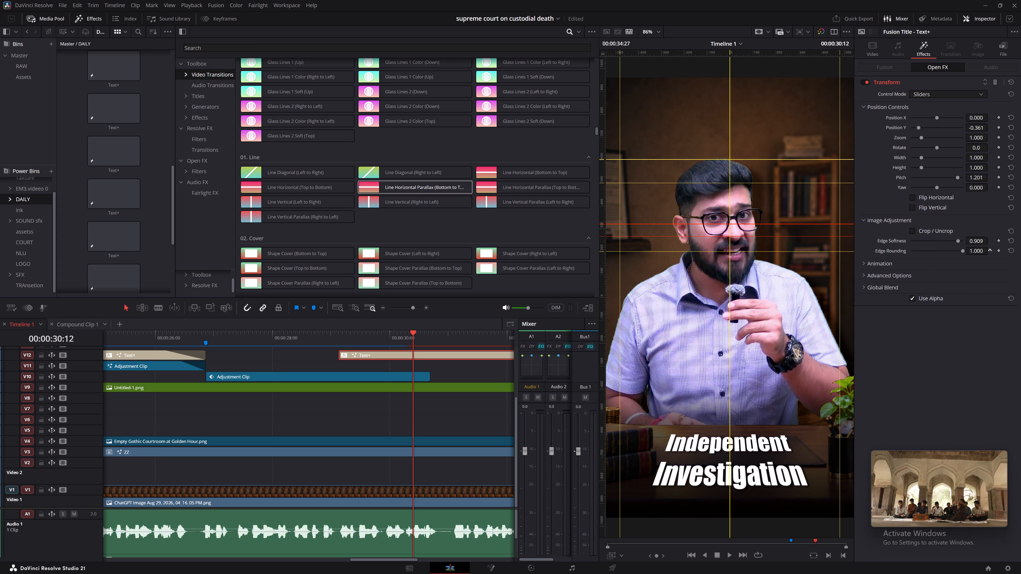
{"action": "left_click_drag", "start_coordinate": [959, 242], "coordinate": [744, 250]}
{"action": "left_click_drag", "start_coordinate": [974, 238], "coordinate": [1020, 271]}
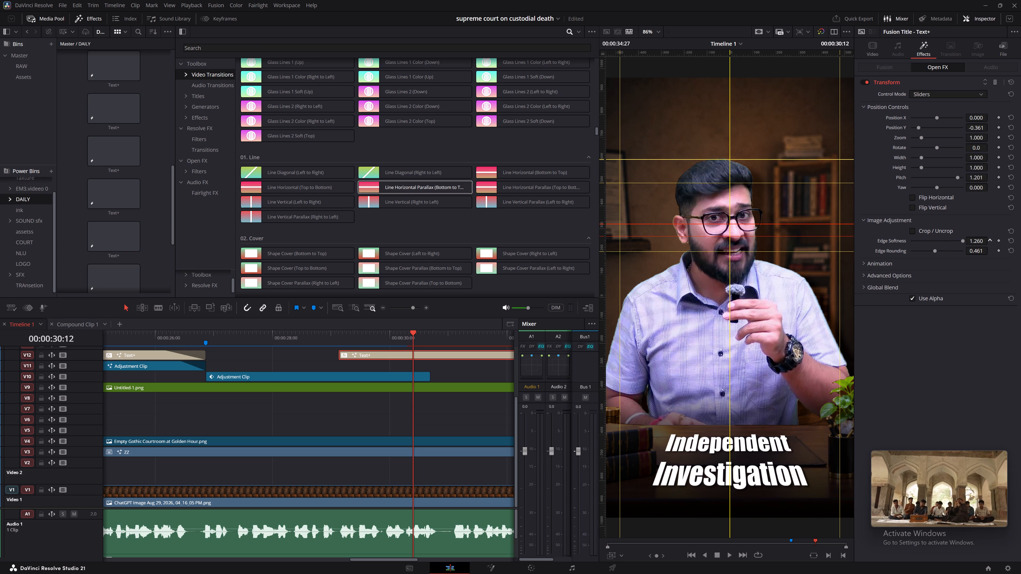
{"action": "left_click_drag", "start_coordinate": [1020, 271], "coordinate": [756, 261]}
{"action": "left_click_drag", "start_coordinate": [977, 238], "coordinate": [124, 270]}
Play back the Independent Investigation title's entrance twice, turning timeline snapping off in between.
{"action": "left_click", "coordinate": [321, 338]}
{"action": "key", "text": "space"}
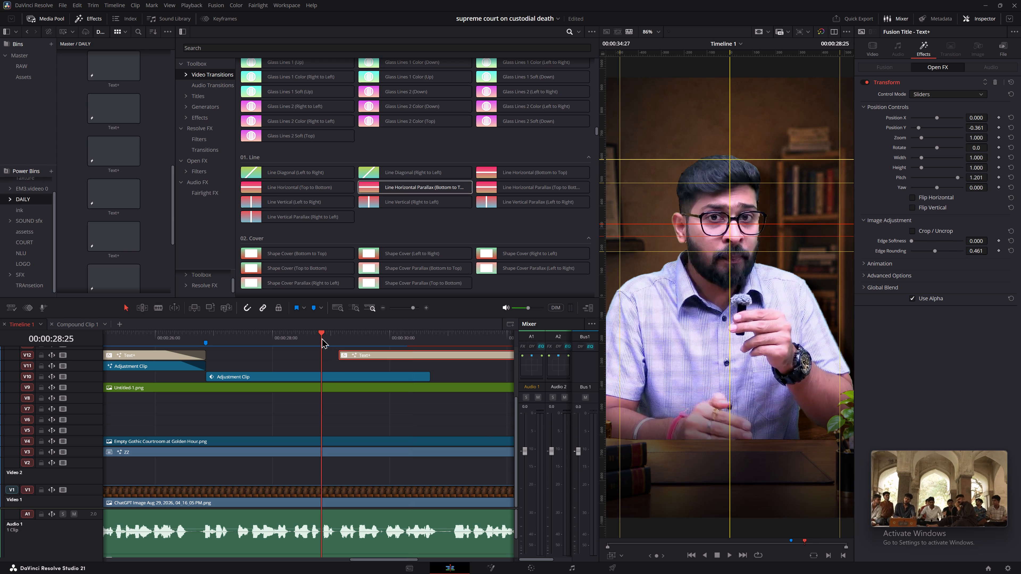
{"action": "key", "text": "space"}
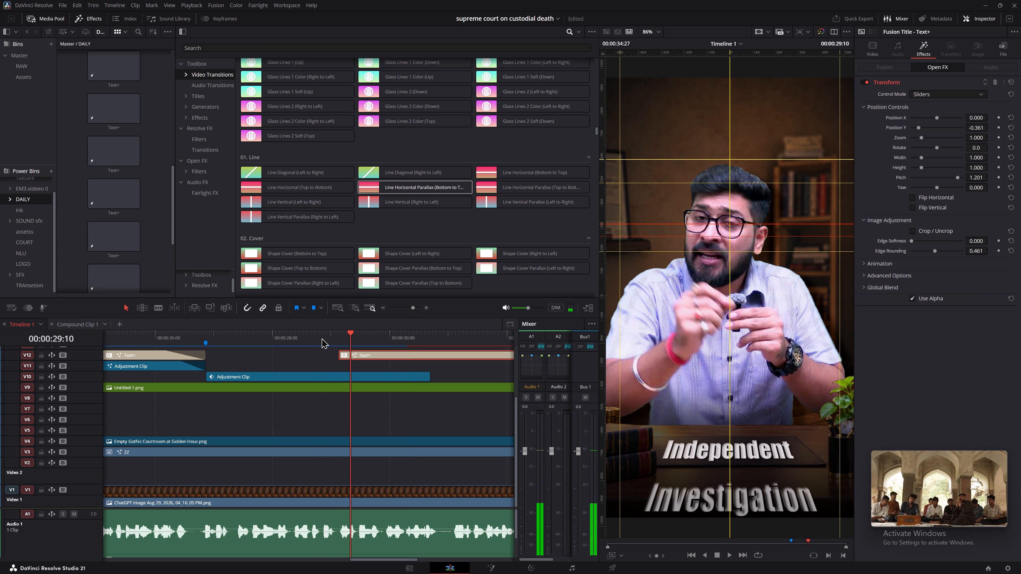
{"action": "key", "text": "space"}
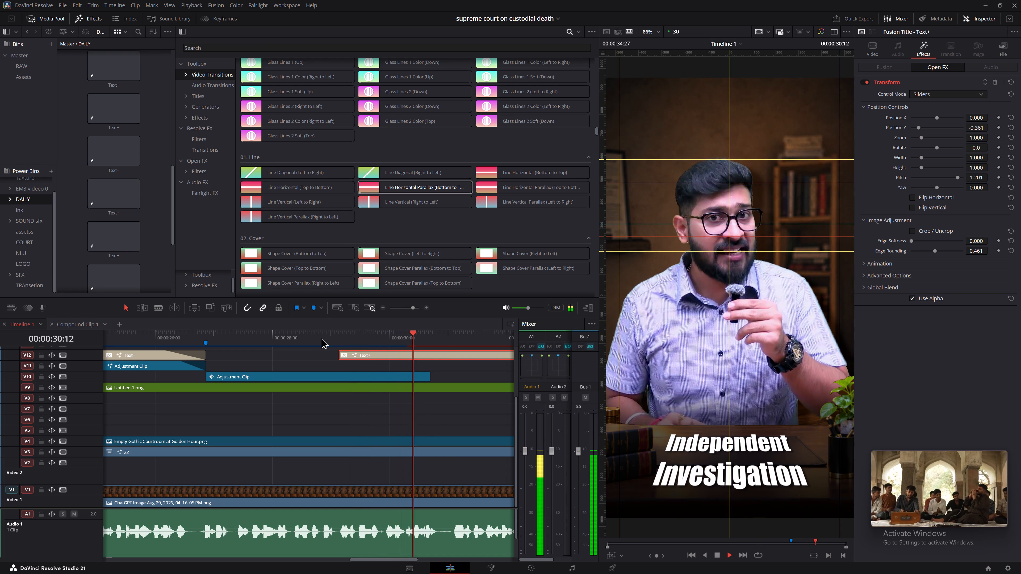
{"action": "type", "text": "n"}
{"action": "key", "text": "space"}
{"action": "left_click", "coordinate": [330, 331]}
{"action": "key", "text": "space"}
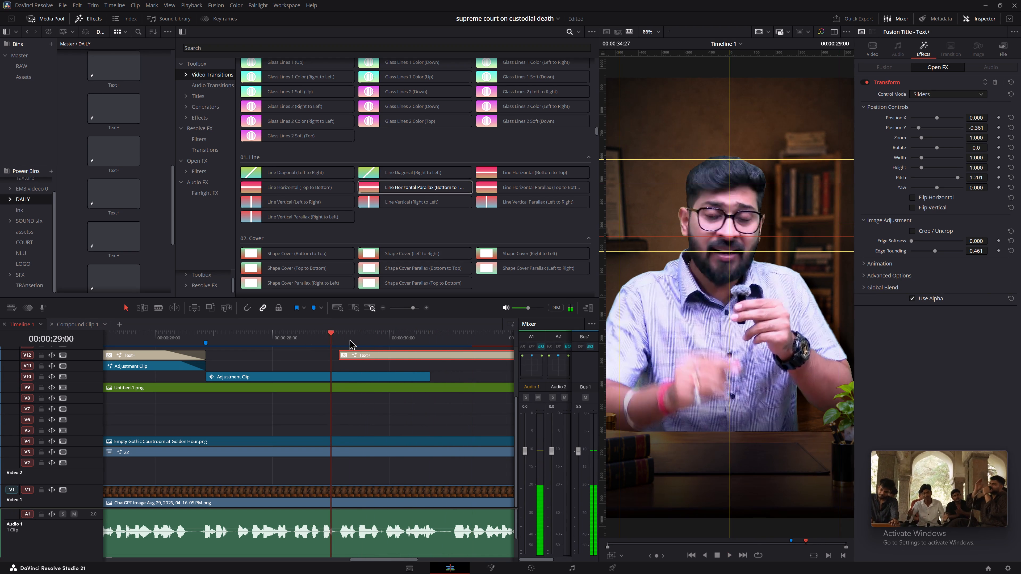
{"action": "key", "text": "space"}
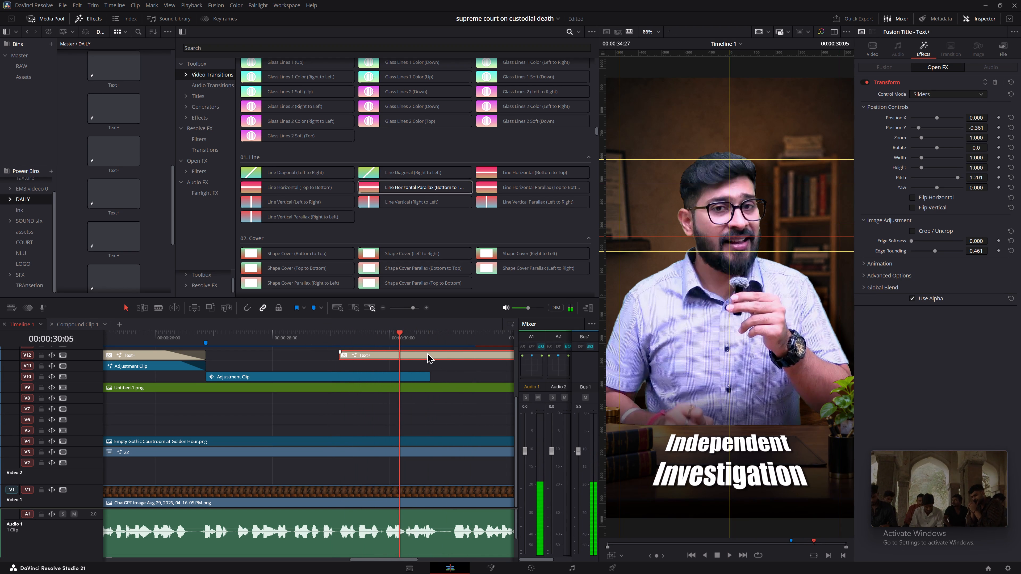
Increase the Independent Investigation title's text Size to about 0.1918.
{"action": "left_click", "coordinate": [427, 352]}
{"action": "left_click", "coordinate": [874, 50]}
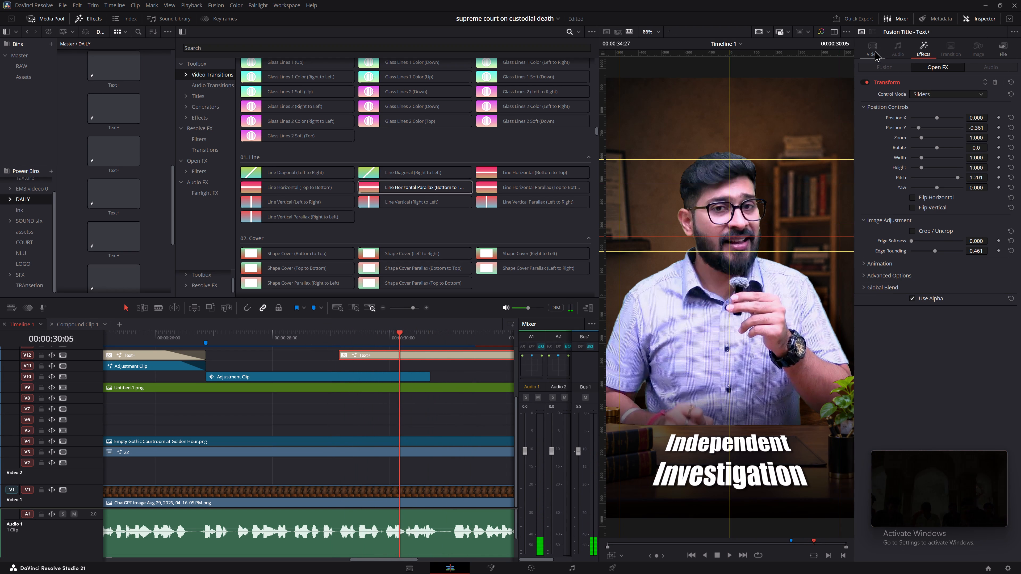
{"action": "left_click_drag", "start_coordinate": [986, 205], "coordinate": [599, 203]}
{"action": "left_click_drag", "start_coordinate": [981, 206], "coordinate": [512, 206]}
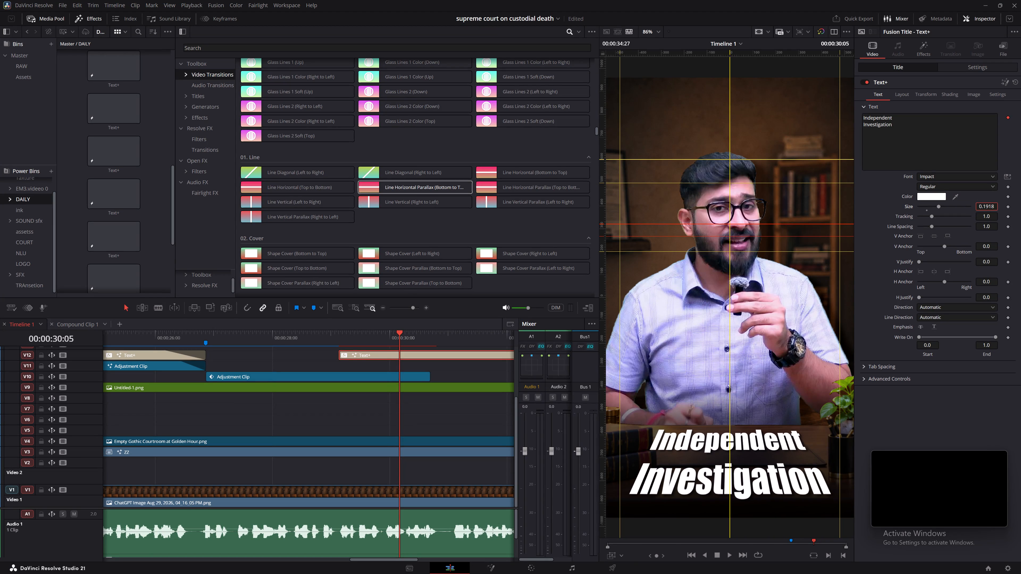
{"action": "left_click_drag", "start_coordinate": [512, 206], "coordinate": [512, 206]}
Set the title clip's Position Y to 15.000 in its own transform settings.
{"action": "left_click", "coordinate": [988, 66]}
{"action": "left_click_drag", "start_coordinate": [982, 102], "coordinate": [986, 102]}
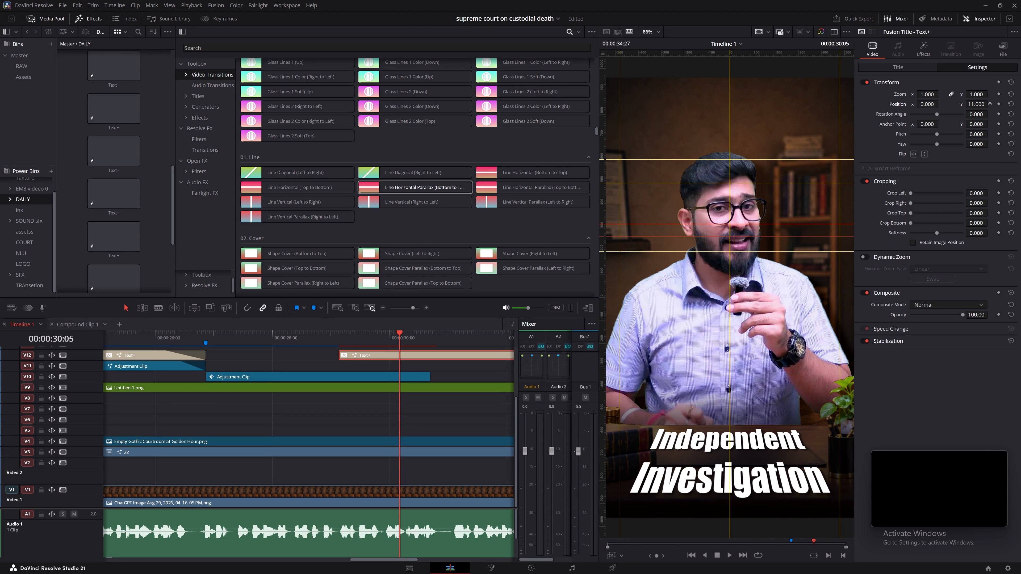
{"action": "left_click_drag", "start_coordinate": [986, 102], "coordinate": [988, 102]}
Bring up the title's Transform effect settings and shrink the floating YouTube video from Google Chrome.
{"action": "left_click", "coordinate": [920, 52]}
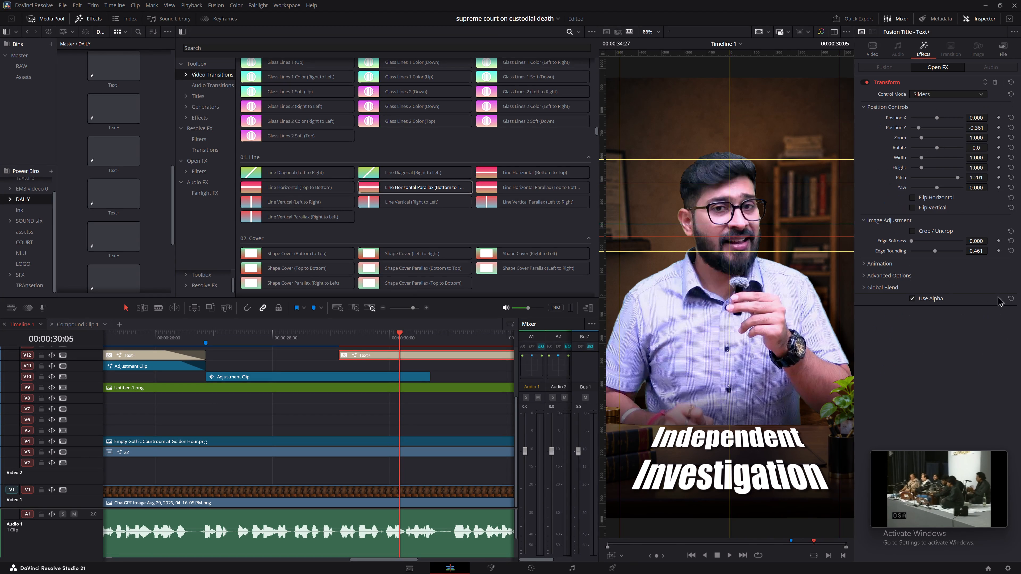
{"action": "left_click_drag", "start_coordinate": [873, 452], "coordinate": [892, 466]}
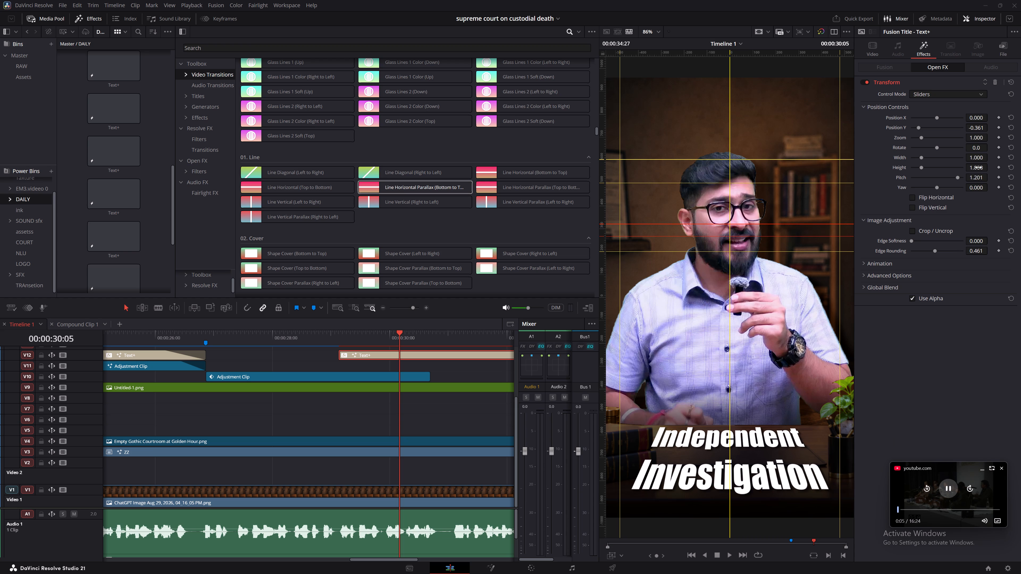
In the title's Transform effect, set Height to 1.081 and Position Y to -0.393.
{"action": "left_click_drag", "start_coordinate": [978, 166], "coordinate": [510, 286]}
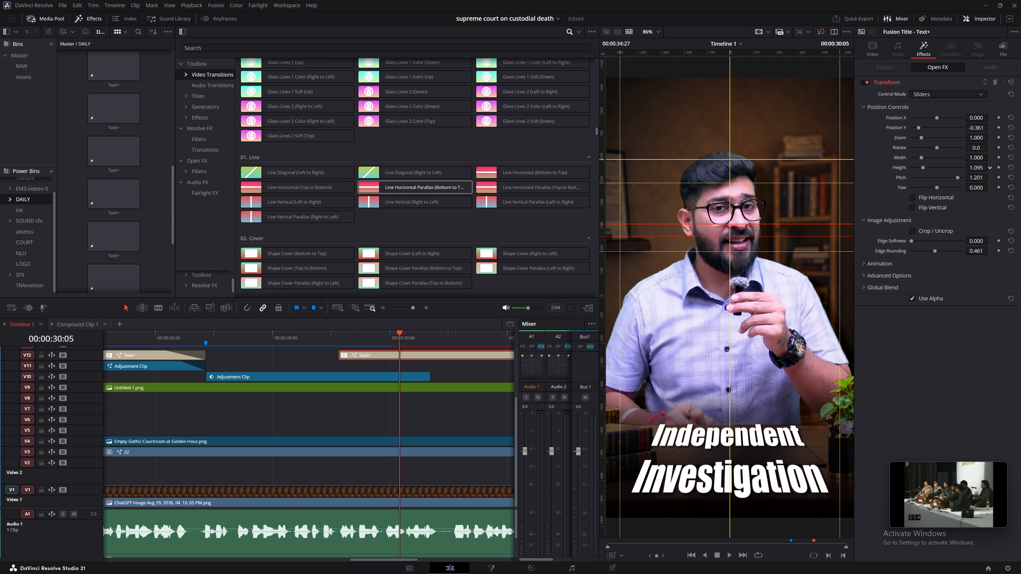
{"action": "left_click_drag", "start_coordinate": [510, 286], "coordinate": [507, 286]}
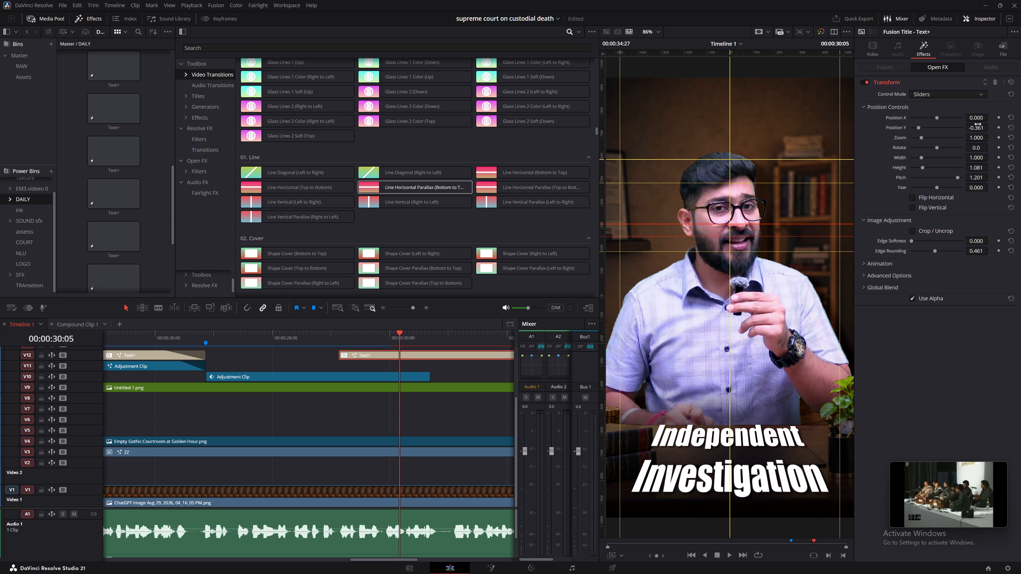
{"action": "left_click_drag", "start_coordinate": [977, 126], "coordinate": [960, 126]}
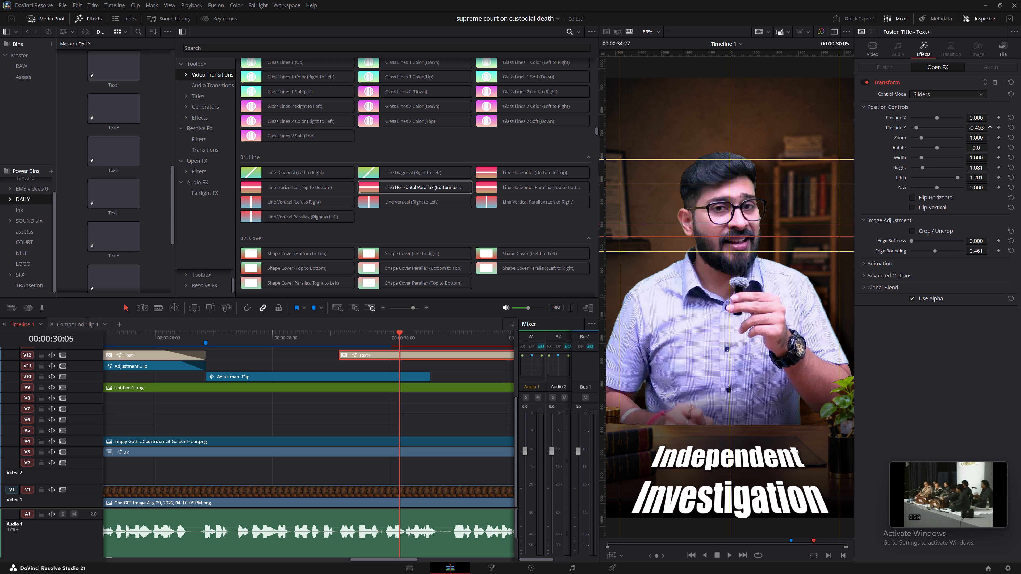
{"action": "left_click_drag", "start_coordinate": [960, 126], "coordinate": [964, 126]}
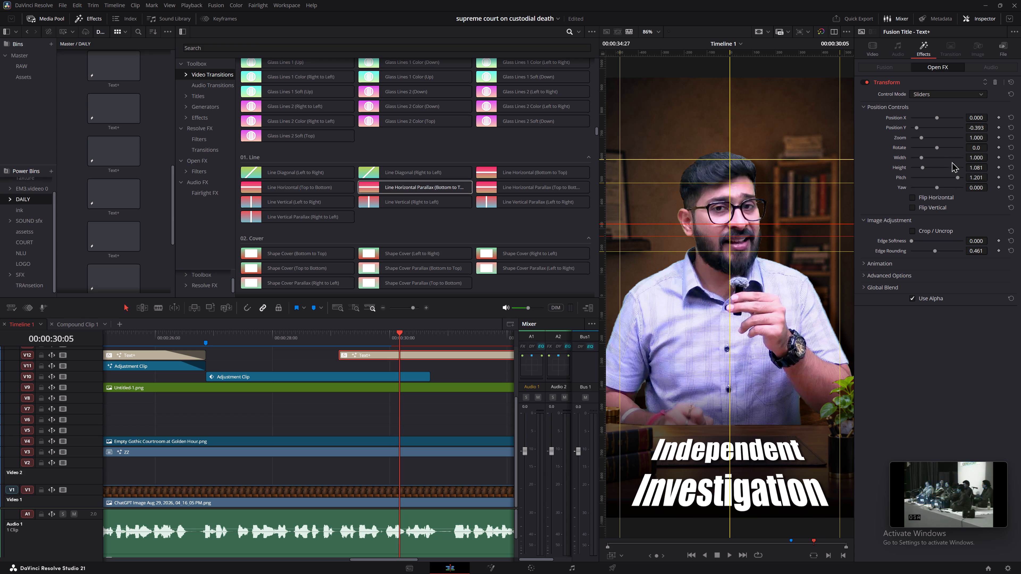
Set the title clip's Position X to 24.000 in its own transform settings.
{"action": "left_click", "coordinate": [876, 49]}
{"action": "left_click_drag", "start_coordinate": [924, 104], "coordinate": [925, 103]}
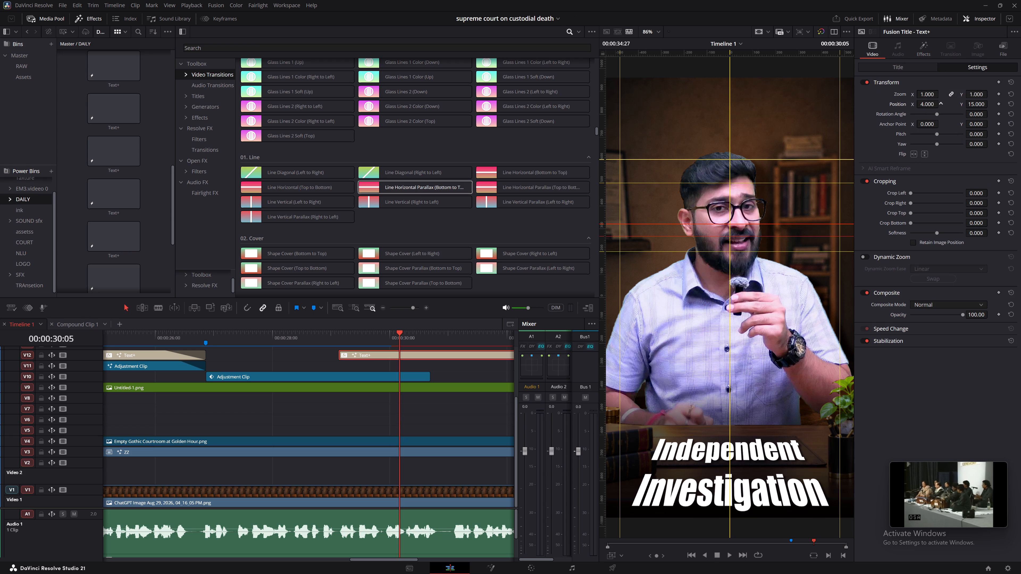
{"action": "left_click_drag", "start_coordinate": [925, 103], "coordinate": [933, 103]}
Play back the repositioned Independent Investigation title from just before its entrance on V12.
{"action": "left_click", "coordinate": [326, 330]}
{"action": "key", "text": "space"}
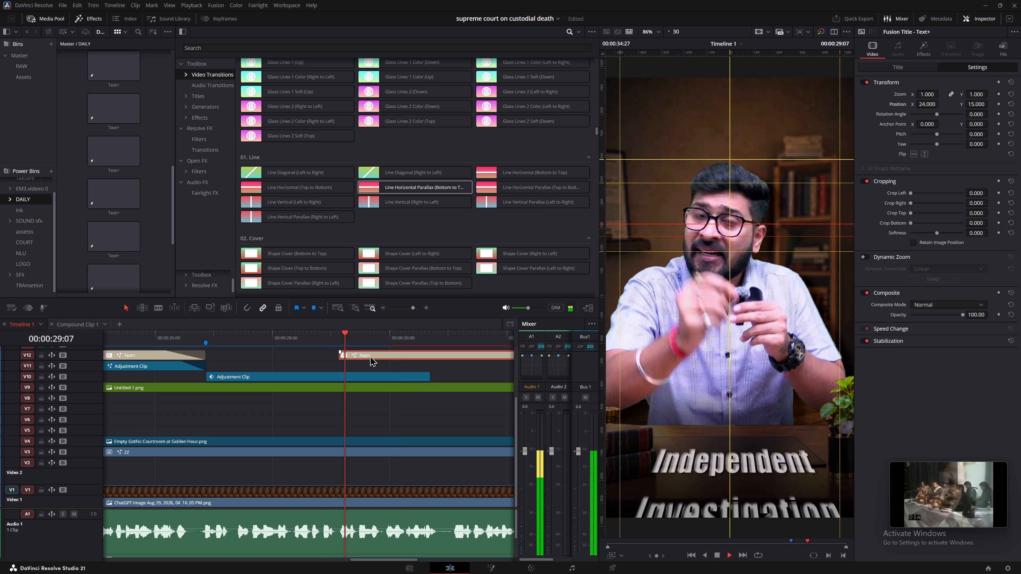
{"action": "key", "text": "space"}
{"action": "left_click", "coordinate": [391, 353]}
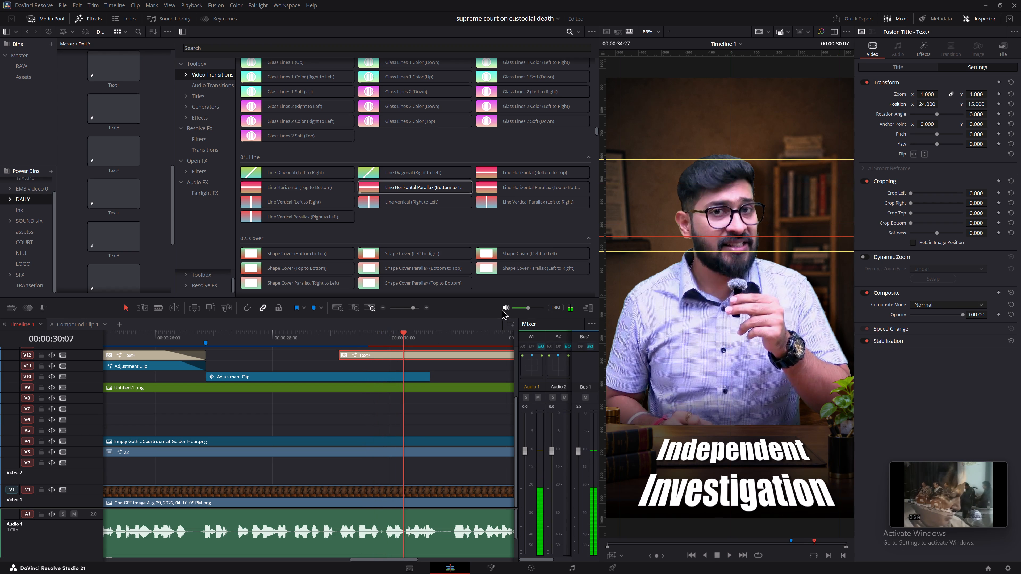
{"action": "key", "text": "space"}
{"action": "key", "text": "space"}
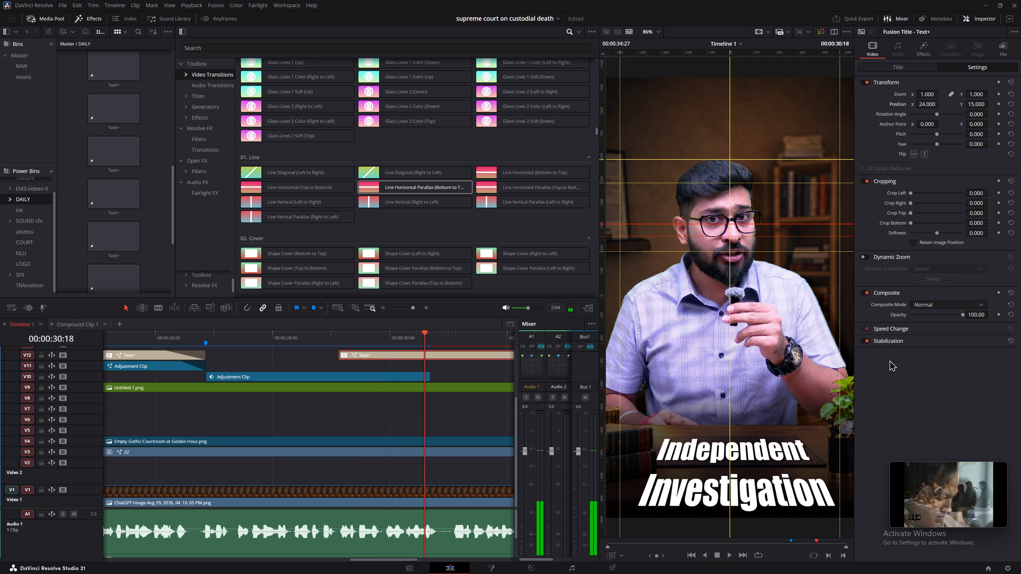
Play back the section leading up to the Independent Investigation title and return the playhead to 00:00:28:05.
{"action": "left_click", "coordinate": [183, 337]}
{"action": "key", "text": "space"}
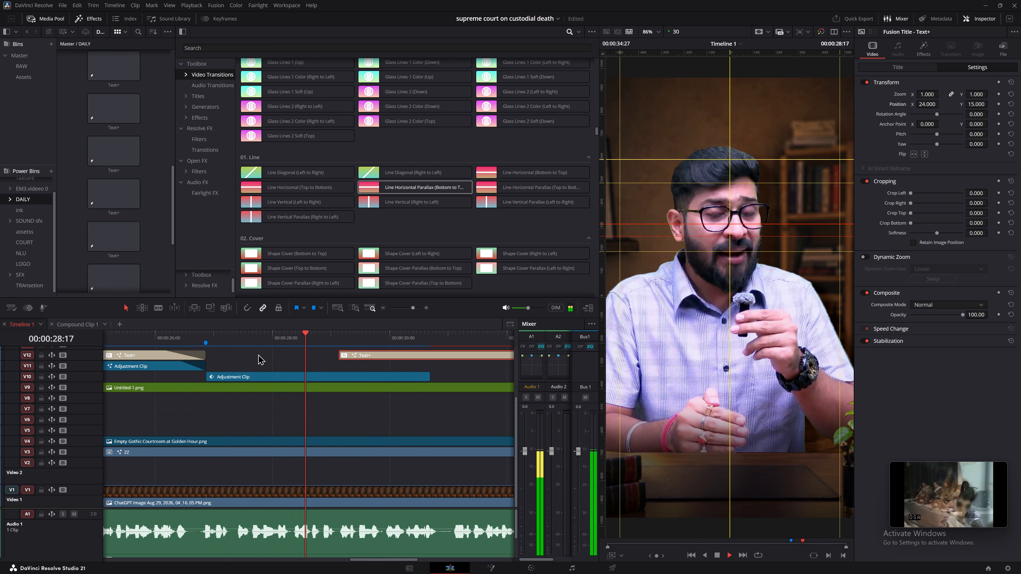
{"action": "key", "text": "space"}
{"action": "left_click_drag", "start_coordinate": [294, 338], "coordinate": [281, 338]}
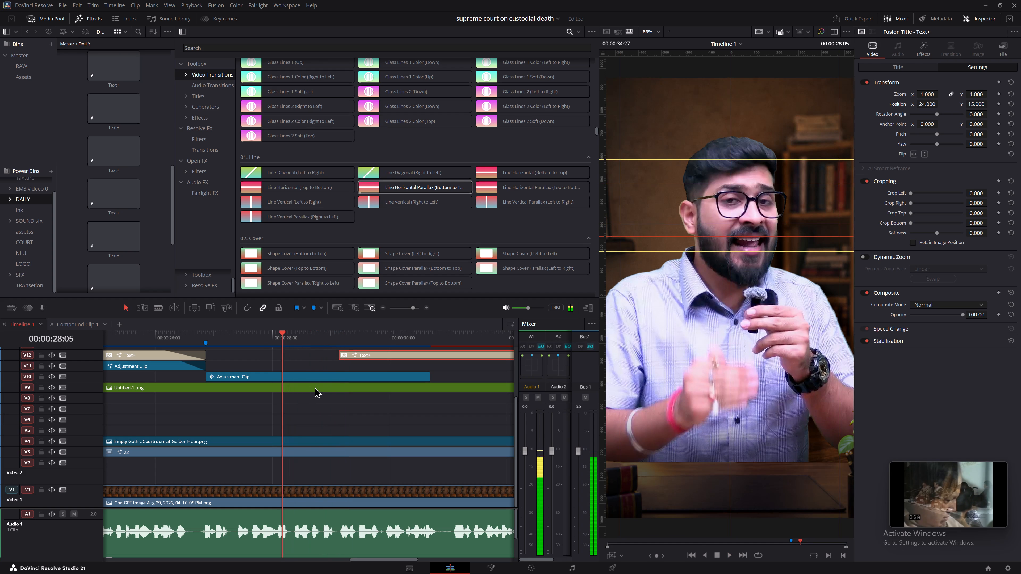
Set the V10 adjustment clip's Zoom to 1.200 at its 00:00:29:04 keyframe, copying the value from its 00:00:28:11 keyframe, and play back the move.
{"action": "left_click", "coordinate": [318, 370]}
{"action": "left_click", "coordinate": [1002, 65]}
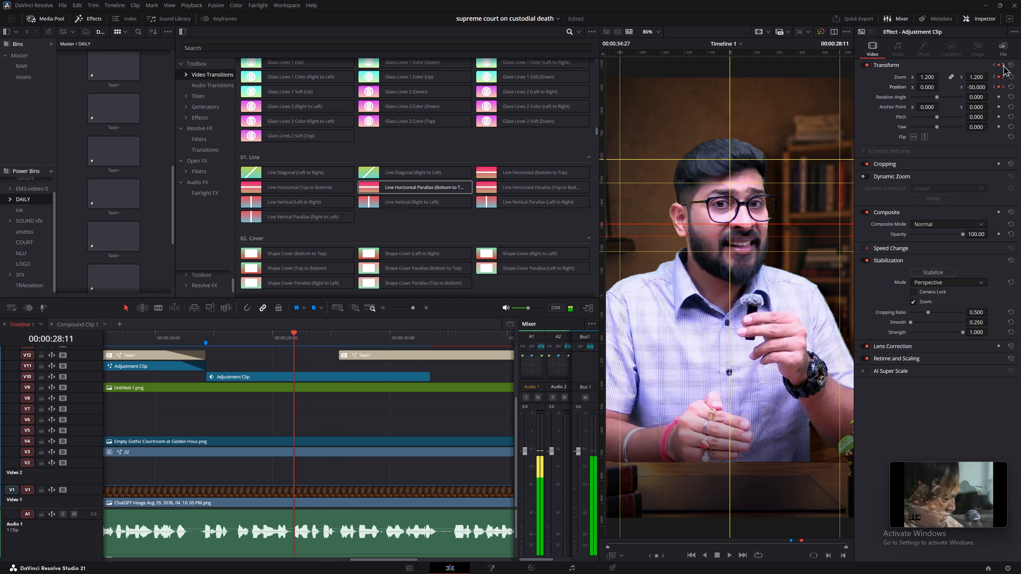
{"action": "left_click", "coordinate": [1003, 79]}
{"action": "left_click", "coordinate": [1003, 76]}
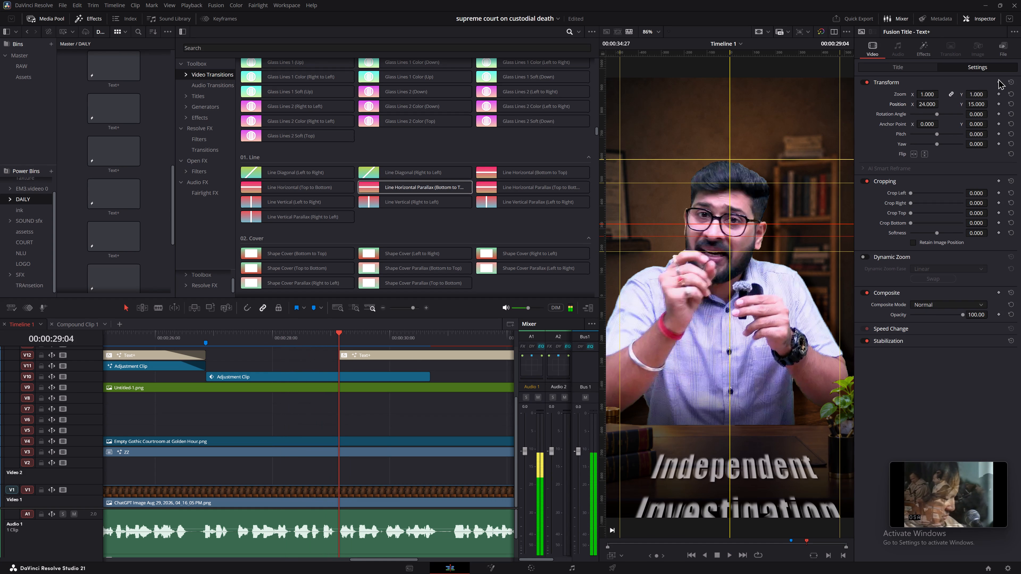
{"action": "left_click", "coordinate": [330, 385]}
{"action": "left_click", "coordinate": [333, 375]}
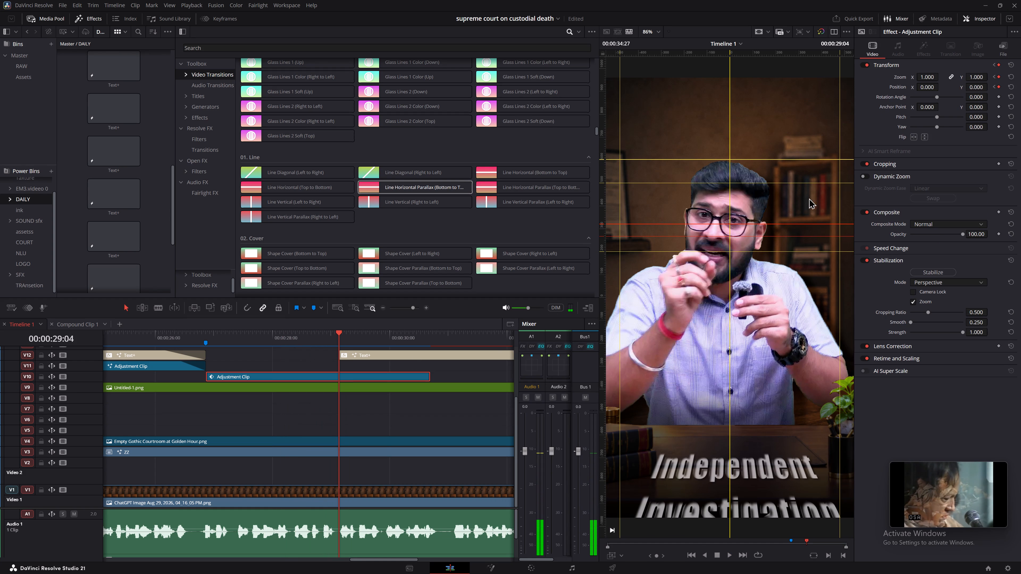
{"action": "left_click", "coordinate": [993, 77]}
{"action": "double_click", "coordinate": [986, 77]}
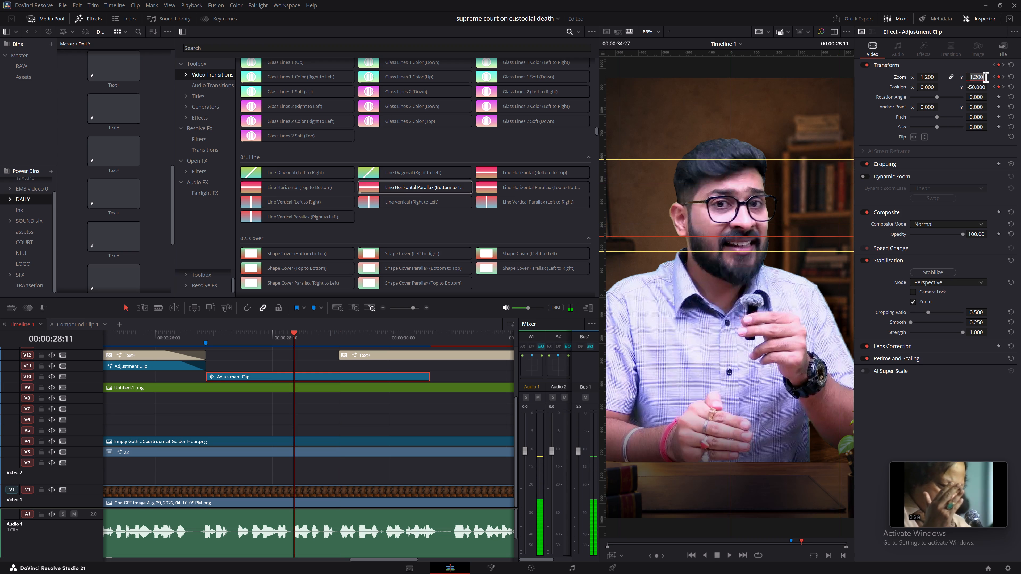
{"action": "key", "text": "ctrl+c"}
{"action": "left_click", "coordinate": [1003, 76]}
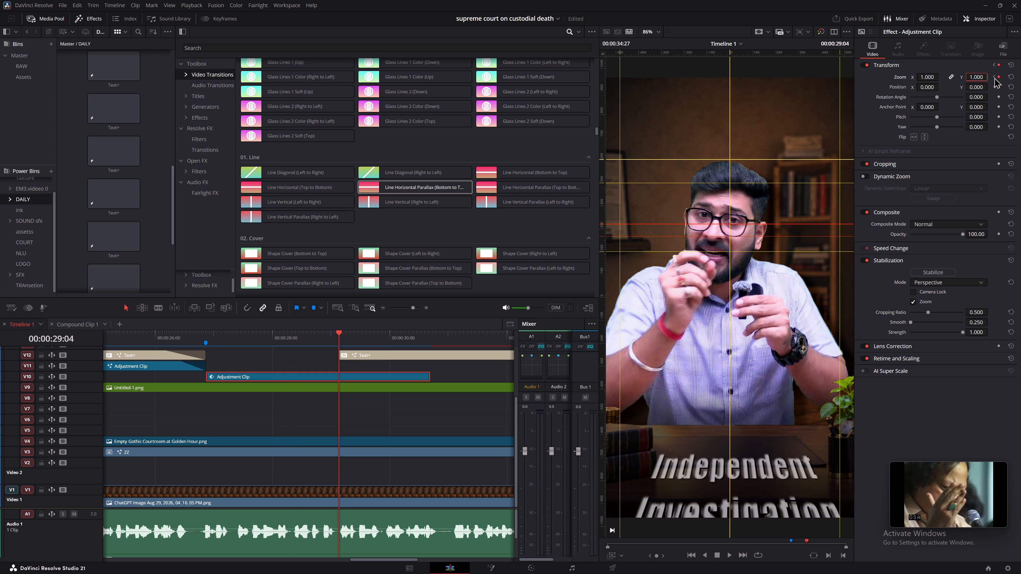
{"action": "double_click", "coordinate": [975, 78]}
{"action": "key", "text": "BackSpace"}
{"action": "key", "text": "BackSpace"}
{"action": "key", "text": "ctrl+v"}
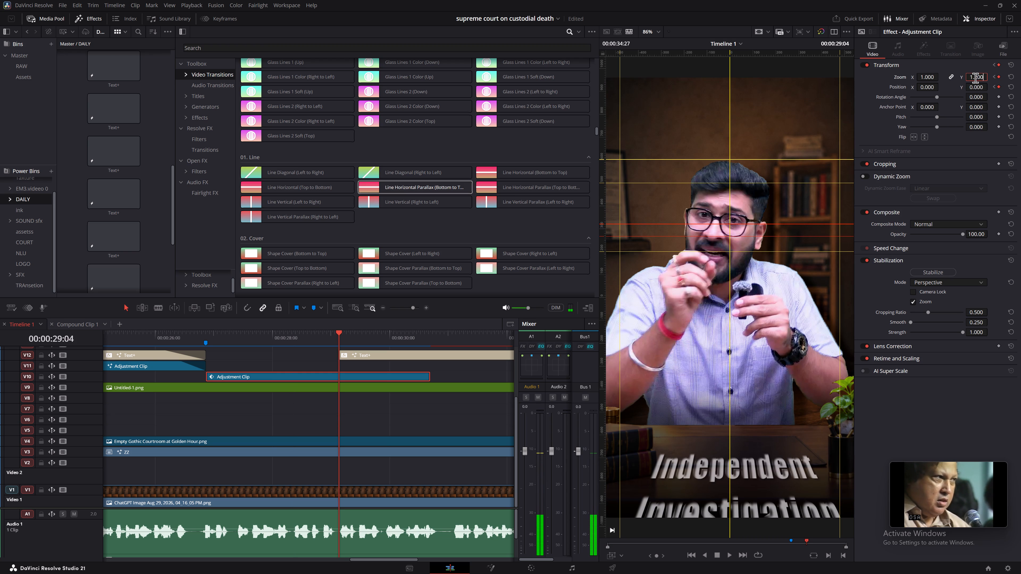
{"action": "key", "text": "Return"}
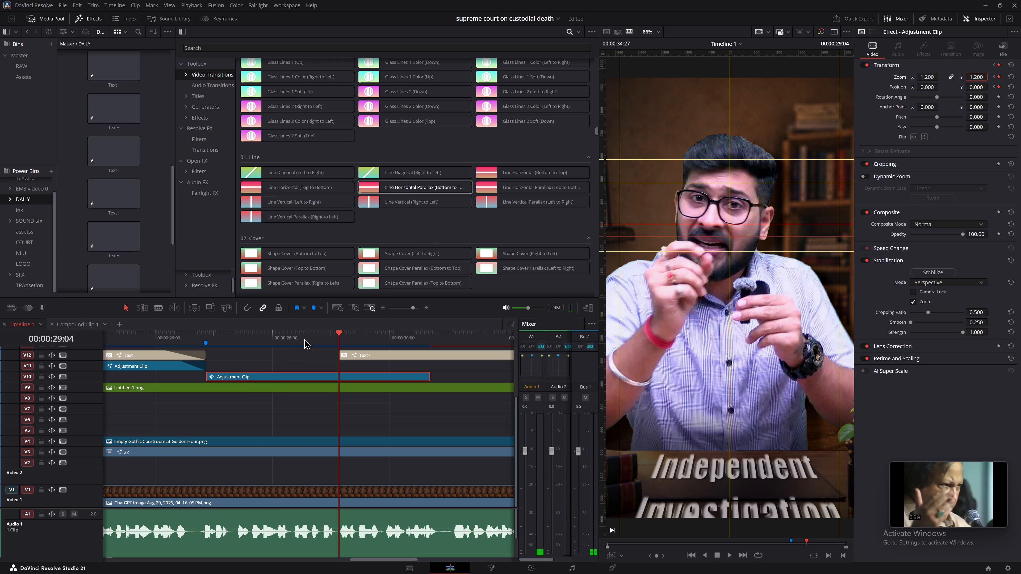
{"action": "left_click_drag", "start_coordinate": [303, 338], "coordinate": [253, 346]}
{"action": "key", "text": "space"}
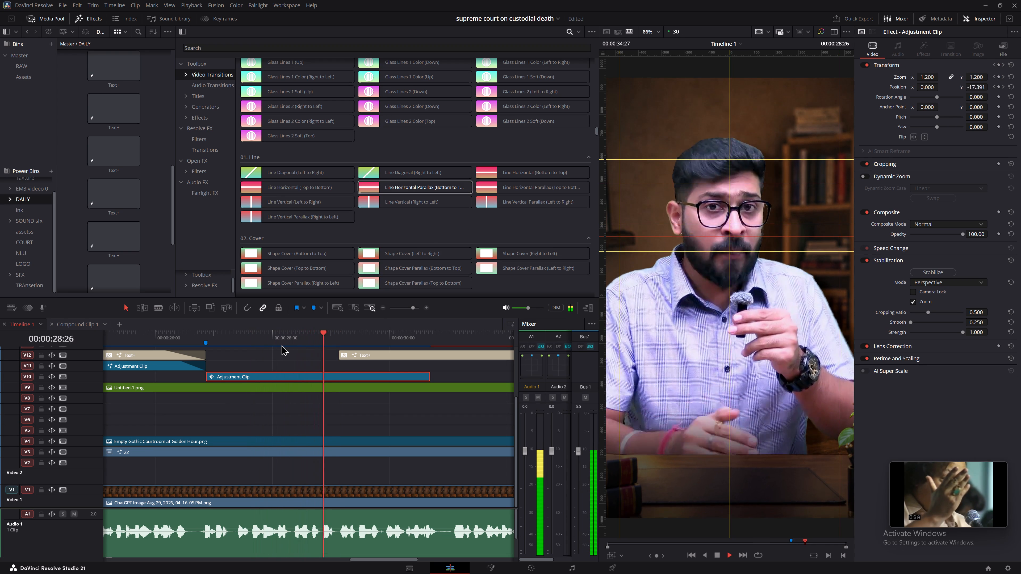
{"action": "key", "text": "space"}
Set the V10 adjustment clip's Position Y to 140.000 at its 00:00:29:04 keyframe.
{"action": "left_click", "coordinate": [337, 339]}
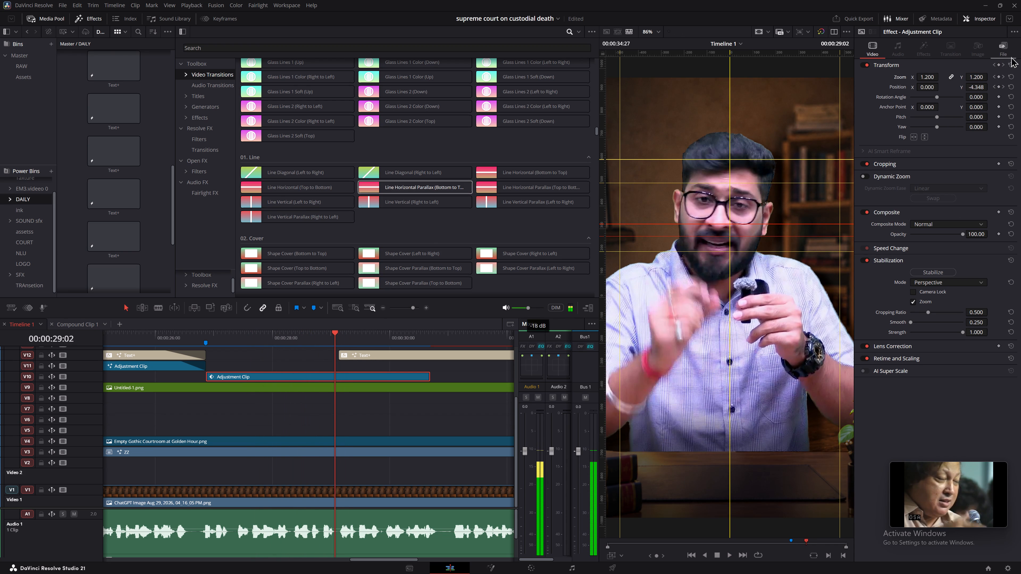
{"action": "left_click", "coordinate": [1002, 75]}
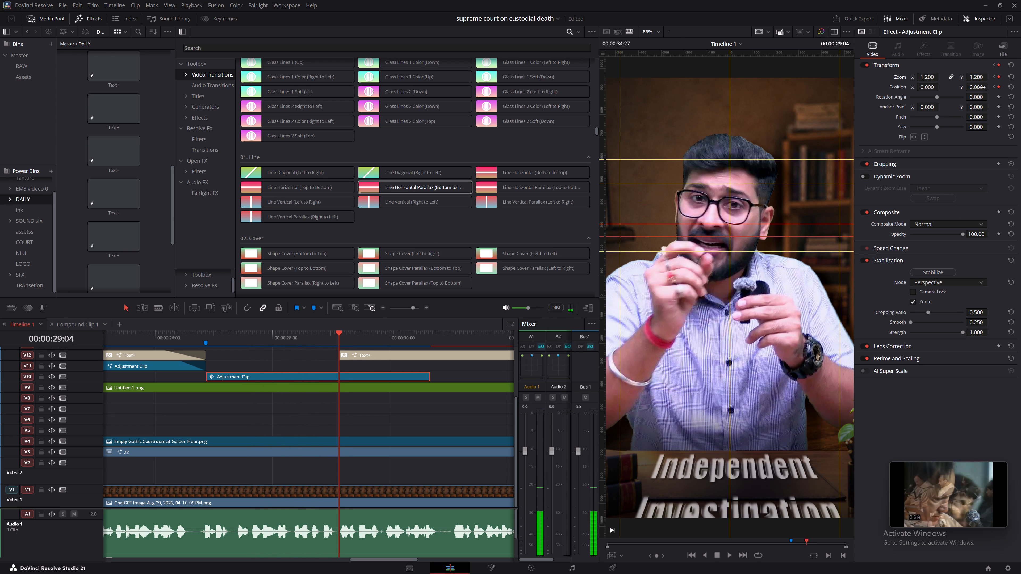
{"action": "left_click_drag", "start_coordinate": [982, 87], "coordinate": [627, 287]}
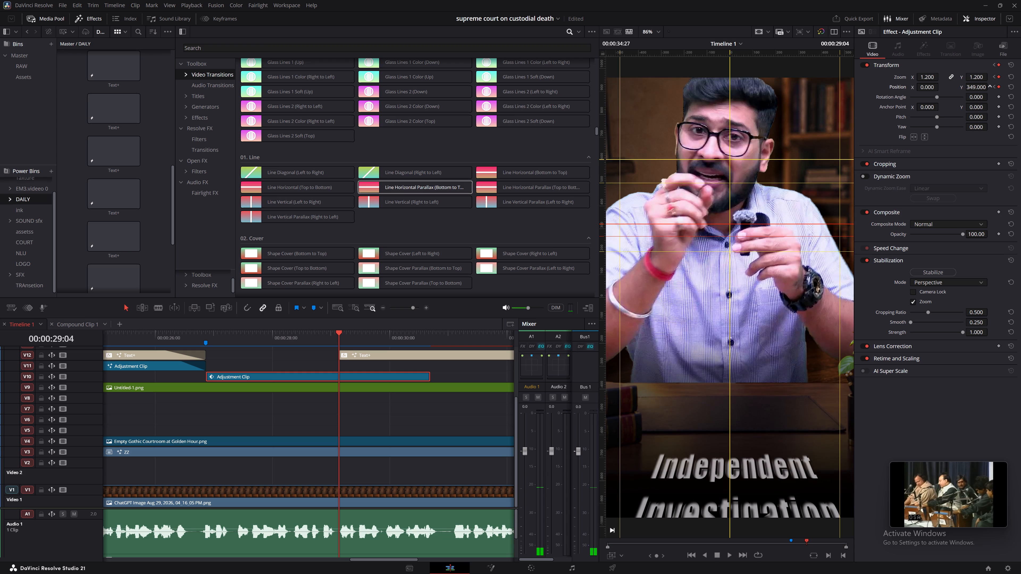
{"action": "left_click_drag", "start_coordinate": [627, 287], "coordinate": [527, 292]}
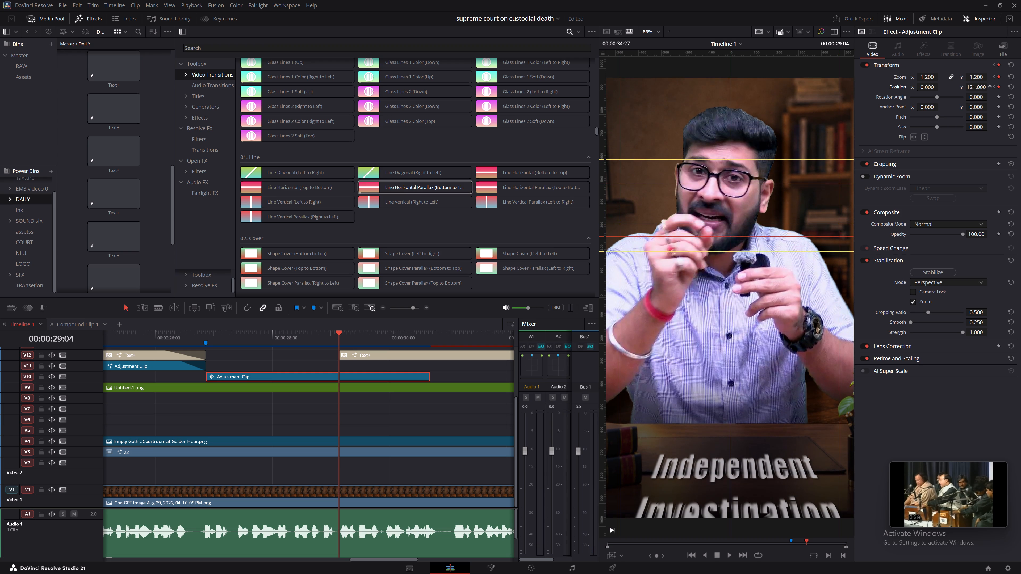
{"action": "left_click_drag", "start_coordinate": [527, 292], "coordinate": [534, 292]}
Play back from just before the V10 adjustment clip through the Independent Investigation title's entrance.
{"action": "left_click_drag", "start_coordinate": [256, 336], "coordinate": [245, 336]}
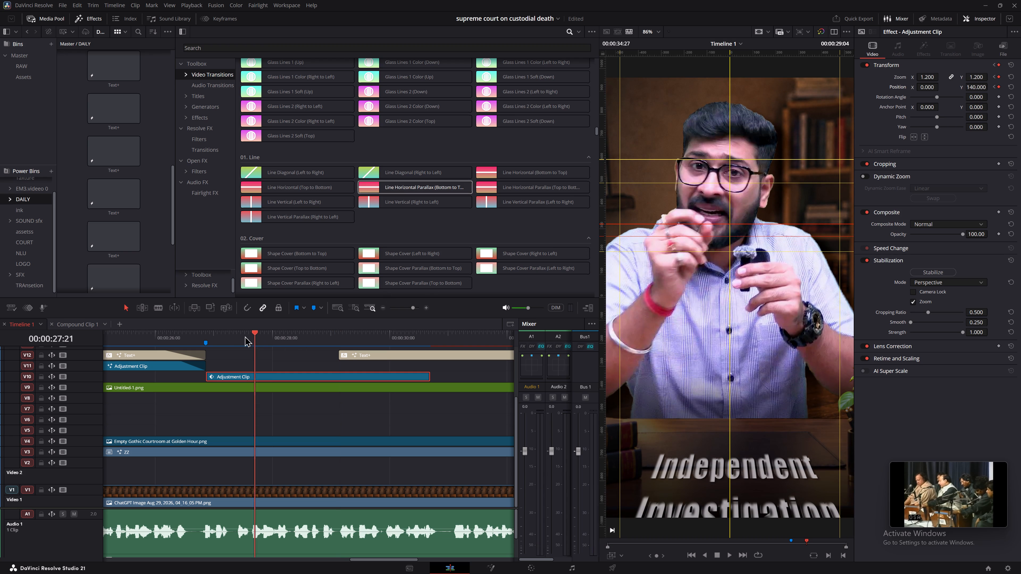
{"action": "left_click_drag", "start_coordinate": [245, 336], "coordinate": [188, 340]}
{"action": "key", "text": "space"}
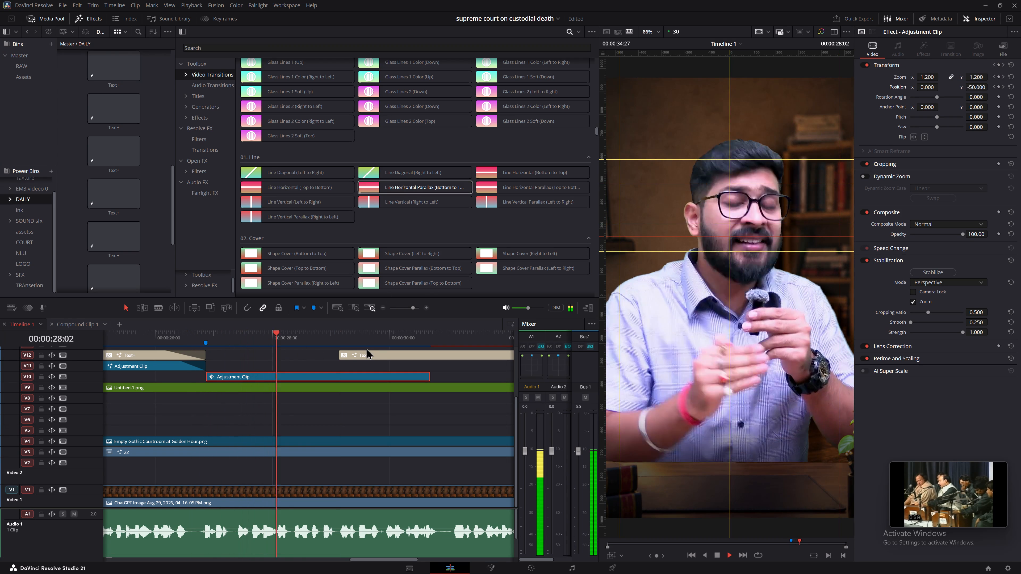
{"action": "key", "text": "space"}
{"action": "key", "text": "space"}
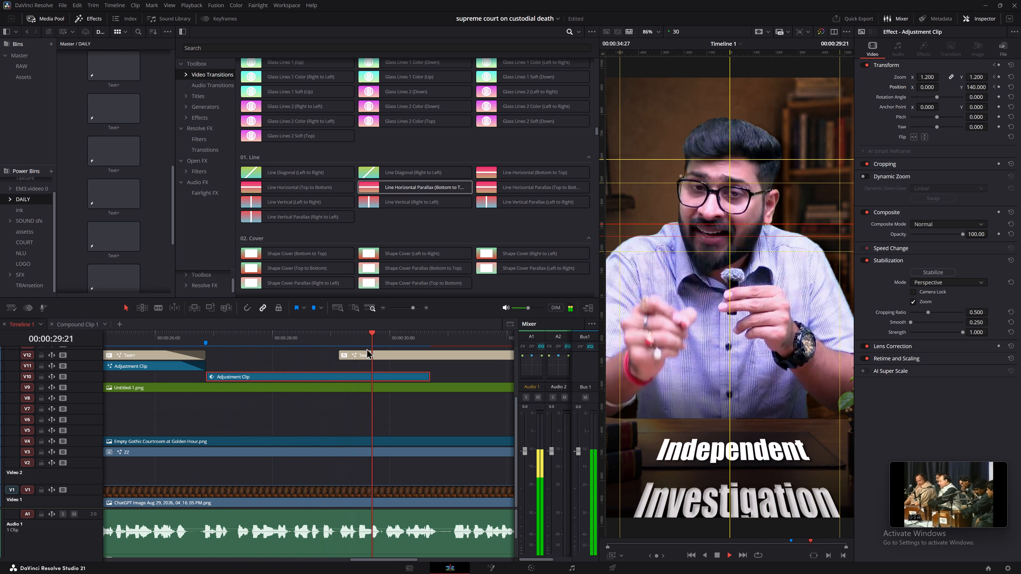
{"action": "key", "text": "space"}
Increase the Independent Investigation title's text size to 0.2258 and slightly tighten its line spacing.
{"action": "left_click", "coordinate": [405, 351]}
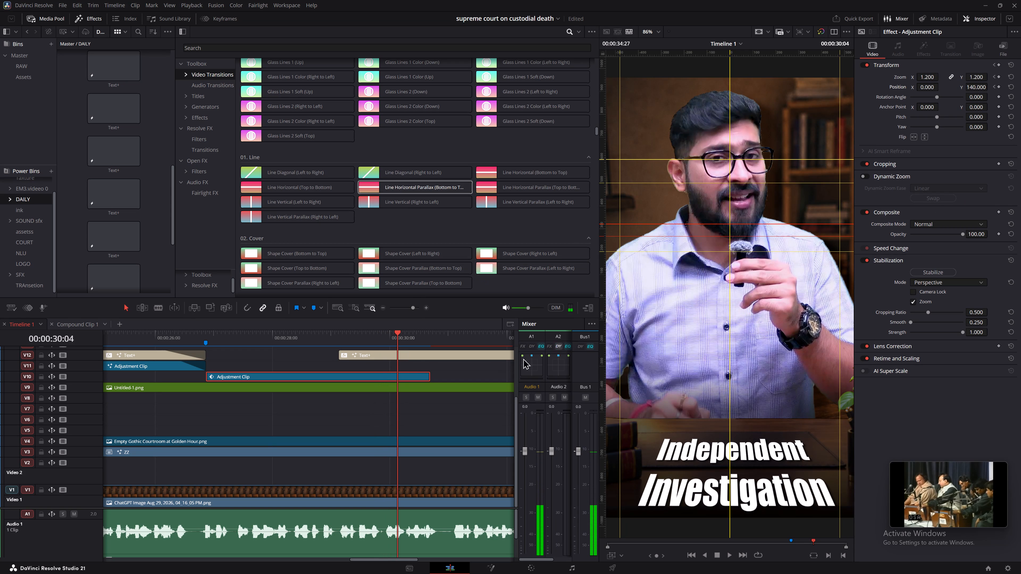
{"action": "left_click", "coordinate": [459, 358]}
{"action": "left_click", "coordinate": [909, 70]}
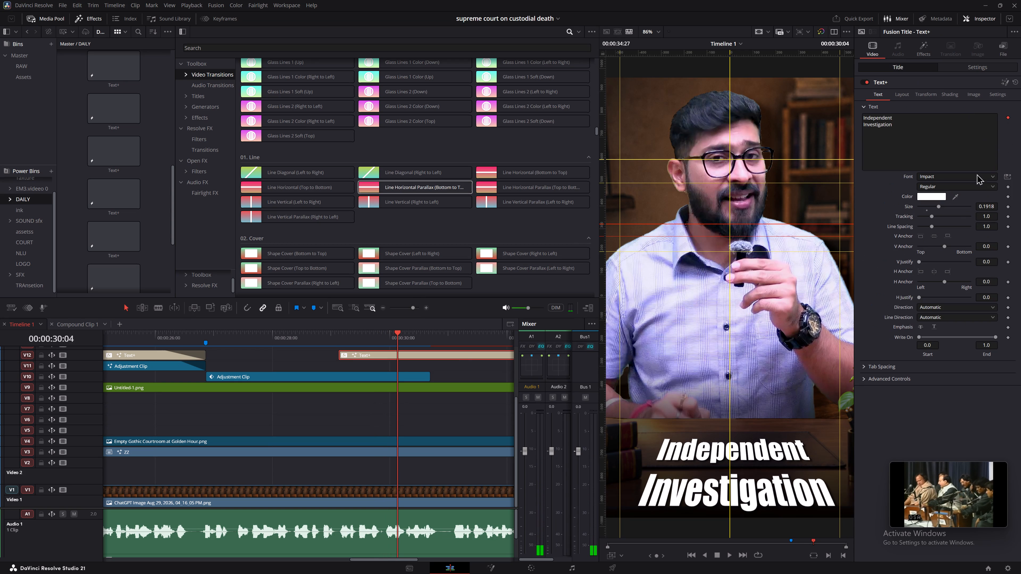
{"action": "left_click_drag", "start_coordinate": [990, 208], "coordinate": [618, 205]}
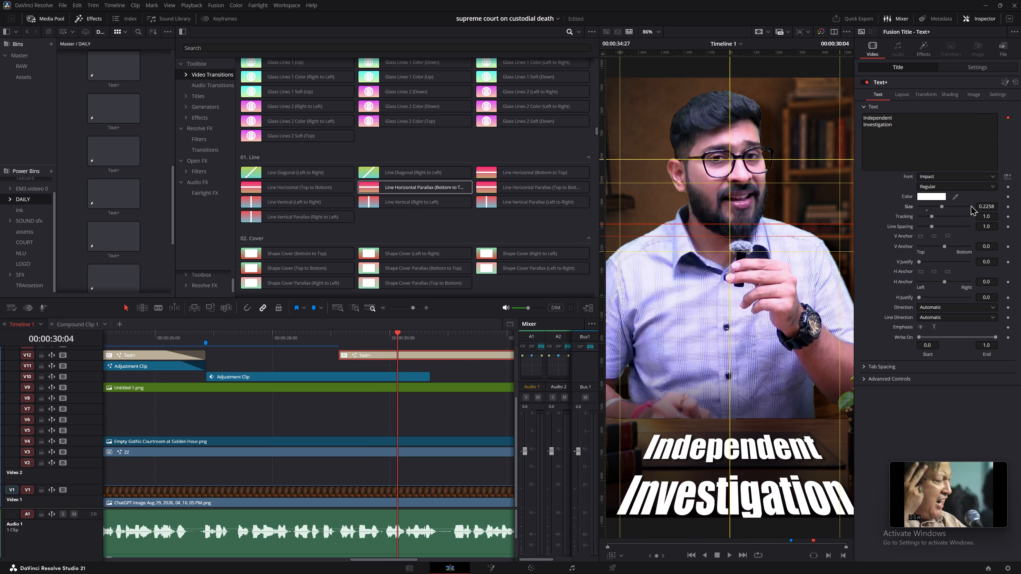
{"action": "left_click_drag", "start_coordinate": [990, 226], "coordinate": [916, 234]}
In the title's Transform effect, set Pitch to 1.099, Yaw to 0.002 and Position Y to -0.361.
{"action": "left_click", "coordinate": [926, 53]}
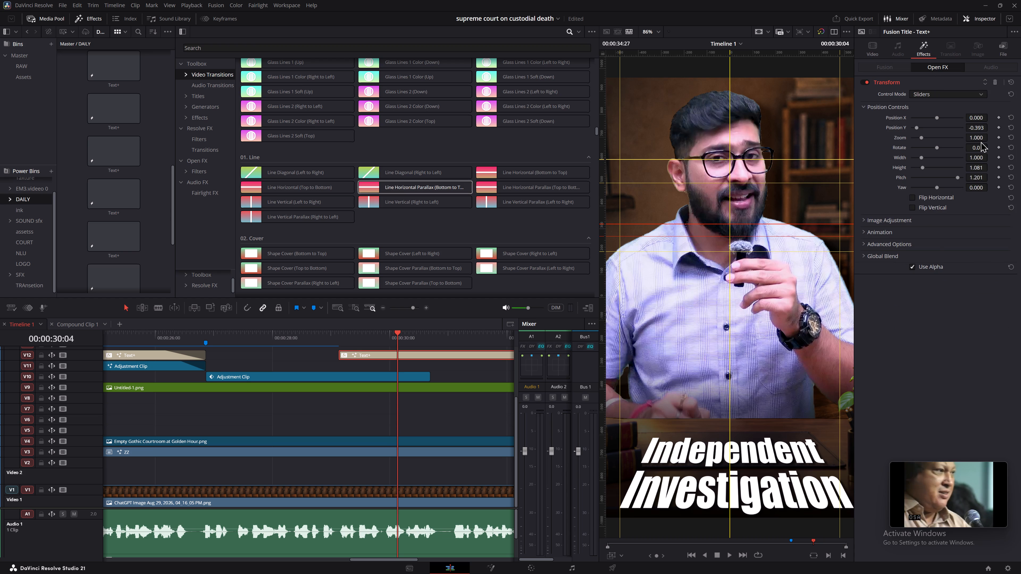
{"action": "left_click_drag", "start_coordinate": [977, 180], "coordinate": [936, 177]}
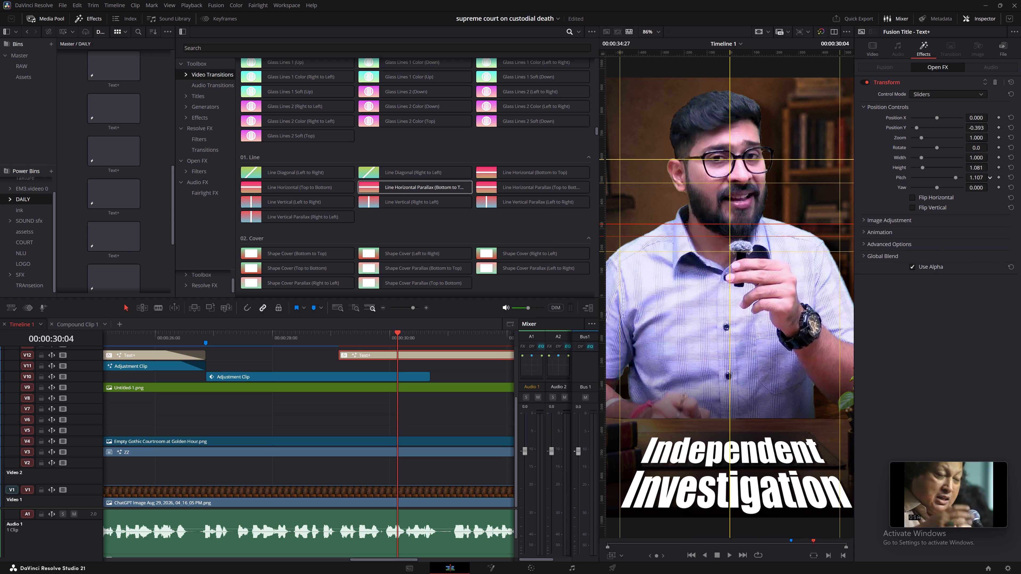
{"action": "left_click_drag", "start_coordinate": [936, 177], "coordinate": [937, 177]}
{"action": "left_click", "coordinate": [977, 188]}
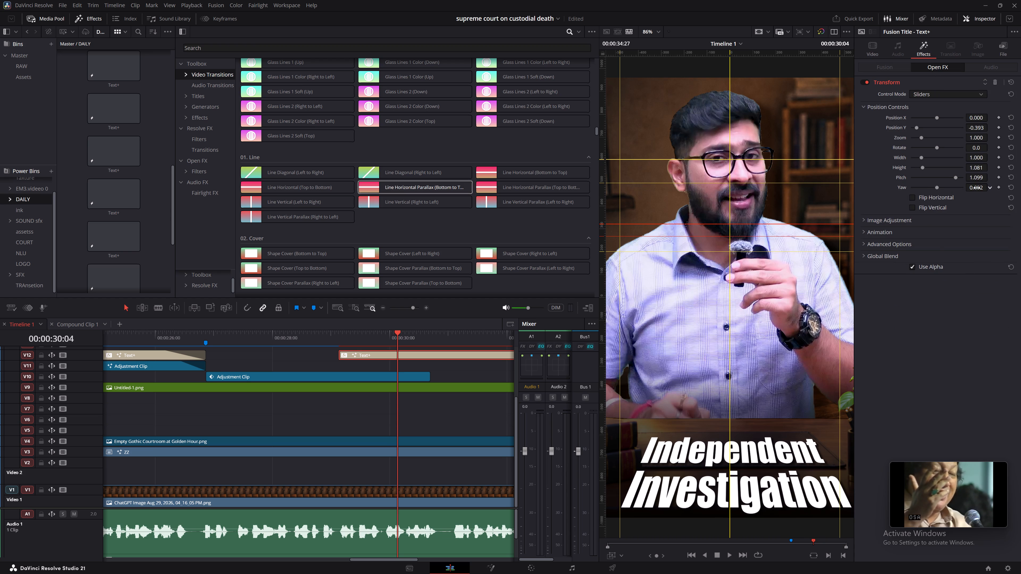
{"action": "left_click_drag", "start_coordinate": [978, 130], "coordinate": [991, 130]}
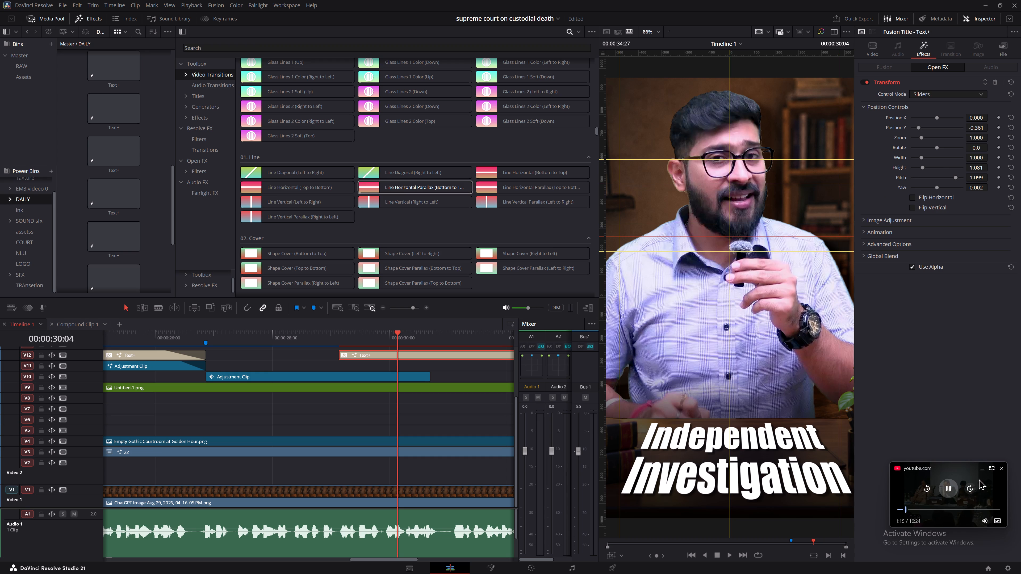
Skip ahead several times in the YouTube picture-in-picture video.
{"action": "left_click", "coordinate": [972, 489]}
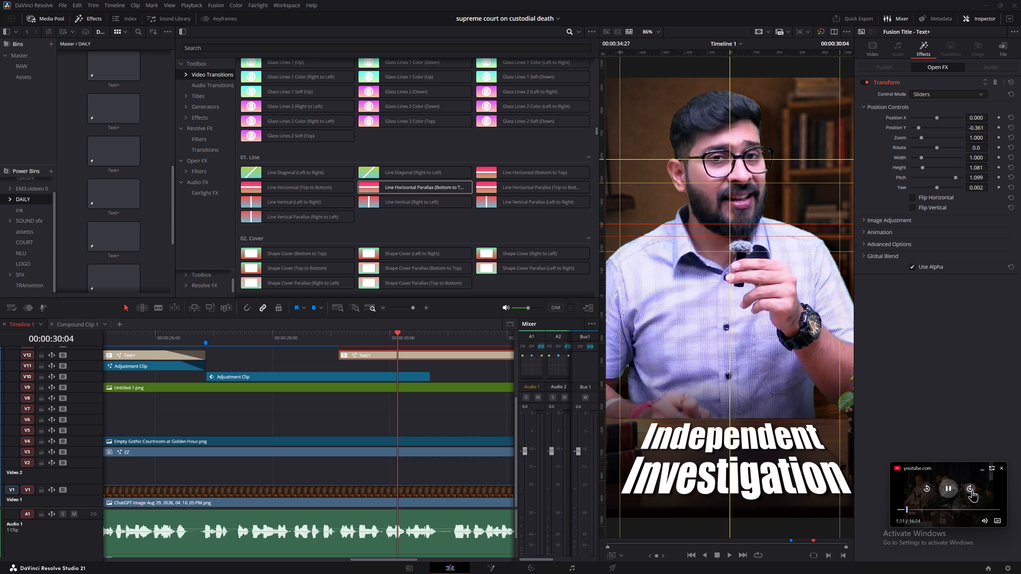
{"action": "left_click", "coordinate": [972, 490]}
{"action": "left_click", "coordinate": [972, 490]}
{"action": "left_click", "coordinate": [974, 491]}
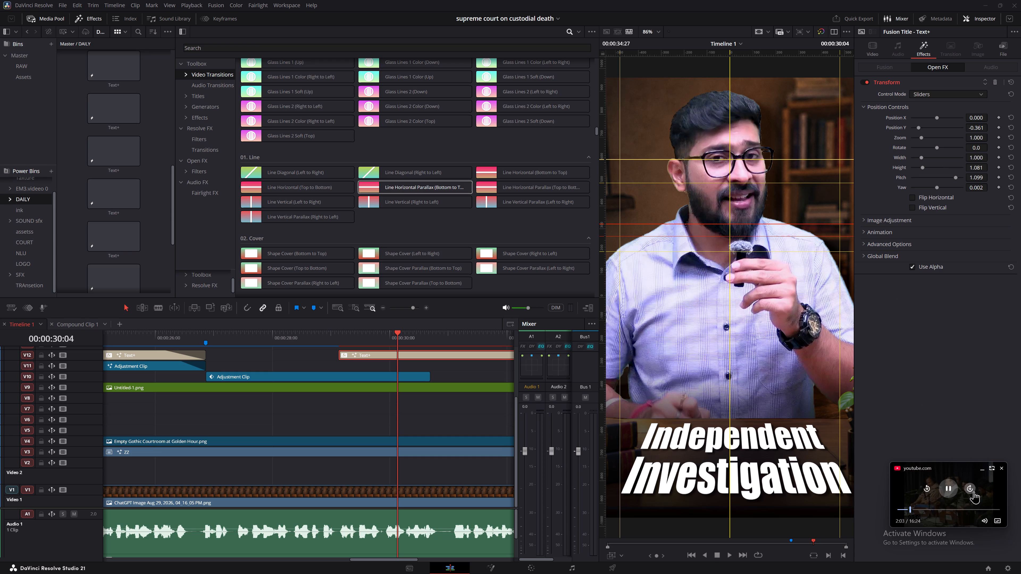
{"action": "left_click", "coordinate": [972, 488]}
In the title's Transform effect, set Width to 0.931 and Height to 1.109, then play back the title's entrance.
{"action": "left_click", "coordinate": [947, 412]}
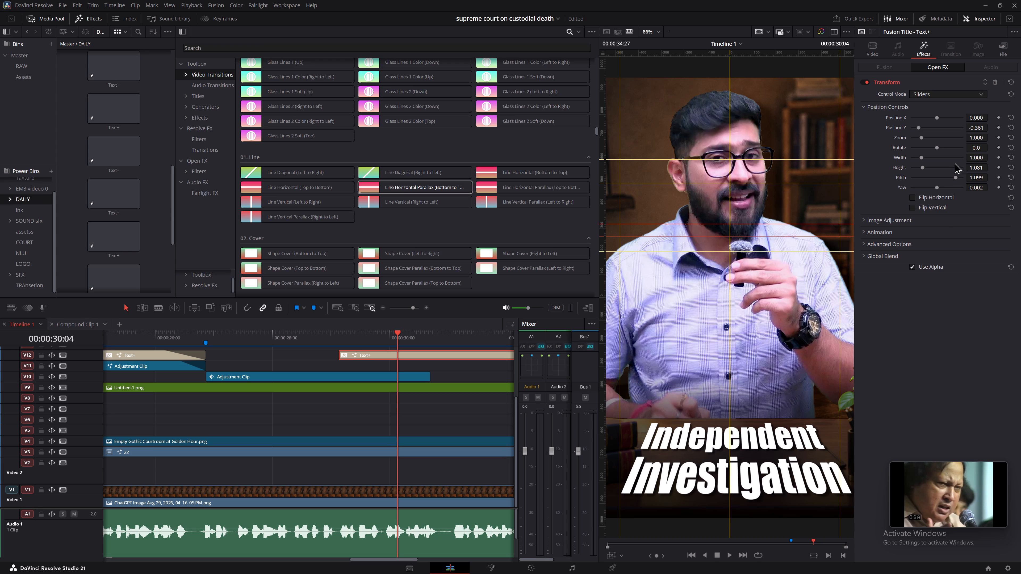
{"action": "left_click_drag", "start_coordinate": [968, 158], "coordinate": [940, 163]}
{"action": "left_click_drag", "start_coordinate": [979, 169], "coordinate": [991, 168]}
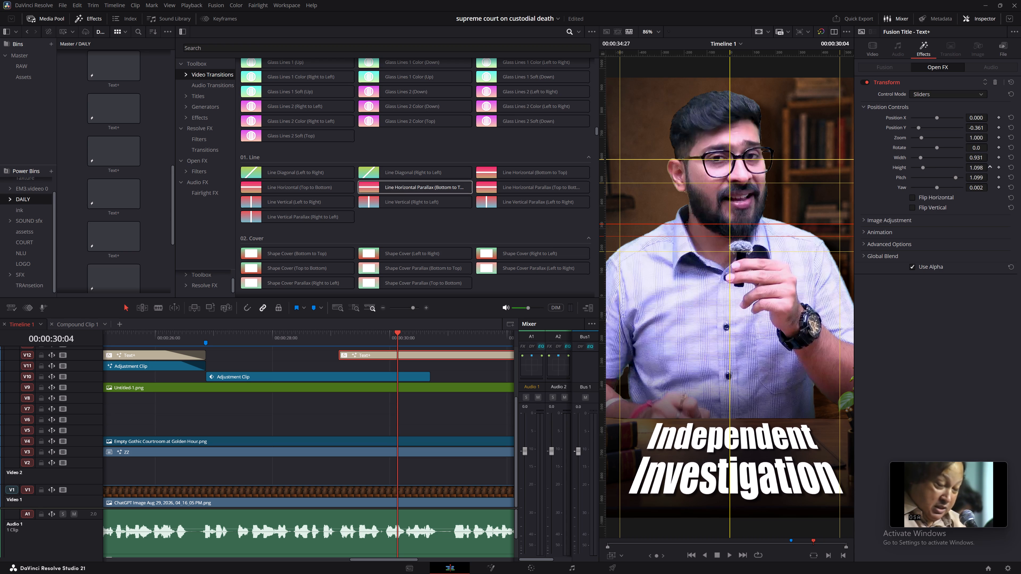
{"action": "left_click_drag", "start_coordinate": [991, 168], "coordinate": [990, 168]}
{"action": "left_click", "coordinate": [320, 332]}
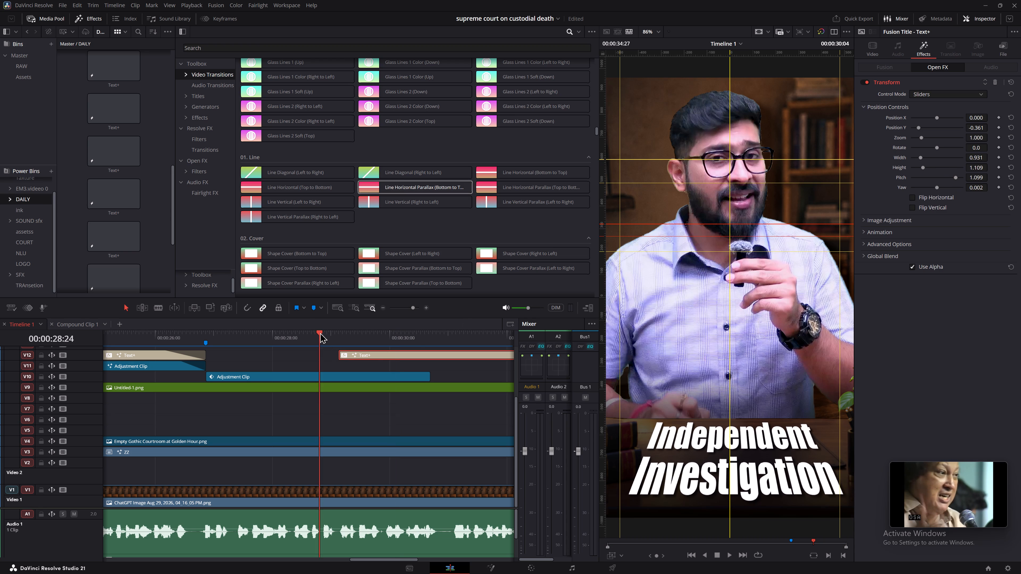
{"action": "key", "text": "space"}
{"action": "key", "text": "space"}
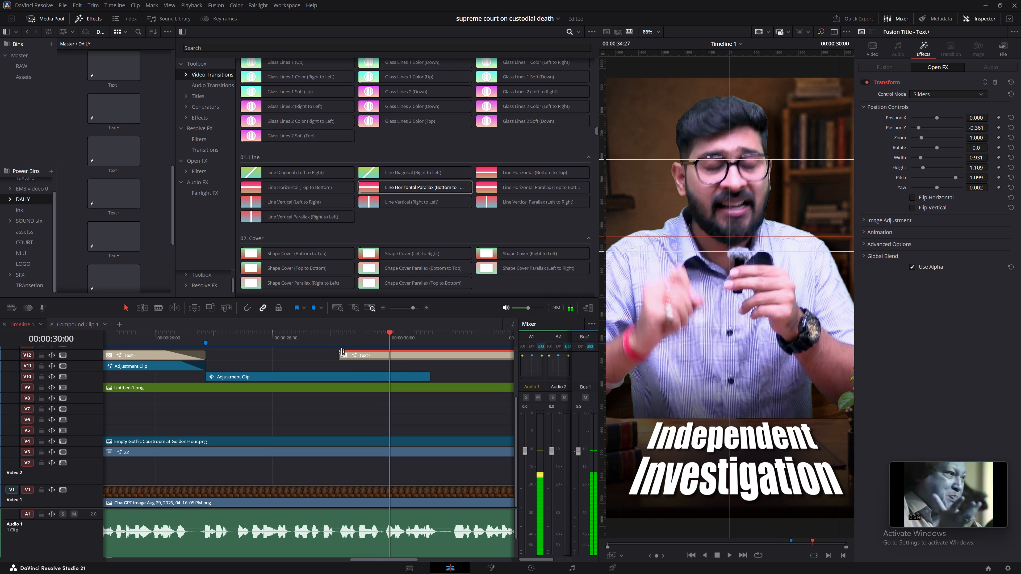
Add a short fade-in to the start of the Independent Investigation title clip on V12.
{"action": "left_click_drag", "start_coordinate": [339, 351], "coordinate": [355, 351]}
Play back the title's entrance and continue past the V10 adjustment clip's end to 00:00:32:01.
{"action": "left_click", "coordinate": [332, 336]}
{"action": "key", "text": "space"}
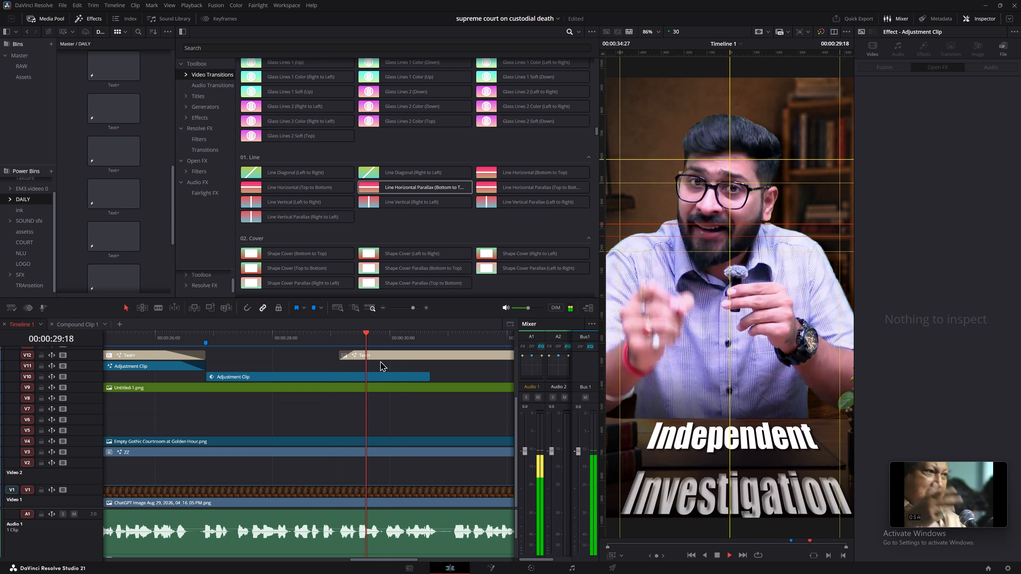
{"action": "key", "text": "space"}
{"action": "key", "text": "space"}
{"action": "key", "text": "space"}
{"action": "key", "text": "space"}
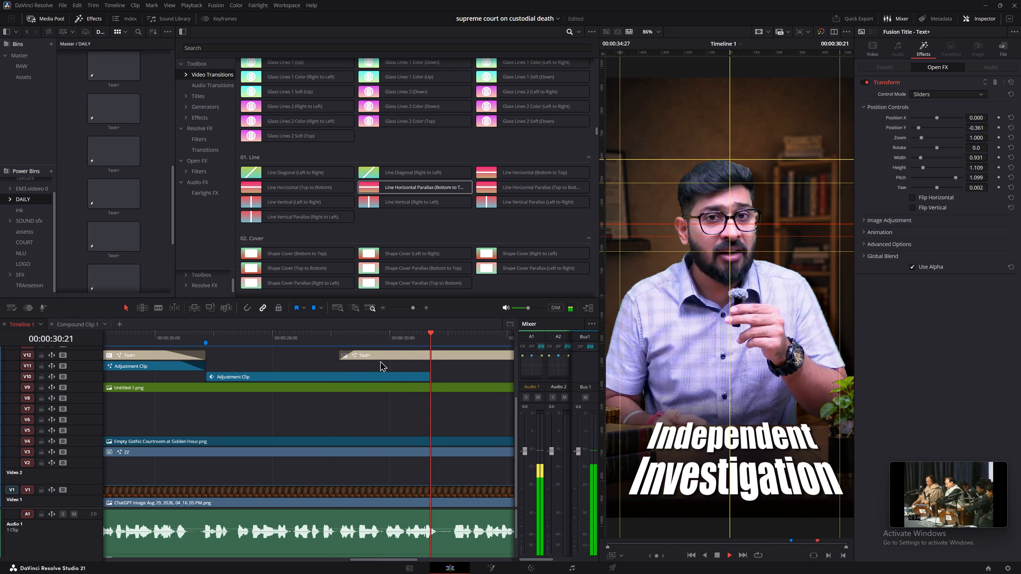
{"action": "key", "text": "space"}
{"action": "key", "text": "space"}
{"action": "key", "text": "space"}
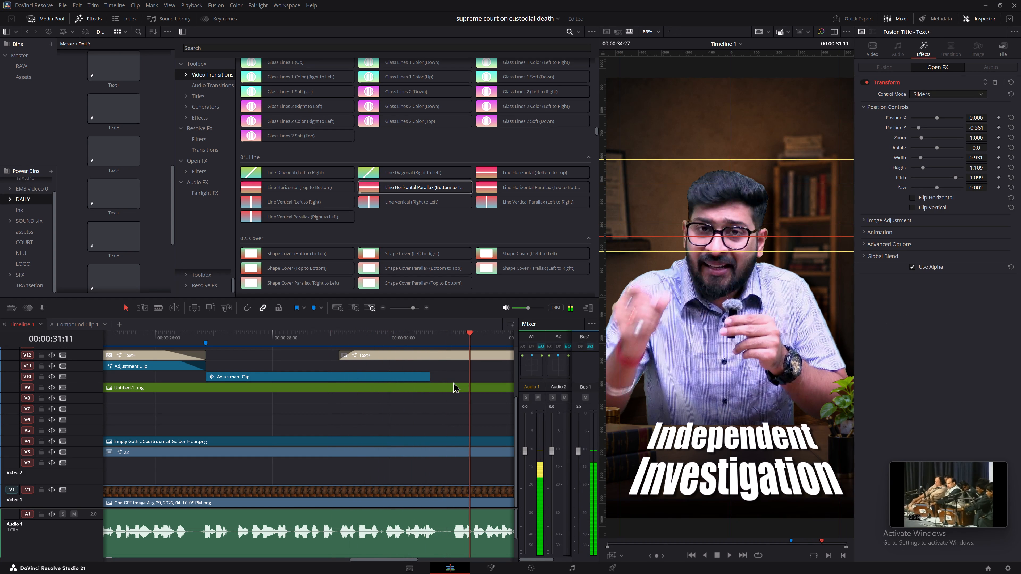
{"action": "scroll", "coordinate": [453, 382], "scroll_direction": "down", "scroll_amount": 5, "text": "alt"}
{"action": "key", "text": "space"}
{"action": "key", "text": "space"}
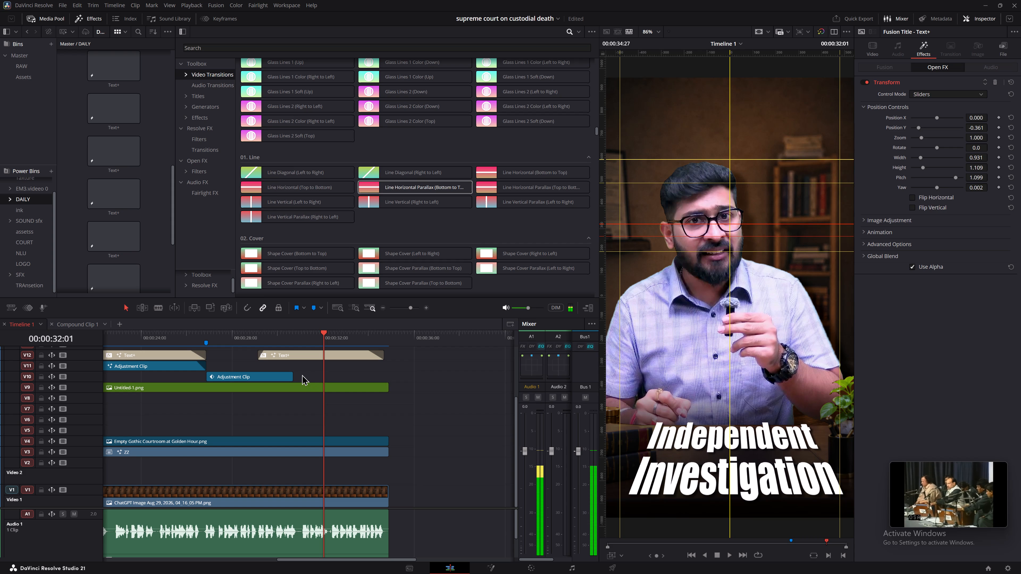
Extend the end of the V10 adjustment clip to just before the Independent Investigation title ends, and play back the added part.
{"action": "left_click_drag", "start_coordinate": [291, 379], "coordinate": [373, 379]}
{"action": "key", "text": "space"}
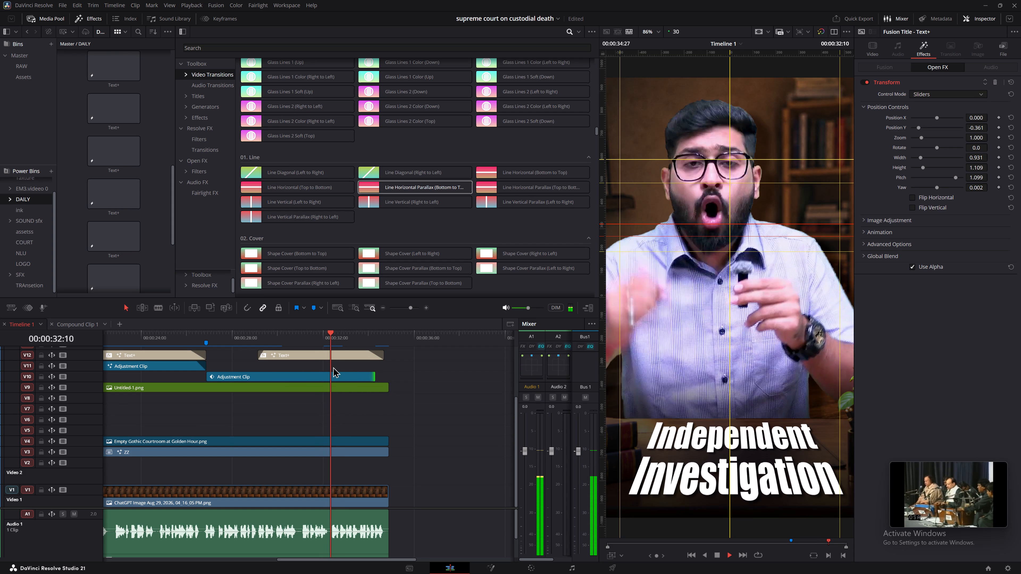
{"action": "key", "text": "space"}
Play back from before the Independent Investigation title to 00:00:30:26 and select the title clip on V12.
{"action": "left_click", "coordinate": [228, 329]}
{"action": "left_click", "coordinate": [226, 332]}
{"action": "key", "text": "space"}
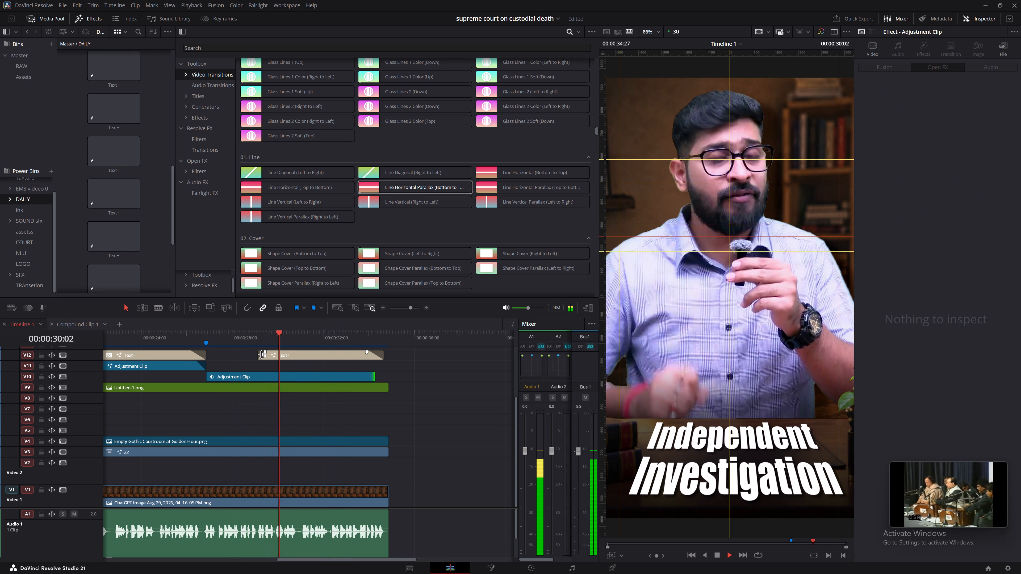
{"action": "key", "text": "space"}
{"action": "key", "text": "space"}
{"action": "key", "text": "space"}
{"action": "left_click", "coordinate": [305, 355]}
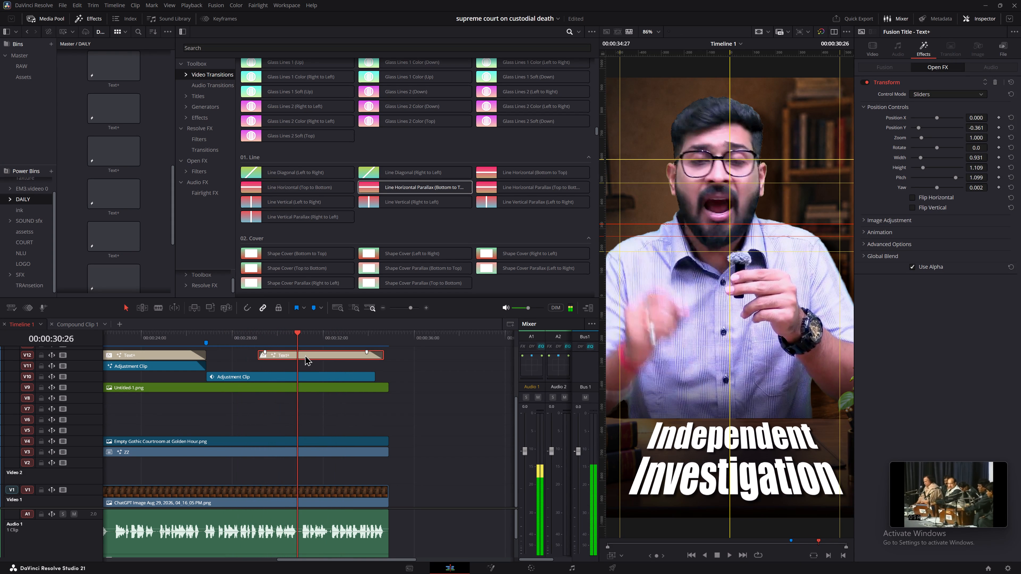
Duplicate the Independent Investigation title clip from V12 onto V13, starting the copy just before 00:00:30:26.
{"action": "left_click_drag", "start_coordinate": [305, 355], "coordinate": [333, 351], "text": "alt"}
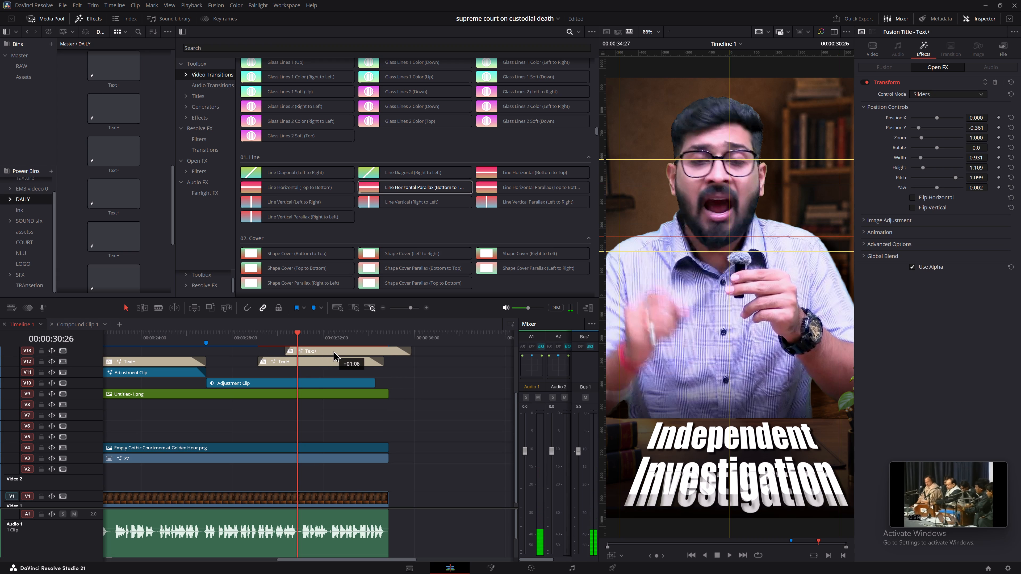
{"action": "left_click_drag", "start_coordinate": [333, 351], "coordinate": [337, 351], "text": "alt"}
Trim the end of the original Independent Investigation title clip on V12 back to the playhead at 00:00:30:26.
{"action": "left_click", "coordinate": [336, 359]}
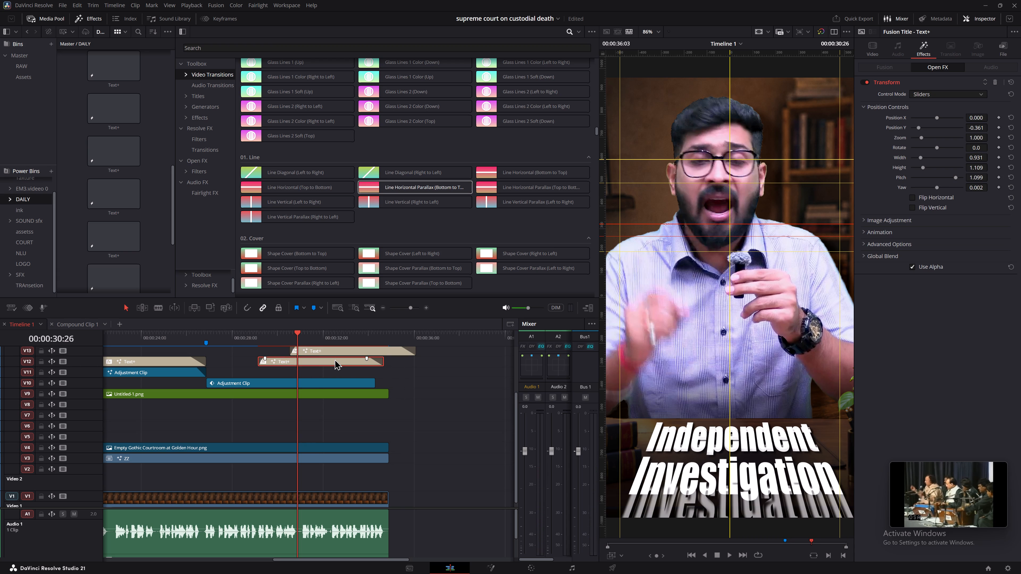
{"action": "key", "text": "2"}
{"action": "left_click_drag", "start_coordinate": [279, 359], "coordinate": [312, 366]}
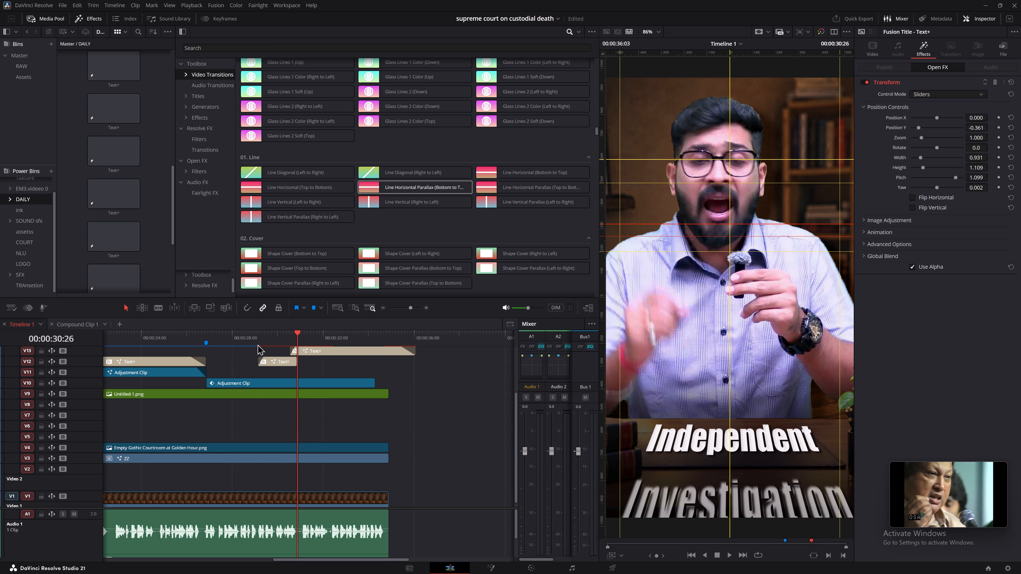
Play back from before the V12 title through the overlap to 00:00:31:28 and select the title copy on V13.
{"action": "left_click", "coordinate": [255, 341]}
{"action": "key", "text": "space"}
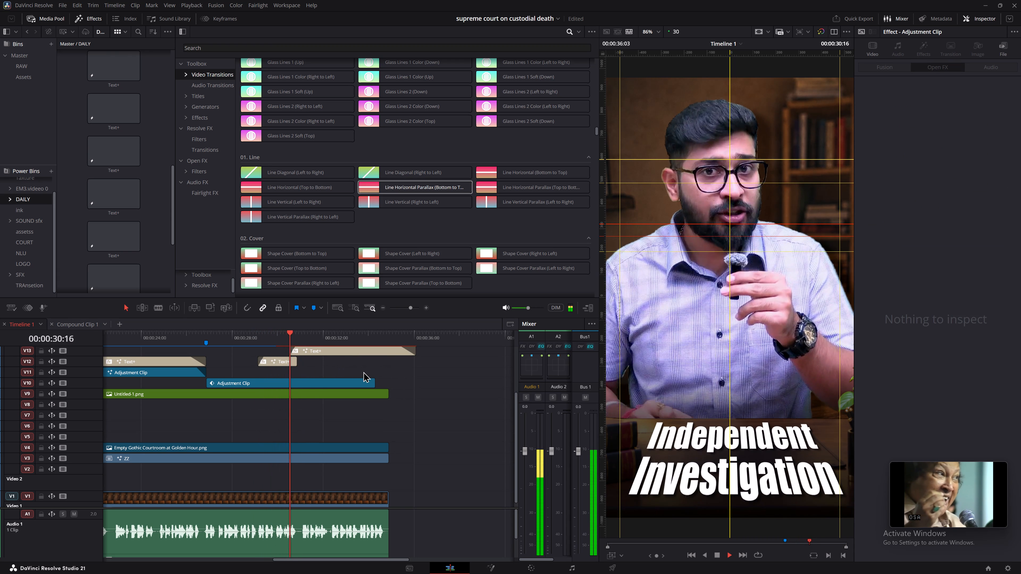
{"action": "key", "text": "space"}
{"action": "left_click", "coordinate": [330, 349]}
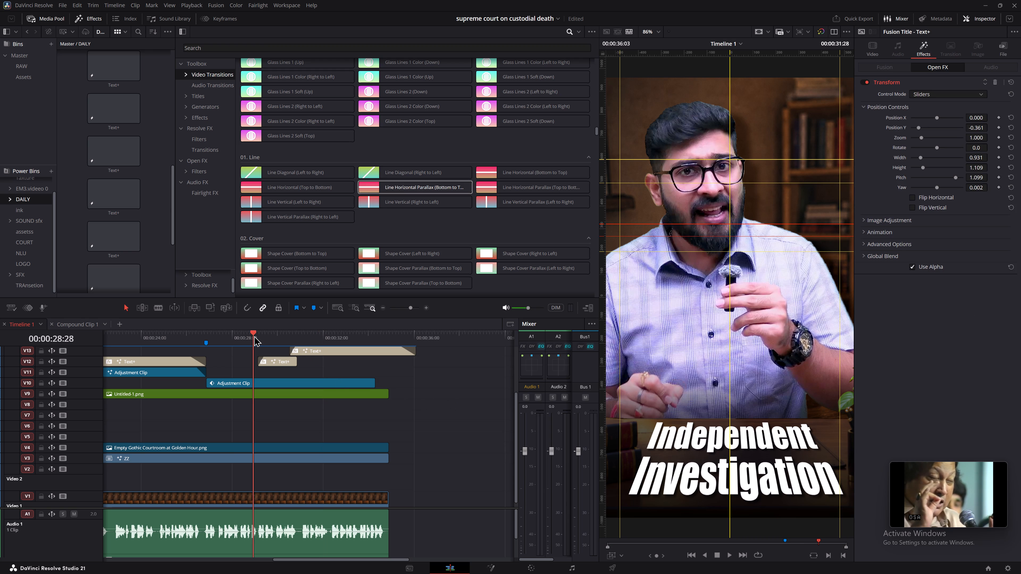
{"action": "key", "text": "space"}
{"action": "key", "text": "space"}
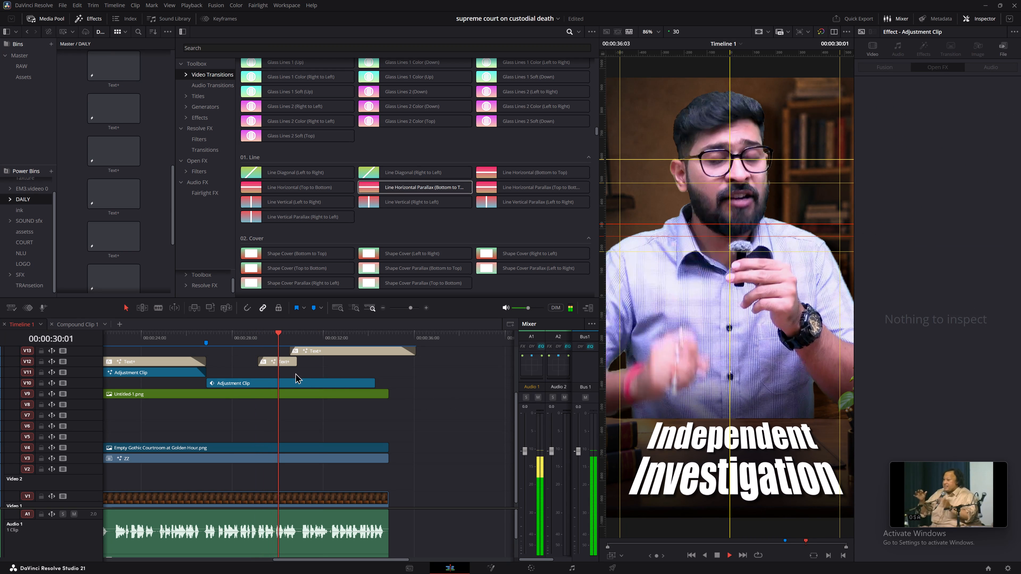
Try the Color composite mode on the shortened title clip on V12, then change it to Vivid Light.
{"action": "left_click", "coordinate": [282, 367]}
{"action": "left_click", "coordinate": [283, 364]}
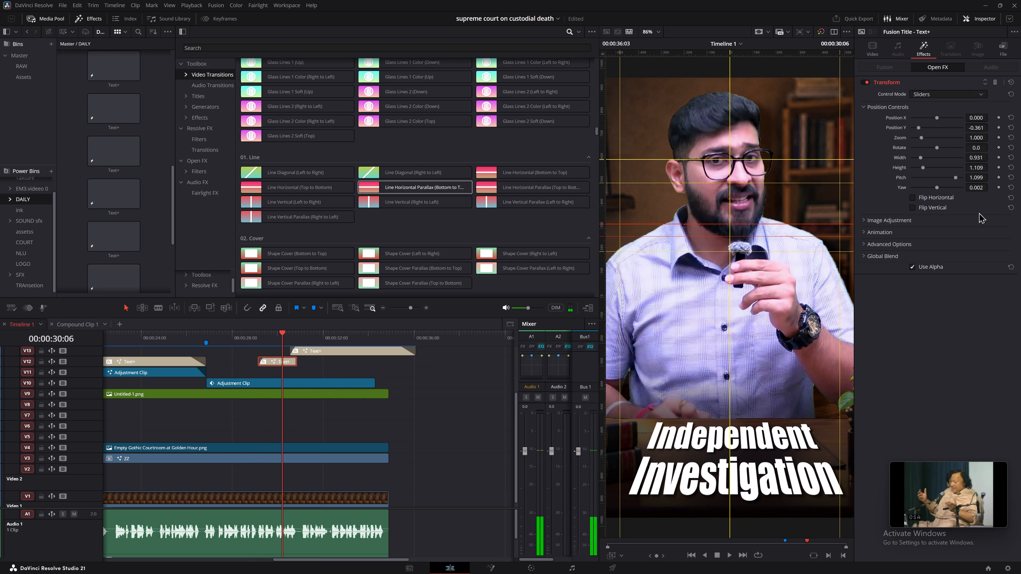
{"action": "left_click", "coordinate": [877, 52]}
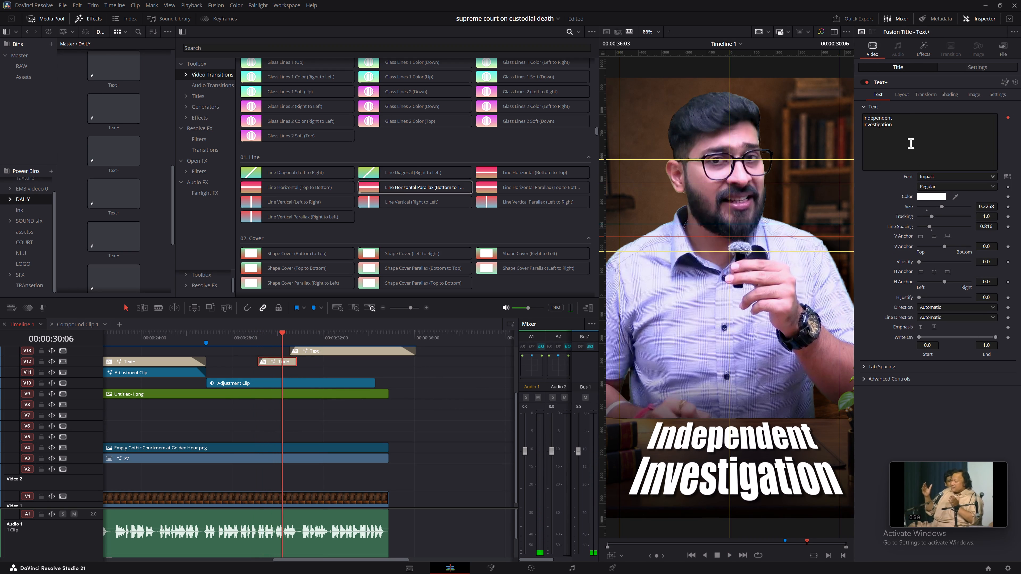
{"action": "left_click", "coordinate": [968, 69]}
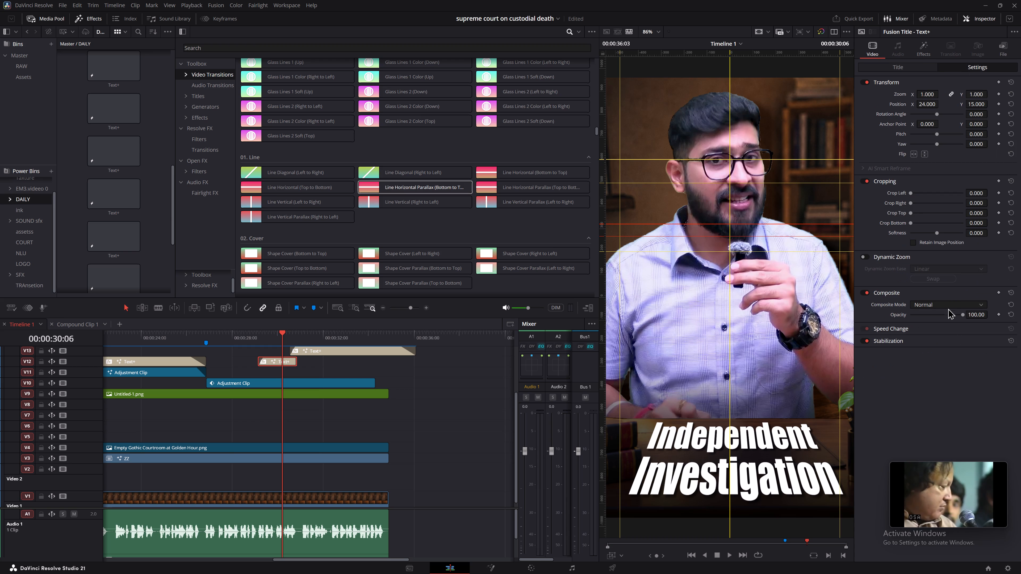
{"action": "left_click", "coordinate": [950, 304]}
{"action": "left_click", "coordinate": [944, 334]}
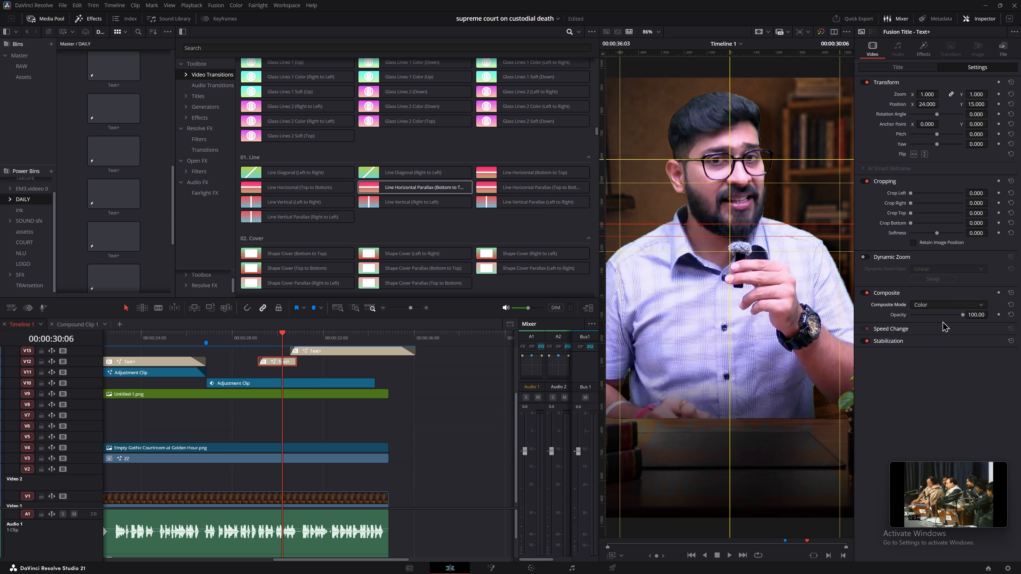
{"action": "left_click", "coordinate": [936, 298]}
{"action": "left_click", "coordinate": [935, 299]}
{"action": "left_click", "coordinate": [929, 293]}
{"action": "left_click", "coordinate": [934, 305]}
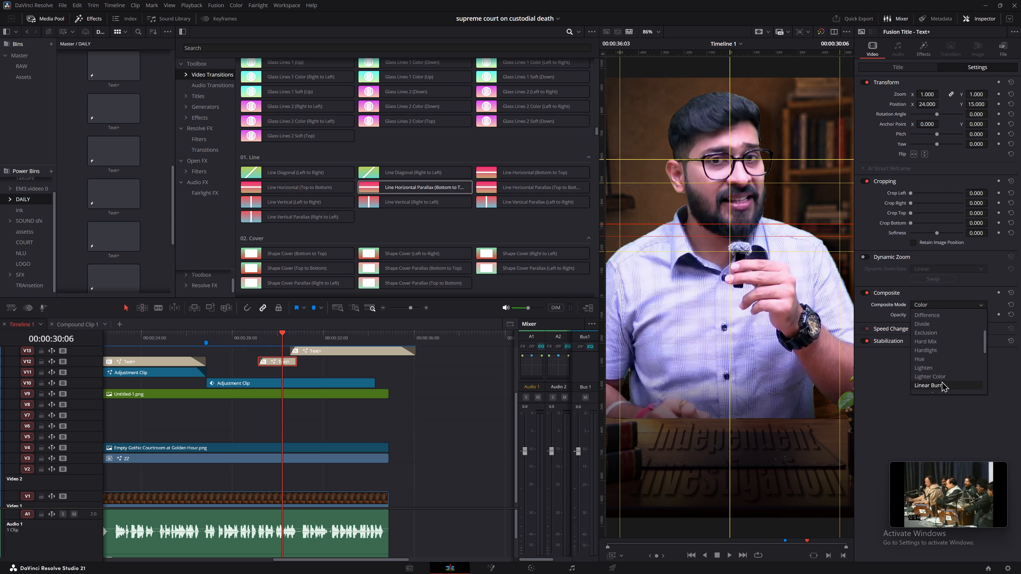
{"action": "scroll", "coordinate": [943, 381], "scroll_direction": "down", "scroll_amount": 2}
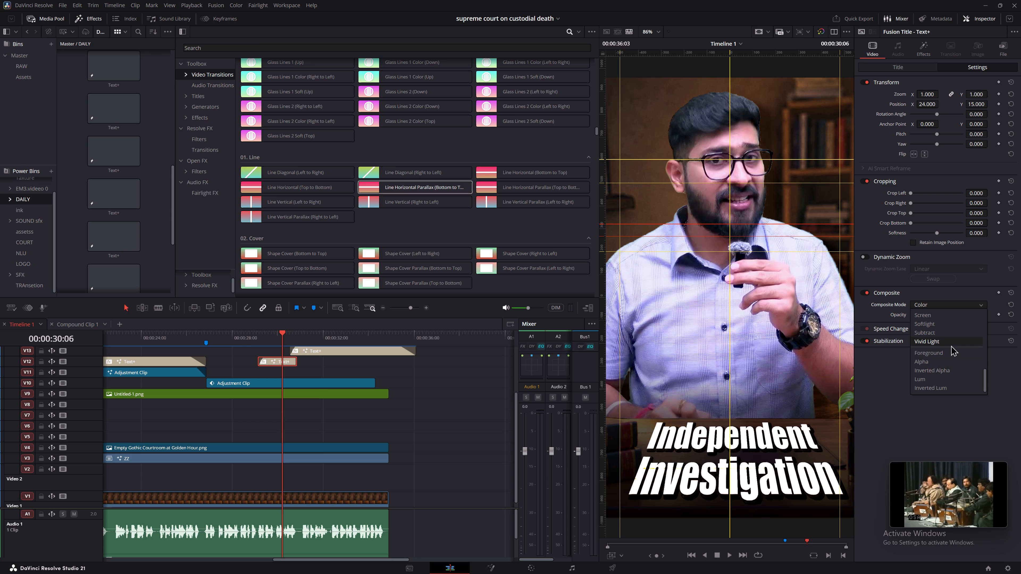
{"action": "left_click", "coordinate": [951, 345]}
Play back the shortened title clip into its V13 copy, and replay from before the title to 00:00:30:02.
{"action": "key", "text": "space"}
{"action": "key", "text": "space"}
{"action": "key", "text": "space"}
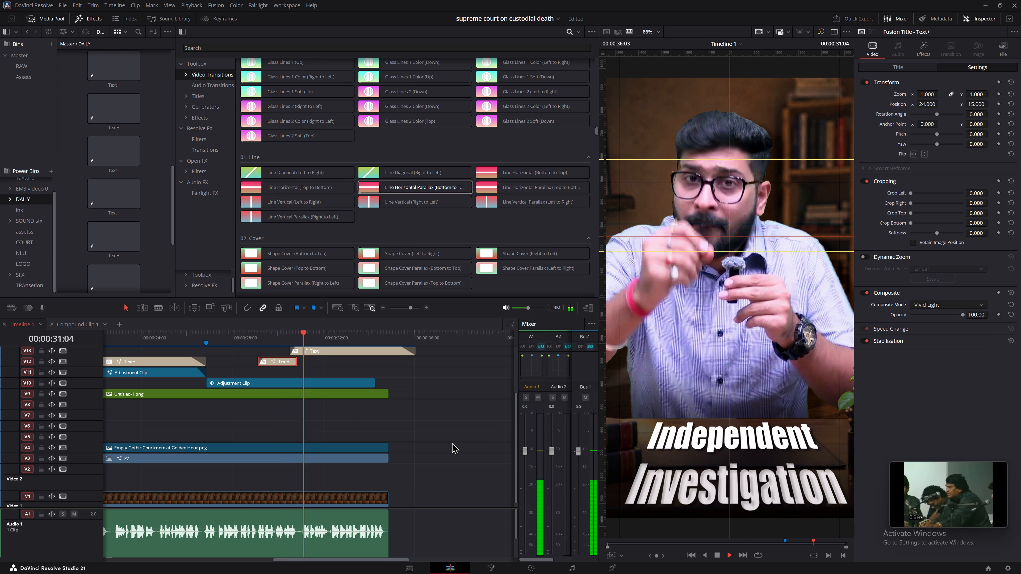
{"action": "key", "text": "space"}
{"action": "left_click", "coordinate": [251, 339]}
{"action": "key", "text": "space"}
{"action": "key", "text": "space"}
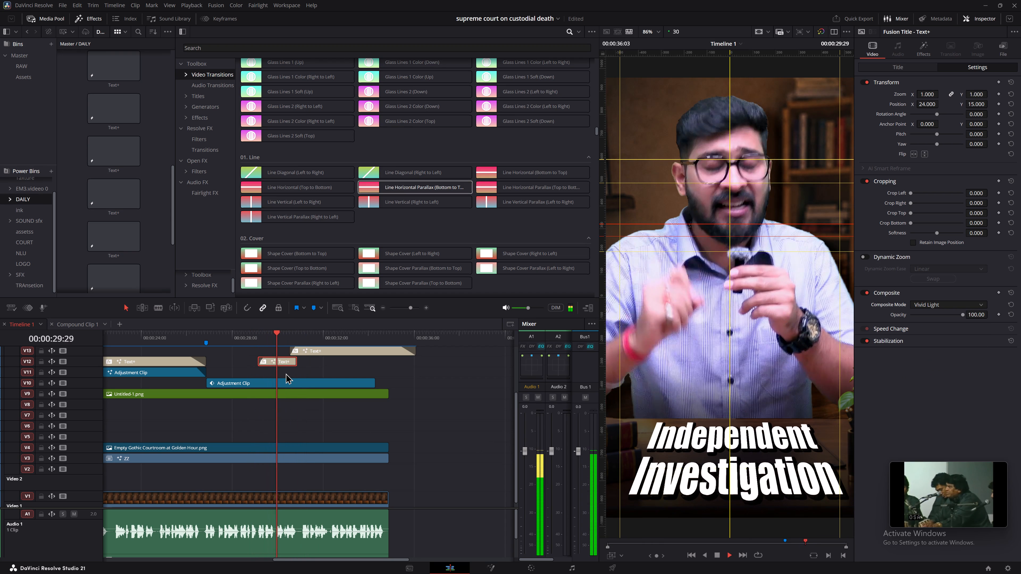
Set the composite mode of the shortened Independent Investigation title clip on V12 to Add.
{"action": "left_click", "coordinate": [278, 361]}
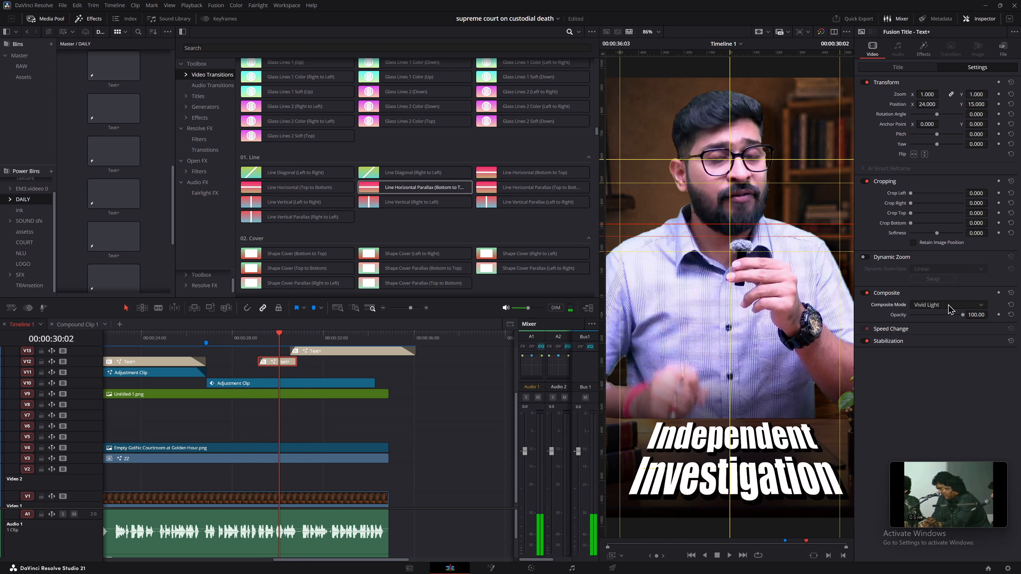
{"action": "left_click", "coordinate": [948, 304]}
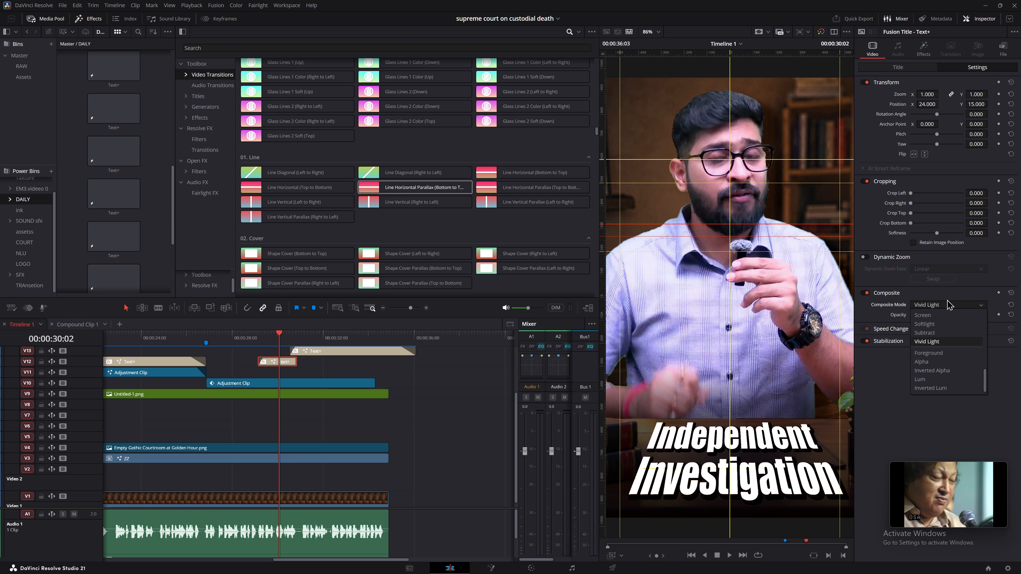
{"action": "scroll", "coordinate": [925, 338], "scroll_direction": "up", "scroll_amount": 5}
{"action": "left_click", "coordinate": [949, 330]}
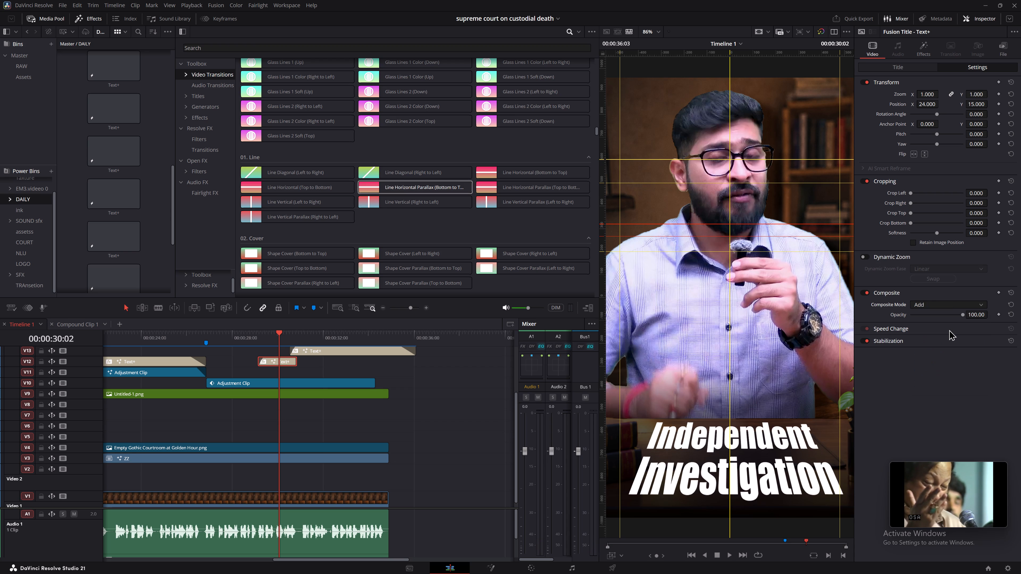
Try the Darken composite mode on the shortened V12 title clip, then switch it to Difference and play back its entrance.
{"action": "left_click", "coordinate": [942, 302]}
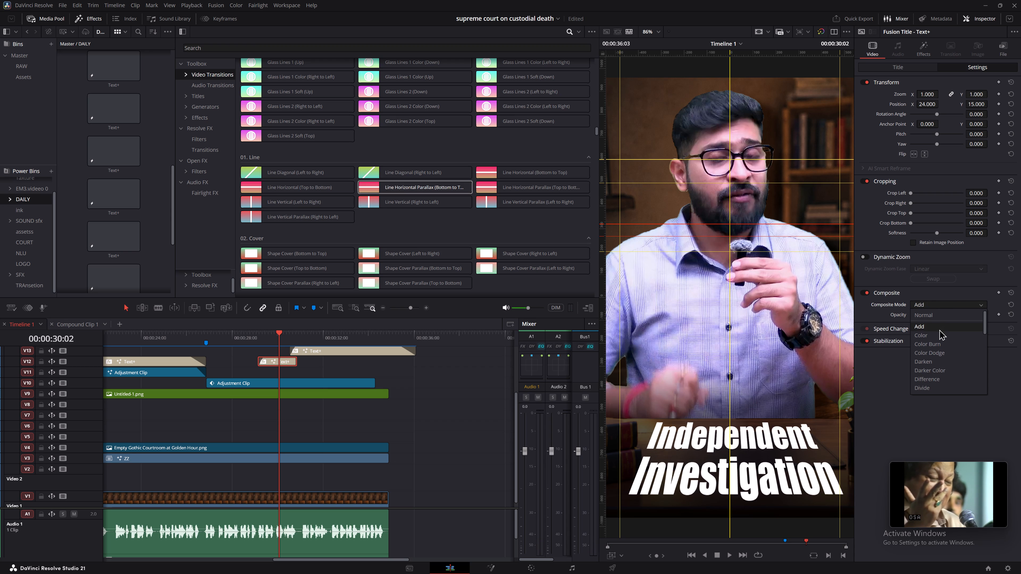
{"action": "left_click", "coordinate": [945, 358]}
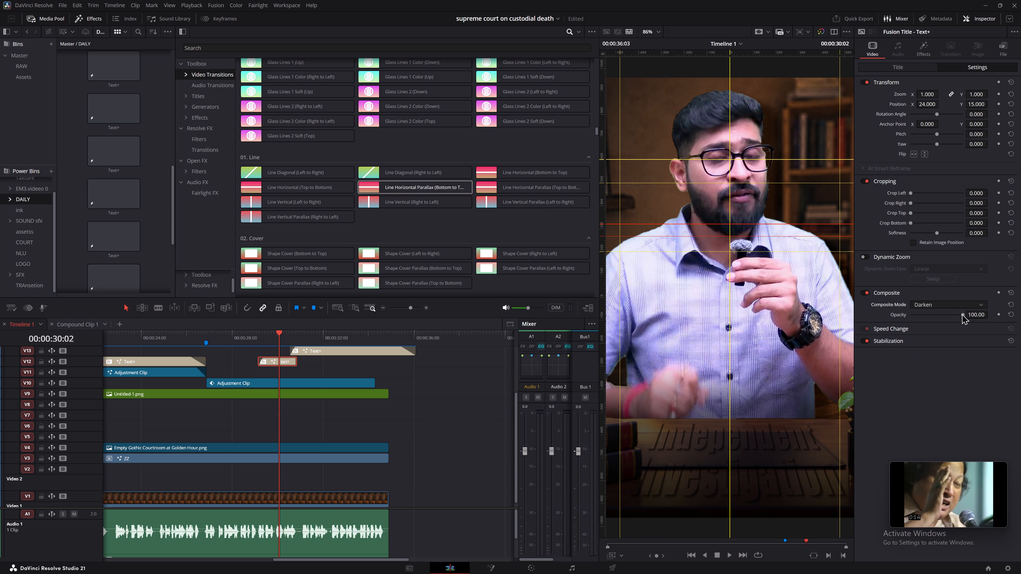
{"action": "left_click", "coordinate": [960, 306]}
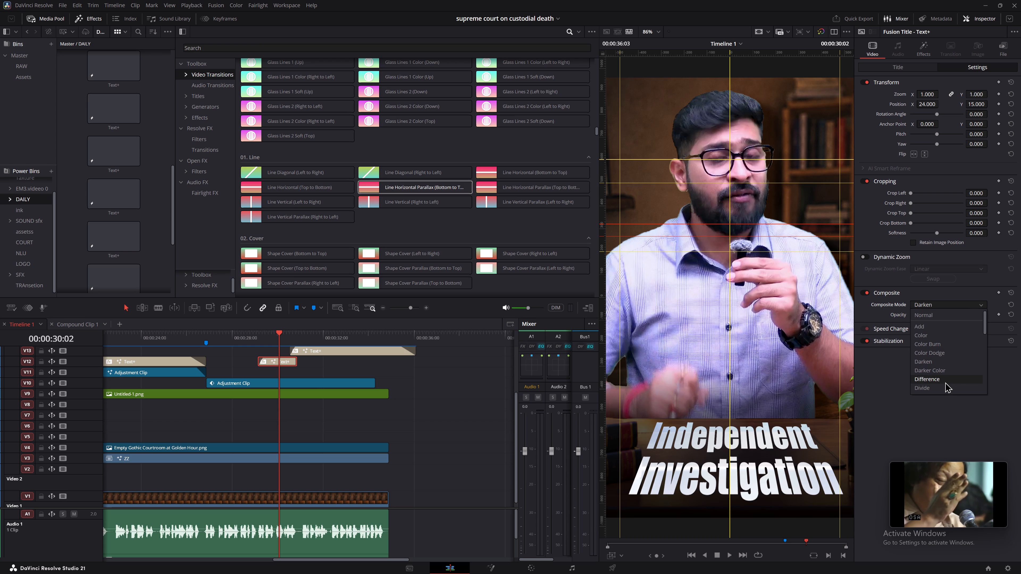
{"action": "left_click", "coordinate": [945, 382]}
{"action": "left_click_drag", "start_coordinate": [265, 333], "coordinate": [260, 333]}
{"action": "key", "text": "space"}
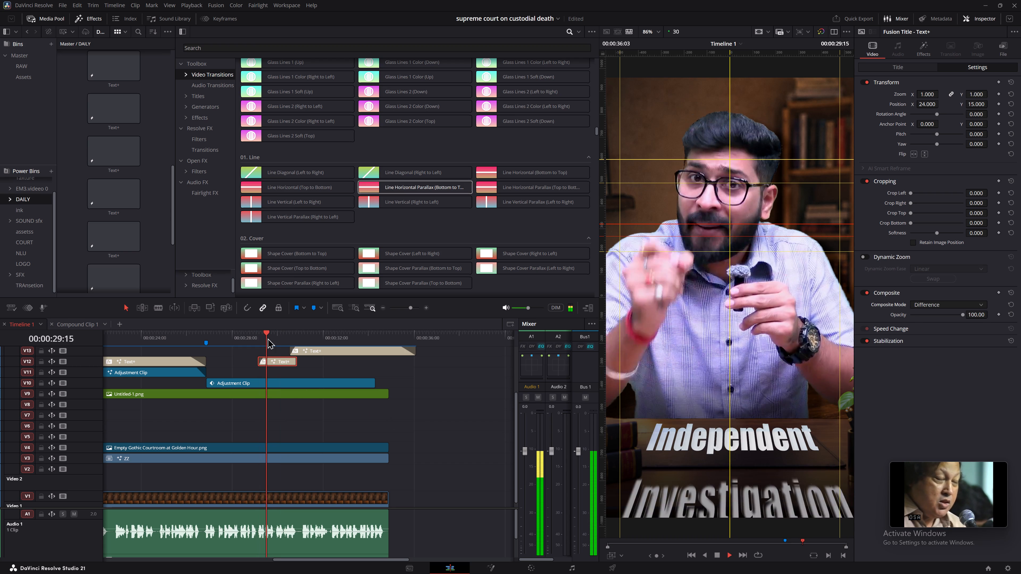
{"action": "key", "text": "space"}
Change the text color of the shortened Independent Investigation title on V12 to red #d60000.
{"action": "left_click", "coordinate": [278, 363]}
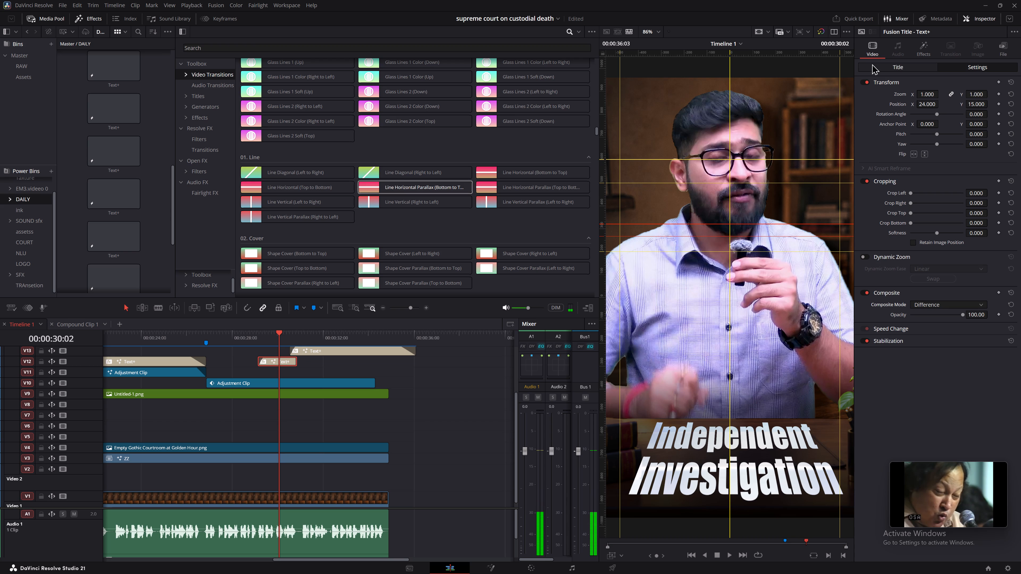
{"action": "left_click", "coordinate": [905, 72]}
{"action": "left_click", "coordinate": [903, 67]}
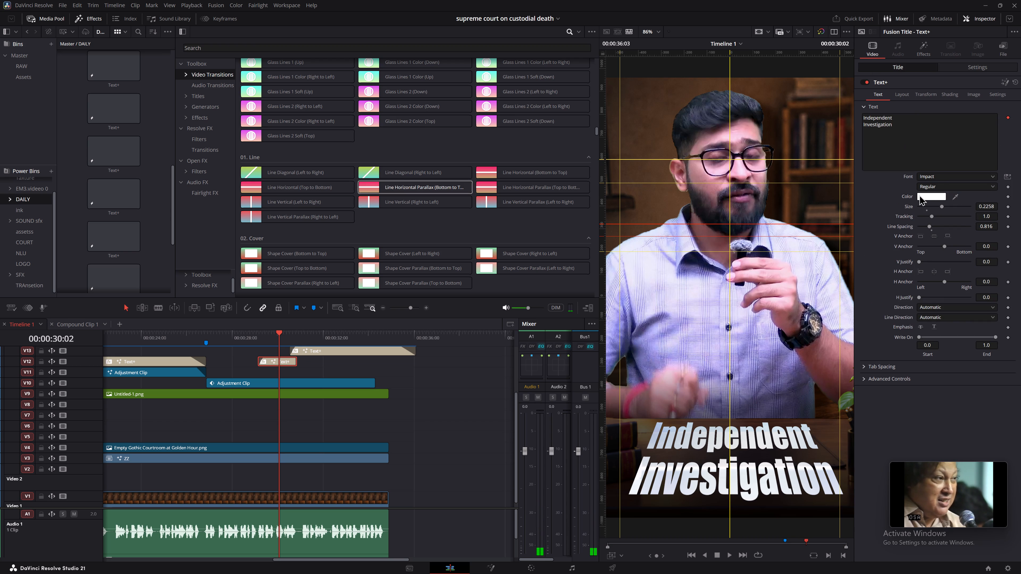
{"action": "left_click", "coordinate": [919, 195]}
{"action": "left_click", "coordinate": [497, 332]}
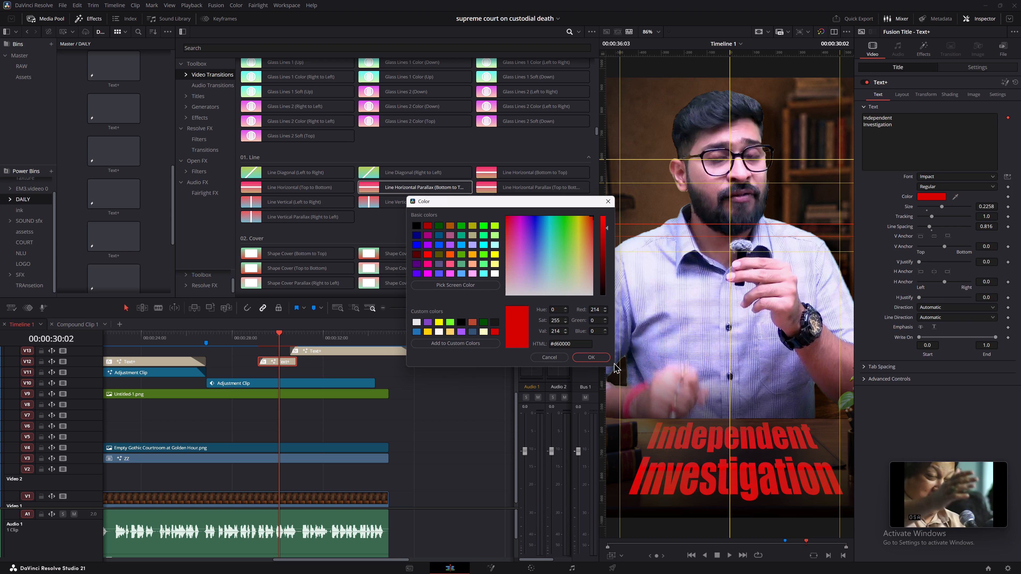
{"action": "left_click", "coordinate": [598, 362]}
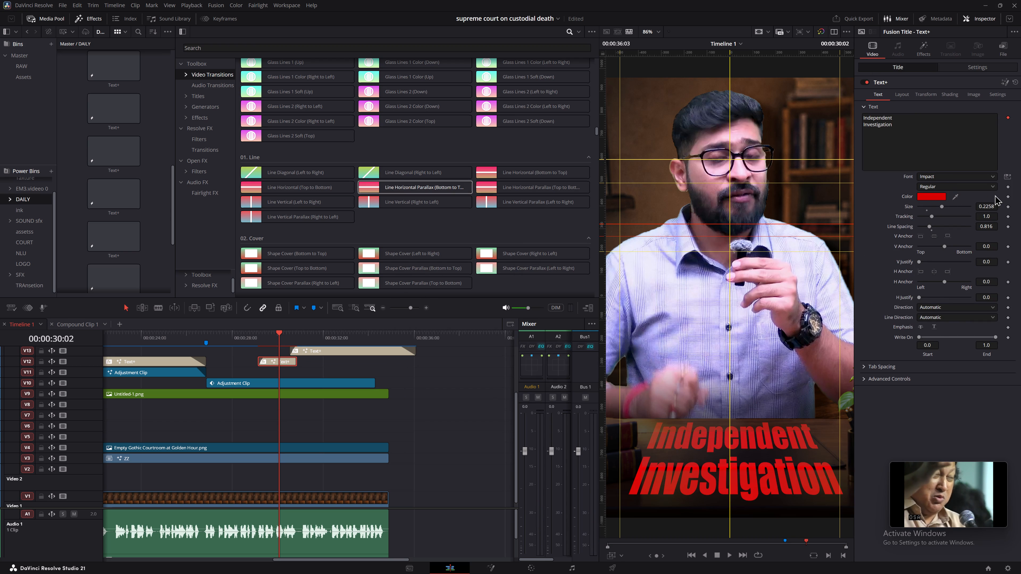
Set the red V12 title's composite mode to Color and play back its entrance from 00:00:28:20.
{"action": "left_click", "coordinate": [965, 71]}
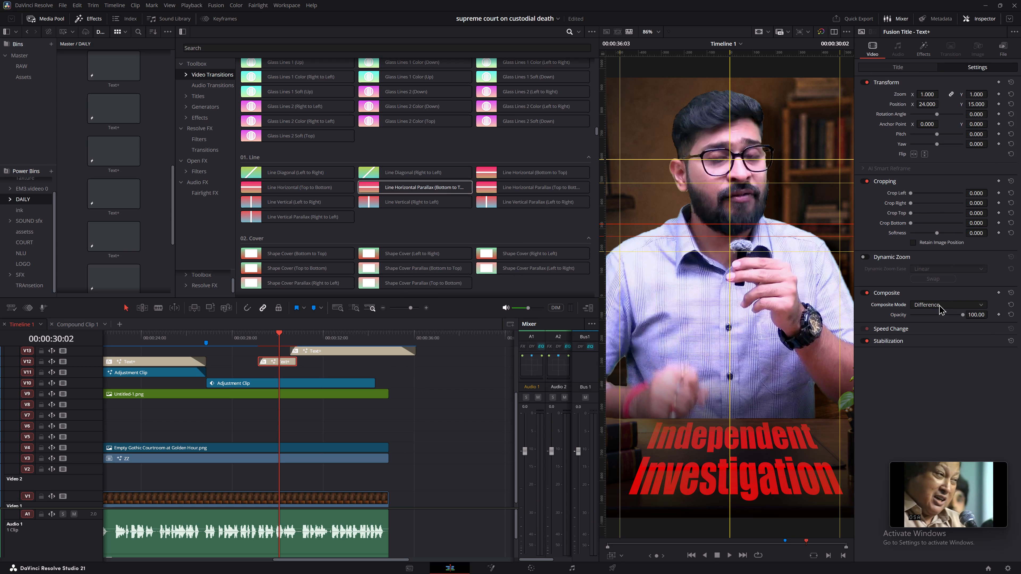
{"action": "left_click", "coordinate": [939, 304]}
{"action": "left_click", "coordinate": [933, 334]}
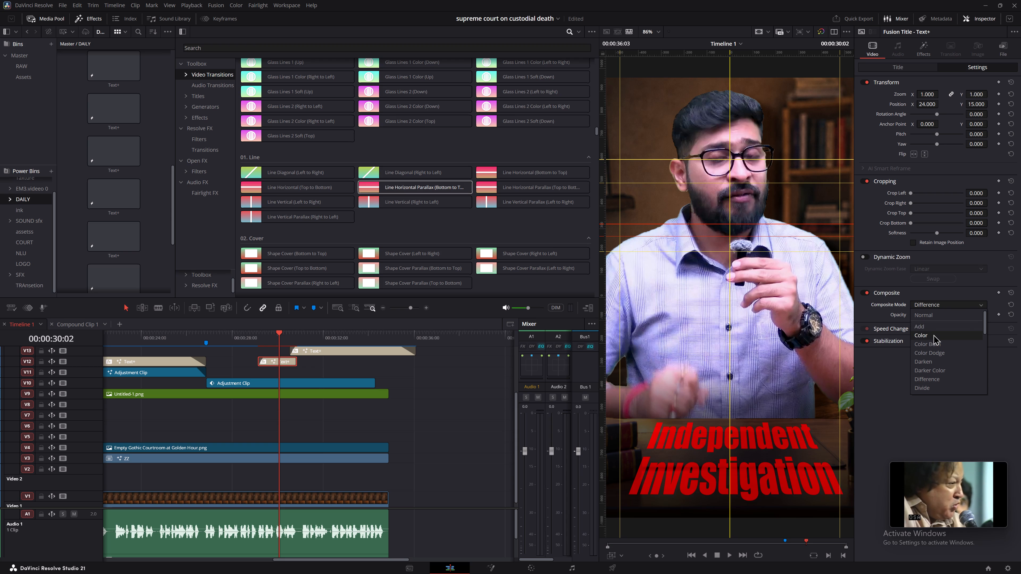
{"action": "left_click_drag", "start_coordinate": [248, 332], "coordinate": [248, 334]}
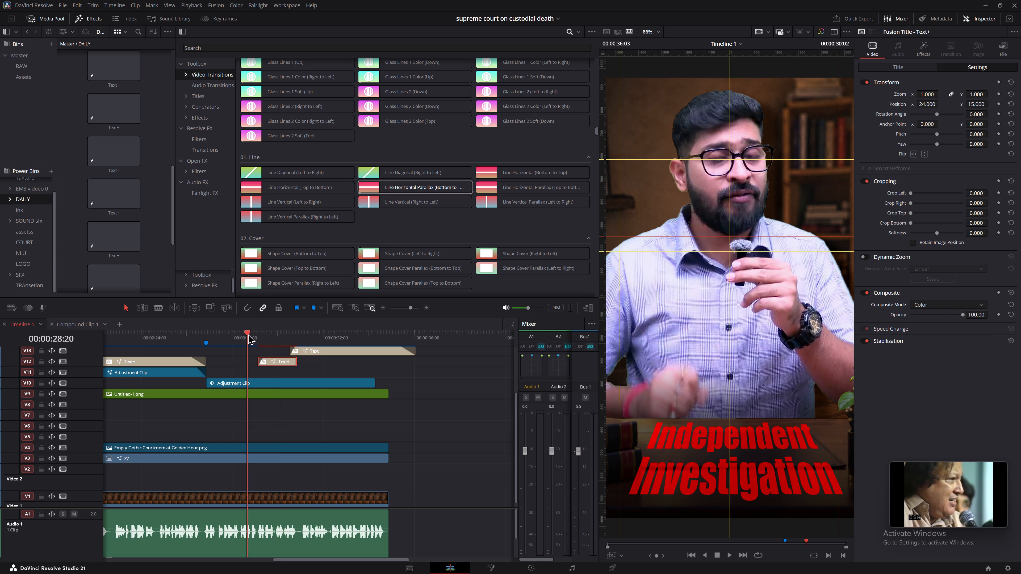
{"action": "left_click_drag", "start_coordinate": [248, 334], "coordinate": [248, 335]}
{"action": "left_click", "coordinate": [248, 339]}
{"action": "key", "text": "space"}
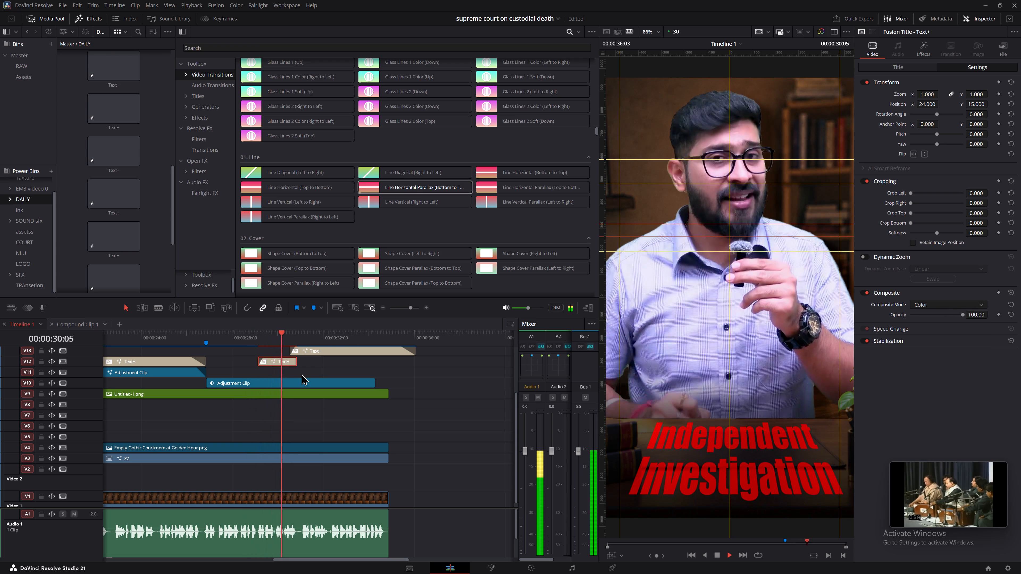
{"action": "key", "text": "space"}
Replay the section from around the start of the V10 adjustment clip up to the Independent Investigation title's entrance.
{"action": "left_click", "coordinate": [275, 363]}
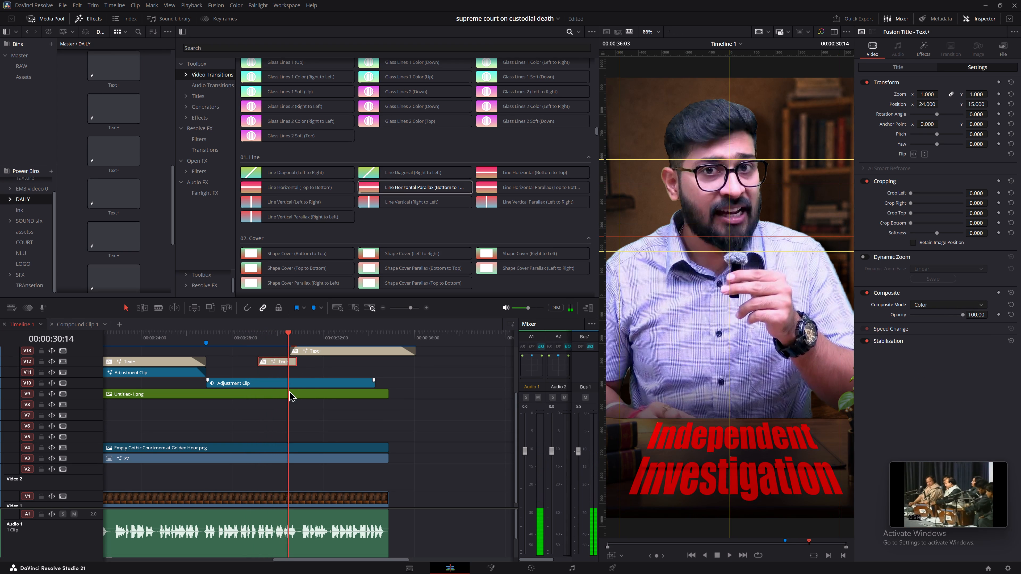
{"action": "left_click_drag", "start_coordinate": [217, 329], "coordinate": [215, 329]}
{"action": "left_click", "coordinate": [210, 332]}
{"action": "key", "text": "space"}
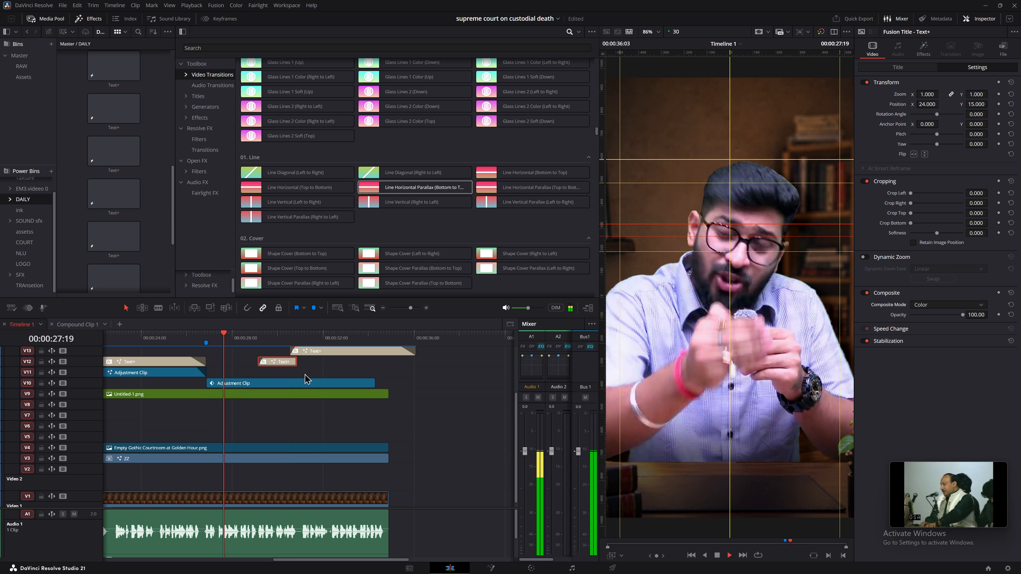
{"action": "key", "text": "space"}
{"action": "left_click", "coordinate": [286, 384]}
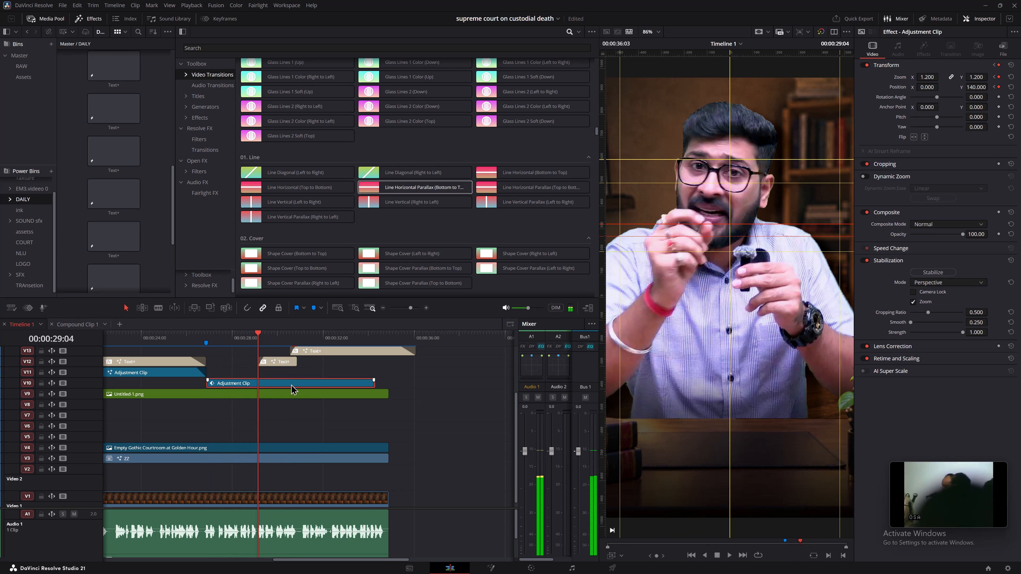
{"action": "left_click", "coordinate": [194, 332]}
{"action": "key", "text": "space"}
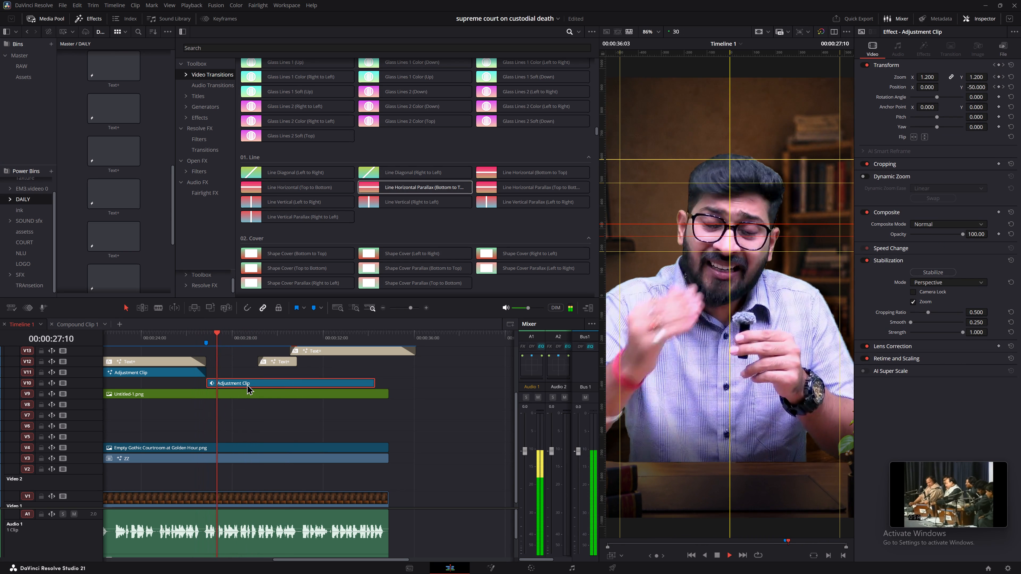
{"action": "key", "text": "space"}
{"action": "key", "text": "space"}
{"action": "key", "text": "space"}
{"action": "key", "text": "space"}
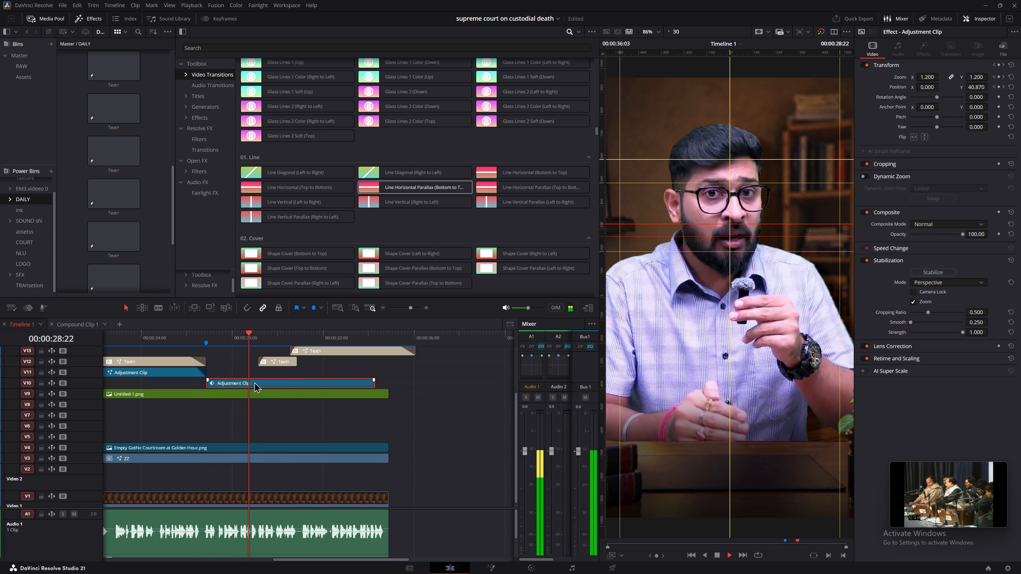
{"action": "key", "text": "space"}
Inspect the V10 adjustment clip's zoom keyframe at 00:00:29:04 and the frames back to 00:00:29:00.
{"action": "left_click", "coordinate": [254, 382]}
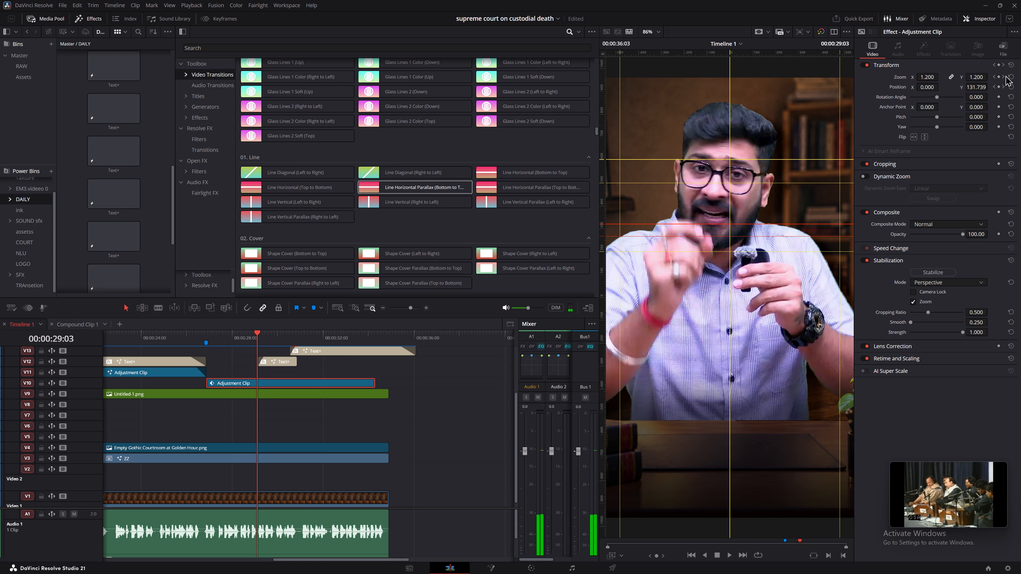
{"action": "left_click", "coordinate": [1002, 76]}
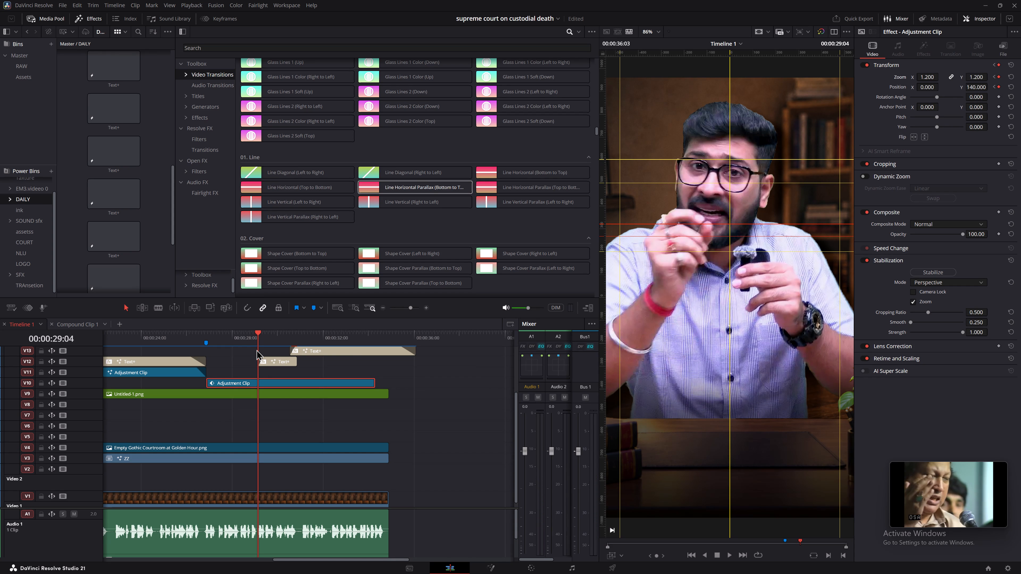
{"action": "key", "text": "Left"}
{"action": "key", "text": "Left"}
{"action": "key", "text": "Left"}
{"action": "key", "text": "Left"}
Undo the title's recolor, blending, shortening and V13 copy plus the V10 adjustment clip's extension, and check playback from 00:00:28:00.
{"action": "key", "text": "ctrl+z"}
{"action": "key", "text": "ctrl+z"}
{"action": "key", "text": "ctrl+z"}
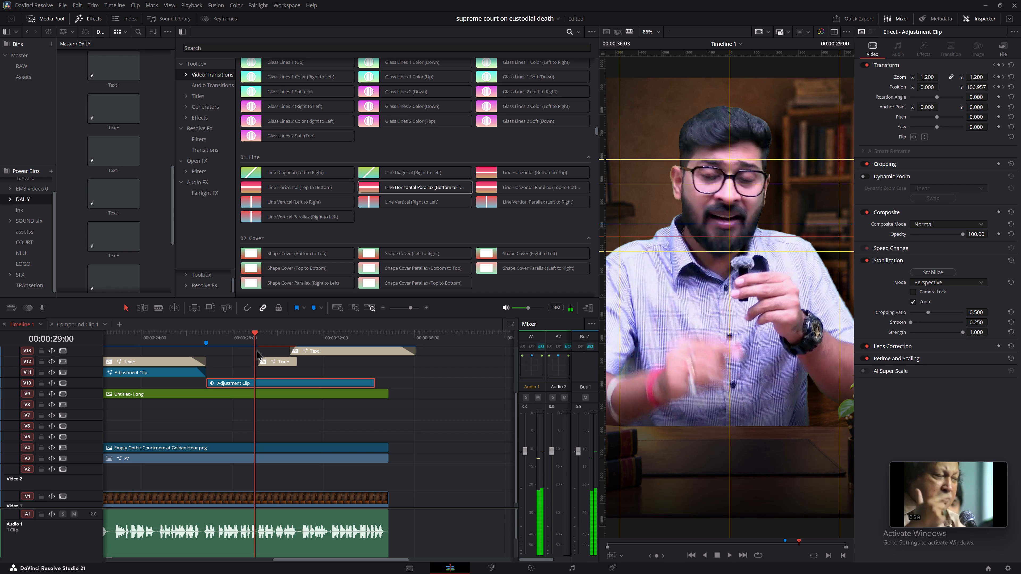
{"action": "key", "text": "ctrl+z"}
{"action": "key", "text": "ctrl+z"}
{"action": "key", "text": "ctrl+z"}
{"action": "key", "text": "ctrl+z"}
{"action": "key", "text": "ctrl+z"}
{"action": "key", "text": "ctrl+z"}
{"action": "key", "text": "ctrl+z"}
{"action": "key", "text": "ctrl+z"}
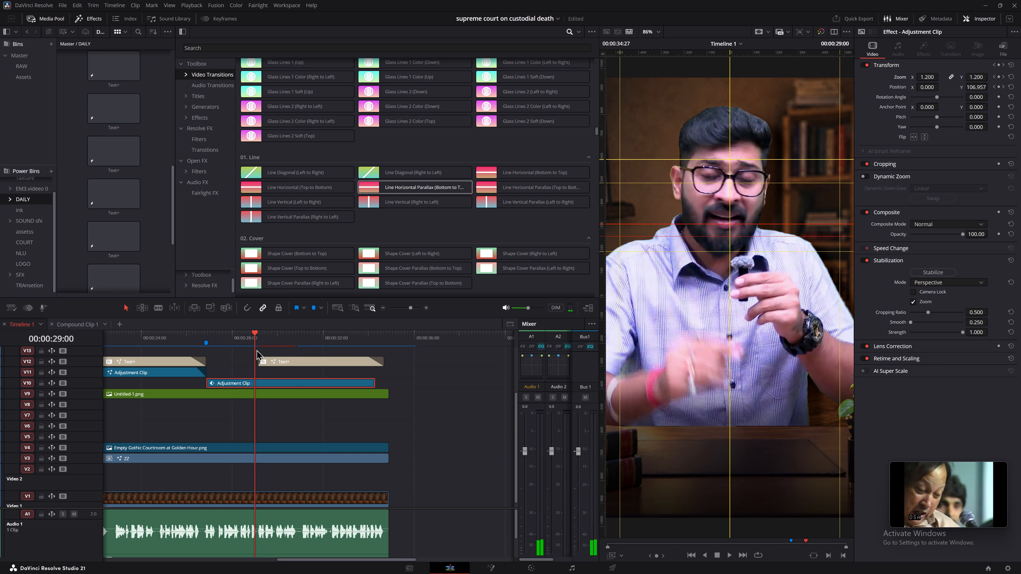
{"action": "left_click", "coordinate": [233, 339]}
{"action": "key", "text": "space"}
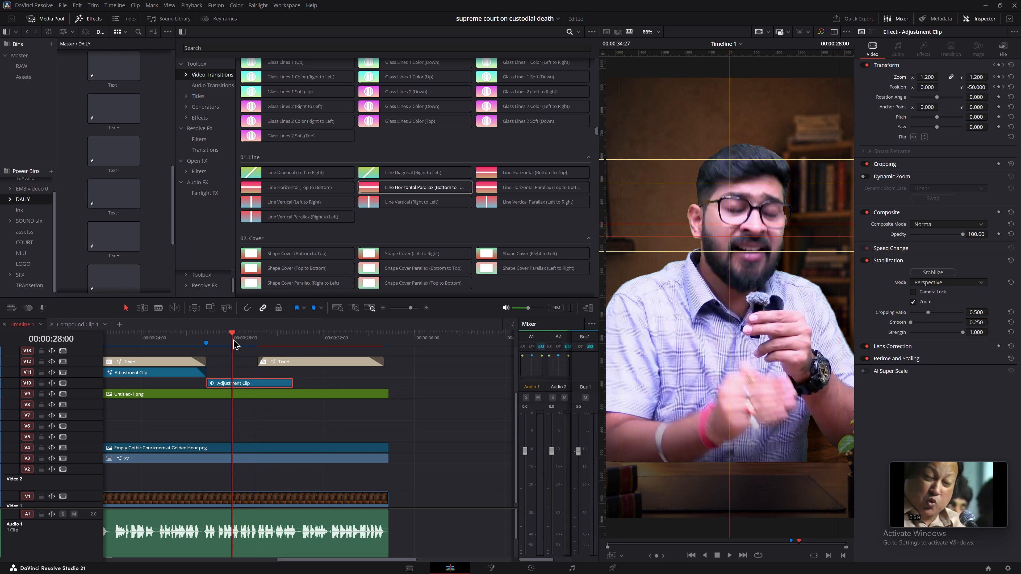
{"action": "key", "text": "space"}
Undo further edits, including the V12 title's fade-in and the V10 adjustment clip's vertical position change, checking playback in between.
{"action": "key", "text": "ctrl+z"}
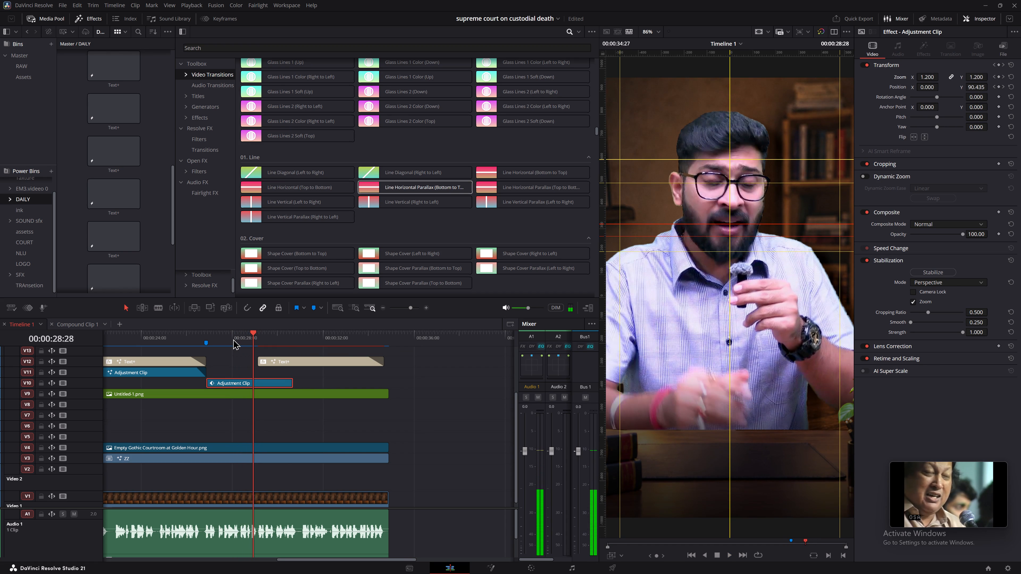
{"action": "key", "text": "ctrl+z"}
{"action": "key", "text": "ctrl+z"}
{"action": "key", "text": "ctrl+z"}
{"action": "key", "text": "ctrl+z"}
{"action": "key", "text": "ctrl+z"}
{"action": "key", "text": "ctrl+z"}
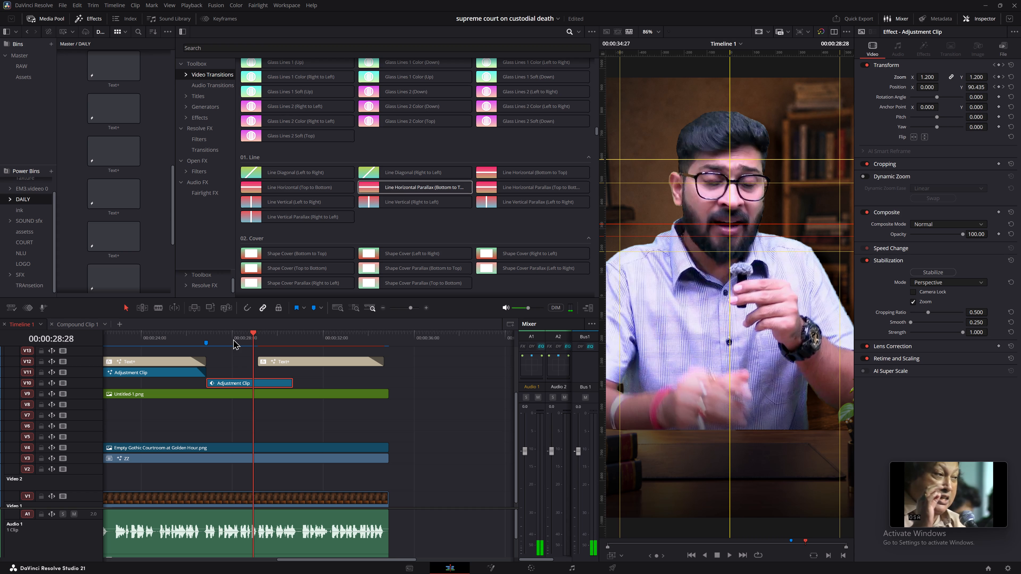
{"action": "key", "text": "space"}
{"action": "key", "text": "space"}
{"action": "key", "text": "ctrl+z"}
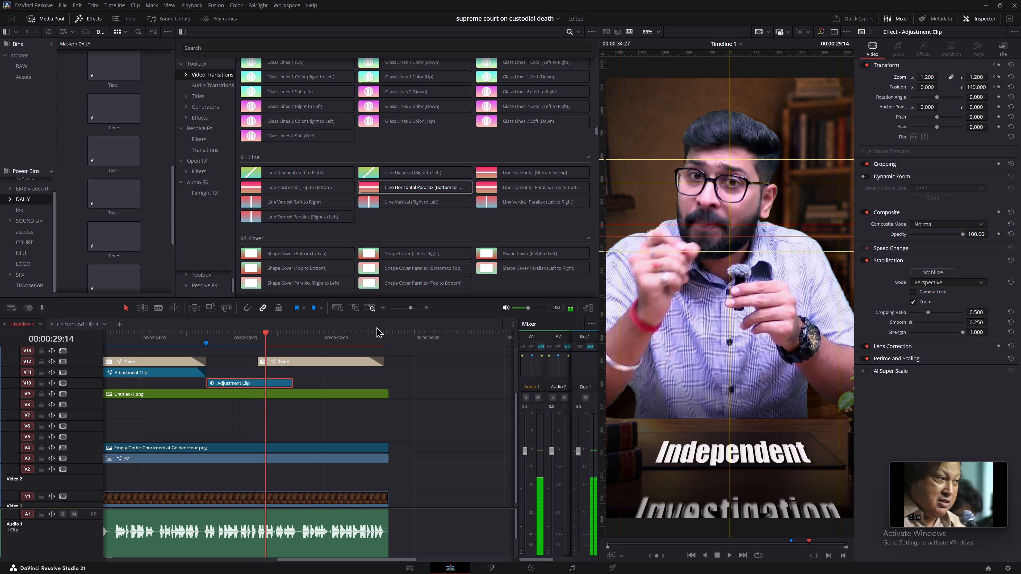
{"action": "key", "text": "ctrl+z"}
Play back from 00:00:28:10, and replay from just before the V10 adjustment clip to 00:00:29:13.
{"action": "left_click", "coordinate": [240, 336]}
{"action": "key", "text": "space"}
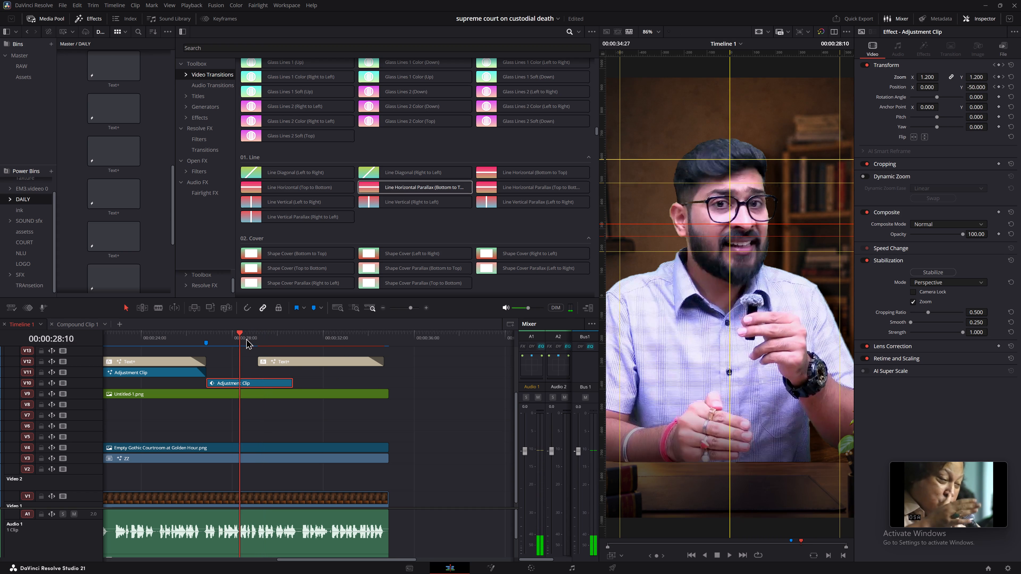
{"action": "key", "text": "space"}
{"action": "left_click", "coordinate": [200, 338]}
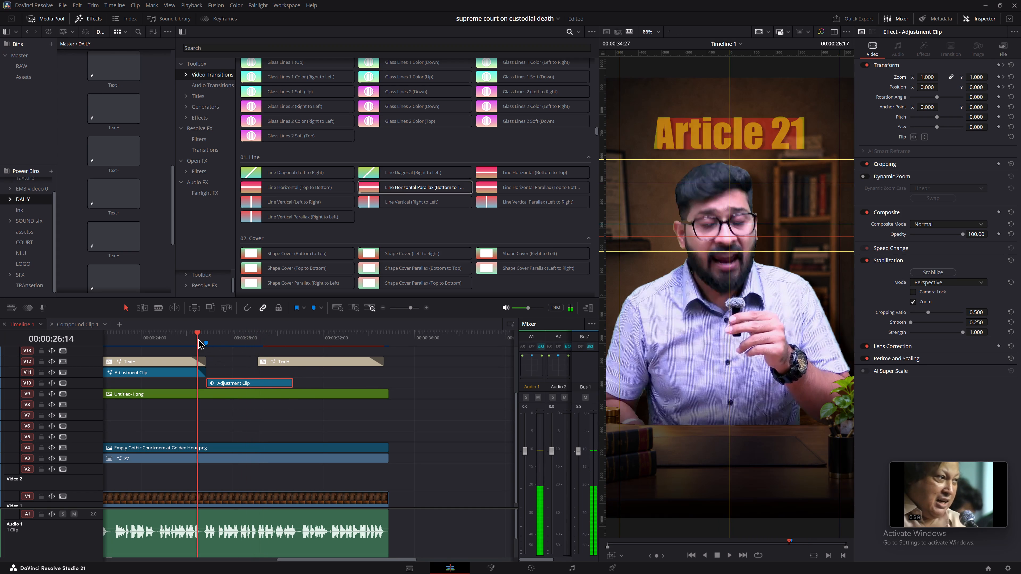
{"action": "key", "text": "space"}
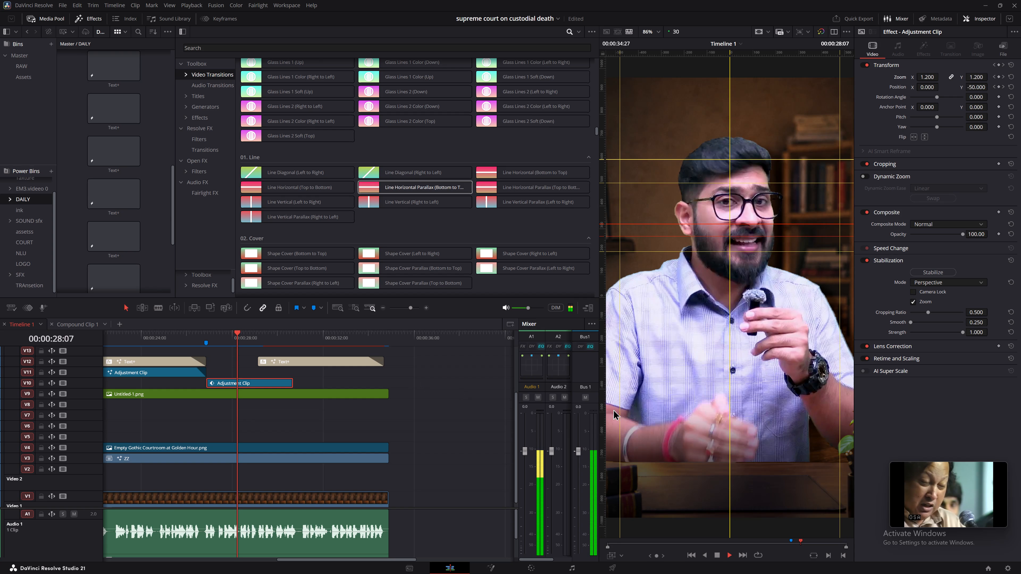
{"action": "key", "text": "space"}
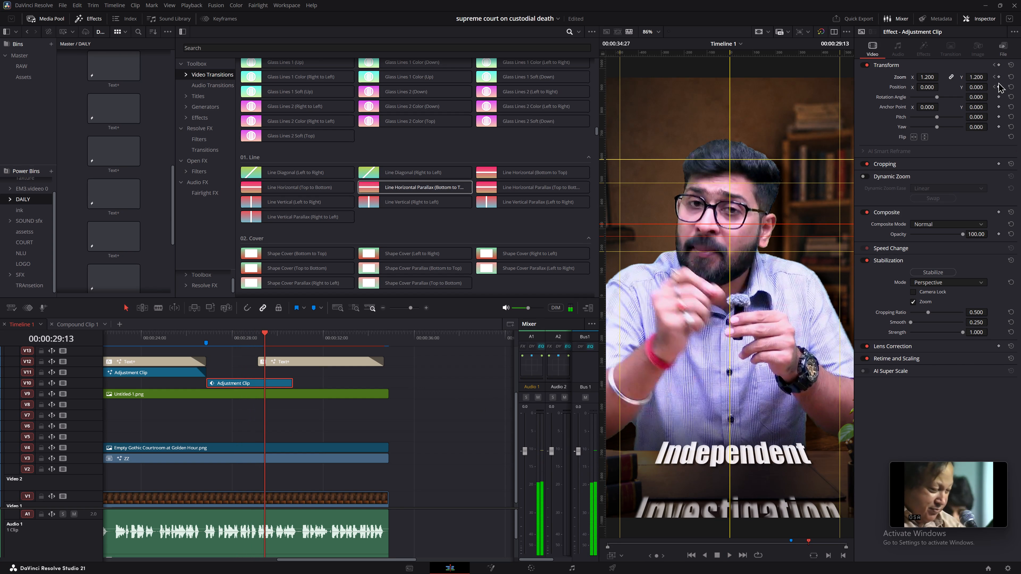
Set the V10 adjustment clip's zoom to 1.000 at its 00:00:29:04 keyframe.
{"action": "left_click", "coordinate": [995, 79]}
{"action": "left_click", "coordinate": [994, 78]}
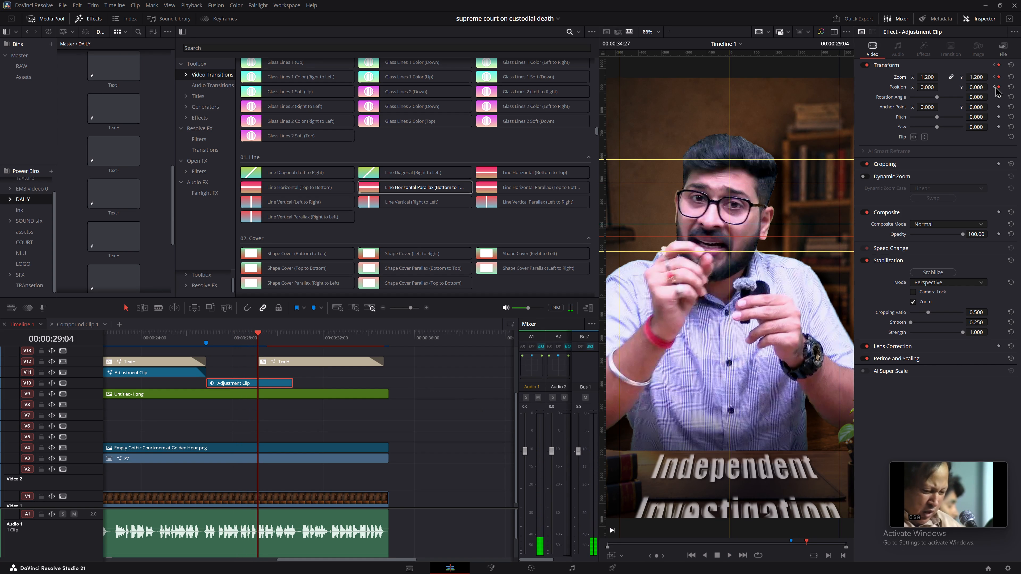
{"action": "double_click", "coordinate": [981, 75]}
{"action": "left_click", "coordinate": [982, 76]}
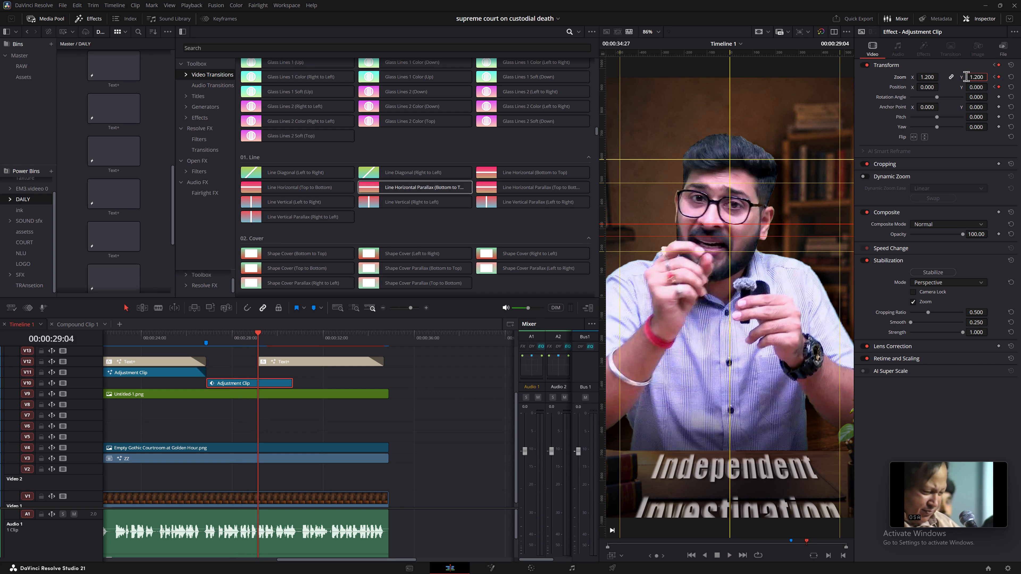
{"action": "left_click", "coordinate": [976, 78]}
{"action": "key", "text": "Down"}
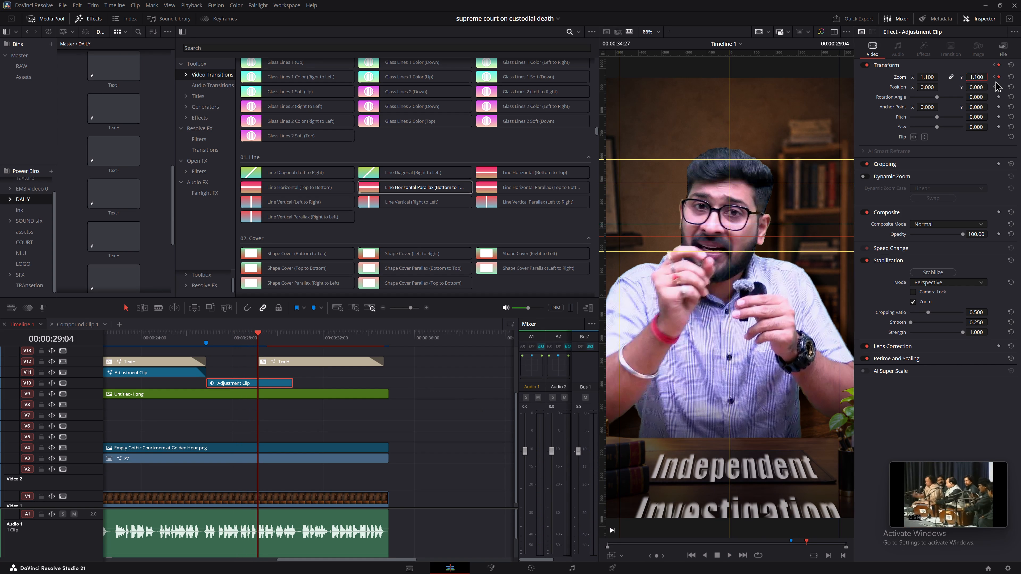
{"action": "key", "text": "Down"}
{"action": "key", "text": "Down"}
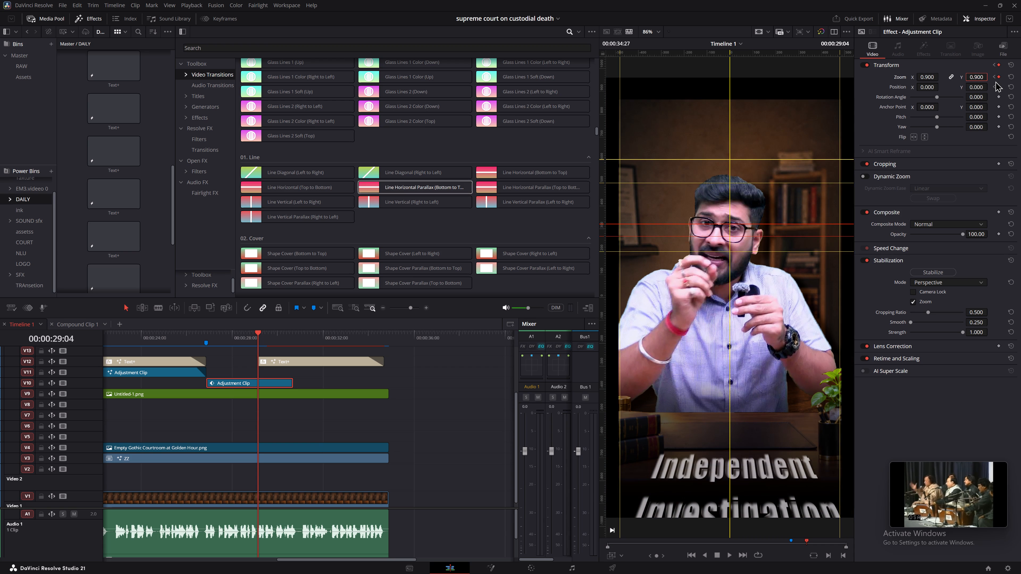
{"action": "key", "text": "Up"}
{"action": "left_click", "coordinate": [984, 136]}
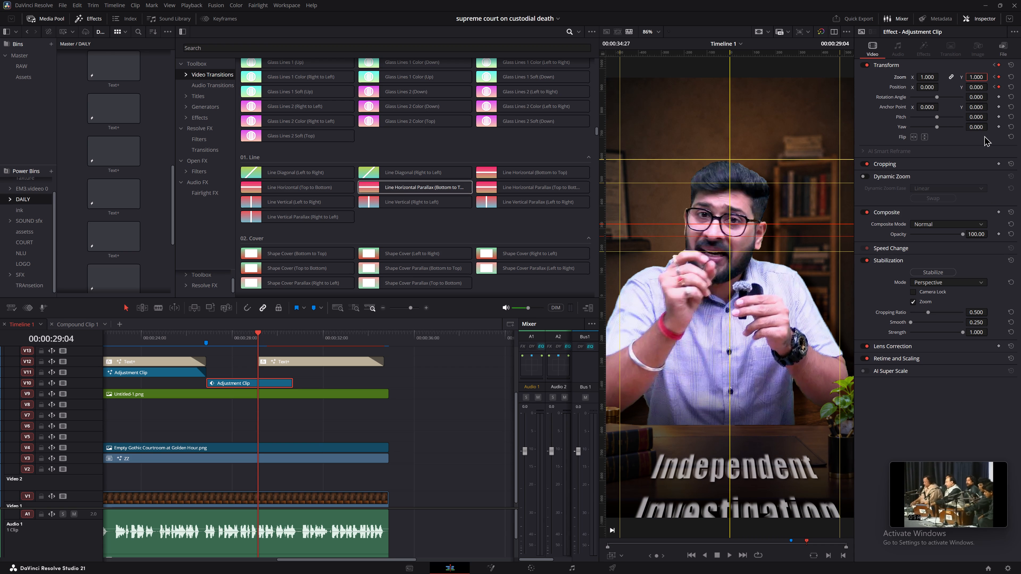
{"action": "left_click", "coordinate": [897, 397]}
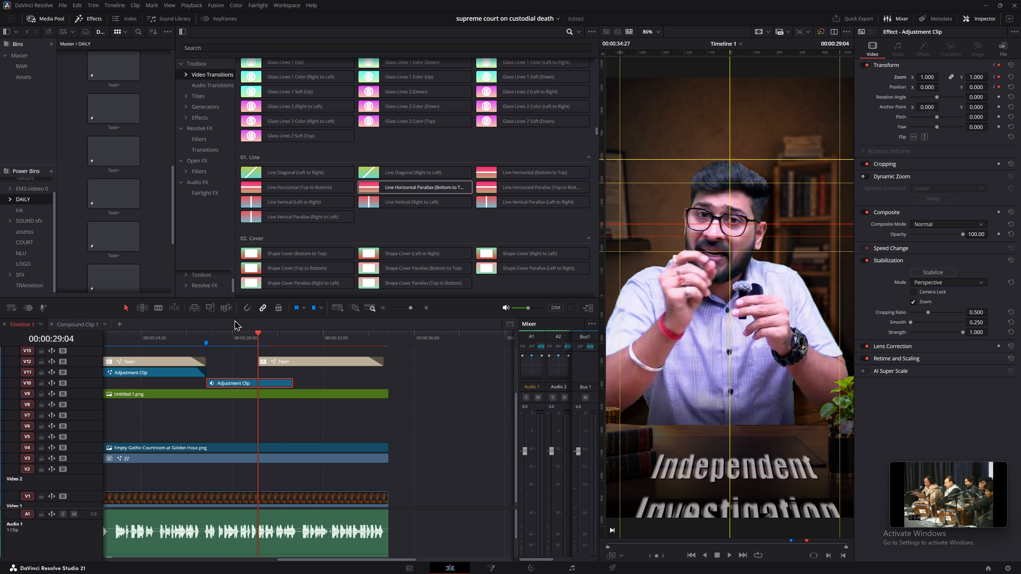
Play back the stretch leading into the Independent Investigation title twice, starting from before the V10 adjustment clip.
{"action": "left_click", "coordinate": [196, 340]}
{"action": "key", "text": "space"}
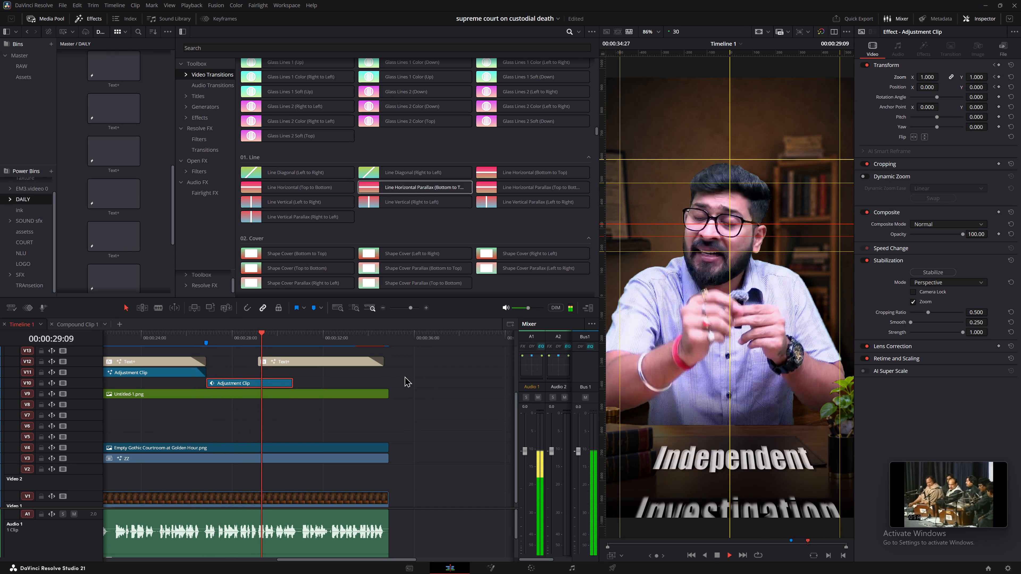
{"action": "key", "text": "space"}
{"action": "key", "text": "space"}
{"action": "key", "text": "space"}
{"action": "left_click", "coordinate": [168, 336]}
{"action": "key", "text": "space"}
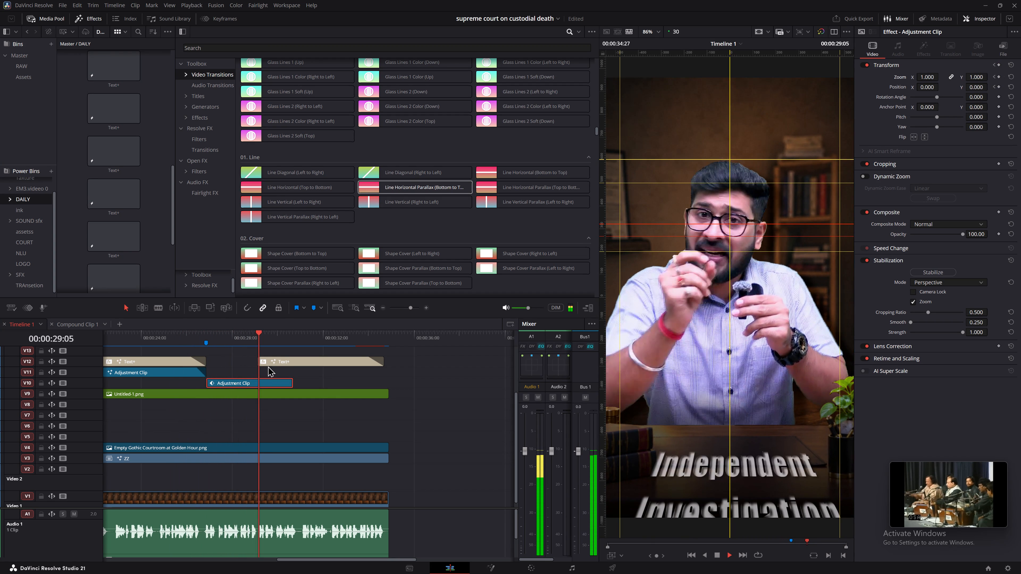
{"action": "key", "text": "space"}
Reset the V12 Independent Investigation title's Transform settings and its Transform effect's position, rotation, width, pitch and yaw, and play back from 00:00:28:22.
{"action": "left_click", "coordinate": [270, 362]}
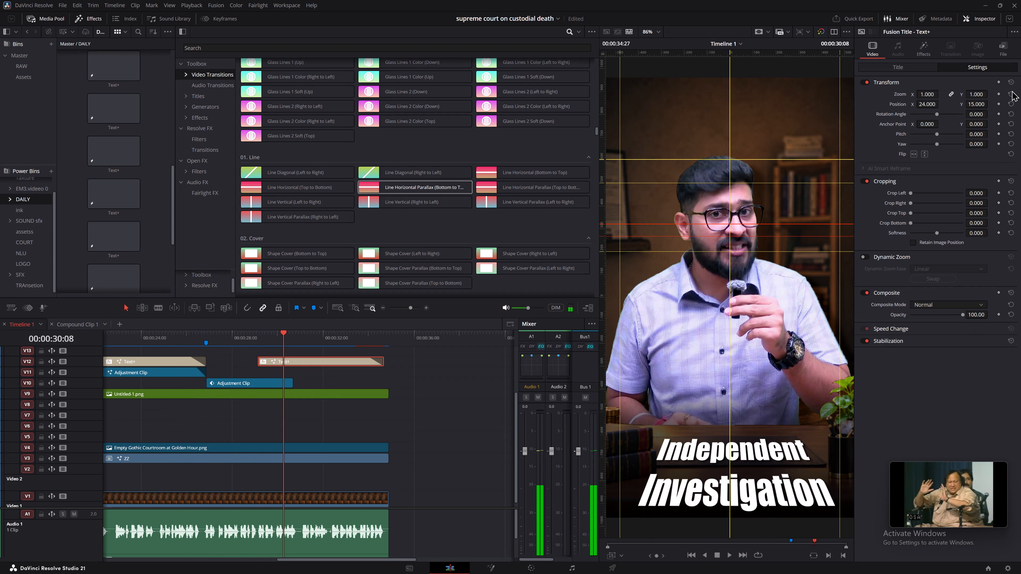
{"action": "left_click", "coordinate": [1012, 82]}
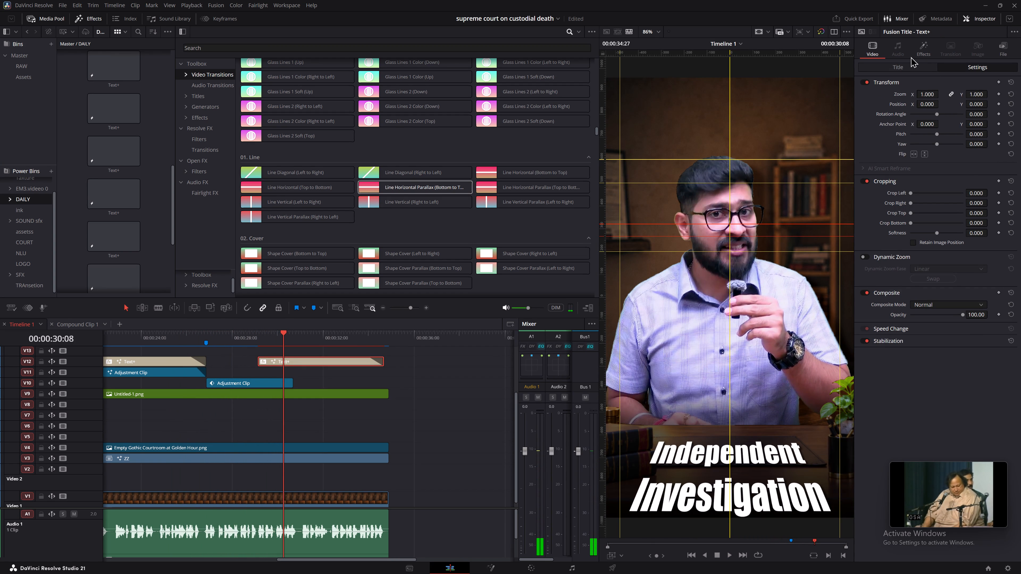
{"action": "left_click", "coordinate": [920, 49]}
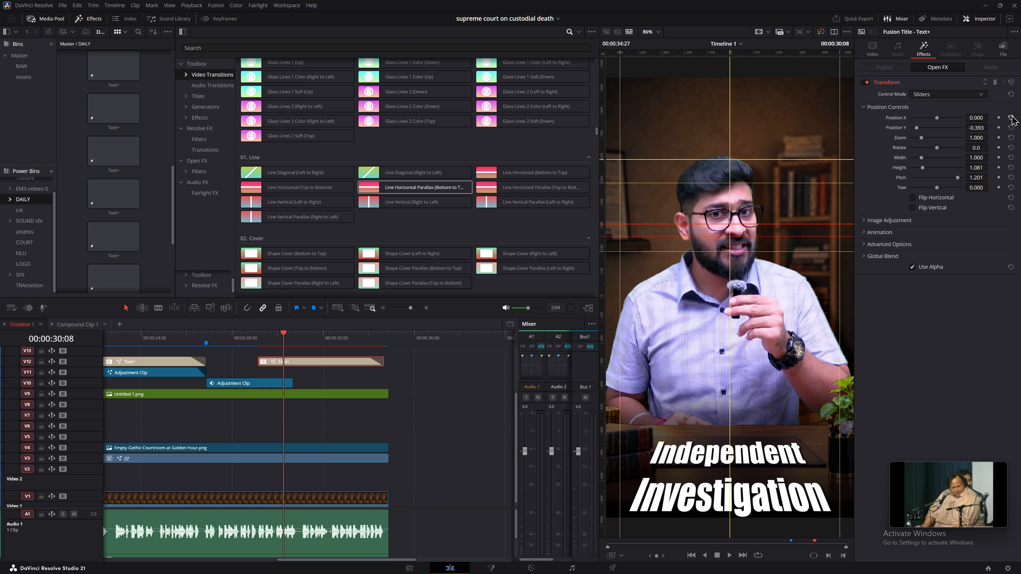
{"action": "left_click", "coordinate": [1011, 116]}
{"action": "left_click", "coordinate": [1010, 126]}
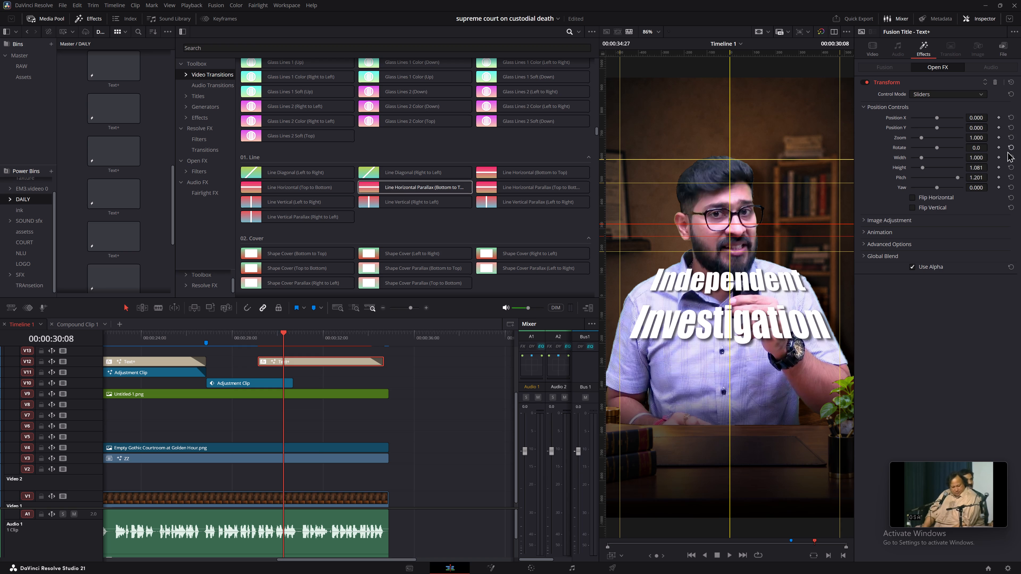
{"action": "left_click", "coordinate": [1012, 175]}
{"action": "left_click", "coordinate": [1010, 187]}
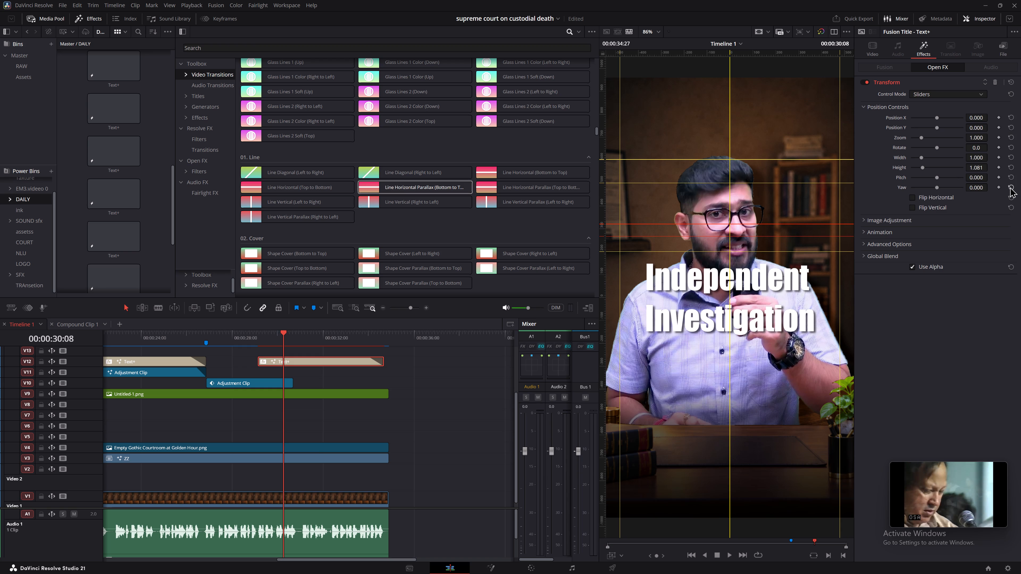
{"action": "left_click", "coordinate": [1009, 157]}
{"action": "left_click", "coordinate": [1013, 146]}
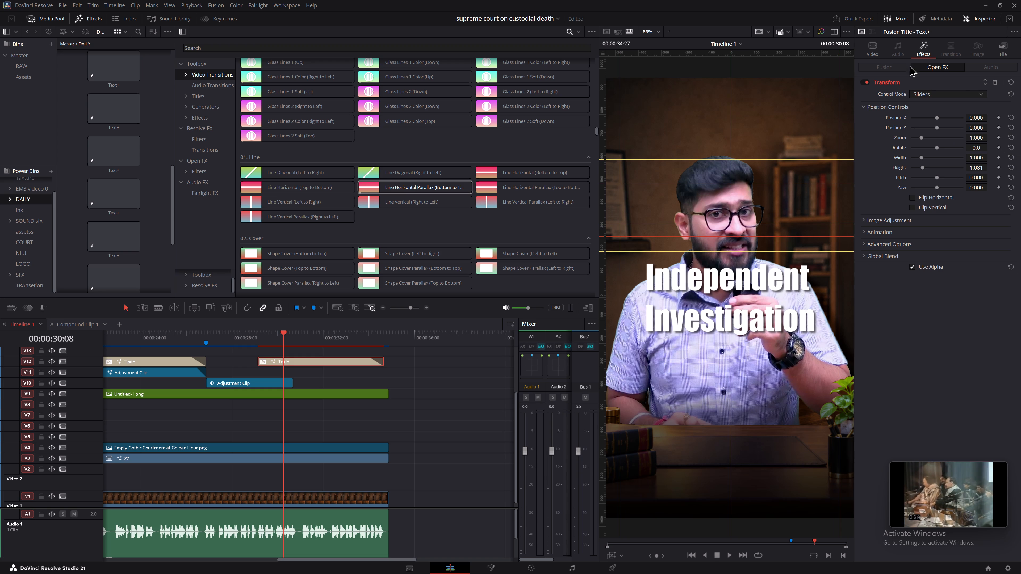
{"action": "left_click", "coordinate": [871, 51]}
{"action": "left_click", "coordinate": [249, 339]}
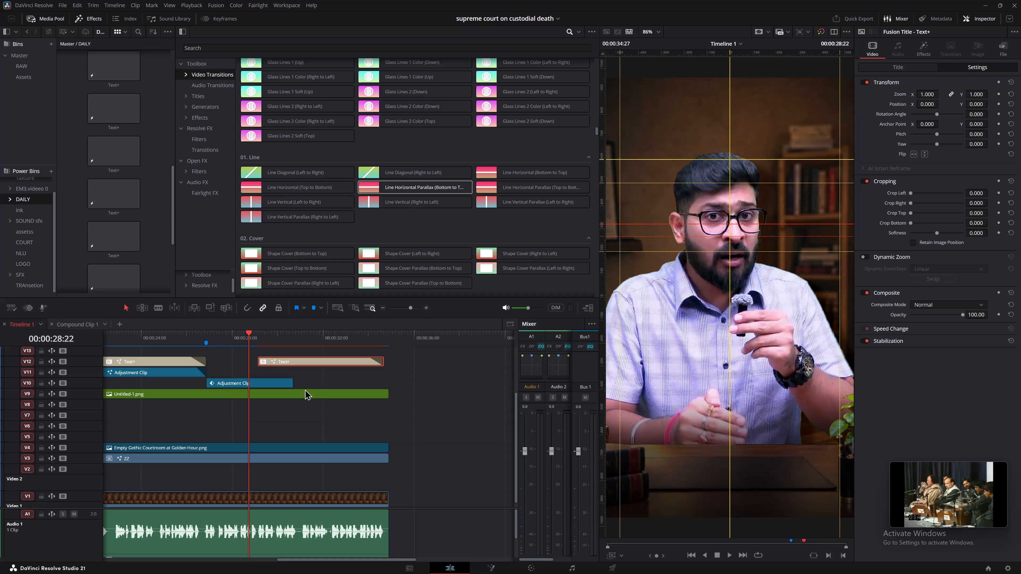
{"action": "key", "text": "space"}
{"action": "key", "text": "space"}
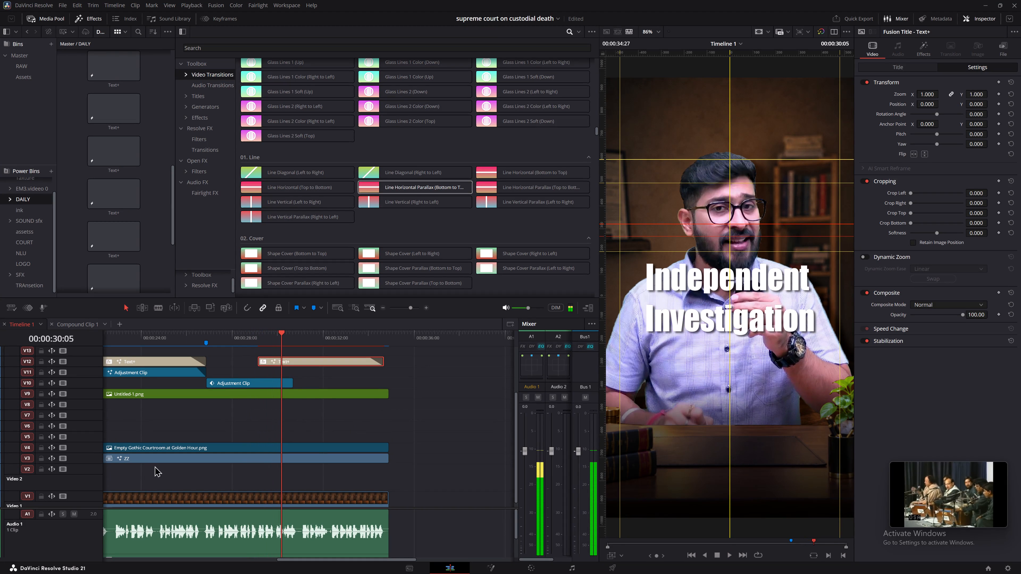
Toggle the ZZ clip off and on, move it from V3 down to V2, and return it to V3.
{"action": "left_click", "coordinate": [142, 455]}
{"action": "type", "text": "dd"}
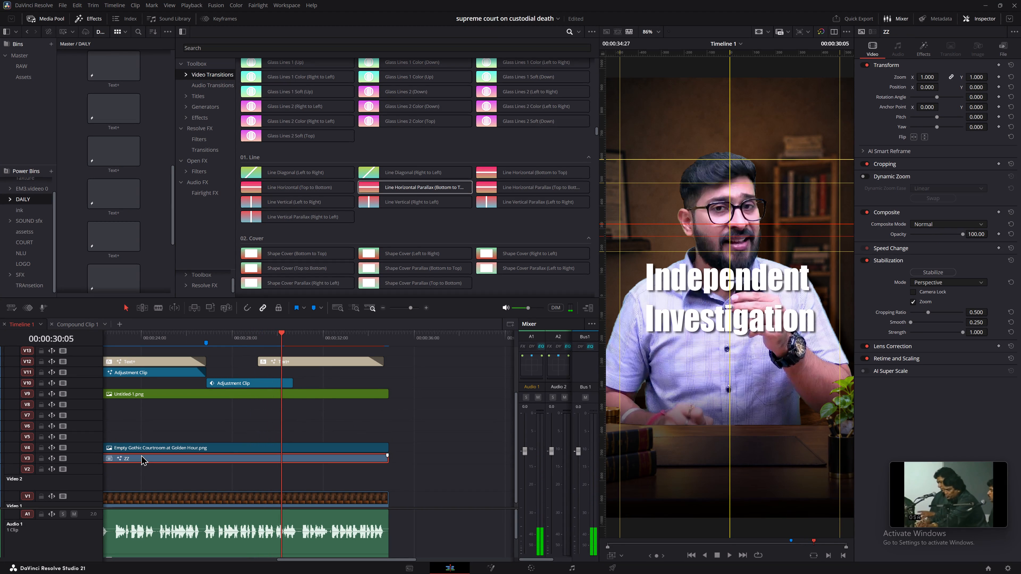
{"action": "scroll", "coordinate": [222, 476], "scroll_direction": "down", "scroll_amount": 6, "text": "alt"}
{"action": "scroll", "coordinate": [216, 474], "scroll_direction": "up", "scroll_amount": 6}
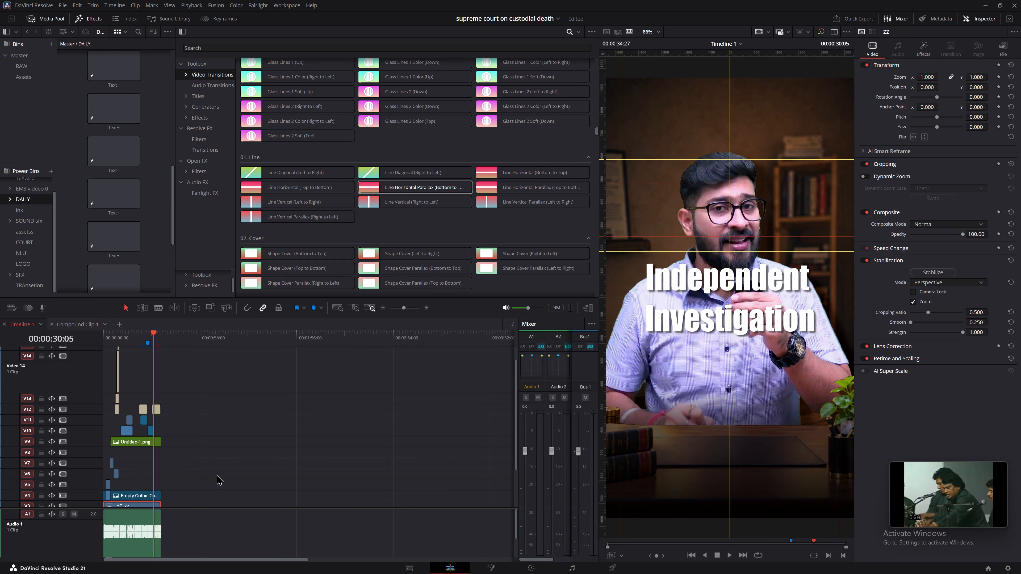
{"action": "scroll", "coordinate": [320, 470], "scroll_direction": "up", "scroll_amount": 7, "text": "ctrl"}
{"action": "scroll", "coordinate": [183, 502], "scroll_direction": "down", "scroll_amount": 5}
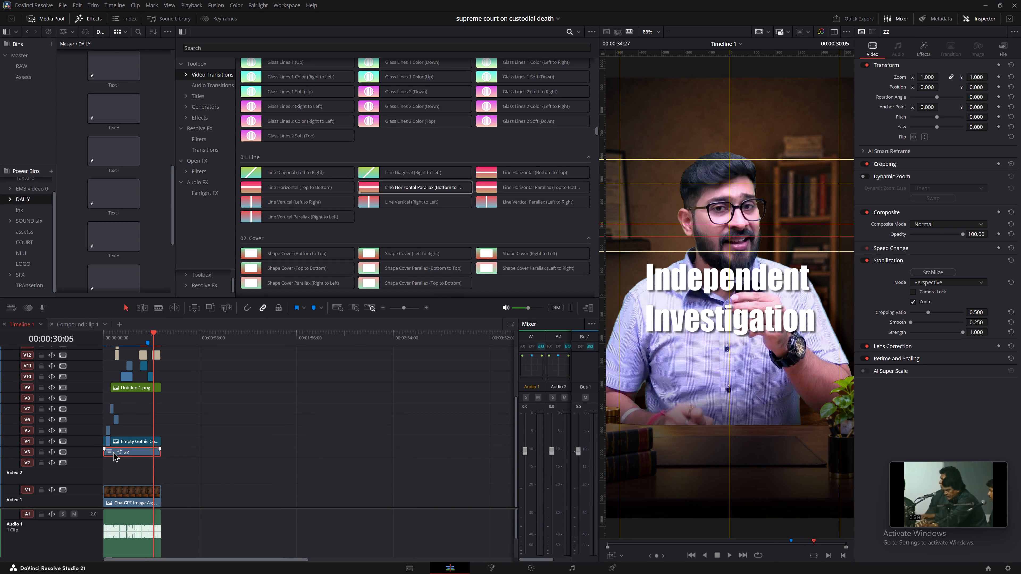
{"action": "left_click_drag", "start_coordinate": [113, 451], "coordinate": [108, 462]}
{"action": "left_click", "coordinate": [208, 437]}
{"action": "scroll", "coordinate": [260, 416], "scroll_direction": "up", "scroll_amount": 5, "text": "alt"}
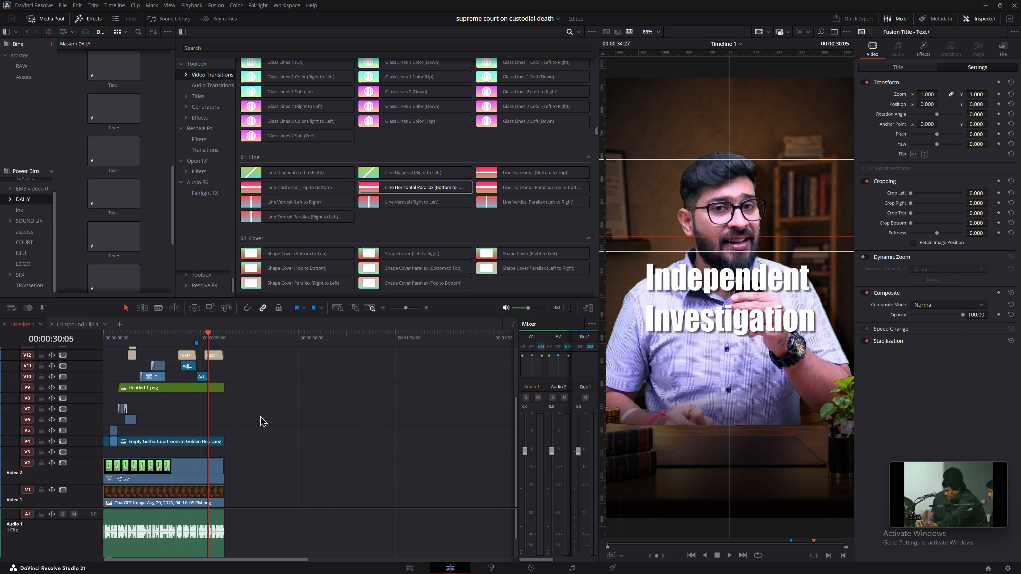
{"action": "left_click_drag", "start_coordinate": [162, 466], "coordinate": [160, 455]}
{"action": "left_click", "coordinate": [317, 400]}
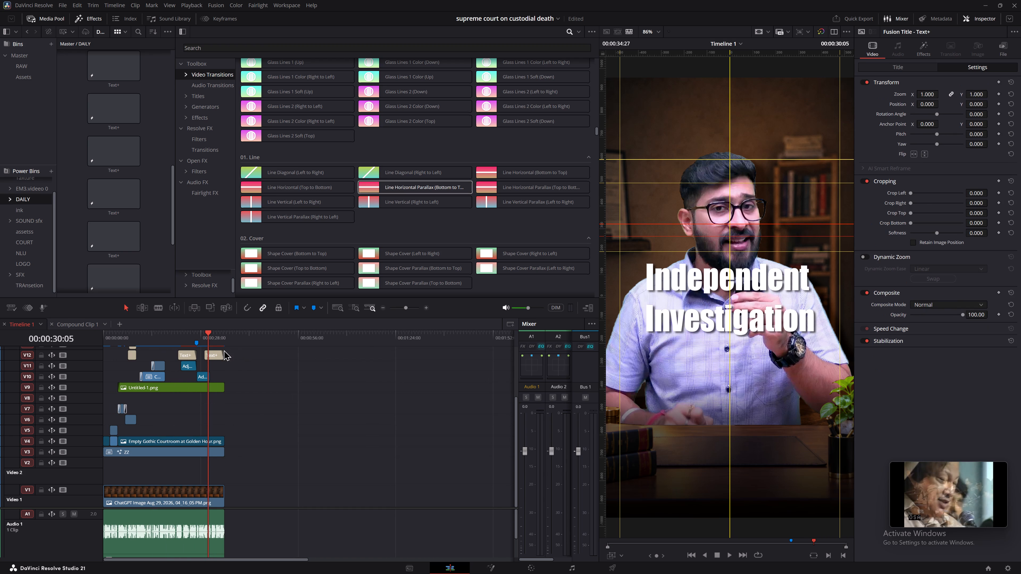
With snapping on, move the Independent Investigation title from V12 to V2, starting at 00:00:29:04, and play it back.
{"action": "left_click", "coordinate": [203, 336]}
{"action": "scroll", "coordinate": [358, 384], "scroll_direction": "up", "scroll_amount": 11, "text": "alt"}
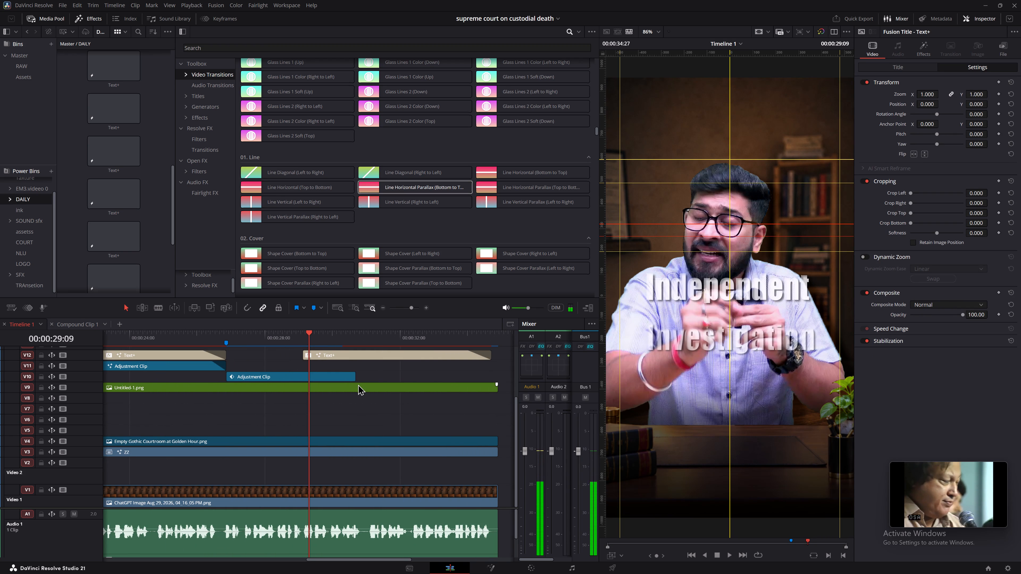
{"action": "key", "text": "n"}
{"action": "left_click", "coordinate": [302, 338]}
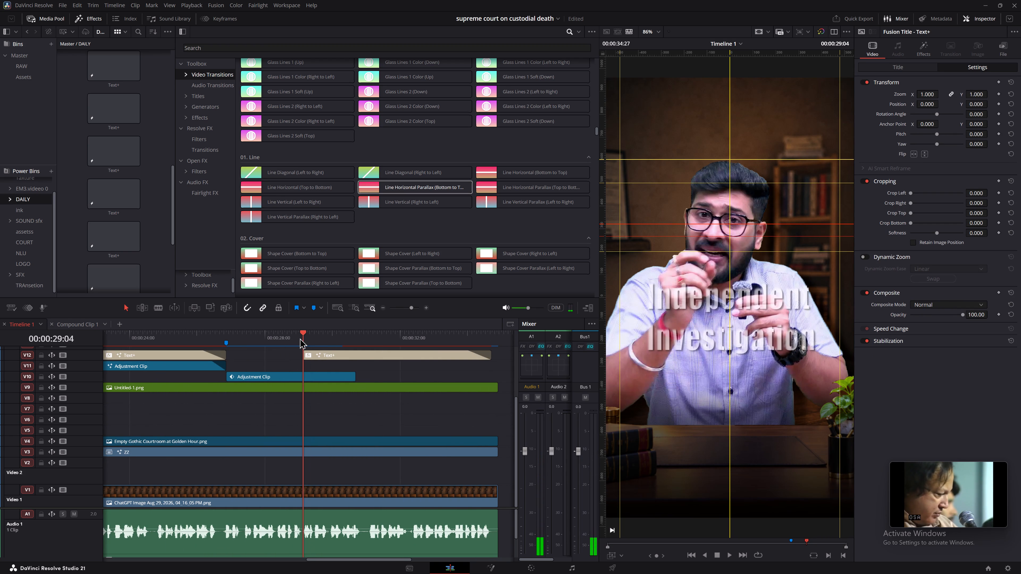
{"action": "left_click_drag", "start_coordinate": [323, 352], "coordinate": [321, 470]}
{"action": "key", "text": "space"}
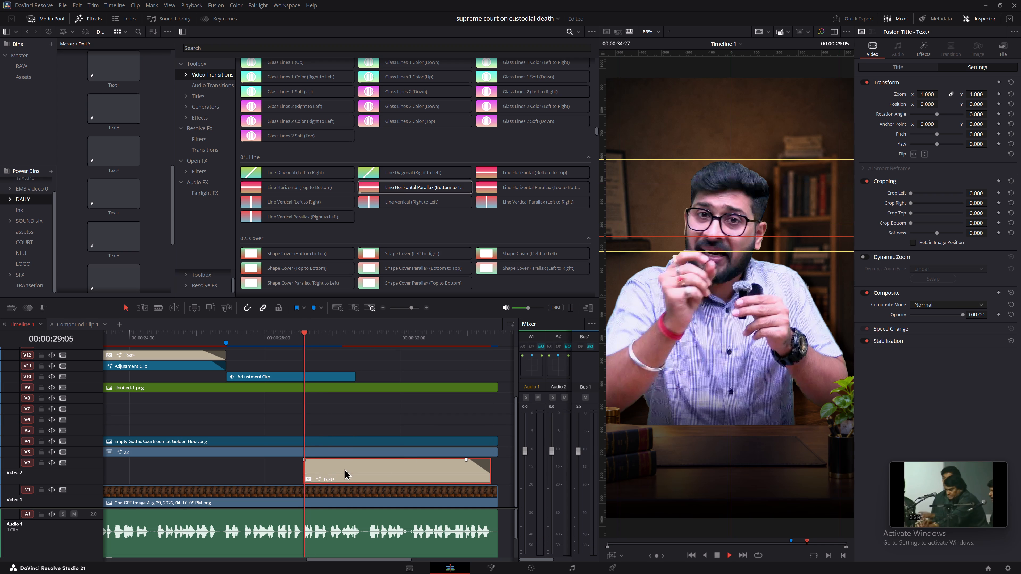
{"action": "key", "text": "space"}
Raise the V2 title with its Transform effect's Position Y so the second line sits partly behind the presenter's head.
{"action": "left_click", "coordinate": [406, 472]}
{"action": "left_click", "coordinate": [914, 49]}
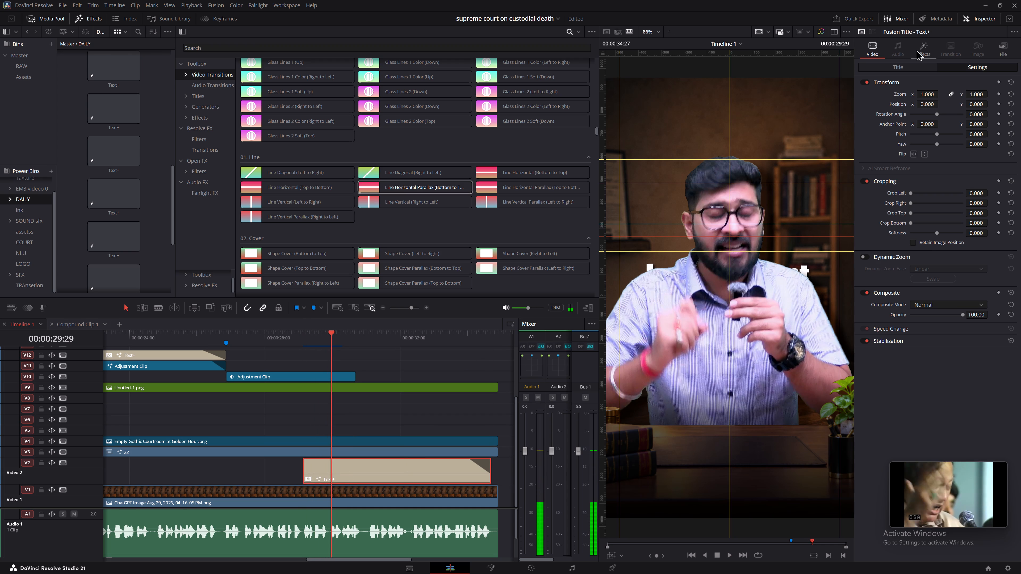
{"action": "left_click_drag", "start_coordinate": [976, 128], "coordinate": [629, 285]}
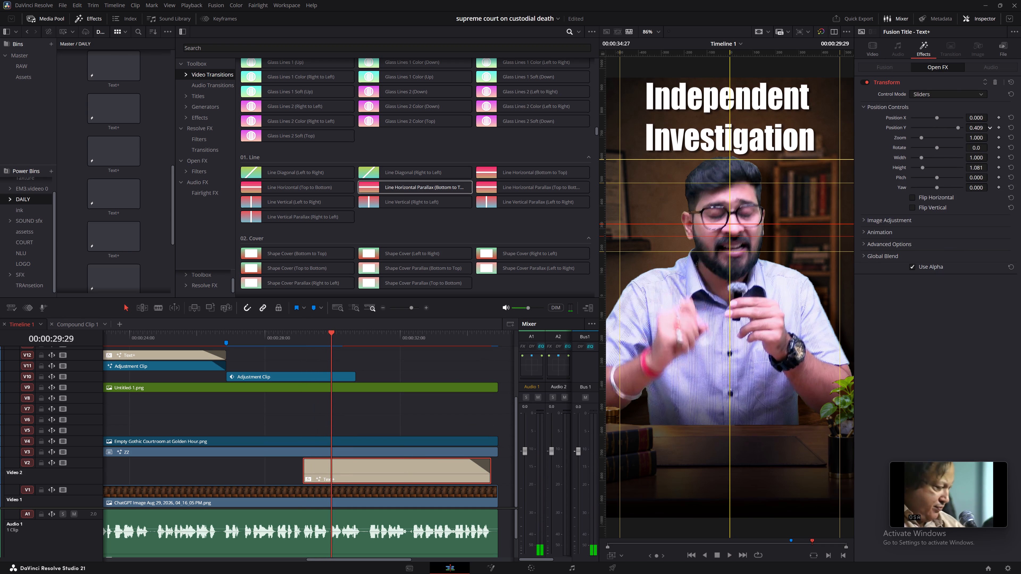
{"action": "left_click_drag", "start_coordinate": [629, 285], "coordinate": [623, 285]}
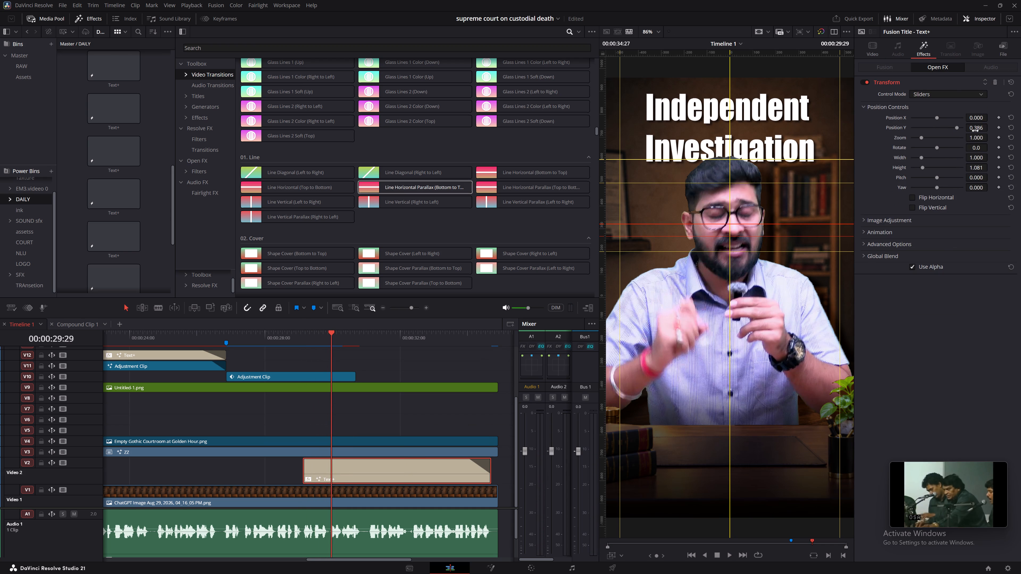
{"action": "left_click_drag", "start_coordinate": [975, 128], "coordinate": [962, 128]}
Set the V2 title's text size to 0.2075 and line spacing to 0.801, and check it in playback.
{"action": "left_click", "coordinate": [874, 46]}
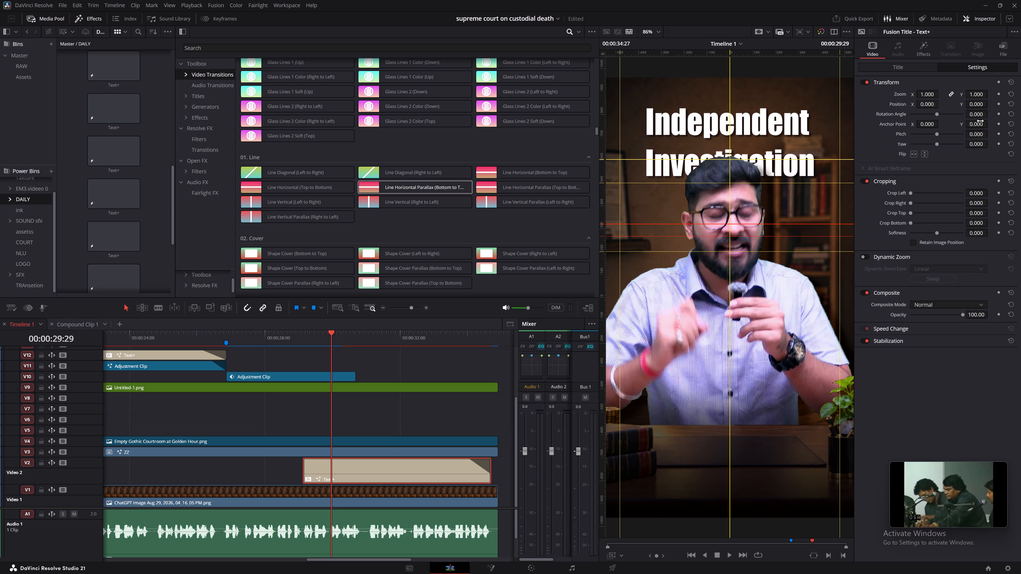
{"action": "left_click", "coordinate": [904, 65]}
{"action": "left_click_drag", "start_coordinate": [984, 205], "coordinate": [1013, 205]}
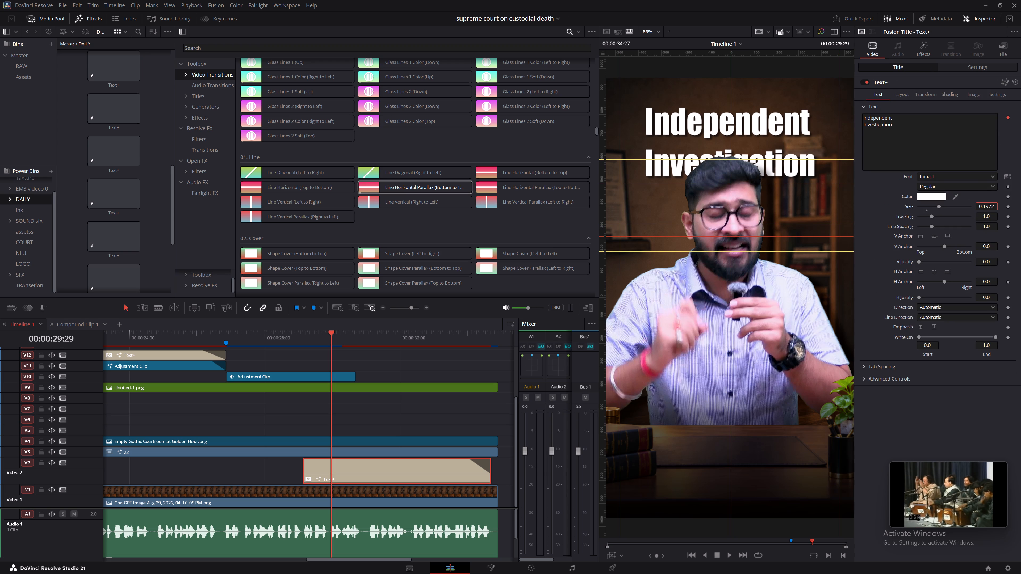
{"action": "left_click_drag", "start_coordinate": [1013, 205], "coordinate": [542, 208]}
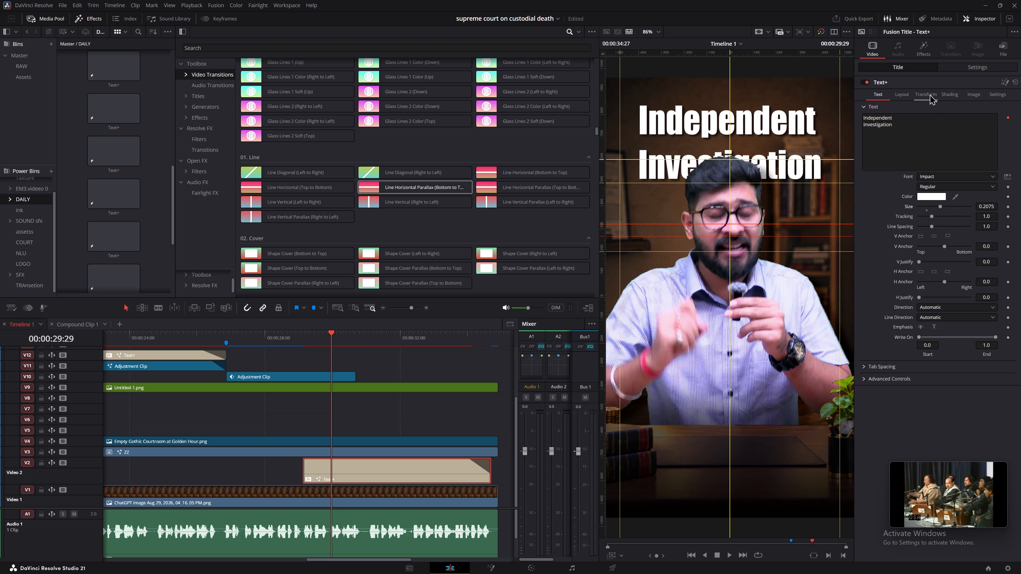
{"action": "left_click_drag", "start_coordinate": [991, 228], "coordinate": [912, 232]}
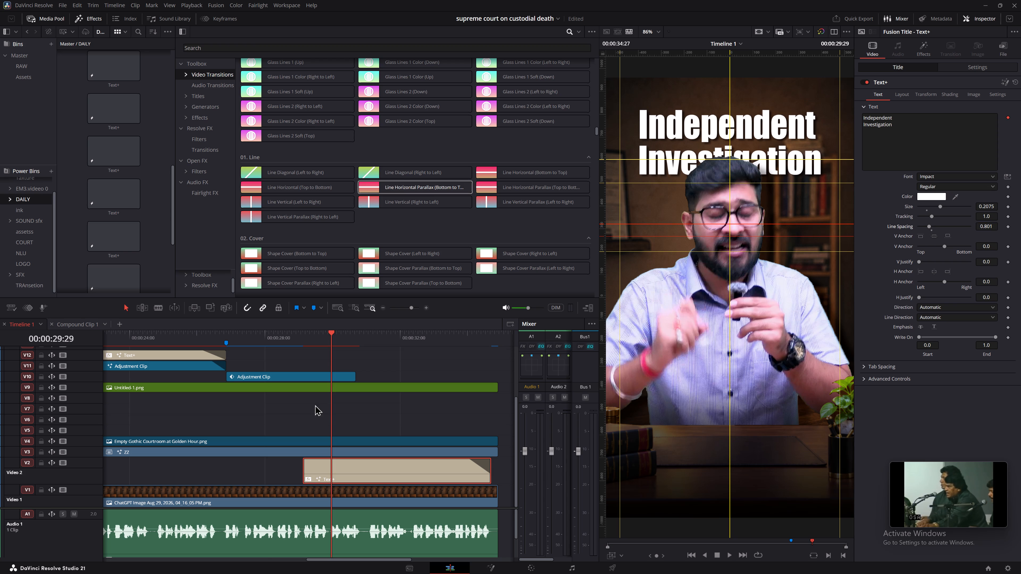
{"action": "left_click", "coordinate": [269, 336]}
{"action": "key", "text": "space"}
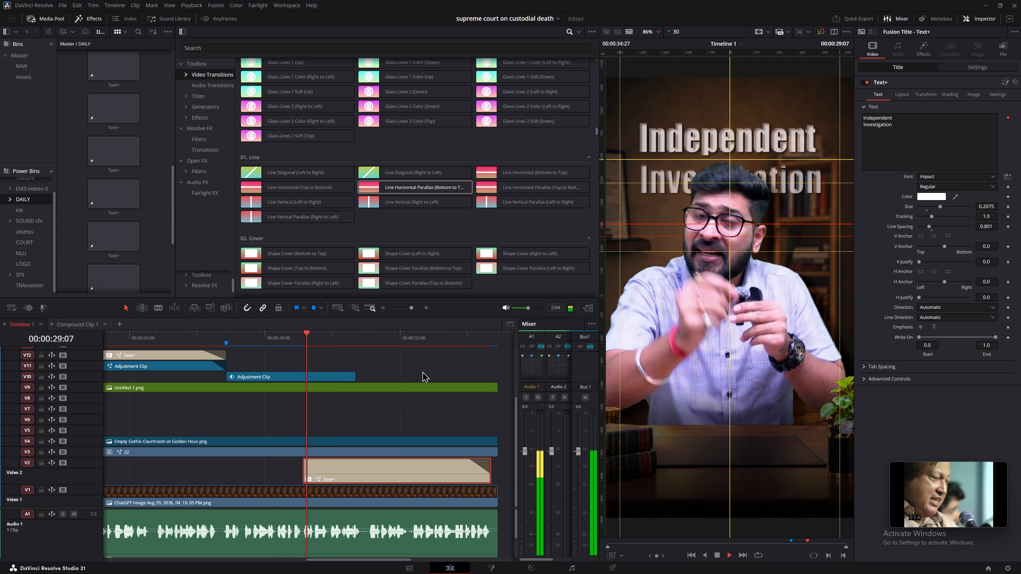
{"action": "key", "text": "space"}
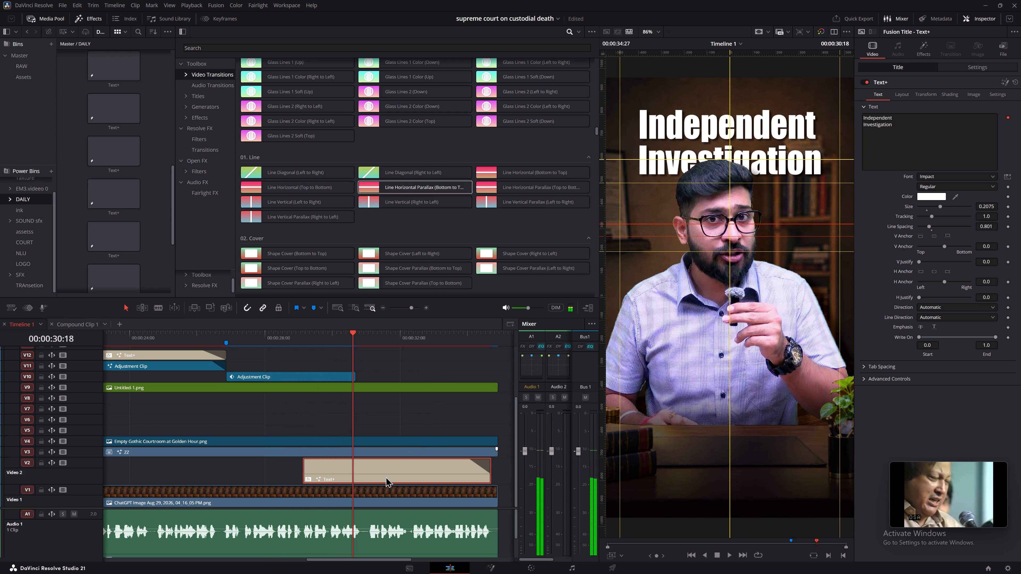
Set the V2 title's vertical position to 44.000 in its clip settings and play back its entrance.
{"action": "left_click", "coordinate": [386, 477]}
{"action": "left_click", "coordinate": [979, 70]}
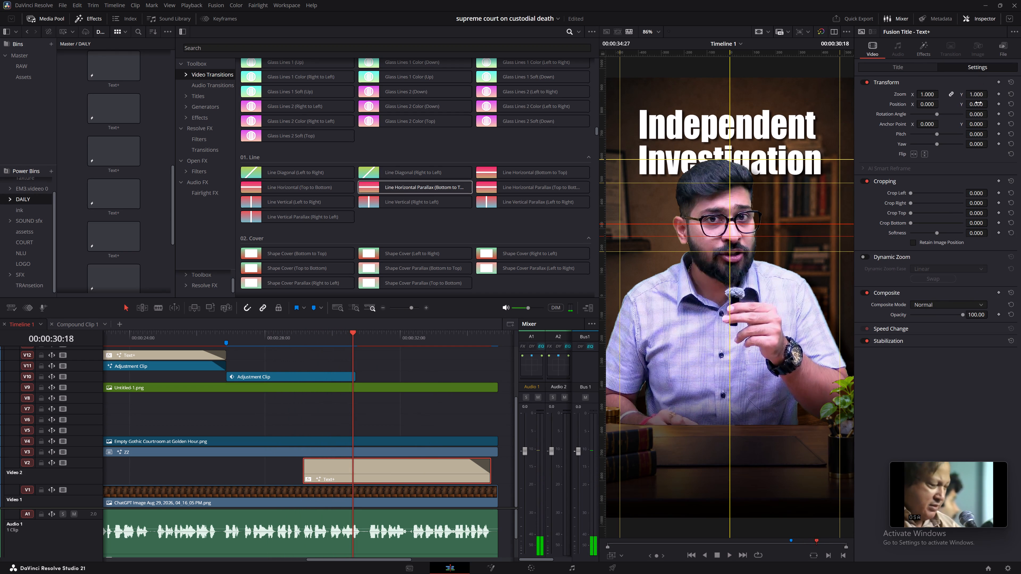
{"action": "left_click_drag", "start_coordinate": [968, 103], "coordinate": [980, 103]}
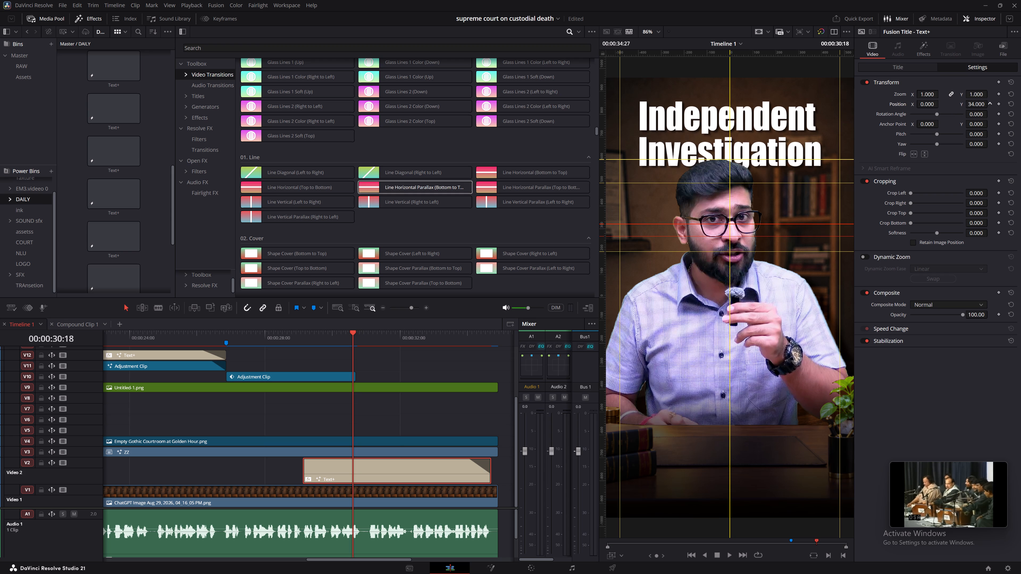
{"action": "left_click_drag", "start_coordinate": [980, 103], "coordinate": [986, 103]}
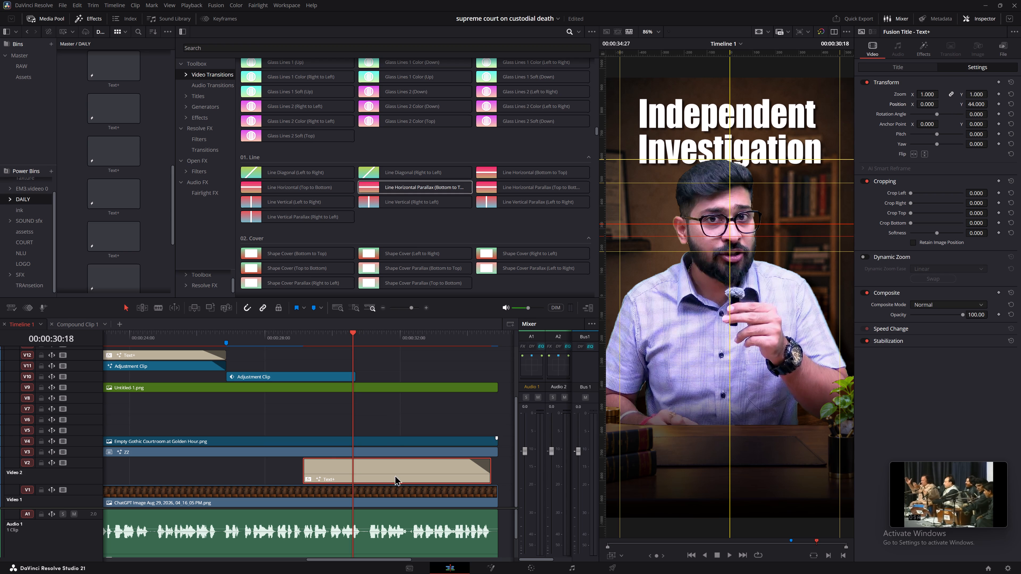
{"action": "left_click", "coordinate": [270, 335]}
{"action": "key", "text": "space"}
{"action": "middle_click_drag", "start_coordinate": [461, 403], "coordinate": [379, 387]}
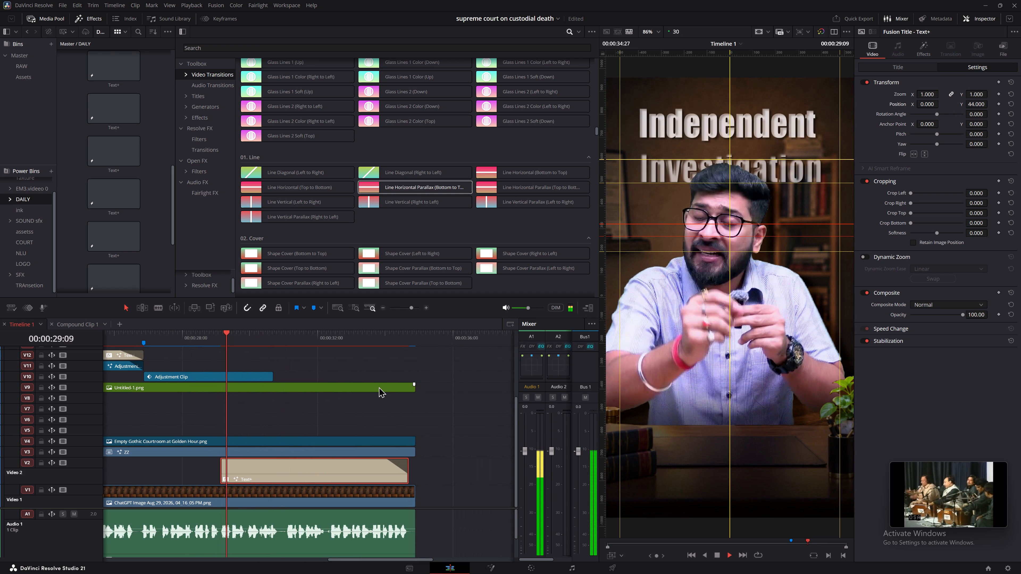
{"action": "key", "text": "space"}
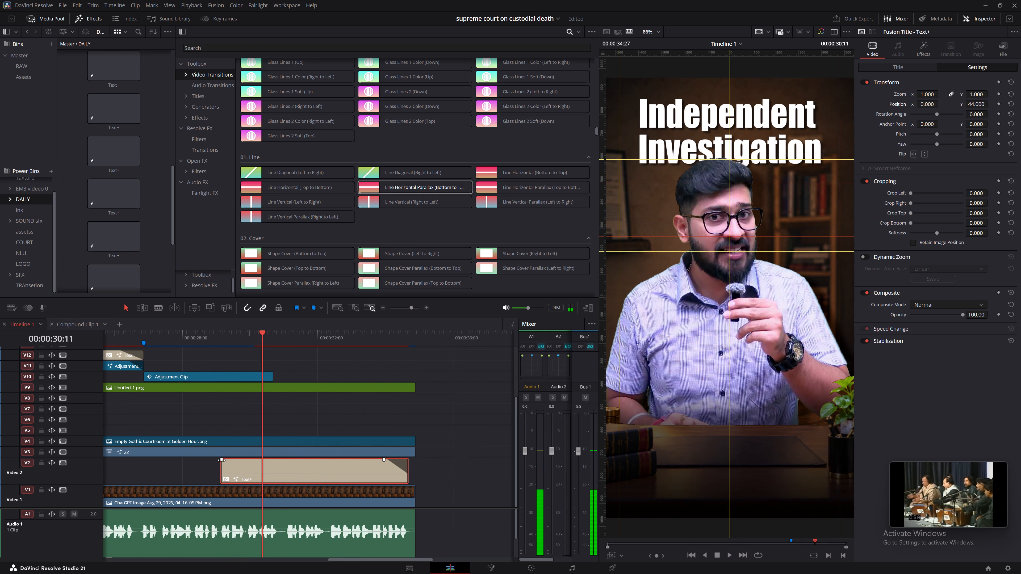
Add a short fade-in to the start of the V2 title and play back from just before it.
{"action": "left_click_drag", "start_coordinate": [221, 460], "coordinate": [235, 460]}
{"action": "left_click", "coordinate": [211, 336]}
{"action": "key", "text": "space"}
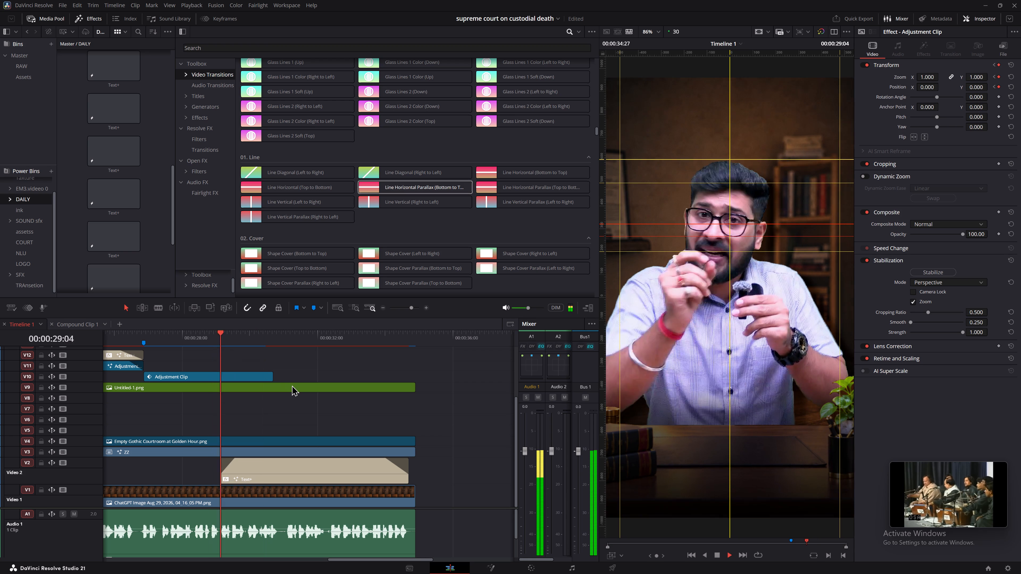
{"action": "key", "text": "space"}
{"action": "key", "text": "space"}
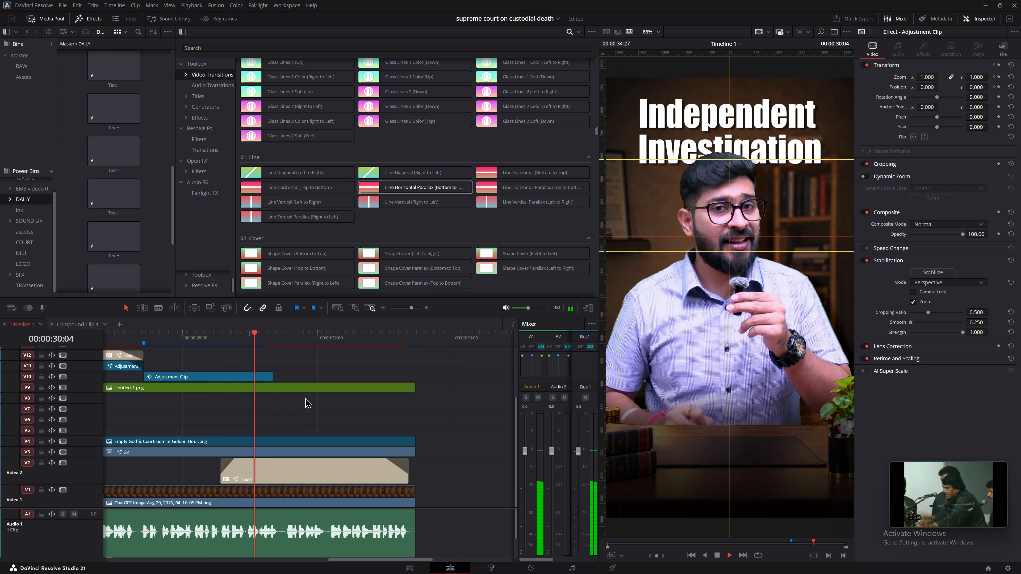
{"action": "key", "text": "space"}
{"action": "key", "text": "space"}
{"action": "key", "text": "space"}
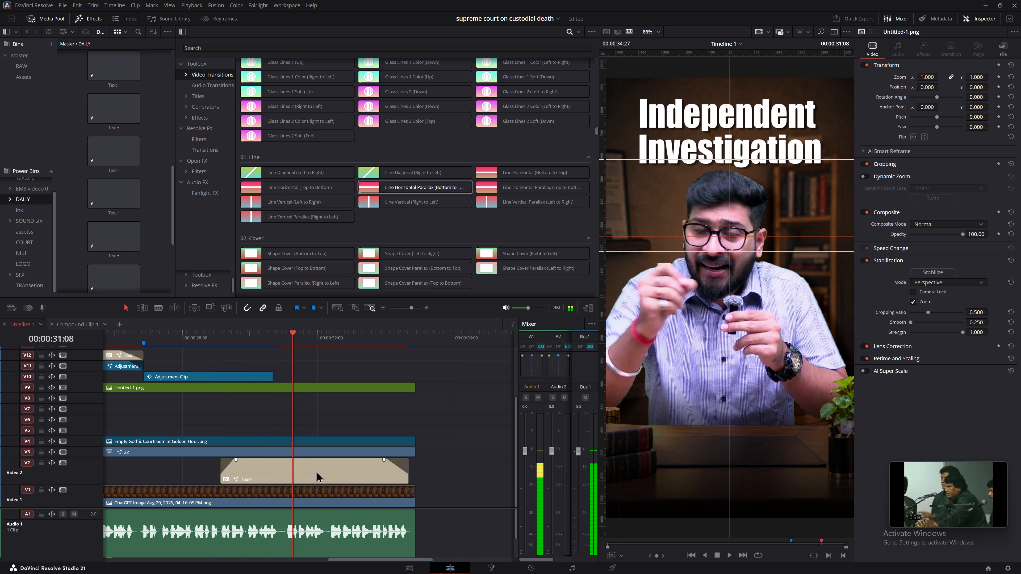
Remove the fade-out from the Independent Investigation title on V2 and trim its end back to about 00:00:31:08.
{"action": "left_click", "coordinate": [318, 471]}
{"action": "left_click", "coordinate": [382, 460]}
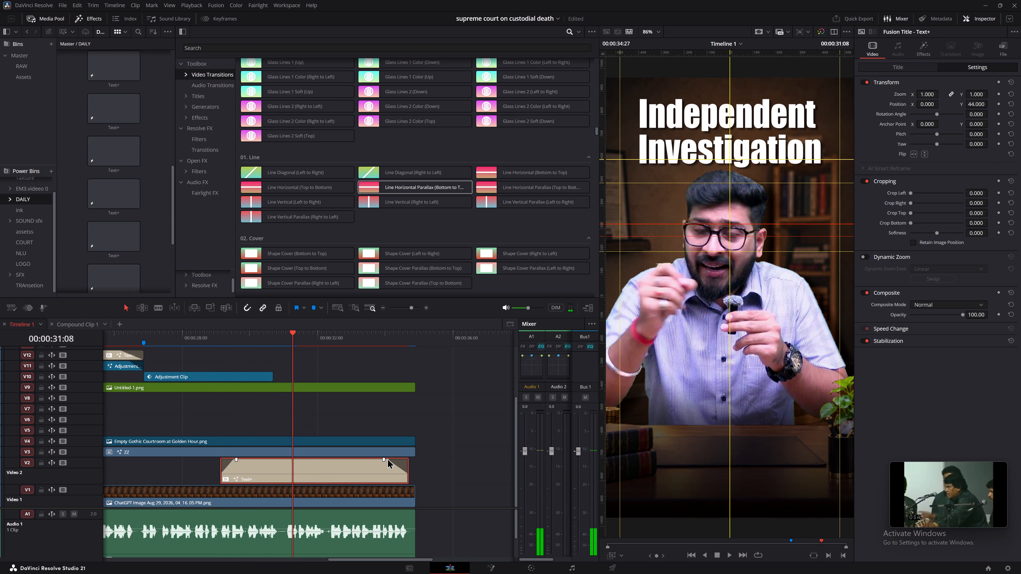
{"action": "left_click_drag", "start_coordinate": [382, 459], "coordinate": [413, 458]}
{"action": "left_click_drag", "start_coordinate": [405, 472], "coordinate": [330, 479]}
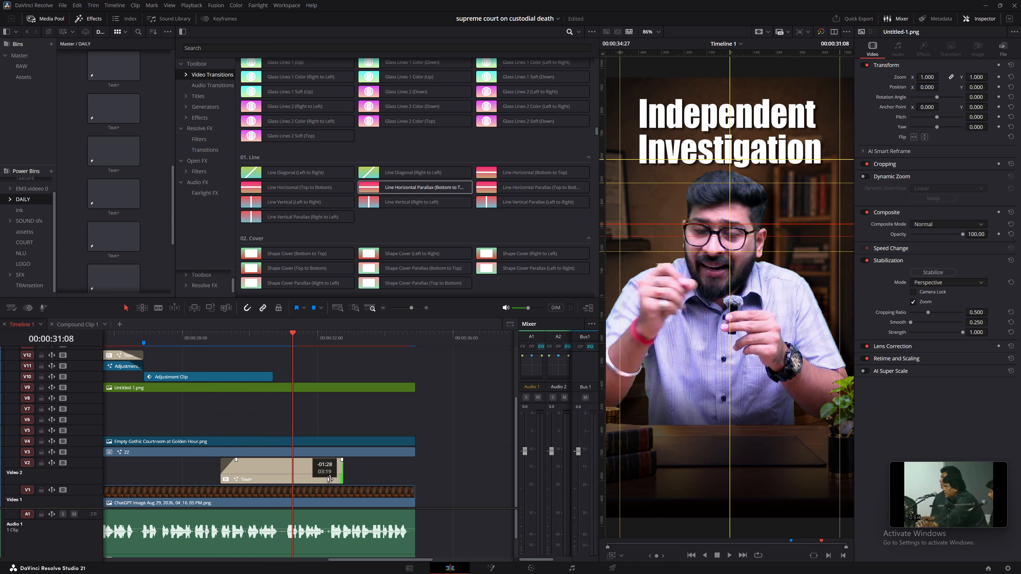
{"action": "left_click_drag", "start_coordinate": [330, 479], "coordinate": [288, 480]}
Duplicate the shortened Independent Investigation title on V2, placing the copy directly after the original.
{"action": "left_click", "coordinate": [238, 478]}
{"action": "left_click_drag", "start_coordinate": [246, 475], "coordinate": [312, 473], "text": "alt"}
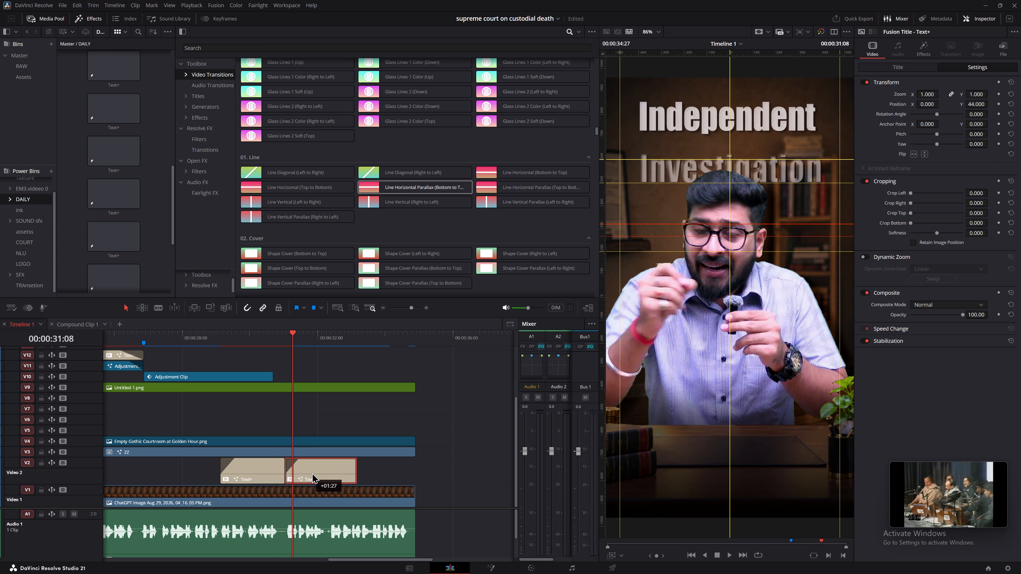
{"action": "left_click_drag", "start_coordinate": [312, 473], "coordinate": [316, 472], "text": "alt"}
Trim the first V2 title's end to about 00:00:31:00, move the copy up against it, and check the timing in playback.
{"action": "left_click", "coordinate": [278, 343]}
{"action": "key", "text": "space"}
{"action": "key", "text": "space"}
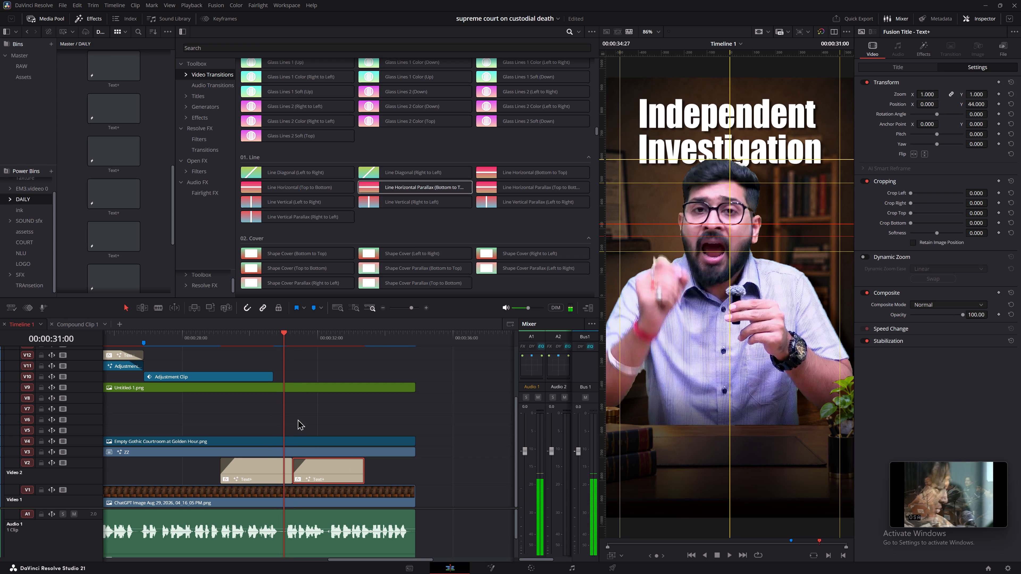
{"action": "left_click_drag", "start_coordinate": [290, 474], "coordinate": [283, 474]}
{"action": "left_click_drag", "start_coordinate": [315, 472], "coordinate": [308, 472]}
{"action": "key", "text": "space"}
{"action": "key", "text": "space"}
{"action": "left_click", "coordinate": [308, 472]}
{"action": "key", "text": "super+grave"}
{"action": "key", "text": "super+Tab"}
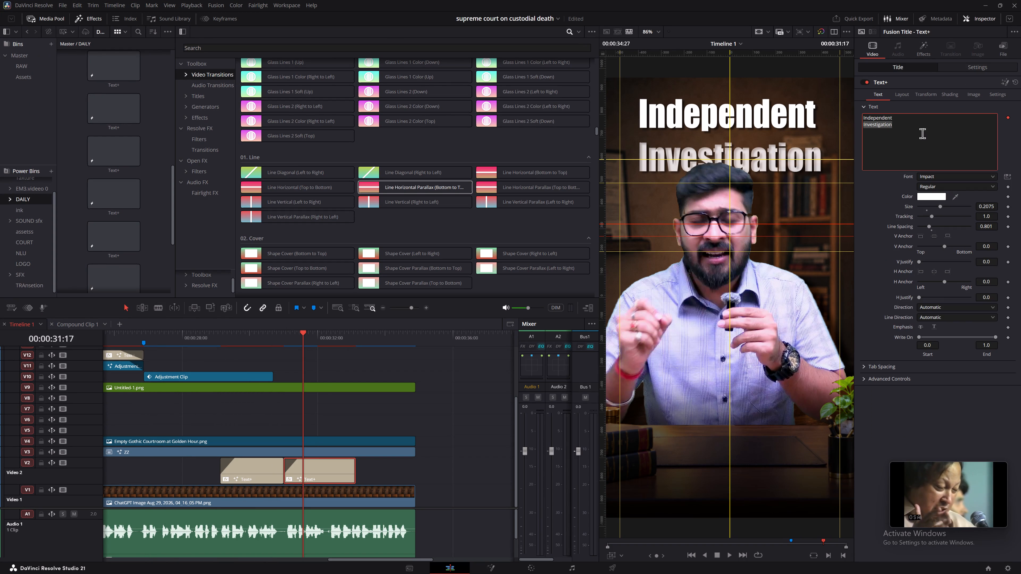
{"action": "left_click", "coordinate": [922, 133]}
{"action": "left_click_drag", "start_coordinate": [921, 141], "coordinate": [743, 69]}
{"action": "key", "text": "BackSpace"}
{"action": "key", "text": "ctrl+v"}
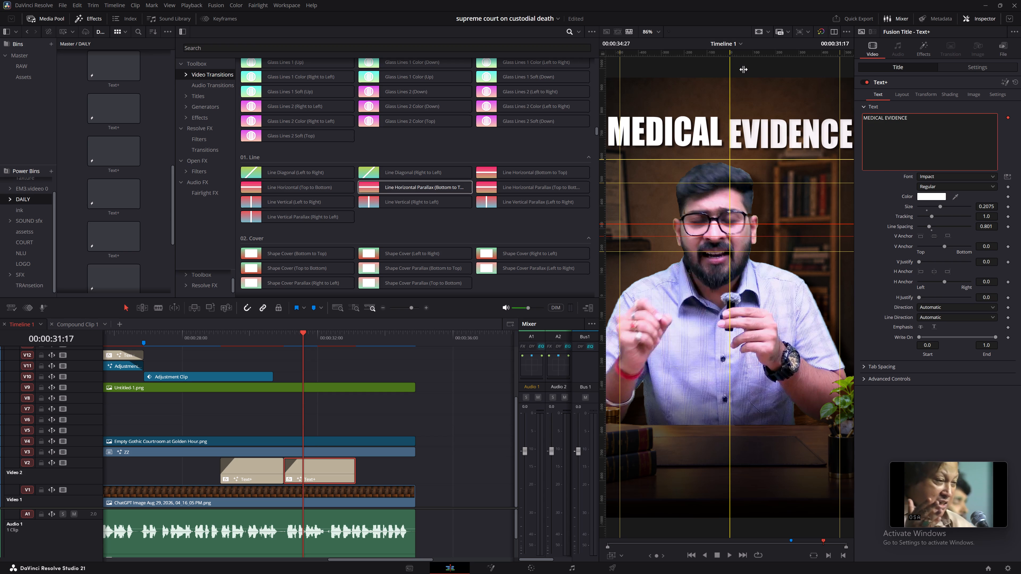
{"action": "key", "text": "ctrl+Left"}
{"action": "key", "text": "Return"}
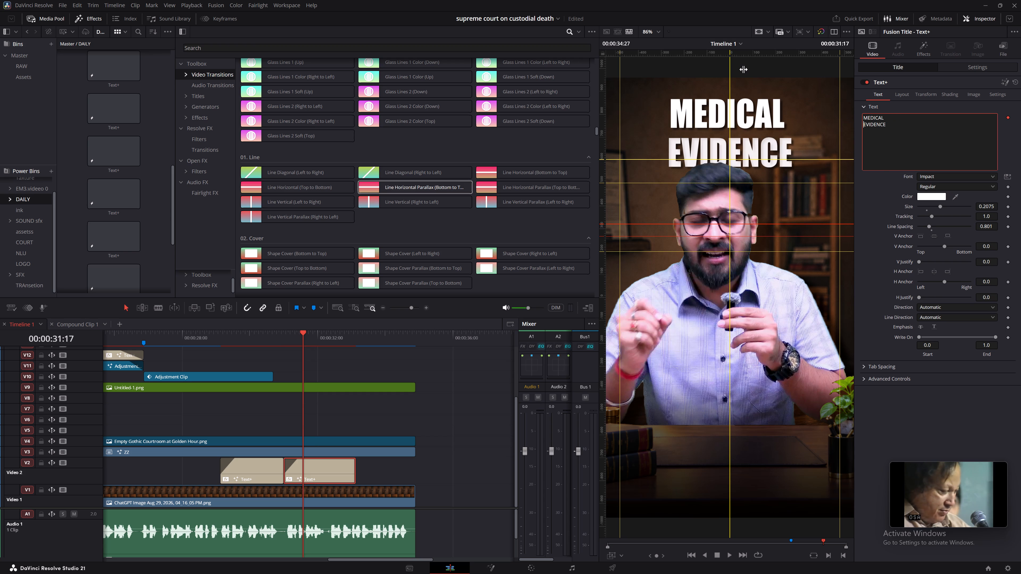
{"action": "left_click", "coordinate": [249, 336]}
{"action": "key", "text": "space"}
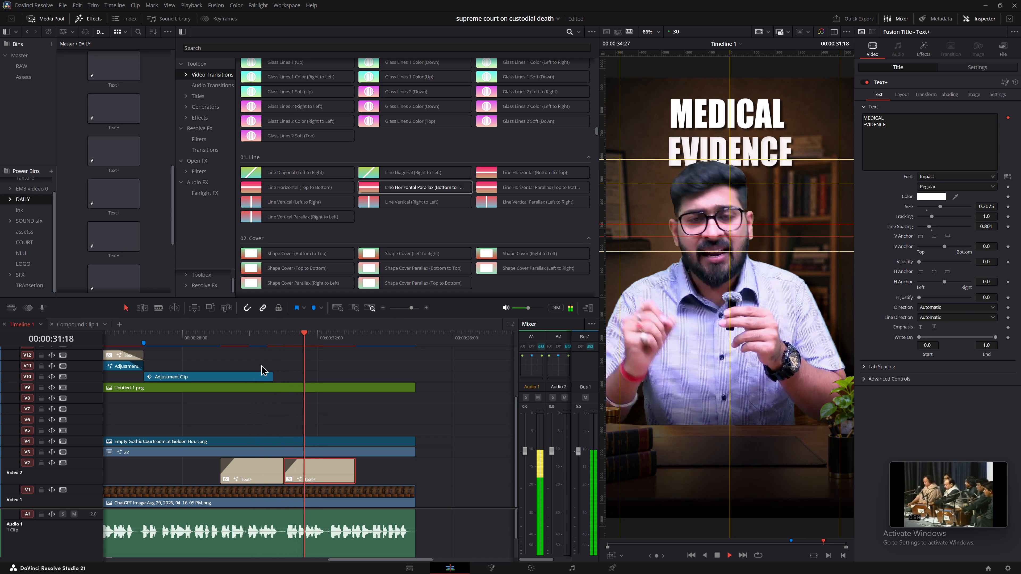
{"action": "key", "text": "space"}
{"action": "key", "text": "space"}
{"action": "key", "text": "space"}
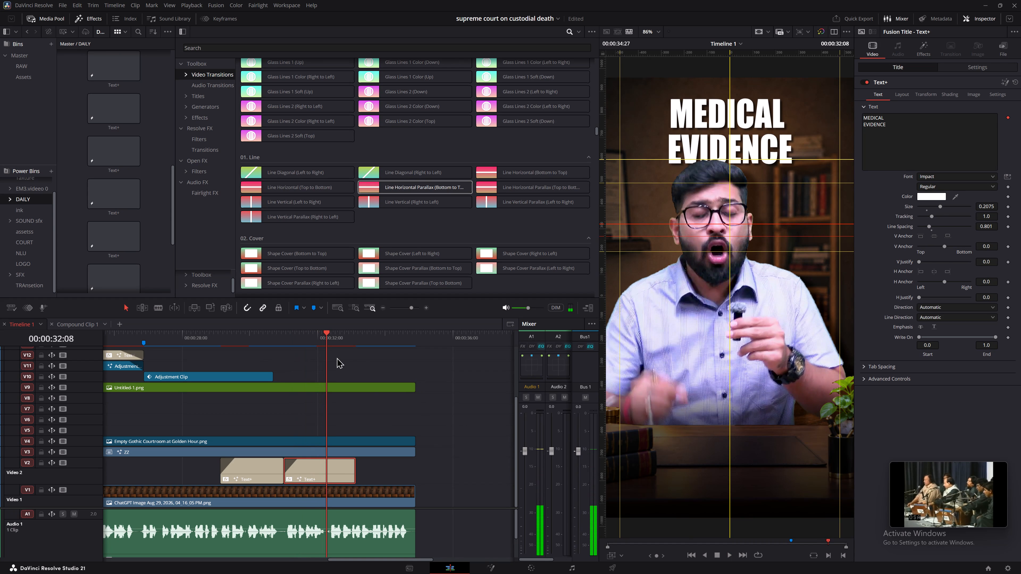
Set the MEDICAL EVIDENCE title's tracking to 1.018 and play back from the start of the first V2 title.
{"action": "left_click", "coordinate": [329, 470]}
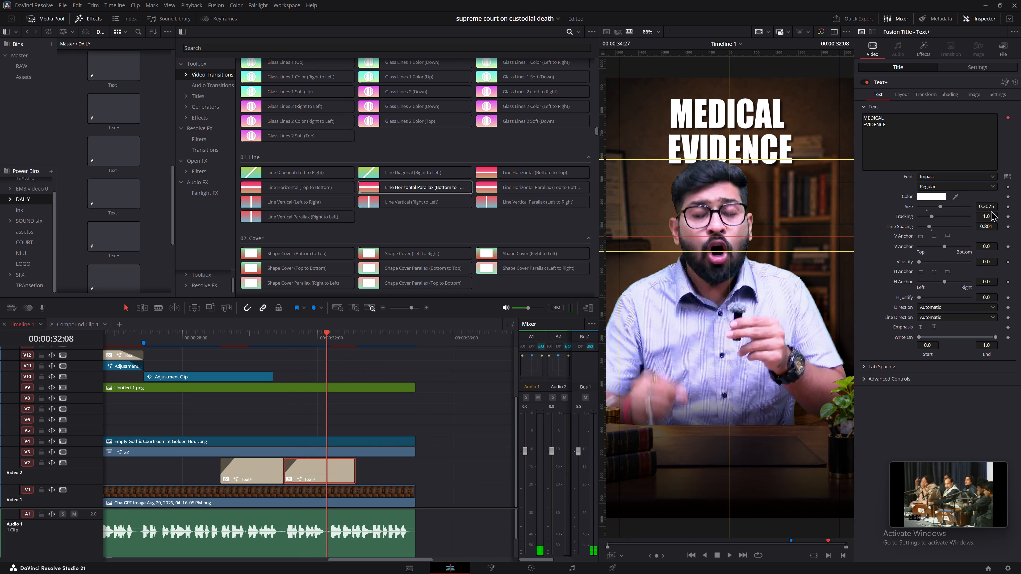
{"action": "left_click_drag", "start_coordinate": [991, 215], "coordinate": [998, 215]}
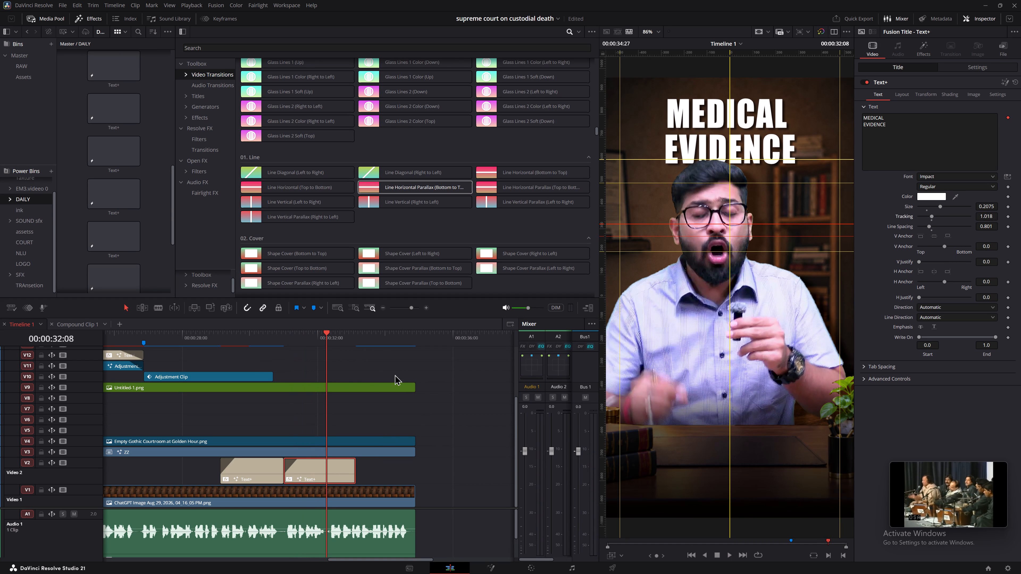
{"action": "left_click", "coordinate": [223, 329]}
{"action": "key", "text": "space"}
{"action": "left_click", "coordinate": [225, 339]}
{"action": "key", "text": "space"}
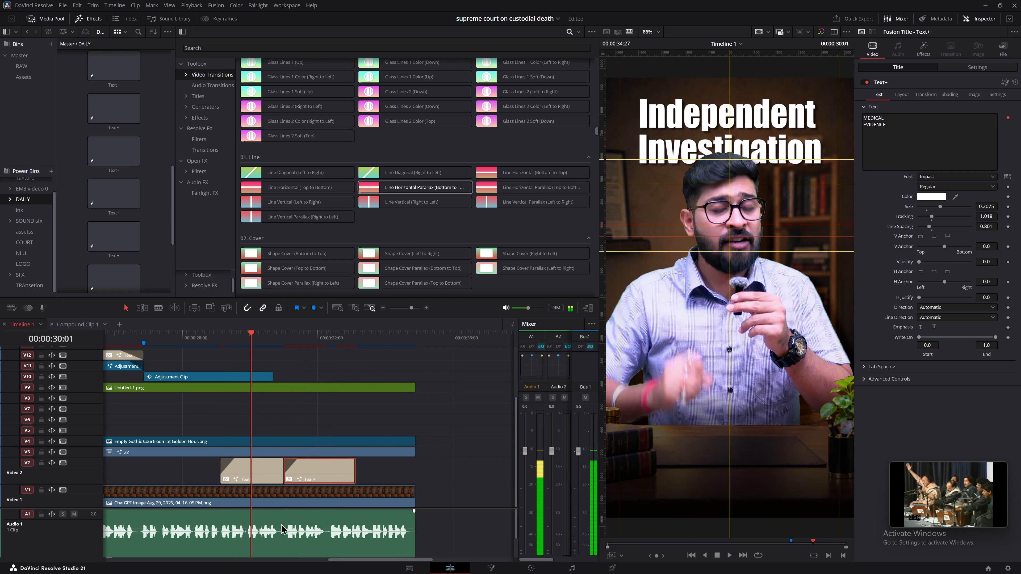
Change the Independent Investigation title's font to Inter with the Bold Italic style.
{"action": "left_click", "coordinate": [265, 460]}
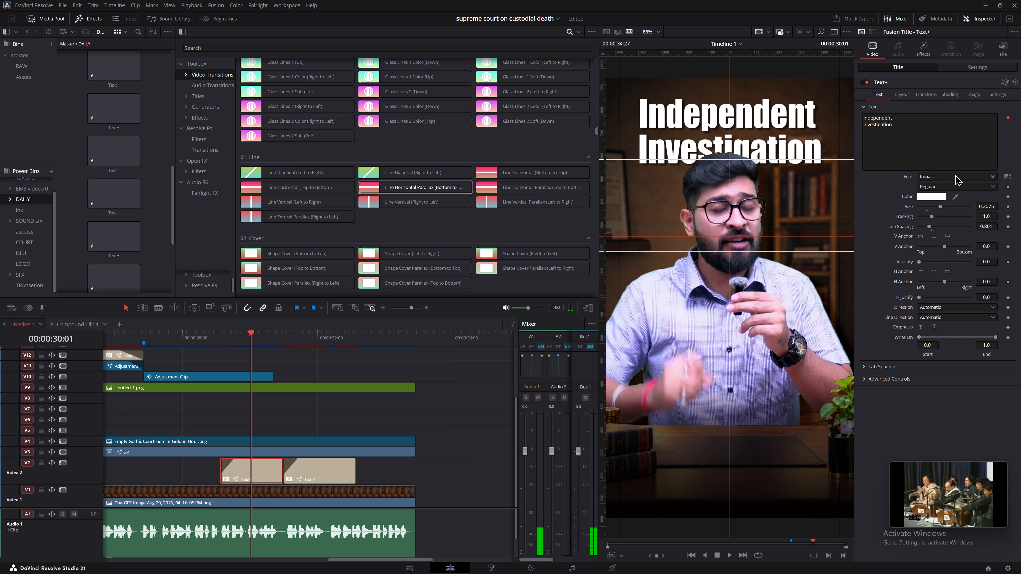
{"action": "left_click", "coordinate": [955, 174]}
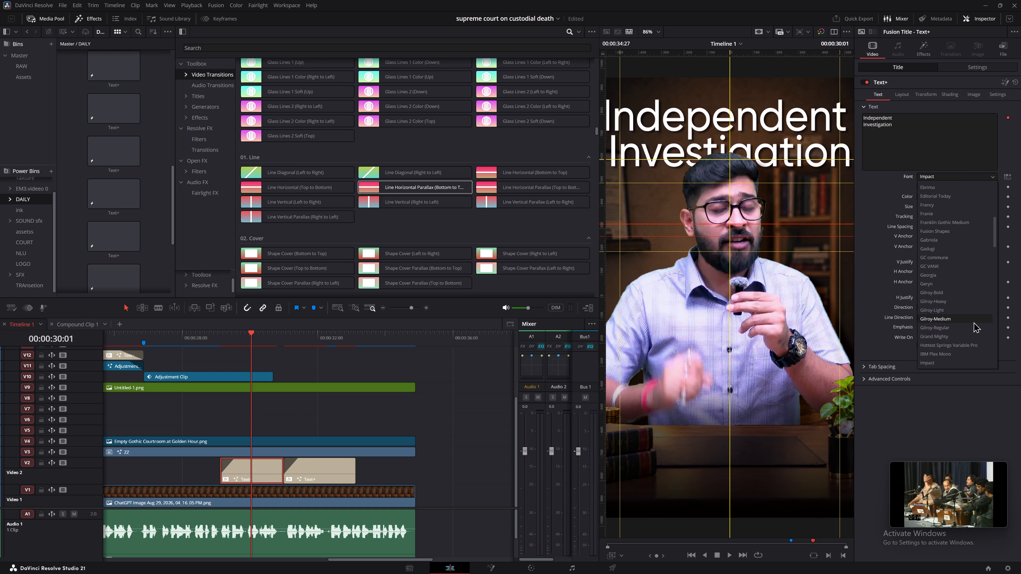
{"action": "left_click", "coordinate": [860, 214]}
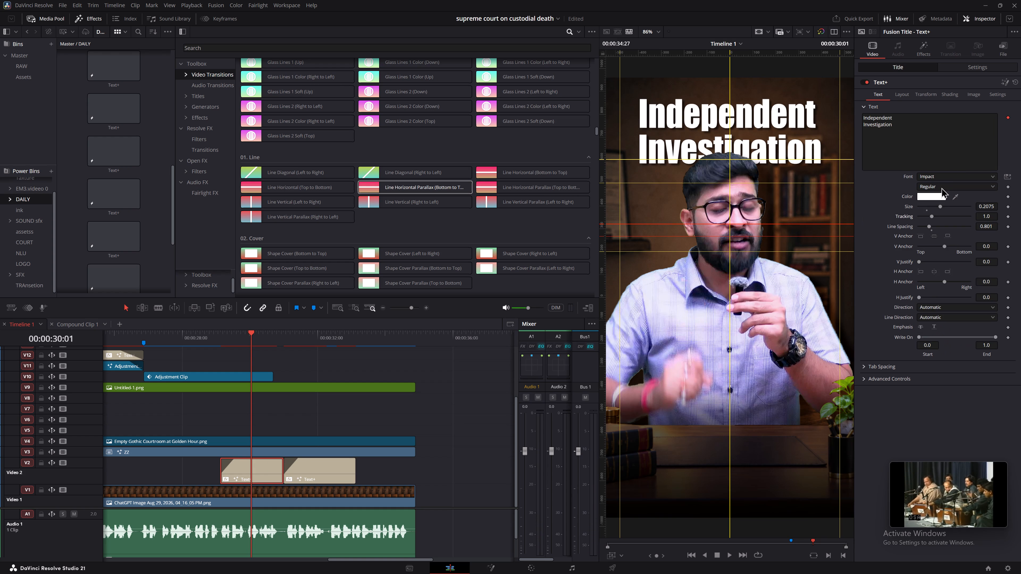
{"action": "left_click", "coordinate": [943, 173]}
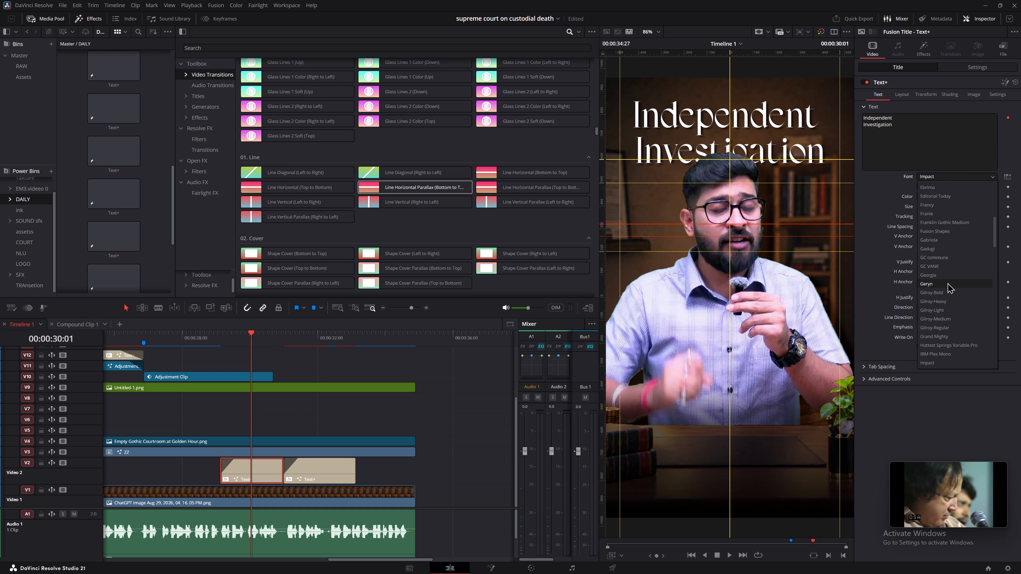
{"action": "scroll", "coordinate": [947, 277], "scroll_direction": "down", "scroll_amount": 1}
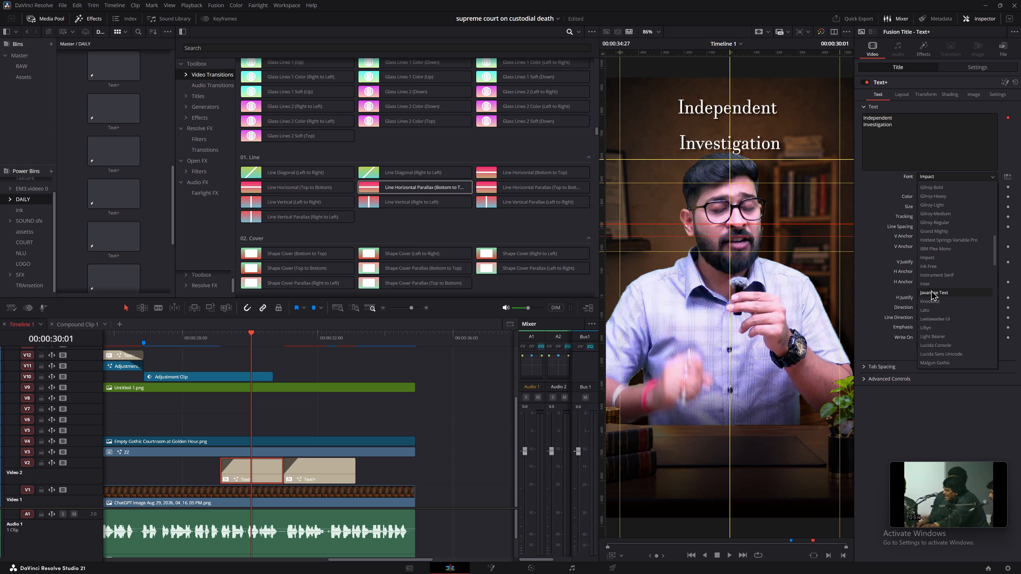
{"action": "left_click", "coordinate": [931, 286]}
{"action": "left_click", "coordinate": [938, 183]}
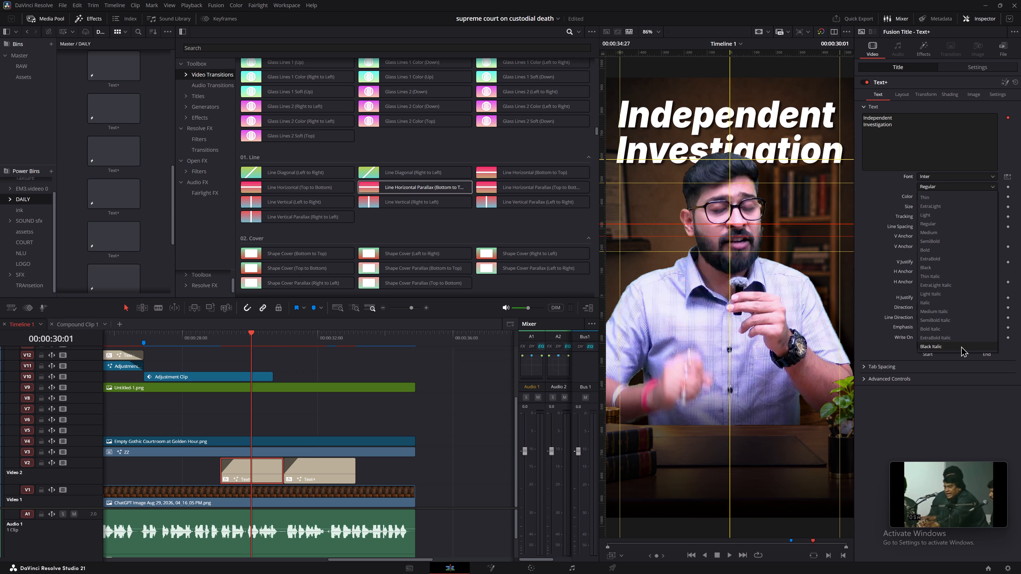
{"action": "left_click", "coordinate": [963, 328]}
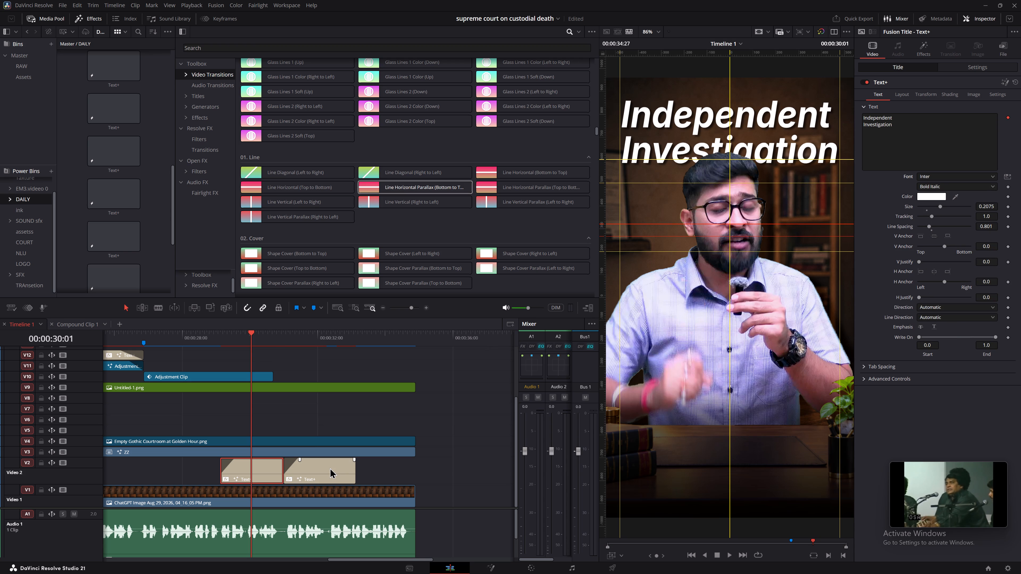
Change the MEDICAL EVIDENCE title's font to Inter with the Bold Italic style, and play back both V2 titles.
{"action": "left_click", "coordinate": [330, 468]}
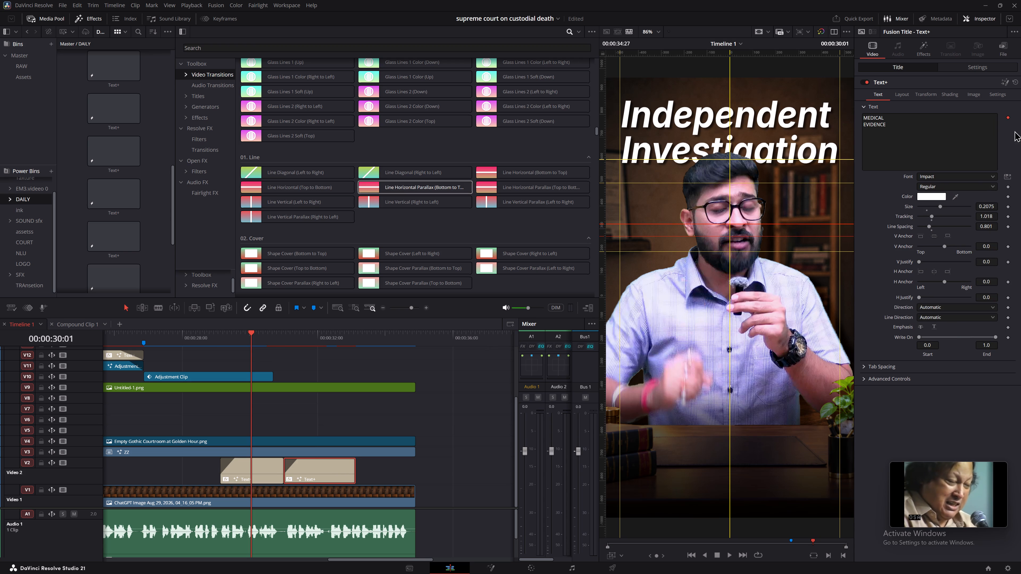
{"action": "left_click", "coordinate": [968, 175]}
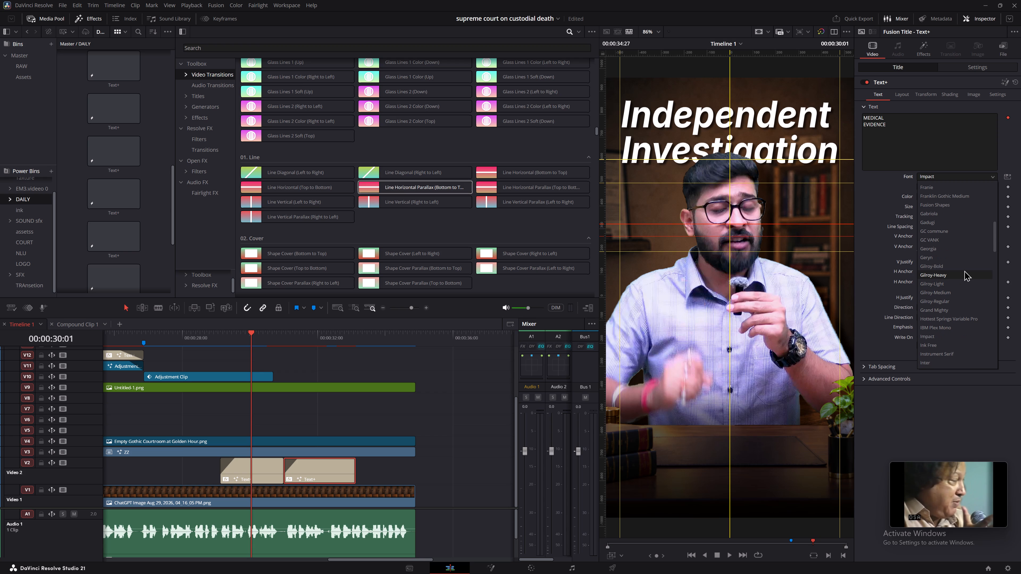
{"action": "left_click", "coordinate": [922, 358]}
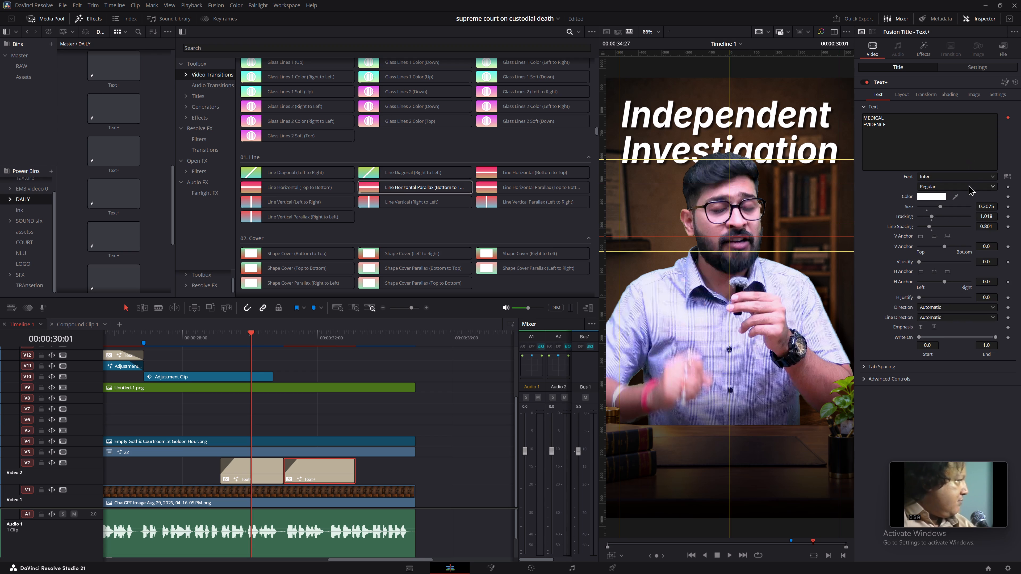
{"action": "left_click", "coordinate": [968, 185]}
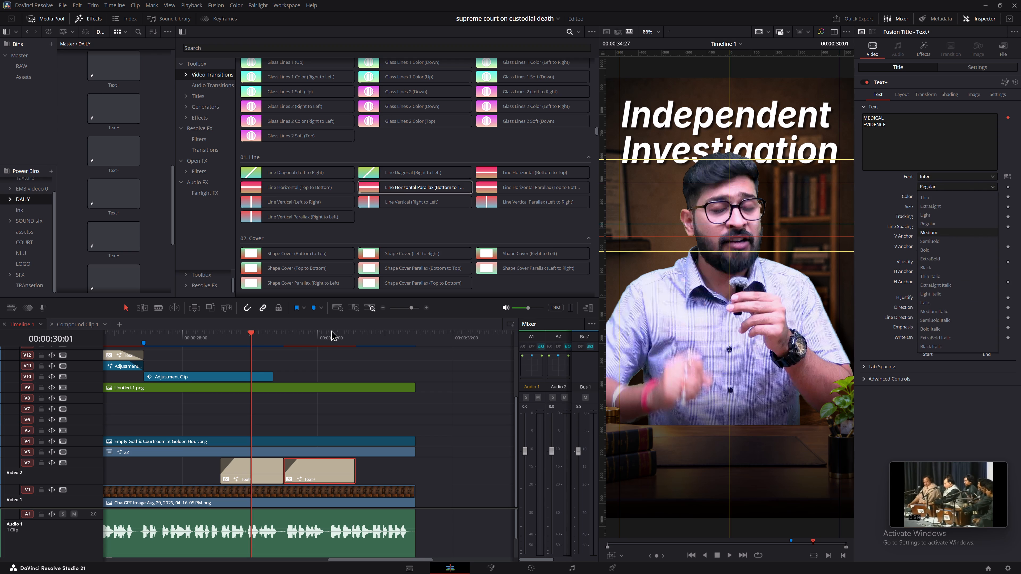
{"action": "key", "text": "c"}
{"action": "key", "text": "b"}
{"action": "left_click", "coordinate": [328, 332]}
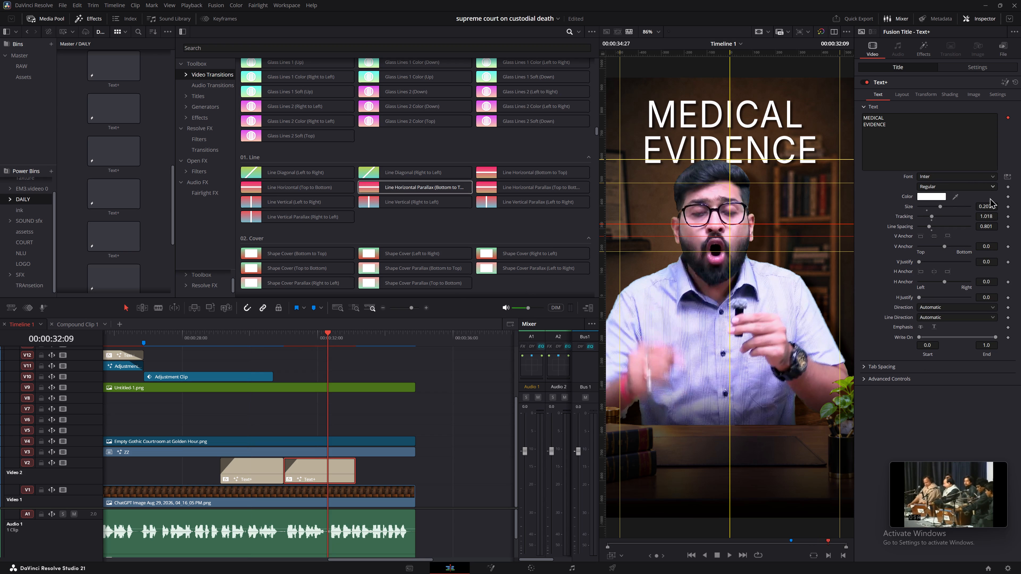
{"action": "left_click", "coordinate": [949, 187]}
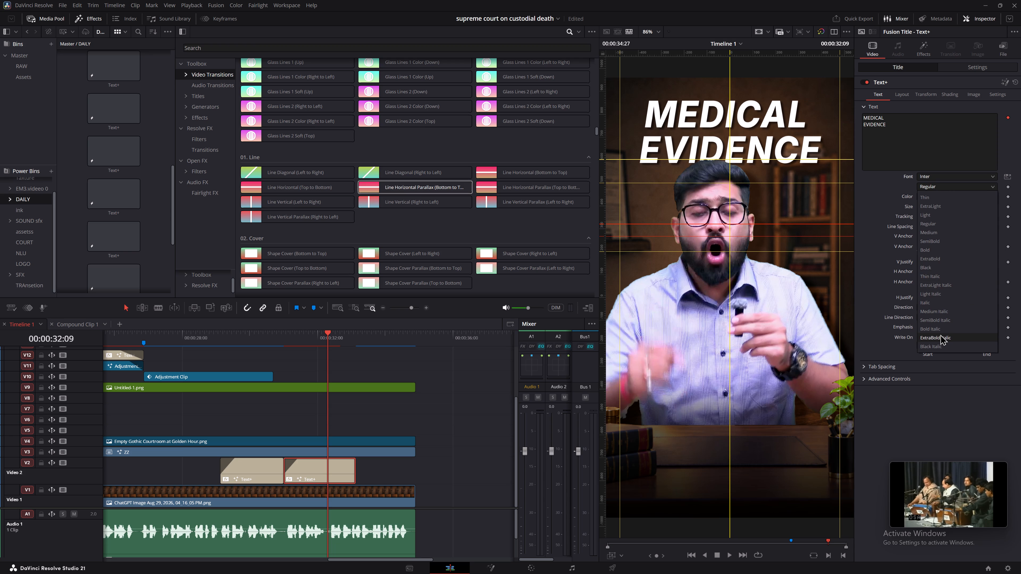
{"action": "left_click", "coordinate": [940, 331]}
{"action": "left_click", "coordinate": [241, 339]}
{"action": "key", "text": "space"}
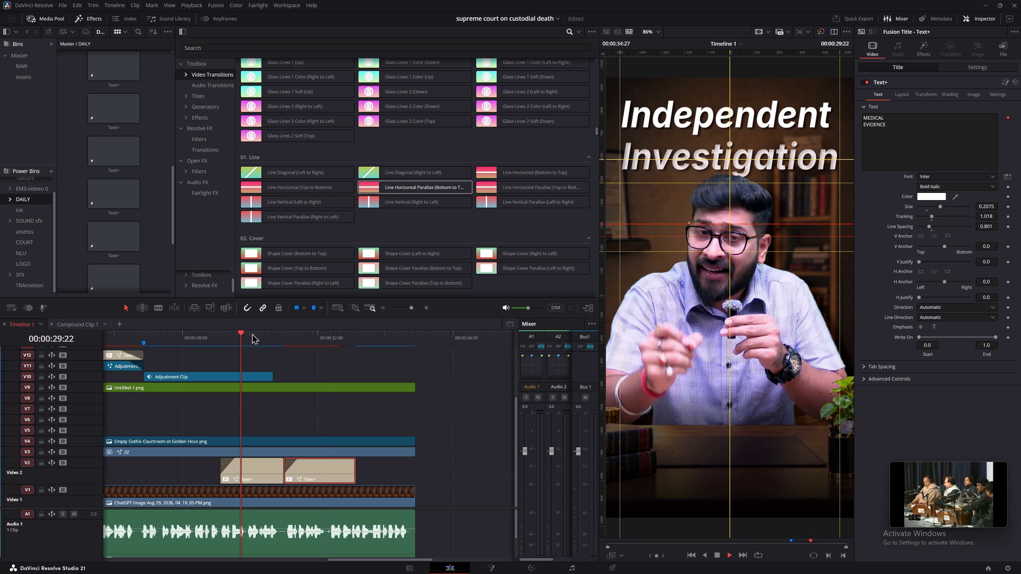
{"action": "key", "text": "space"}
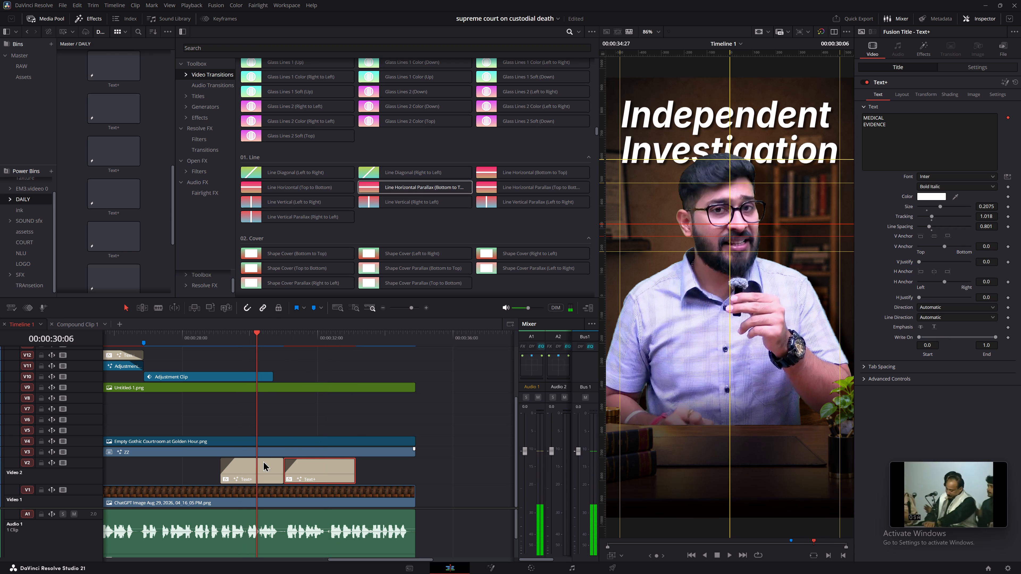
{"action": "key", "text": "space"}
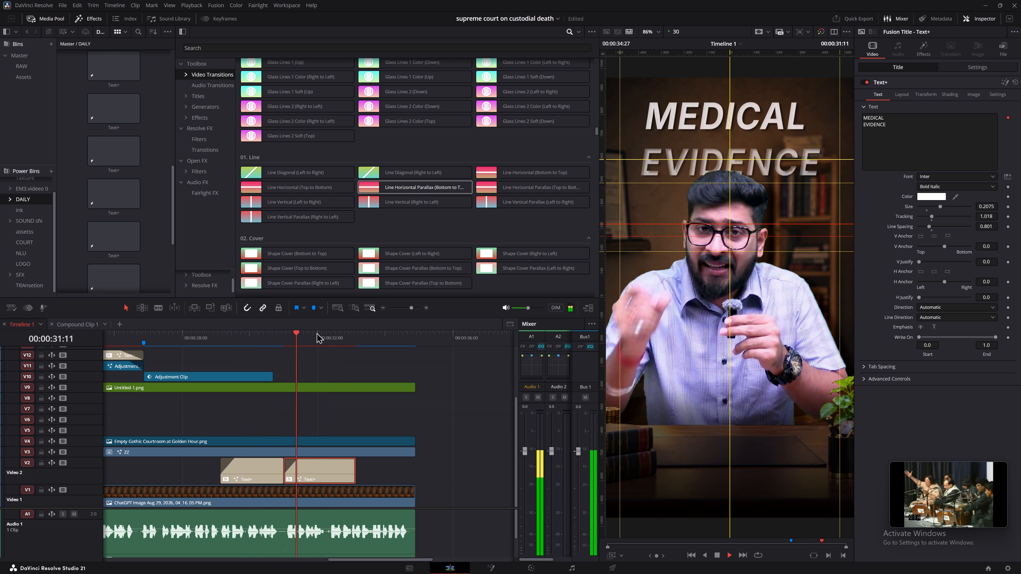
{"action": "key", "text": "space"}
Set the MEDICAL EVIDENCE title's font style to Black Italic and return the playhead to the first V2 title.
{"action": "left_click", "coordinate": [329, 460]}
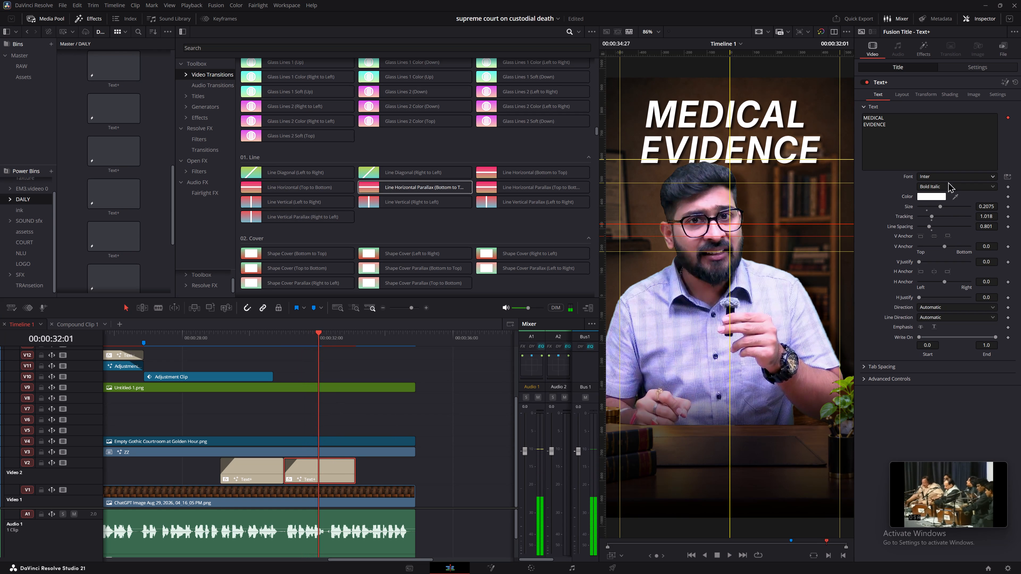
{"action": "left_click", "coordinate": [946, 186]}
{"action": "left_click", "coordinate": [946, 186]}
{"action": "left_click", "coordinate": [946, 186]}
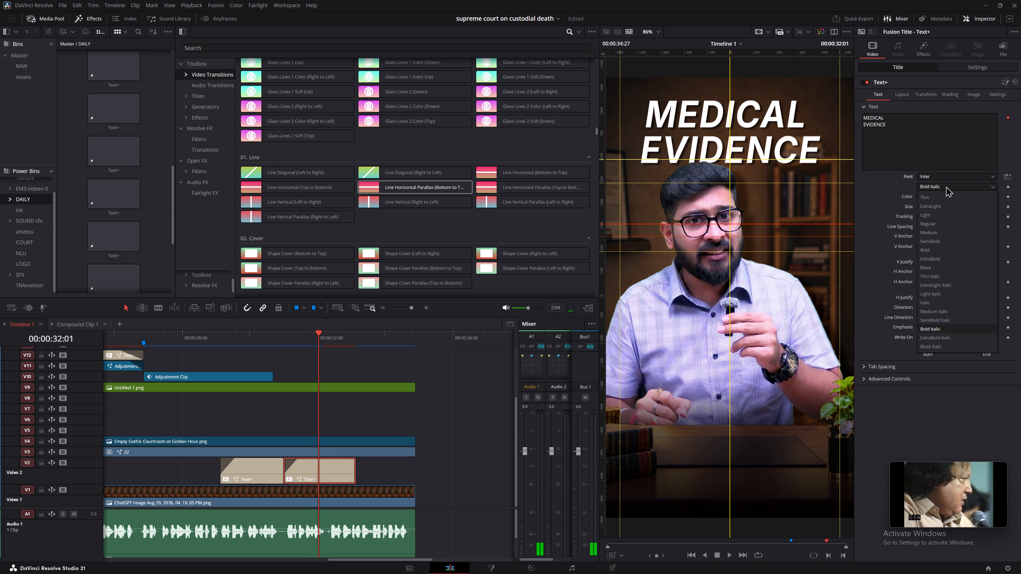
{"action": "left_click", "coordinate": [946, 347]}
{"action": "left_click", "coordinate": [248, 343]}
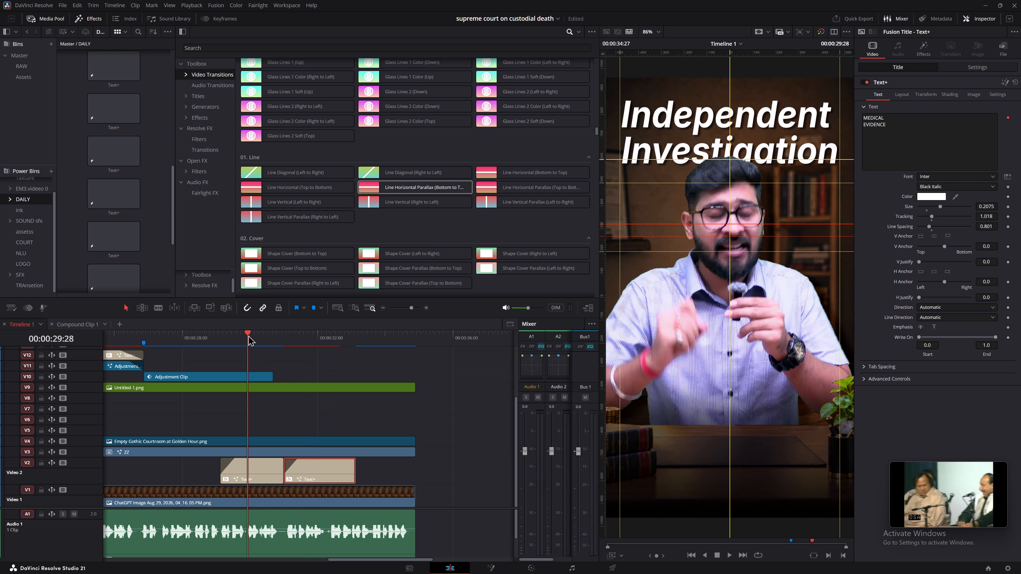
Play back the V2 titles from Independent Investigation into MEDICAL EVIDENCE.
{"action": "left_click_drag", "start_coordinate": [249, 335], "coordinate": [253, 348]}
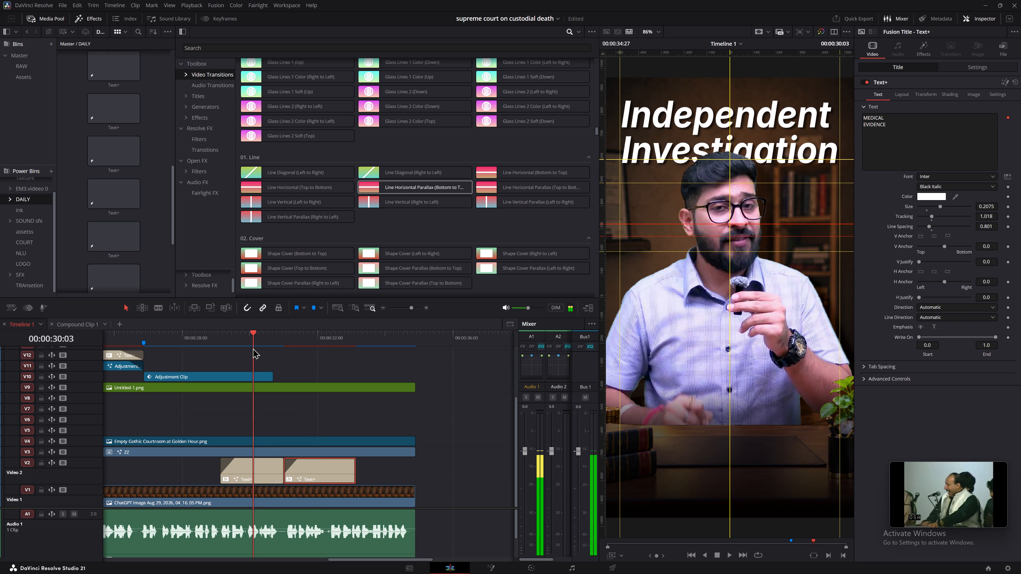
{"action": "left_click_drag", "start_coordinate": [253, 348], "coordinate": [253, 348]}
{"action": "key", "text": "space"}
{"action": "key", "text": "space"}
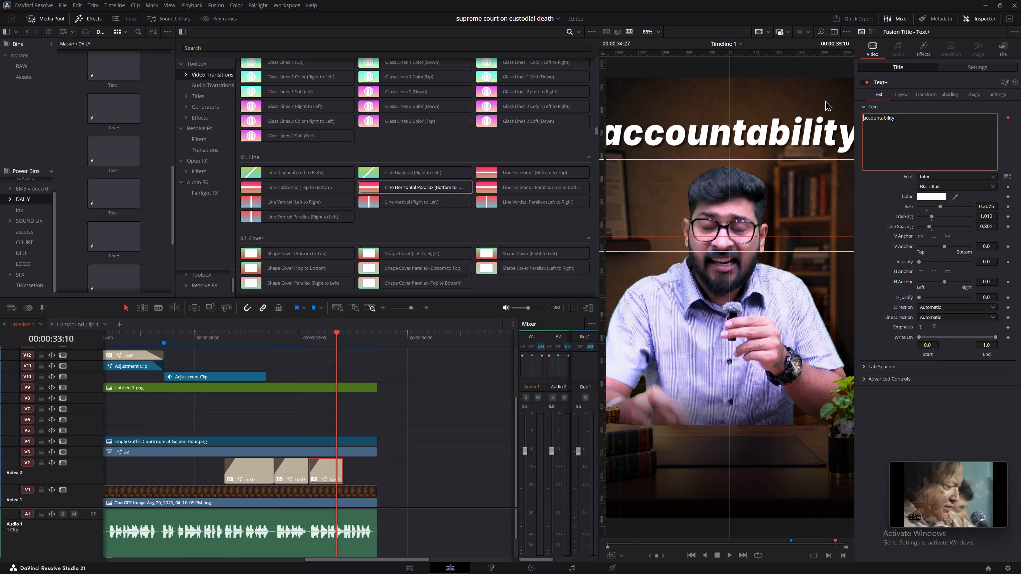
{"action": "key", "text": "Right"}
{"action": "key", "text": "BackSpace"}
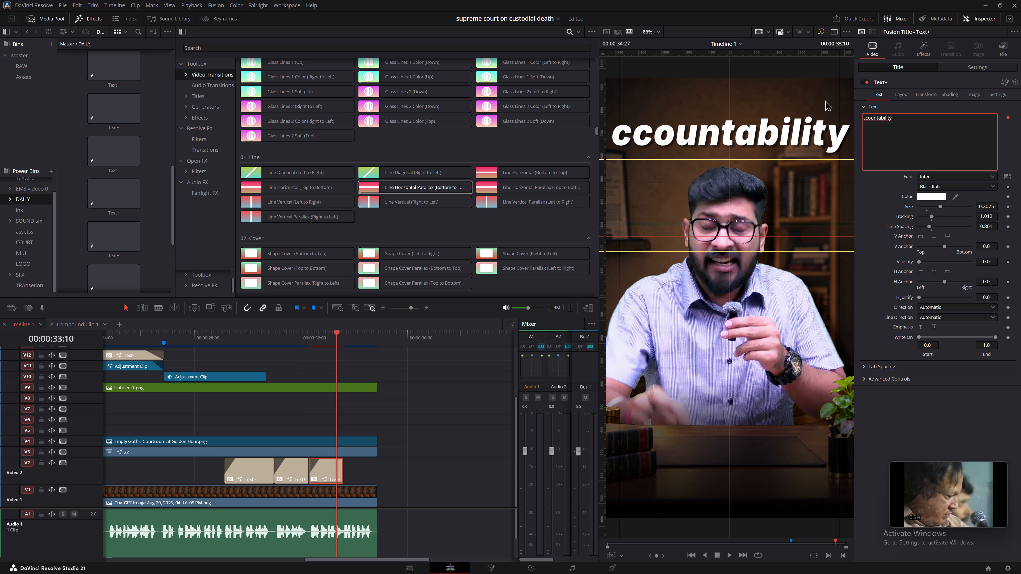
{"action": "key", "text": "shift+a"}
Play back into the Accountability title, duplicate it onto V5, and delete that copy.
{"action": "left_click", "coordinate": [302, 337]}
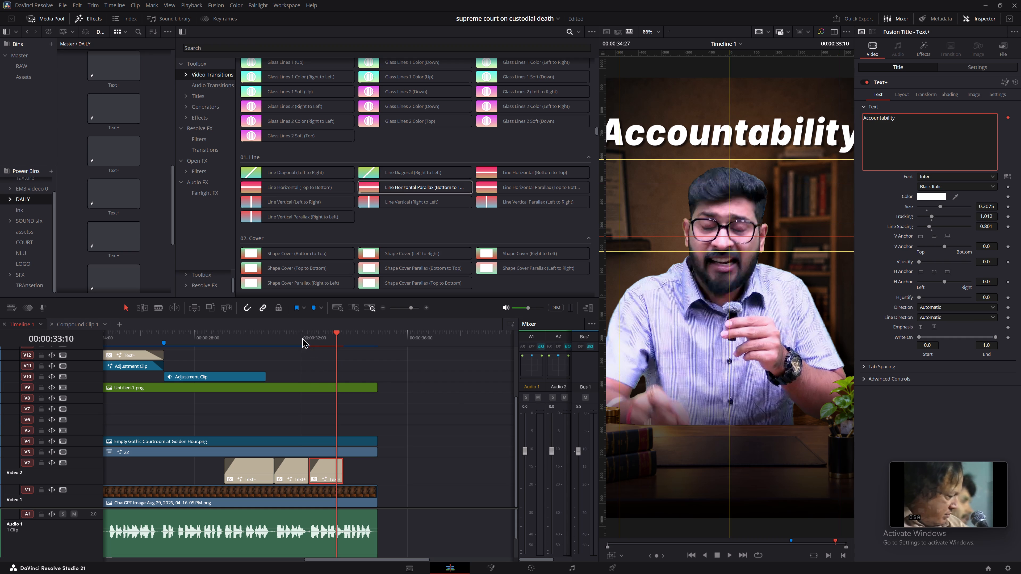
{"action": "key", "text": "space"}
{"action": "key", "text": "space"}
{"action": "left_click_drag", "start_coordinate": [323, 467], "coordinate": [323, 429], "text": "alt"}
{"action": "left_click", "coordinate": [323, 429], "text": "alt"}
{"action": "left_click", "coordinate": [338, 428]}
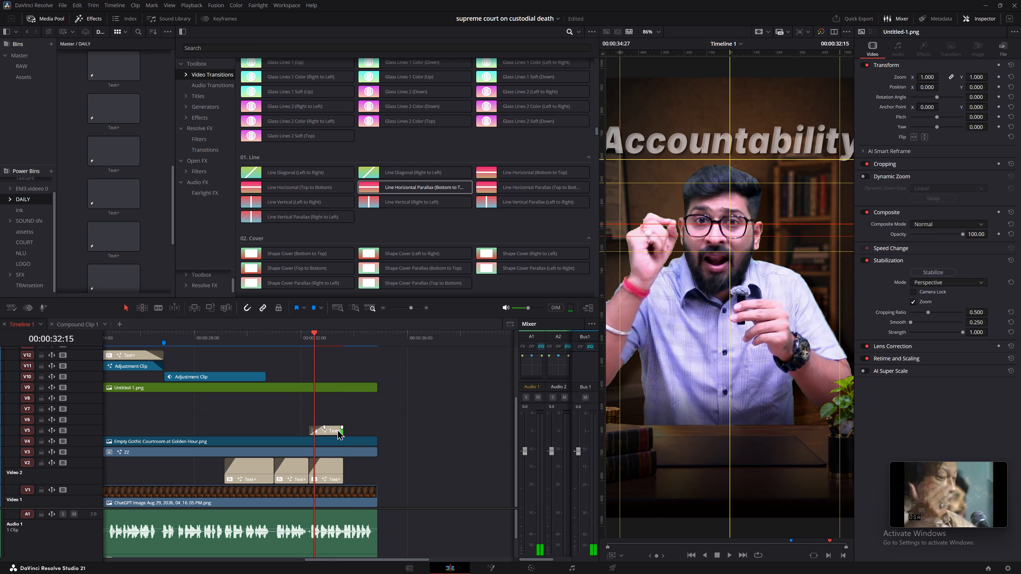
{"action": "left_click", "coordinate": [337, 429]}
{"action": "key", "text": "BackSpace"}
Set the Accountability title's size to 0.1696 so it fits the frame width, and play it back.
{"action": "left_click", "coordinate": [318, 469]}
{"action": "key", "text": "space"}
{"action": "key", "text": "space"}
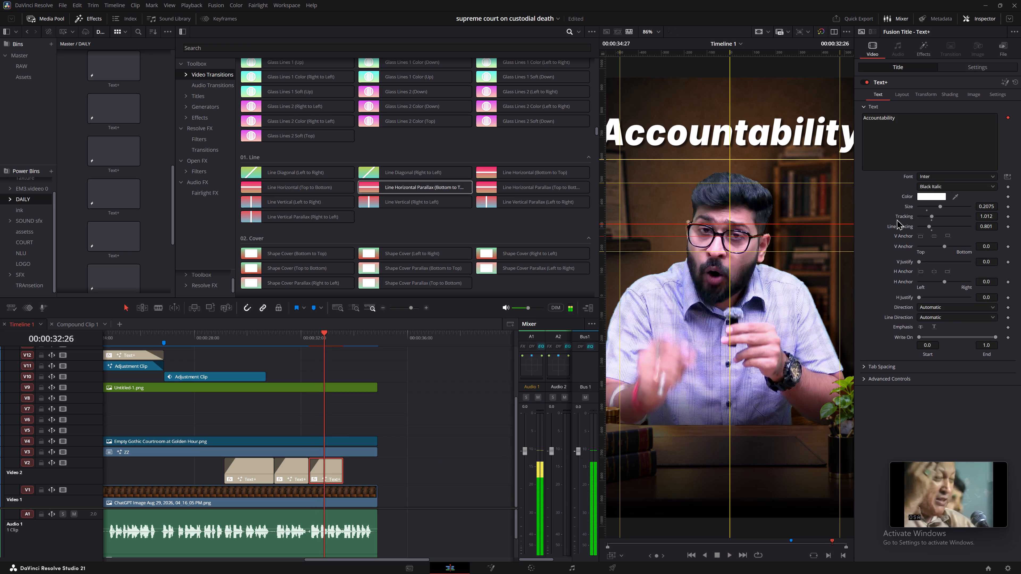
{"action": "left_click_drag", "start_coordinate": [985, 206], "coordinate": [859, 216]}
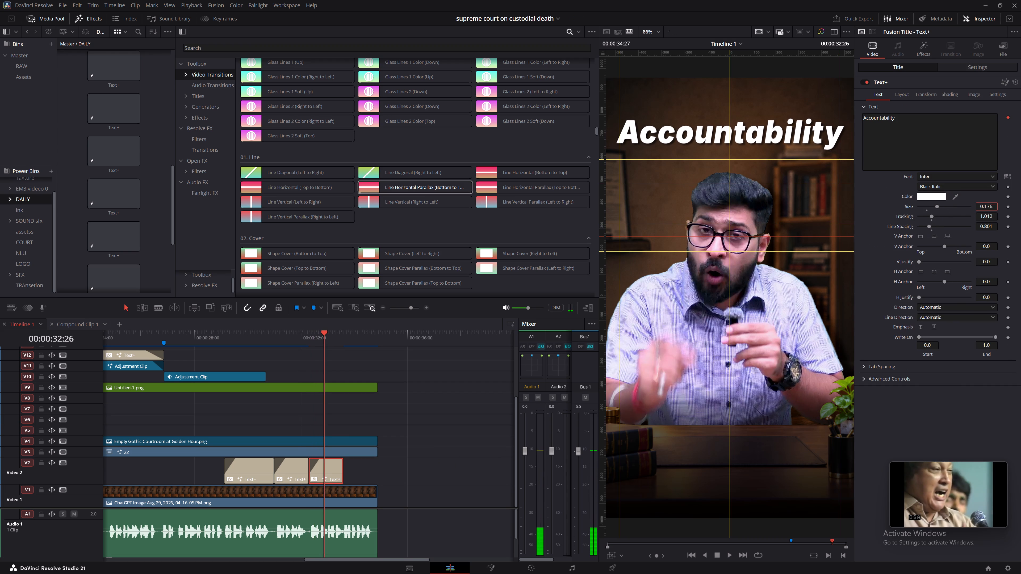
{"action": "left_click_drag", "start_coordinate": [859, 216], "coordinate": [834, 217]}
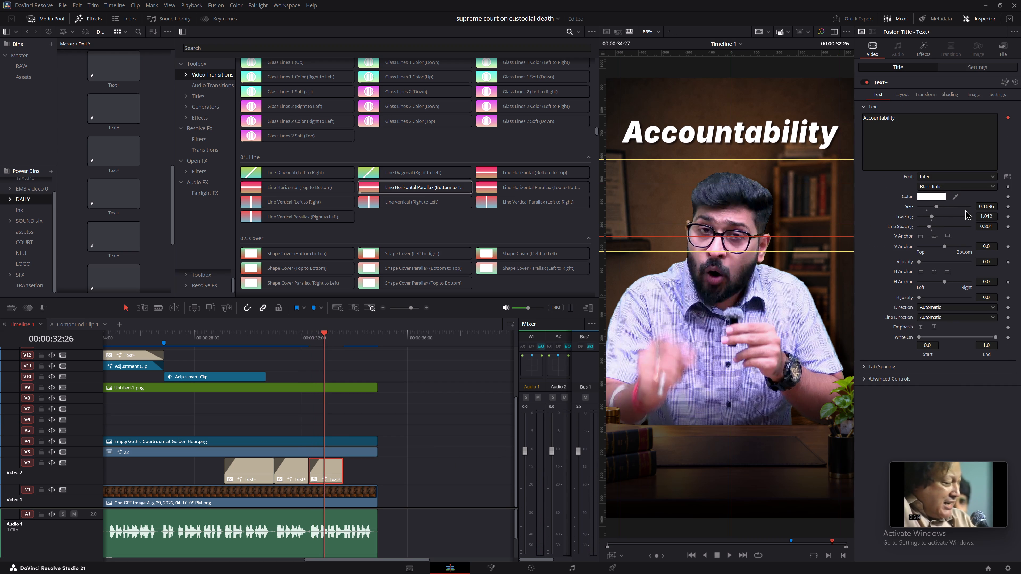
{"action": "left_click", "coordinate": [300, 330]}
{"action": "key", "text": "space"}
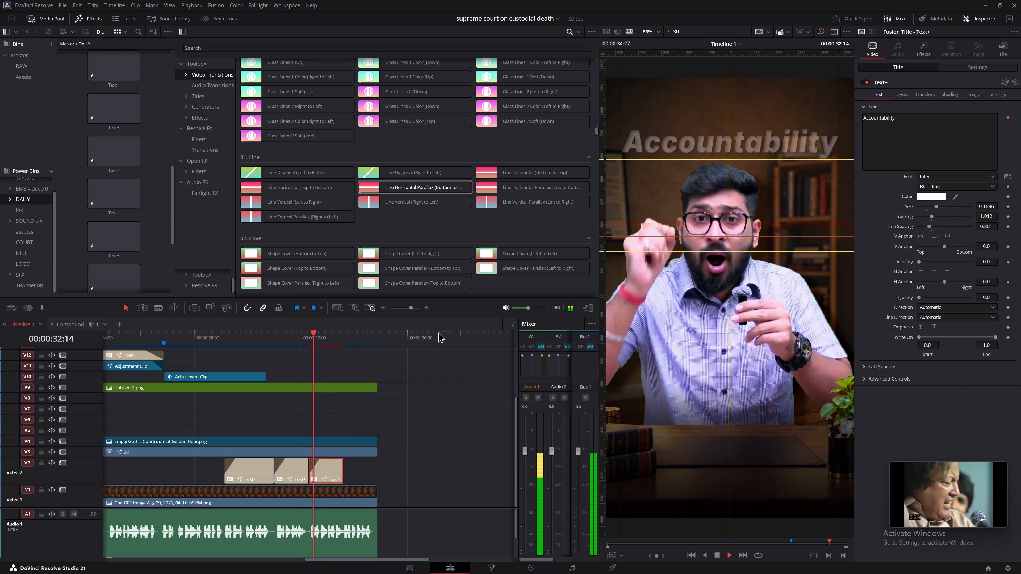
{"action": "key", "text": "space"}
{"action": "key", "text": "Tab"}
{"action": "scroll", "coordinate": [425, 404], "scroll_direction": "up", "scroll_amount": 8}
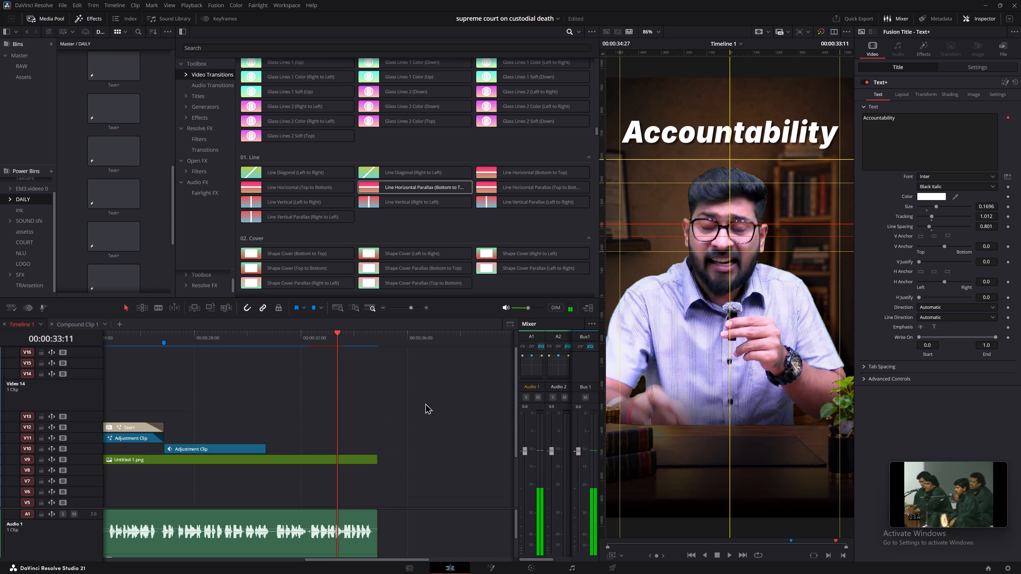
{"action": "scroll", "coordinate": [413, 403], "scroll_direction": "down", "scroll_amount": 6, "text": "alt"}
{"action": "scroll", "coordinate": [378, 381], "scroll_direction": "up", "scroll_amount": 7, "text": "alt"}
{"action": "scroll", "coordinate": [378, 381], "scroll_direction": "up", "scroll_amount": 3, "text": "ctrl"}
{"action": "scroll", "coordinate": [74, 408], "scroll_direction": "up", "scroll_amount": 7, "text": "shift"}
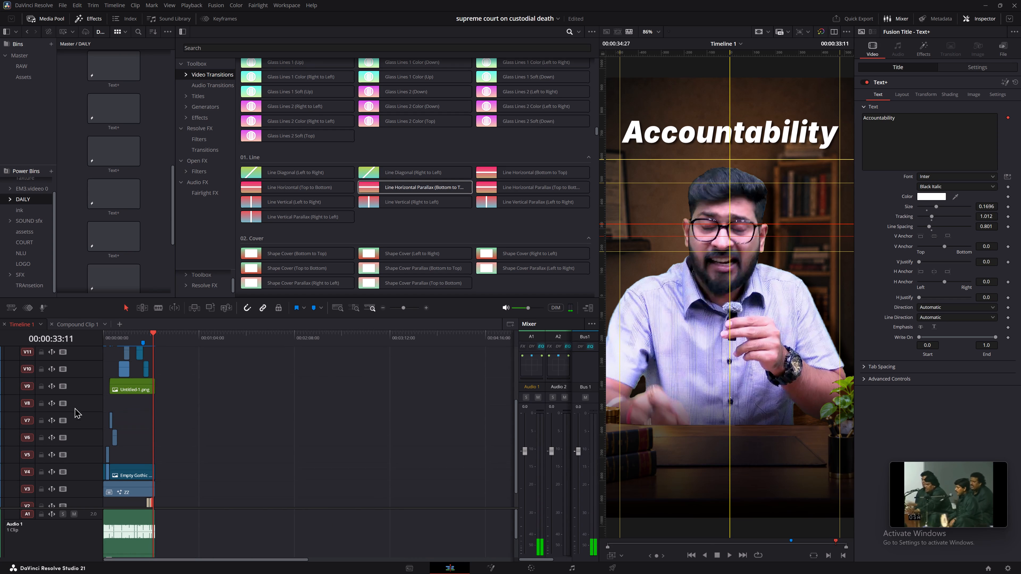
Move the four stacked title clips beginning with Death, above the jail-cell image, down two tracks onto V10 to V13.
{"action": "scroll", "coordinate": [74, 407], "scroll_direction": "down", "scroll_amount": 13, "text": "shift"}
{"action": "left_click_drag", "start_coordinate": [112, 332], "coordinate": [70, 333]}
{"action": "key", "text": "space"}
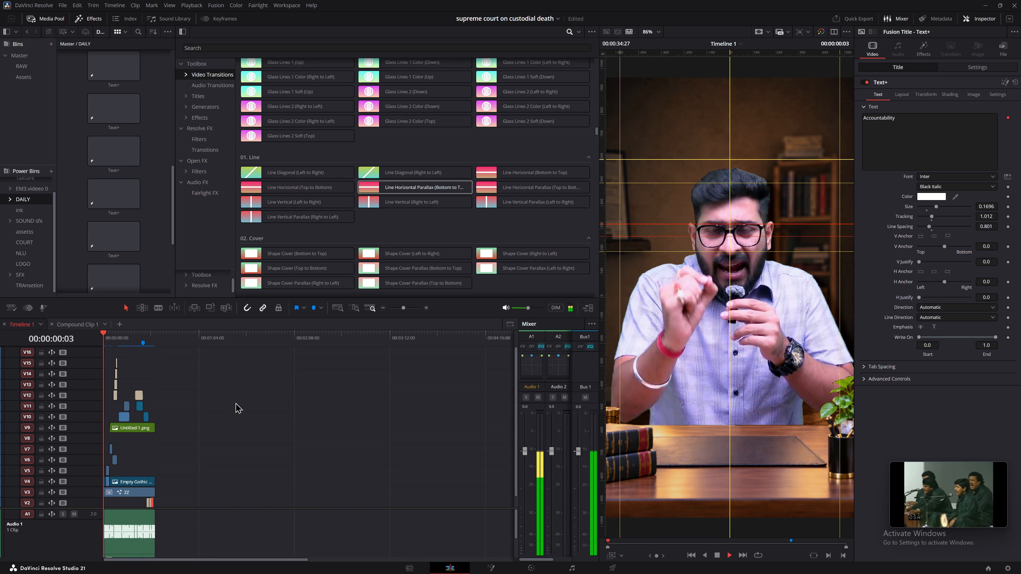
{"action": "key", "text": "space"}
{"action": "scroll", "coordinate": [291, 399], "scroll_direction": "up", "scroll_amount": 14, "text": "alt"}
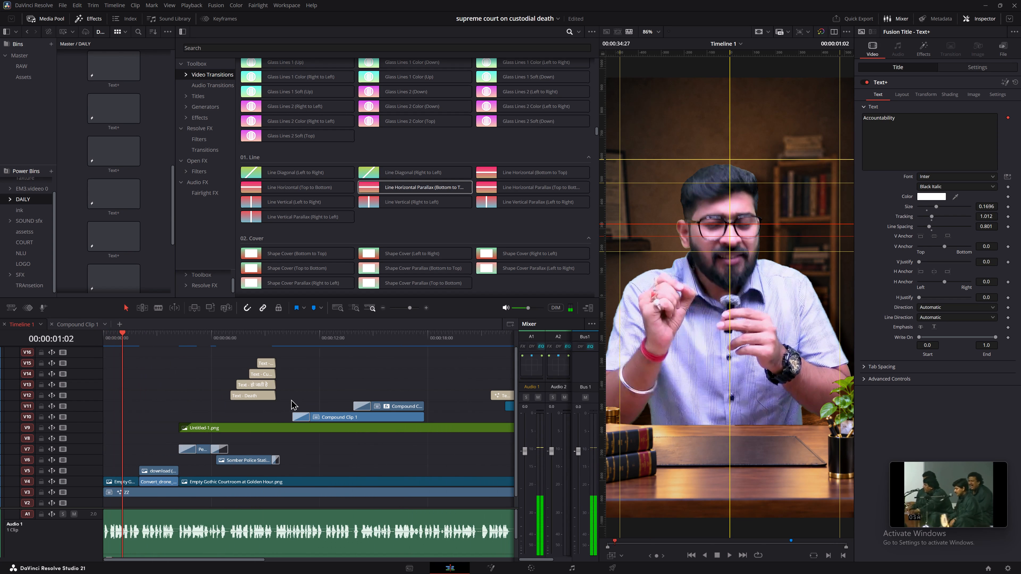
{"action": "left_click_drag", "start_coordinate": [286, 403], "coordinate": [267, 353]}
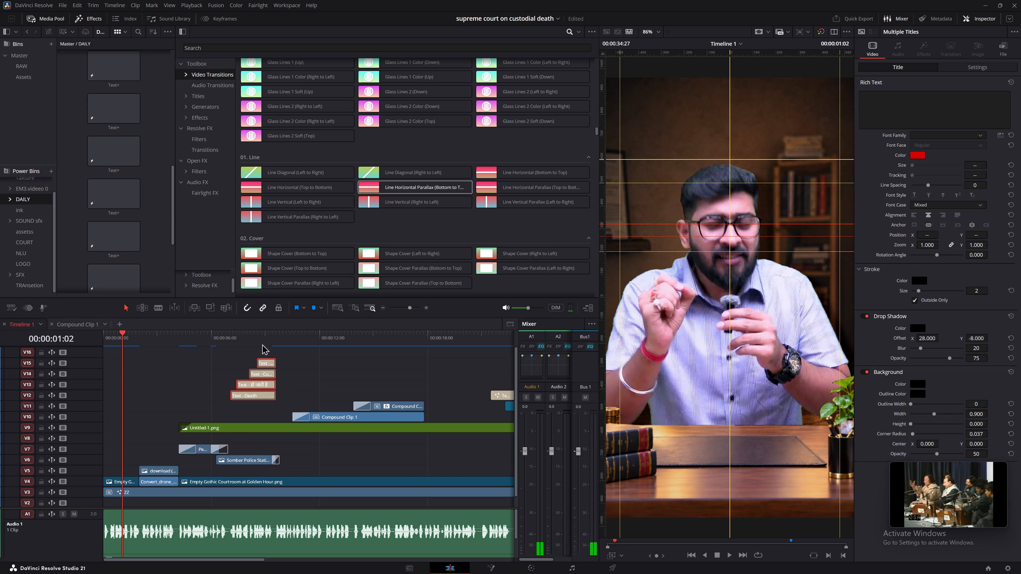
{"action": "left_click_drag", "start_coordinate": [244, 336], "coordinate": [232, 336]}
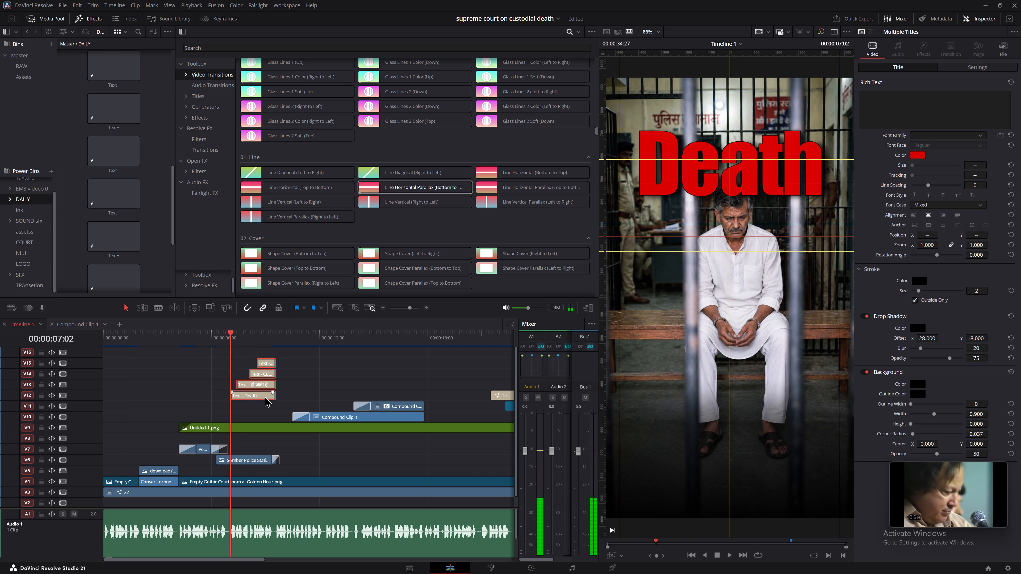
{"action": "scroll", "coordinate": [281, 403], "scroll_direction": "up", "scroll_amount": 13, "text": "alt"}
{"action": "left_click_drag", "start_coordinate": [326, 394], "coordinate": [326, 396]}
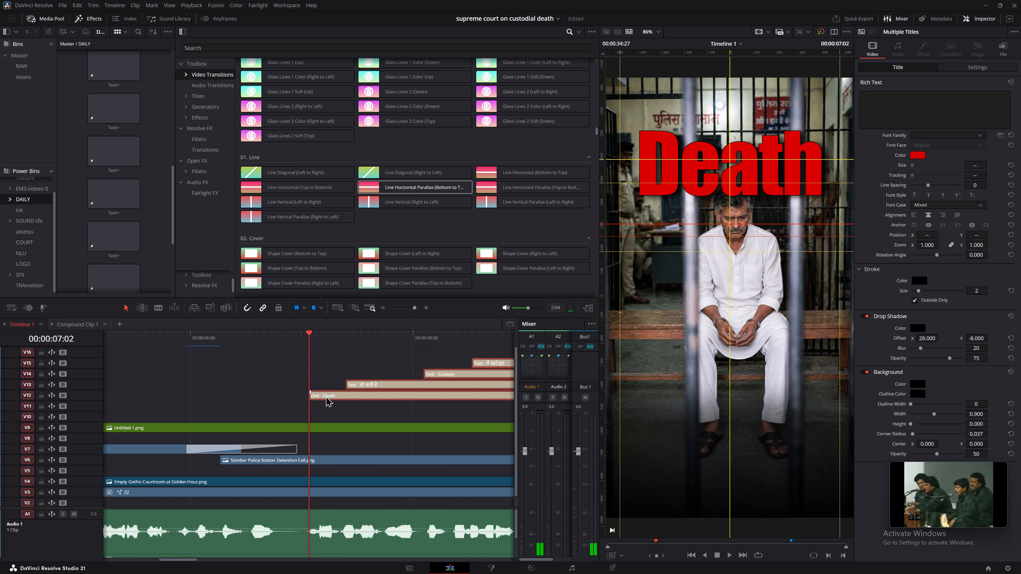
{"action": "left_click_drag", "start_coordinate": [326, 396], "coordinate": [324, 413]}
{"action": "scroll", "coordinate": [325, 406], "scroll_direction": "down", "scroll_amount": 11, "text": "alt"}
Play back the moved Death and Custody titles over the jail-cell image several times to check their timing.
{"action": "key", "text": "space"}
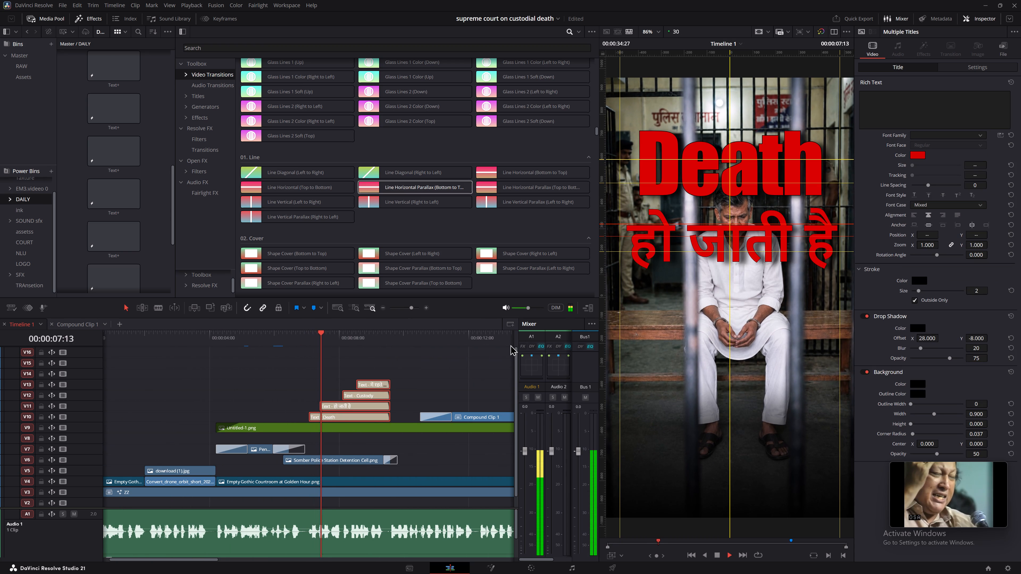
{"action": "key", "text": "space"}
{"action": "key", "text": "space"}
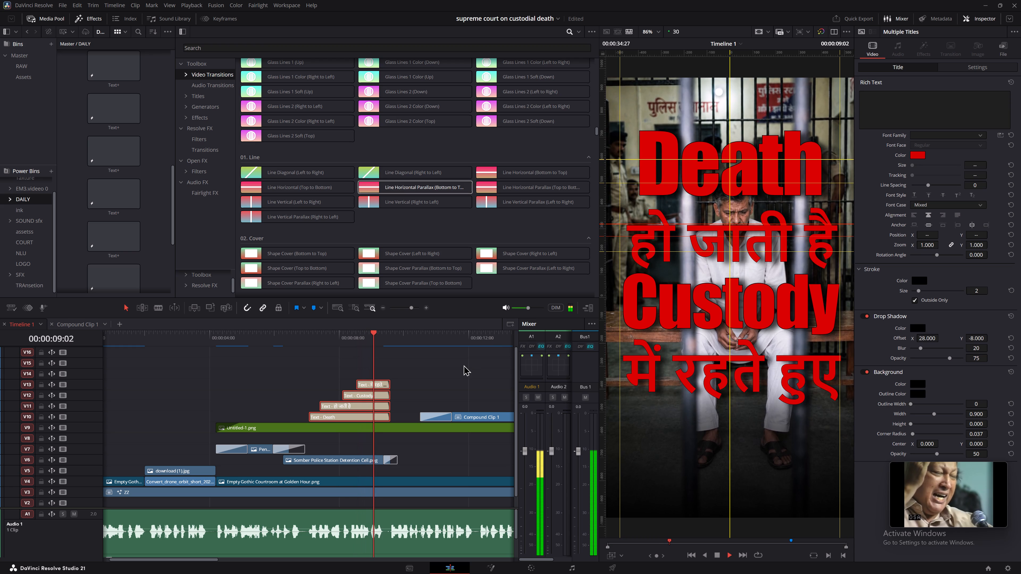
{"action": "key", "text": "space"}
{"action": "left_click", "coordinate": [338, 343]}
{"action": "key", "text": "space"}
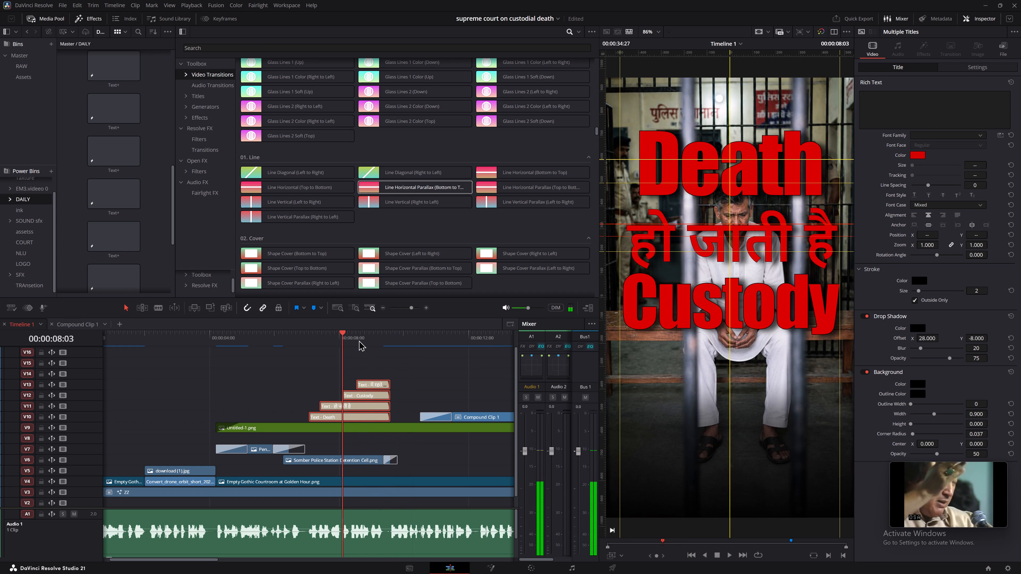
{"action": "key", "text": "space"}
{"action": "key", "text": "space"}
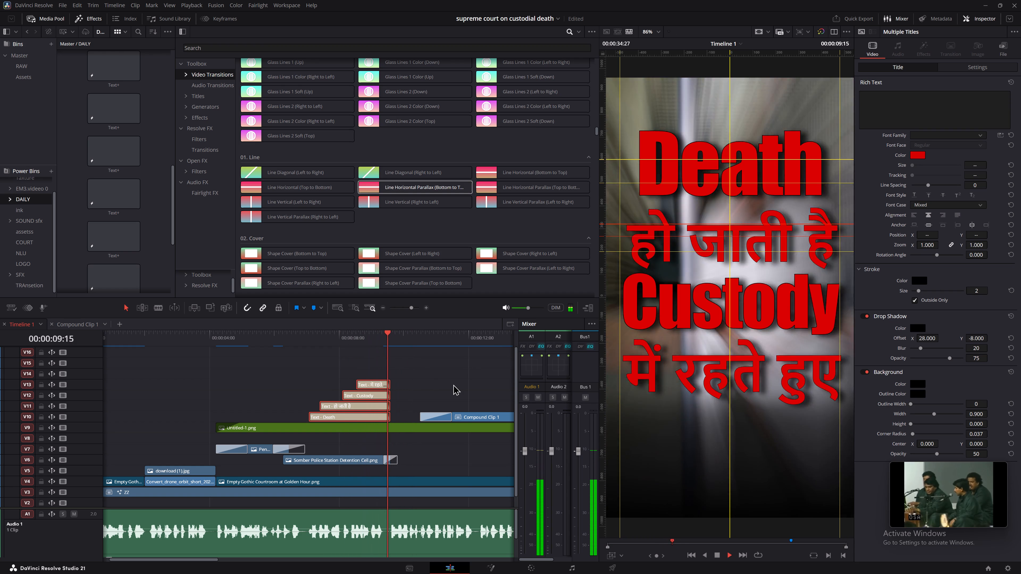
{"action": "key", "text": "space"}
{"action": "left_click", "coordinate": [305, 340]}
{"action": "key", "text": "space"}
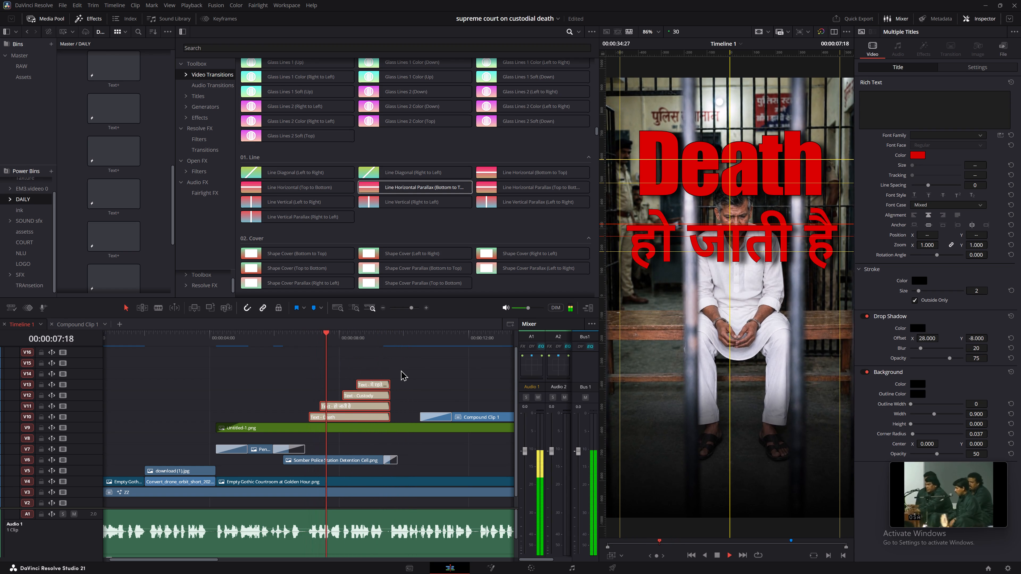
{"action": "key", "text": "space"}
{"action": "key", "text": "space"}
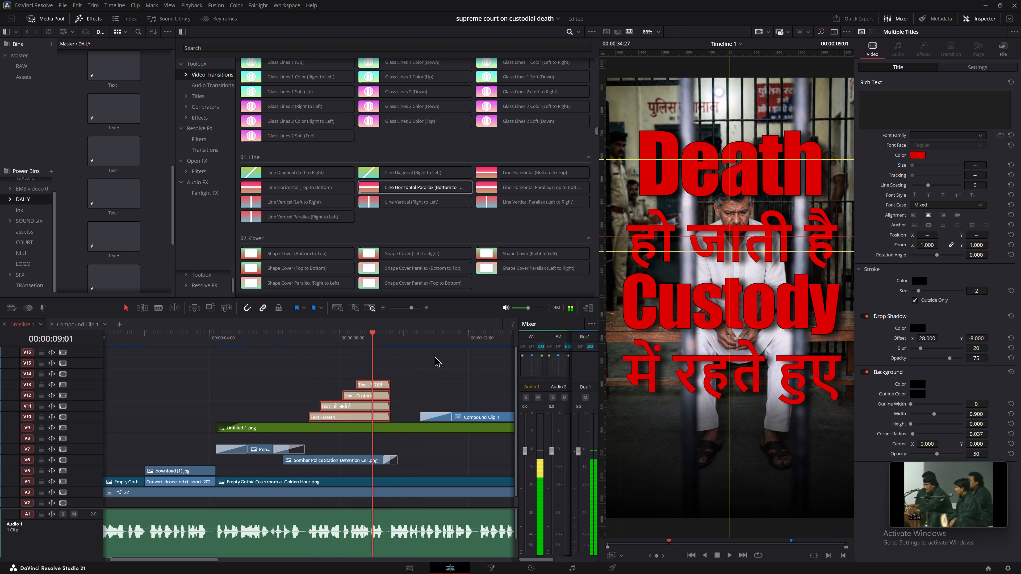
{"action": "key", "text": "space"}
{"action": "left_click", "coordinate": [216, 341]}
{"action": "key", "text": "space"}
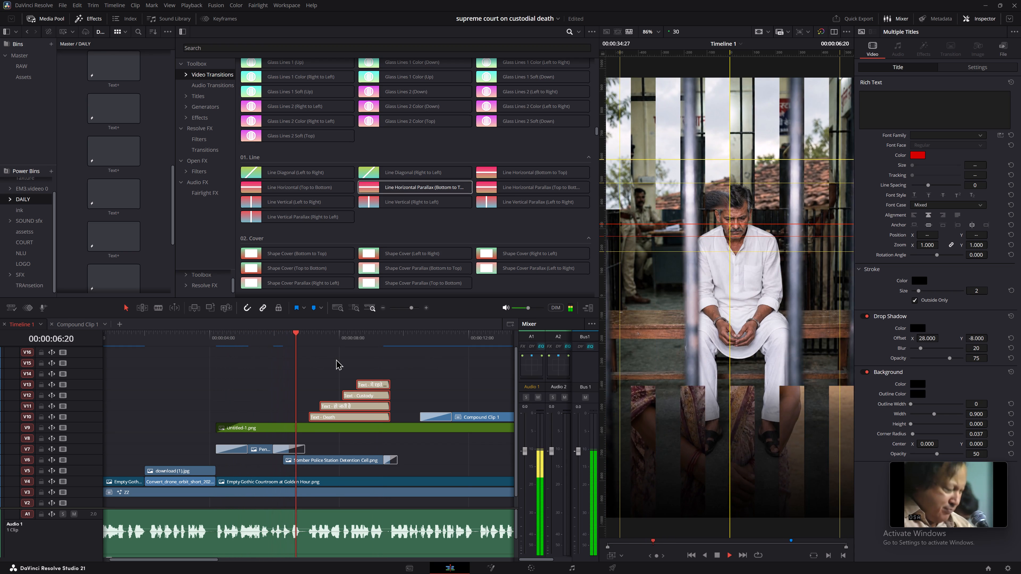
{"action": "key", "text": "space"}
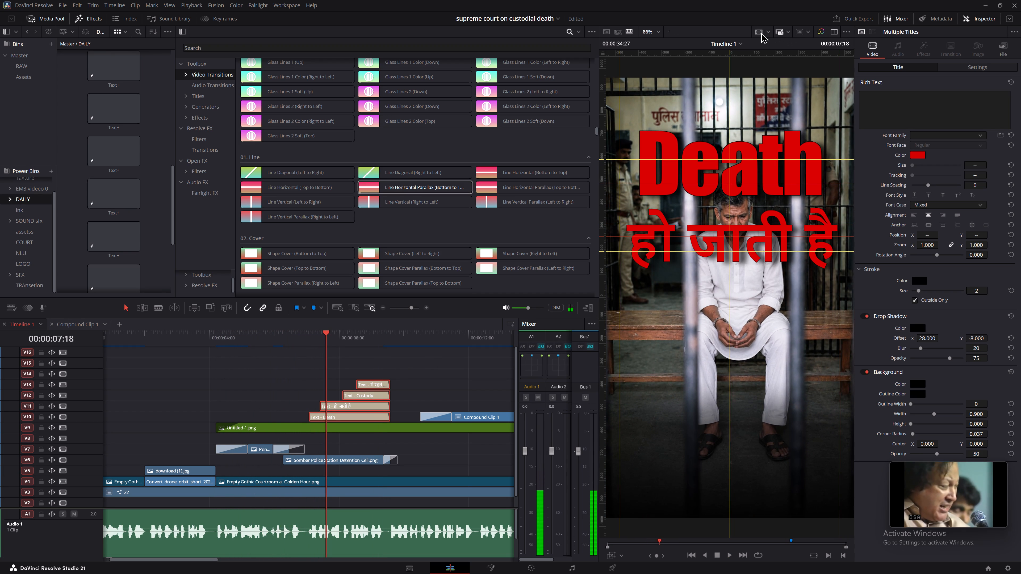
Hide the rulers and guides over the preview and replay the Death and Custody titles through to their fade-out.
{"action": "left_click", "coordinate": [761, 32]}
{"action": "key", "text": "space"}
{"action": "key", "text": "space"}
{"action": "left_click_drag", "start_coordinate": [324, 338], "coordinate": [304, 340]}
{"action": "key", "text": "space"}
{"action": "key", "text": "space"}
{"action": "key", "text": "space"}
{"action": "key", "text": "space"}
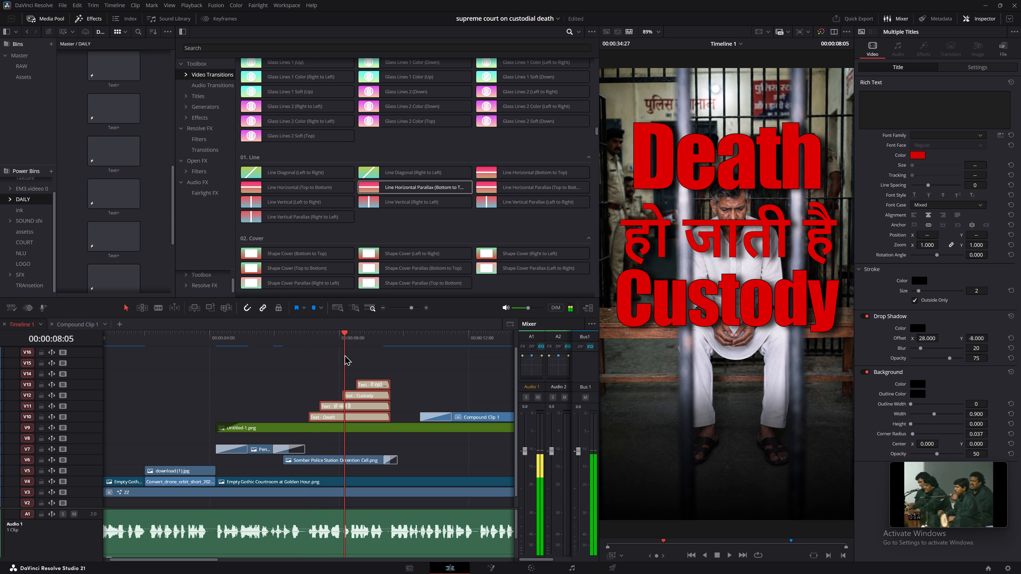
{"action": "key", "text": "space"}
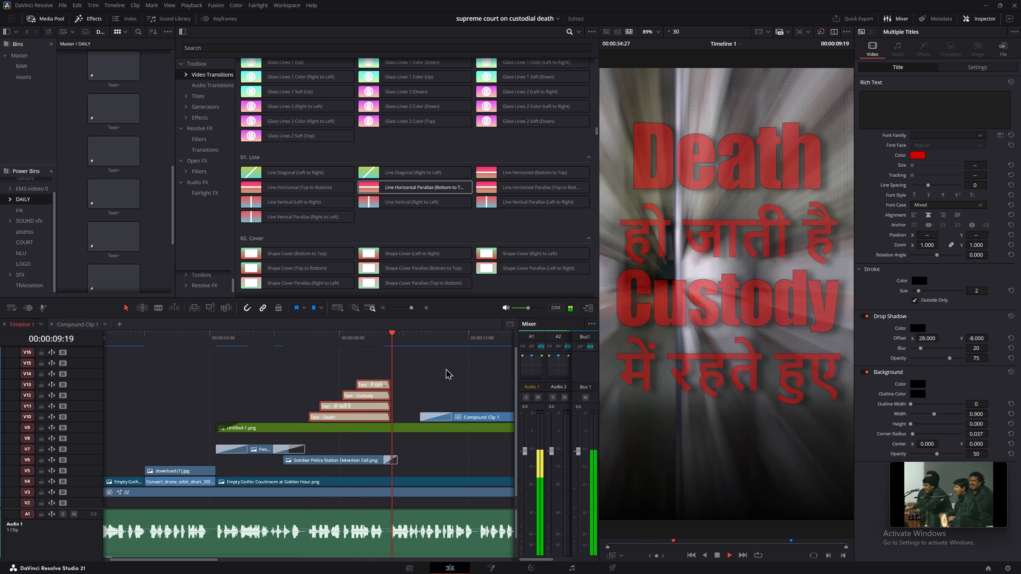
{"action": "key", "text": "space"}
Check the end of the Death and Custody titles and play on into the courtroom Compound Clip 1.
{"action": "left_click", "coordinate": [412, 353]}
{"action": "left_click_drag", "start_coordinate": [399, 337], "coordinate": [392, 337]}
{"action": "left_click_drag", "start_coordinate": [397, 417], "coordinate": [372, 382]}
{"action": "left_click", "coordinate": [418, 354]}
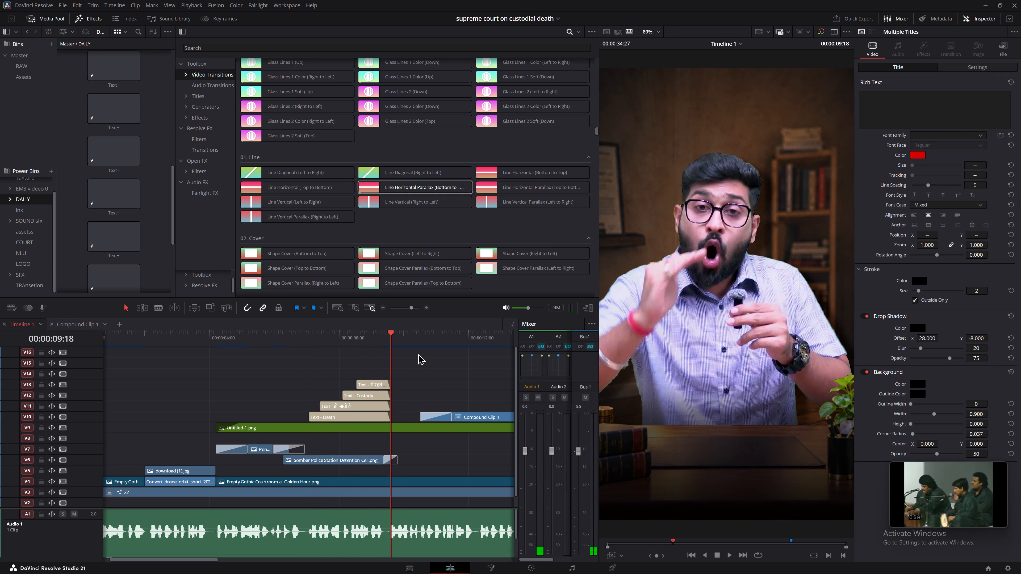
{"action": "left_click_drag", "start_coordinate": [353, 341], "coordinate": [312, 342]}
{"action": "key", "text": "space"}
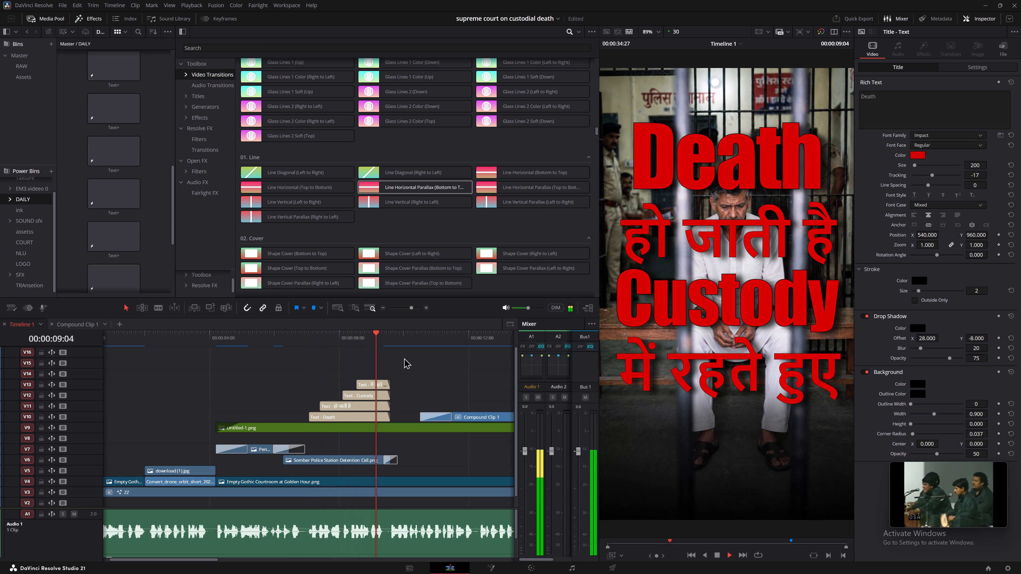
{"action": "key", "text": "space"}
{"action": "scroll", "coordinate": [418, 360], "scroll_direction": "down", "scroll_amount": 5, "text": "alt"}
{"action": "key", "text": "space"}
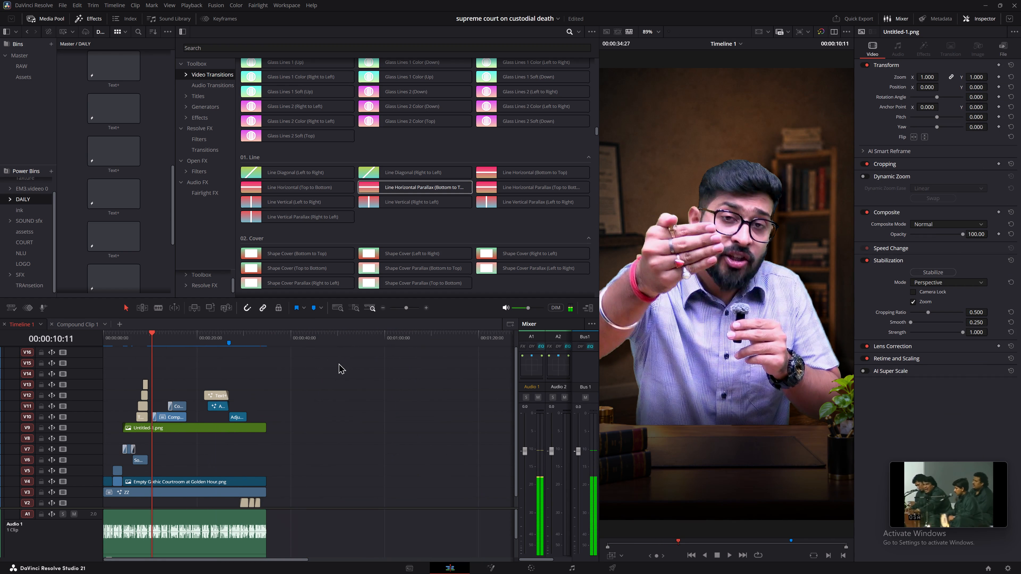
{"action": "key", "text": "space"}
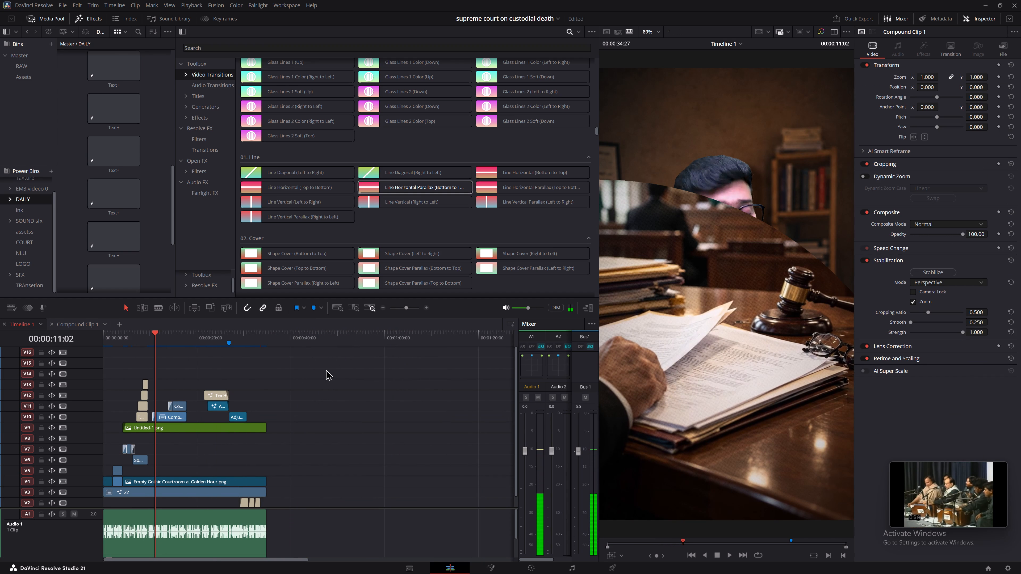
{"action": "key", "text": "space"}
{"action": "key", "text": "space"}
Switch to the wife kapde bartan project, copy its JUD logo clip from V13, and save that project.
{"action": "left_click", "coordinate": [520, 18]}
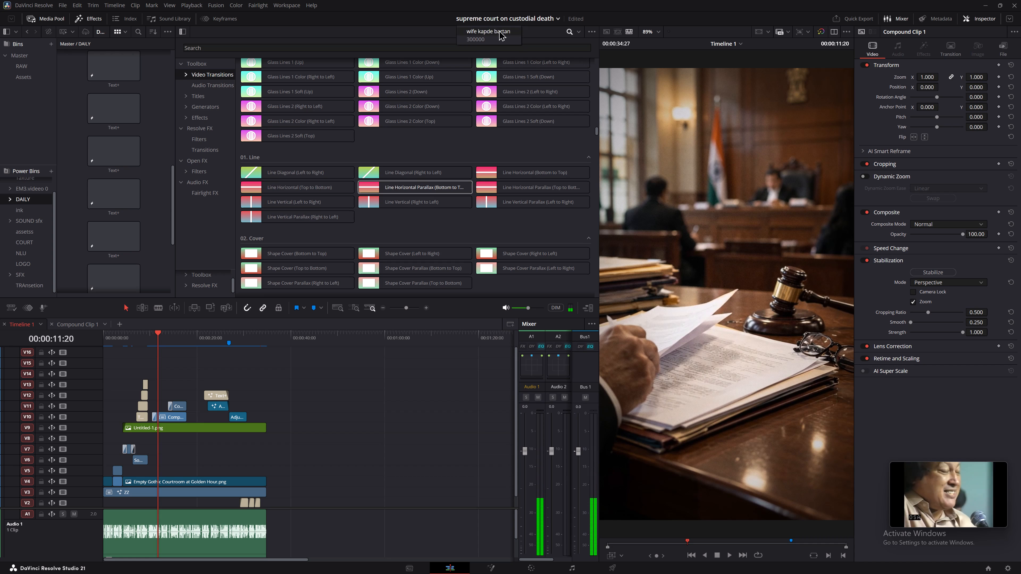
{"action": "left_click", "coordinate": [499, 30]}
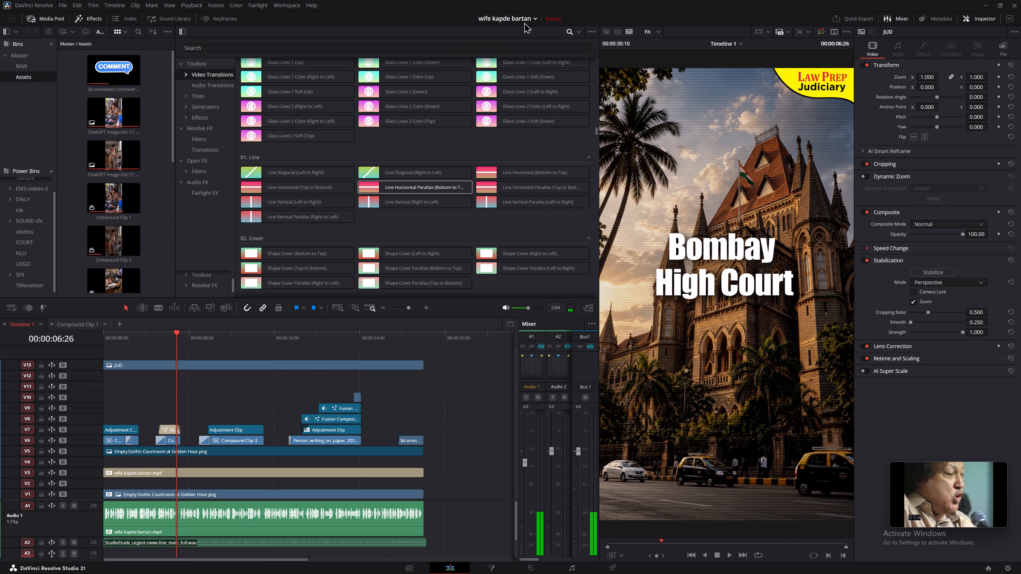
{"action": "left_click", "coordinate": [266, 366]}
{"action": "key", "text": "ctrl+c"}
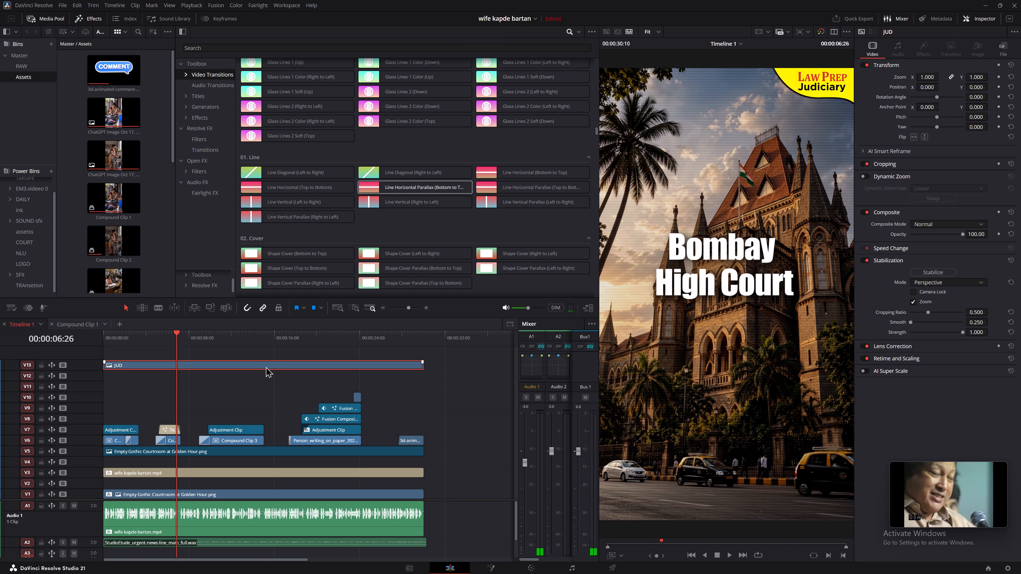
{"action": "key", "text": "ctrl+s"}
{"action": "key", "text": "ctrl+s"}
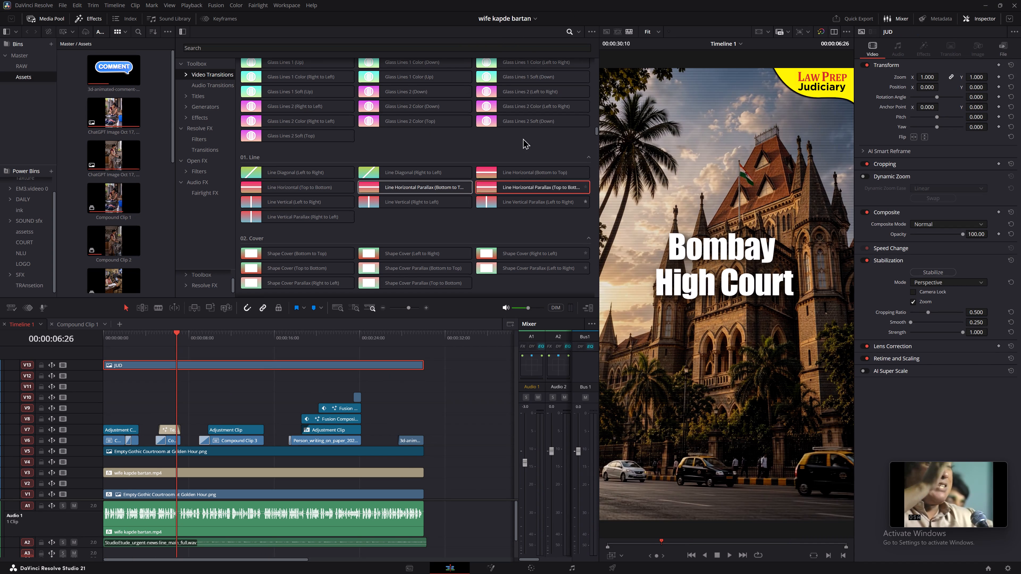
Return to the supreme court on custodial death project, paste the JUD logo clip and place it on V15 at the timeline start.
{"action": "left_click", "coordinate": [523, 22]}
{"action": "left_click", "coordinate": [518, 33]}
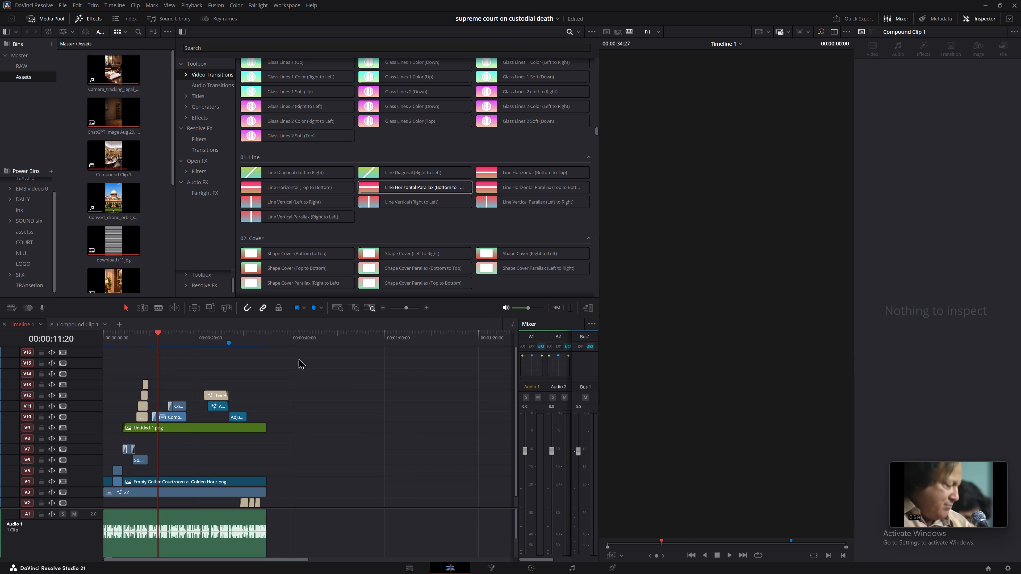
{"action": "key", "text": "c"}
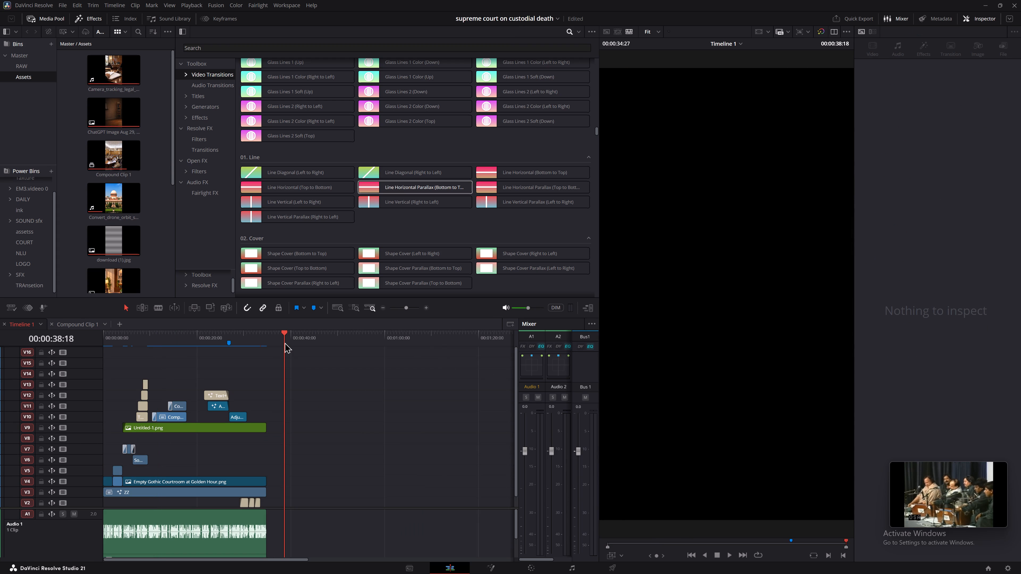
{"action": "key", "text": "ctrl+v"}
{"action": "left_click_drag", "start_coordinate": [323, 380], "coordinate": [208, 359]}
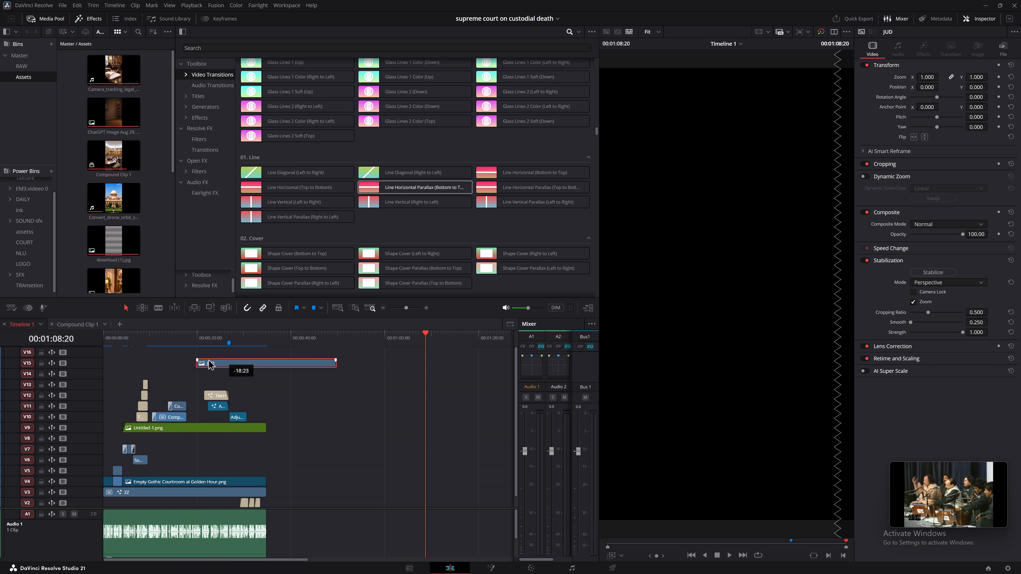
{"action": "left_click_drag", "start_coordinate": [208, 359], "coordinate": [109, 365]}
{"action": "left_click_drag", "start_coordinate": [130, 340], "coordinate": [85, 343]}
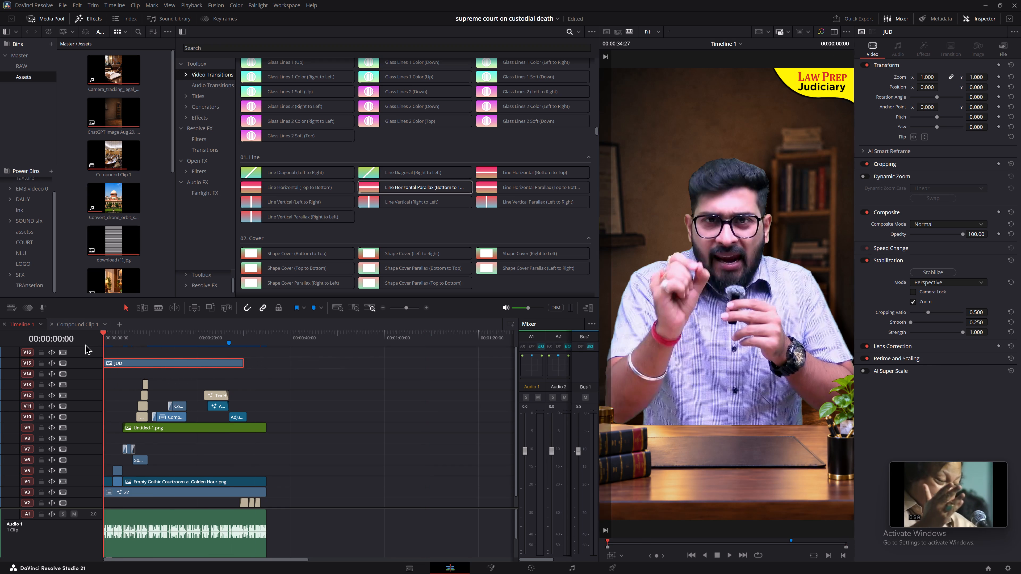
{"action": "key", "text": "space"}
{"action": "key", "text": "space"}
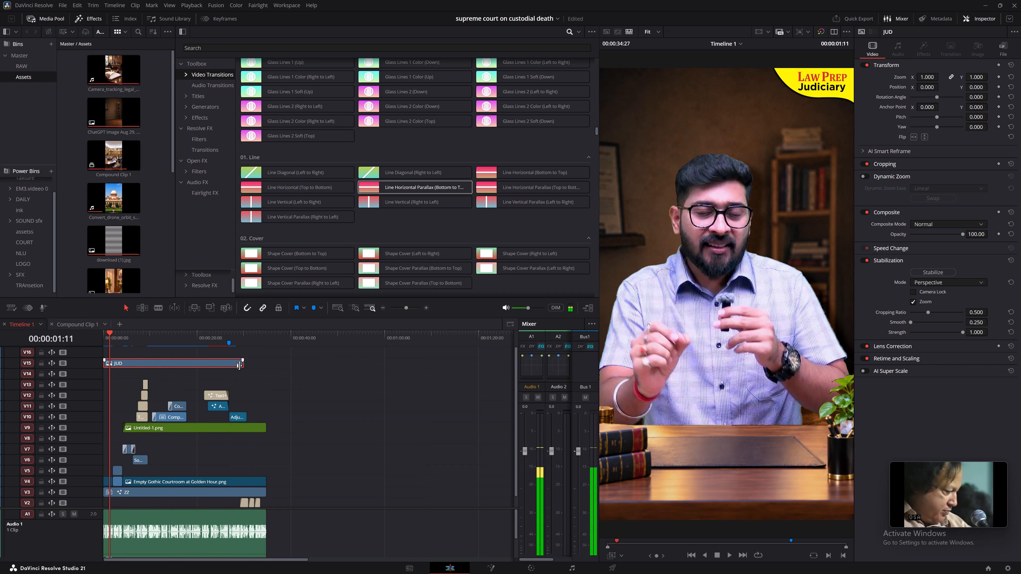
Extend the end of the JUD logo clip on V15 to match the end of the video.
{"action": "left_click_drag", "start_coordinate": [239, 365], "coordinate": [265, 365]}
{"action": "left_click_drag", "start_coordinate": [277, 337], "coordinate": [258, 339]}
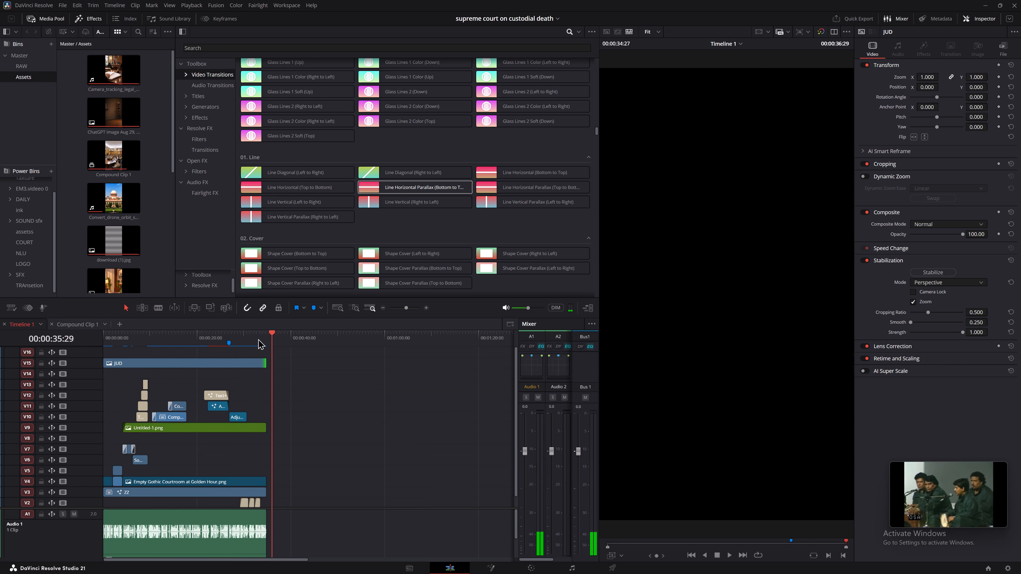
{"action": "left_click_drag", "start_coordinate": [258, 339], "coordinate": [51, 366]}
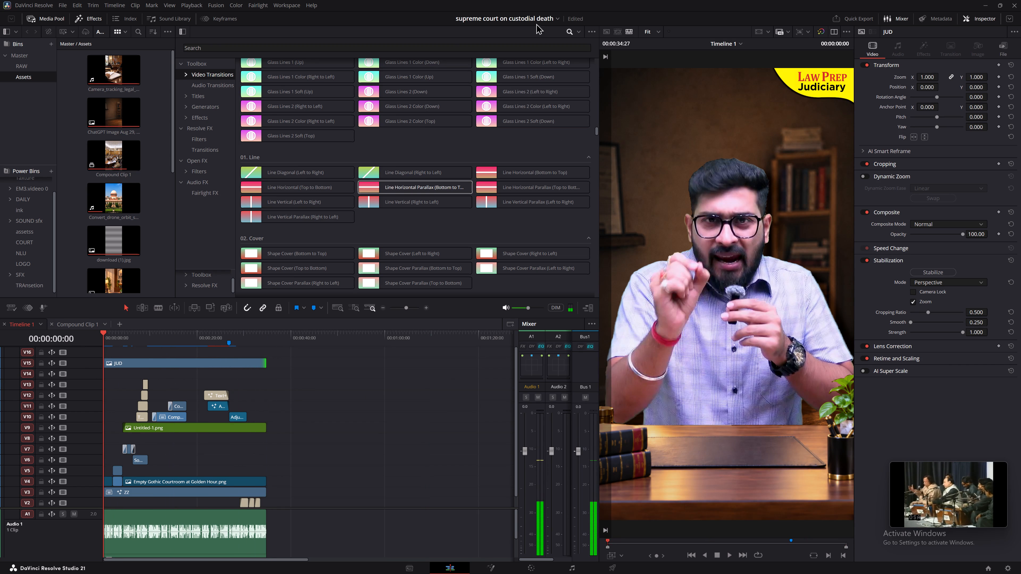
Switch to the wife kapde bartan project and play its opening to hear its audio tracks, adjusting the monitoring volume.
{"action": "left_click", "coordinate": [537, 19]}
{"action": "left_click", "coordinate": [506, 33]}
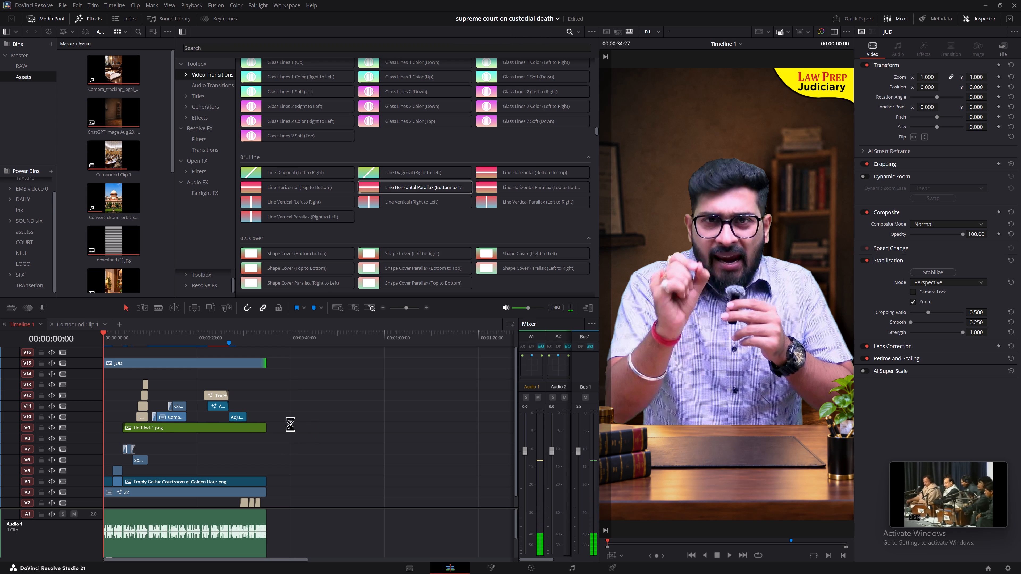
{"action": "left_click_drag", "start_coordinate": [149, 332], "coordinate": [46, 345]}
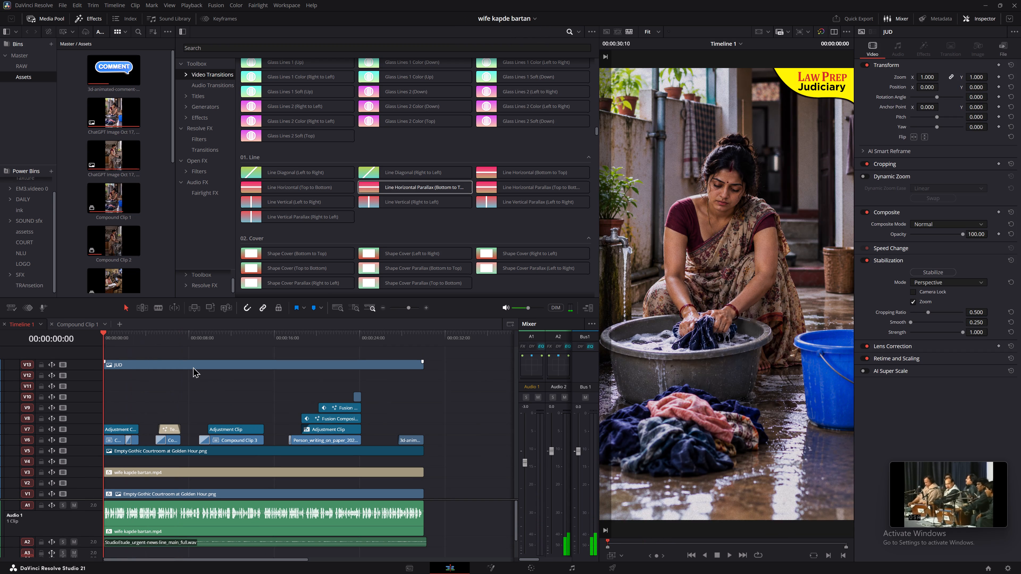
{"action": "key", "text": "space"}
{"action": "left_click_drag", "start_coordinate": [539, 310], "coordinate": [549, 310]}
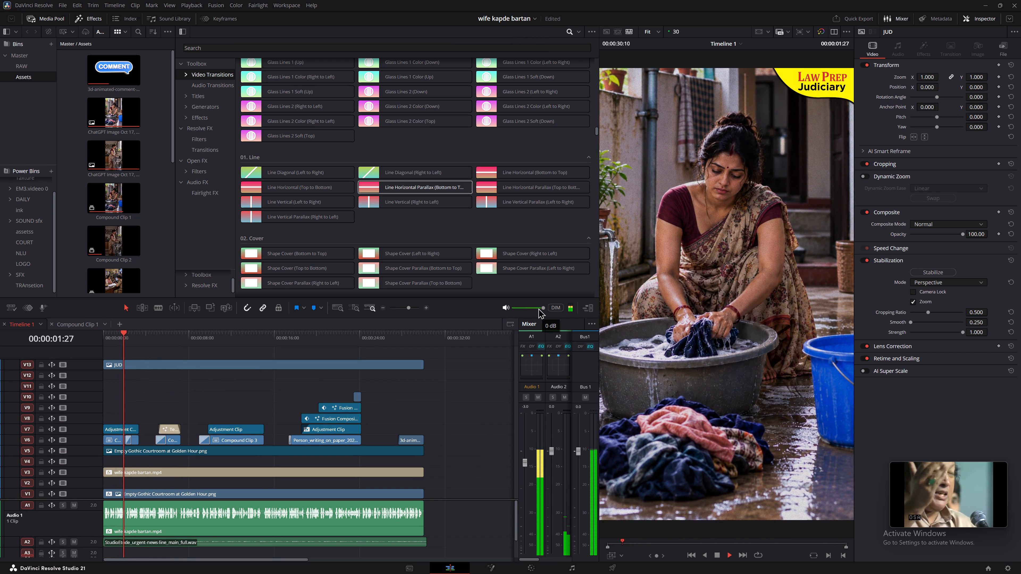
{"action": "left_click", "coordinate": [533, 307]}
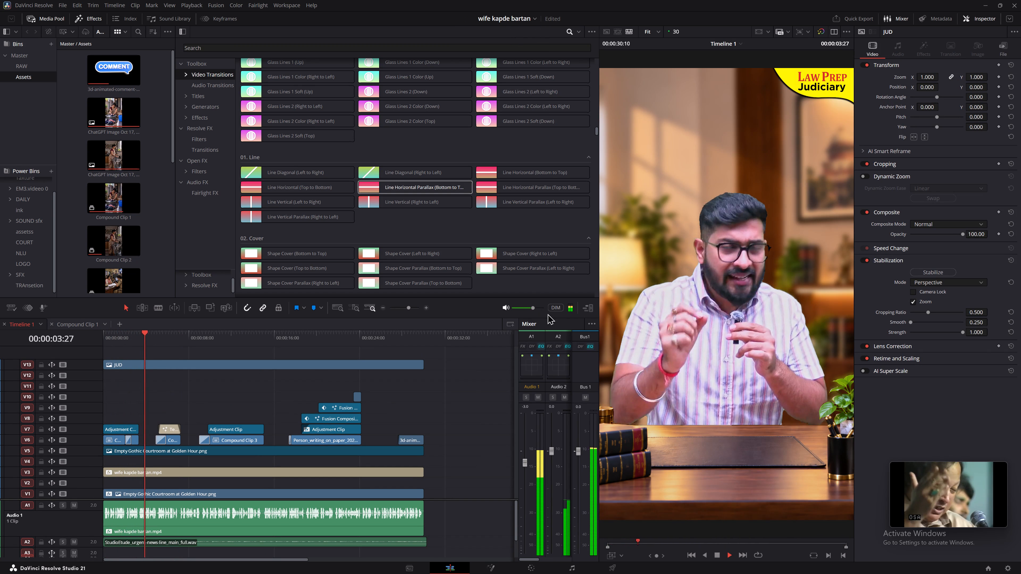
{"action": "left_click", "coordinate": [526, 305]}
{"action": "key", "text": "space"}
{"action": "left_click", "coordinate": [523, 308]}
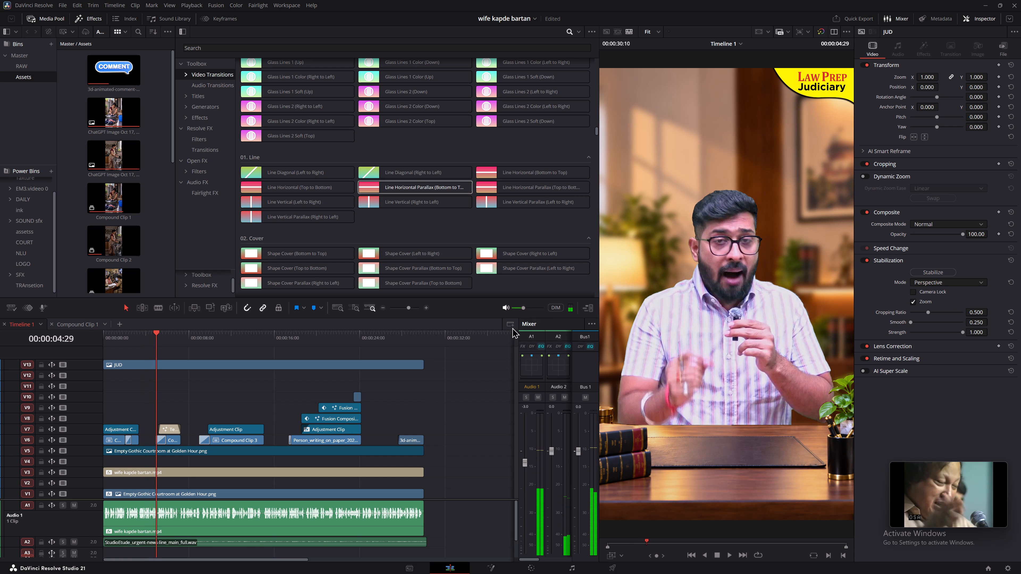
{"action": "scroll", "coordinate": [387, 519], "scroll_direction": "down", "scroll_amount": 3}
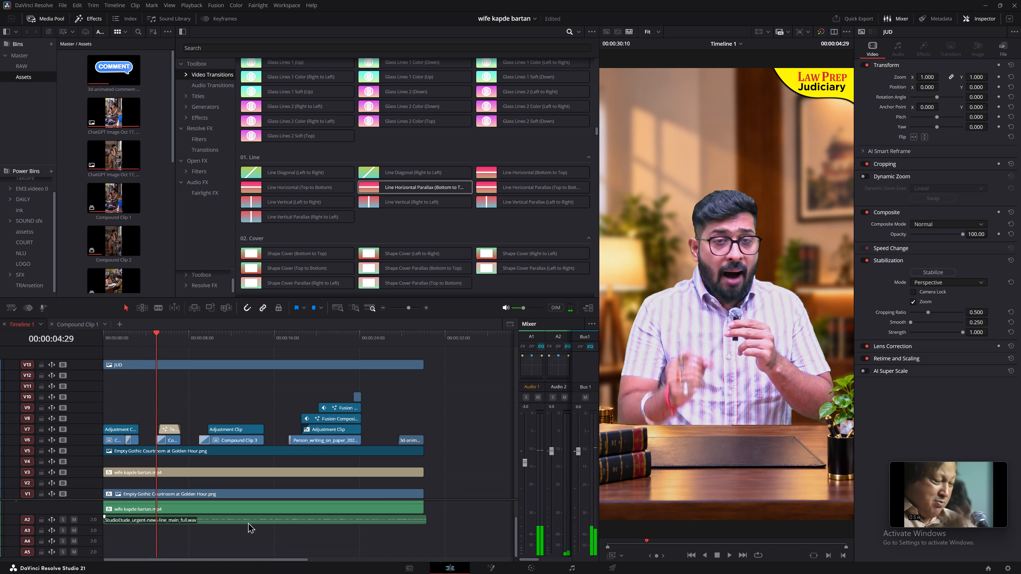
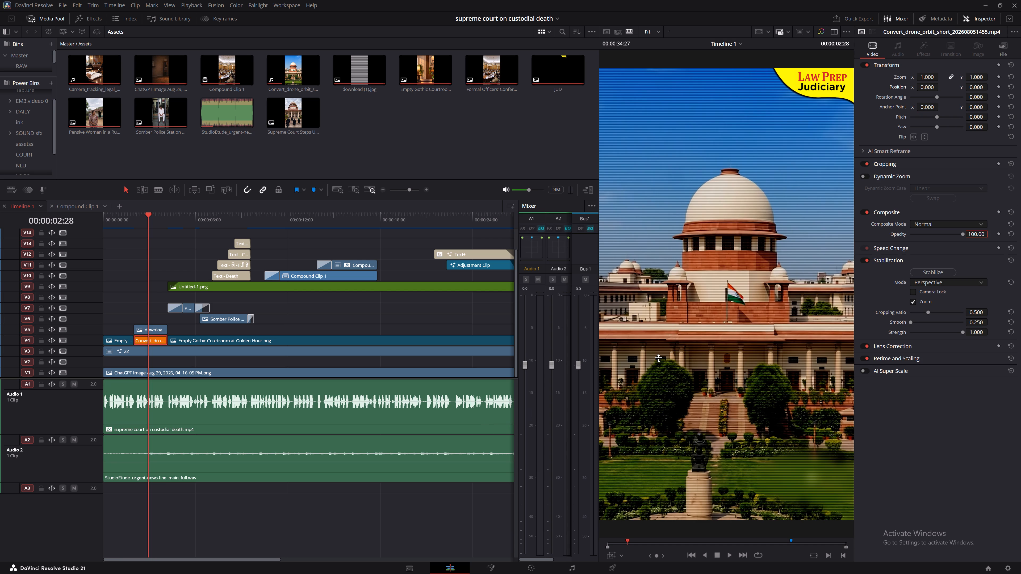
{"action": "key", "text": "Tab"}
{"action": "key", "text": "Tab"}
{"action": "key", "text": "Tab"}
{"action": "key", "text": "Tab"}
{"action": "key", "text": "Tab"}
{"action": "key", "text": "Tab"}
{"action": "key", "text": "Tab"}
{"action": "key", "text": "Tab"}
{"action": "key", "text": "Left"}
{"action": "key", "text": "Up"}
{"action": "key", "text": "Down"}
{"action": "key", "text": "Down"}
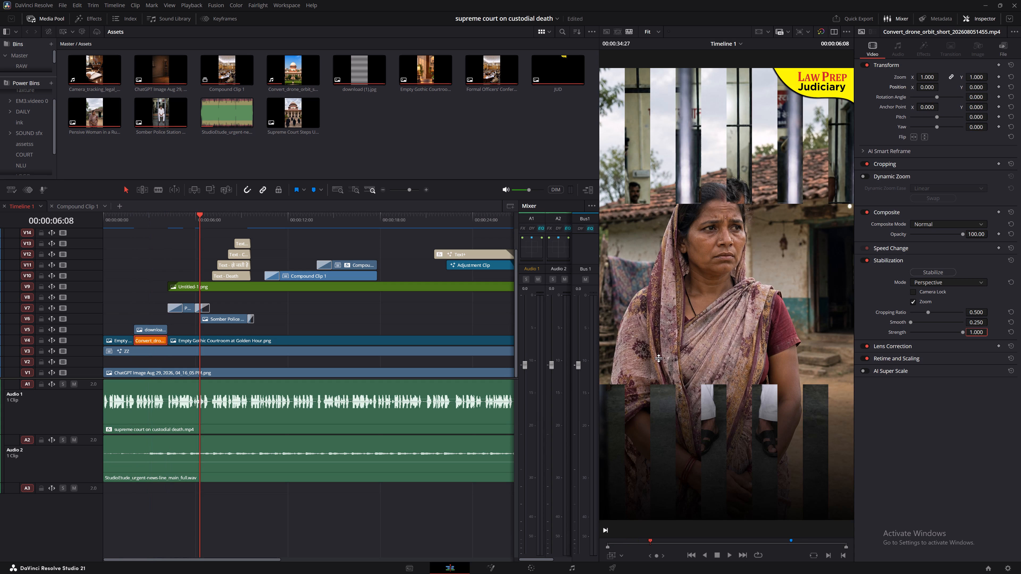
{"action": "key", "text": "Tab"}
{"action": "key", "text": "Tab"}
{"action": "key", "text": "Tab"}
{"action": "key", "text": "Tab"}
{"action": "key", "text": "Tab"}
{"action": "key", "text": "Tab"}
Play the opening from the start of the Supreme Court drone clip into the shot of the woman to review the transition.
{"action": "key", "text": "Up"}
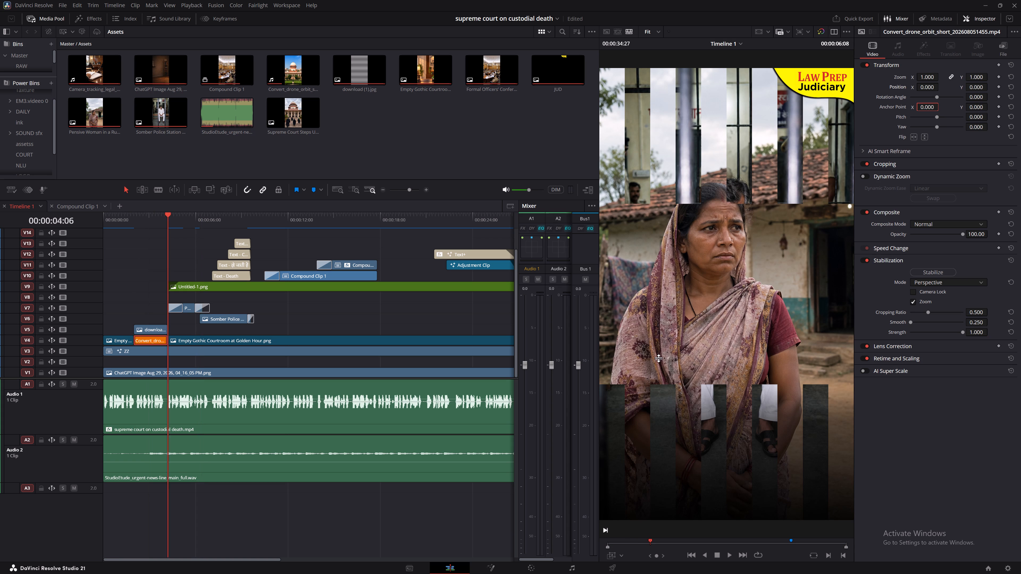
{"action": "key", "text": "Up"}
{"action": "key", "text": "Left"}
{"action": "key", "text": "Left"}
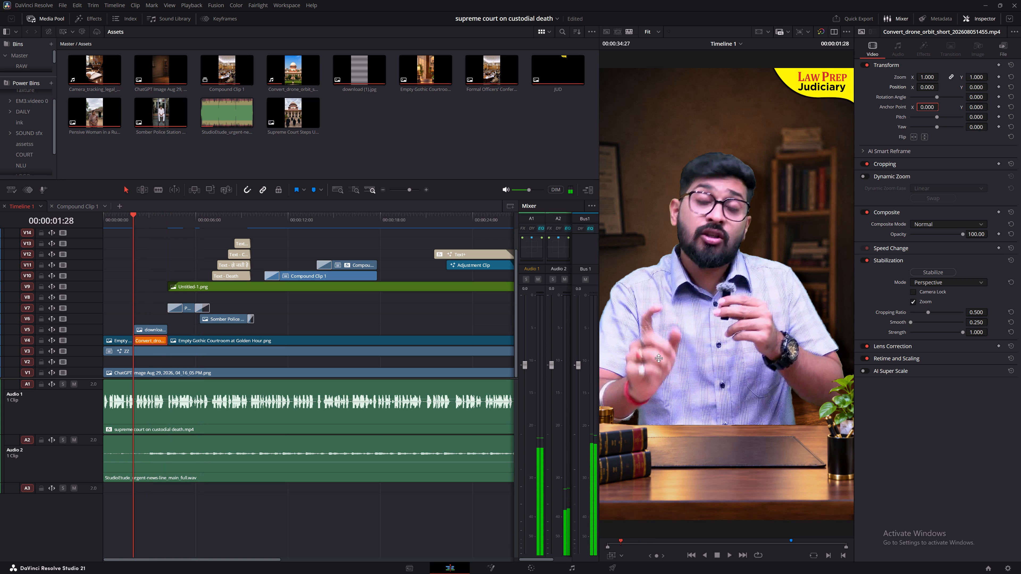
{"action": "left_click", "coordinate": [466, 331]}
{"action": "left_click", "coordinate": [392, 311]}
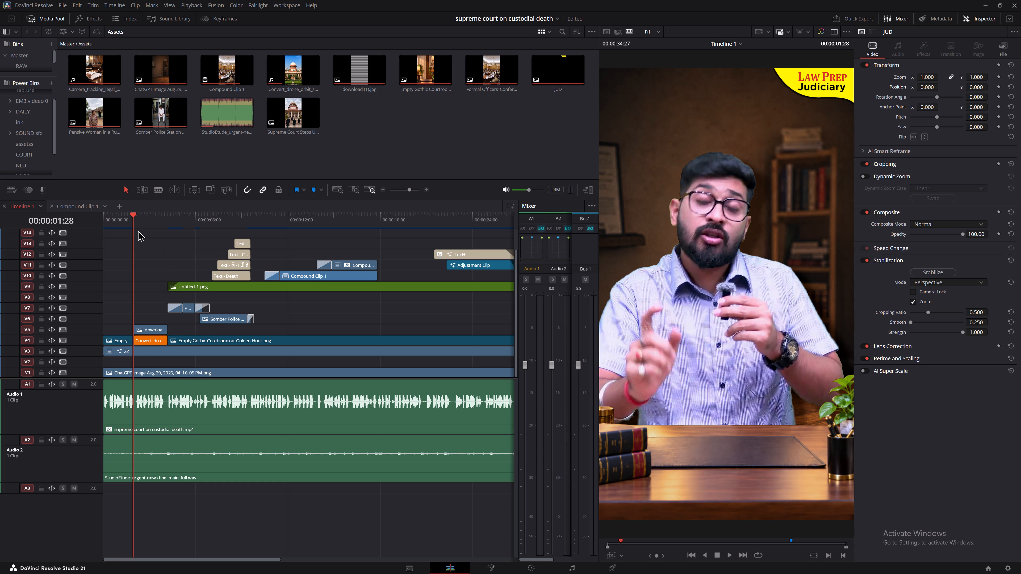
{"action": "key", "text": "space"}
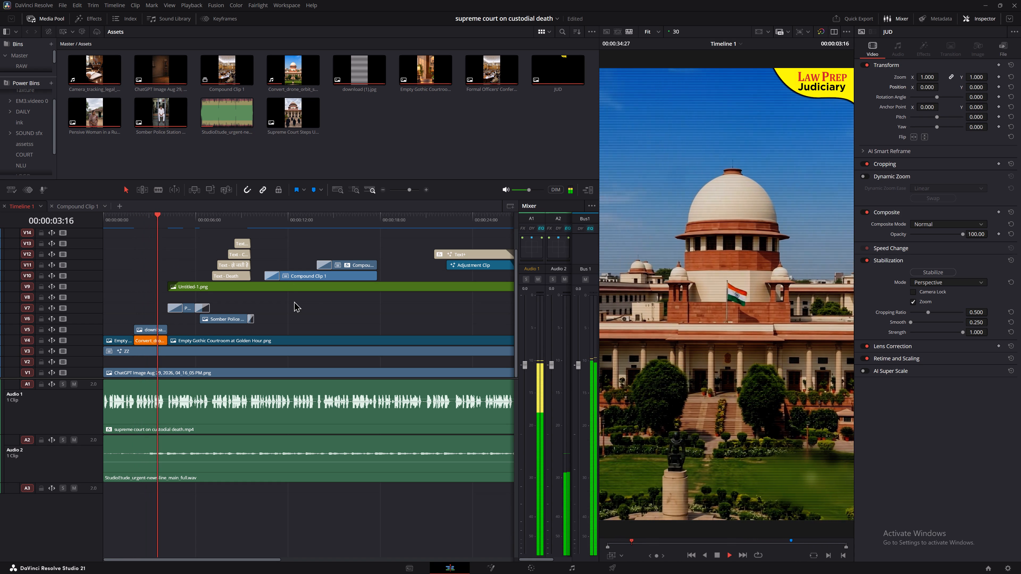
{"action": "key", "text": "space"}
{"action": "left_click", "coordinate": [155, 223]}
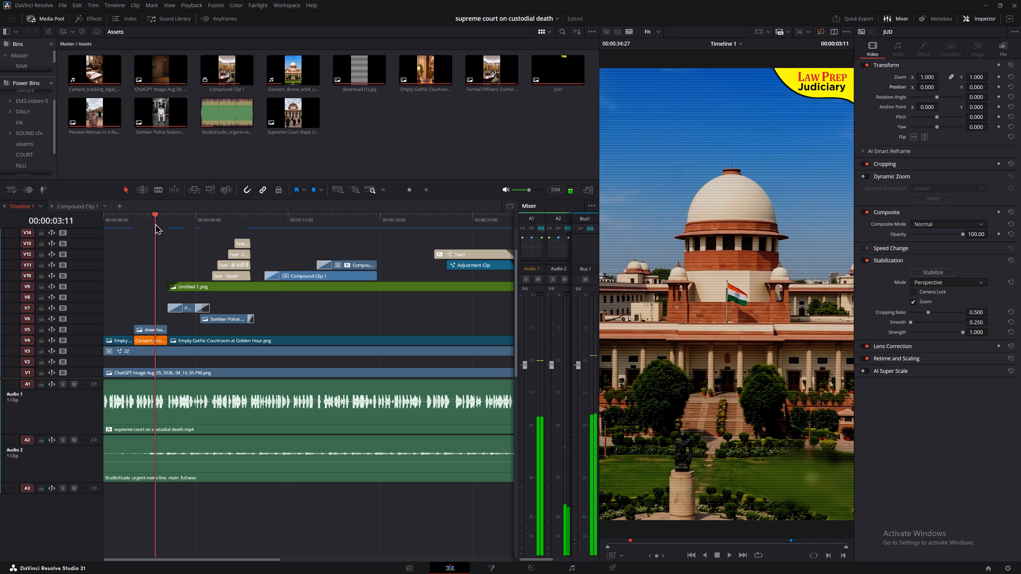
{"action": "key", "text": "space"}
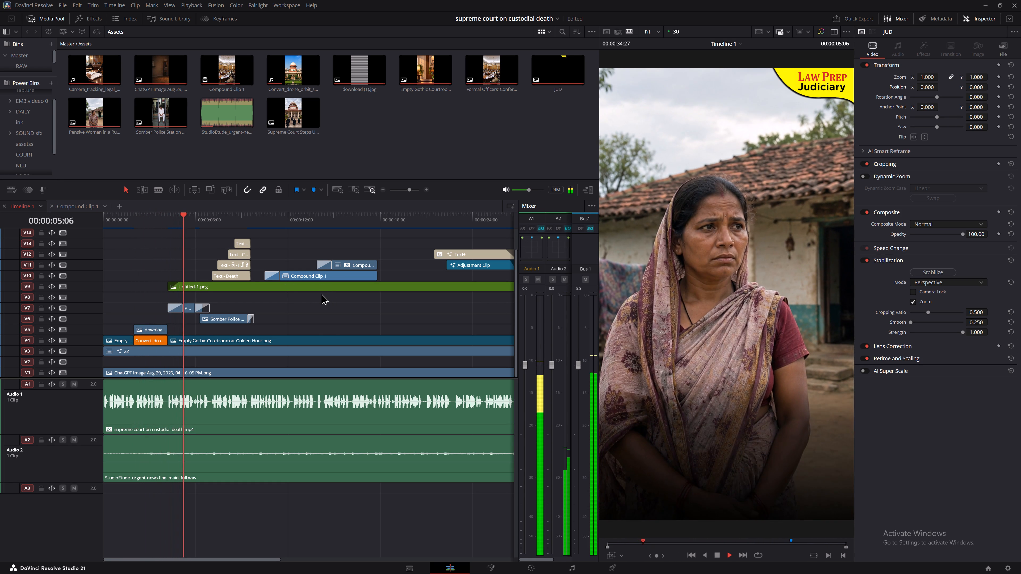
{"action": "key", "text": "space"}
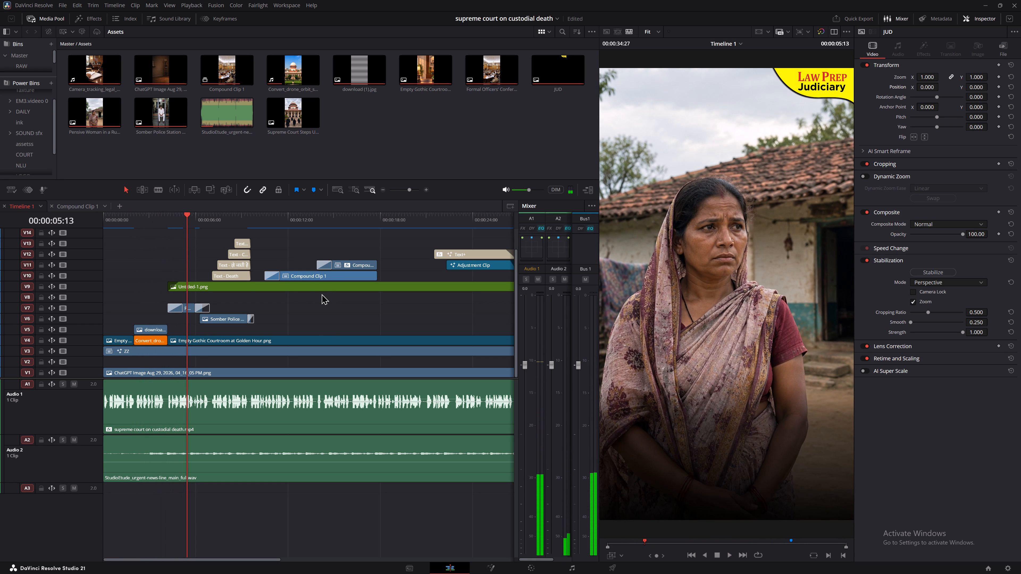
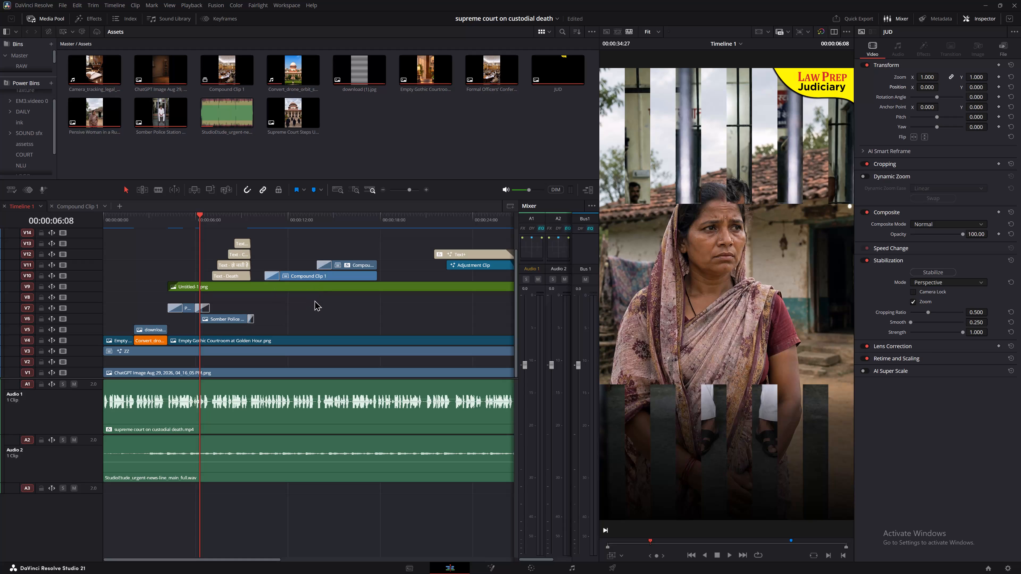
Replay the opening from the Supreme Court drone clip through the woman's shot into the police station shot to review the transitions.
{"action": "left_click_drag", "start_coordinate": [159, 214], "coordinate": [153, 214]}
{"action": "key", "text": "space"}
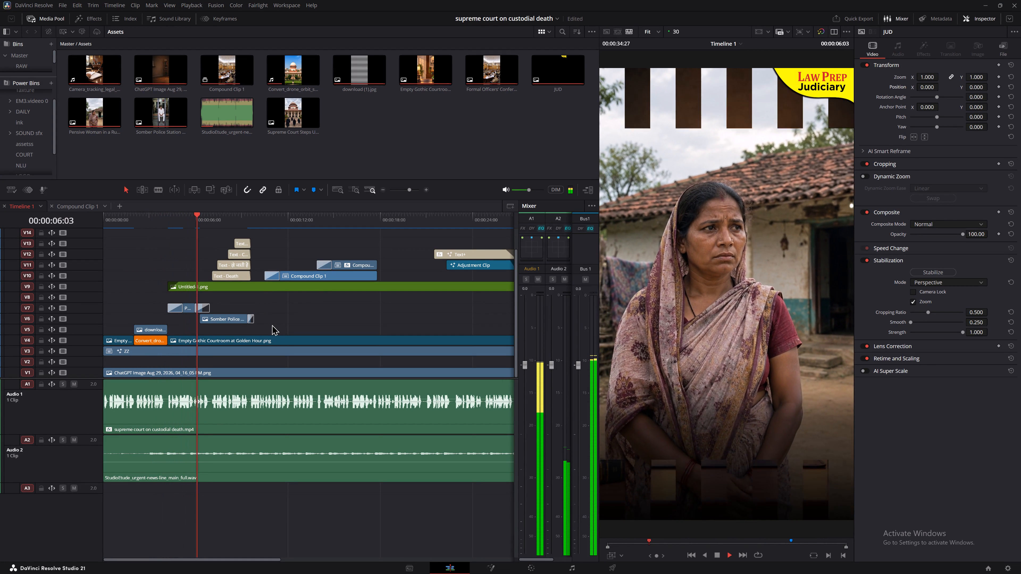
{"action": "key", "text": "space"}
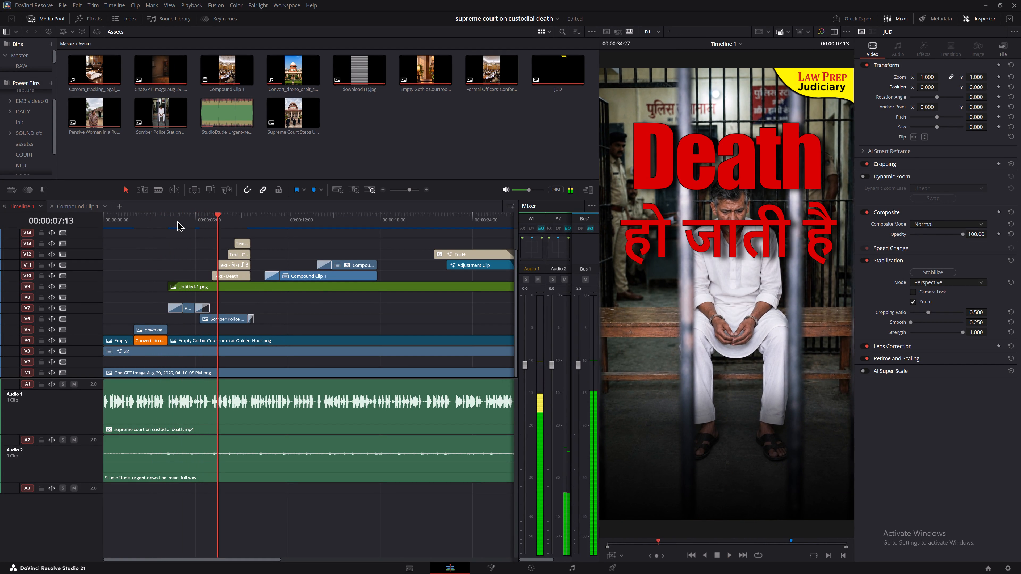
{"action": "left_click_drag", "start_coordinate": [177, 221], "coordinate": [174, 221]}
{"action": "key", "text": "space"}
{"action": "key", "text": "space"}
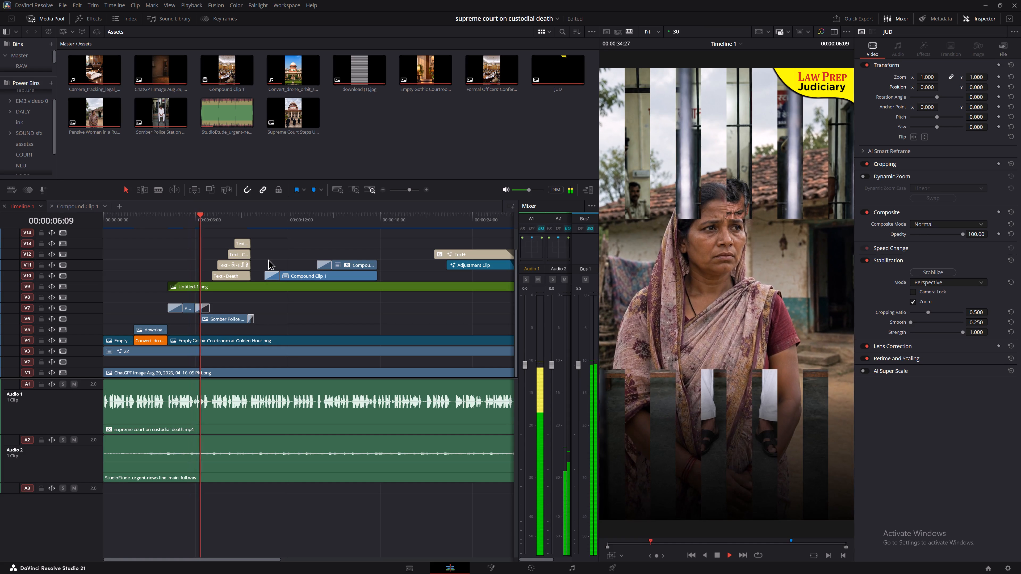
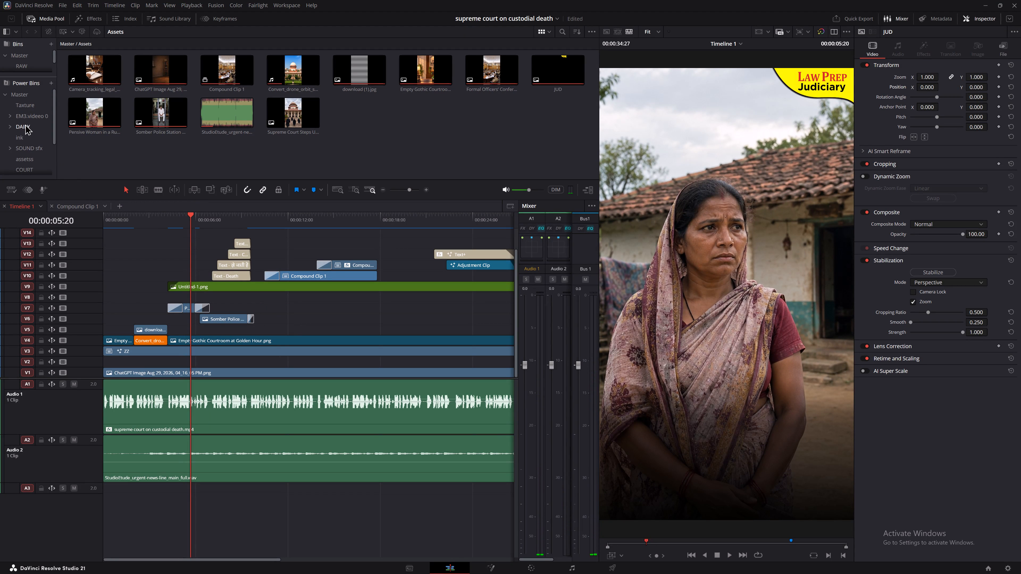
Audition the Page Flip.wav, Woosh 02.wav and Woosh 01.wav sound effects in the SFX power bin.
{"action": "scroll", "coordinate": [35, 152], "scroll_direction": "down", "scroll_amount": 2}
{"action": "left_click", "coordinate": [27, 159]}
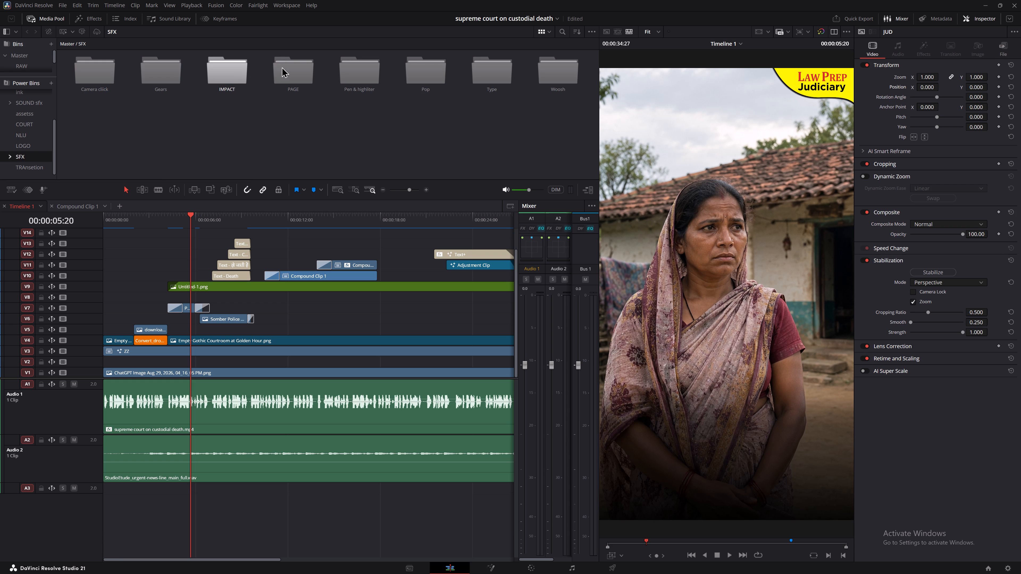
{"action": "double_click", "coordinate": [281, 71]}
{"action": "left_click", "coordinate": [80, 70]}
{"action": "key", "text": "space"}
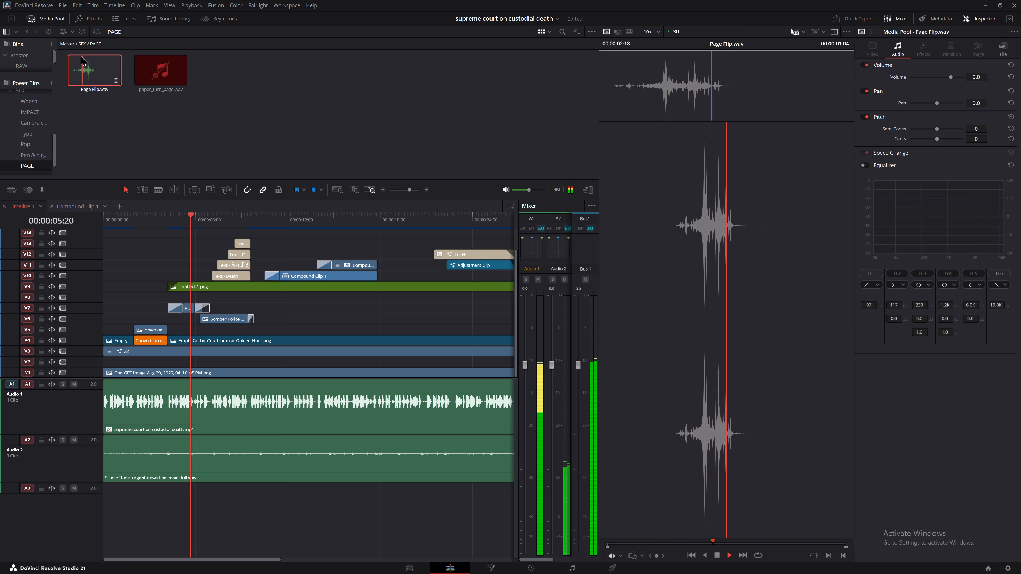
{"action": "left_click", "coordinate": [83, 43]}
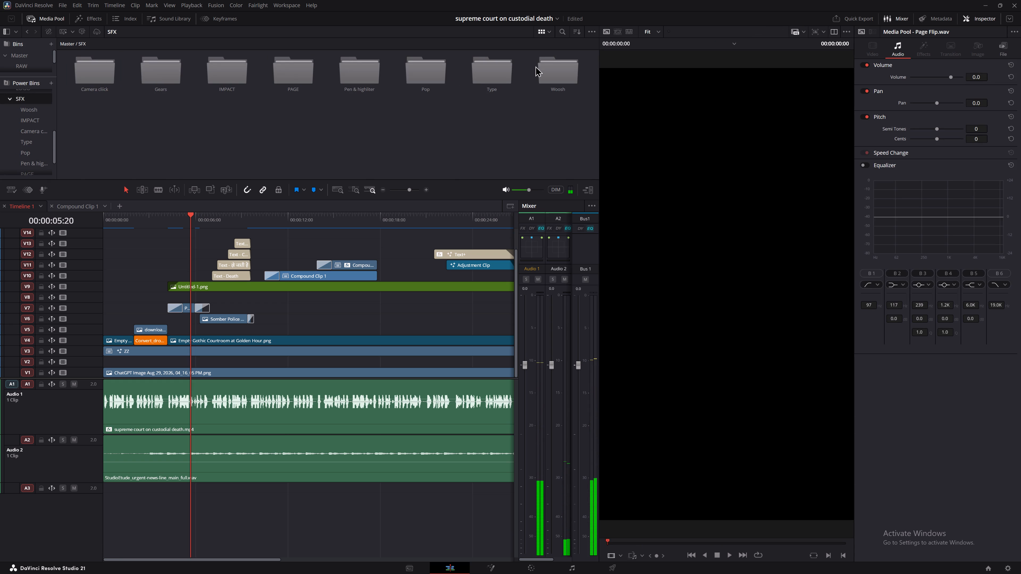
{"action": "double_click", "coordinate": [551, 70]}
{"action": "left_click", "coordinate": [280, 72]}
{"action": "key", "text": "space"}
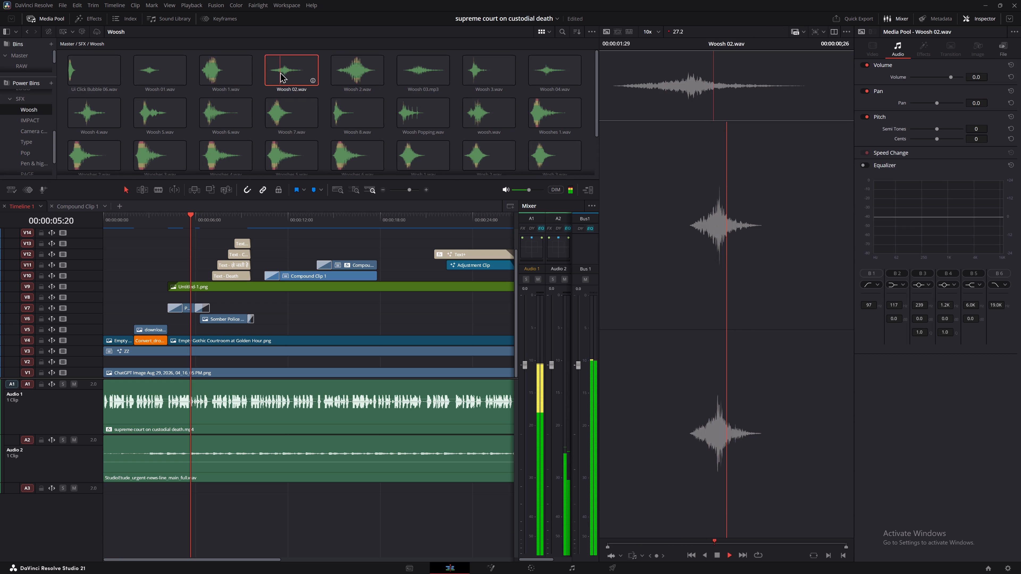
{"action": "left_click", "coordinate": [148, 70]}
{"action": "key", "text": "space"}
Place Woosh 02.wav on a new third audio track beneath the Supreme Court drone clip and make that track taller.
{"action": "left_click_drag", "start_coordinate": [292, 72], "coordinate": [327, 216]}
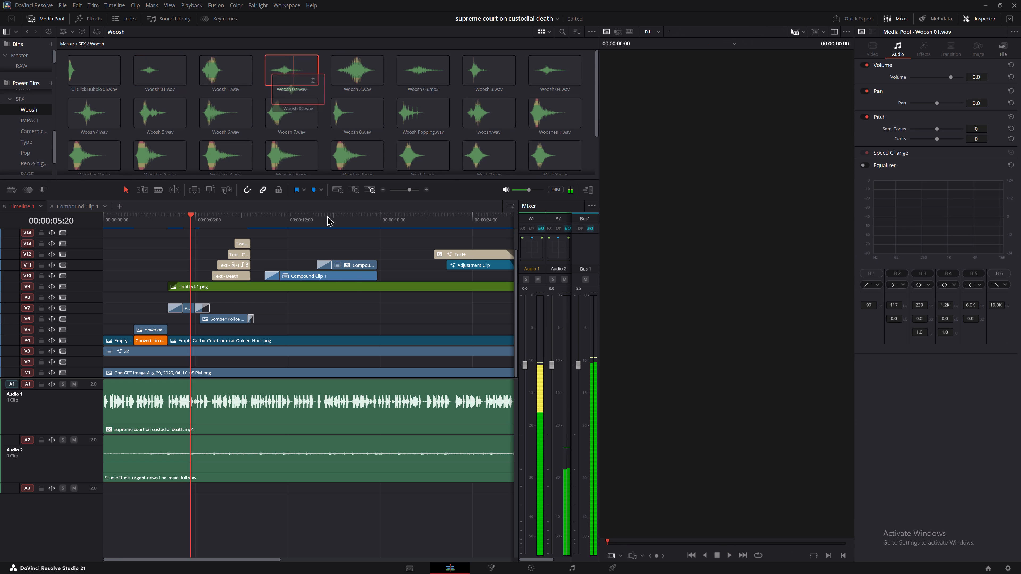
{"action": "left_click_drag", "start_coordinate": [327, 216], "coordinate": [145, 493]}
{"action": "left_click_drag", "start_coordinate": [88, 491], "coordinate": [94, 505]}
Play through the drone clip and move Woosh 02.wav to start with the woman's shot.
{"action": "left_click_drag", "start_coordinate": [140, 221], "coordinate": [127, 221]}
{"action": "key", "text": "space"}
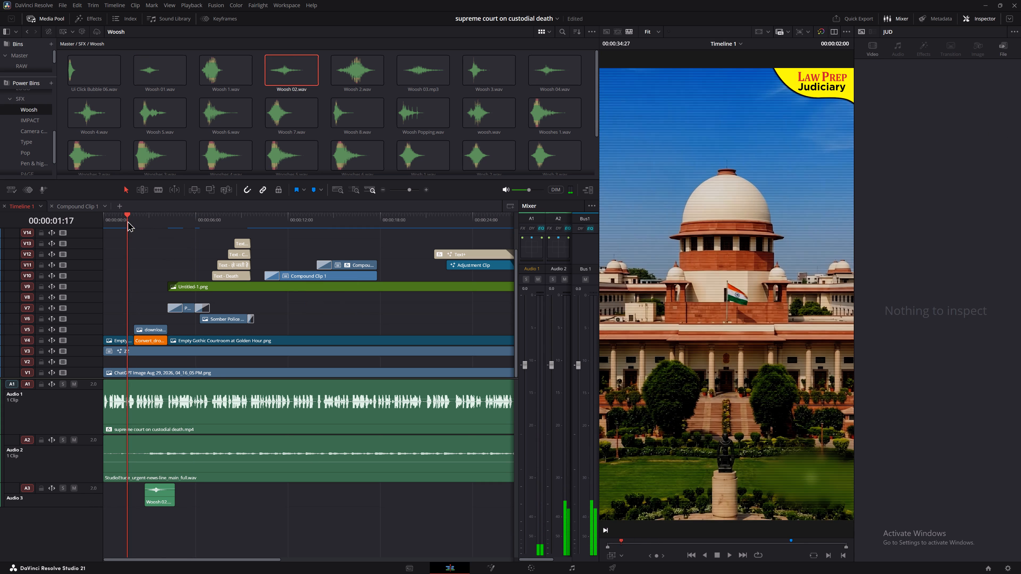
{"action": "left_click", "coordinate": [163, 217]}
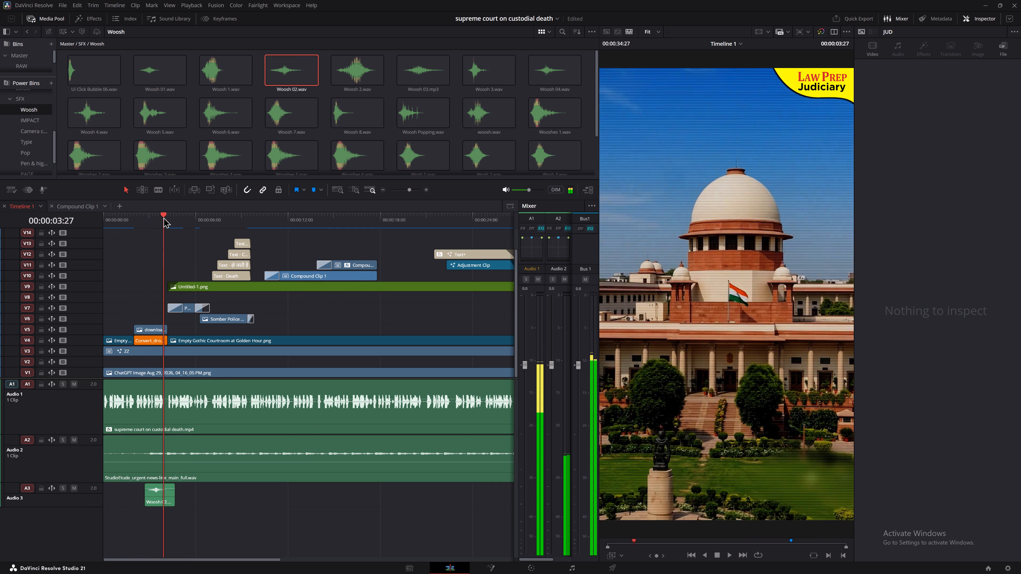
{"action": "key", "text": "space"}
{"action": "left_click", "coordinate": [163, 217]}
{"action": "key", "text": "space"}
{"action": "key", "text": "space"}
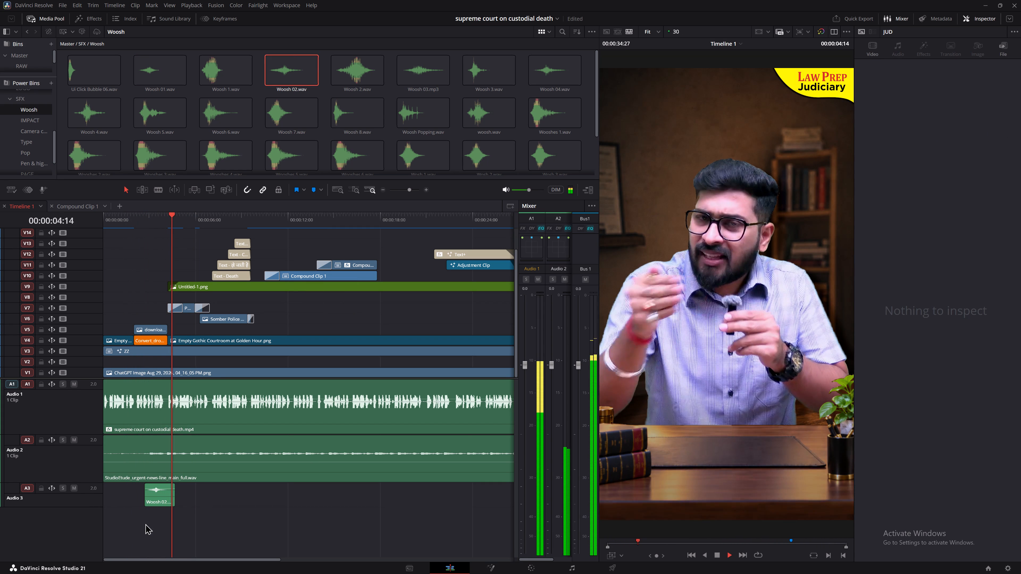
{"action": "left_click_drag", "start_coordinate": [162, 503], "coordinate": [186, 502]}
Replay the cut to the woman's shot and shift Woosh 02.wav slightly earlier, so it begins just before her shot.
{"action": "key", "text": "space"}
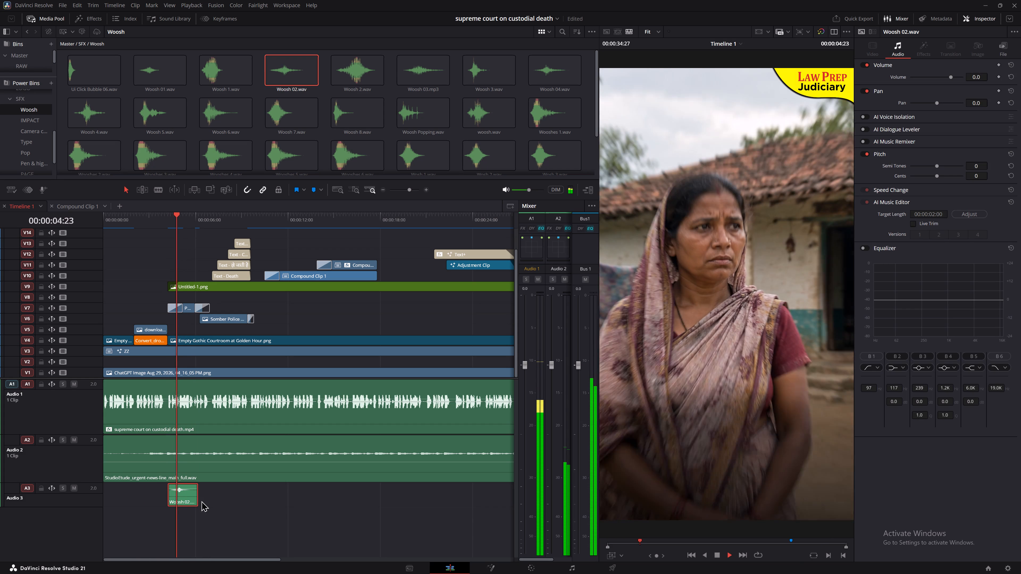
{"action": "key", "text": "space"}
{"action": "left_click", "coordinate": [186, 500]}
{"action": "left_click", "coordinate": [162, 211]}
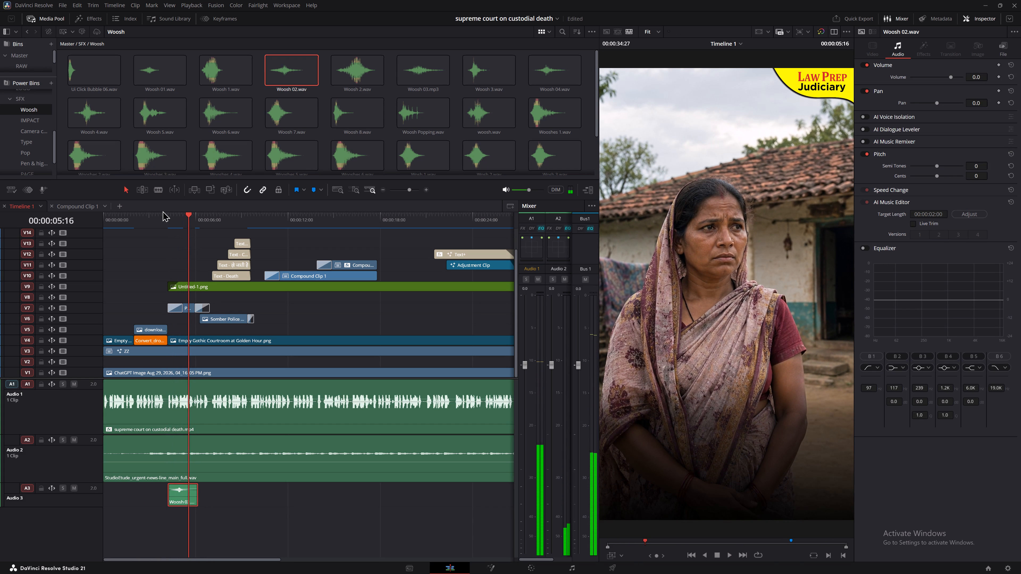
{"action": "left_click", "coordinate": [161, 222]}
{"action": "key", "text": "space"}
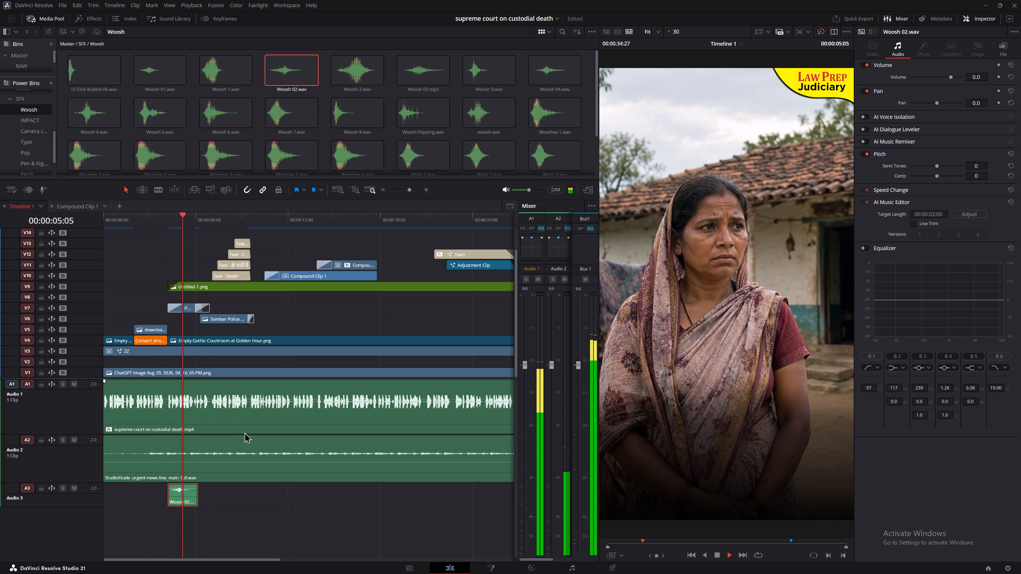
{"action": "key", "text": "space"}
{"action": "left_click_drag", "start_coordinate": [185, 498], "coordinate": [179, 498]}
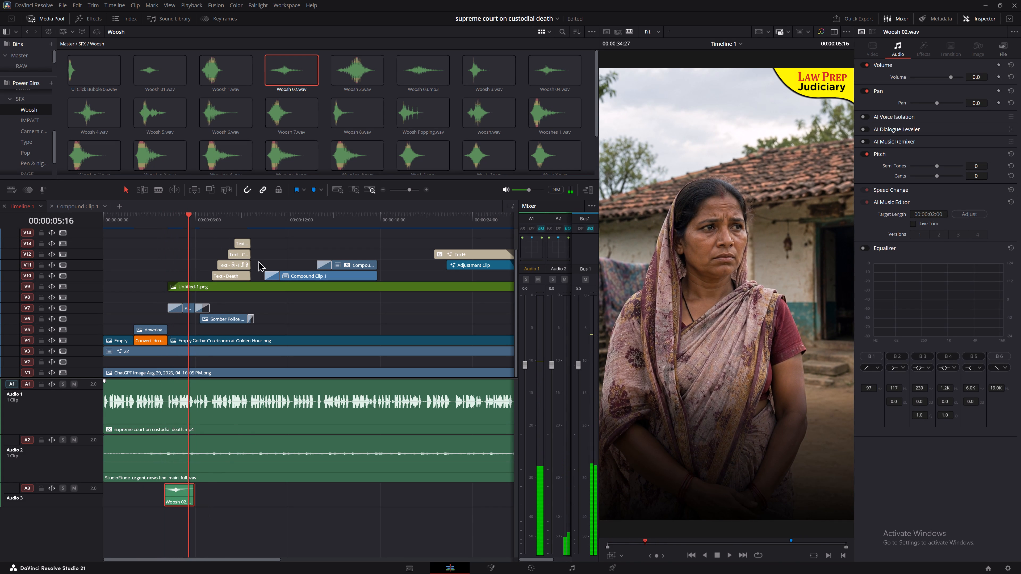
Check the woosh in playback and set the volume of Woosh 02.wav to -6.
{"action": "left_click", "coordinate": [166, 223]}
{"action": "key", "text": "space"}
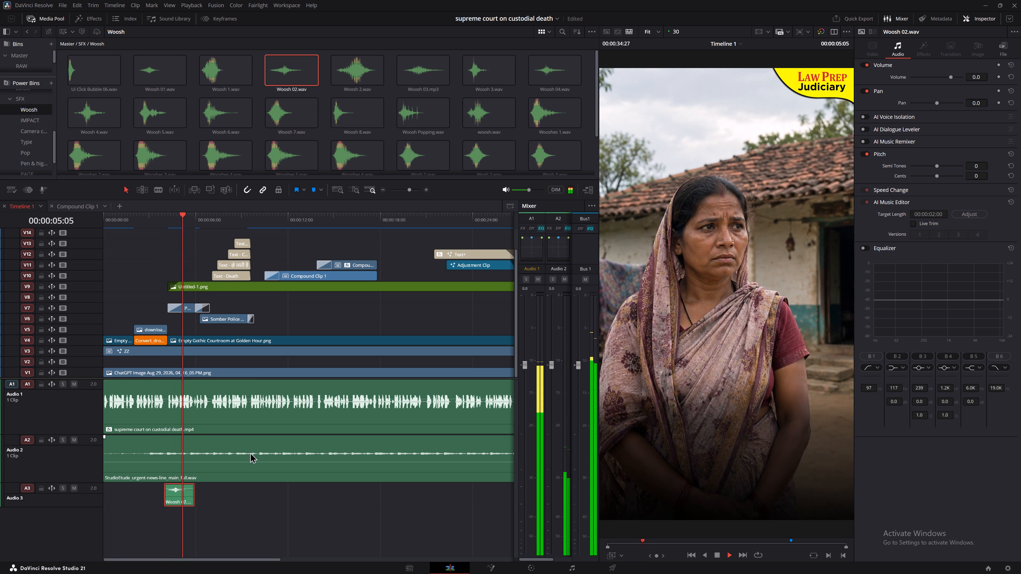
{"action": "key", "text": "space"}
{"action": "left_click", "coordinate": [967, 82]}
{"action": "double_click", "coordinate": [972, 77]}
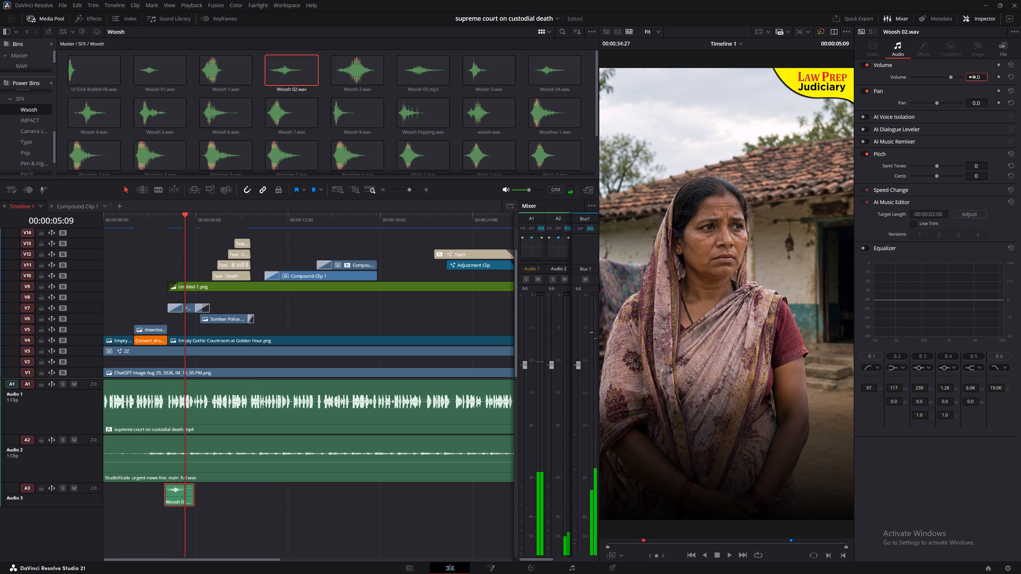
{"action": "key", "text": "BackSpace"}
{"action": "key", "text": "BackSpace"}
{"action": "key", "text": "minus"}
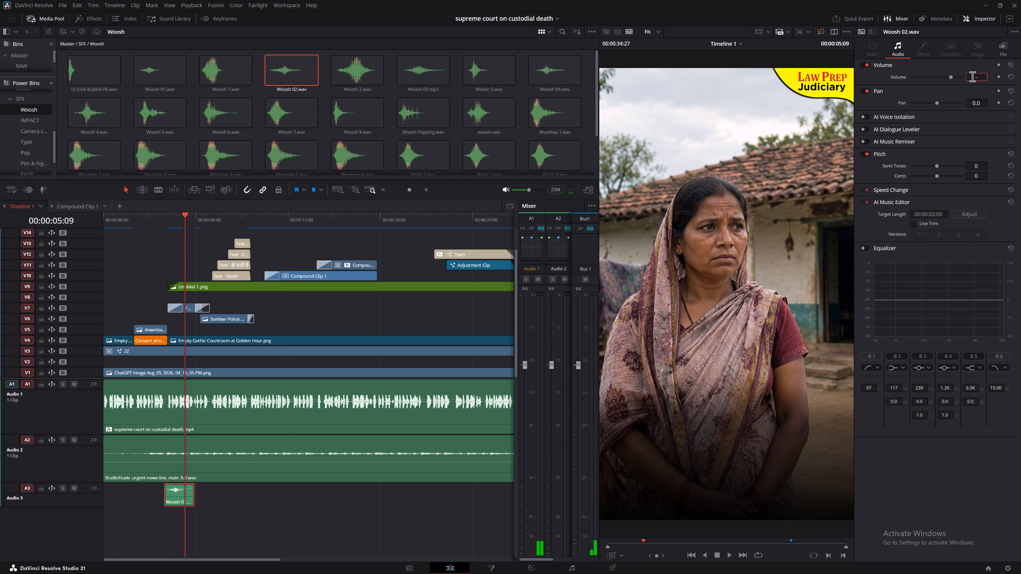
{"action": "key", "text": "6"}
{"action": "key", "text": "Return"}
Replay the woman's shot with the softened woosh and on through the transition into the police station shot.
{"action": "scroll", "coordinate": [254, 530], "scroll_direction": "up", "scroll_amount": 7, "text": "alt"}
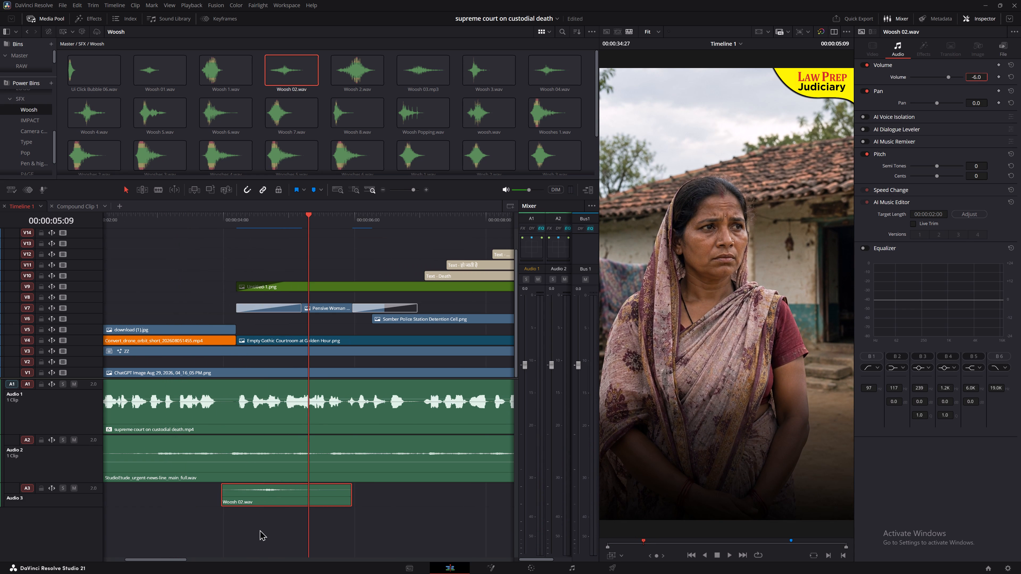
{"action": "left_click_drag", "start_coordinate": [240, 221], "coordinate": [237, 221]}
{"action": "key", "text": "space"}
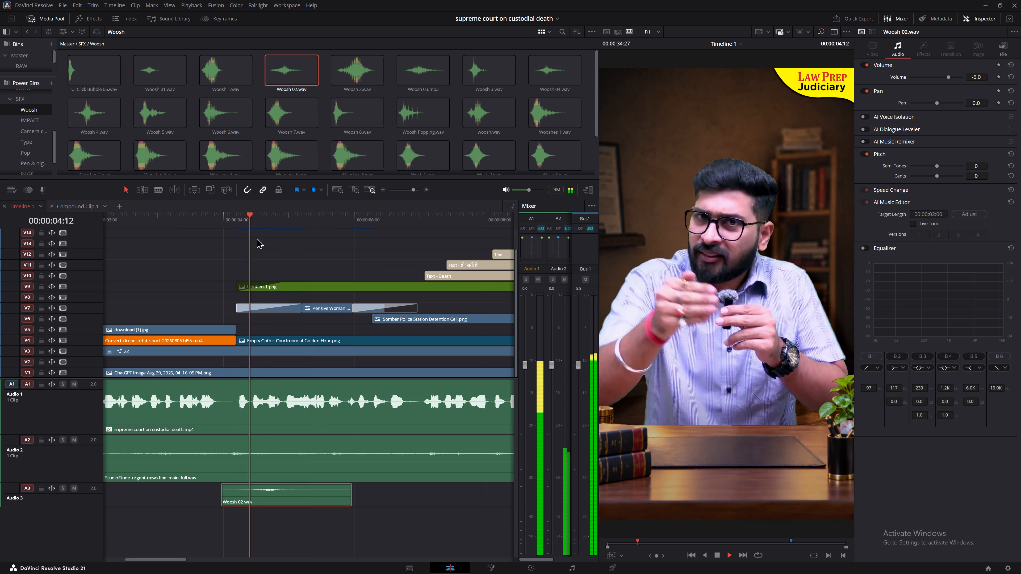
{"action": "middle_click_drag", "start_coordinate": [440, 479], "coordinate": [312, 462]}
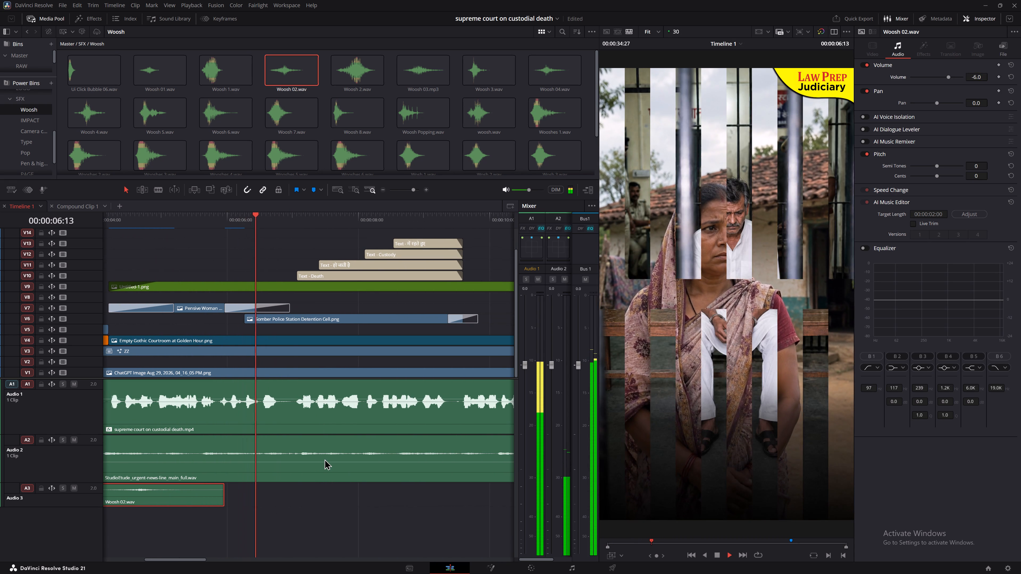
{"action": "key", "text": "space"}
{"action": "left_click", "coordinate": [220, 219]}
{"action": "key", "text": "space"}
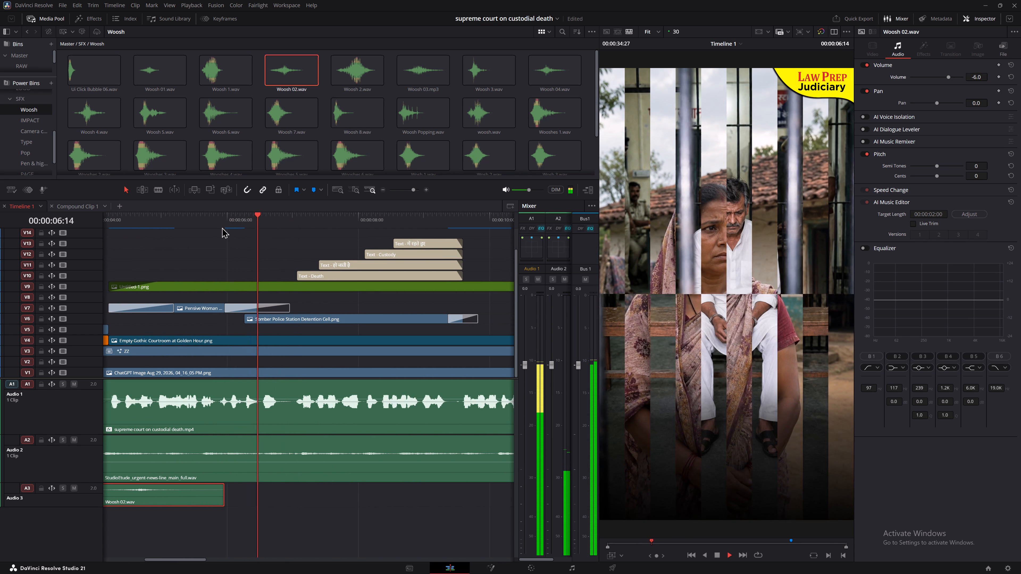
{"action": "key", "text": "space"}
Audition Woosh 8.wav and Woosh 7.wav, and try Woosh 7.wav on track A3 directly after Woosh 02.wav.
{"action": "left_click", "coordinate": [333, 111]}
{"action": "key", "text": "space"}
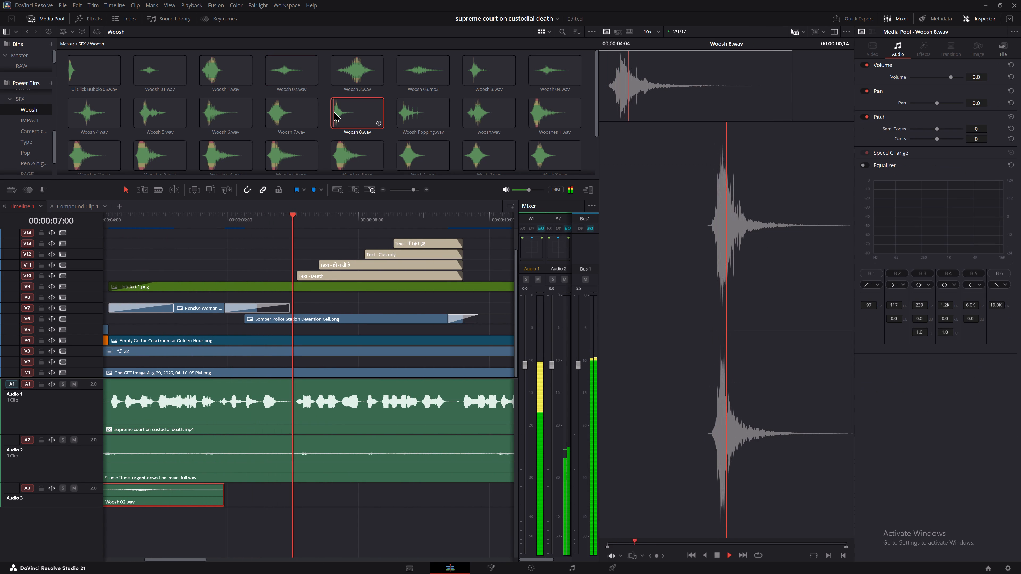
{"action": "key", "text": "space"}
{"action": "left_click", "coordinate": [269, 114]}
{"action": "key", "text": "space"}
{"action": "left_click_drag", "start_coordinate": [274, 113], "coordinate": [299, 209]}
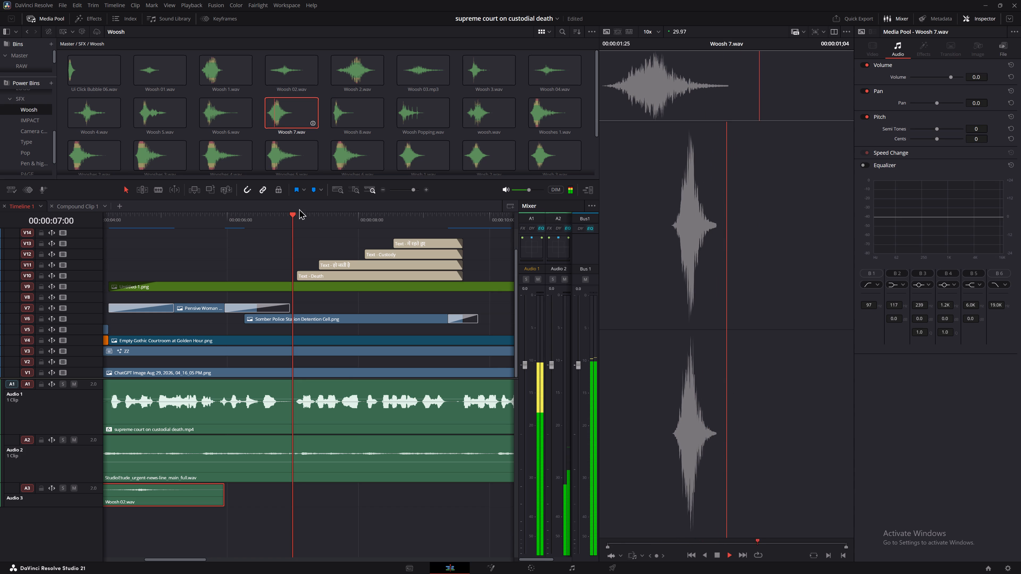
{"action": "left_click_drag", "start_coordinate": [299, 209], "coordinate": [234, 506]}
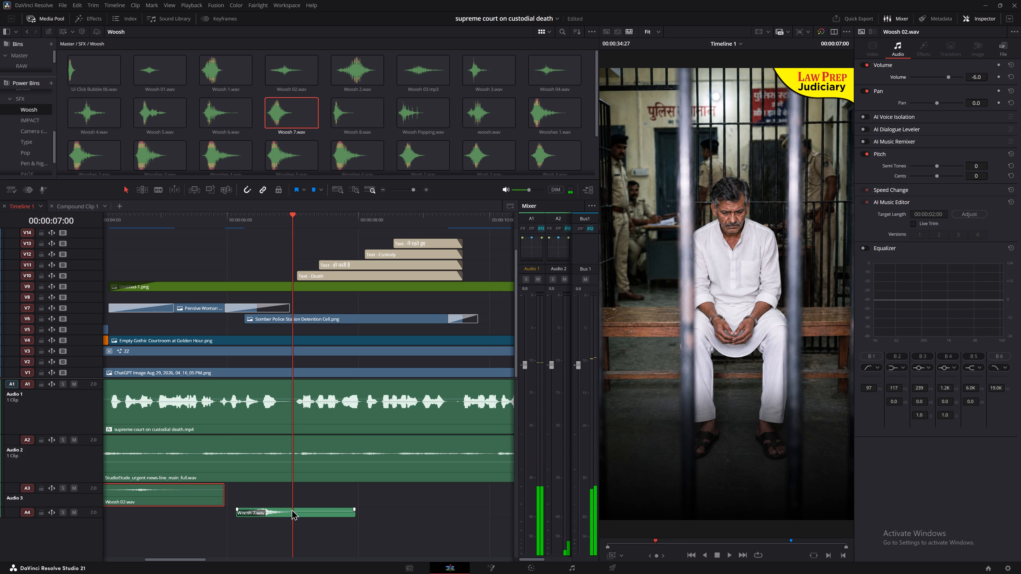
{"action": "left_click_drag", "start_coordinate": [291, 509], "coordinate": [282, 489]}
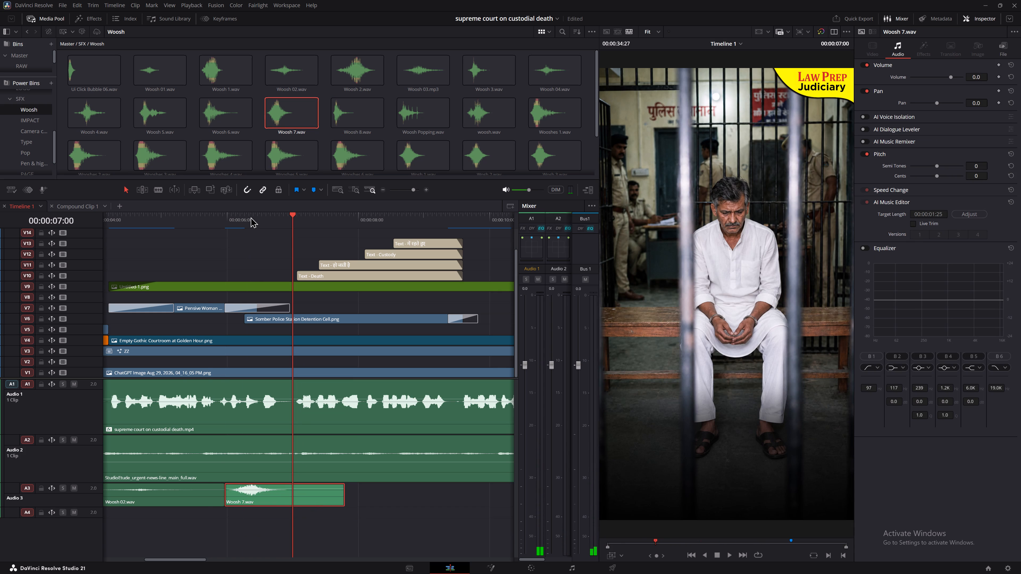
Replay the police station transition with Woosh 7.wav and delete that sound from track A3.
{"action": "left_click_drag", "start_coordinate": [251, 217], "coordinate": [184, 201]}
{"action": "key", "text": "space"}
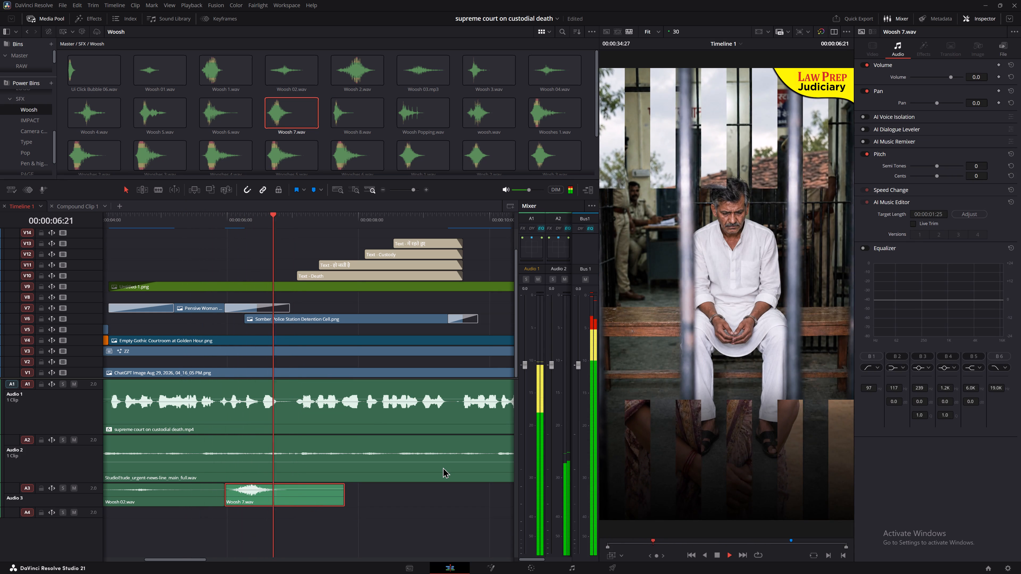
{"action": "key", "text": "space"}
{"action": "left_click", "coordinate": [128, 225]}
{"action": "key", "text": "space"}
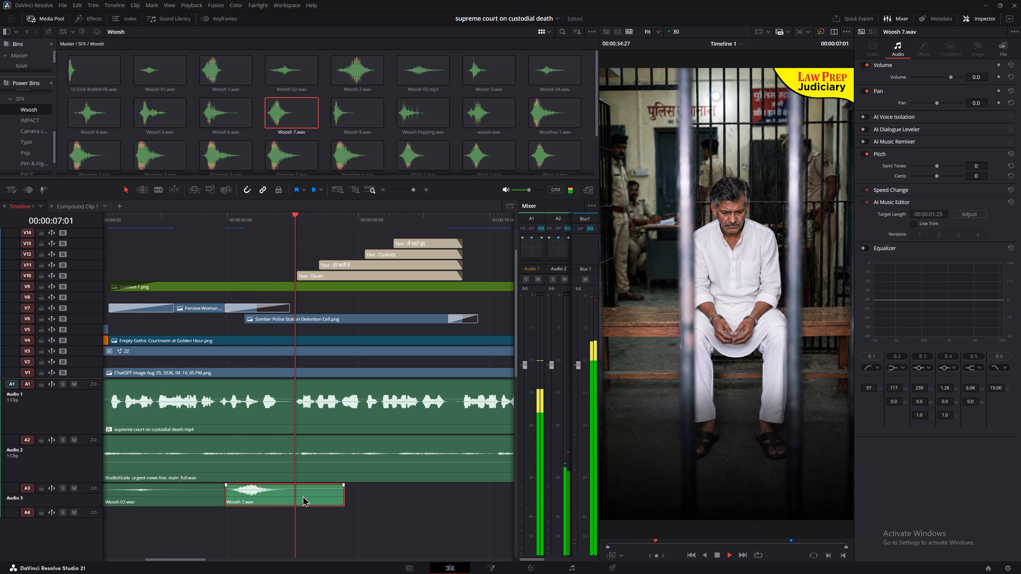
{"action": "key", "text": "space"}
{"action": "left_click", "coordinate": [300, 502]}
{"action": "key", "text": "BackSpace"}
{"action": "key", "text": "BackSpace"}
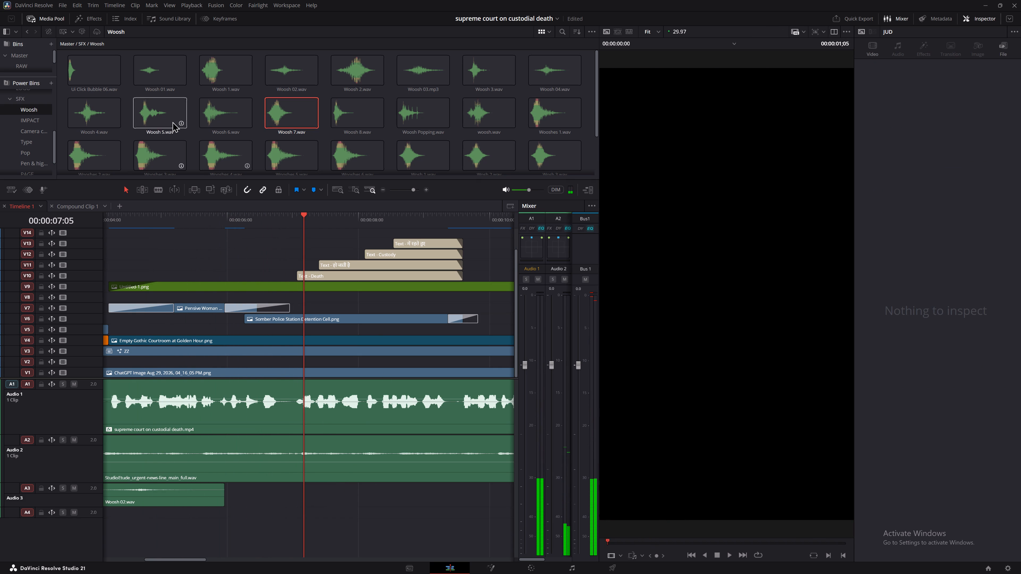
Audition Woosh 6.wav, Woosh 5.wav and Wooshes 2.wav, place Wooshes 2.wav directly after Woosh 02.wav, and enlarge track A4.
{"action": "left_click", "coordinate": [205, 119]}
{"action": "key", "text": "space"}
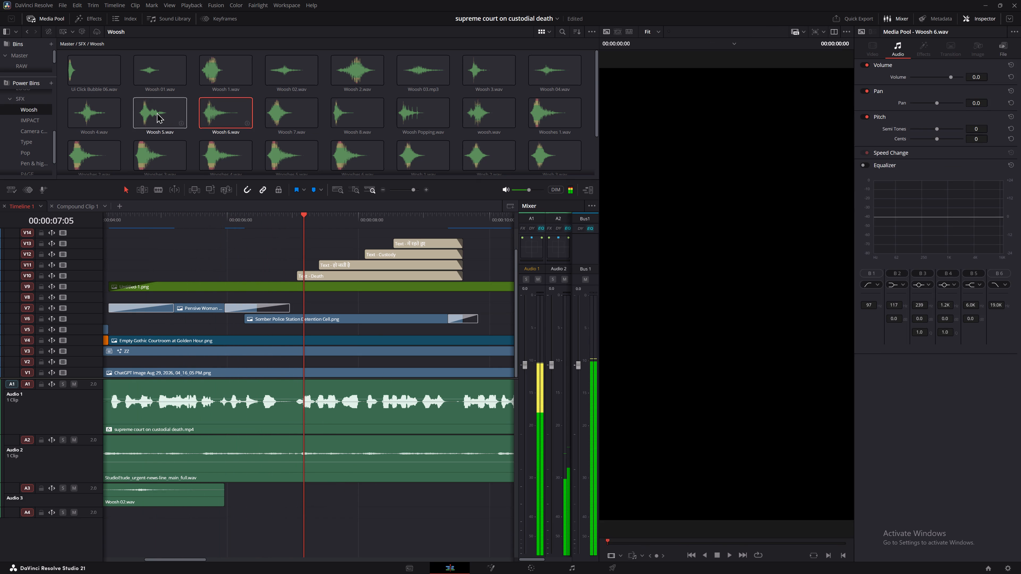
{"action": "left_click", "coordinate": [133, 115]}
{"action": "key", "text": "space"}
{"action": "left_click", "coordinate": [71, 152]}
{"action": "key", "text": "space"}
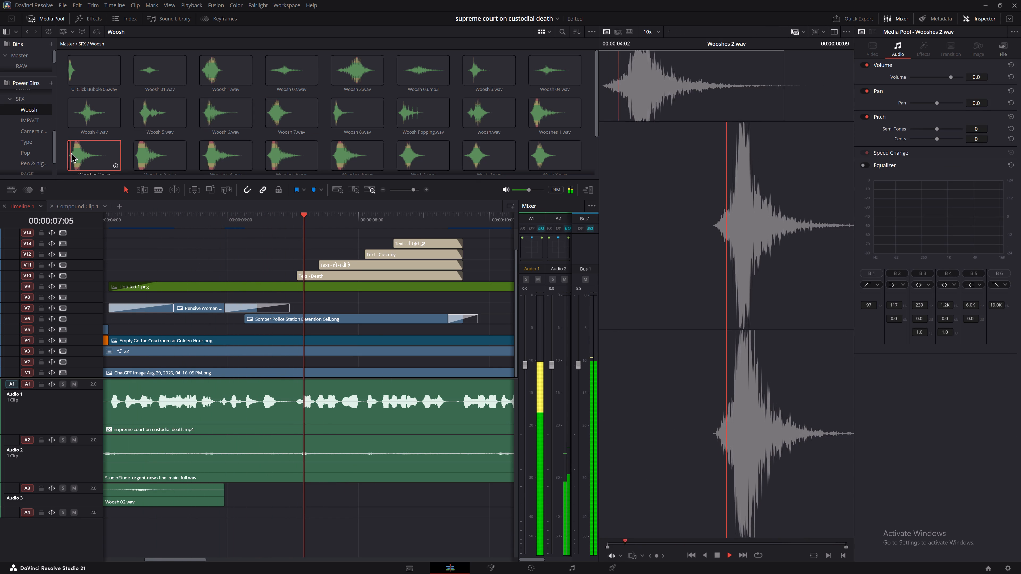
{"action": "key", "text": "space"}
{"action": "left_click_drag", "start_coordinate": [78, 153], "coordinate": [290, 430]}
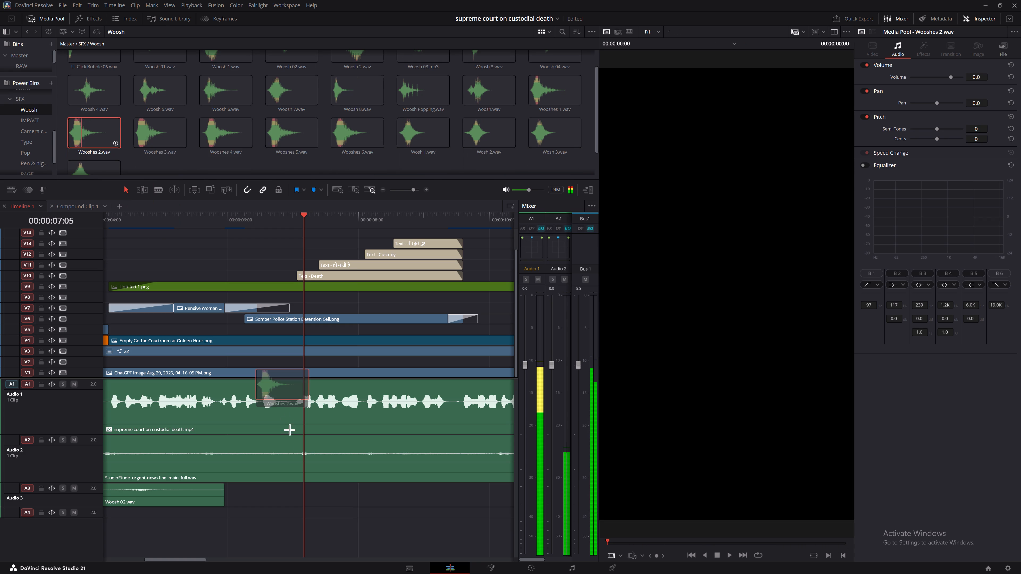
{"action": "left_click_drag", "start_coordinate": [290, 430], "coordinate": [245, 492]}
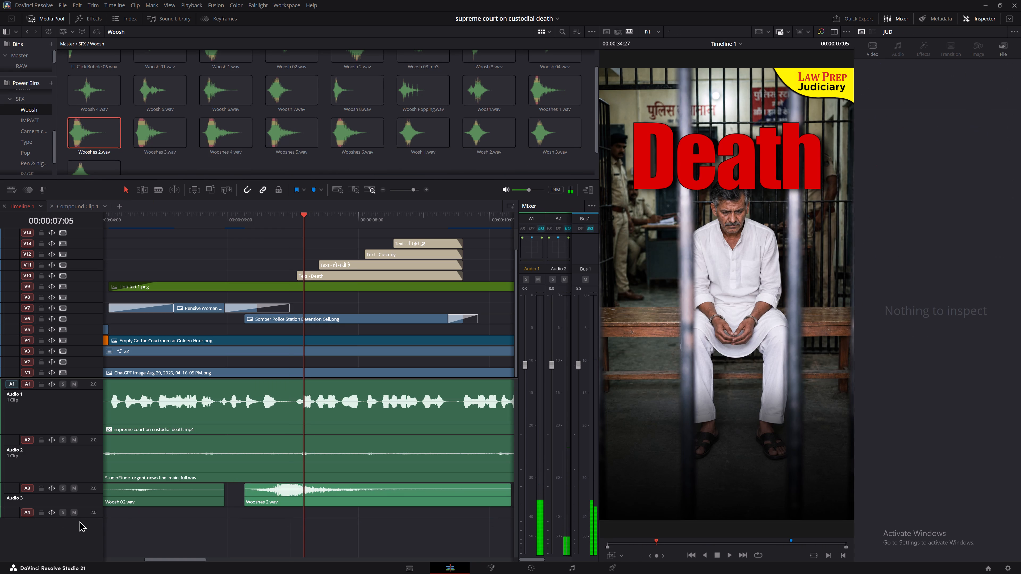
{"action": "left_click_drag", "start_coordinate": [81, 516], "coordinate": [96, 551]}
{"action": "left_click_drag", "start_coordinate": [296, 503], "coordinate": [279, 502]}
Move Wooshes 2.wav down to track A4 and about 10 frames earlier, ahead of the police station transition.
{"action": "left_click_drag", "start_coordinate": [266, 225], "coordinate": [215, 226]}
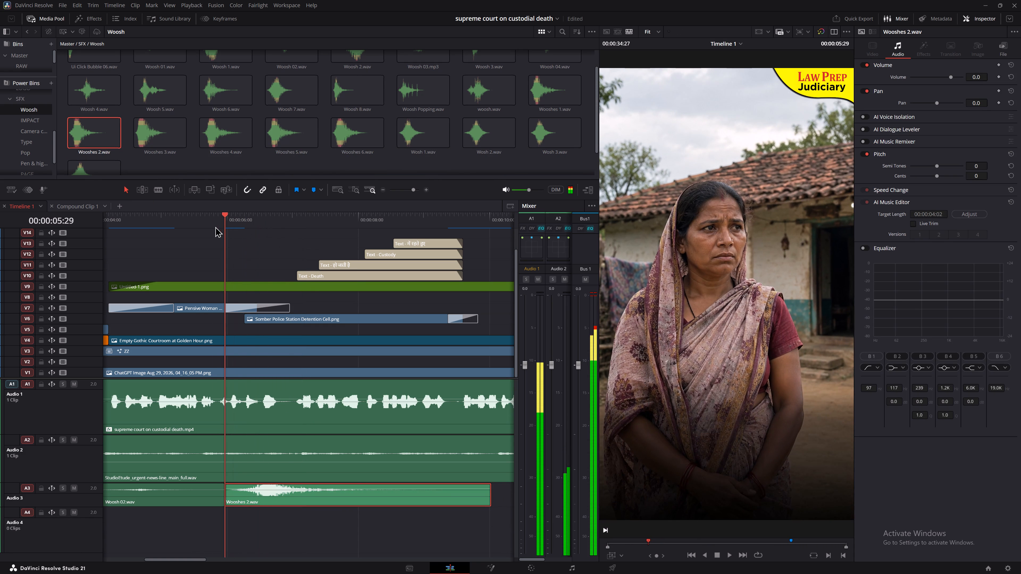
{"action": "left_click_drag", "start_coordinate": [215, 226], "coordinate": [211, 226]}
{"action": "left_click_drag", "start_coordinate": [288, 500], "coordinate": [264, 522]}
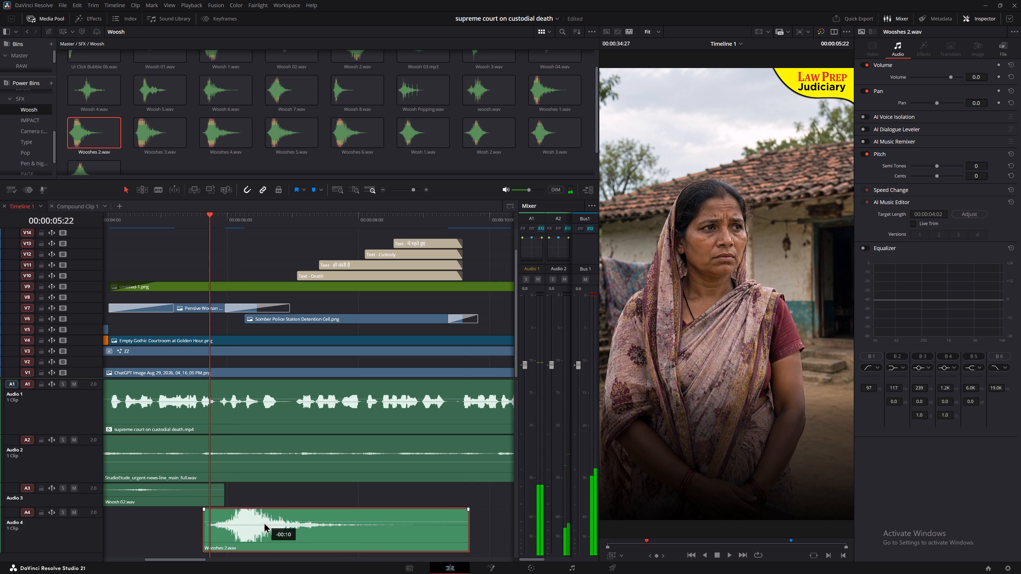
{"action": "left_click_drag", "start_coordinate": [264, 522], "coordinate": [265, 523]}
Replay the transition into the police station image several times to judge the timing of Wooshes 2.wav.
{"action": "key", "text": "space"}
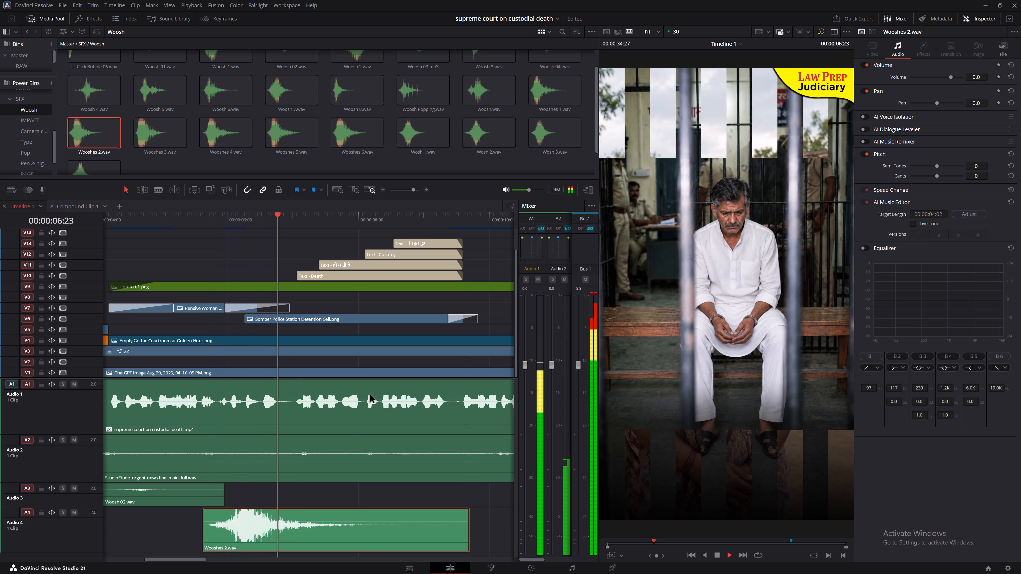
{"action": "key", "text": "space"}
{"action": "left_click", "coordinate": [210, 219]}
{"action": "key", "text": "space"}
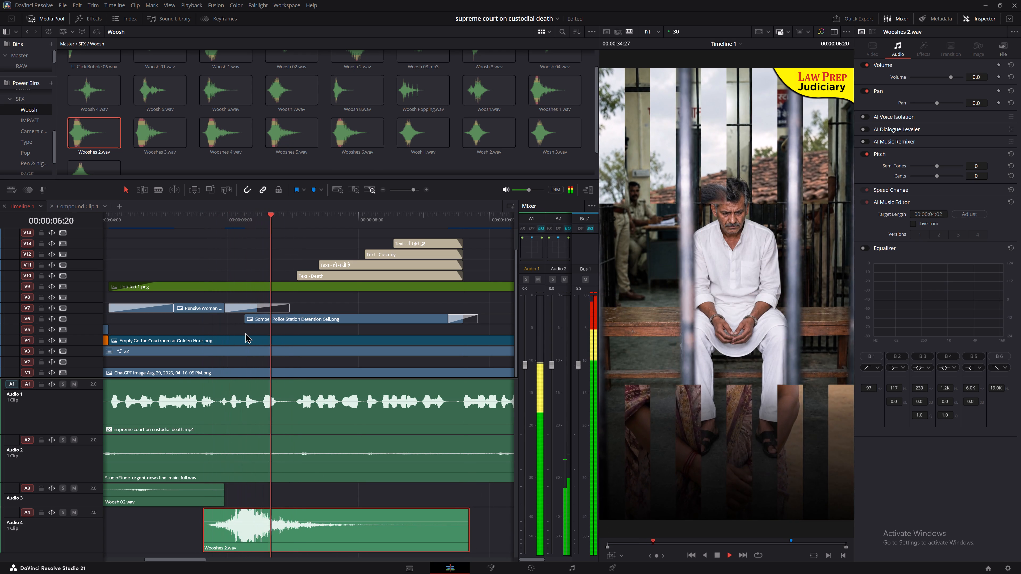
{"action": "key", "text": "space"}
{"action": "left_click", "coordinate": [209, 220]}
{"action": "key", "text": "space"}
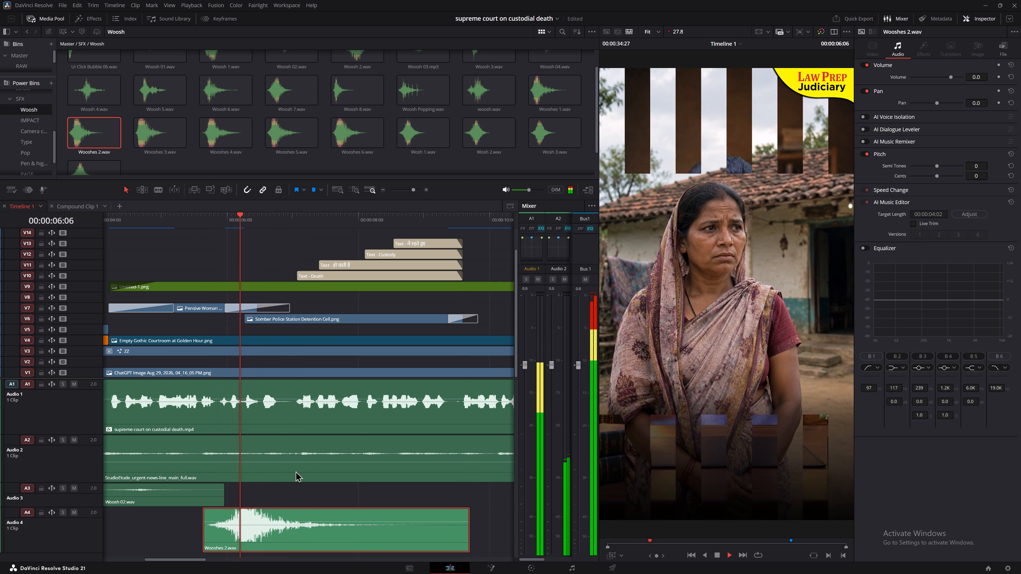
{"action": "key", "text": "space"}
Shift Wooshes 2.wav about 4 frames later on track A4 and replay the police station transition.
{"action": "left_click", "coordinate": [322, 528]}
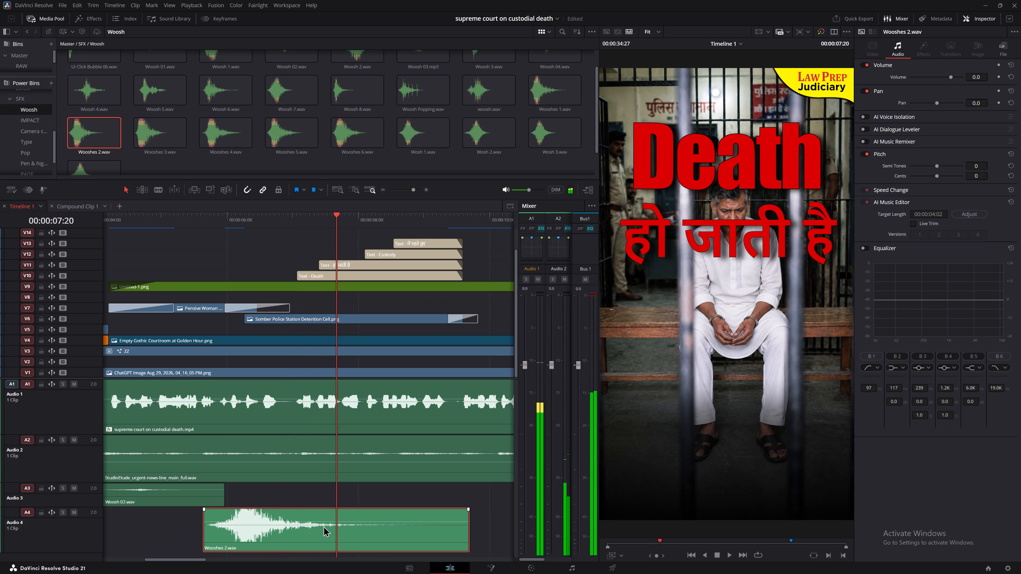
{"action": "left_click_drag", "start_coordinate": [262, 232], "coordinate": [253, 231]}
{"action": "left_click", "coordinate": [253, 217]}
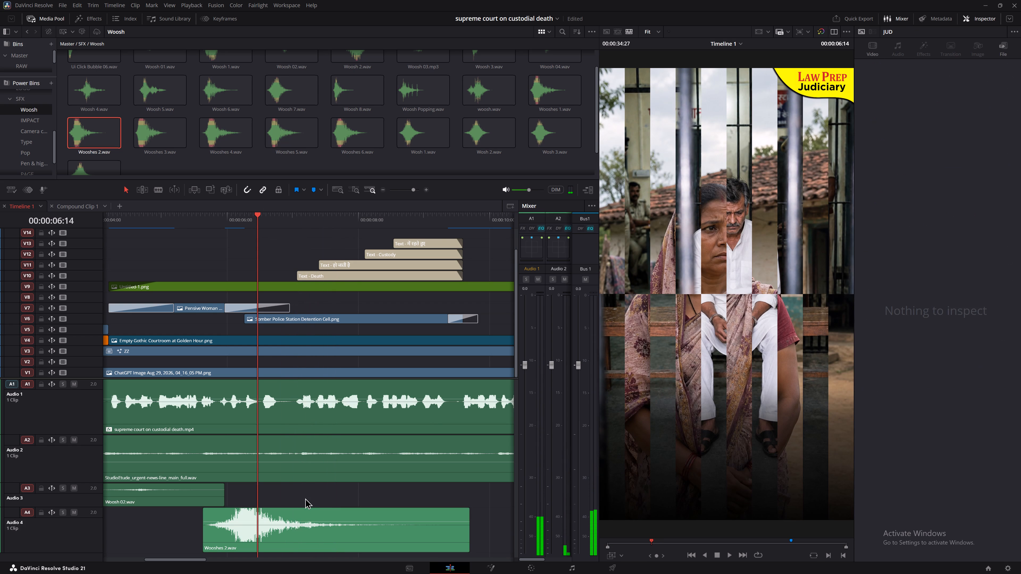
{"action": "left_click_drag", "start_coordinate": [288, 543], "coordinate": [296, 543]}
{"action": "left_click", "coordinate": [209, 218]}
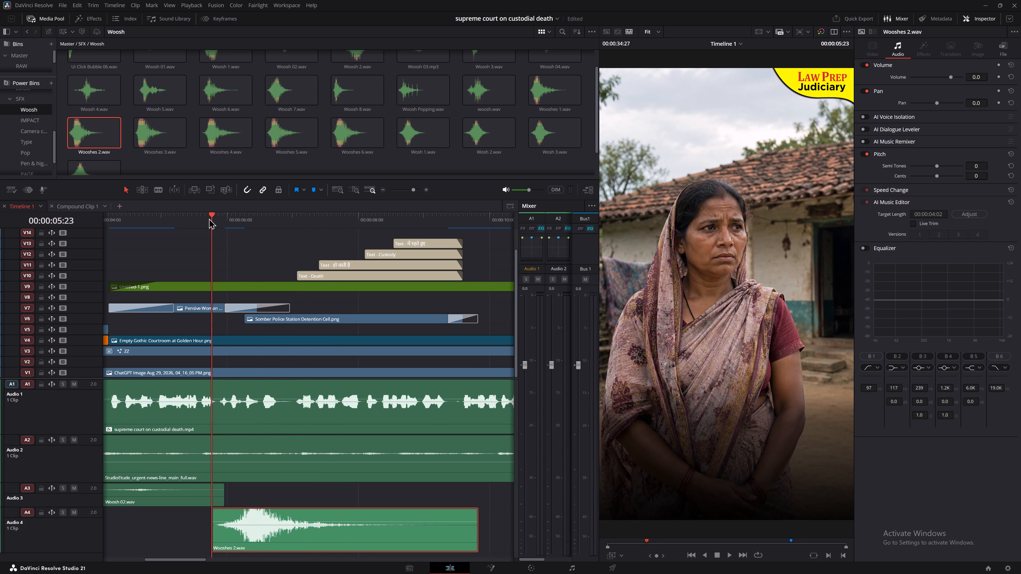
{"action": "key", "text": "space"}
{"action": "key", "text": "space"}
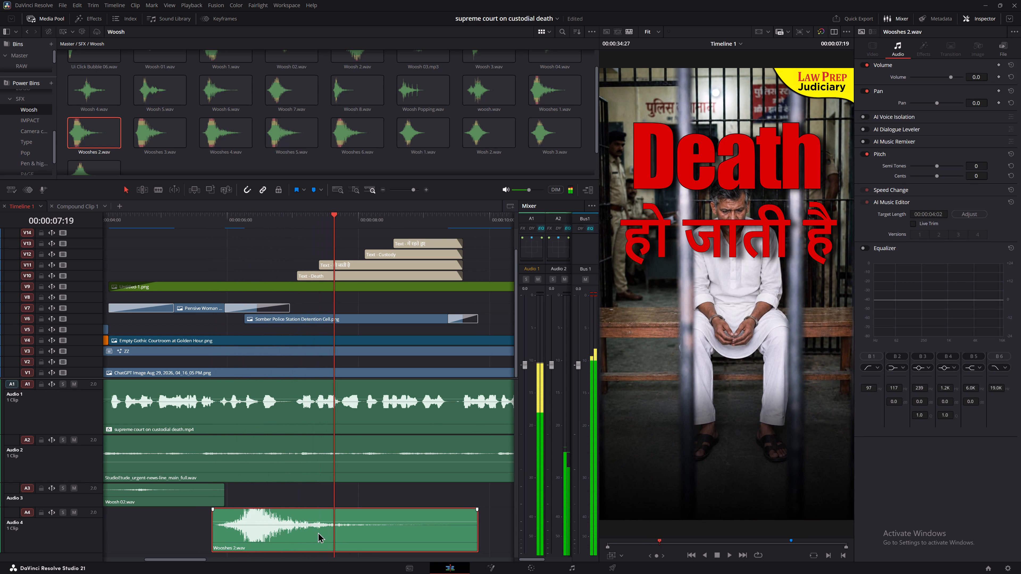
Set the volume of Wooshes 2.wav to -9 and replay the police station transition.
{"action": "left_click", "coordinate": [318, 532]}
{"action": "double_click", "coordinate": [977, 79]}
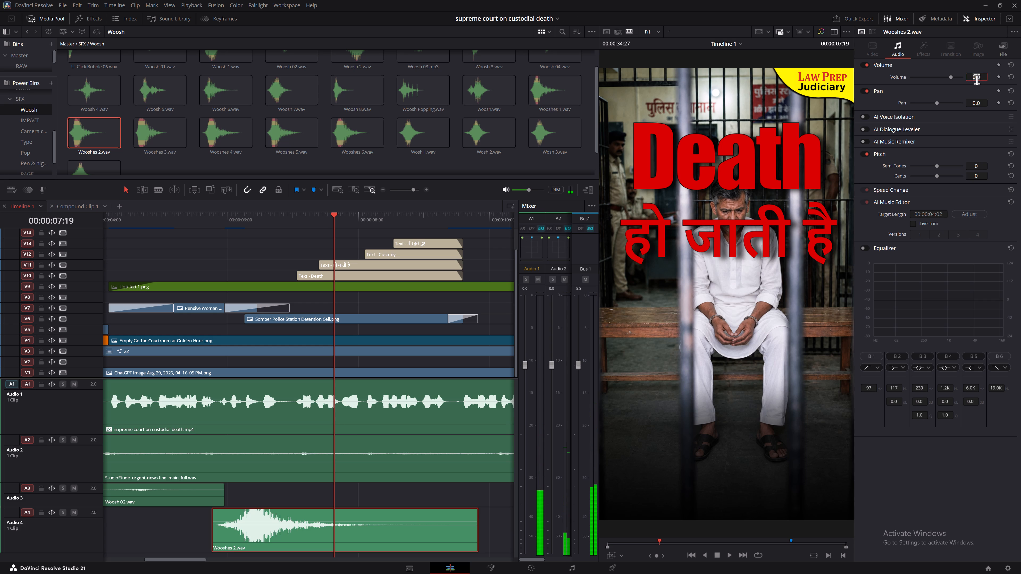
{"action": "key", "text": "BackSpace"}
{"action": "key", "text": "BackSpace"}
{"action": "key", "text": "BackSpace"}
{"action": "key", "text": "minus"}
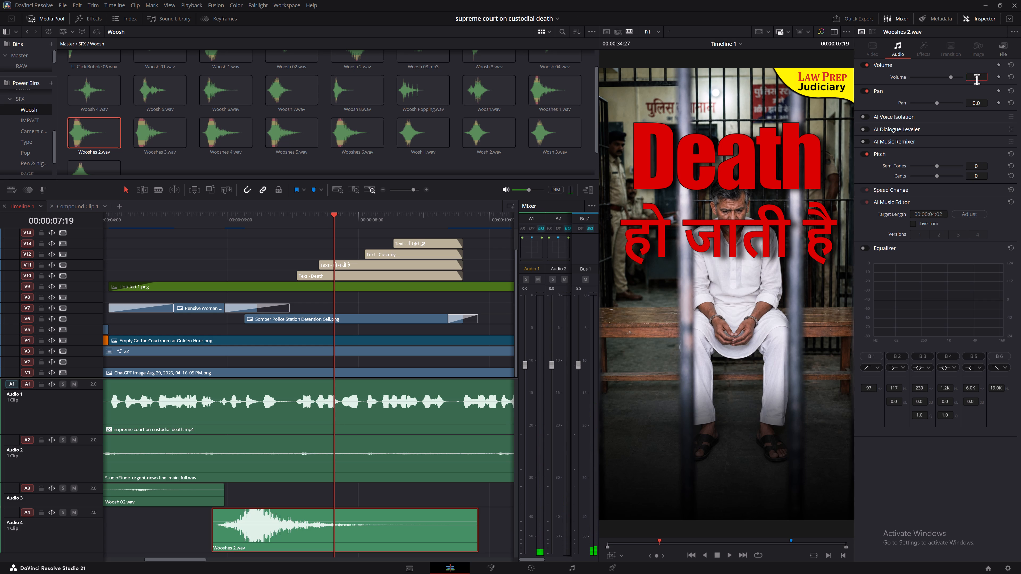
{"action": "key", "text": "9"}
{"action": "key", "text": "Return"}
{"action": "left_click", "coordinate": [179, 225]}
{"action": "key", "text": "space"}
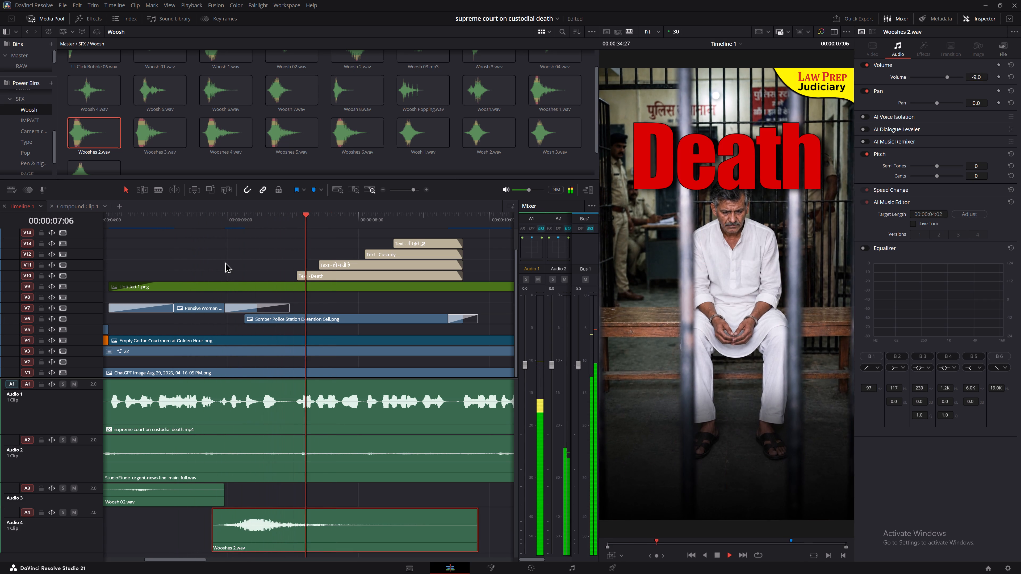
{"action": "key", "text": "space"}
Play through the Death and Custody titles up to the transition that ends the police station image.
{"action": "middle_click_drag", "start_coordinate": [229, 261], "coordinate": [191, 260]}
{"action": "key", "text": "space"}
{"action": "key", "text": "space"}
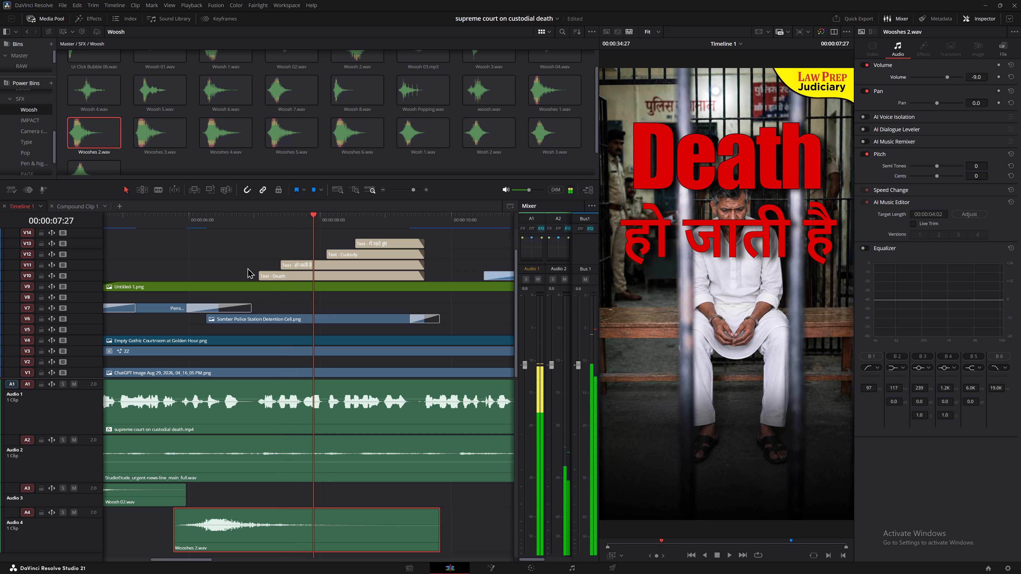
{"action": "key", "text": "space"}
{"action": "middle_click_drag", "start_coordinate": [492, 319], "coordinate": [376, 305]}
{"action": "key", "text": "space"}
{"action": "left_click_drag", "start_coordinate": [296, 214], "coordinate": [293, 214]}
{"action": "key", "text": "space"}
{"action": "key", "text": "space"}
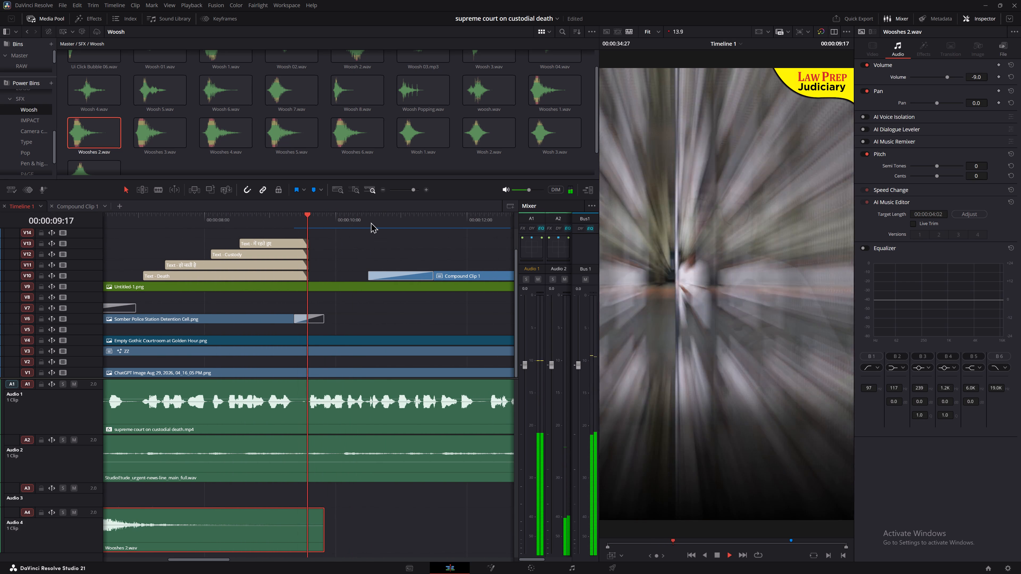
{"action": "key", "text": "space"}
Duplicate Woosh 02.wav on track A3 and place the copy across the transition that ends the police station image.
{"action": "scroll", "coordinate": [329, 306], "scroll_direction": "down", "scroll_amount": 4, "text": "alt"}
{"action": "scroll", "coordinate": [231, 376], "scroll_direction": "down", "scroll_amount": 3, "text": "alt"}
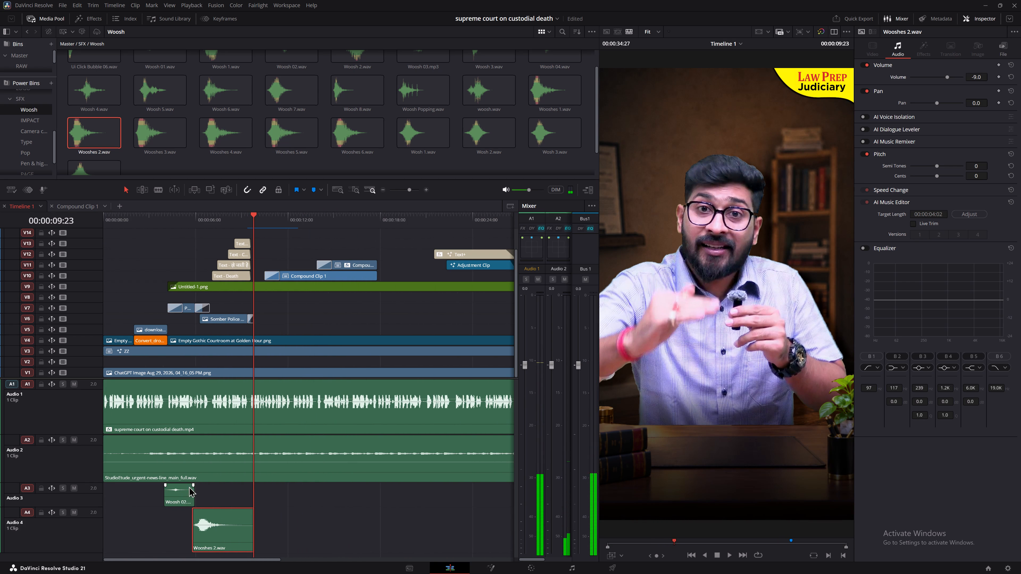
{"action": "left_click", "coordinate": [183, 499]}
{"action": "left_click_drag", "start_coordinate": [182, 499], "coordinate": [259, 496], "text": "alt"}
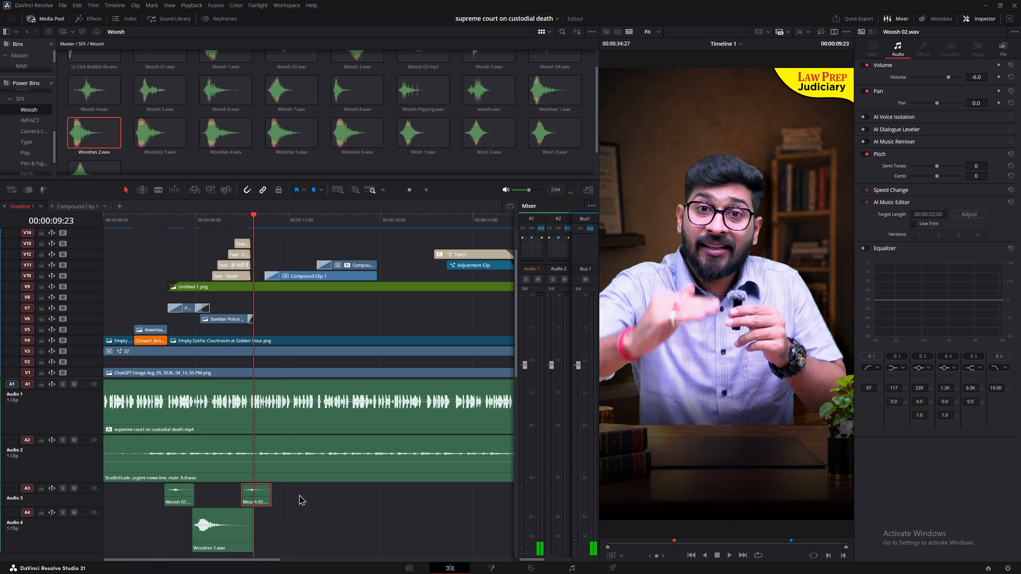
{"action": "scroll", "coordinate": [312, 476], "scroll_direction": "up", "scroll_amount": 14, "text": "alt"}
{"action": "left_click_drag", "start_coordinate": [309, 500], "coordinate": [288, 501]}
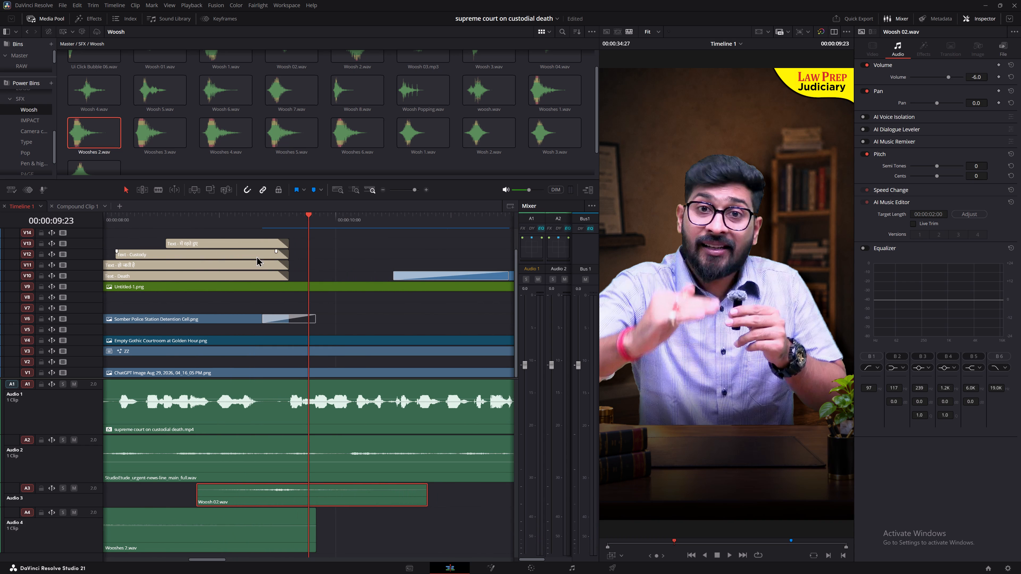
{"action": "left_click", "coordinate": [169, 225]}
{"action": "key", "text": "space"}
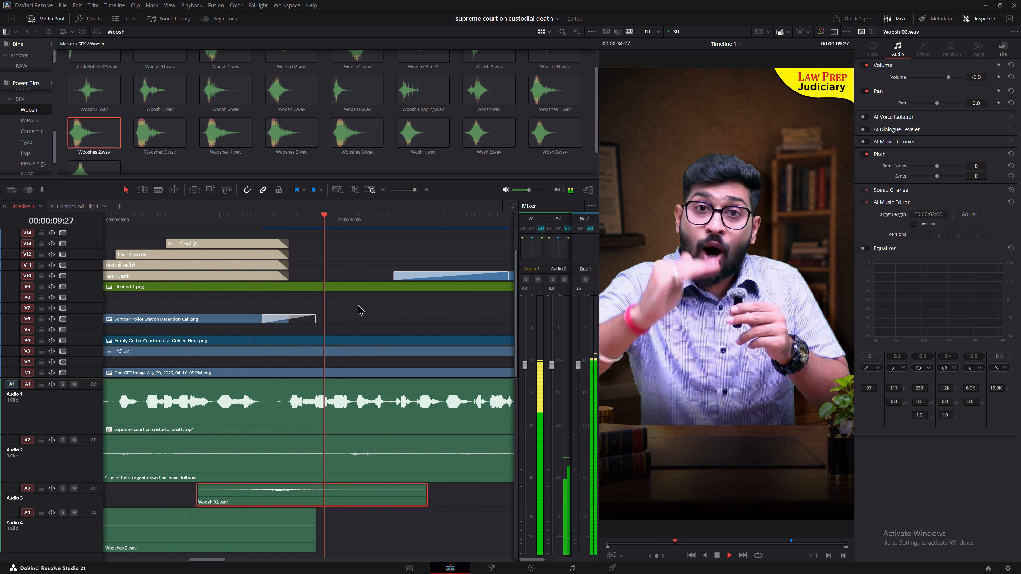
{"action": "key", "text": "space"}
Check the opening transition of Compound Clip 1 on V10 and audition Woosh 03.mp3, Woosh 01.wav and Woosh 04.wav for it.
{"action": "middle_click_drag", "start_coordinate": [424, 317], "coordinate": [328, 305]}
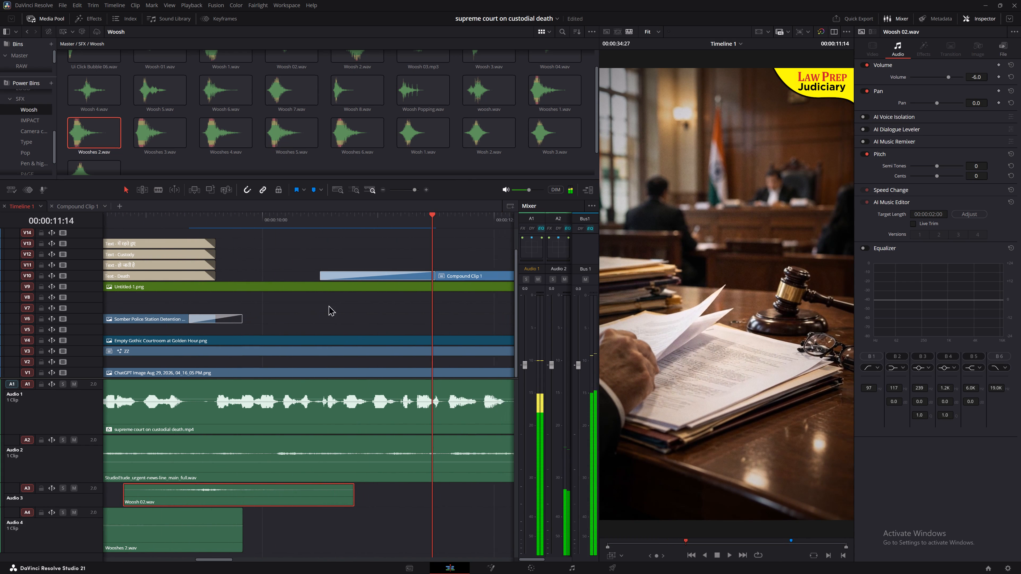
{"action": "middle_click_drag", "start_coordinate": [328, 305], "coordinate": [307, 302]}
{"action": "left_click", "coordinate": [268, 224]}
{"action": "key", "text": "space"}
{"action": "key", "text": "space"}
{"action": "left_click", "coordinate": [276, 216]}
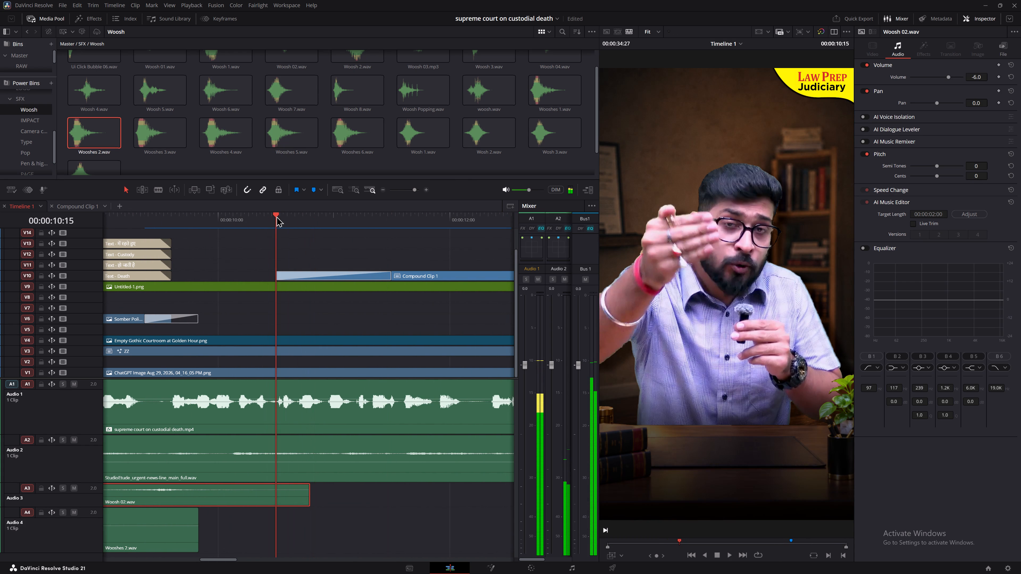
{"action": "scroll", "coordinate": [214, 143], "scroll_direction": "up", "scroll_amount": 6}
{"action": "left_click", "coordinate": [397, 60]}
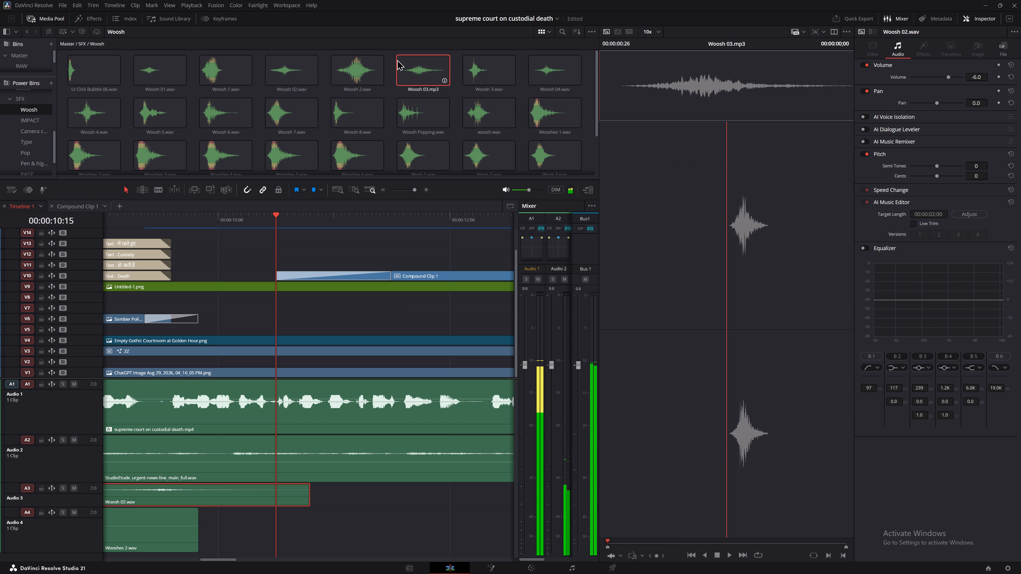
{"action": "key", "text": "space"}
{"action": "left_click", "coordinate": [139, 70]}
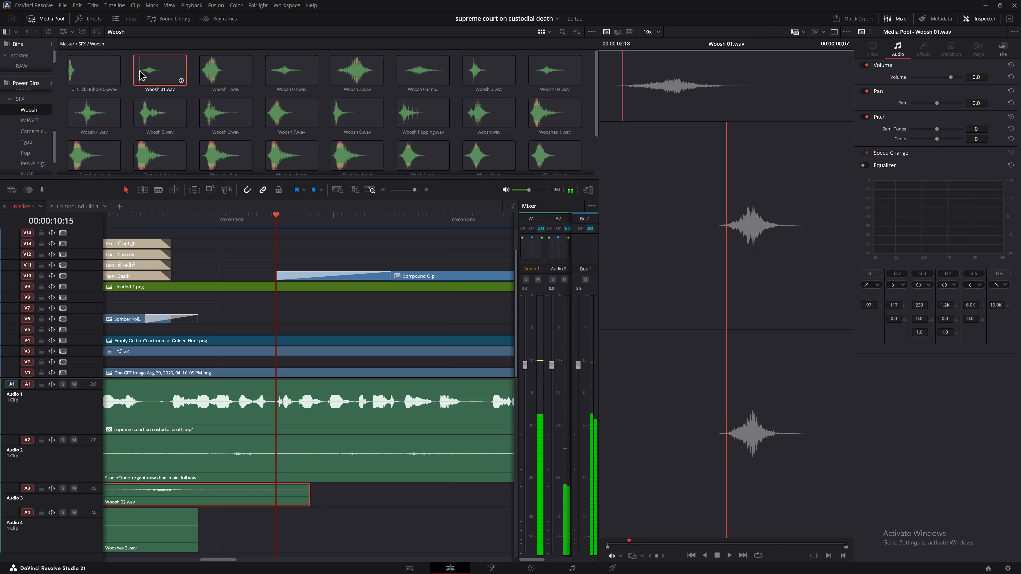
{"action": "key", "text": "space"}
{"action": "left_click", "coordinate": [533, 77]}
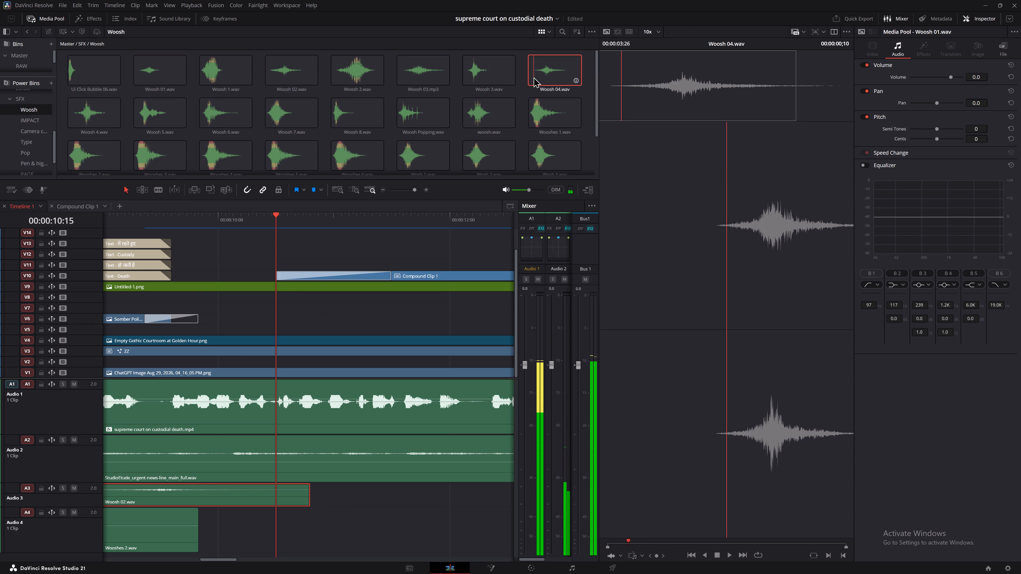
{"action": "key", "text": "space"}
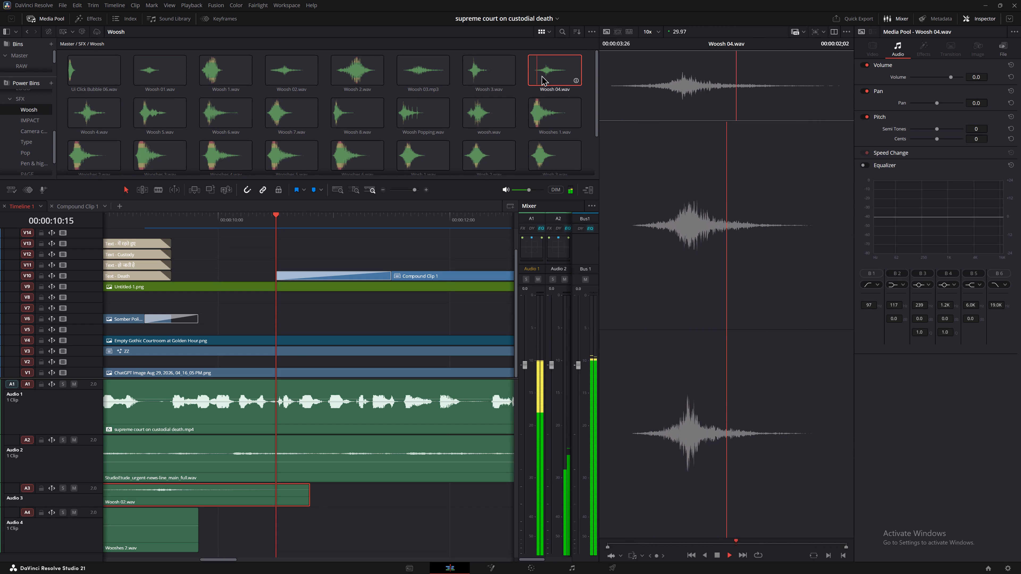
{"action": "key", "text": "space"}
Place Woosh 04.wav on track A4 directly after Wooshes 2.wav, leading into the V10 Compound Clip 1 transition.
{"action": "left_click_drag", "start_coordinate": [548, 73], "coordinate": [280, 539]}
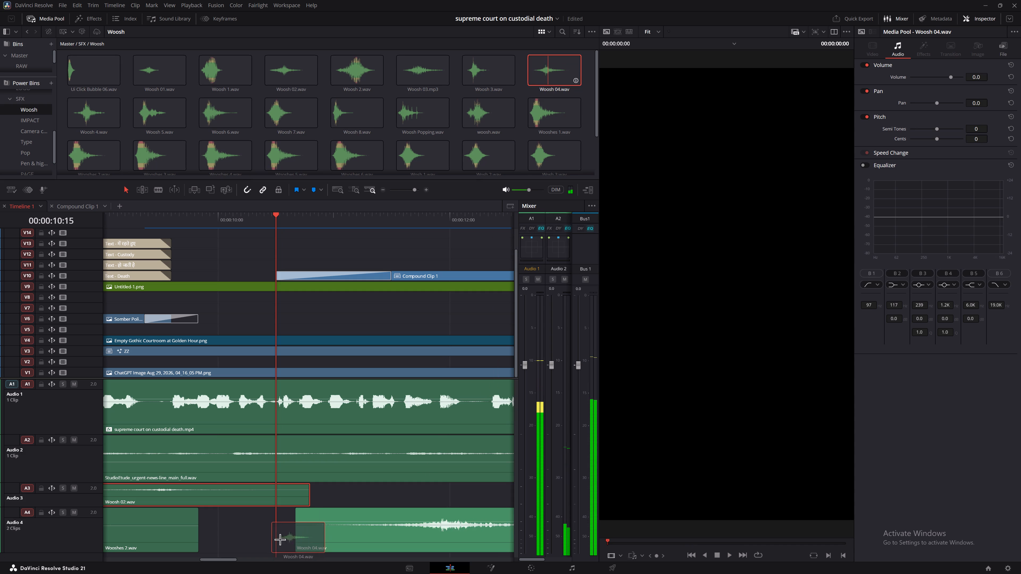
{"action": "left_click_drag", "start_coordinate": [280, 539], "coordinate": [248, 538]}
{"action": "left_click_drag", "start_coordinate": [314, 532], "coordinate": [265, 532]}
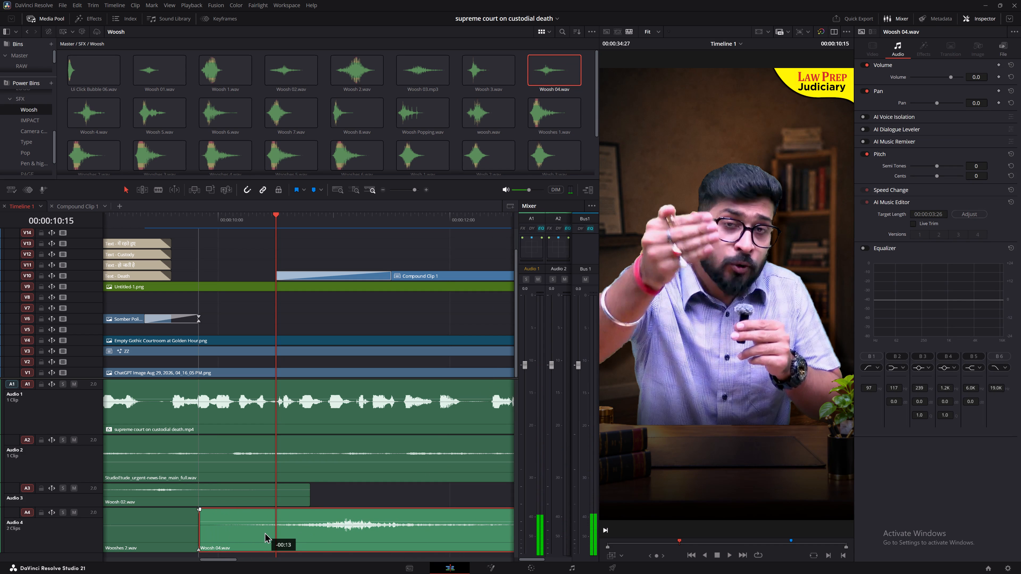
{"action": "left_click_drag", "start_coordinate": [265, 532], "coordinate": [263, 532]}
Try Woosh 04.wav earlier over the tail of Wooshes 2.wav, and move it about 12 frames later to fit the V10 transition.
{"action": "scroll", "coordinate": [338, 538], "scroll_direction": "up", "scroll_amount": 7}
{"action": "scroll", "coordinate": [355, 543], "scroll_direction": "down", "scroll_amount": 6, "text": "alt"}
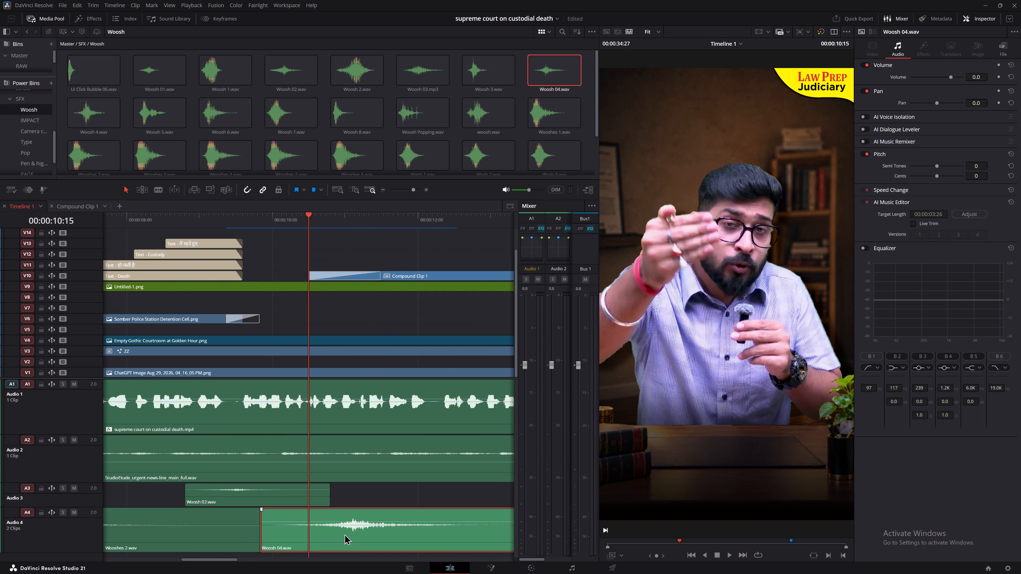
{"action": "scroll", "coordinate": [342, 536], "scroll_direction": "down", "scroll_amount": 5, "text": "alt"}
{"action": "left_click_drag", "start_coordinate": [336, 538], "coordinate": [312, 539]}
{"action": "key", "text": "space"}
{"action": "key", "text": "space"}
{"action": "left_click", "coordinate": [296, 218]}
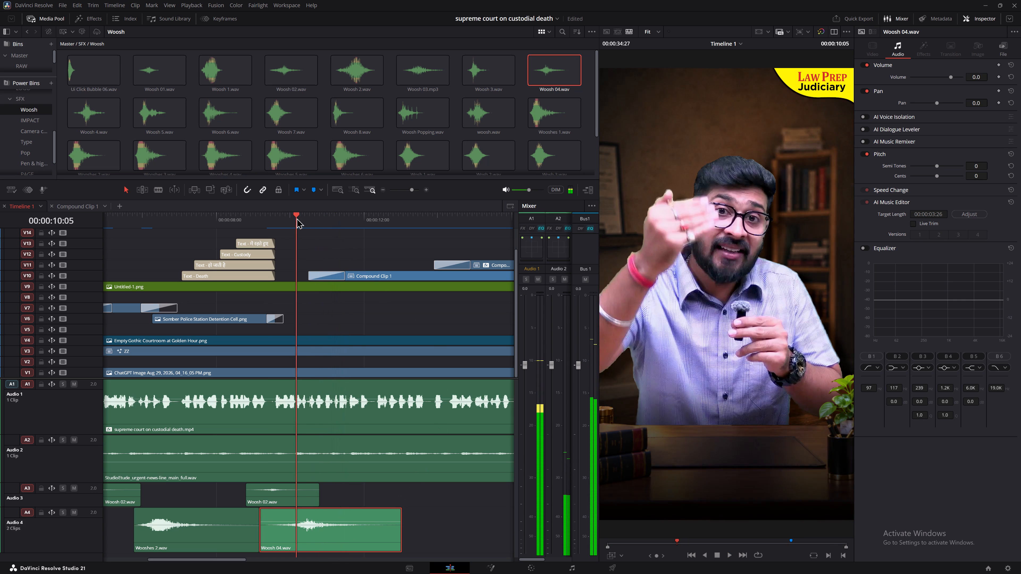
{"action": "key", "text": "space"}
{"action": "key", "text": "space"}
{"action": "left_click_drag", "start_coordinate": [317, 540], "coordinate": [332, 540]}
{"action": "key", "text": "space"}
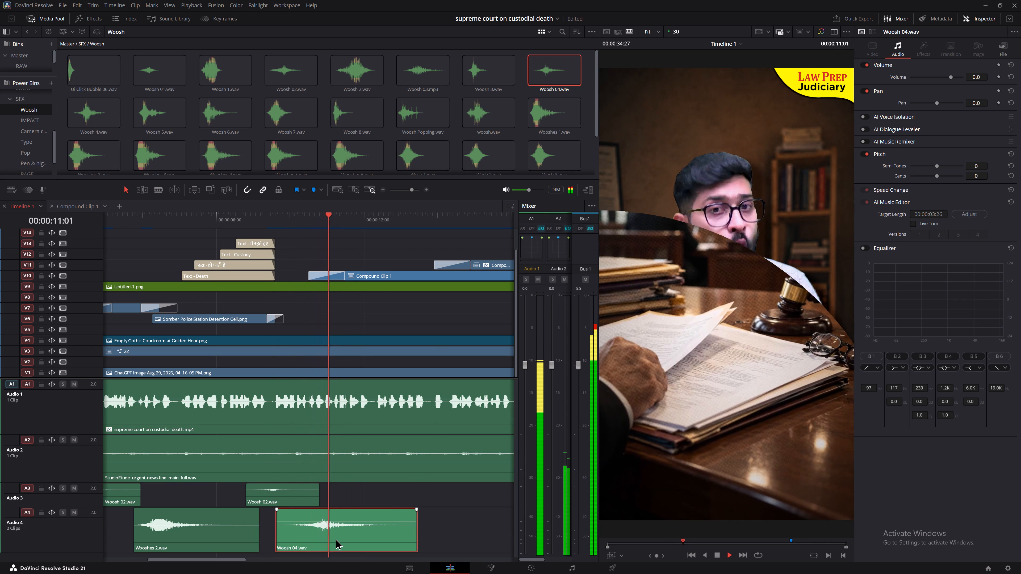
{"action": "key", "text": "space"}
Set the volume of Woosh 04.wav to -7 and replay the courtroom desk transition.
{"action": "left_click", "coordinate": [336, 540]}
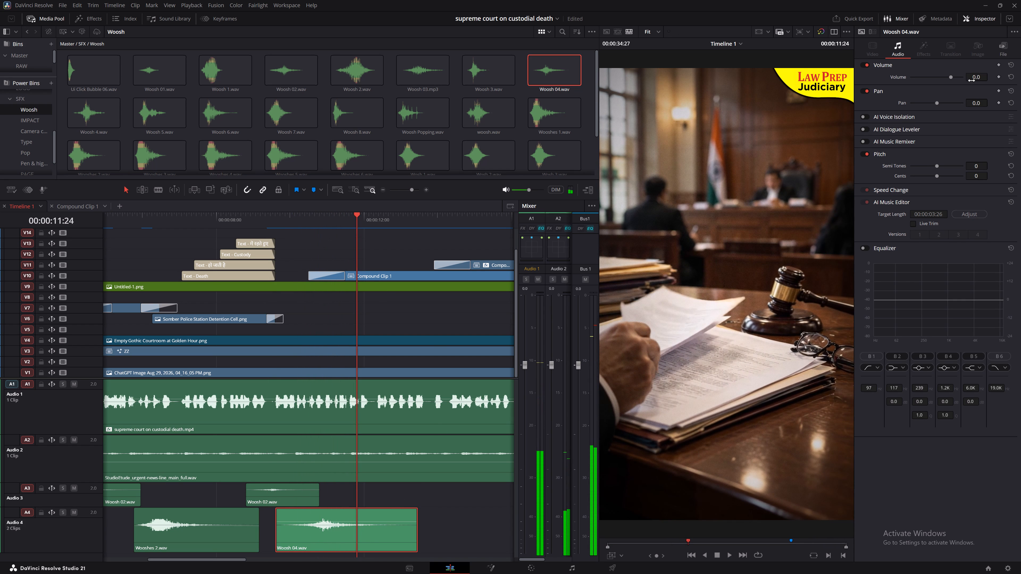
{"action": "double_click", "coordinate": [972, 81]}
{"action": "key", "text": "BackSpace"}
{"action": "type", "text": "--"}
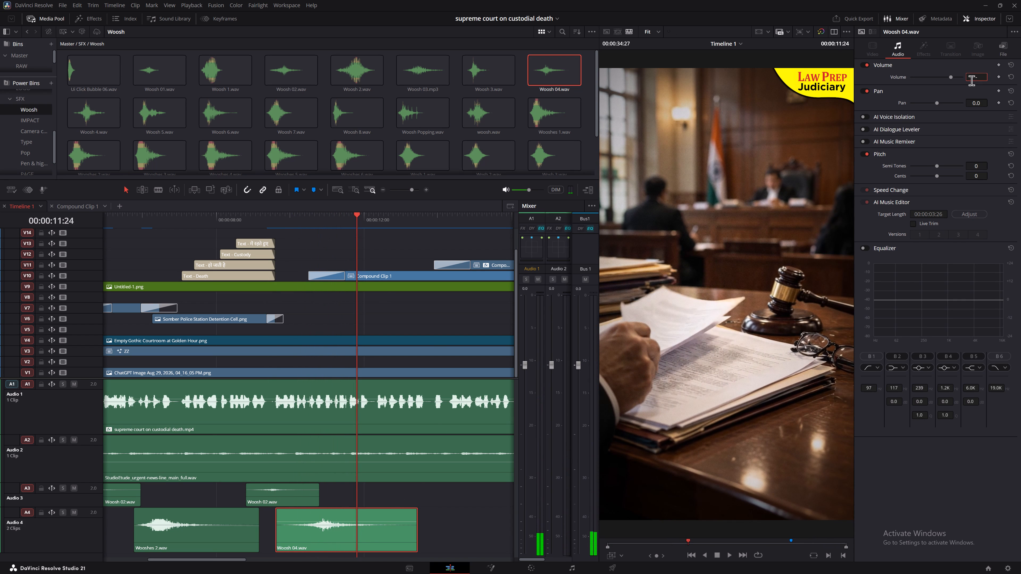
{"action": "key", "text": "7"}
{"action": "key", "text": "Return"}
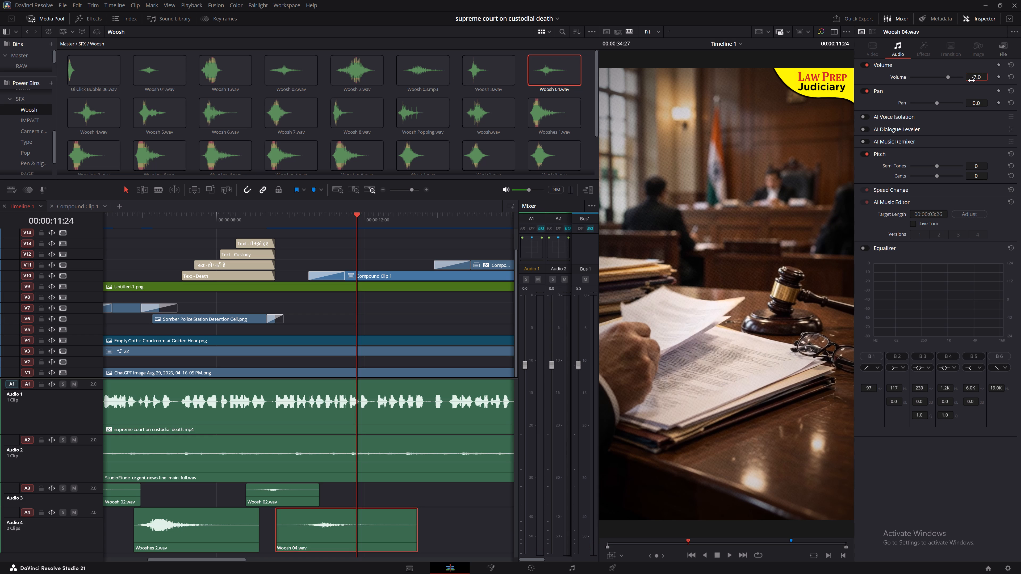
{"action": "left_click", "coordinate": [298, 218]}
{"action": "key", "text": "space"}
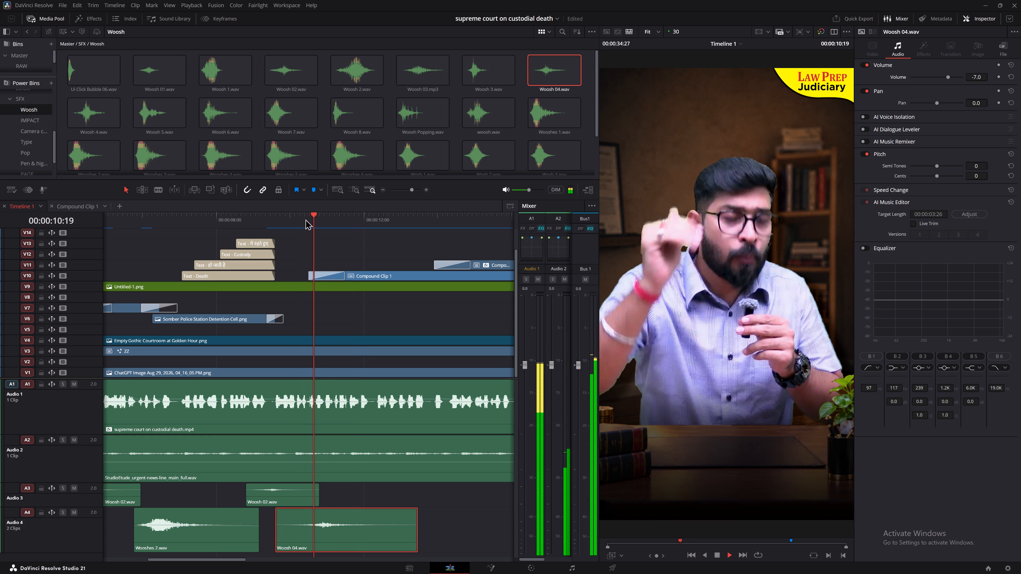
Audition woosh.wav and place it on track A4 at the start of the V11 Compound Clip 1 transition into the police meeting image.
{"action": "middle_click_drag", "start_coordinate": [442, 521], "coordinate": [404, 513]}
{"action": "scroll", "coordinate": [404, 513], "scroll_direction": "up", "scroll_amount": 1}
{"action": "left_click", "coordinate": [404, 513]}
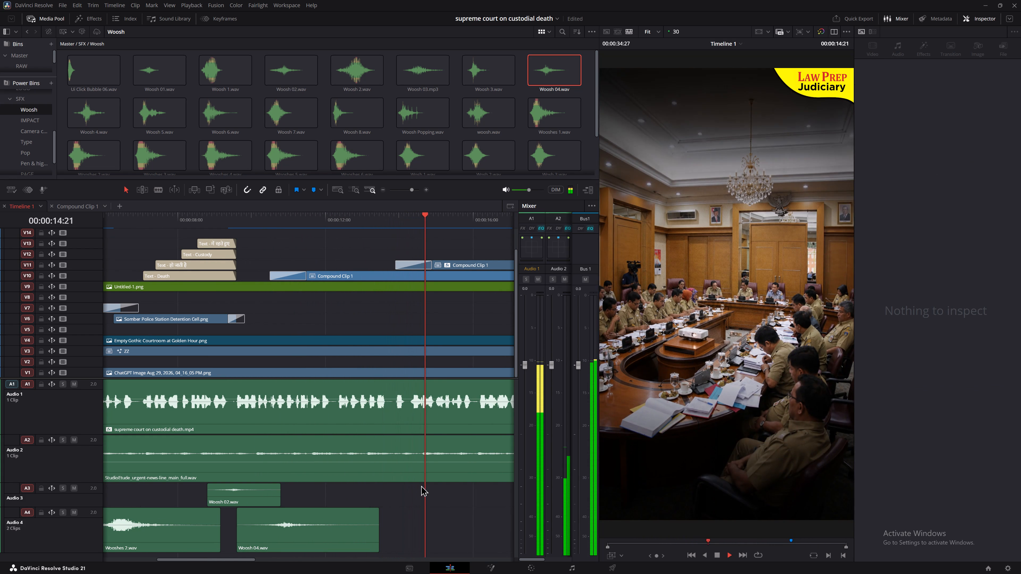
{"action": "key", "text": "space"}
{"action": "left_click", "coordinate": [399, 219]}
{"action": "key", "text": "space"}
{"action": "key", "text": "space"}
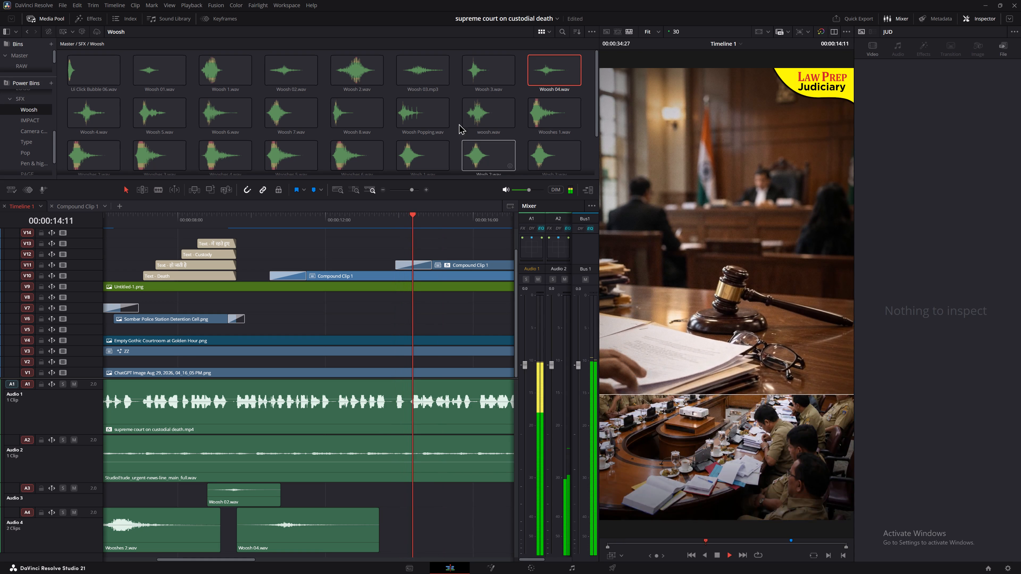
{"action": "left_click", "coordinate": [469, 117]}
{"action": "key", "text": "space"}
{"action": "key", "text": "space"}
{"action": "left_click_drag", "start_coordinate": [499, 112], "coordinate": [459, 436]}
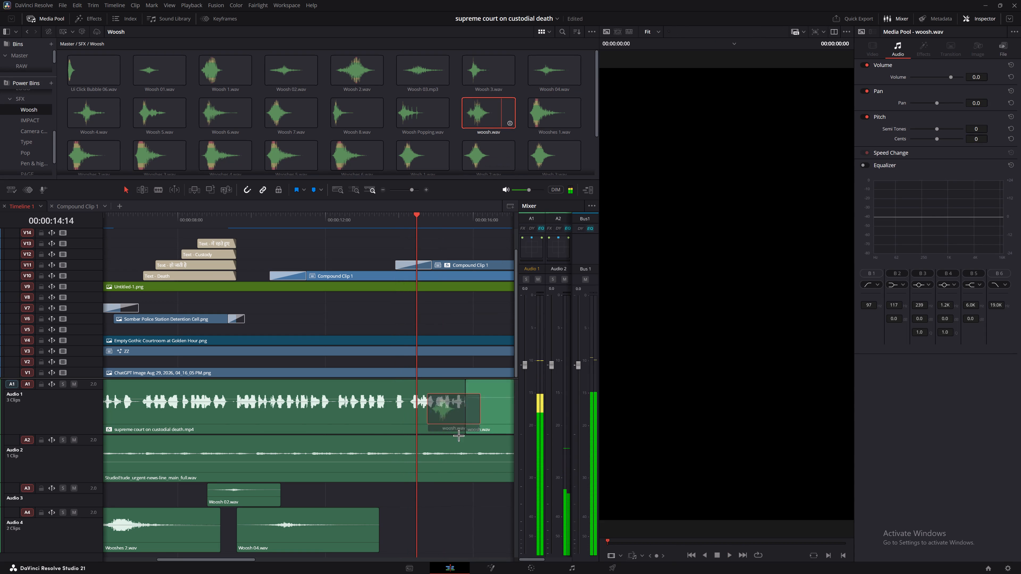
{"action": "left_click_drag", "start_coordinate": [459, 436], "coordinate": [410, 542]}
{"action": "left_click_drag", "start_coordinate": [442, 535], "coordinate": [425, 535]}
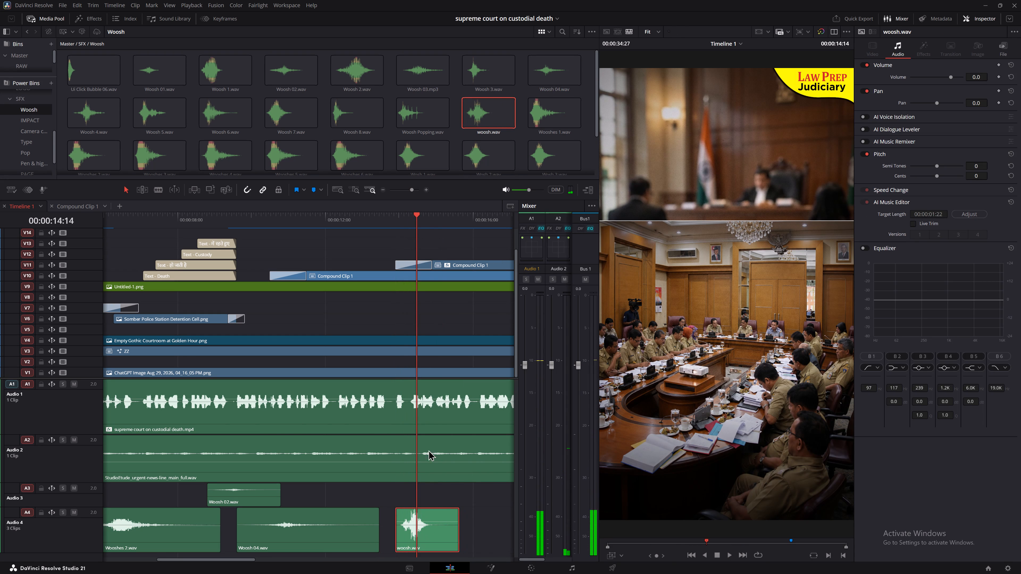
Set the volume of woosh.wav at the police meeting transition to -7 and replay that transition.
{"action": "left_click_drag", "start_coordinate": [412, 220], "coordinate": [410, 220]}
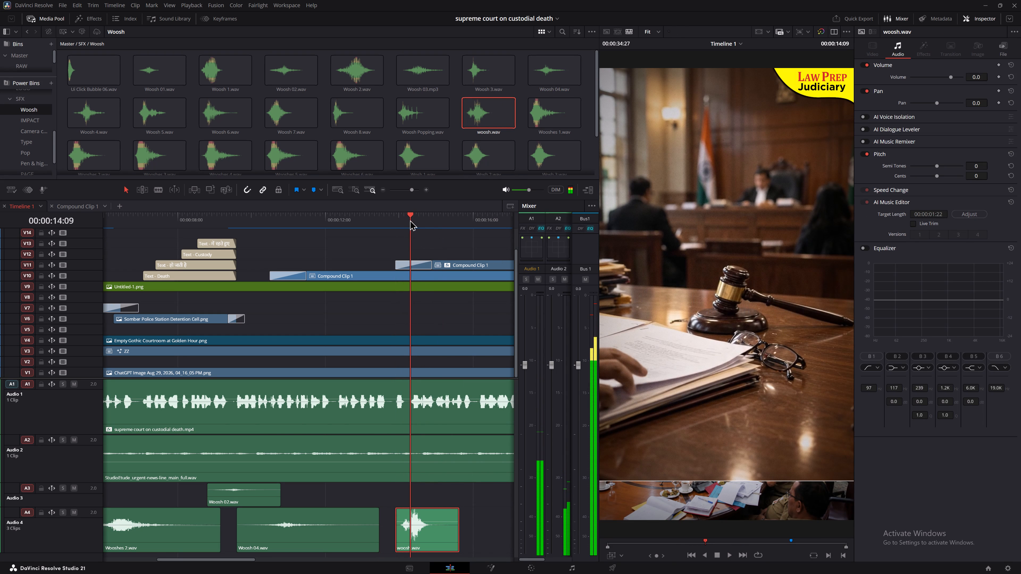
{"action": "key", "text": "Right"}
{"action": "key", "text": "Right"}
{"action": "key", "text": "Right"}
{"action": "key", "text": "Right"}
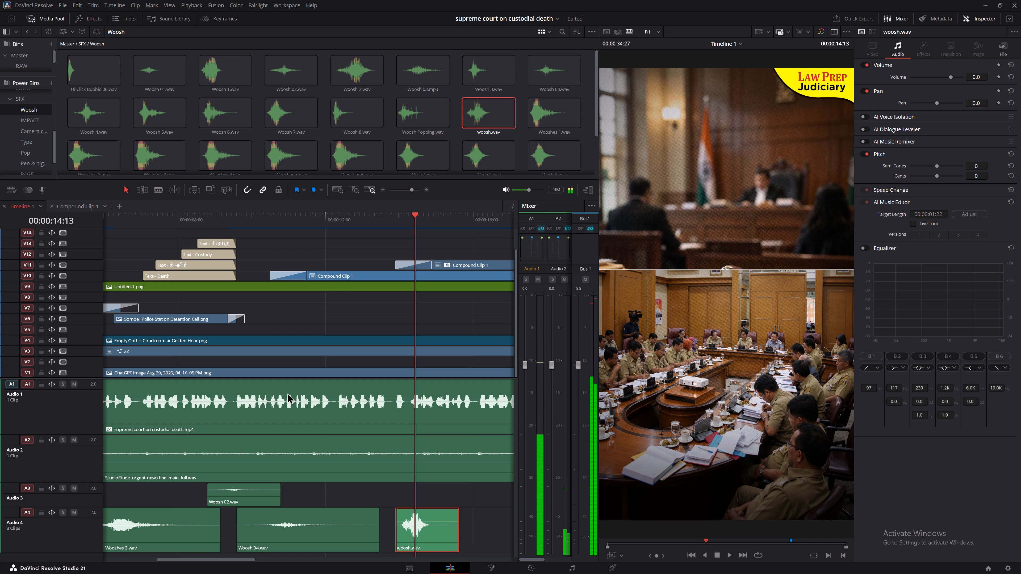
{"action": "scroll", "coordinate": [433, 555], "scroll_direction": "up", "scroll_amount": 8, "text": "alt"}
{"action": "left_click", "coordinate": [357, 531], "text": "alt"}
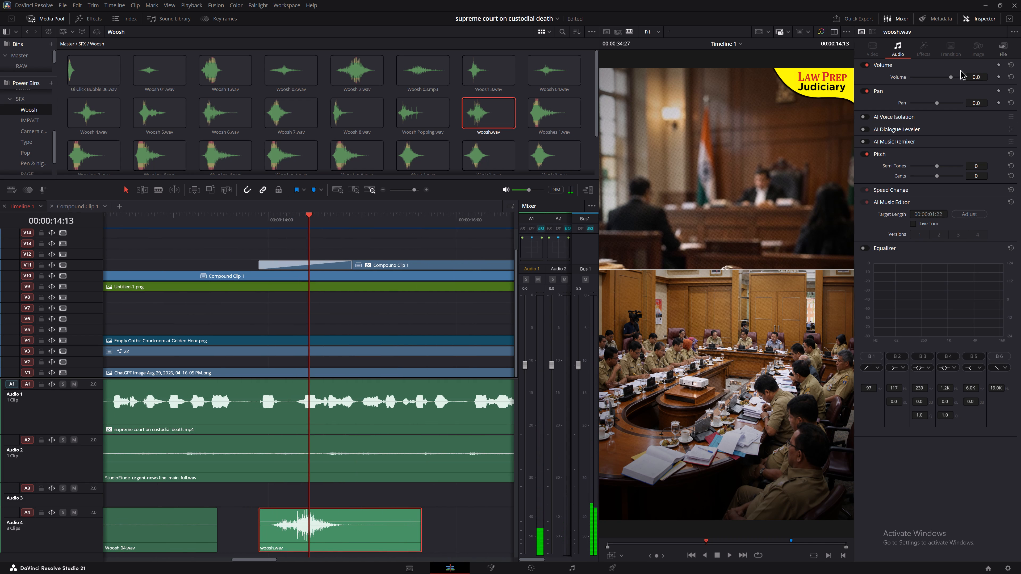
{"action": "double_click", "coordinate": [985, 76]}
{"action": "key", "text": "BackSpace"}
{"action": "key", "text": "BackSpace"}
{"action": "key", "text": "minus"}
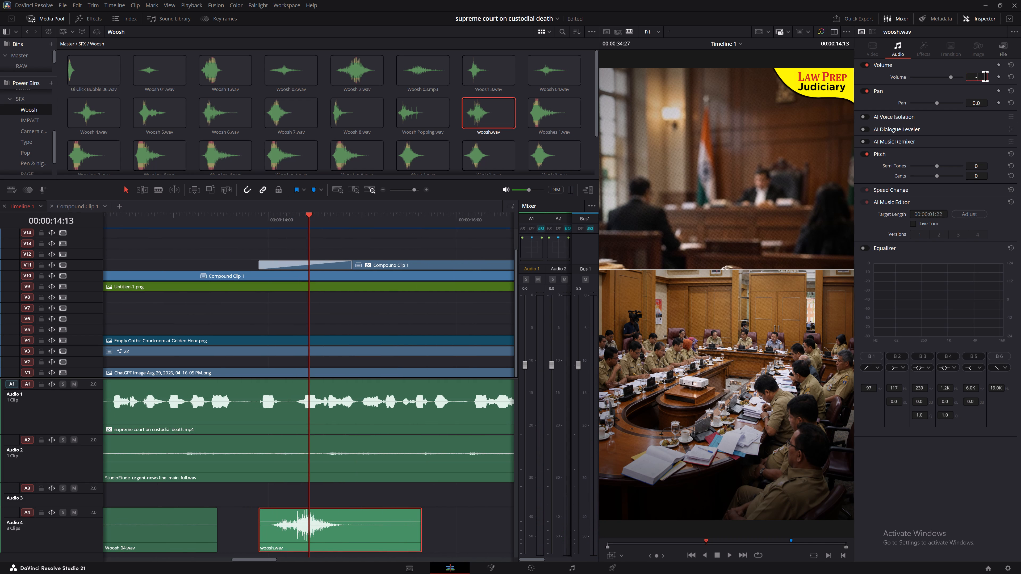
{"action": "key", "text": "7"}
{"action": "key", "text": "Return"}
{"action": "scroll", "coordinate": [985, 76], "scroll_direction": "up", "scroll_amount": 1}
{"action": "key", "text": "space"}
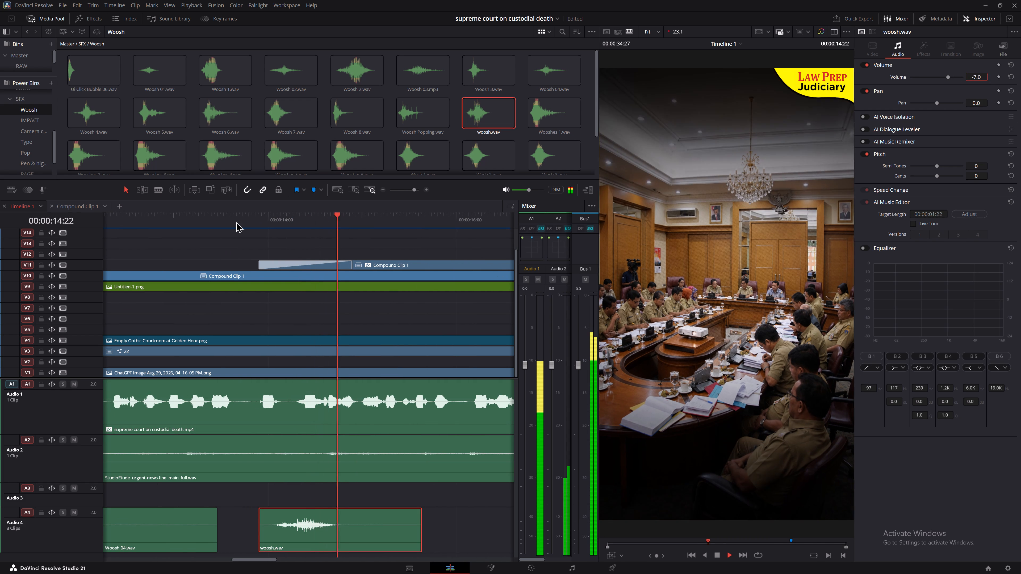
{"action": "left_click", "coordinate": [236, 222]}
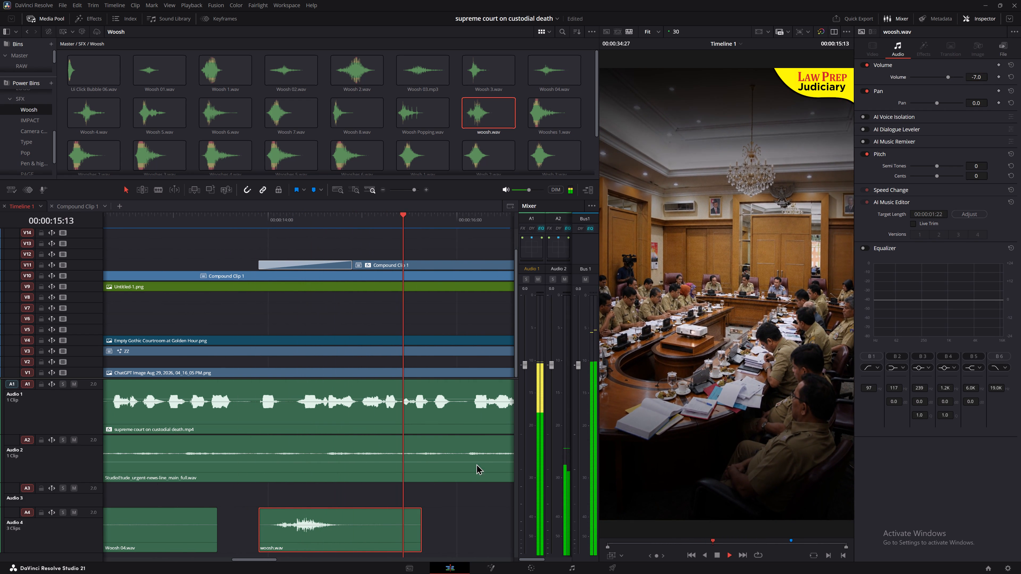
Play on to the Article 21 title, save the project, and park the playhead at 00:00:22:09 as the title shows.
{"action": "middle_click_drag", "start_coordinate": [465, 497], "coordinate": [249, 472]}
{"action": "scroll", "coordinate": [319, 487], "scroll_direction": "down", "scroll_amount": 5, "text": "alt"}
{"action": "scroll", "coordinate": [406, 489], "scroll_direction": "down", "scroll_amount": 2, "text": "alt"}
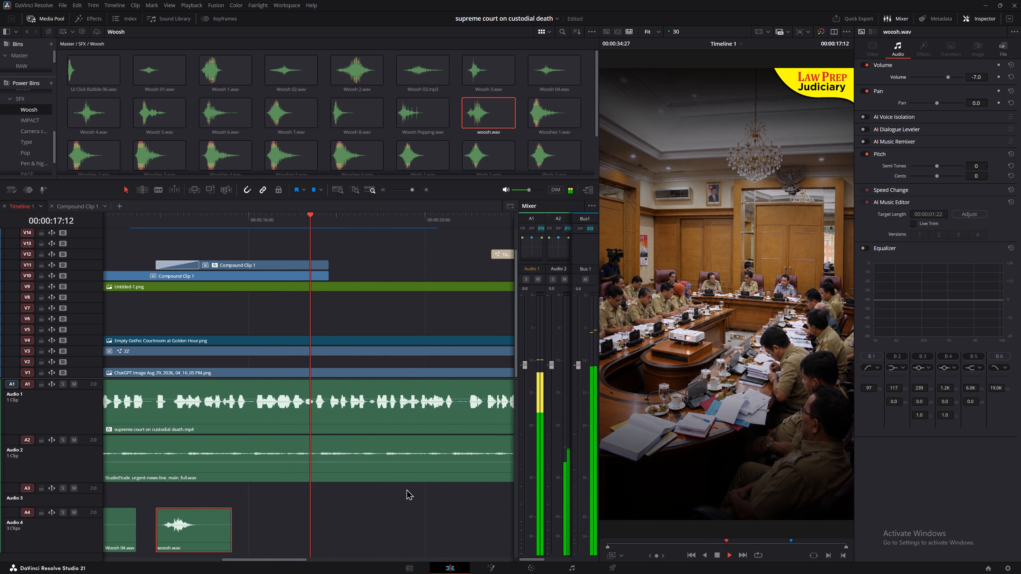
{"action": "left_click", "coordinate": [424, 510], "text": "alt"}
{"action": "key", "text": "space"}
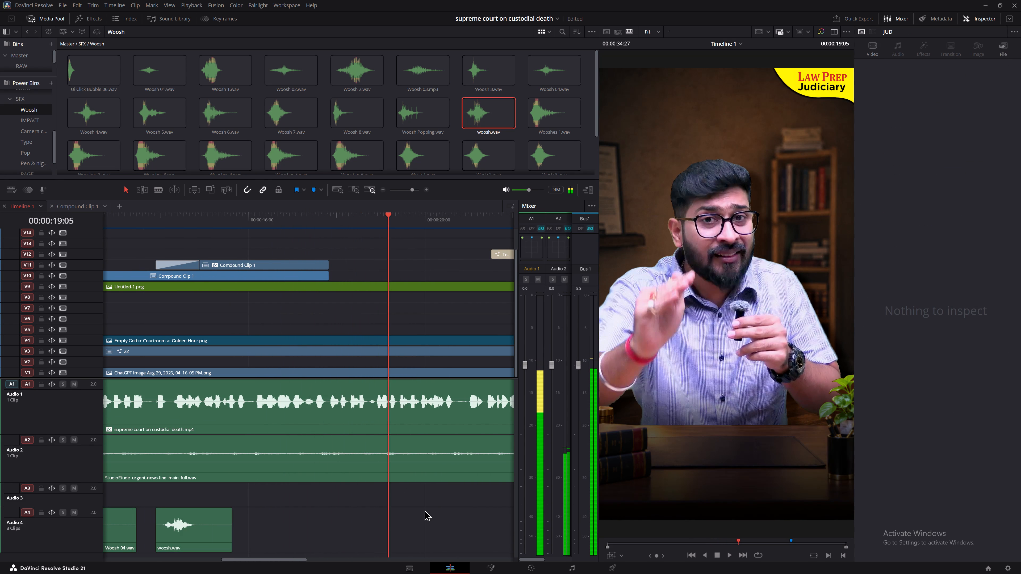
{"action": "key", "text": "space"}
{"action": "scroll", "coordinate": [424, 510], "scroll_direction": "down", "scroll_amount": 2, "text": "alt"}
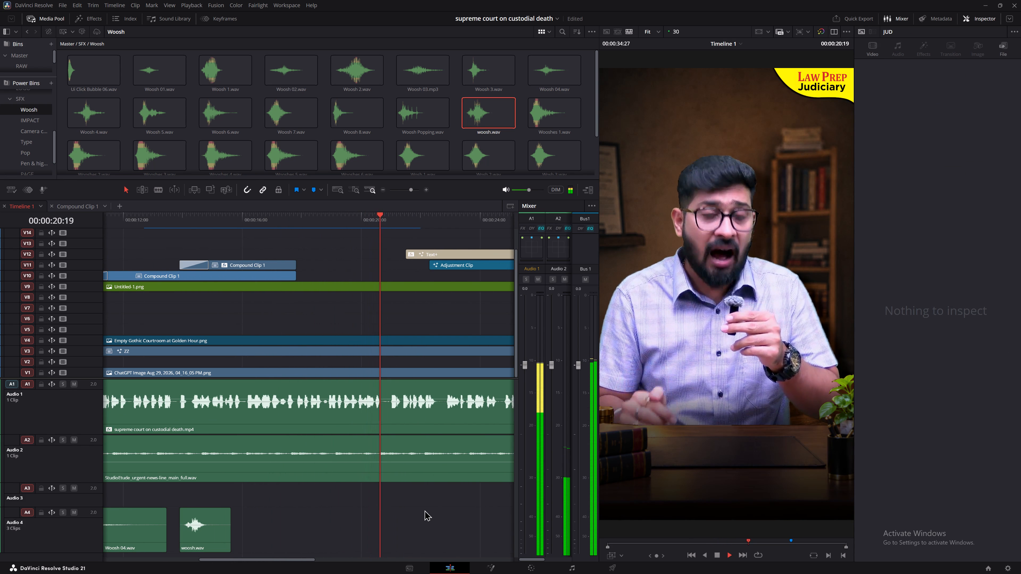
{"action": "key", "text": "ctrl+s"}
{"action": "key", "text": "space"}
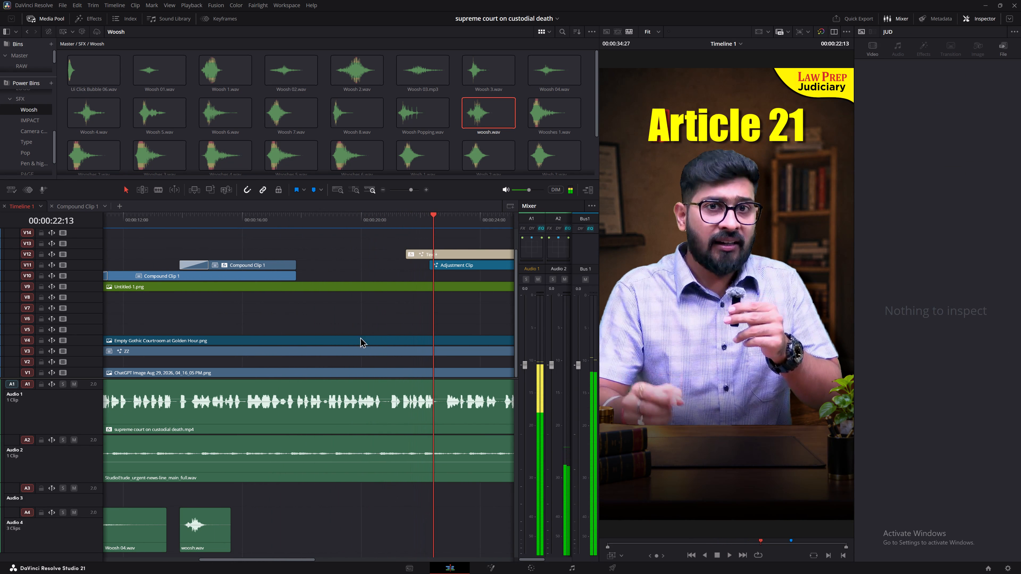
{"action": "left_click", "coordinate": [405, 223]}
{"action": "key", "text": "space"}
{"action": "key", "text": "space"}
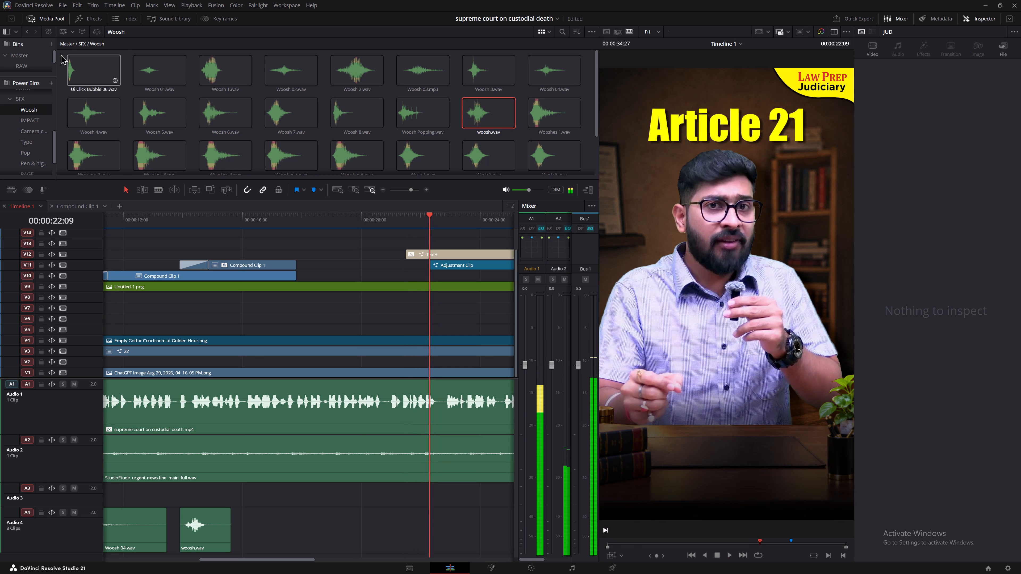
Browse from the Woosh bin to the SFX Type bin and audition Type Writer Next Line.mp3 and Type Writer X2.mp3.
{"action": "left_click", "coordinate": [77, 41]}
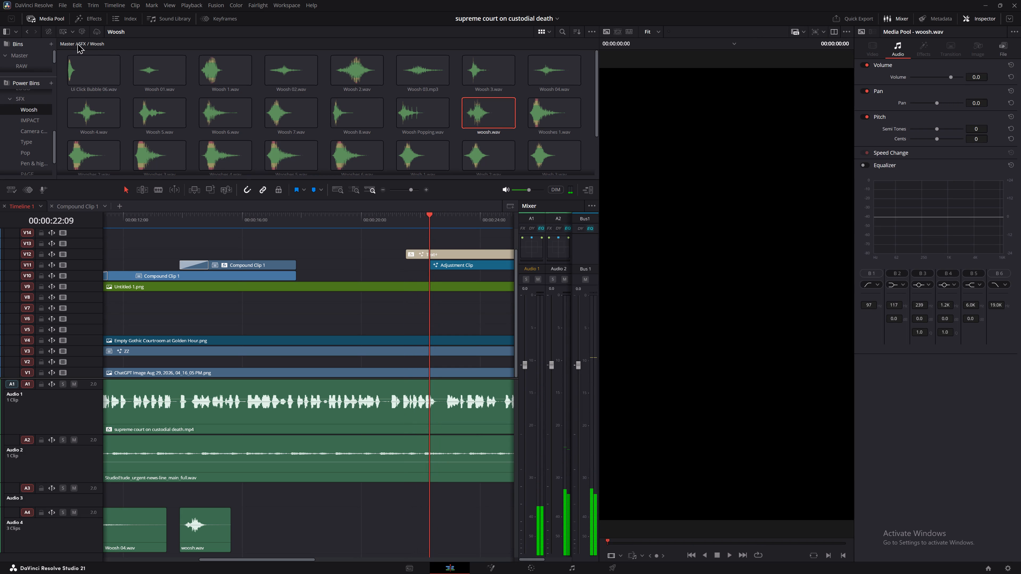
{"action": "left_click", "coordinate": [77, 43]}
{"action": "left_click", "coordinate": [85, 45]}
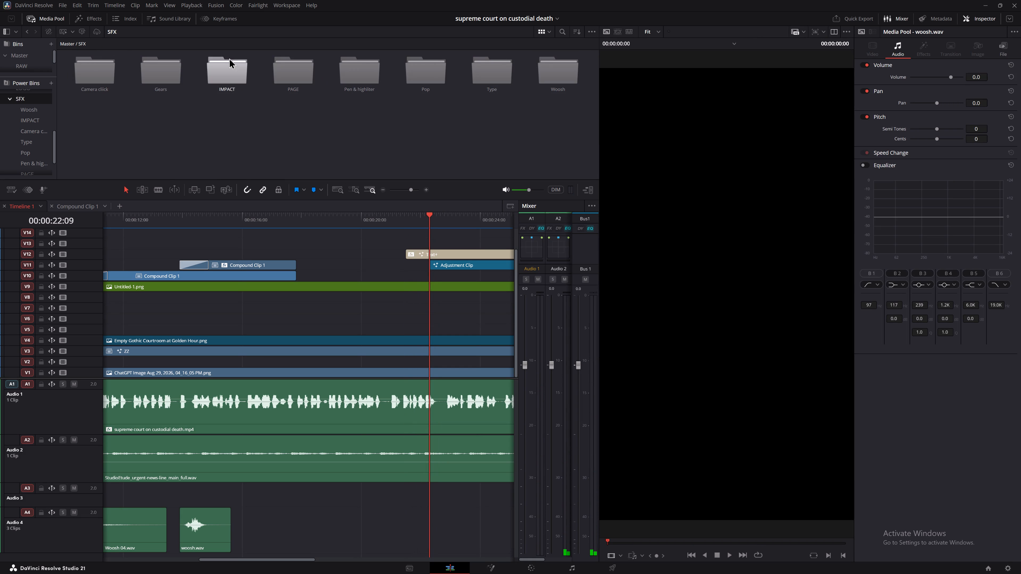
{"action": "left_click", "coordinate": [215, 70]}
{"action": "double_click", "coordinate": [485, 67]}
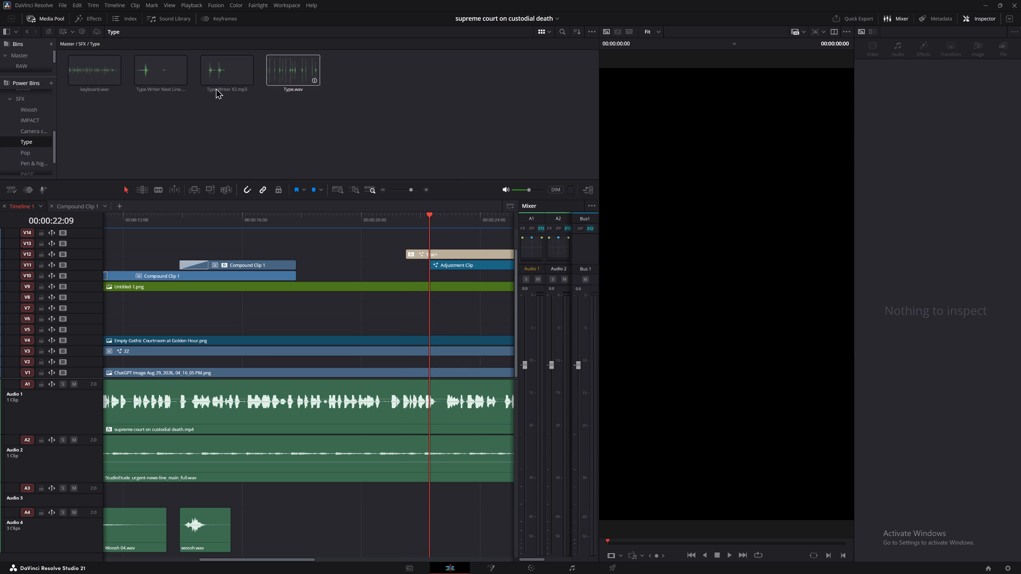
{"action": "left_click", "coordinate": [135, 71]}
{"action": "key", "text": "space"}
{"action": "key", "text": "space"}
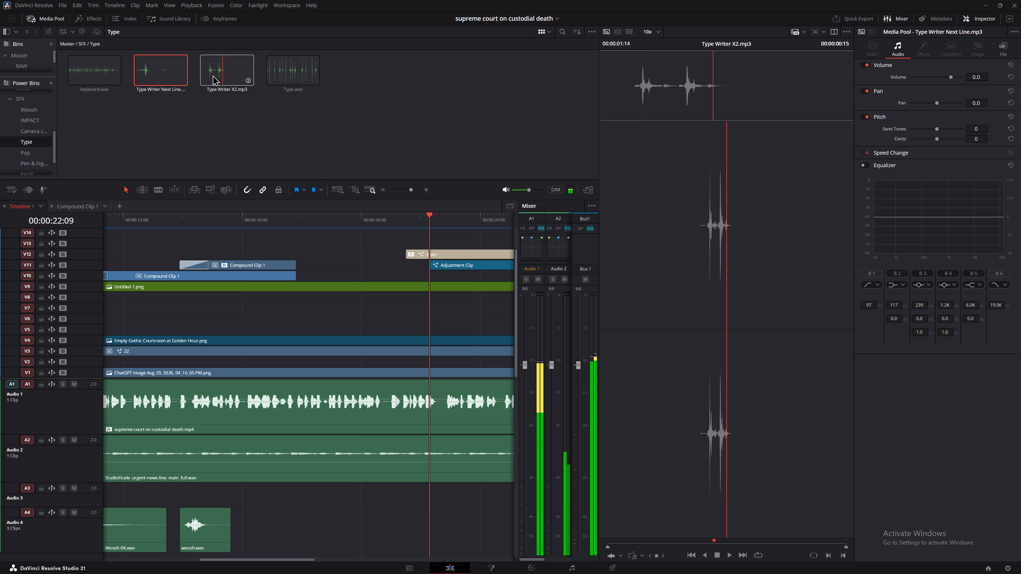
{"action": "left_click", "coordinate": [209, 75]}
{"action": "key", "text": "space"}
Place Type Writer Next Line.mp3 on track A4 with its first hit at the Article 21 title, about 00:00:22:09.
{"action": "left_click_drag", "start_coordinate": [173, 75], "coordinate": [422, 521]}
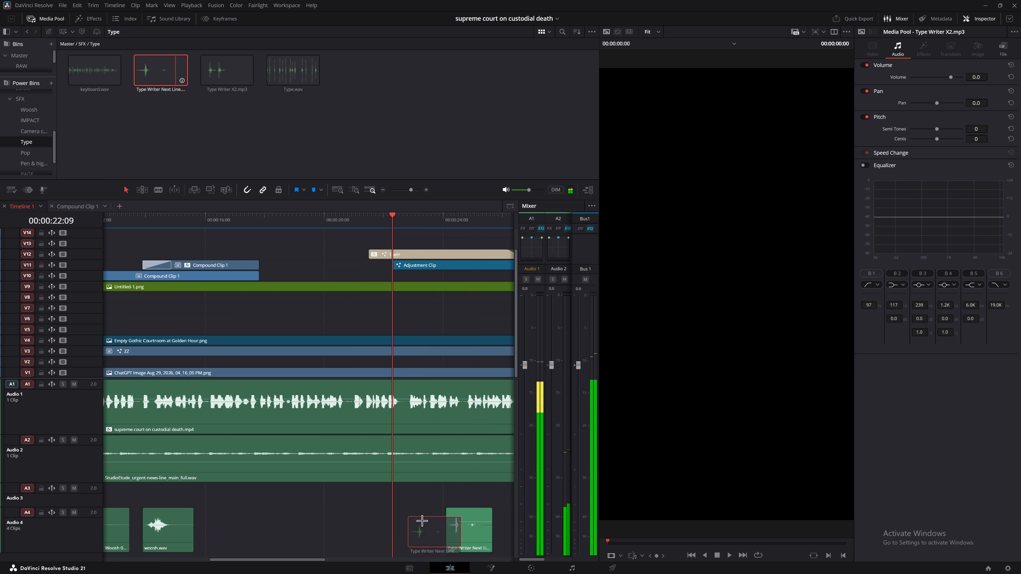
{"action": "left_click_drag", "start_coordinate": [422, 521], "coordinate": [383, 505]}
{"action": "left_click_drag", "start_coordinate": [414, 532], "coordinate": [411, 505]}
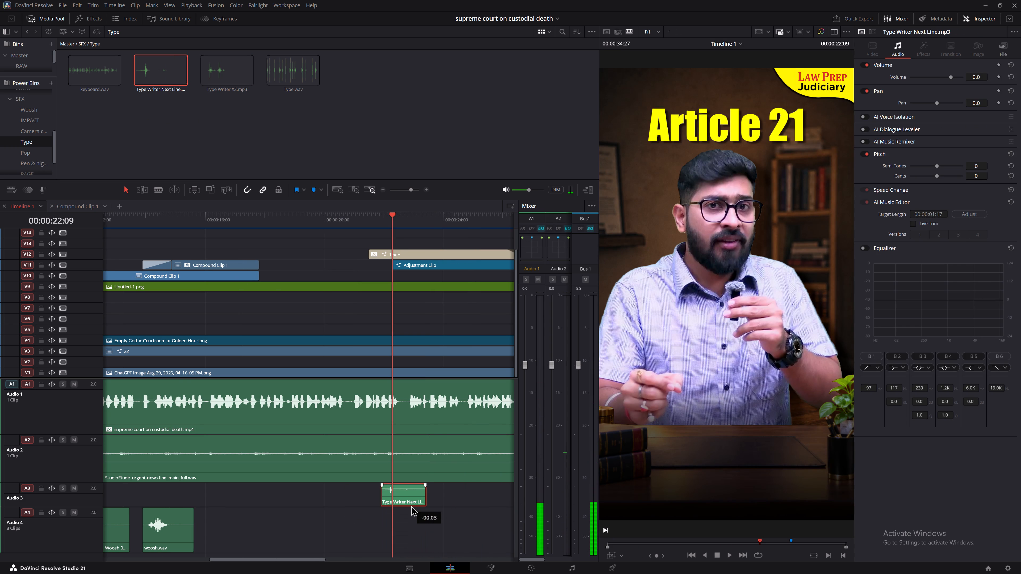
{"action": "left_click_drag", "start_coordinate": [411, 505], "coordinate": [411, 521]}
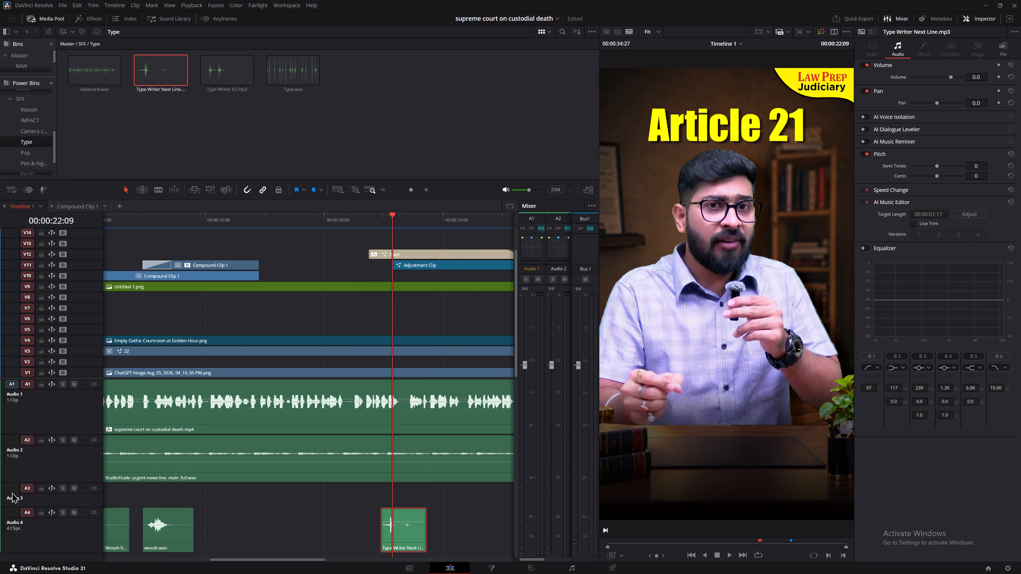
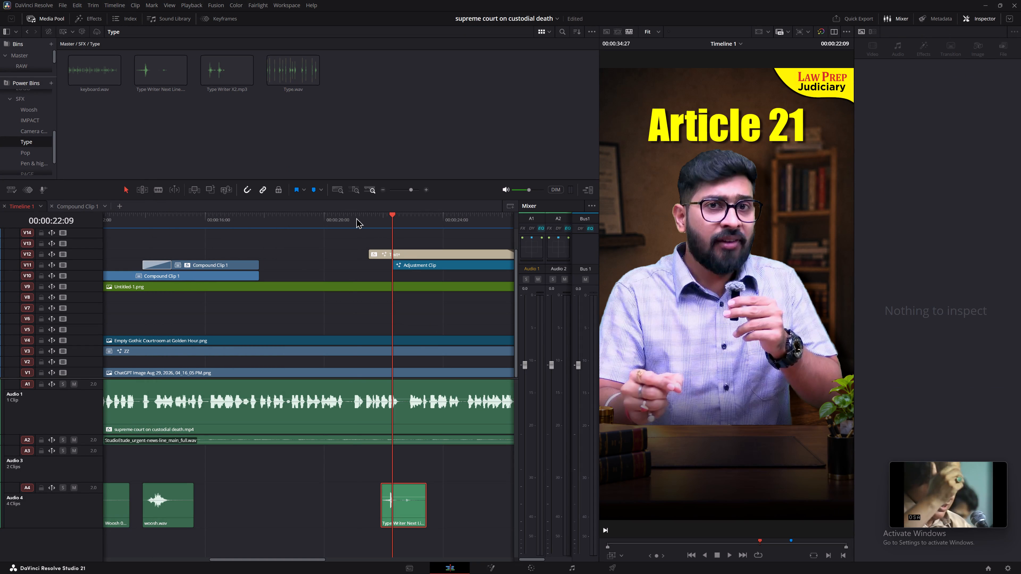
Move Type Writer Next Line.mp3 on A4 earlier, starting at about 00:00:21:09 just before the Article 21 title appears, and check the timing.
{"action": "left_click", "coordinate": [354, 217]}
{"action": "key", "text": "space"}
{"action": "key", "text": "space"}
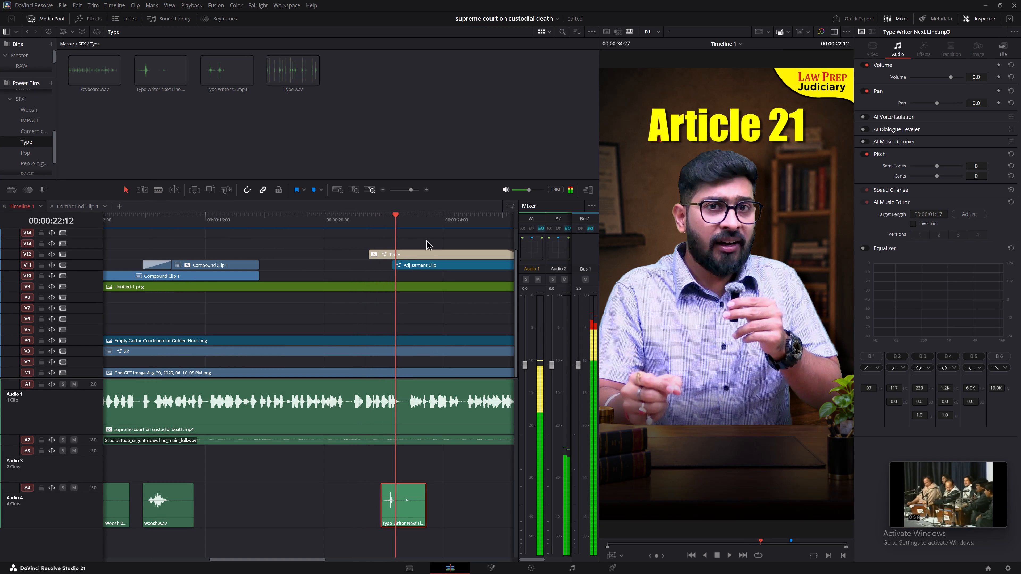
{"action": "left_click_drag", "start_coordinate": [384, 216], "coordinate": [369, 217]}
{"action": "left_click_drag", "start_coordinate": [409, 518], "coordinate": [398, 518]}
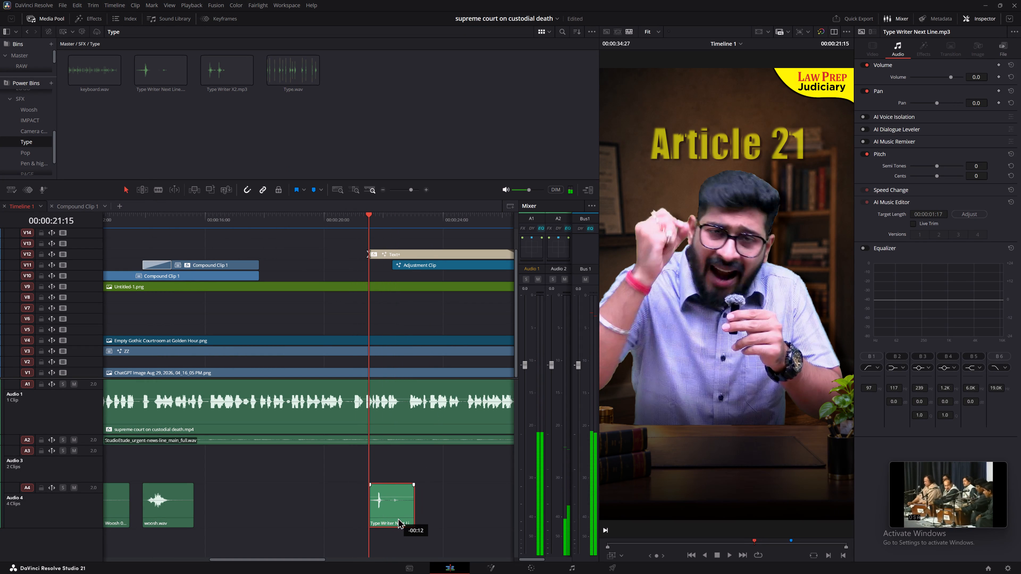
{"action": "left_click_drag", "start_coordinate": [398, 518], "coordinate": [390, 518]}
{"action": "key", "text": "space"}
{"action": "key", "text": "space"}
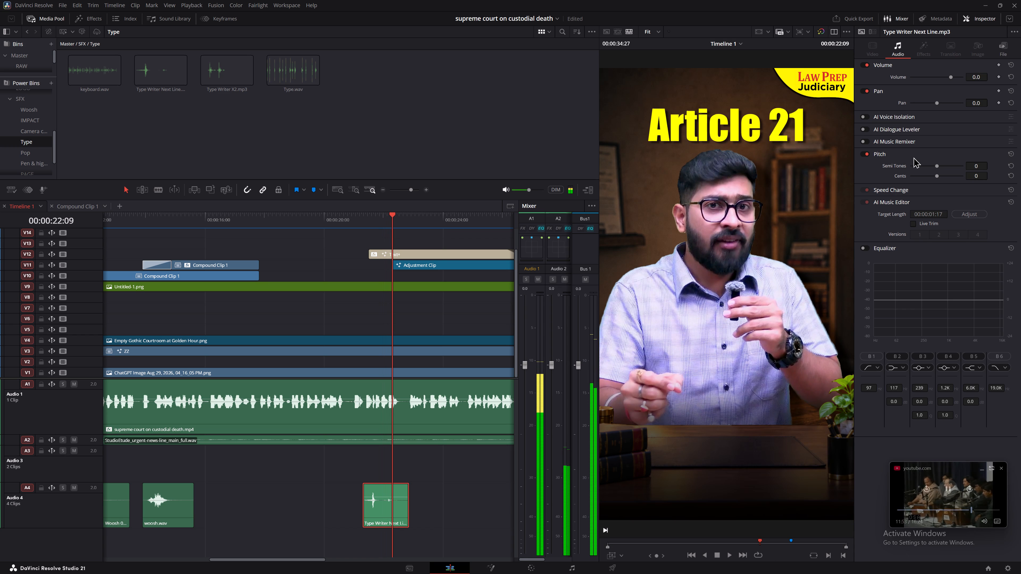
Set the volume of Type Writer Next Line.mp3 to -8 and replay the Article 21 title.
{"action": "double_click", "coordinate": [974, 78]}
{"action": "key", "text": "BackSpace"}
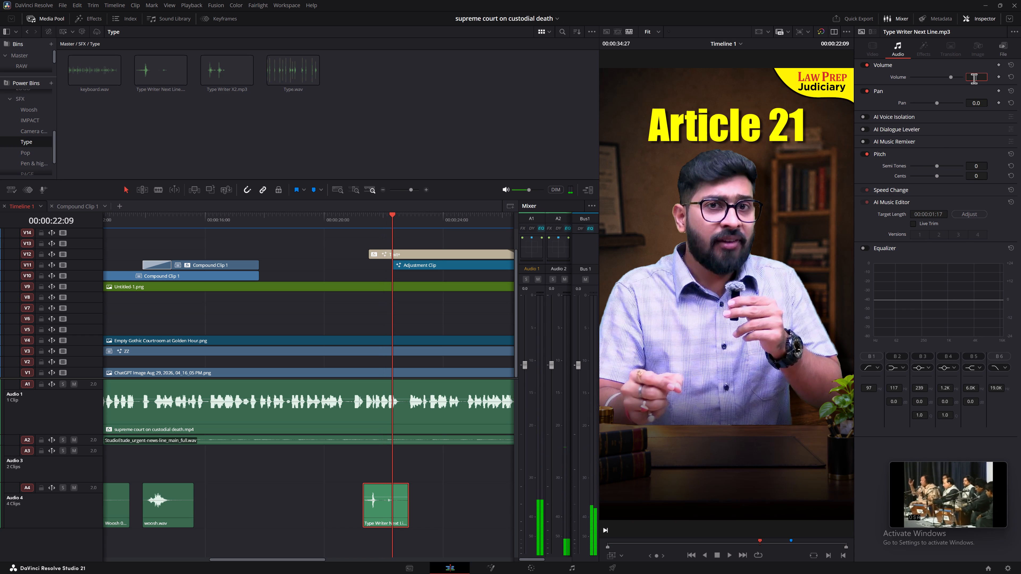
{"action": "key", "text": "minus"}
{"action": "key", "text": "8"}
{"action": "key", "text": "Return"}
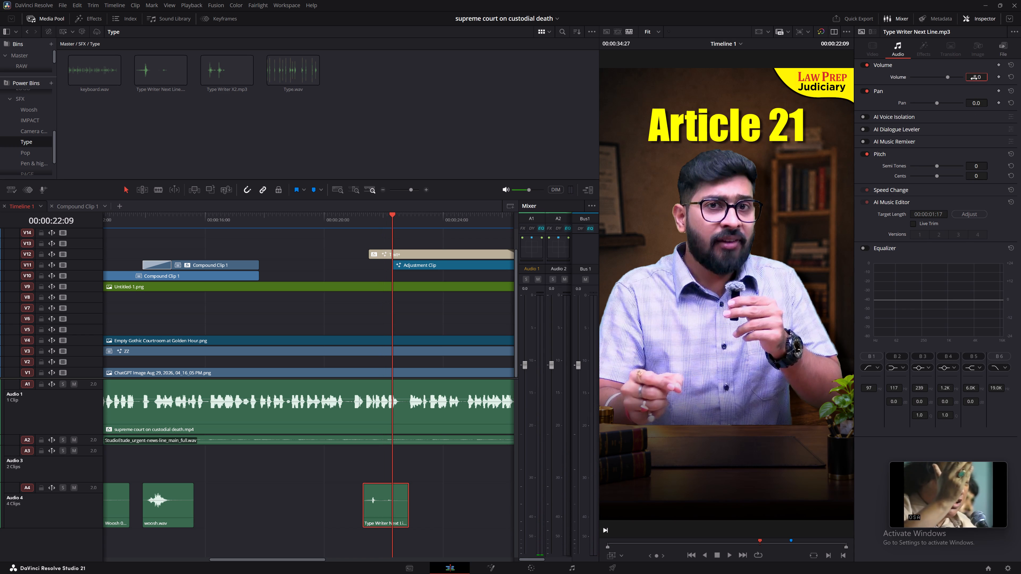
{"action": "left_click", "coordinate": [336, 213]}
{"action": "key", "text": "space"}
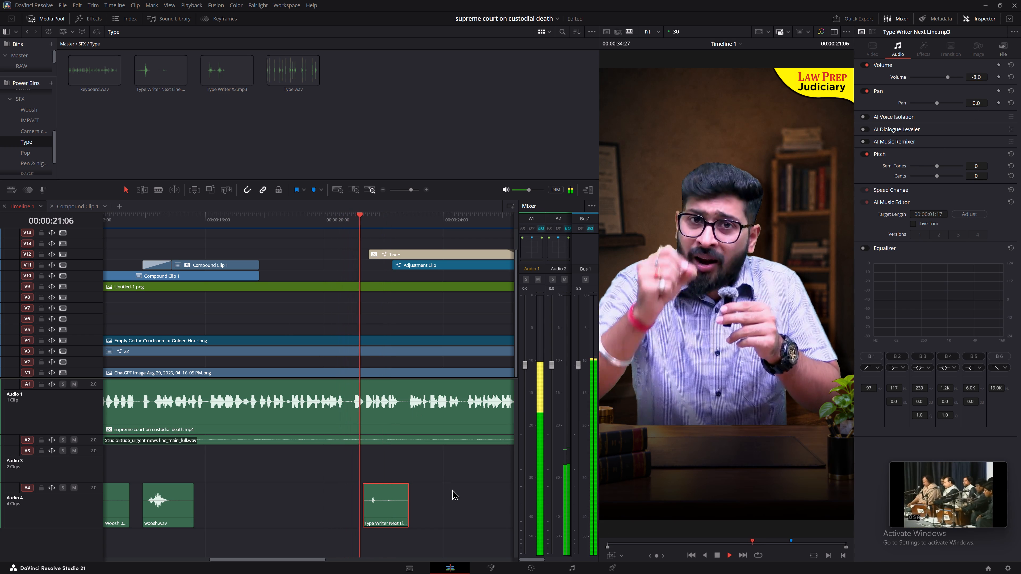
Play on past the Article 21 title and review the zoom change at its end, parking the playhead at 00:00:27:03.
{"action": "middle_click_drag", "start_coordinate": [456, 482], "coordinate": [312, 448]}
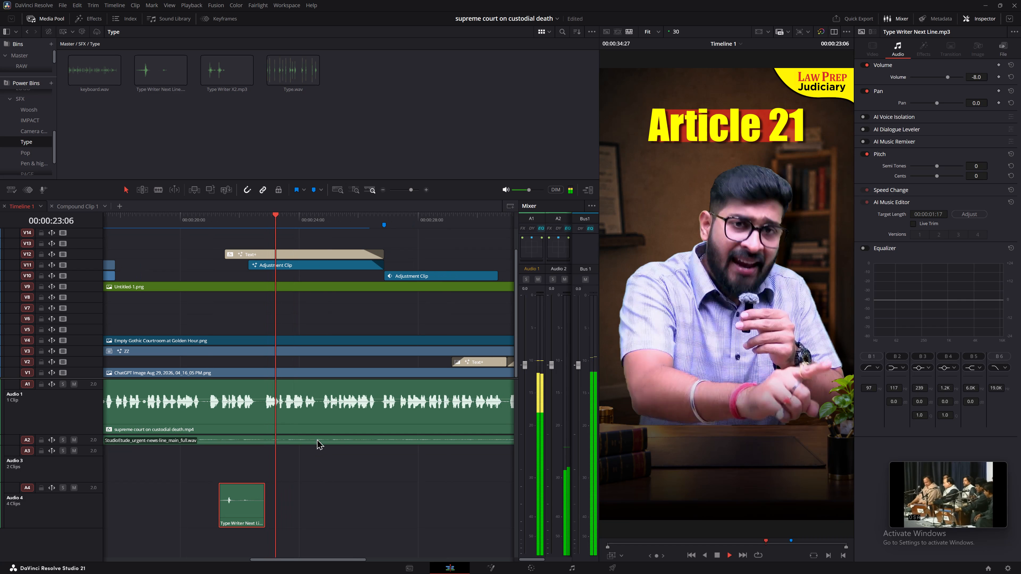
{"action": "middle_click_drag", "start_coordinate": [389, 453], "coordinate": [283, 423]}
{"action": "left_click", "coordinate": [274, 215]}
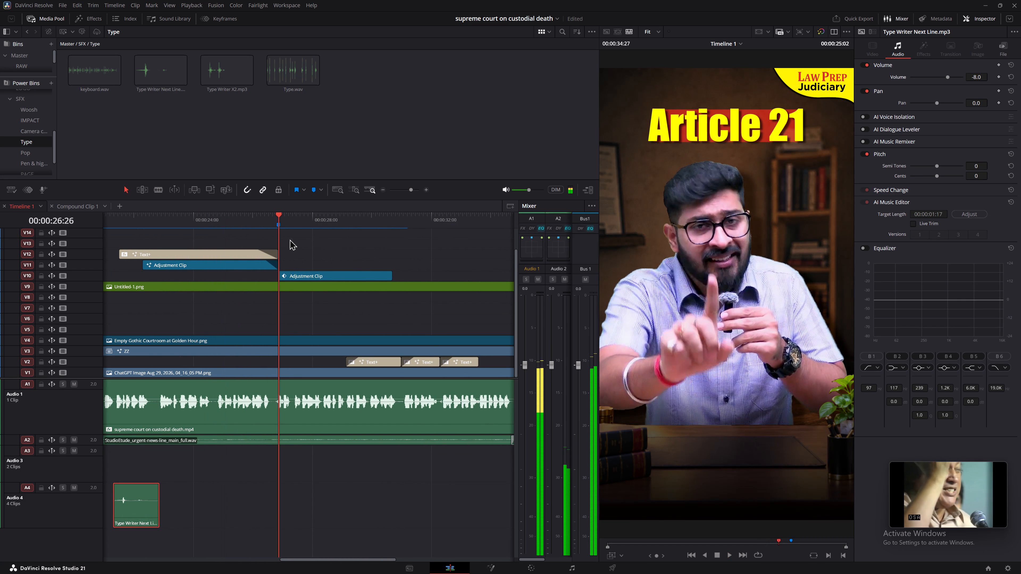
{"action": "key", "text": "space"}
{"action": "left_click", "coordinate": [272, 219]}
{"action": "key", "text": "space"}
{"action": "key", "text": "space"}
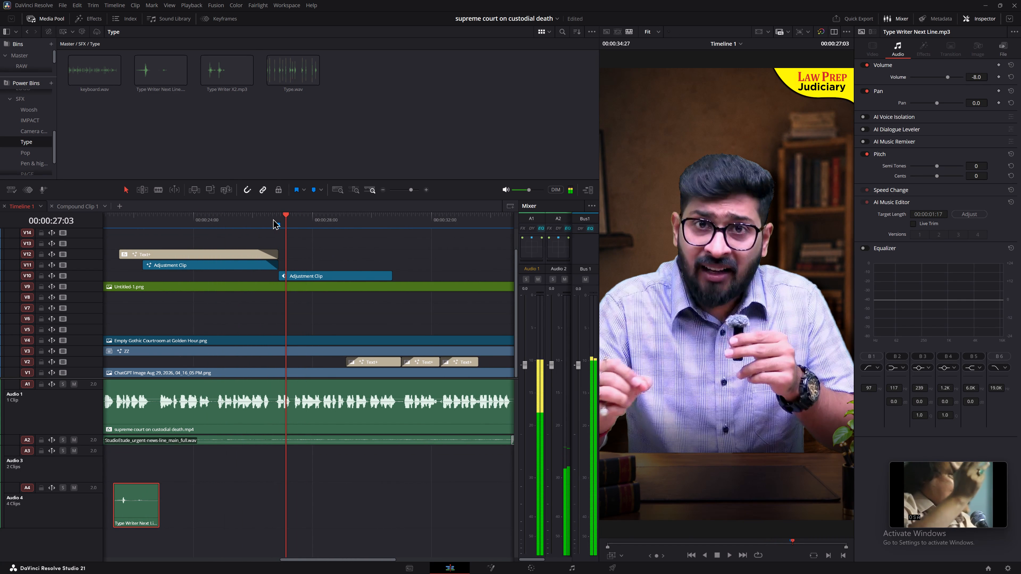
Audition Woosh 03.mp3 from the Woosh bin and place it on A4 at the end of the Article 21 title, starting about 00:00:26:22.
{"action": "left_click", "coordinate": [84, 43]}
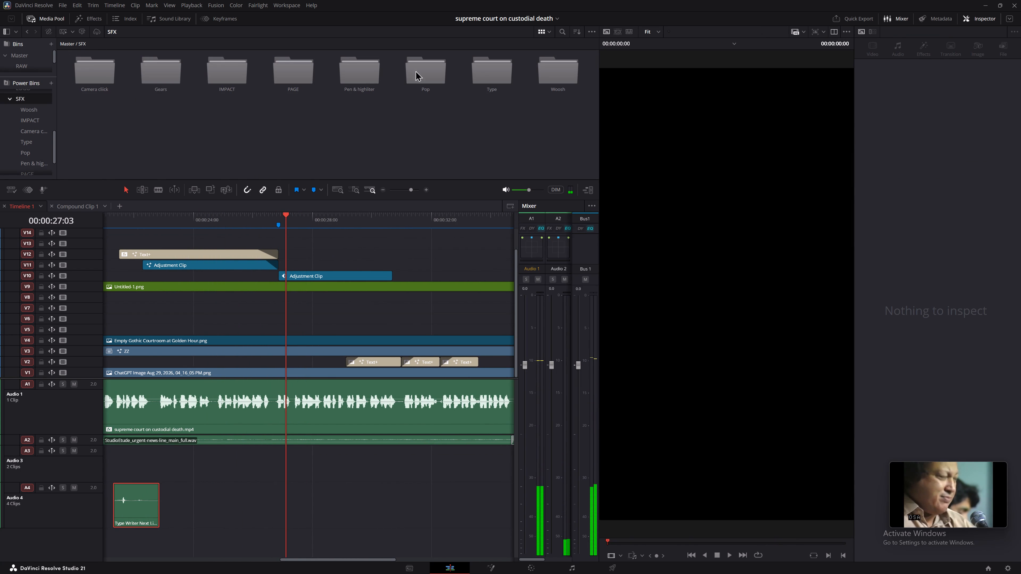
{"action": "double_click", "coordinate": [563, 65]}
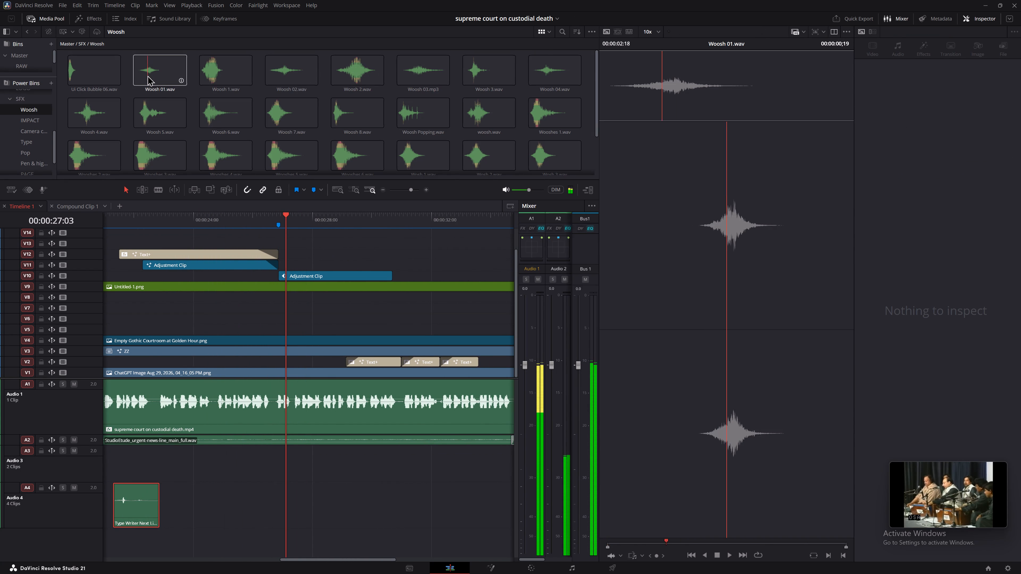
{"action": "left_click", "coordinate": [406, 78]}
{"action": "key", "text": "space"}
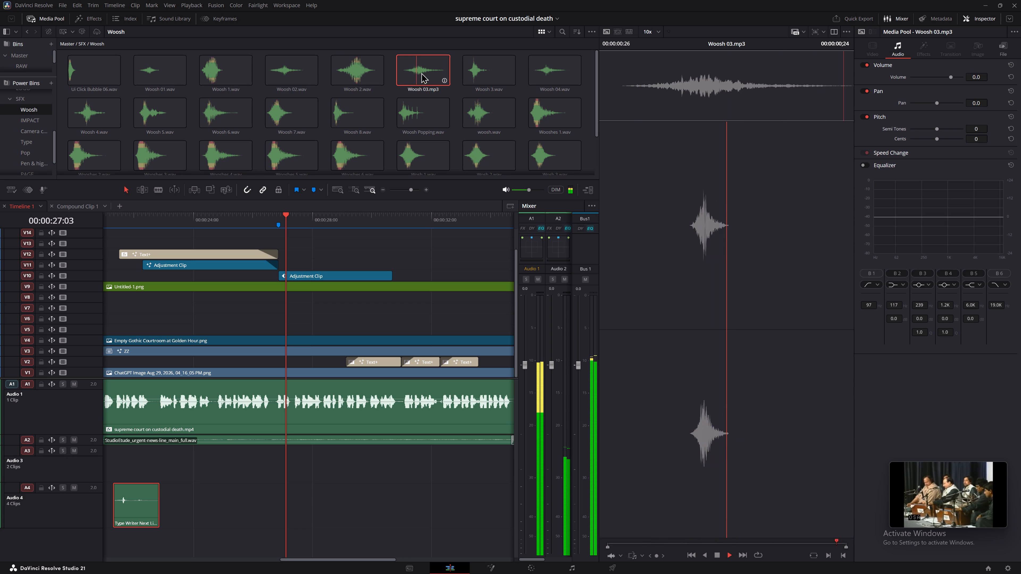
{"action": "left_click_drag", "start_coordinate": [421, 73], "coordinate": [257, 496]}
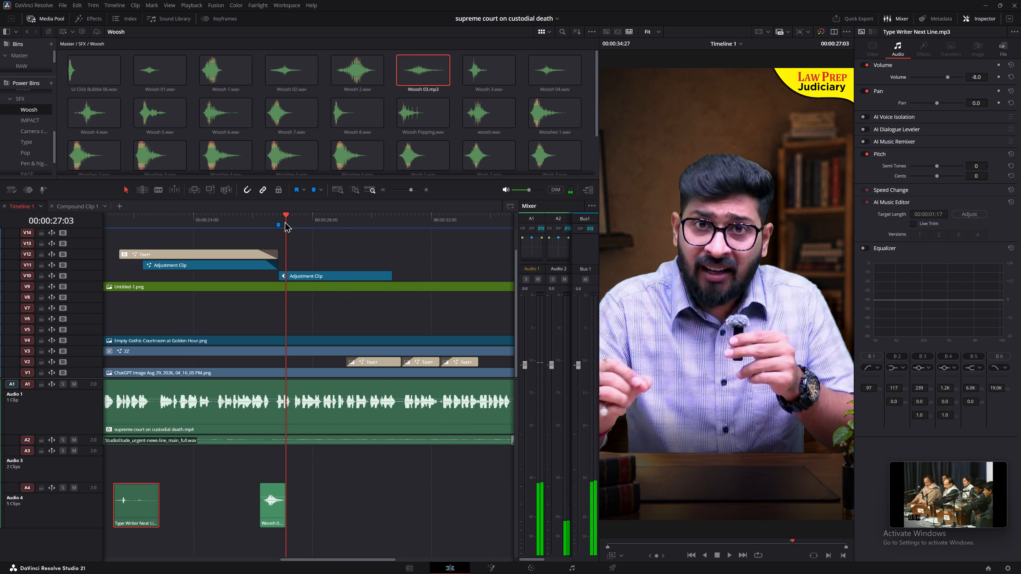
{"action": "left_click_drag", "start_coordinate": [283, 221], "coordinate": [280, 221]}
{"action": "left_click_drag", "start_coordinate": [266, 521], "coordinate": [280, 520]}
{"action": "key", "text": "space"}
{"action": "key", "text": "space"}
Set the volume of the Woosh 03.mp3 clip on A4 to -7 and replay the transition after the Article 21 title.
{"action": "left_click", "coordinate": [278, 512]}
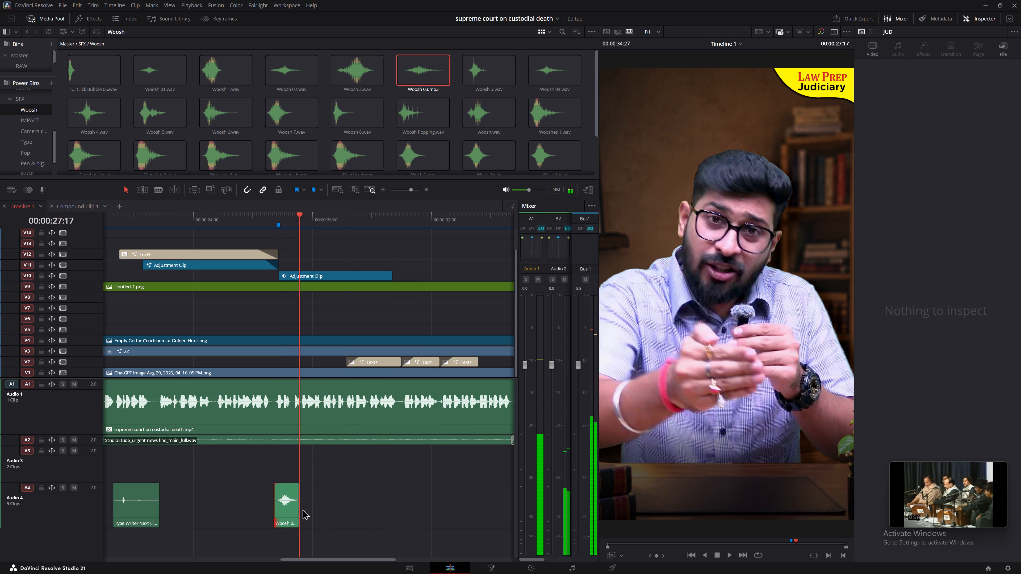
{"action": "left_click_drag", "start_coordinate": [890, 466], "coordinate": [949, 497]}
{"action": "left_click", "coordinate": [291, 520]}
{"action": "double_click", "coordinate": [981, 76]}
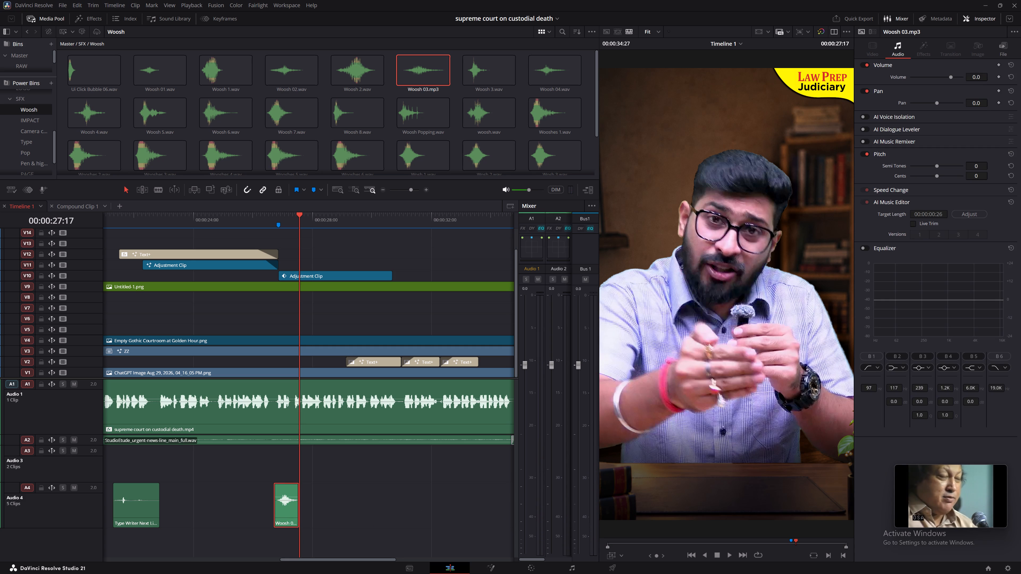
{"action": "key", "text": "BackSpace"}
{"action": "key", "text": "minus"}
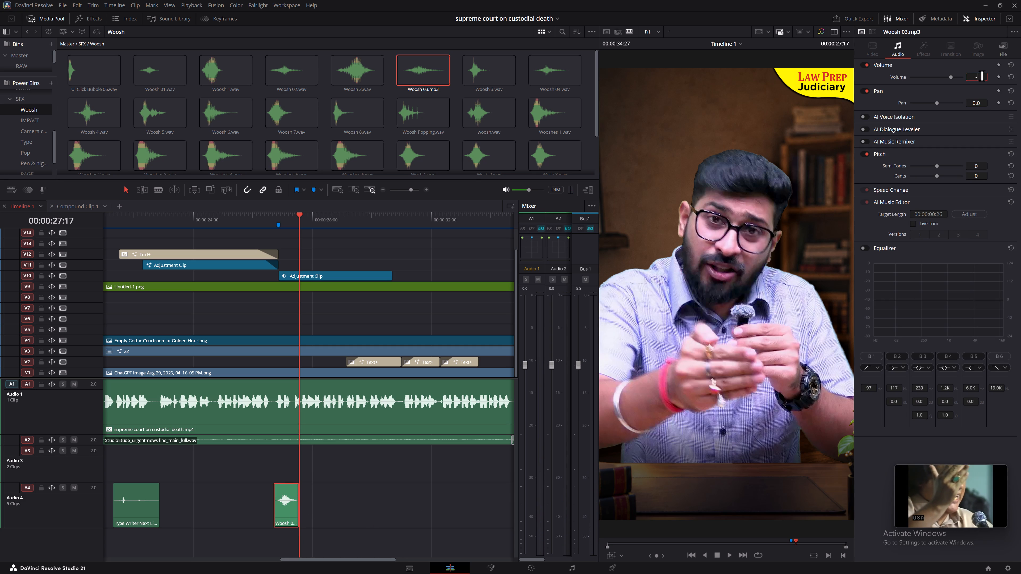
{"action": "key", "text": "7"}
{"action": "key", "text": "Return"}
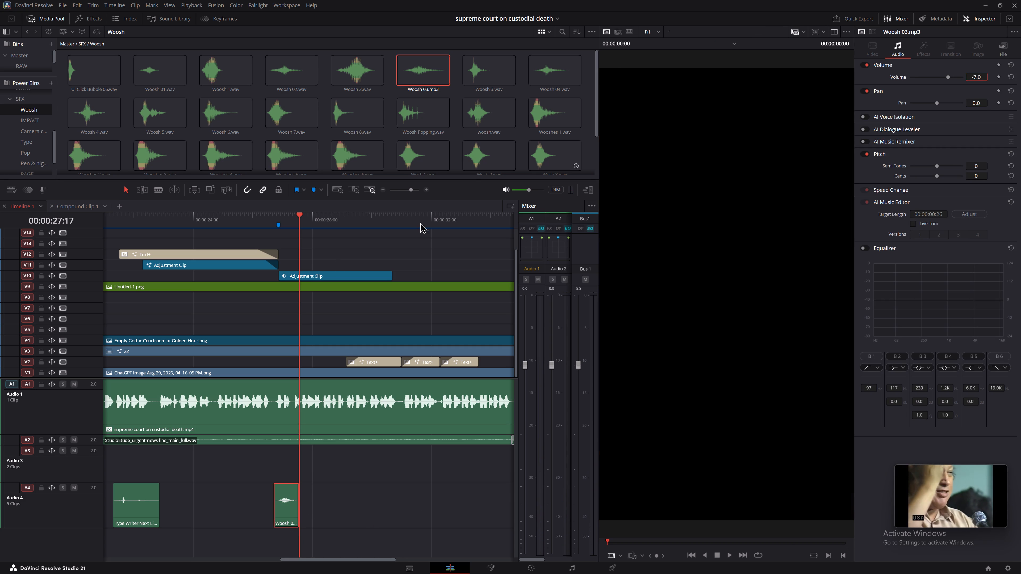
{"action": "left_click", "coordinate": [252, 217]}
{"action": "key", "text": "space"}
{"action": "left_click", "coordinate": [310, 250]}
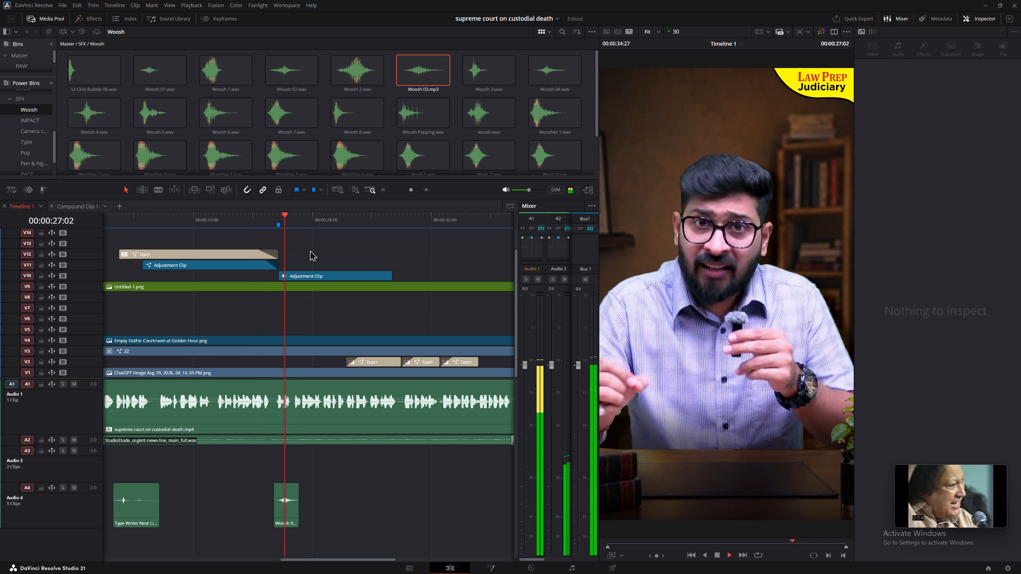
Review the Independent Investigation and Medical Evidence titles, extend the A2 background music to end at 00:00:35:04, and play to the end.
{"action": "middle_click_drag", "start_coordinate": [349, 244], "coordinate": [316, 239]}
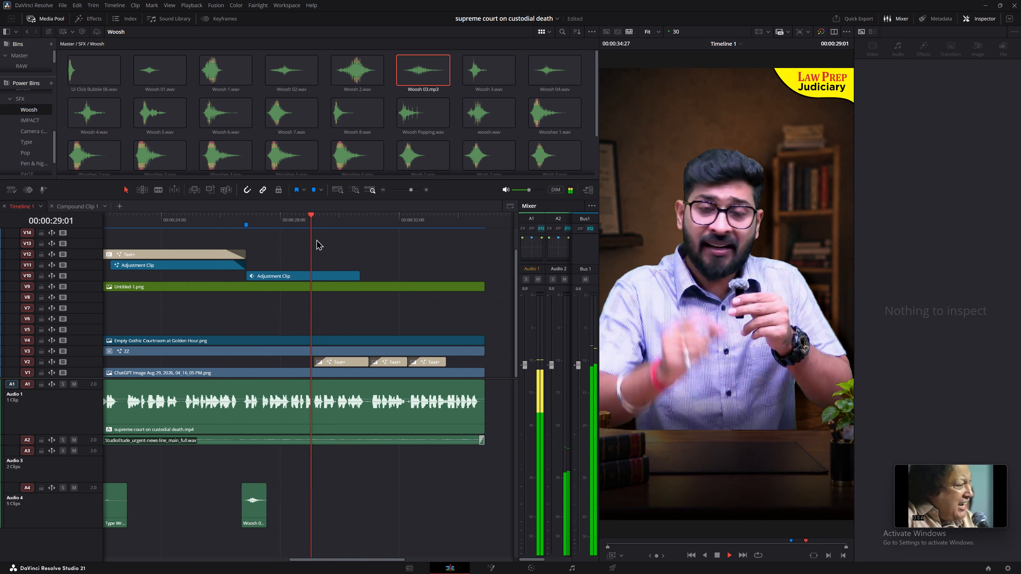
{"action": "key", "text": "space"}
{"action": "key", "text": "space"}
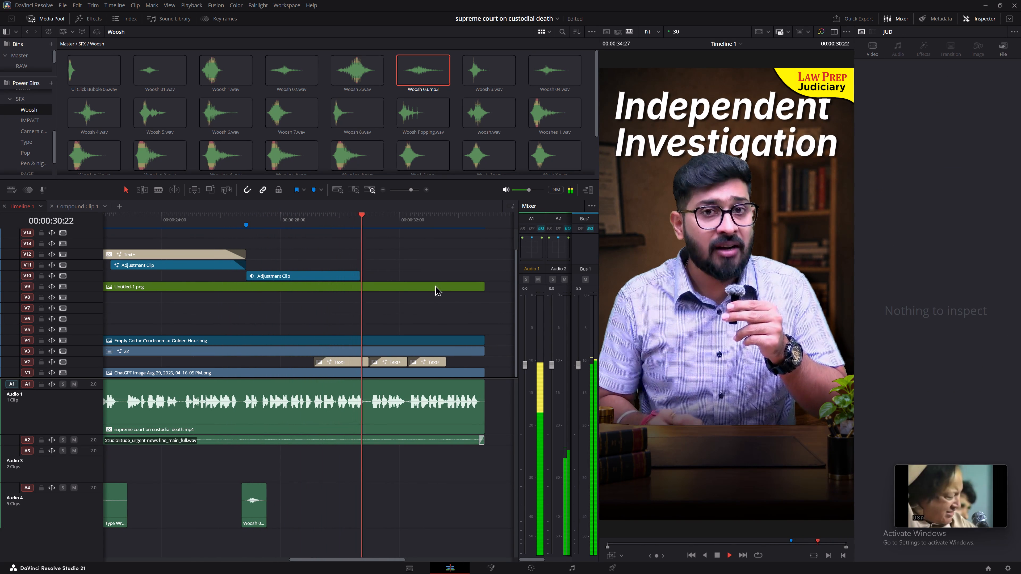
{"action": "key", "text": "space"}
{"action": "left_click", "coordinate": [483, 442]}
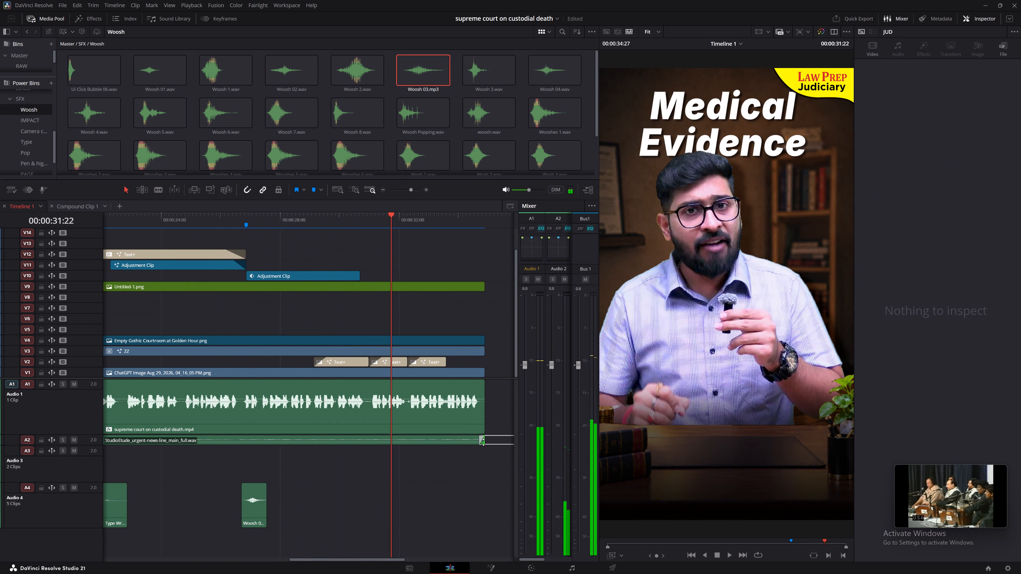
{"action": "left_click_drag", "start_coordinate": [484, 439], "coordinate": [491, 439]}
{"action": "key", "text": "space"}
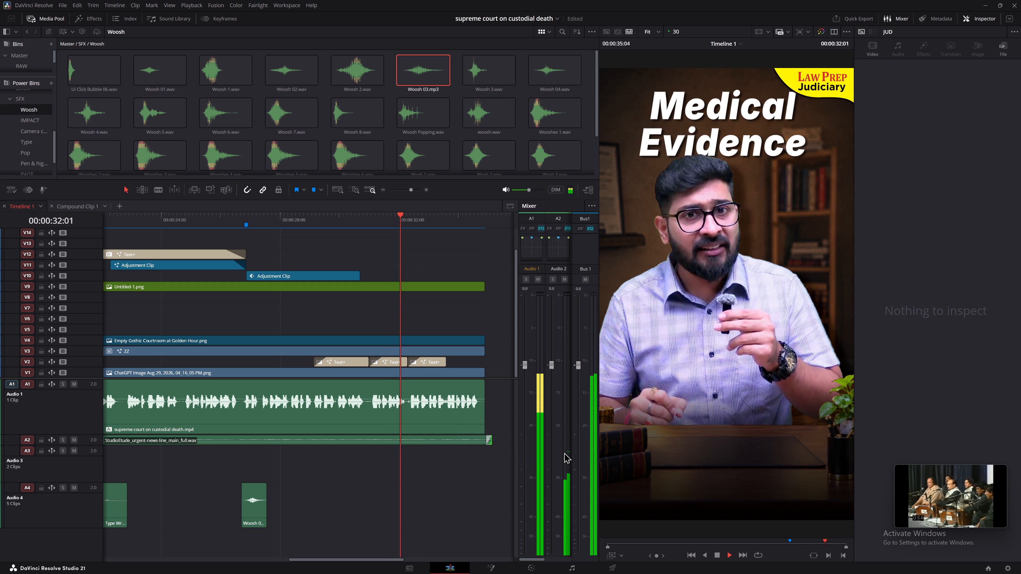
{"action": "left_click", "coordinate": [955, 492]}
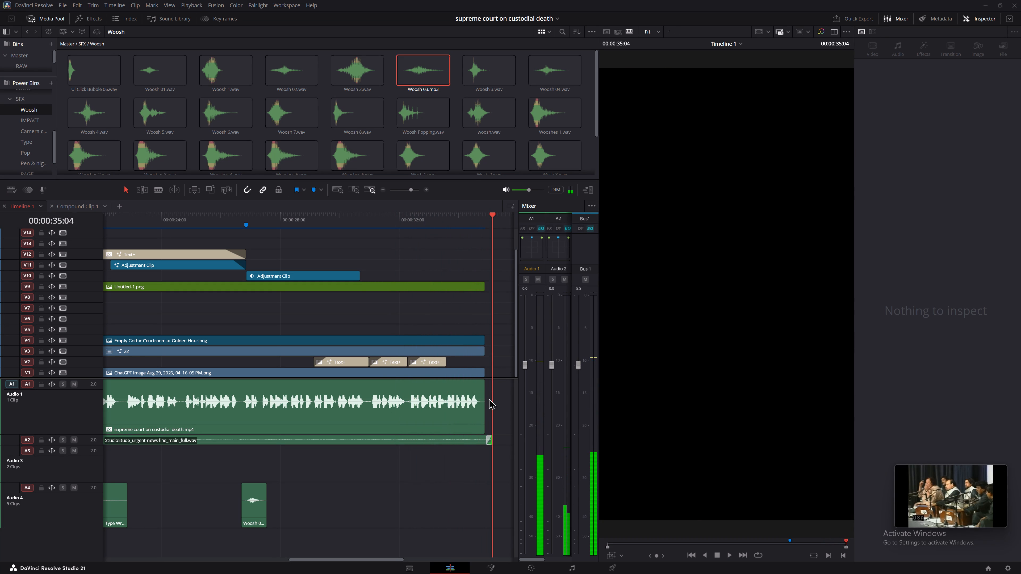
Add a short fade-out to the end of the presenter clip on V3, adjust its length, and play the ending.
{"action": "left_click_drag", "start_coordinate": [483, 348], "coordinate": [474, 348]}
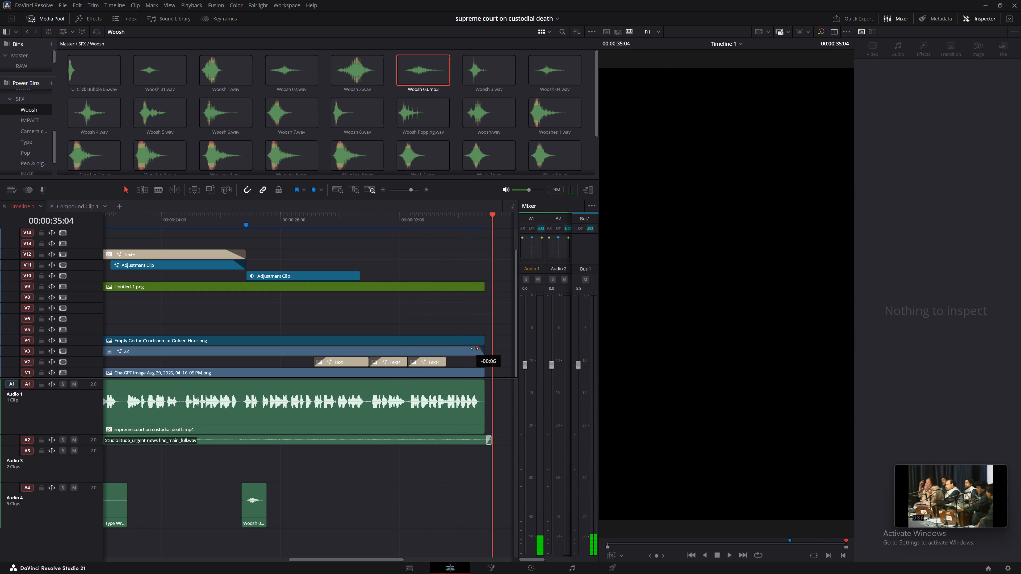
{"action": "left_click_drag", "start_coordinate": [474, 348], "coordinate": [470, 348]}
{"action": "left_click_drag", "start_coordinate": [468, 222], "coordinate": [472, 222]}
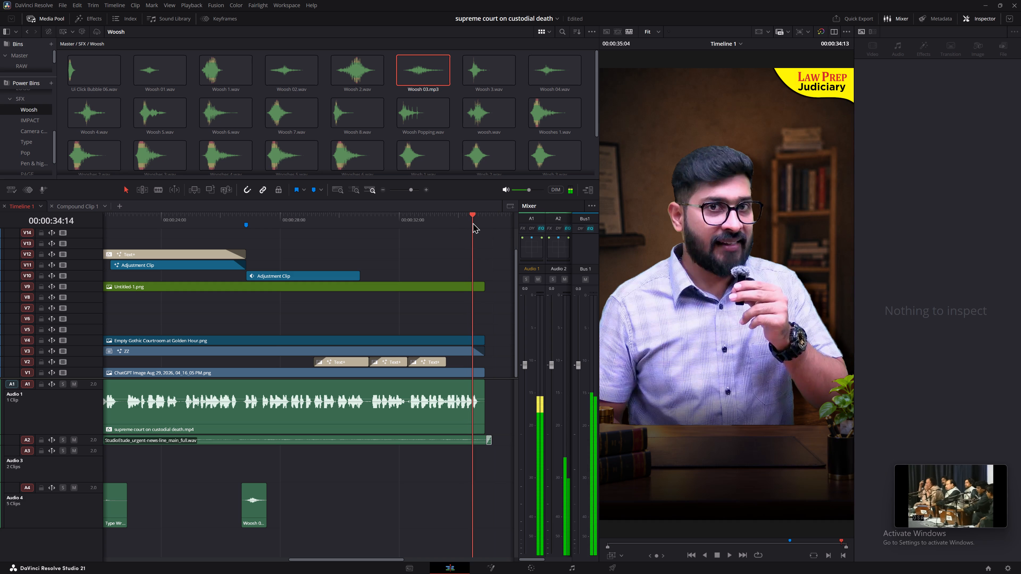
{"action": "left_click_drag", "start_coordinate": [472, 222], "coordinate": [472, 223]}
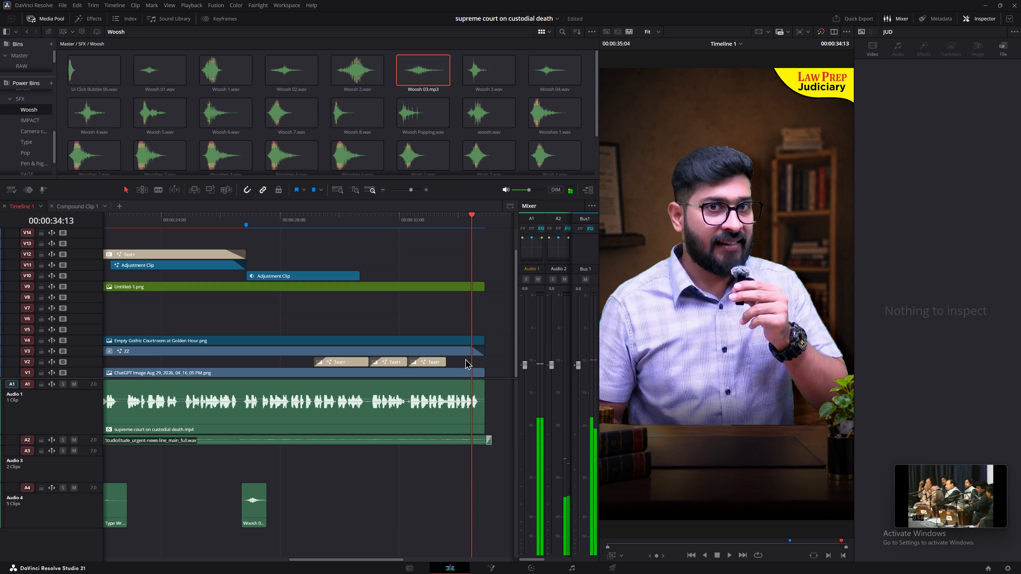
{"action": "left_click_drag", "start_coordinate": [470, 348], "coordinate": [477, 348]}
{"action": "key", "text": "space"}
{"action": "key", "text": "space"}
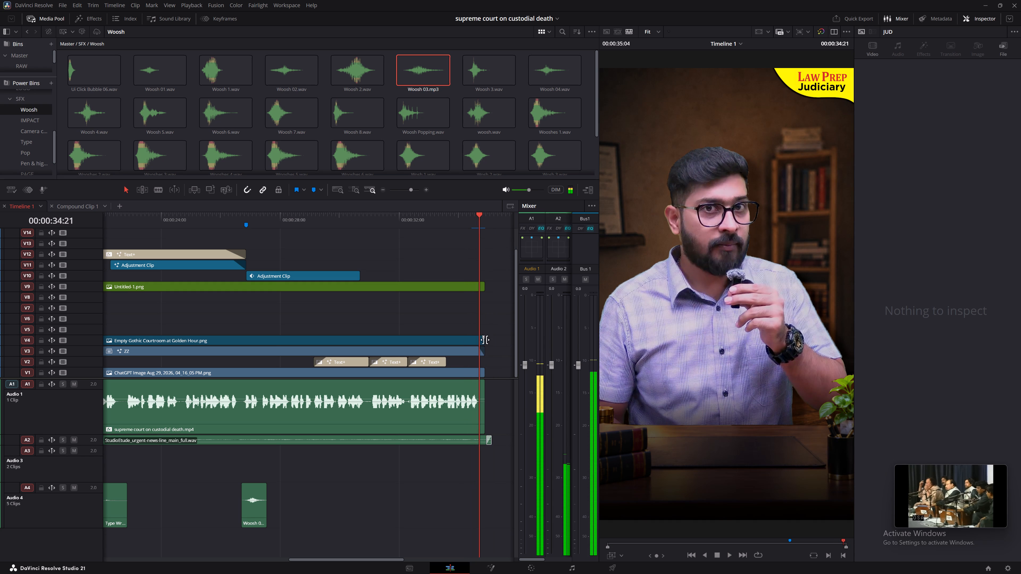
Add a short fade-out to the end of the Empty Gothic Courtroom image on V4 and replay the ending.
{"action": "left_click_drag", "start_coordinate": [484, 335], "coordinate": [479, 335]}
{"action": "key", "text": "space"}
{"action": "key", "text": "space"}
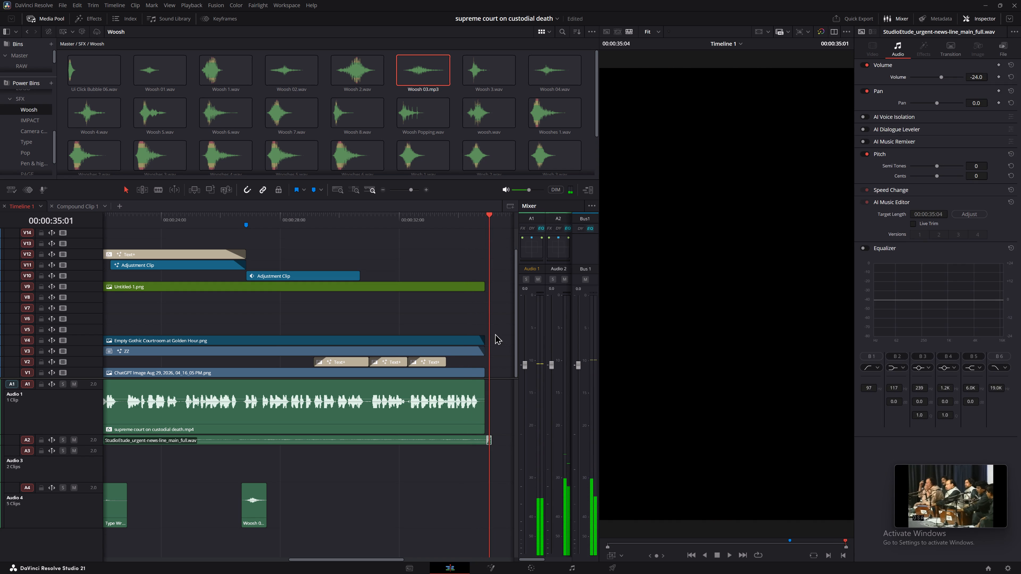
{"action": "left_click", "coordinate": [459, 225]}
{"action": "key", "text": "space"}
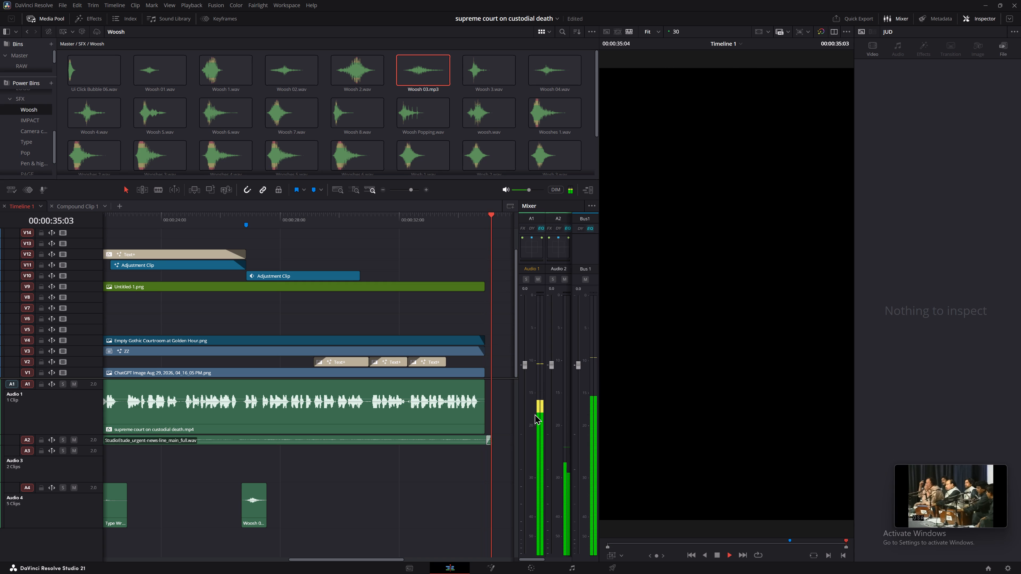
Add a fade-out of a few frames to the end of the ChatGPT image on V1 and replay the ending.
{"action": "left_click_drag", "start_coordinate": [484, 368], "coordinate": [482, 368]}
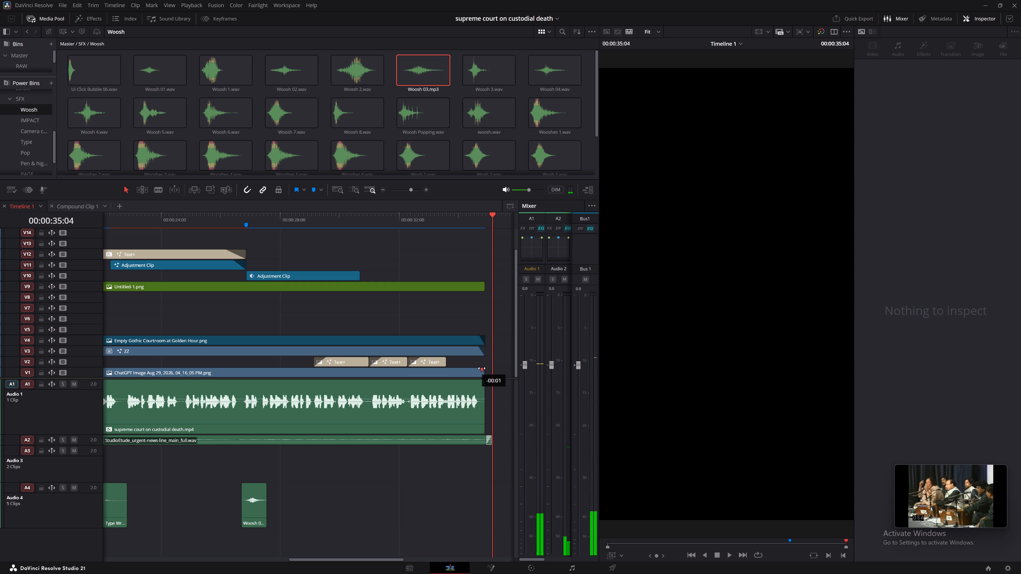
{"action": "left_click_drag", "start_coordinate": [482, 368], "coordinate": [481, 368]}
{"action": "left_click", "coordinate": [471, 219]}
{"action": "key", "text": "space"}
{"action": "key", "text": "space"}
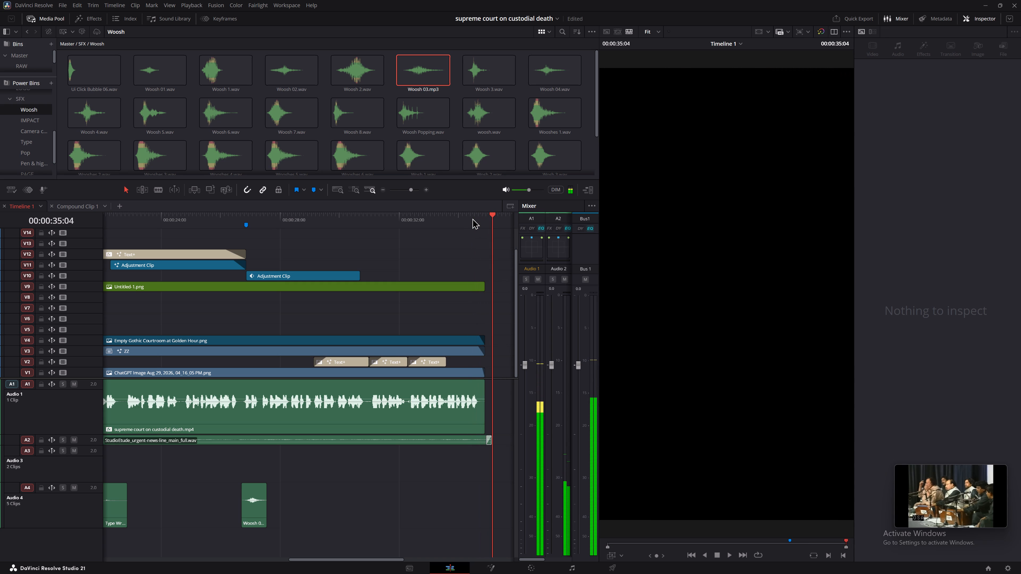
Set the track level volume of the Audio 4 sound effects track to -3.
{"action": "scroll", "coordinate": [420, 439], "scroll_direction": "down", "scroll_amount": 5, "text": "alt"}
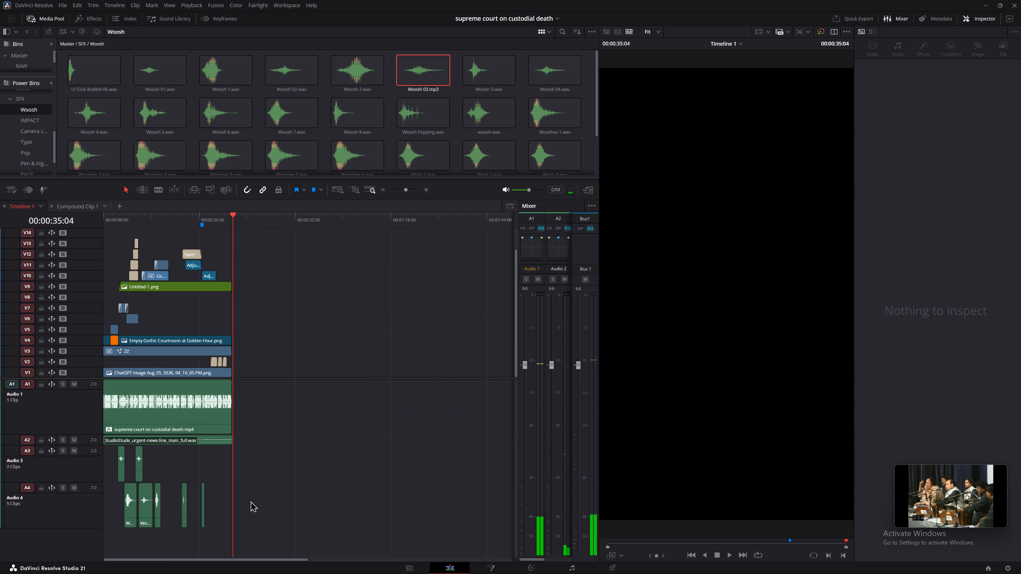
{"action": "left_click", "coordinate": [85, 519]}
{"action": "double_click", "coordinate": [977, 78]}
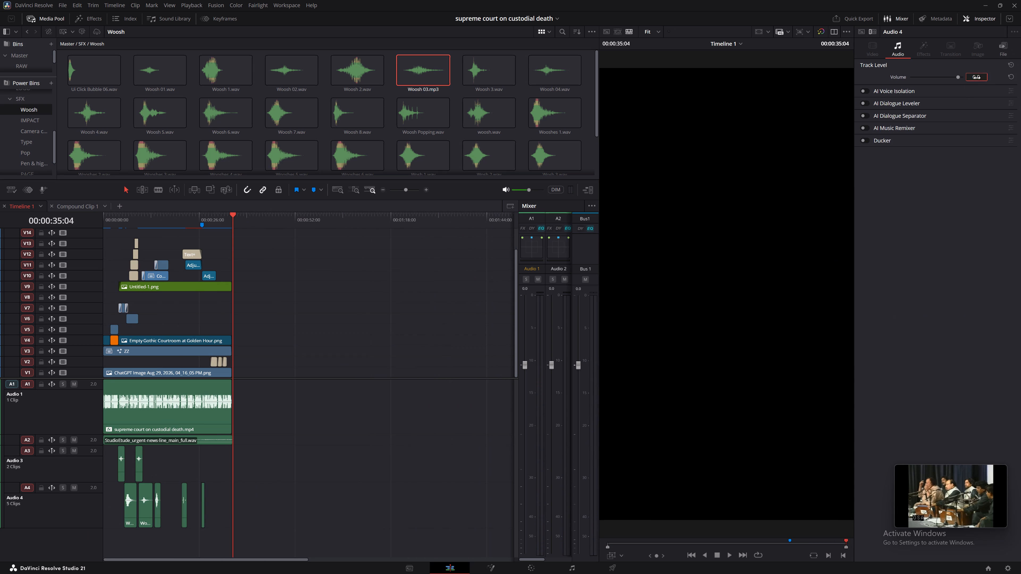
{"action": "key", "text": "BackSpace"}
{"action": "key", "text": "minus"}
{"action": "key", "text": "3"}
{"action": "key", "text": "Return"}
Set the track level volume of the Audio 3 sound effects track to -3.
{"action": "left_click", "coordinate": [71, 466]}
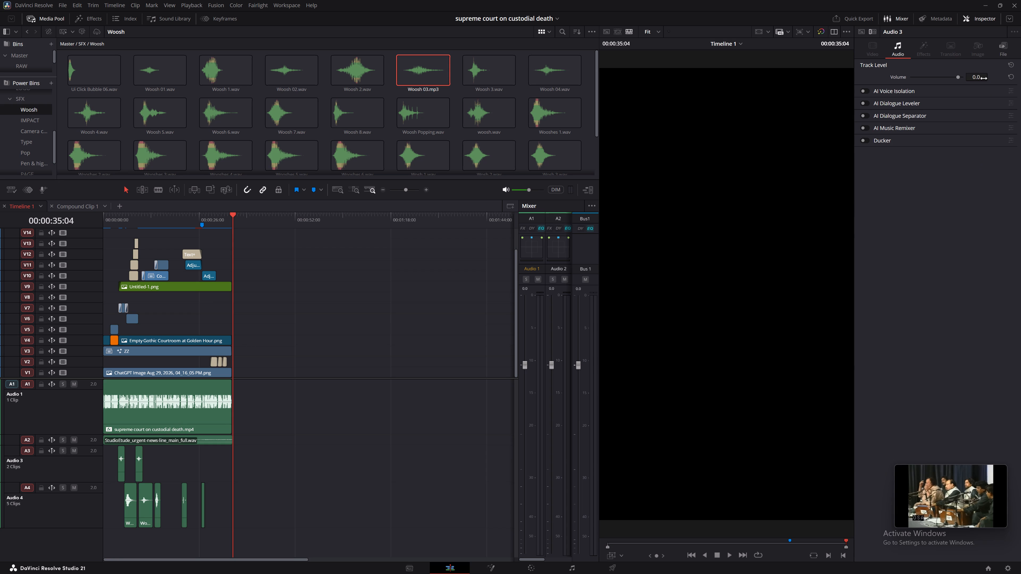
{"action": "double_click", "coordinate": [984, 78]}
{"action": "key", "text": "BackSpace"}
{"action": "key", "text": "minus"}
{"action": "key", "text": "3"}
{"action": "key", "text": "Return"}
Return to the early part of the timeline and play the jail scene up to the red "Death" title to check the sound balance.
{"action": "key", "text": "space"}
{"action": "key", "text": "Up"}
{"action": "key", "text": "Up"}
{"action": "key", "text": "Up"}
{"action": "key", "text": "Up"}
{"action": "key", "text": "Up"}
{"action": "key", "text": "Up"}
{"action": "key", "text": "Up"}
{"action": "key", "text": "Up"}
{"action": "key", "text": "Up"}
{"action": "key", "text": "Up"}
{"action": "key", "text": "Up"}
{"action": "key", "text": "Up"}
{"action": "key", "text": "Up"}
{"action": "key", "text": "Up"}
{"action": "key", "text": "Up"}
{"action": "key", "text": "Up"}
{"action": "key", "text": "Up"}
{"action": "key", "text": "Up"}
{"action": "key", "text": "Up"}
{"action": "key", "text": "Up"}
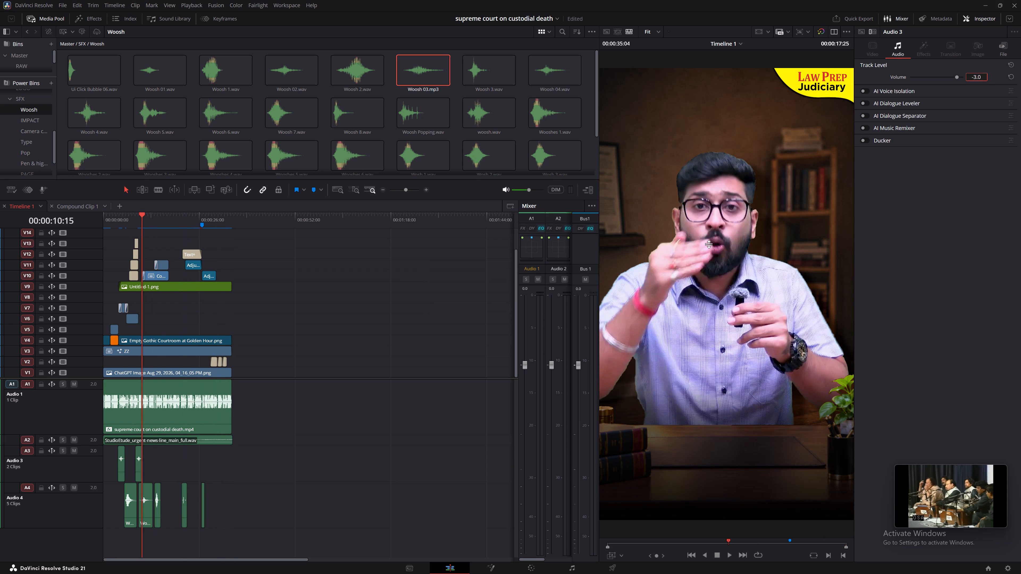
{"action": "key", "text": "space"}
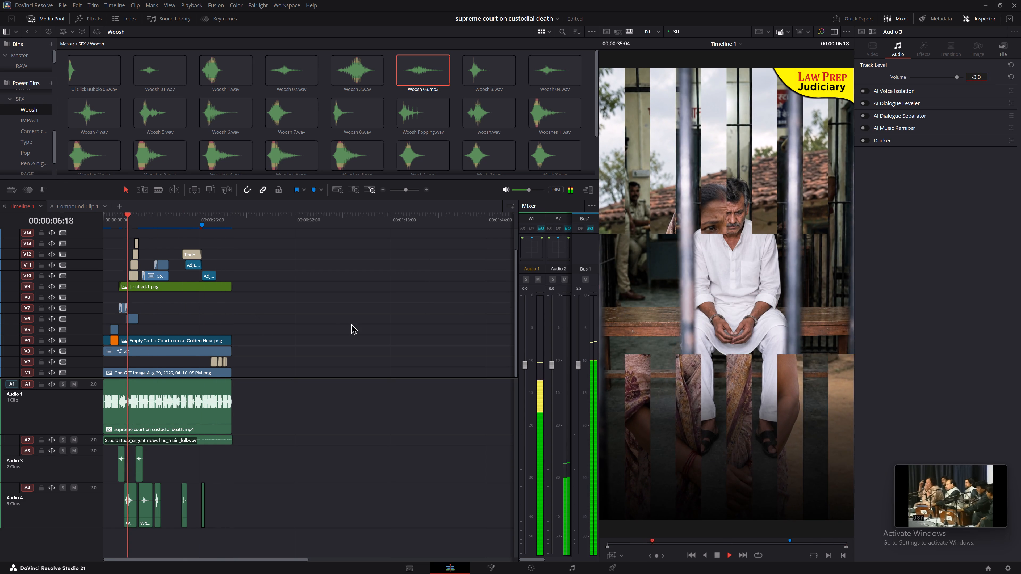
{"action": "key", "text": "space"}
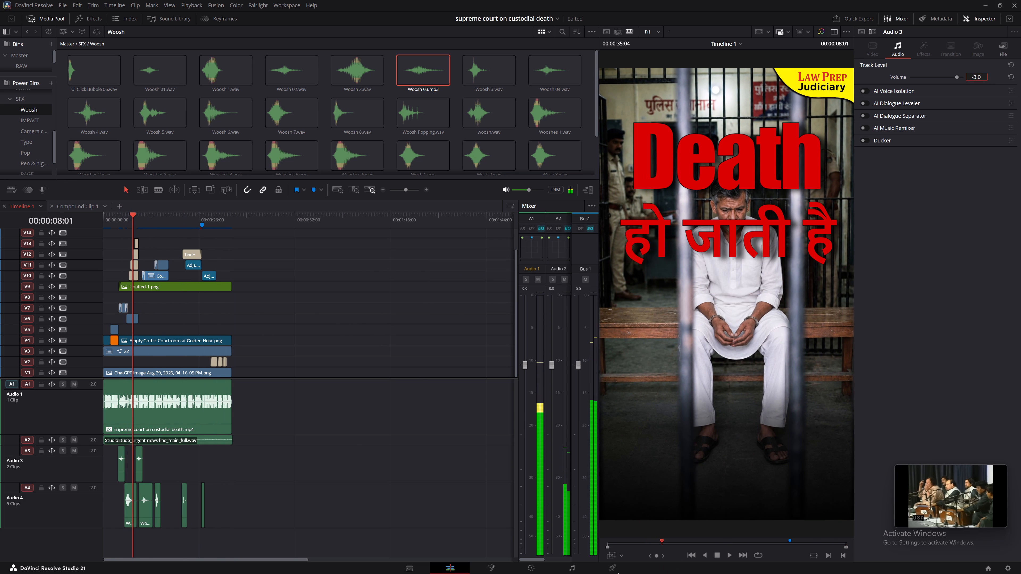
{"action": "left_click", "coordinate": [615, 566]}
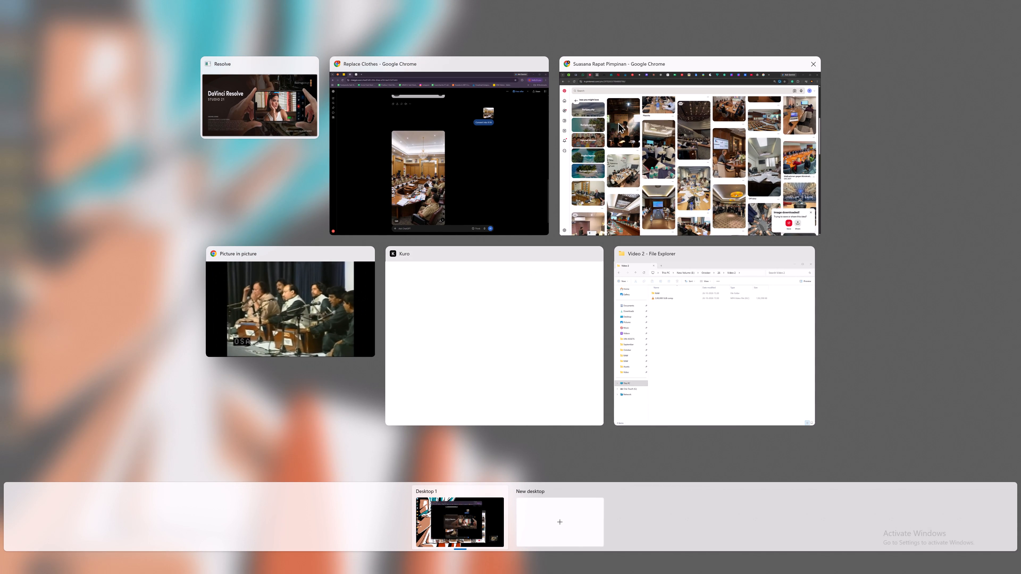
{"action": "key", "text": "super+Tab"}
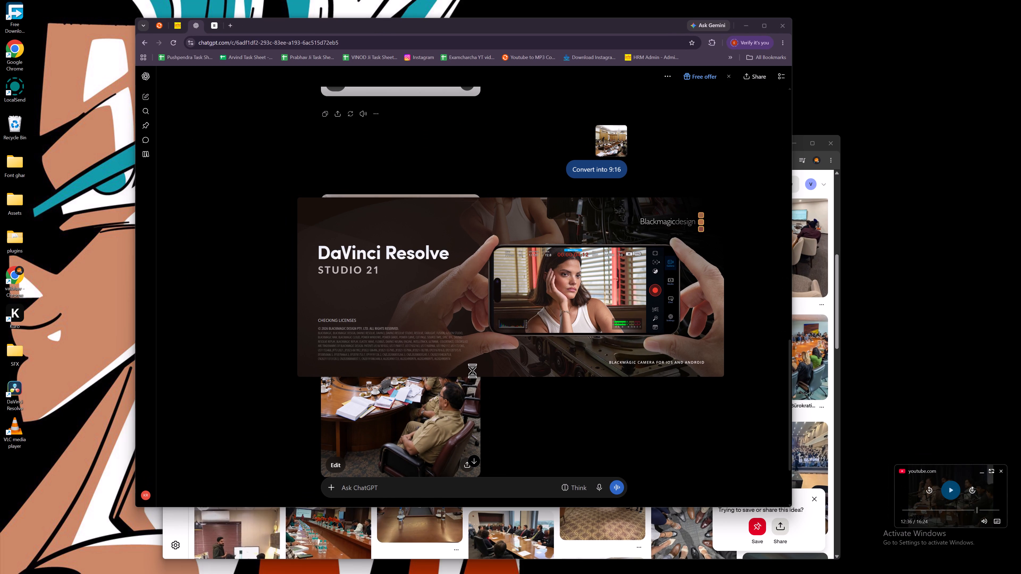
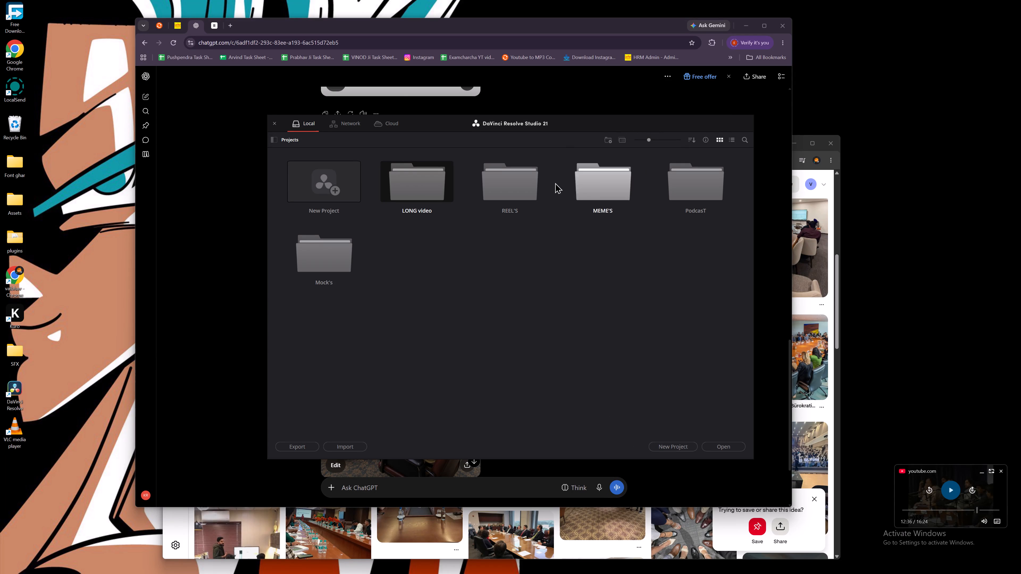
Open the "supreme court on custodial death" project from the REEL'S folder and save it.
{"action": "double_click", "coordinate": [510, 179]}
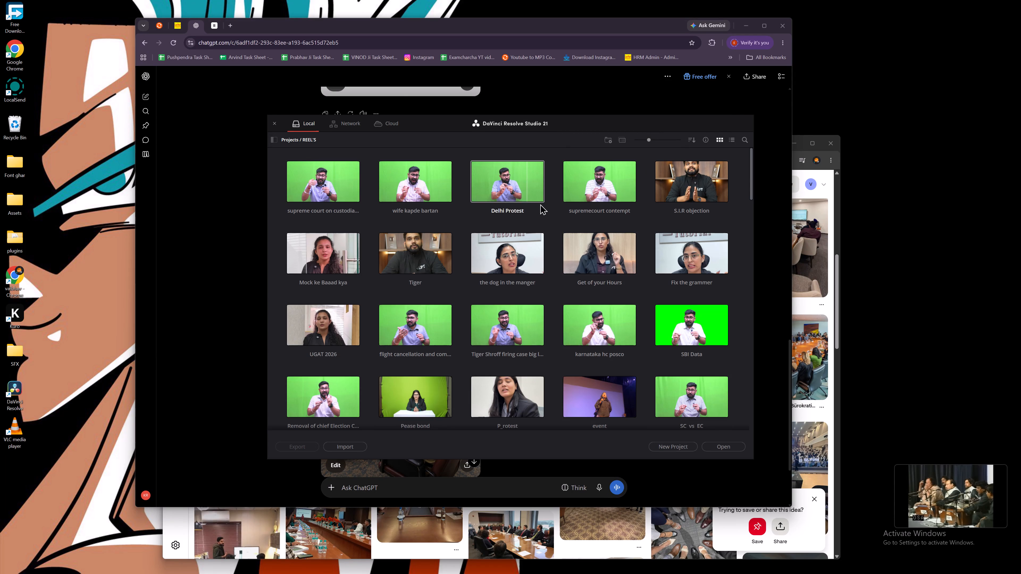
{"action": "double_click", "coordinate": [306, 182]}
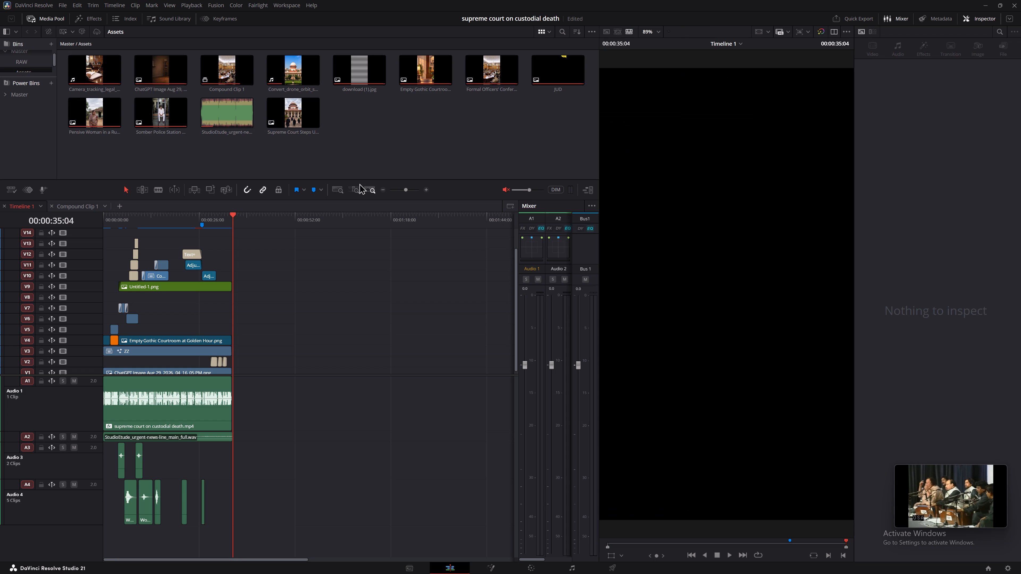
{"action": "scroll", "coordinate": [310, 271], "scroll_direction": "up", "scroll_amount": 5, "text": "ctrl"}
{"action": "key", "text": "ctrl+s"}
{"action": "key", "text": "ctrl+s"}
{"action": "scroll", "coordinate": [312, 276], "scroll_direction": "up", "scroll_amount": 7, "text": "alt"}
{"action": "scroll", "coordinate": [312, 276], "scroll_direction": "up", "scroll_amount": 7, "text": "ctrl"}
{"action": "key", "text": "ctrl+s"}
{"action": "key", "text": "ctrl+s"}
{"action": "key", "text": "ctrl+s"}
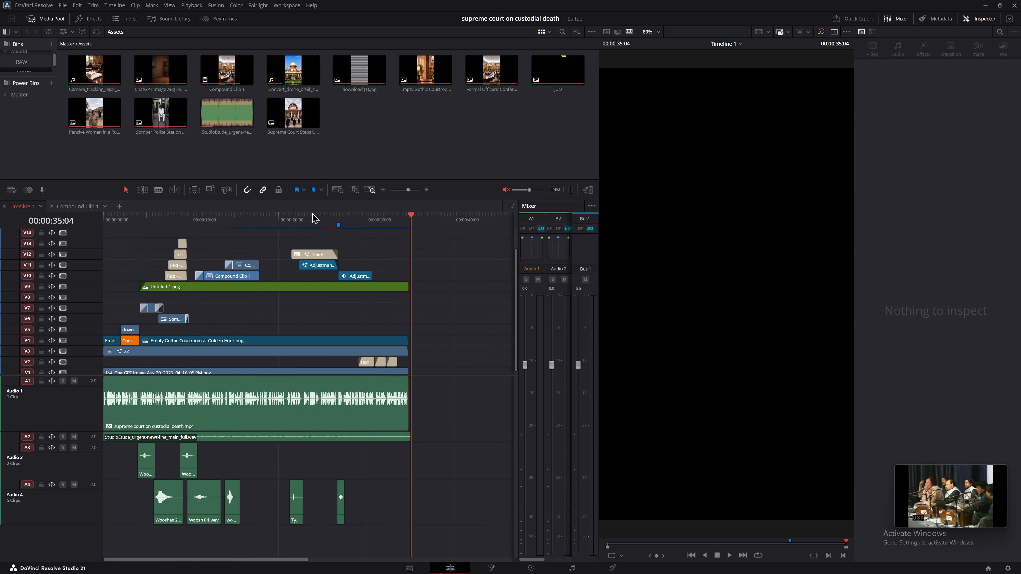
Play short stretches of the opening, middle and closing title sections of the timeline to check the reopened edit.
{"action": "left_click", "coordinate": [299, 212]}
{"action": "left_click_drag", "start_coordinate": [296, 213], "coordinate": [99, 232]}
{"action": "key", "text": "space"}
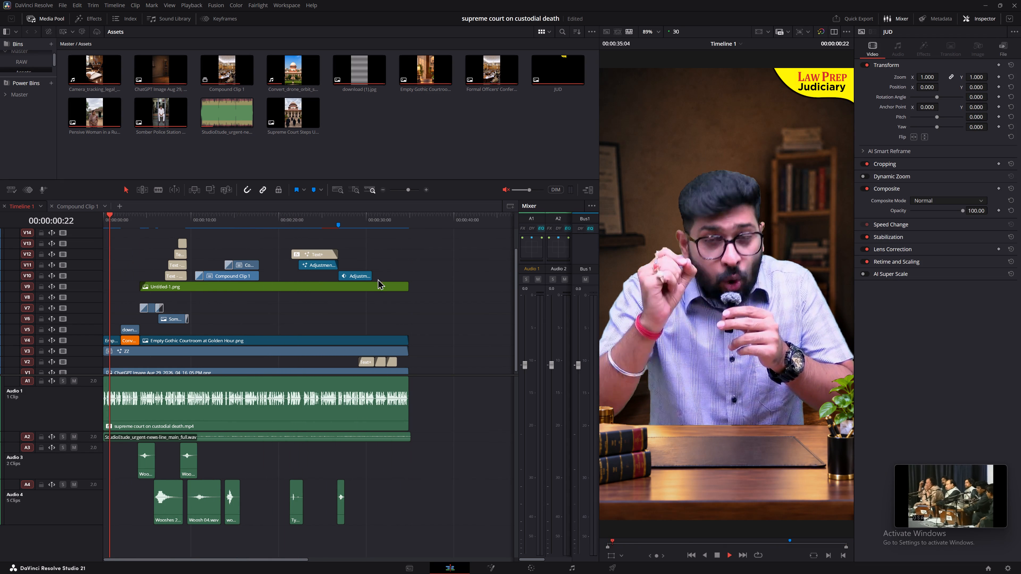
{"action": "key", "text": "space"}
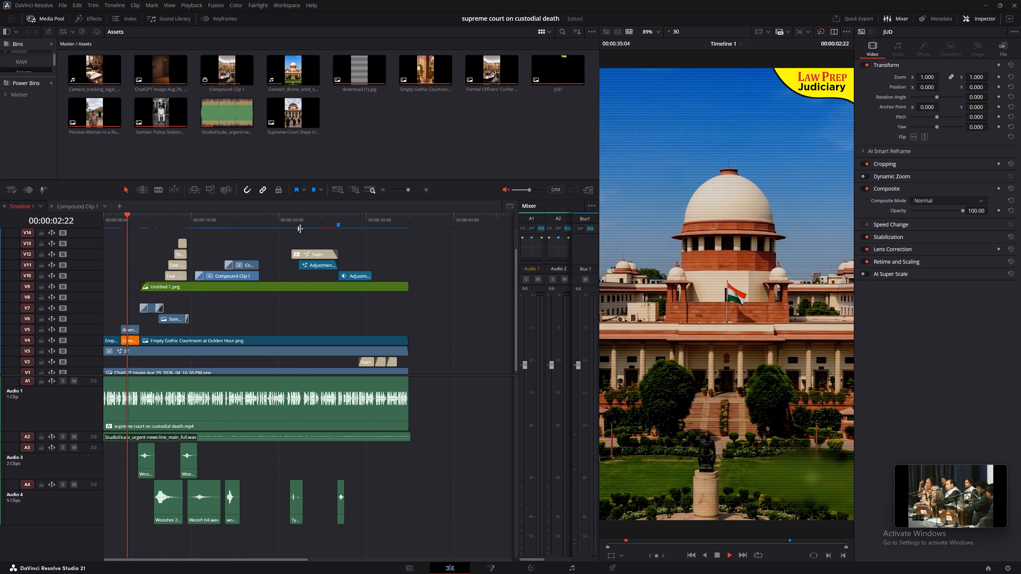
{"action": "left_click", "coordinate": [308, 215]}
{"action": "key", "text": "space"}
{"action": "key", "text": "space"}
{"action": "left_click", "coordinate": [368, 219]}
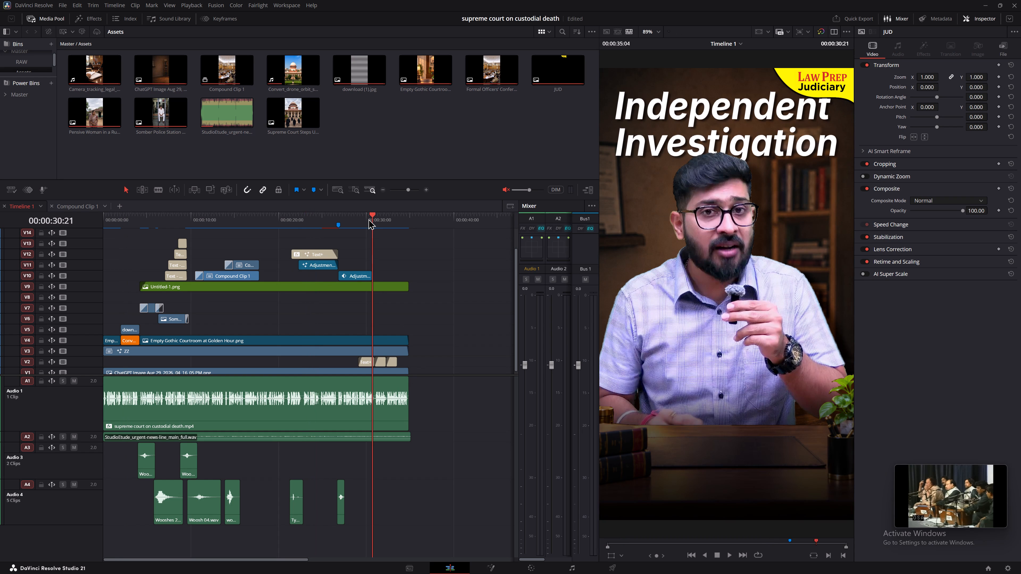
{"action": "key", "text": "space"}
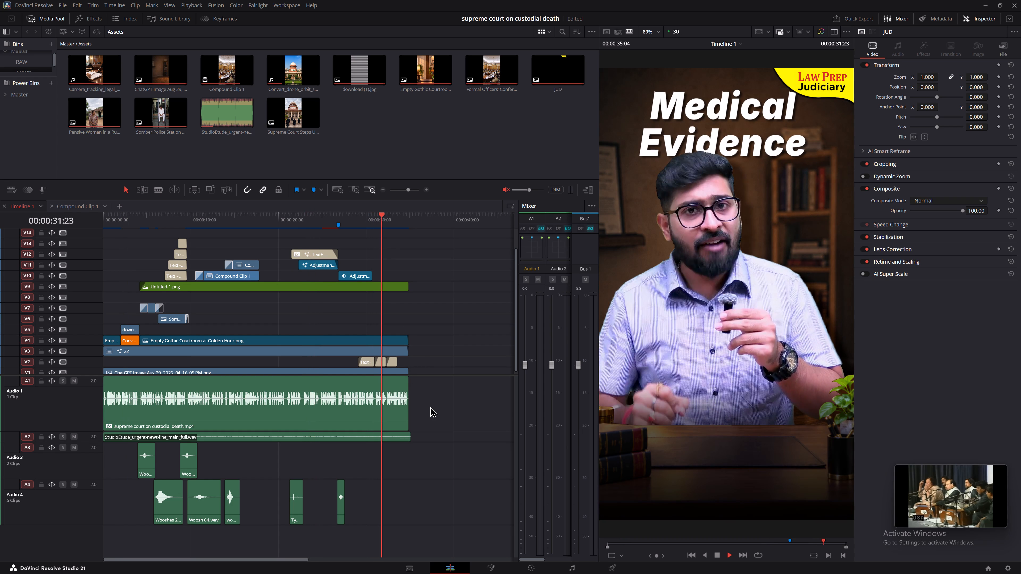
{"action": "key", "text": "space"}
{"action": "left_click", "coordinate": [346, 216]}
{"action": "key", "text": "space"}
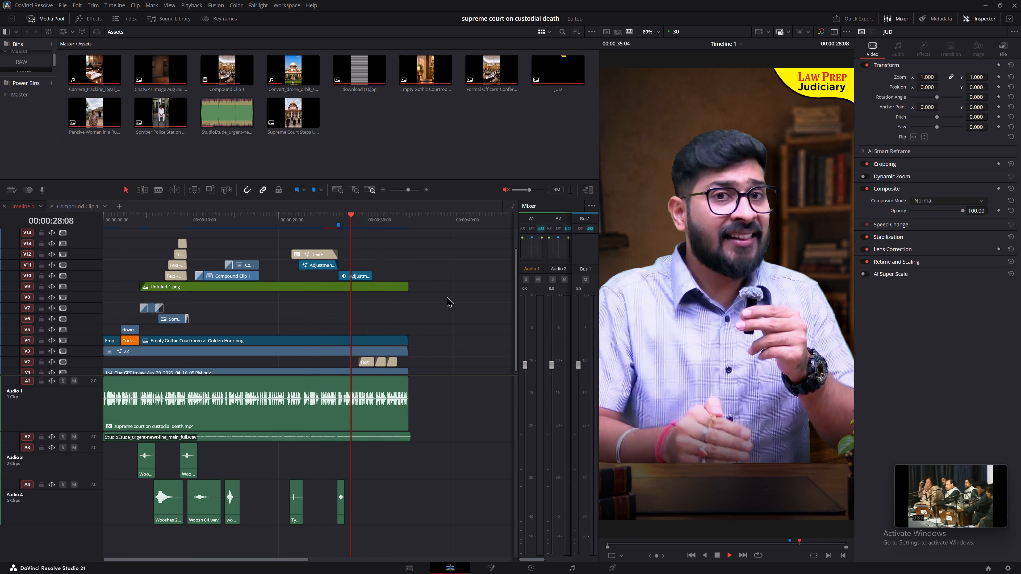
{"action": "key", "text": "space"}
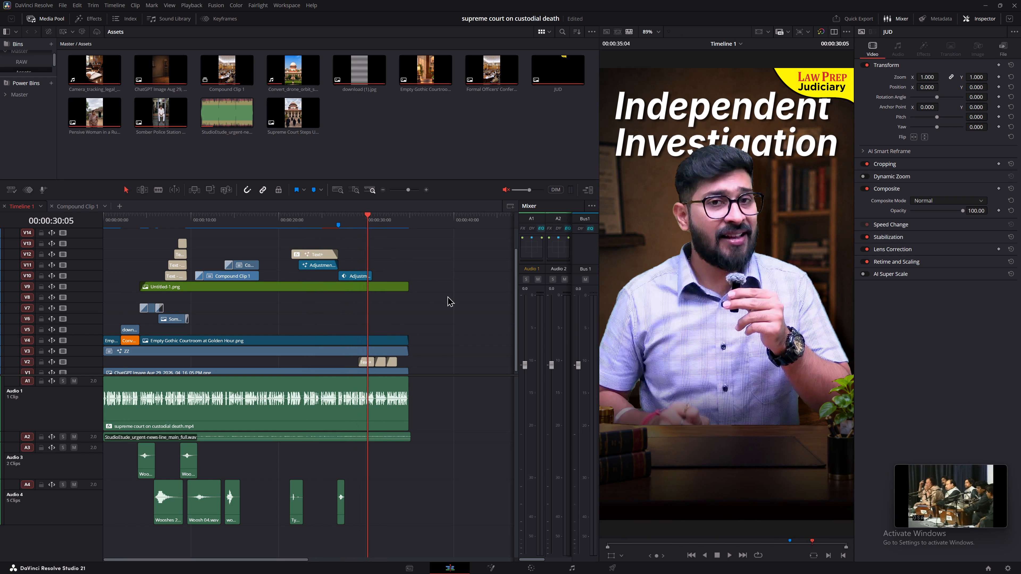
{"action": "key", "text": "space"}
{"action": "key", "text": "space"}
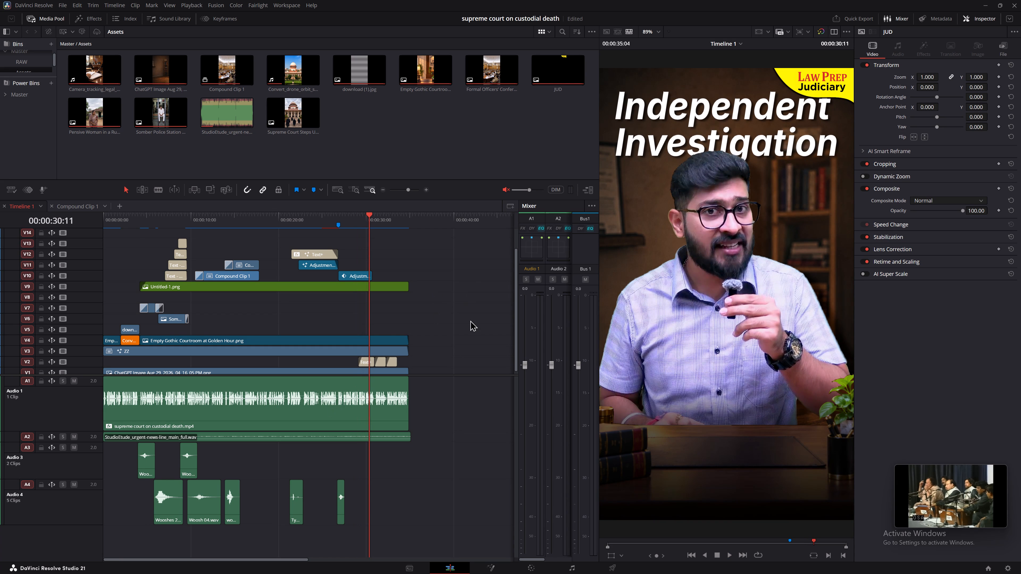
Reduce the line spacing of the "Independent Investigation" title on video track 2 to about 0.67.
{"action": "scroll", "coordinate": [478, 322], "scroll_direction": "up", "scroll_amount": 8, "text": "alt"}
{"action": "left_click", "coordinate": [319, 362]}
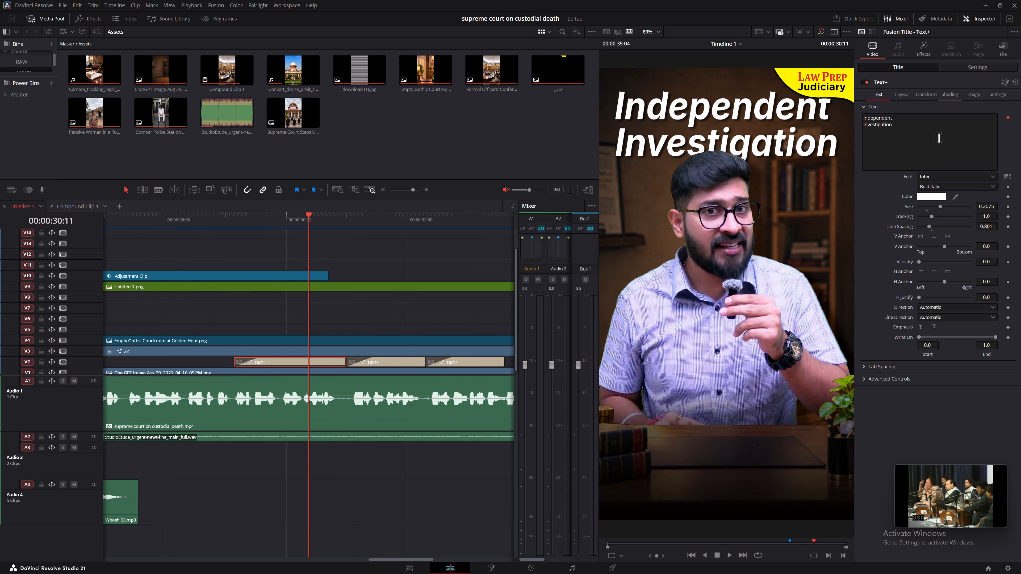
{"action": "left_click_drag", "start_coordinate": [991, 226], "coordinate": [970, 227]}
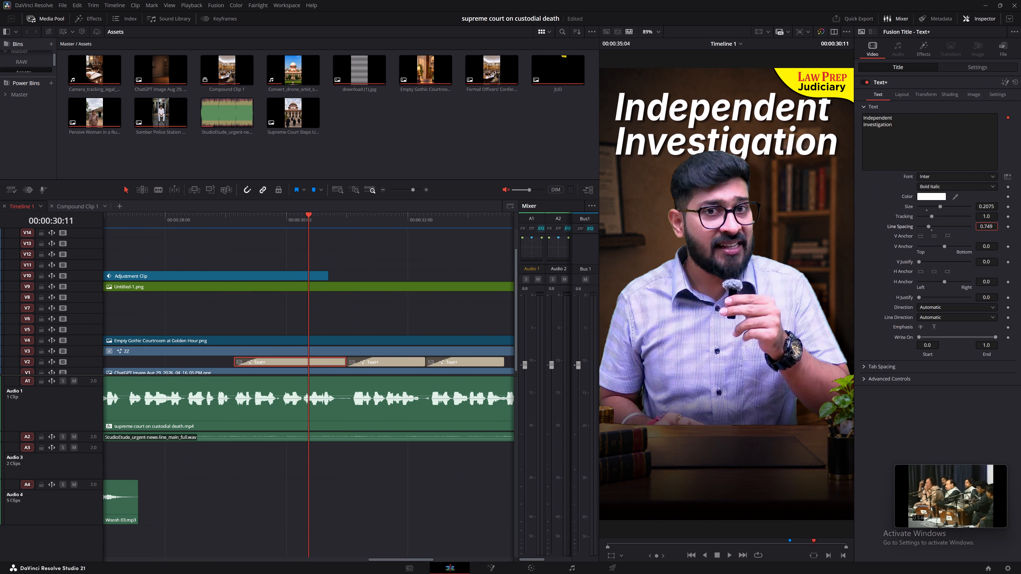
{"action": "left_click_drag", "start_coordinate": [970, 227], "coordinate": [943, 230]}
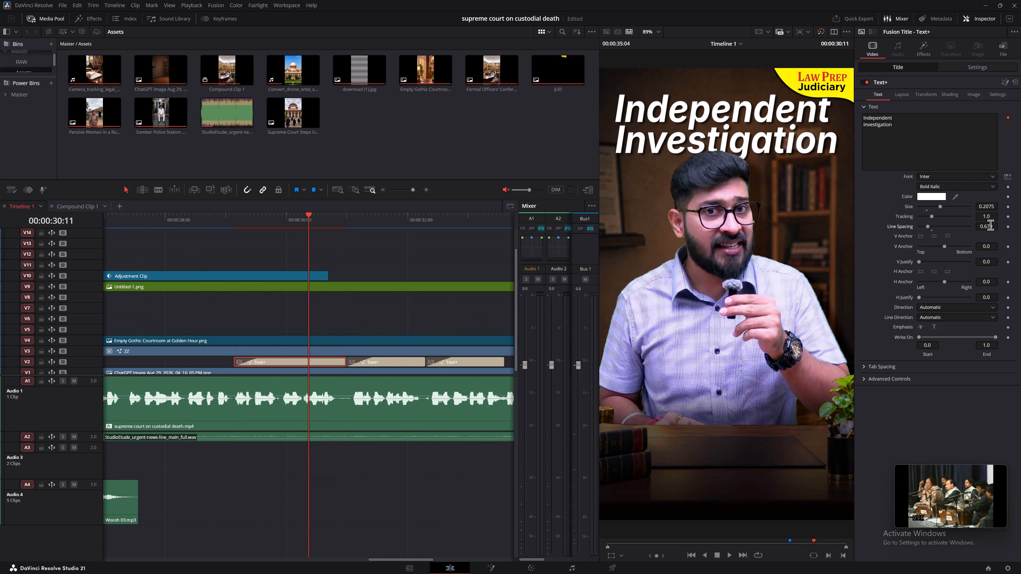
Set the vertical position of the "Independent Investigation" title to 35.
{"action": "left_click", "coordinate": [980, 68]}
{"action": "left_click_drag", "start_coordinate": [981, 101], "coordinate": [966, 103]}
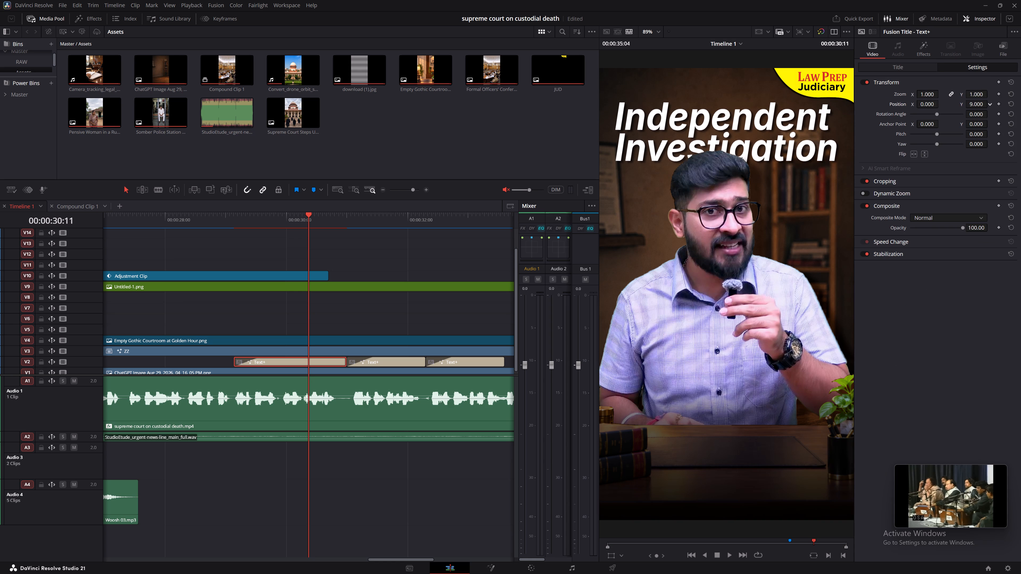
{"action": "left_click_drag", "start_coordinate": [966, 103], "coordinate": [977, 103]}
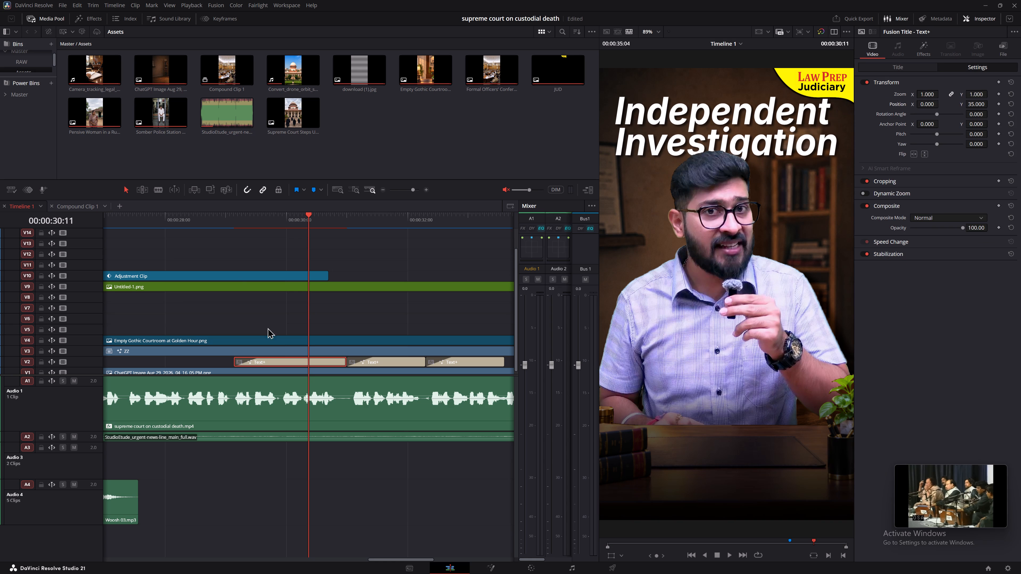
Replay the section from before the "Independent Investigation" title through the "Medical Evidence" title to check the adjusted text.
{"action": "left_click", "coordinate": [217, 226]}
{"action": "key", "text": "space"}
{"action": "left_click", "coordinate": [359, 216]}
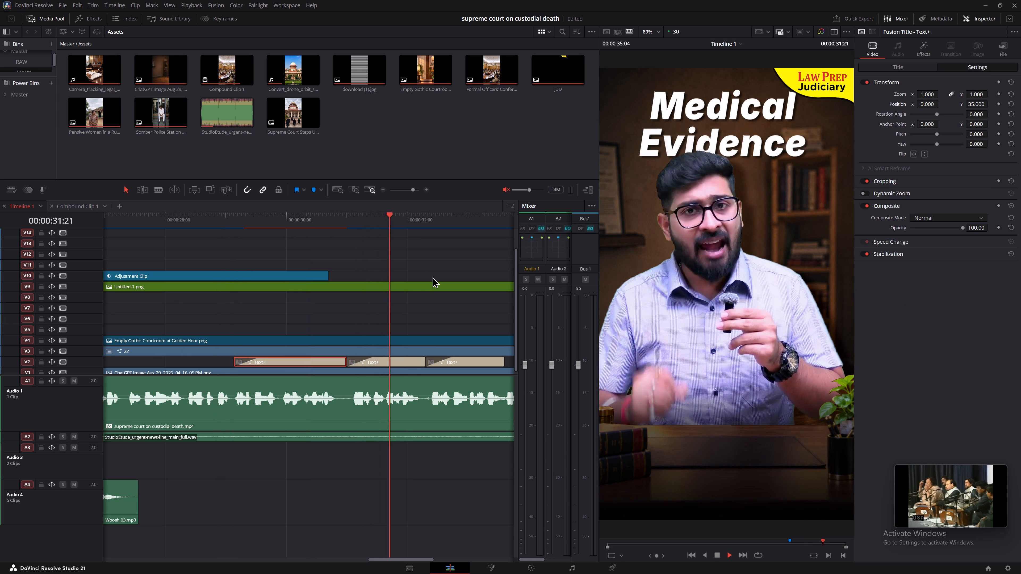
{"action": "key", "text": "space"}
{"action": "left_click", "coordinate": [212, 223]}
{"action": "key", "text": "space"}
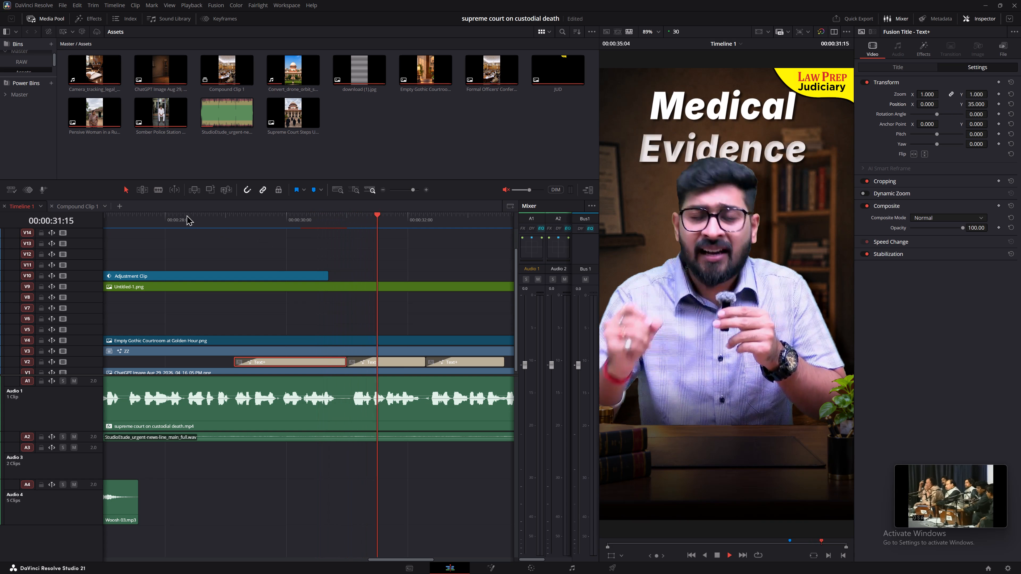
{"action": "key", "text": "space"}
{"action": "type", "text": "cc"}
{"action": "key", "text": "space"}
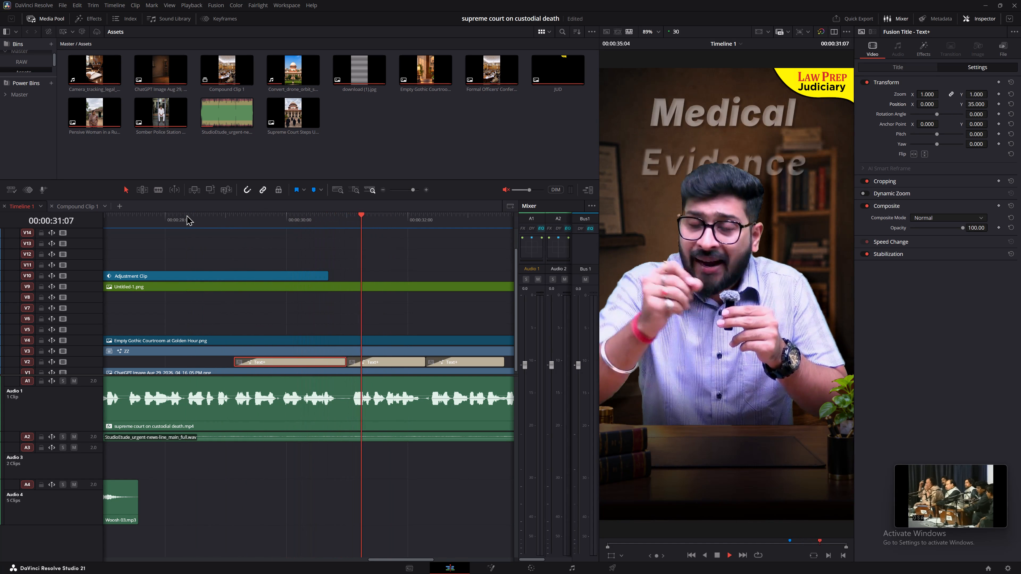
{"action": "key", "text": "space"}
Save the project with the adjusted title.
{"action": "scroll", "coordinate": [340, 280], "scroll_direction": "down", "scroll_amount": 6, "text": "alt"}
{"action": "key", "text": "ctrl+s"}
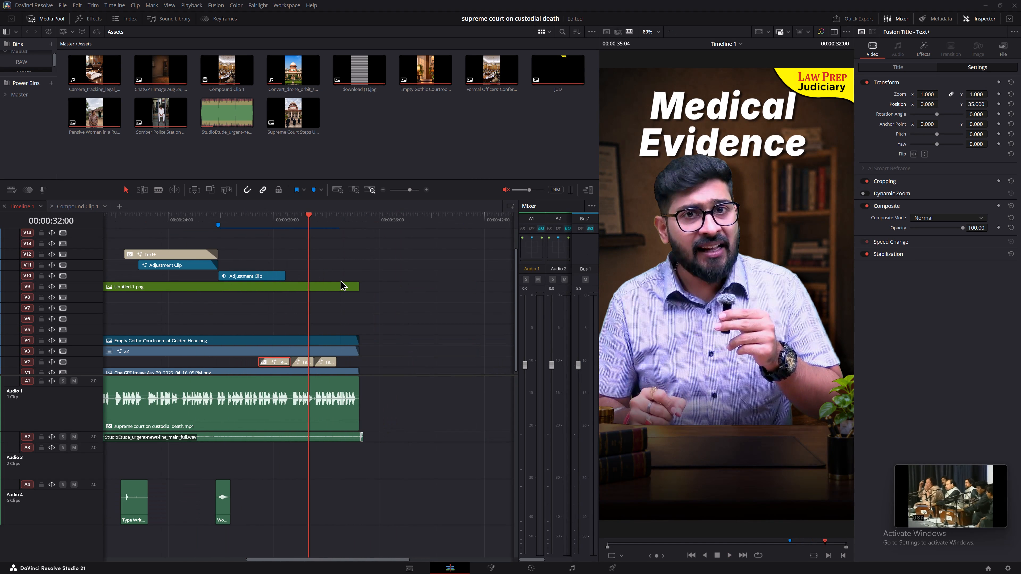
{"action": "key", "text": "ctrl+s"}
Unmute the timeline's audio monitoring.
{"action": "left_click", "coordinate": [507, 189]}
Switch to the Deliver page to prepare the video's export.
{"action": "left_click", "coordinate": [613, 568]}
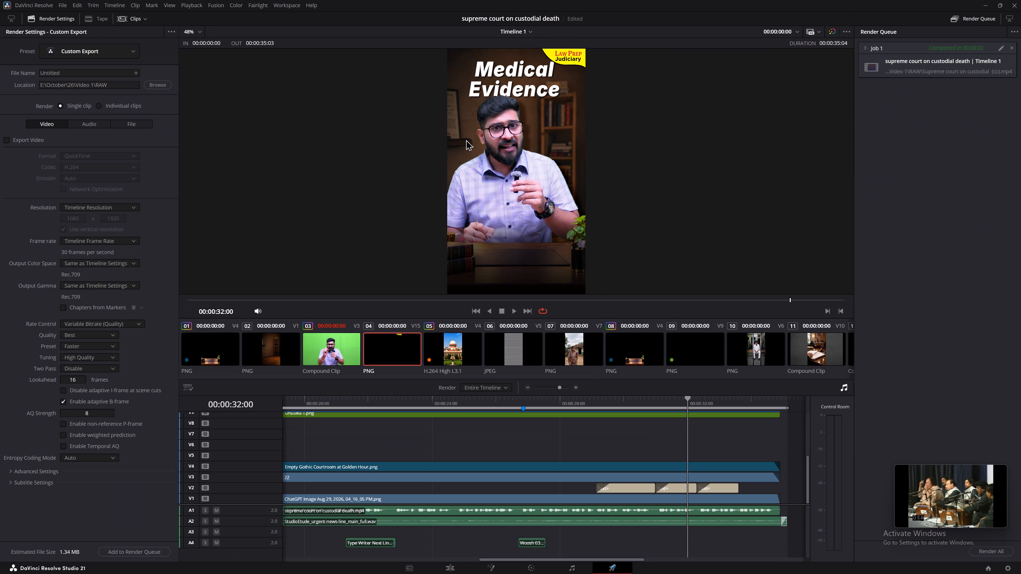
Set the export file name to "Supreme Court On Custodiaal Death", with each word capitalised.
{"action": "double_click", "coordinate": [82, 75]}
{"action": "key", "text": "BackSpace"}
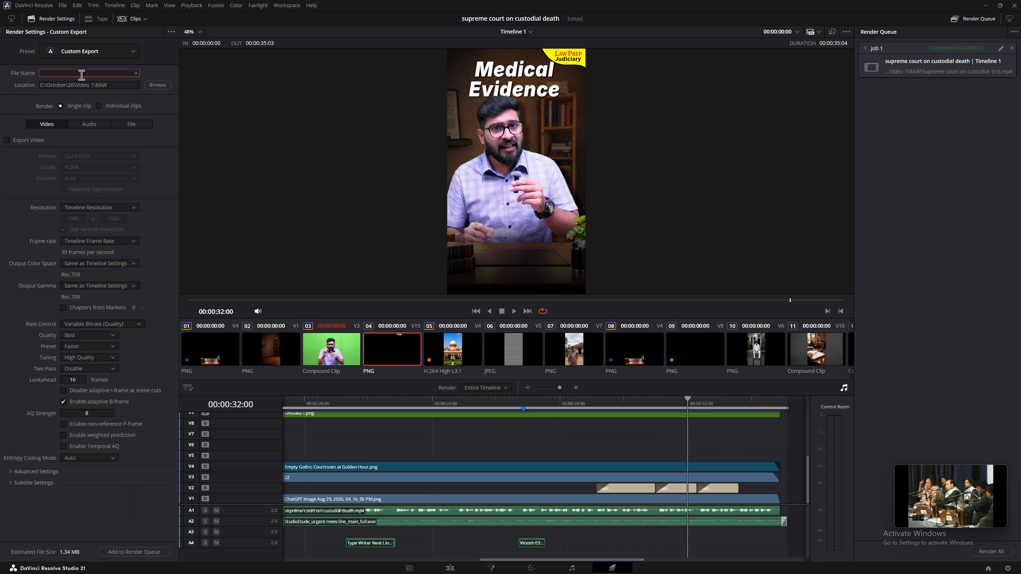
{"action": "type", "text": "Sup"}
{"action": "type", "text": "reme"}
{"action": "key", "text": "space"}
{"action": "type", "text": "Court"}
{"action": "key", "text": "space"}
{"action": "type", "text": "On"}
{"action": "key", "text": "space"}
{"action": "type", "text": "cu"}
{"action": "key", "text": "s"}
{"action": "type", "text": "to"}
{"action": "key", "text": "d"}
{"action": "type", "text": "iaal"}
{"action": "key", "text": "space"}
{"action": "key", "text": "shift+d"}
{"action": "type", "text": "eat"}
{"action": "key", "text": "h"}
{"action": "left_click", "coordinate": [90, 73]}
{"action": "key", "text": "Left"}
{"action": "key", "text": "Right"}
{"action": "key", "text": "BackSpace"}
{"action": "key", "text": "shift+c"}
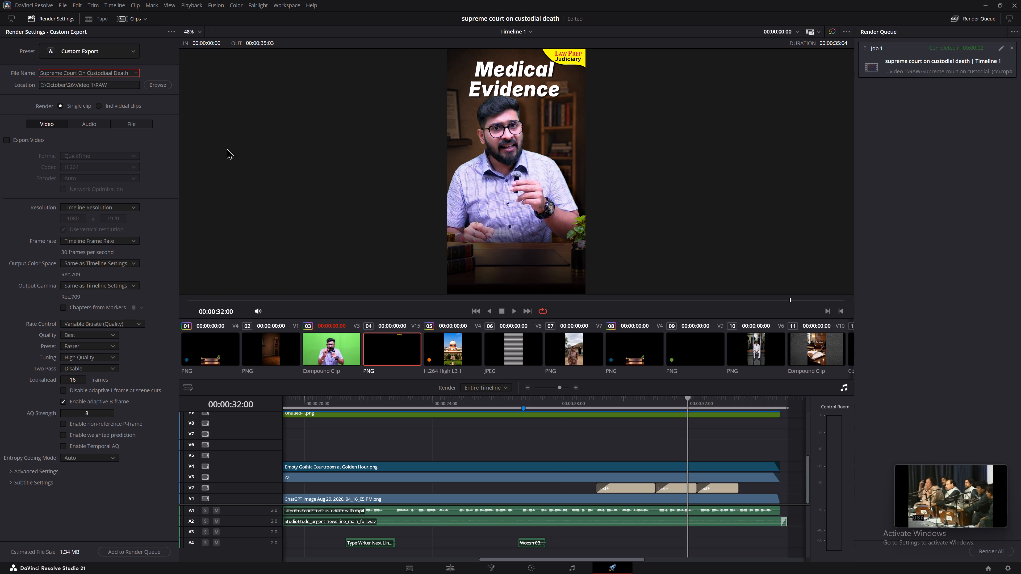
Enable video export and set the format to MP4 with the H.264 codec.
{"action": "left_click", "coordinate": [10, 139]}
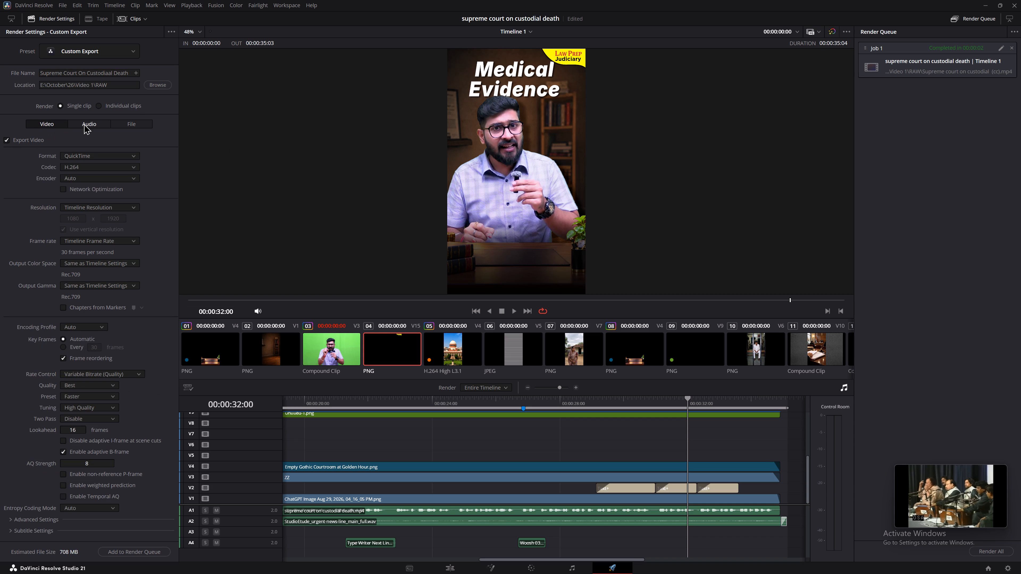
{"action": "left_click", "coordinate": [84, 124]}
{"action": "left_click", "coordinate": [49, 124]}
{"action": "left_click", "coordinate": [91, 149]}
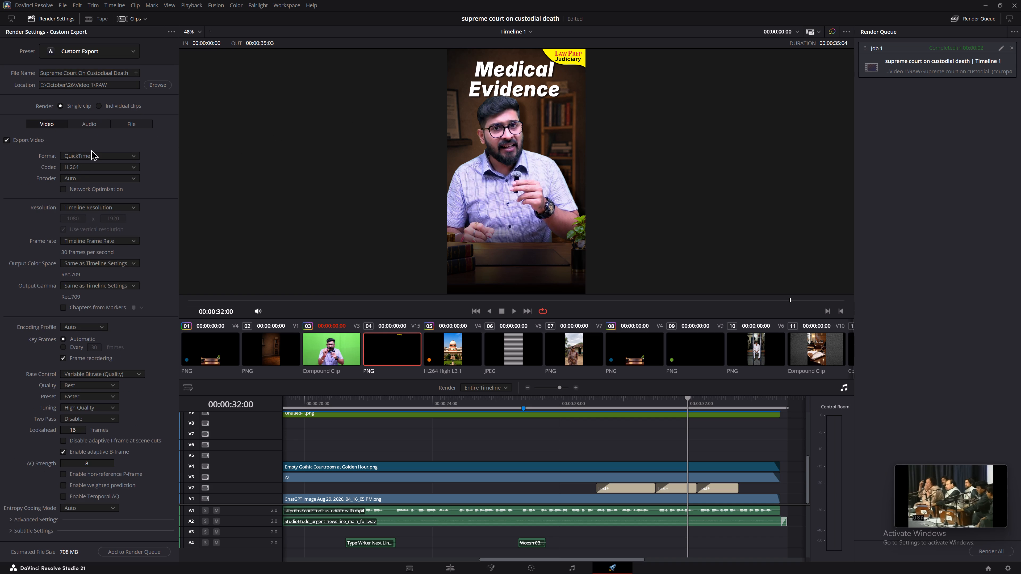
{"action": "left_click", "coordinate": [91, 155]}
{"action": "left_click", "coordinate": [87, 208]}
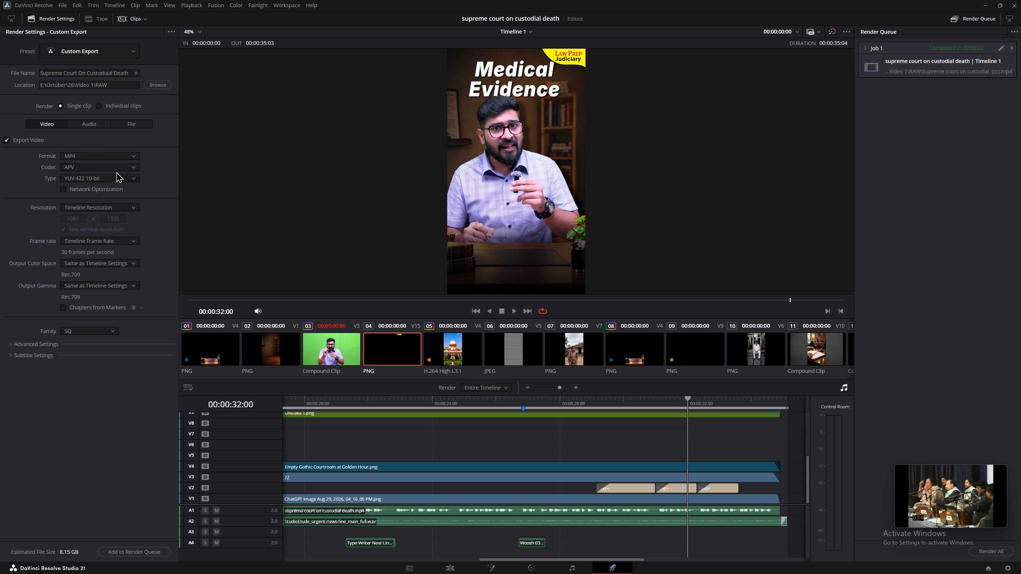
{"action": "left_click", "coordinate": [116, 169]}
{"action": "left_click", "coordinate": [108, 188]}
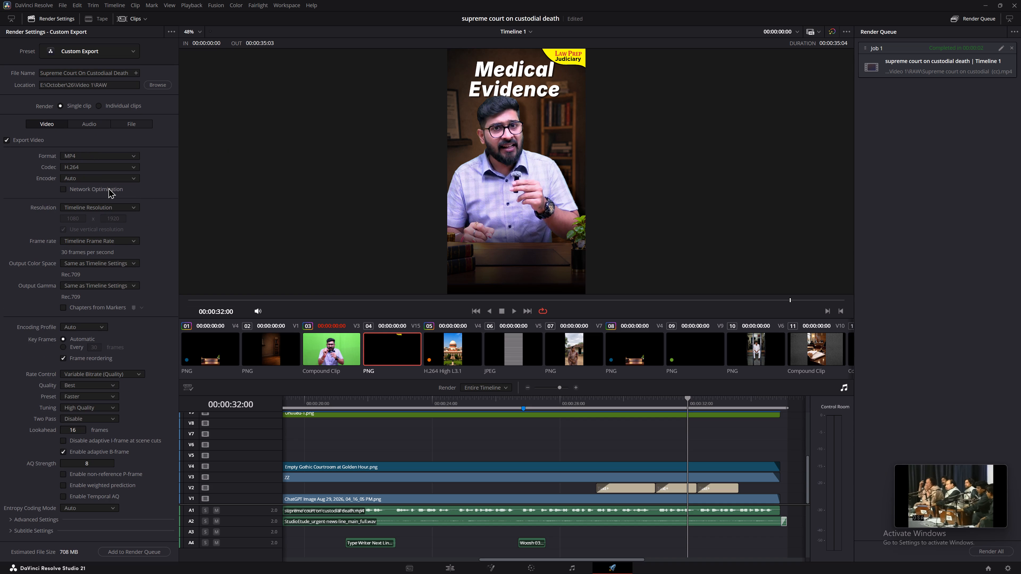
Set the export location to the Video 1 folder under October\26 on drive E.
{"action": "left_click", "coordinate": [157, 79]}
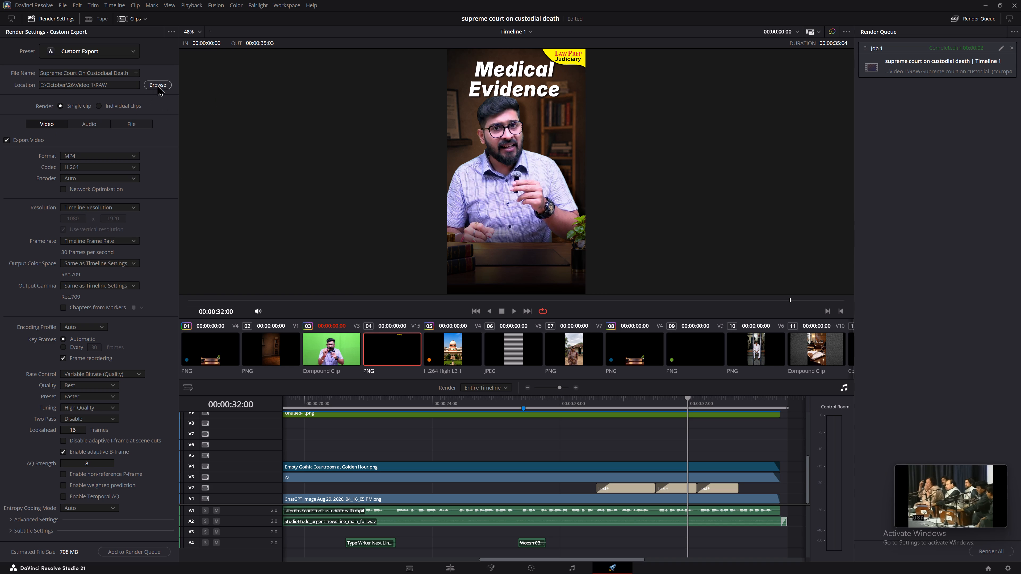
{"action": "left_click", "coordinate": [157, 85]}
{"action": "left_click", "coordinate": [396, 103]}
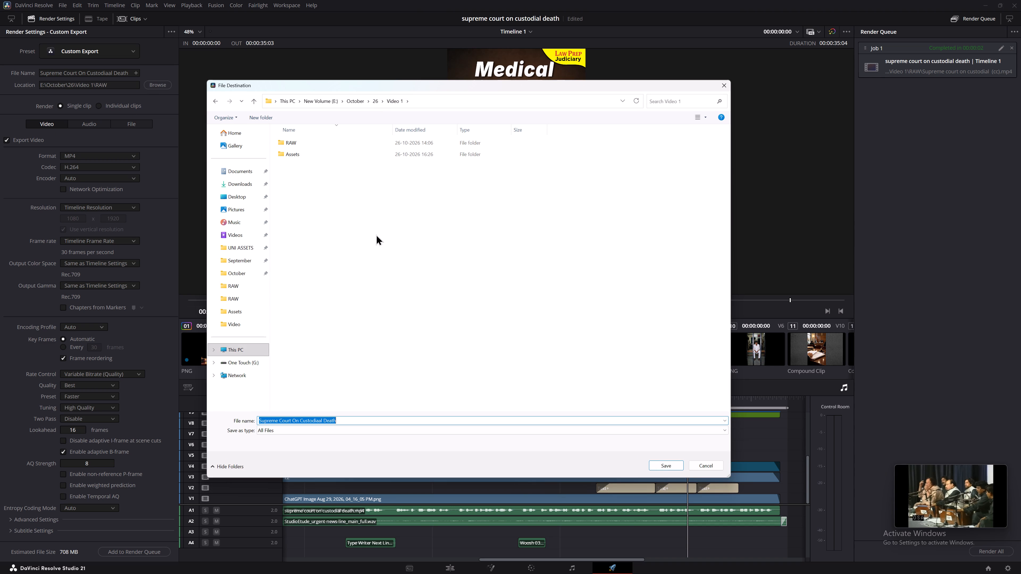
{"action": "double_click", "coordinate": [323, 143]}
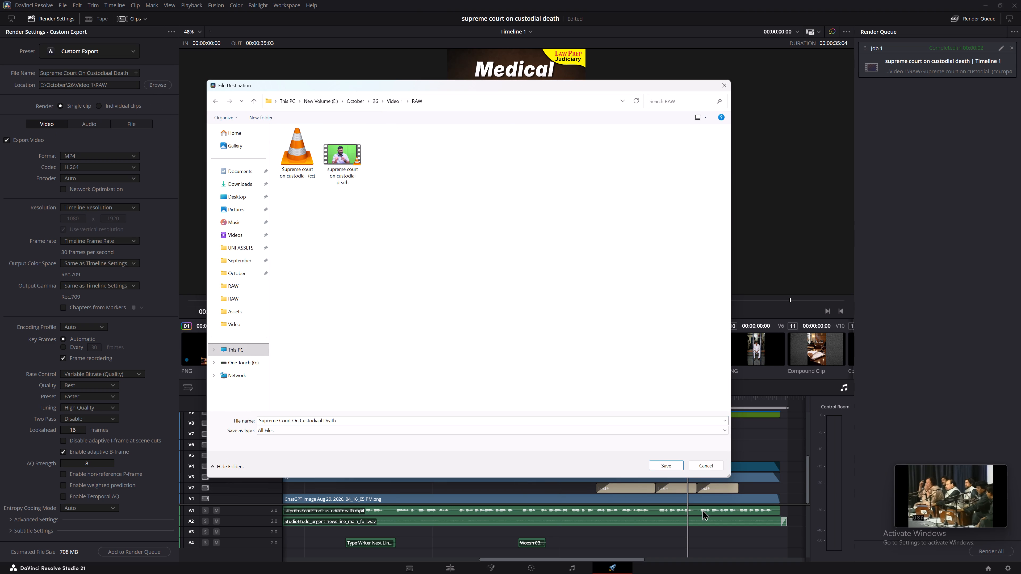
{"action": "left_click", "coordinate": [397, 101]}
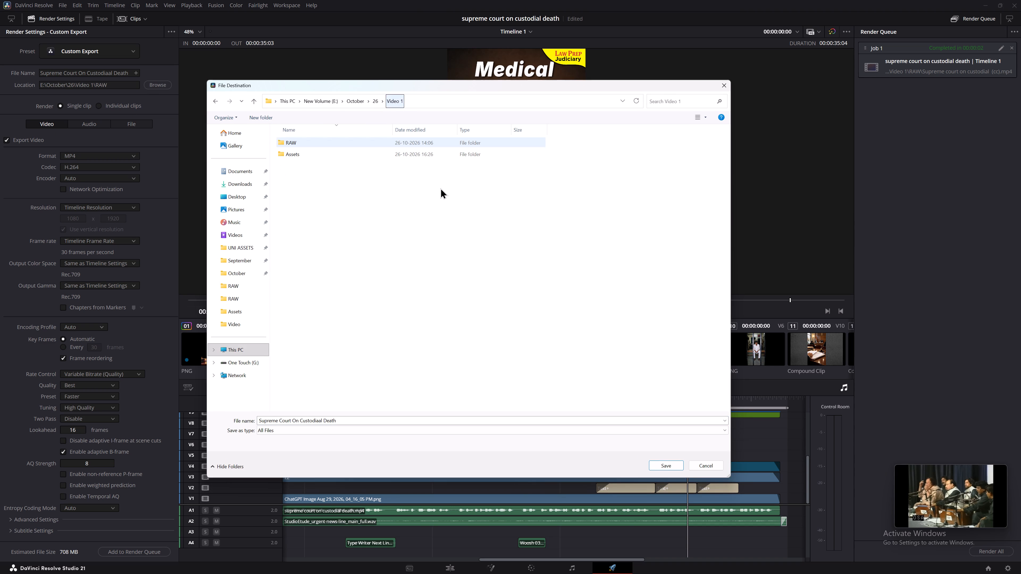
{"action": "left_click", "coordinate": [662, 465]}
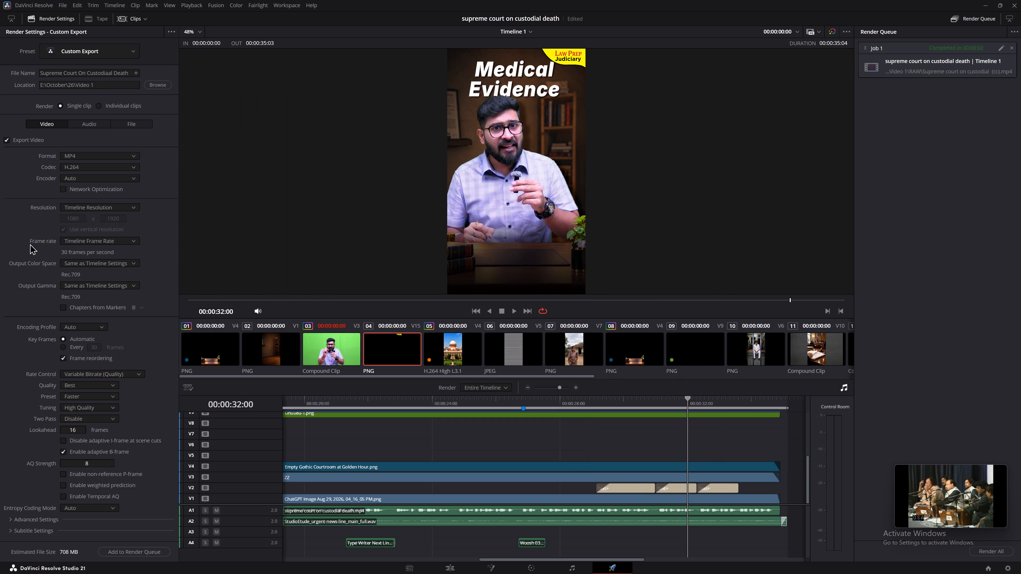
In the advanced video settings, enable forcing both debayer and sizing to highest quality.
{"action": "scroll", "coordinate": [58, 314], "scroll_direction": "down", "scroll_amount": 5}
{"action": "left_click", "coordinate": [47, 517]}
{"action": "scroll", "coordinate": [91, 451], "scroll_direction": "down", "scroll_amount": 4}
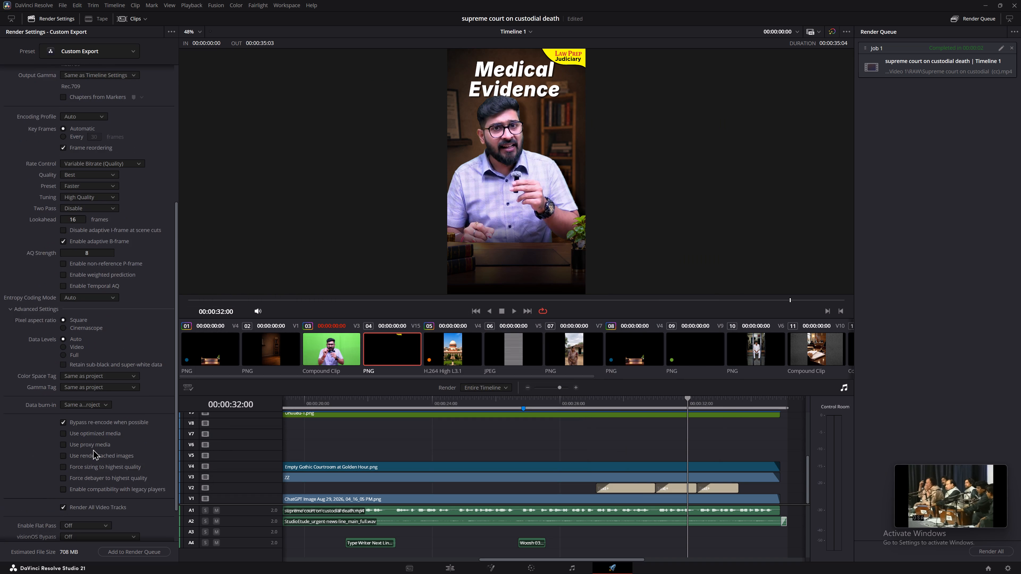
{"action": "scroll", "coordinate": [93, 449], "scroll_direction": "down", "scroll_amount": 1}
{"action": "left_click", "coordinate": [64, 433]}
{"action": "left_click", "coordinate": [63, 419]}
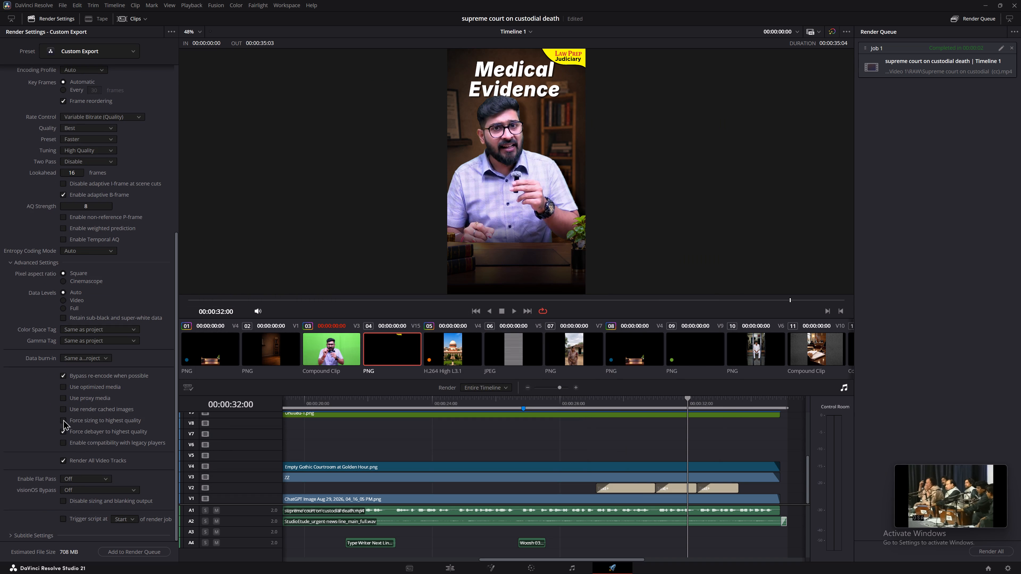
{"action": "scroll", "coordinate": [72, 436], "scroll_direction": "down", "scroll_amount": 4}
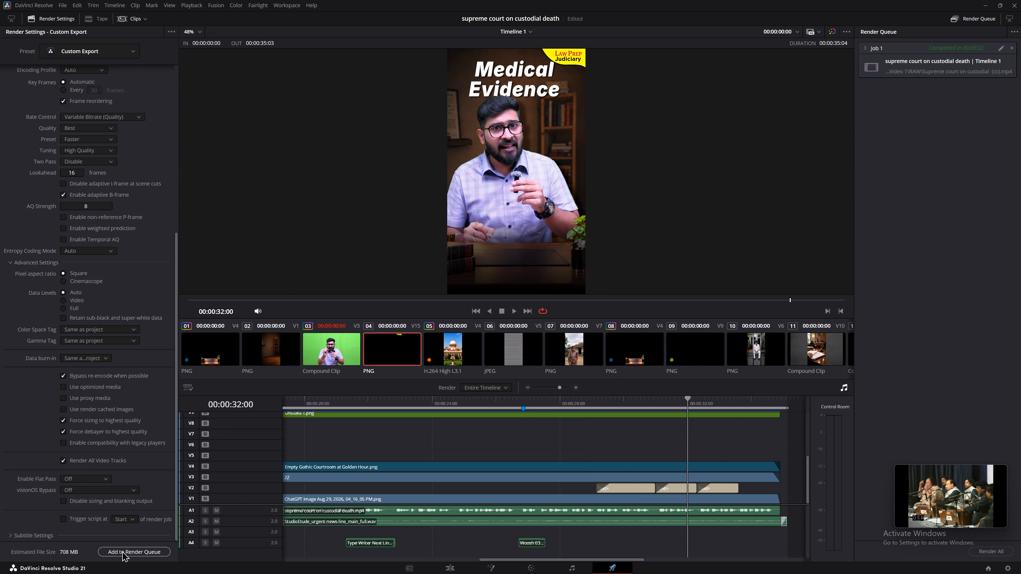
Add the export to the render queue and render the new job, moving the floating video window out of the way.
{"action": "left_click", "coordinate": [122, 551]}
{"action": "left_click_drag", "start_coordinate": [927, 479], "coordinate": [915, 428]}
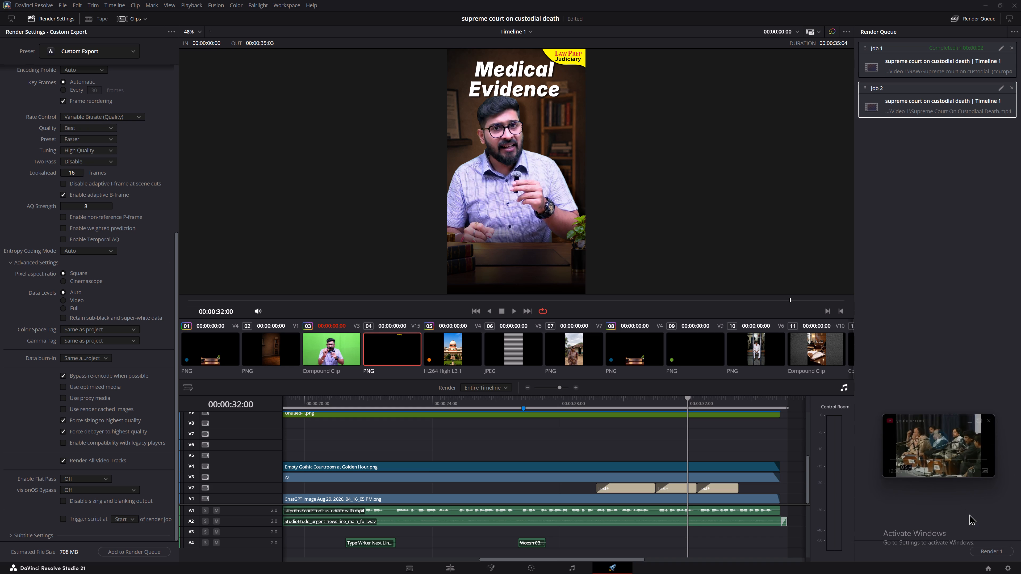
{"action": "left_click", "coordinate": [996, 554]}
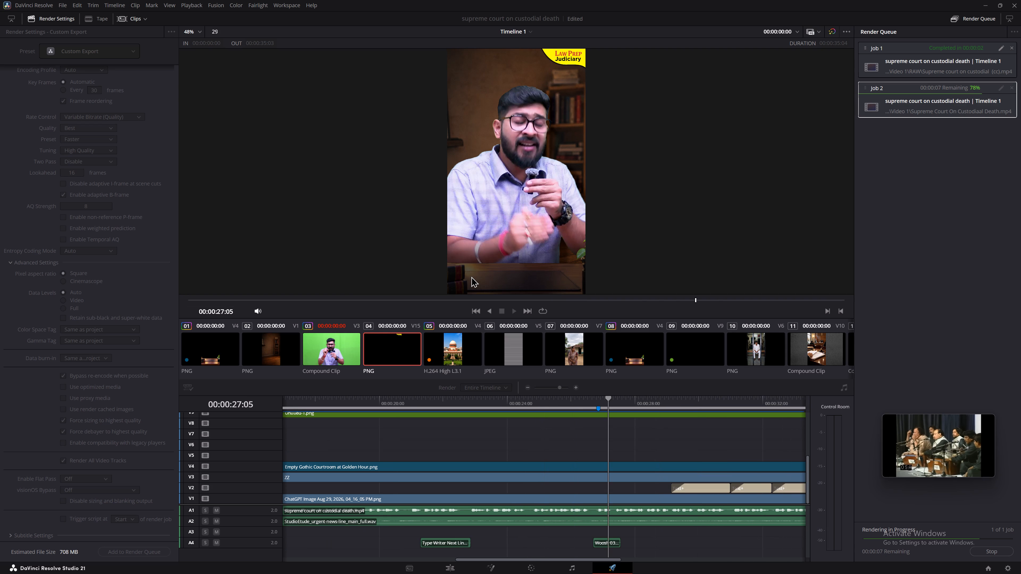
Close the Video 2 File Explorer window while the render runs.
{"action": "key", "text": "alt+Tab"}
{"action": "key", "text": "alt+Tab"}
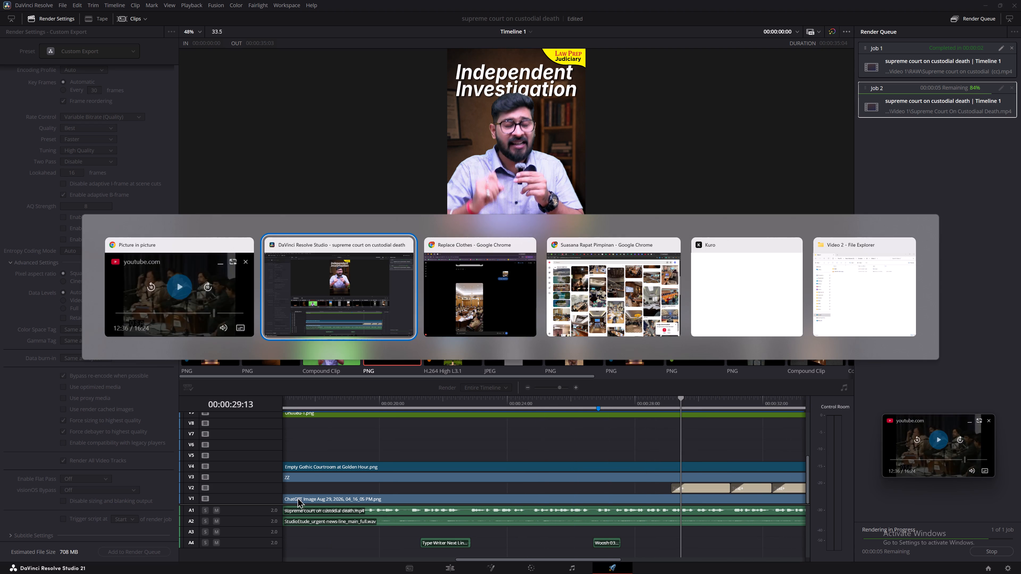
{"action": "left_click", "coordinate": [903, 240], "text": "alt"}
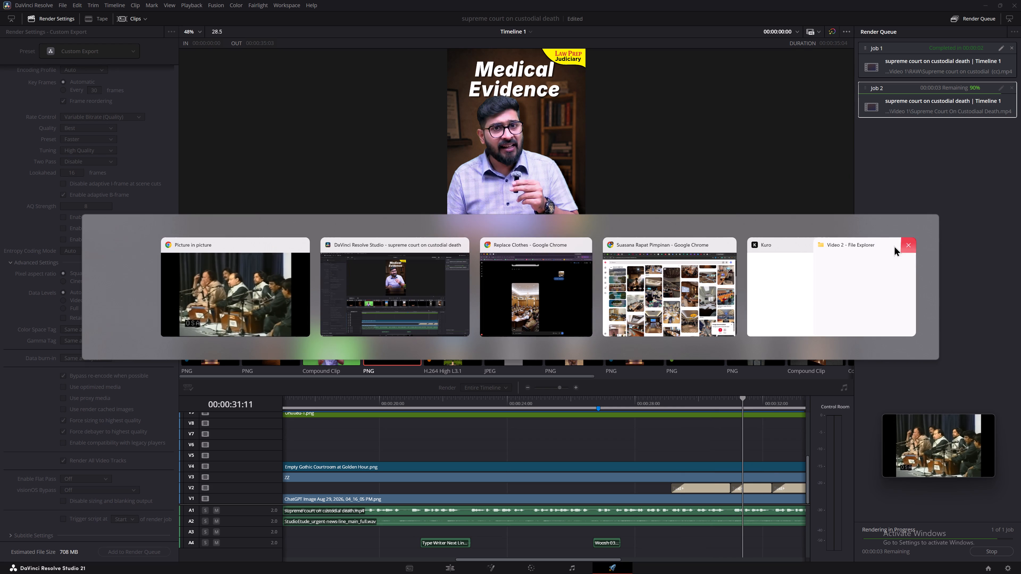
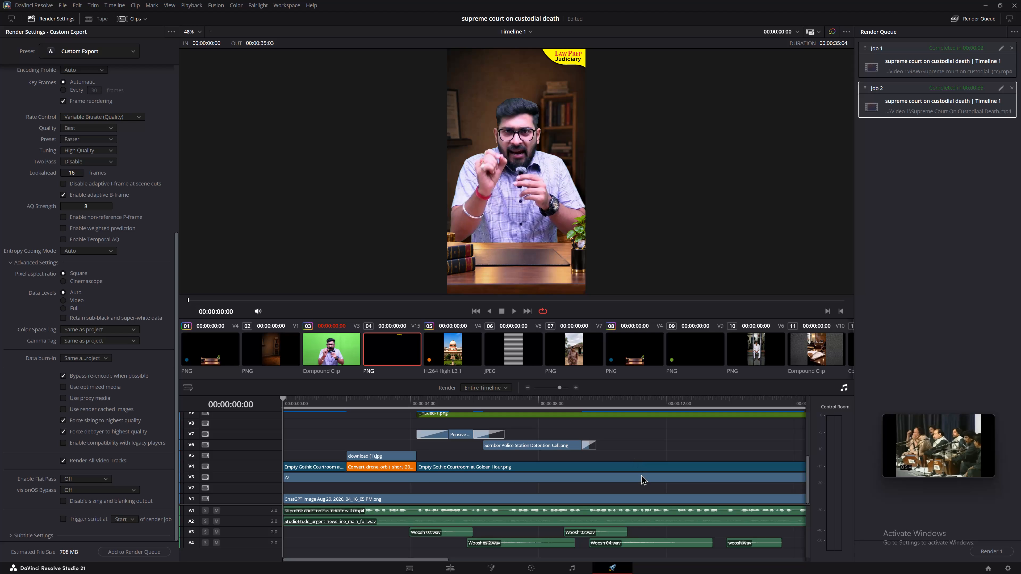
Open the file location of the second render job, the Supreme Court On Custodial Death export, in File Explorer.
{"action": "right_click", "coordinate": [932, 103], "text": "alt"}
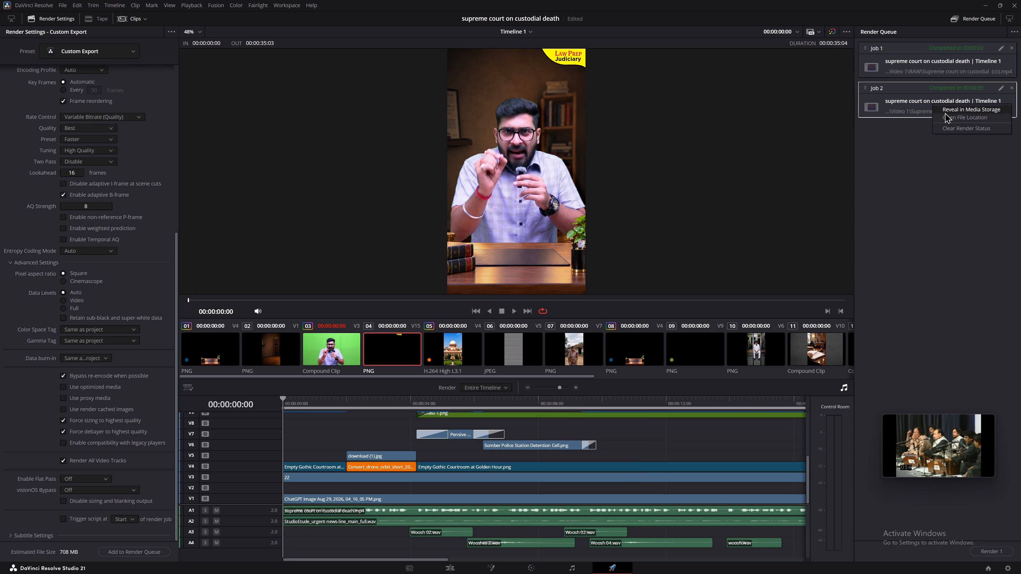
{"action": "left_click", "coordinate": [948, 119], "text": "alt"}
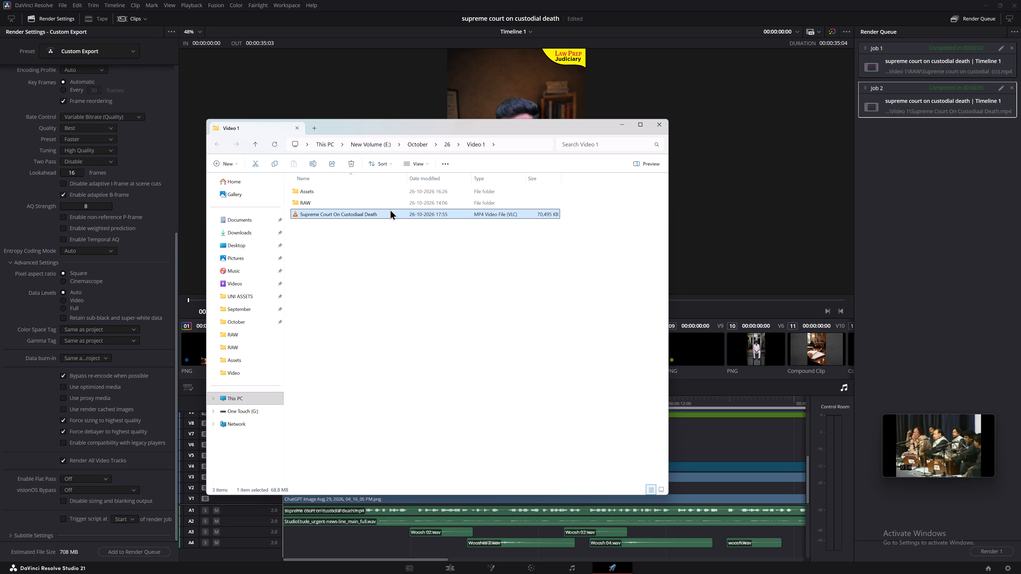
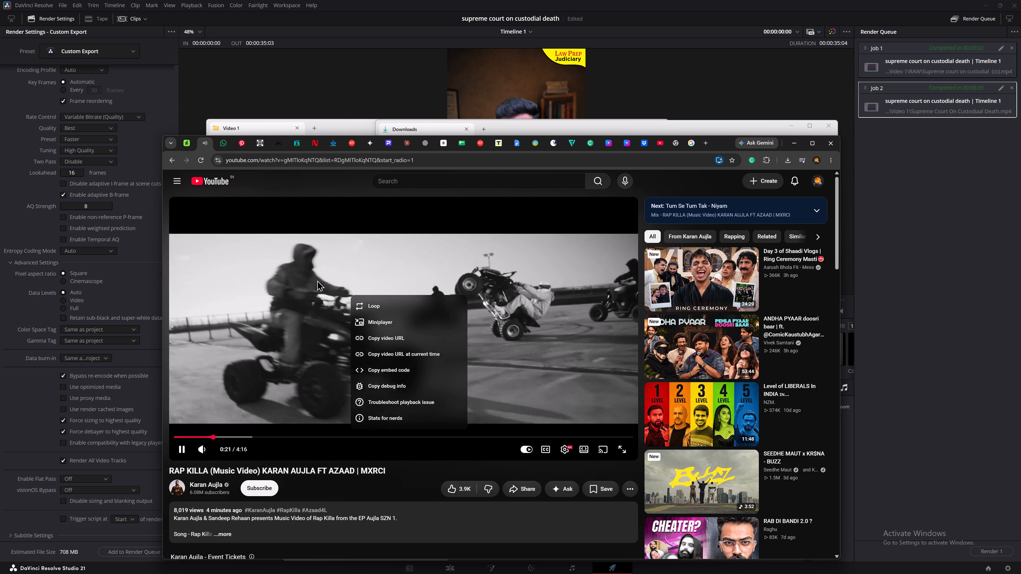
Pop the music video out into a floating picture-in-picture window, enlarge it and place it clear of the Video 1 folder window.
{"action": "right_click", "coordinate": [301, 275], "text": "alt"}
{"action": "left_click", "coordinate": [352, 367], "text": "alt"}
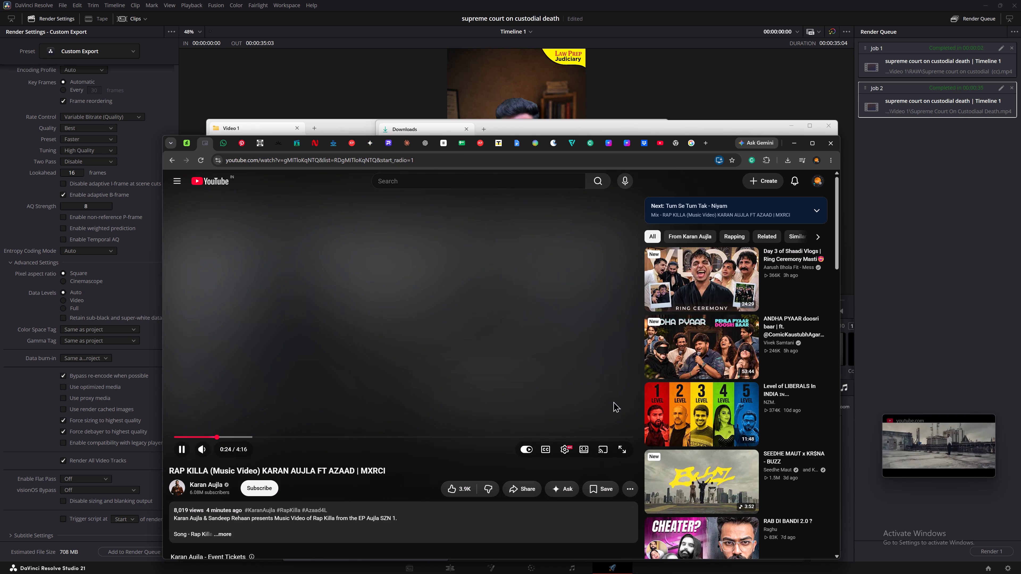
{"action": "left_click_drag", "start_coordinate": [198, 436], "coordinate": [146, 434], "text": "alt"}
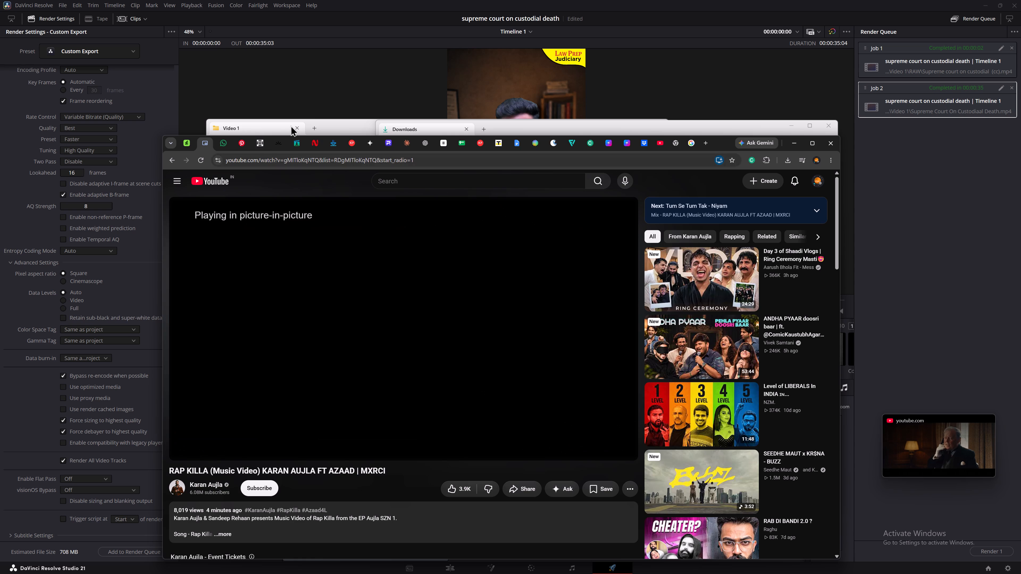
{"action": "left_click", "coordinate": [349, 123], "text": "alt"}
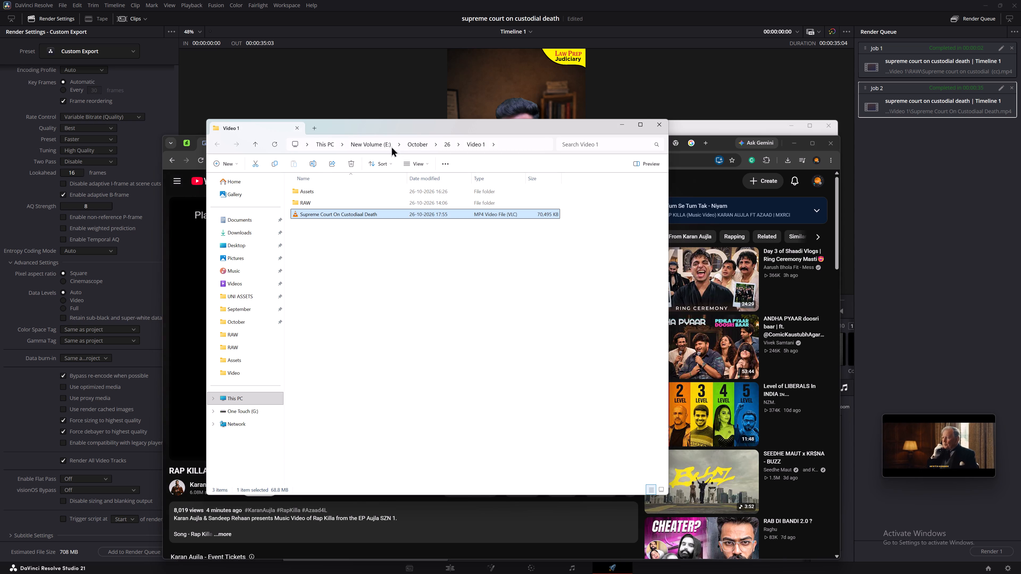
{"action": "left_click_drag", "start_coordinate": [883, 417], "coordinate": [808, 356], "text": "alt"}
{"action": "left_click_drag", "start_coordinate": [874, 388], "coordinate": [878, 470], "text": "alt"}
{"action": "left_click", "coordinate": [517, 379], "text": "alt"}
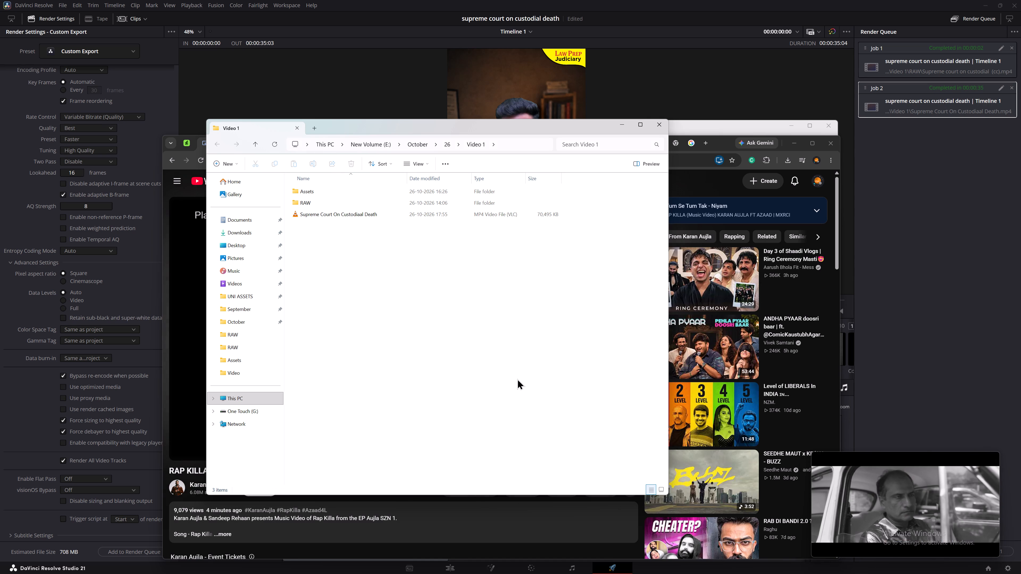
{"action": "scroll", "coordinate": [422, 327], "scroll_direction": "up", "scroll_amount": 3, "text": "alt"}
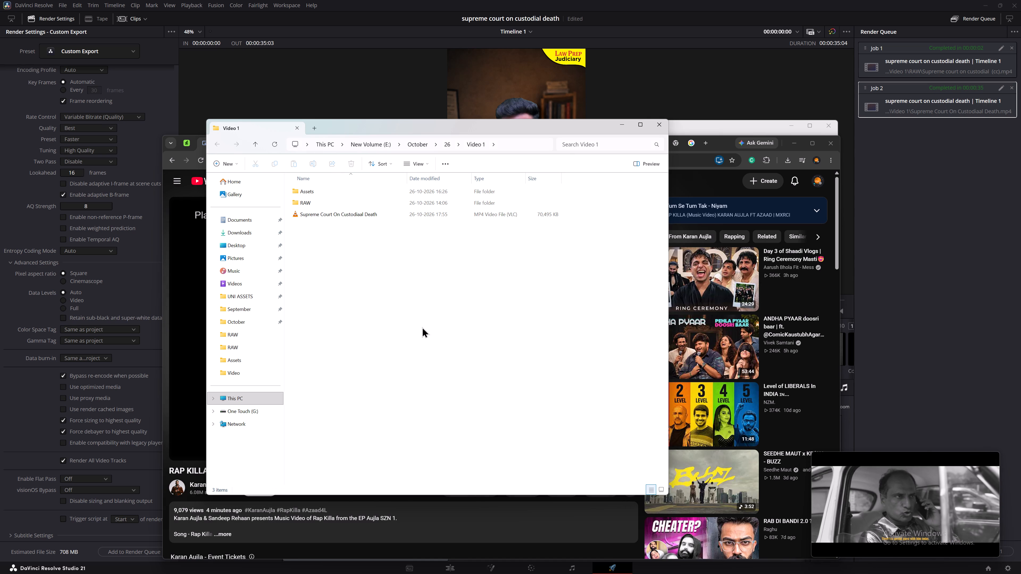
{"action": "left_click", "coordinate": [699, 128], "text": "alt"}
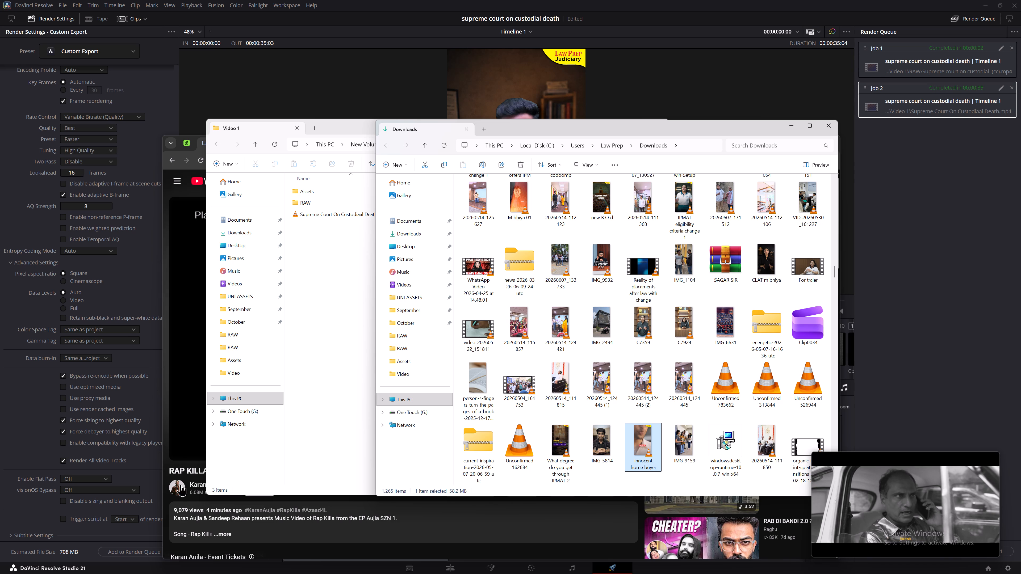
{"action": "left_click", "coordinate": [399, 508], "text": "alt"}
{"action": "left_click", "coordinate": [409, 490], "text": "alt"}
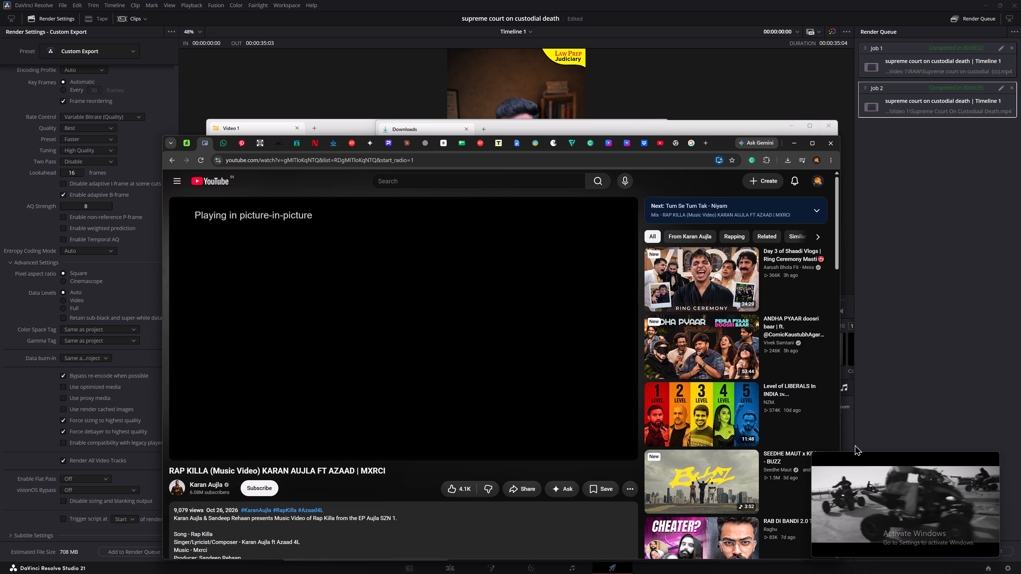
Enlarge the floating video window further and bring up the YouTube home feed while the music video keeps playing.
{"action": "left_click_drag", "start_coordinate": [815, 453], "coordinate": [673, 403], "text": "alt"}
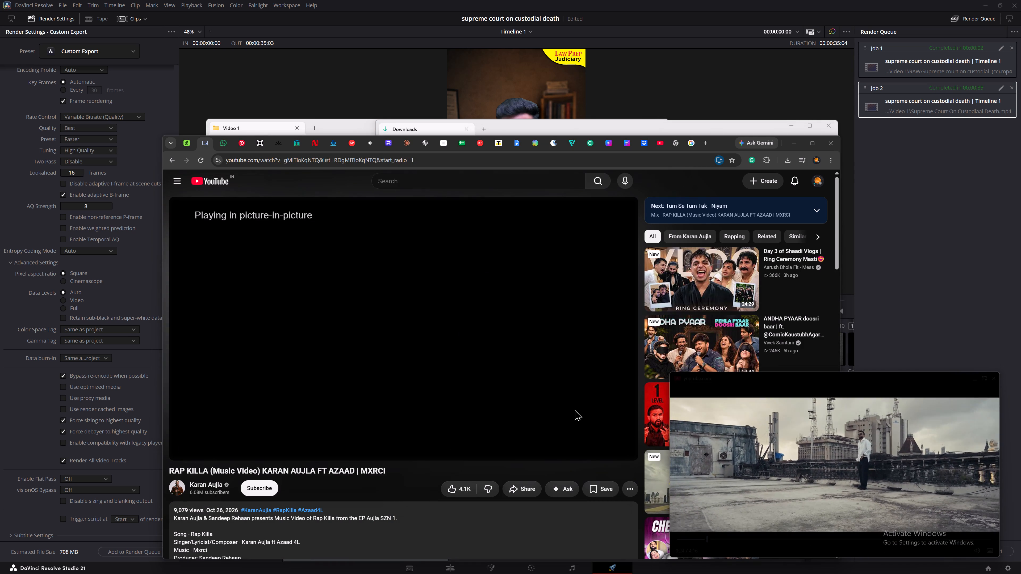
{"action": "key", "text": "i"}
{"action": "scroll", "coordinate": [539, 381], "scroll_direction": "up", "scroll_amount": 5, "text": "alt"}
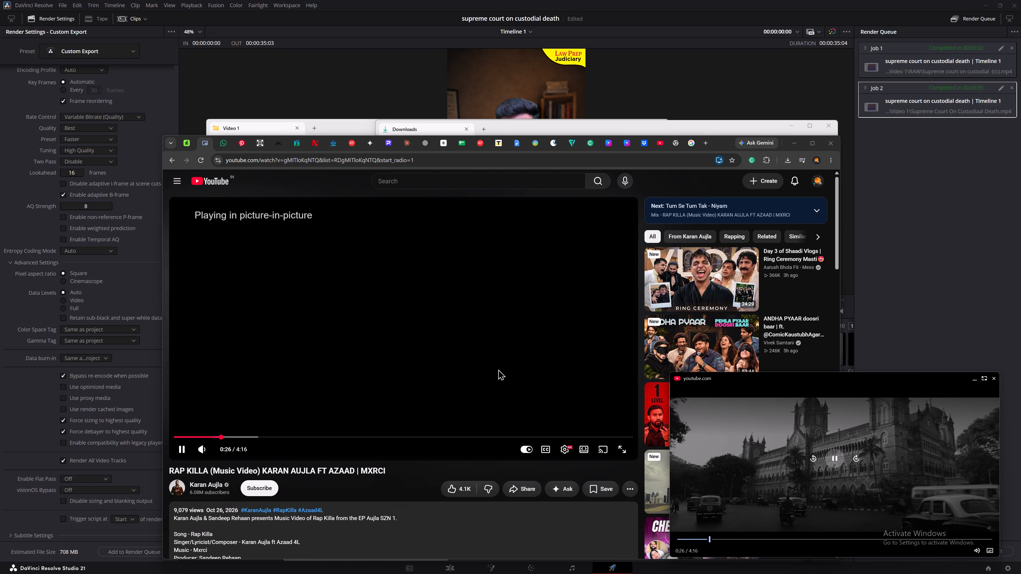
{"action": "scroll", "coordinate": [362, 503], "scroll_direction": "down", "scroll_amount": 1, "text": "alt"}
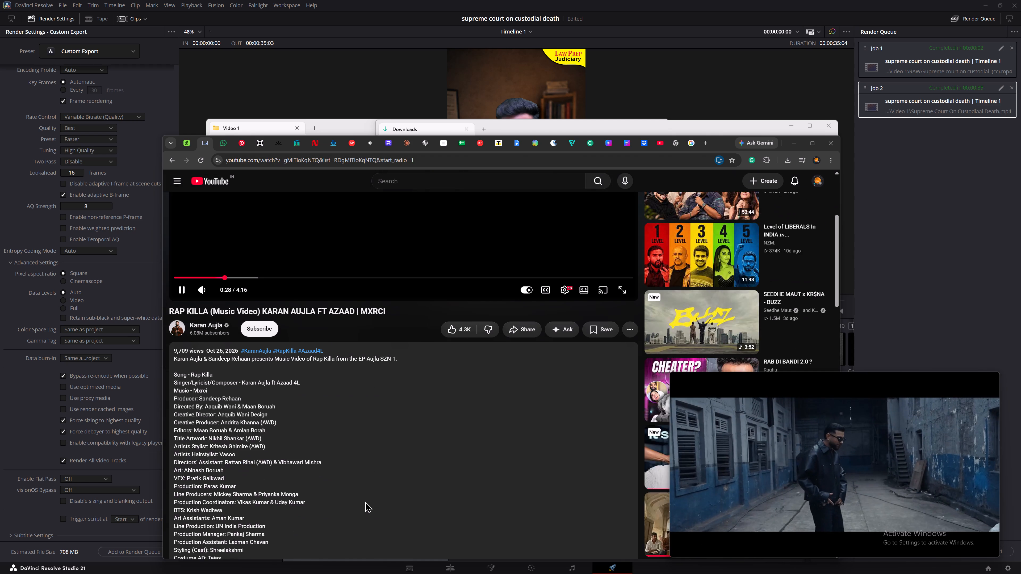
{"action": "scroll", "coordinate": [365, 501], "scroll_direction": "up", "scroll_amount": 1, "text": "alt"}
{"action": "left_click", "coordinate": [349, 495], "text": "alt"}
{"action": "key", "text": "i"}
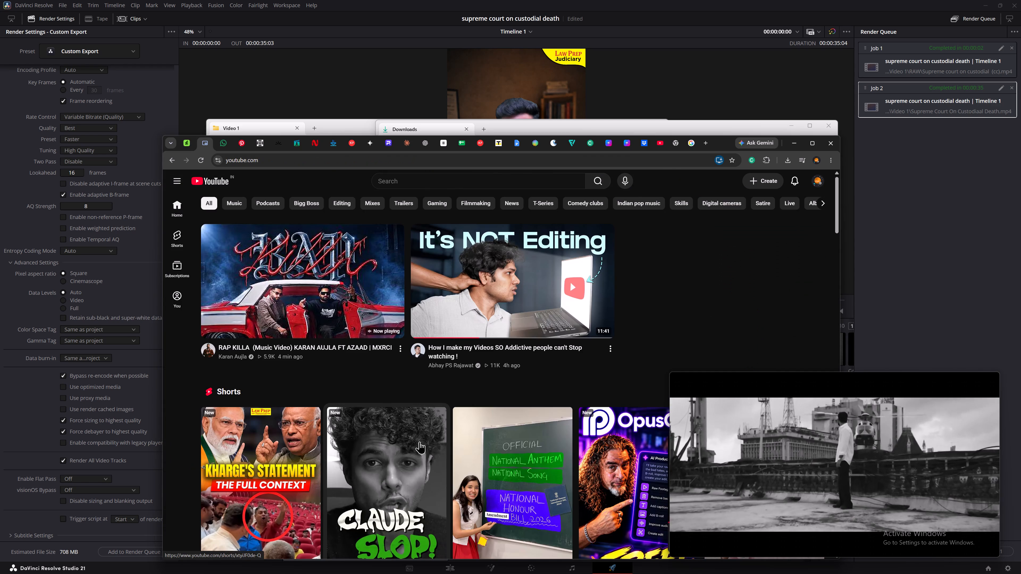
{"action": "left_click", "coordinate": [684, 254], "text": "alt"}
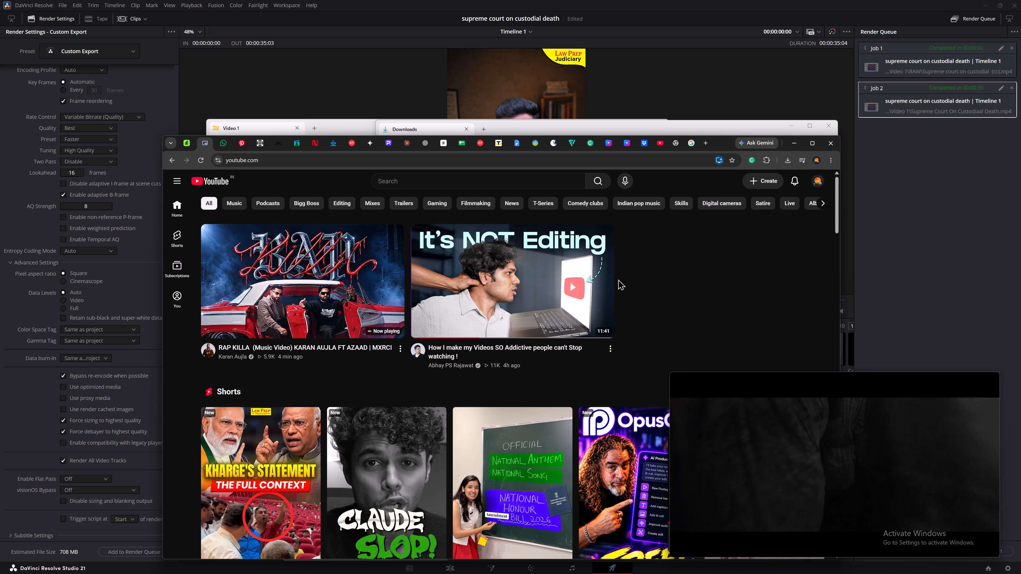
Switch to Pinterest, make the floating video window slightly smaller and open the home feed.
{"action": "left_click", "coordinate": [239, 141], "text": "alt"}
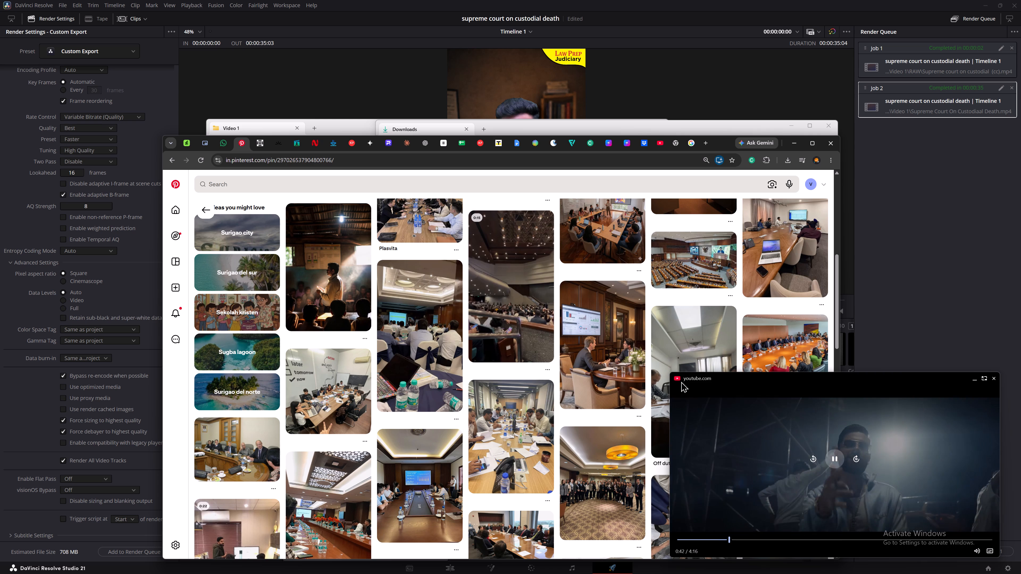
{"action": "left_click_drag", "start_coordinate": [672, 377], "coordinate": [721, 413], "text": "alt"}
{"action": "scroll", "coordinate": [439, 288], "scroll_direction": "up", "scroll_amount": 6, "text": "alt"}
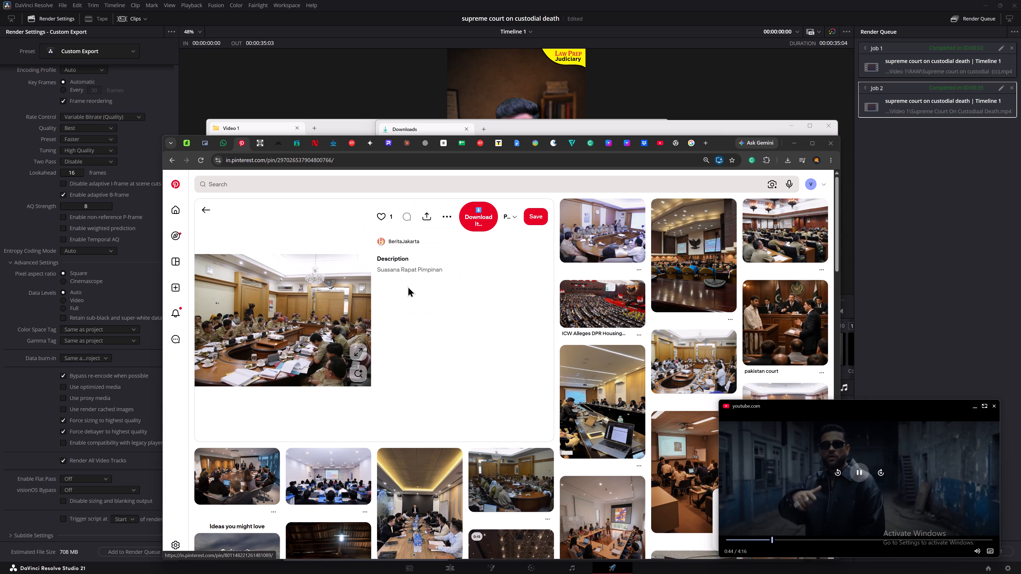
{"action": "left_click", "coordinate": [180, 209], "text": "alt"}
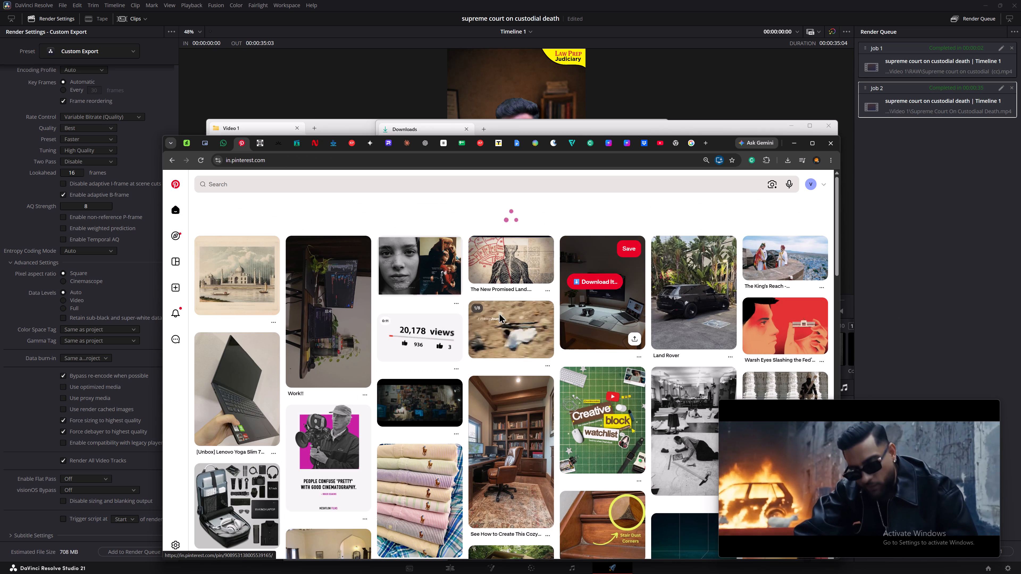
Switch to DaVinci Resolve, open the Edit page and save the supreme court on custodial death project.
{"action": "left_click", "coordinate": [626, 65], "text": "alt"}
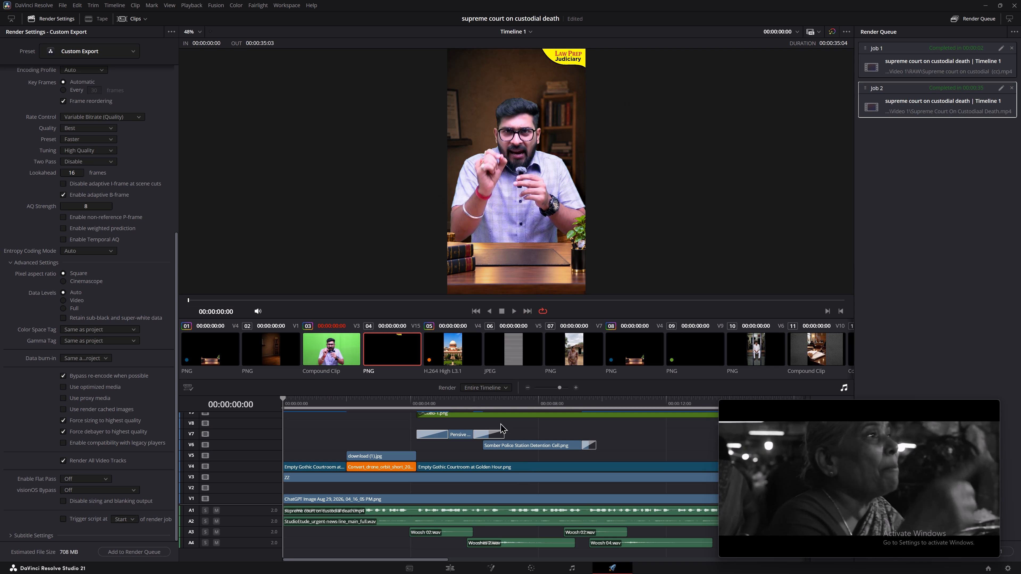
{"action": "left_click", "coordinate": [456, 570], "text": "alt"}
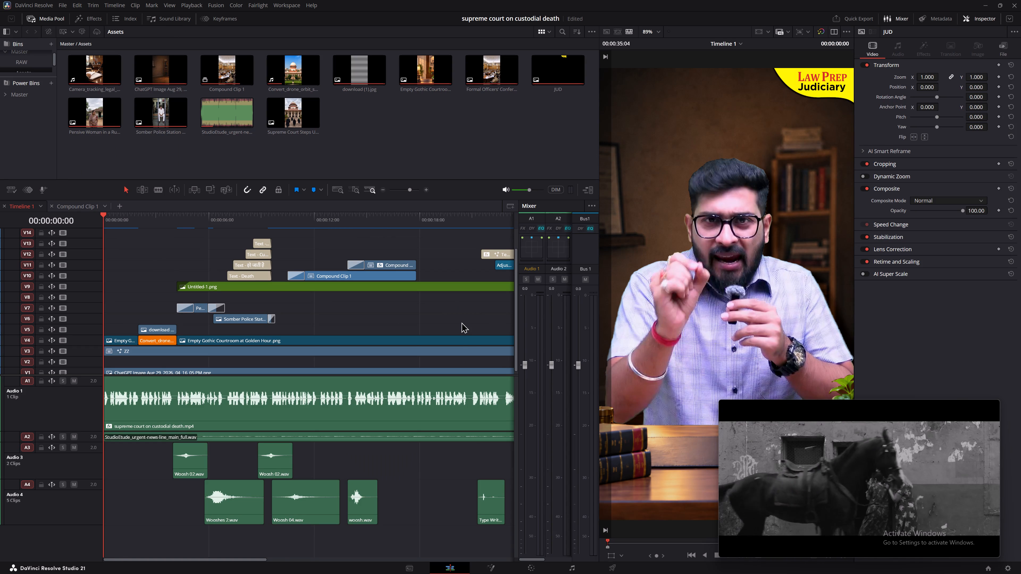
{"action": "scroll", "coordinate": [461, 322], "scroll_direction": "down", "scroll_amount": 1, "text": "ctrl"}
{"action": "key", "text": "ctrl+s"}
{"action": "scroll", "coordinate": [455, 323], "scroll_direction": "down", "scroll_amount": 2, "text": "ctrl"}
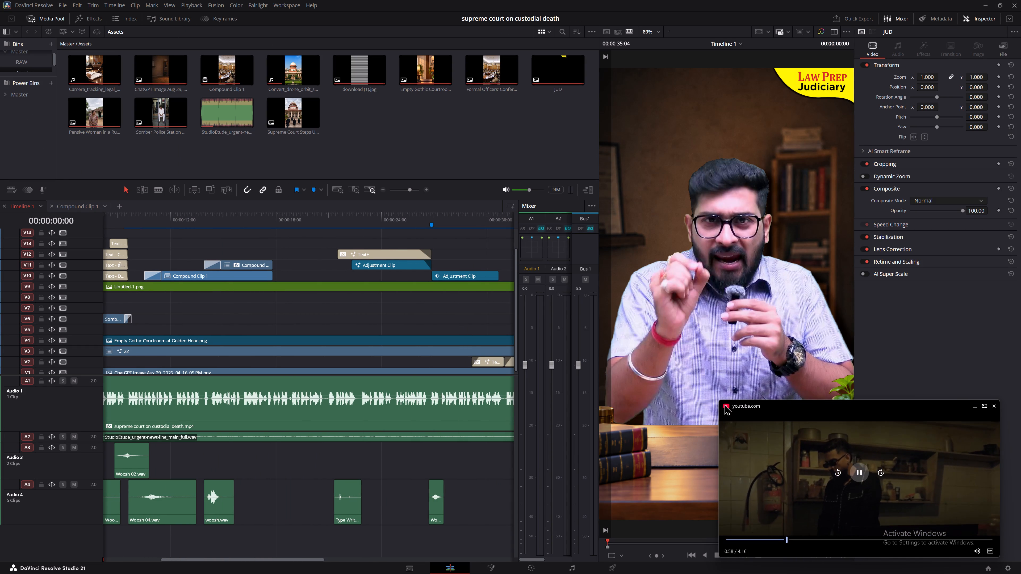
Enlarge the floating video window over the lower part of the timeline viewer.
{"action": "left_click_drag", "start_coordinate": [721, 400], "coordinate": [703, 382]}
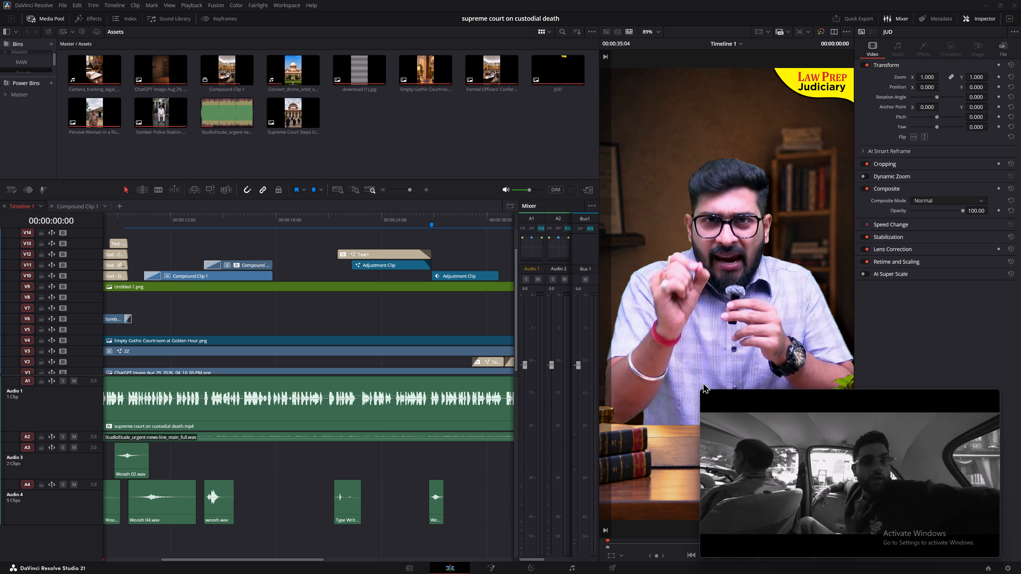
{"action": "left_click_drag", "start_coordinate": [703, 390], "coordinate": [687, 372]}
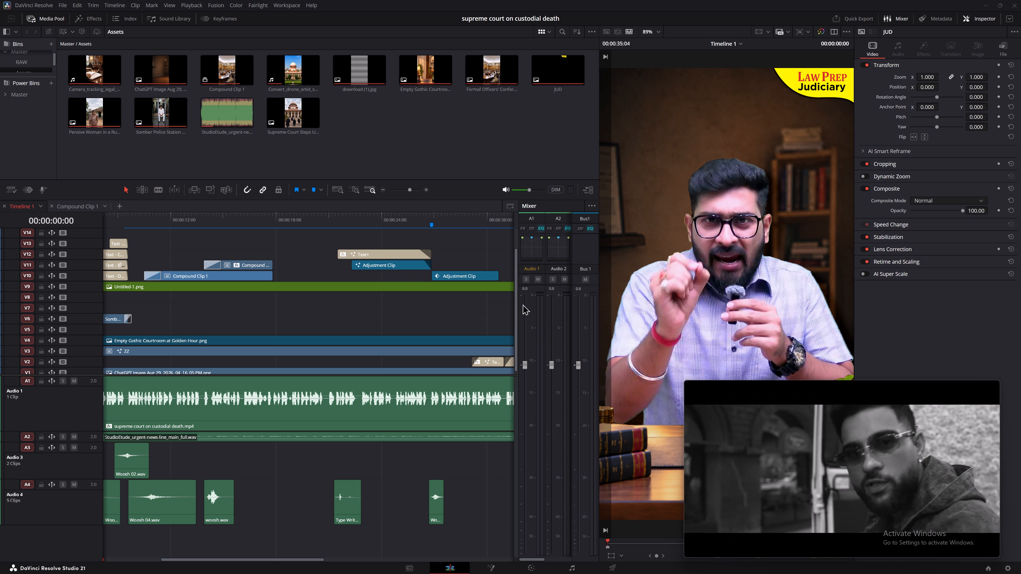
Save the supreme court on custodial death project again.
{"action": "scroll", "coordinate": [495, 262], "scroll_direction": "down", "scroll_amount": 1, "text": "ctrl"}
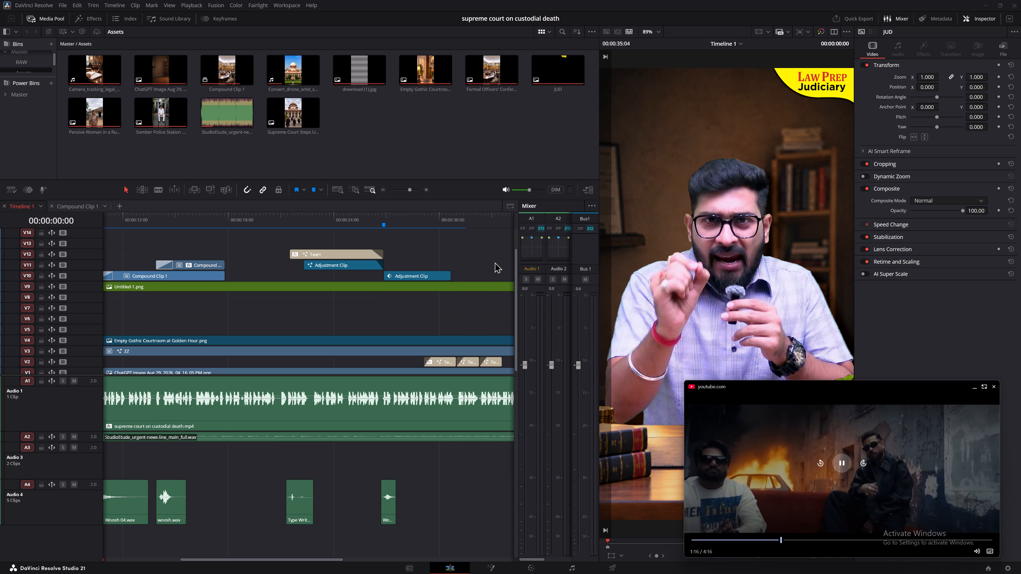
{"action": "key", "text": "ctrl+s"}
{"action": "left_click", "coordinate": [475, 326]}
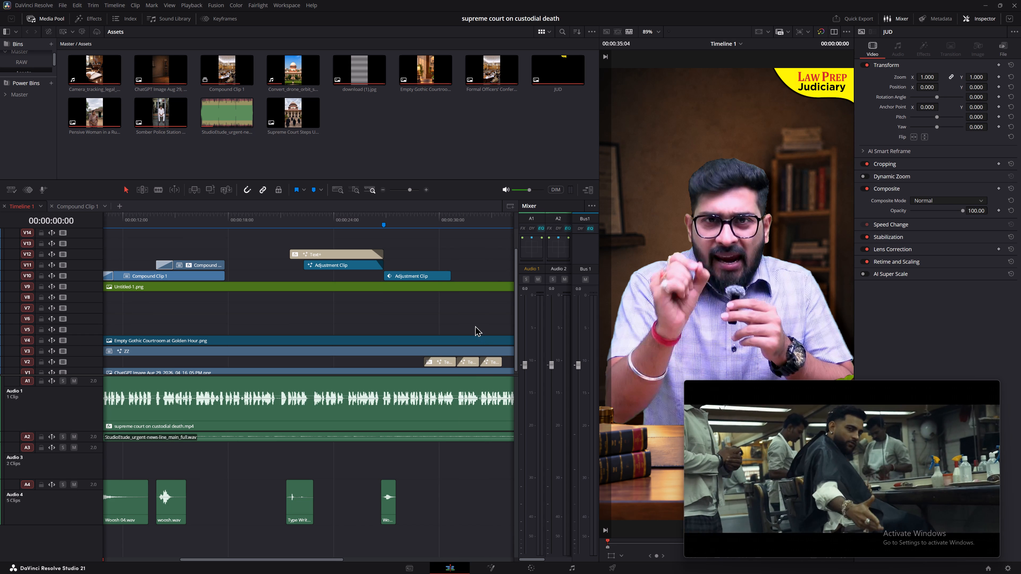
{"action": "key", "text": "ctrl+s"}
{"action": "key", "text": "ctrl+s"}
{"action": "key", "text": "ctrl+s"}
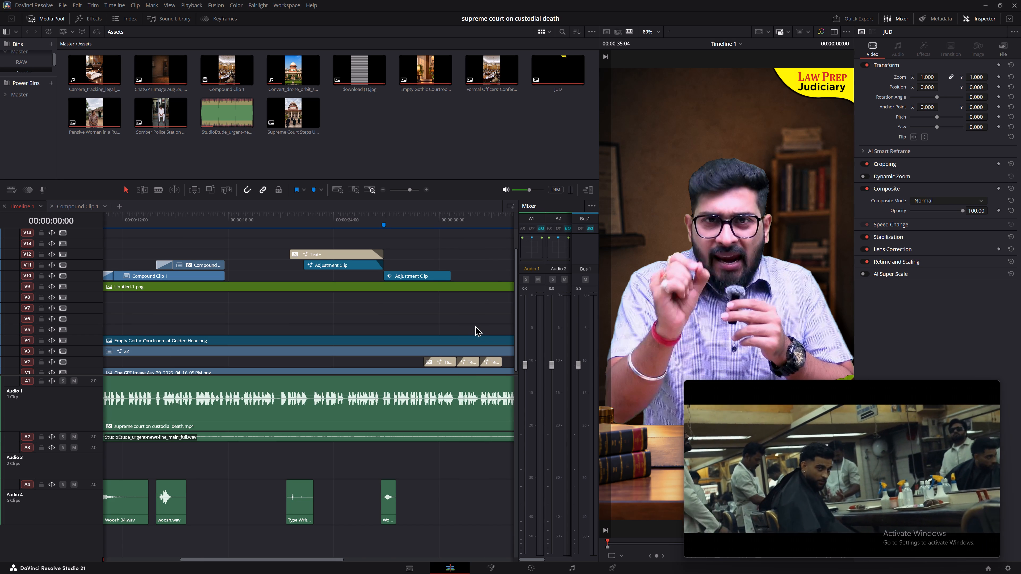
Review the closing part of Timeline 1, stepping from about 00:00:28:24 to 00:00:31:00.
{"action": "scroll", "coordinate": [475, 326], "scroll_direction": "down", "scroll_amount": 1, "text": "ctrl"}
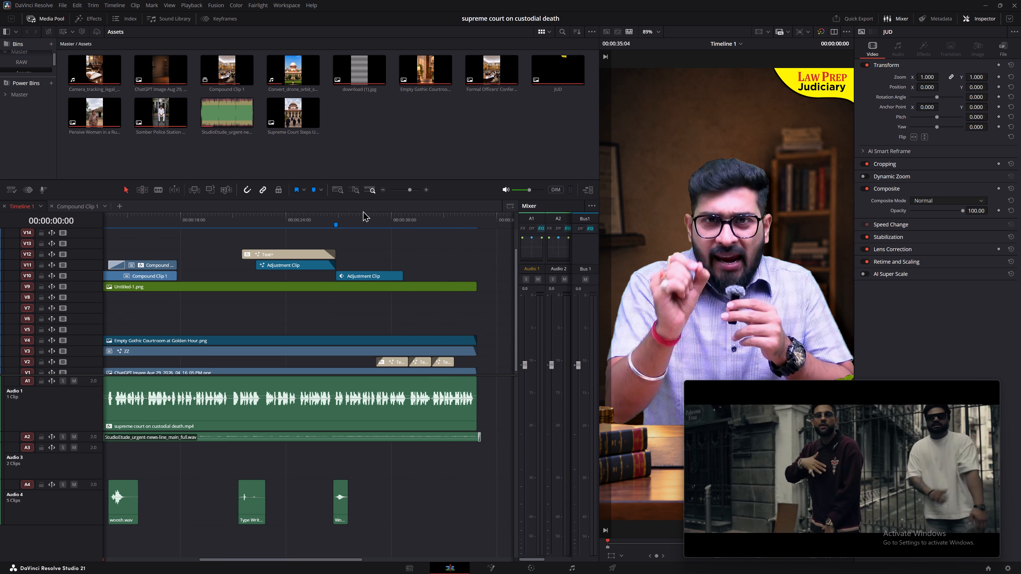
{"action": "key", "text": "c"}
{"action": "key", "text": "c"}
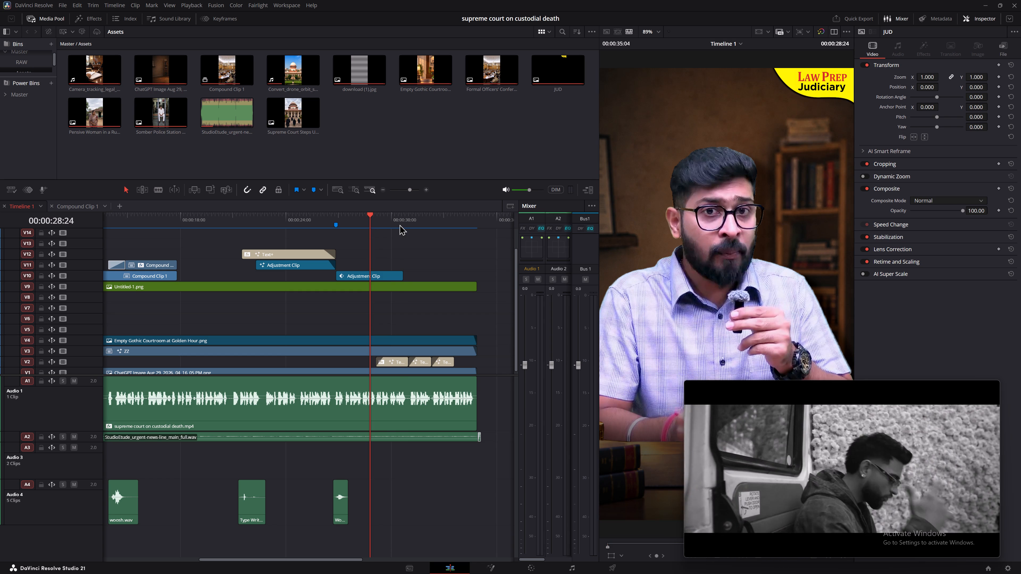
{"action": "key", "text": "c"}
{"action": "key", "text": "c"}
{"action": "key", "text": "c"}
{"action": "key", "text": "c"}
{"action": "key", "text": "c"}
{"action": "key", "text": "c"}
{"action": "key", "text": "c"}
{"action": "key", "text": "c"}
{"action": "key", "text": "c"}
{"action": "key", "text": "c"}
{"action": "key", "text": "c"}
{"action": "key", "text": "c"}
{"action": "key", "text": "c"}
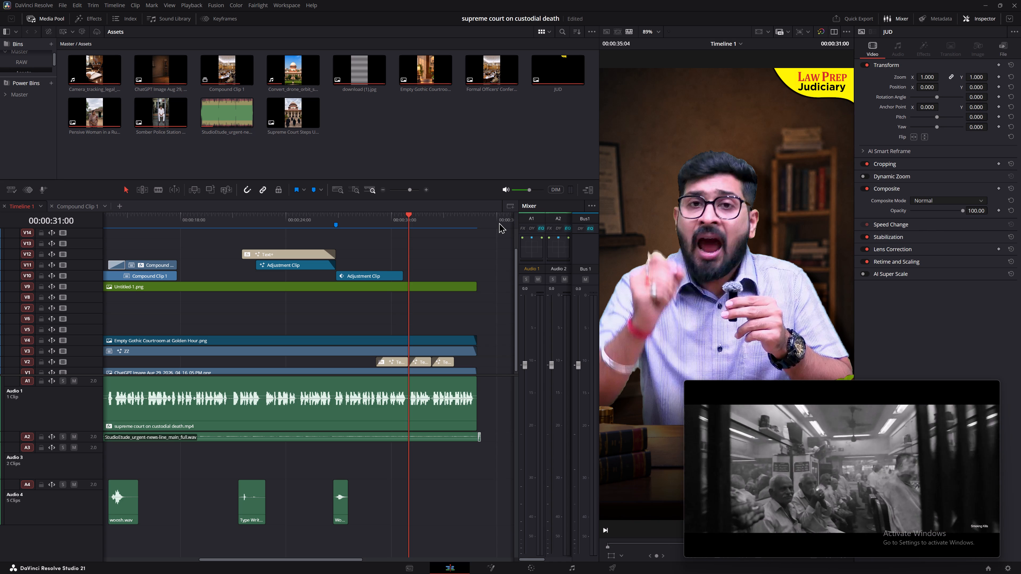
Lower the timeline's monitoring volume to roughly -33 dB.
{"action": "left_click_drag", "start_coordinate": [528, 189], "coordinate": [523, 190]}
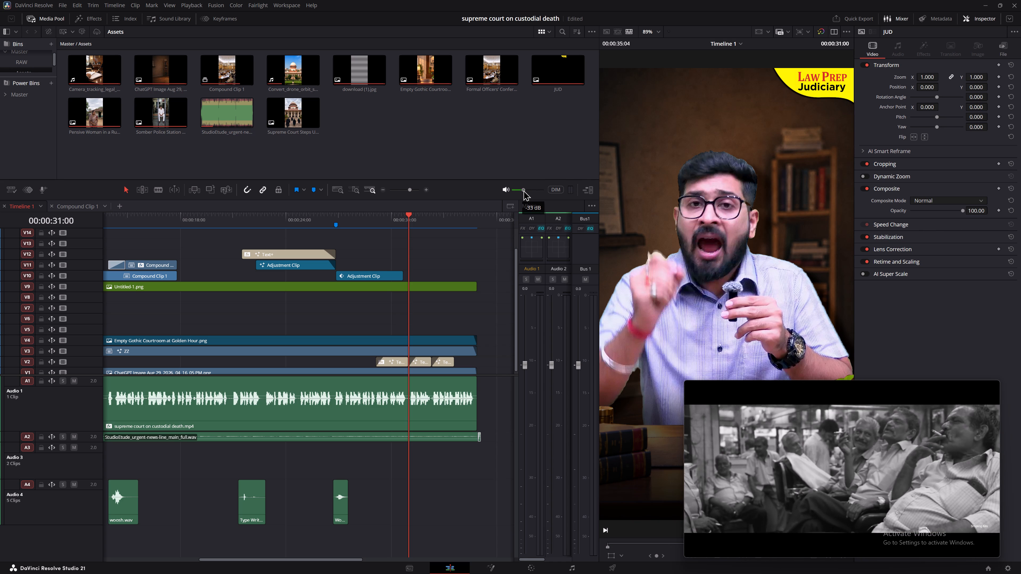
{"action": "left_click_drag", "start_coordinate": [523, 190], "coordinate": [524, 191]}
{"action": "left_click", "coordinate": [484, 249]}
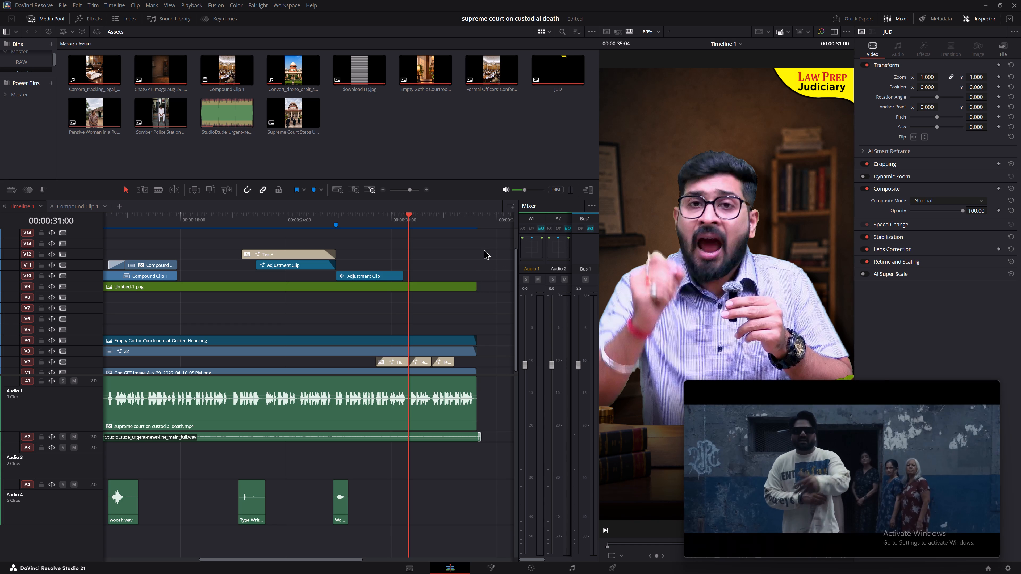